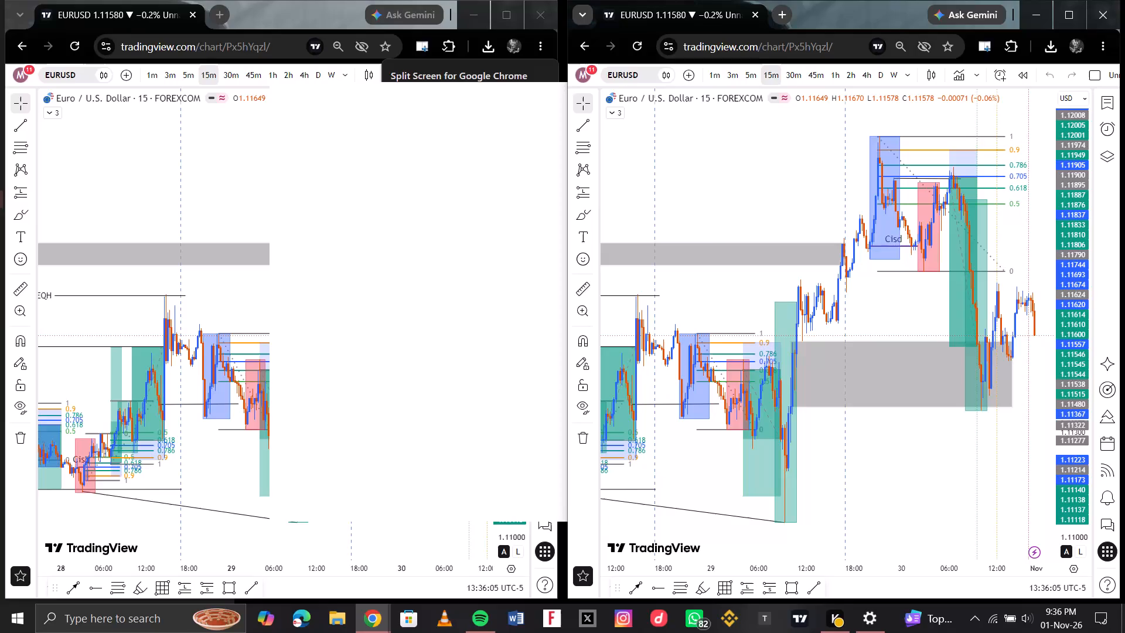
Move the divider between the two side-by-side chart windows slightly to widen the second chart window.
click(222, 490)
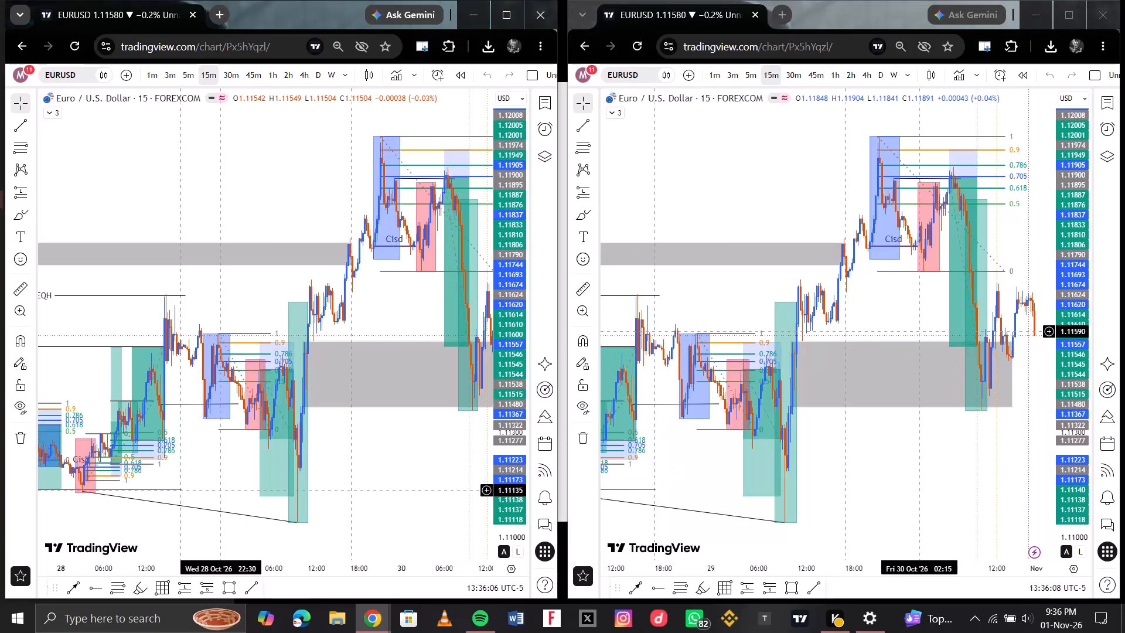
drag(565, 324, 560, 324)
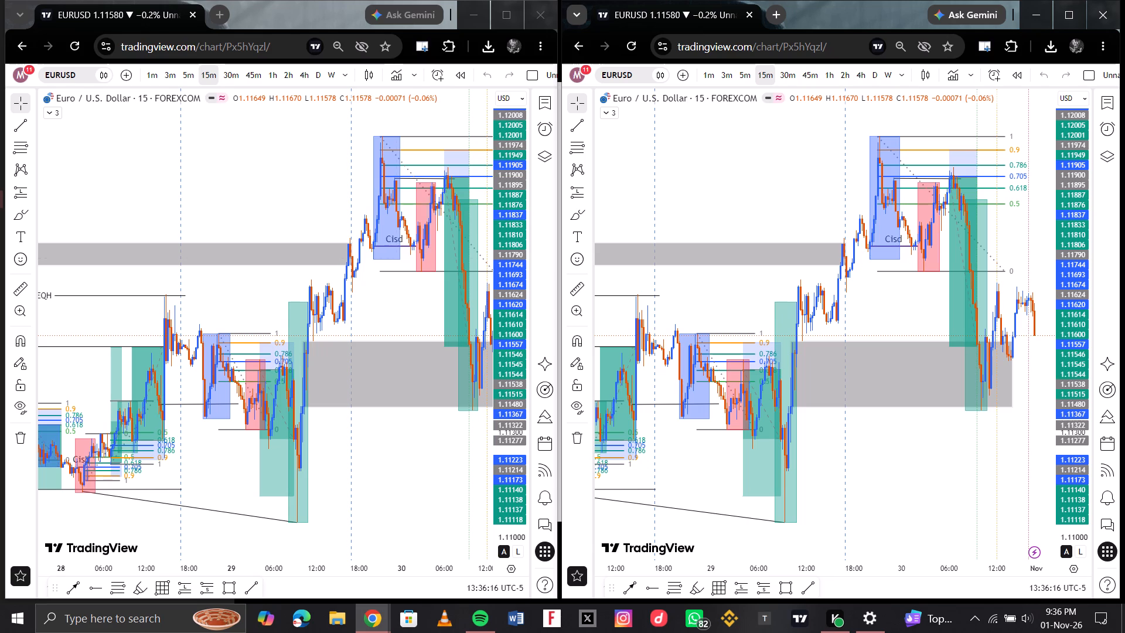
Load NASDAQ 100 E-mini Futures (NQ1!) from the watchlist into both charts, leaving the watchlists closed and the ad-blocker notice dismissed.
click(557, 107)
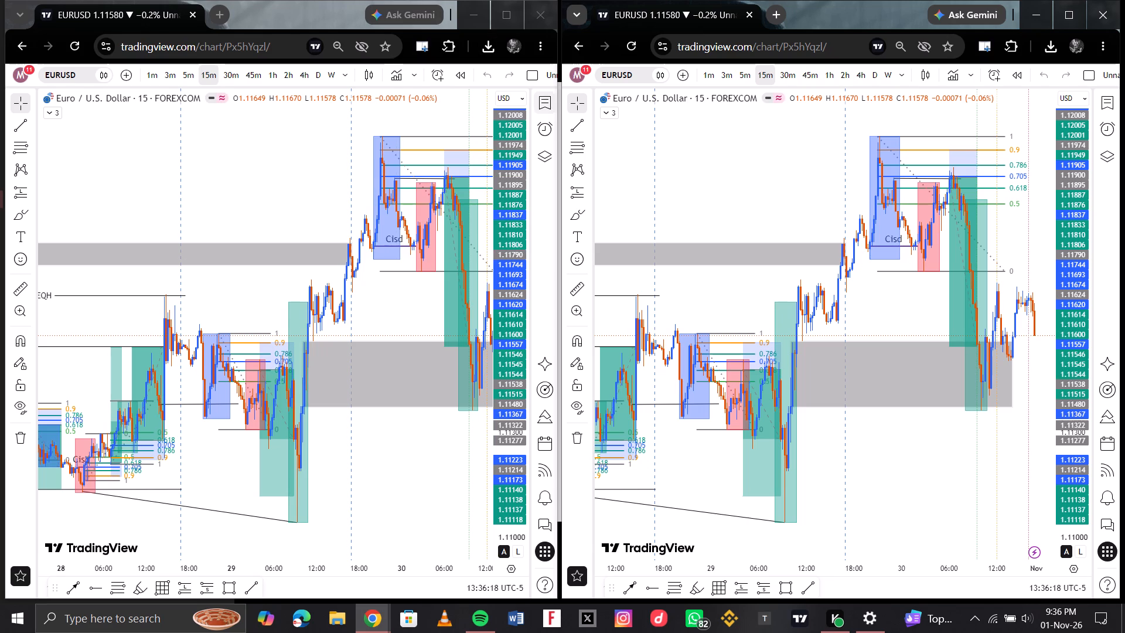
click(547, 103)
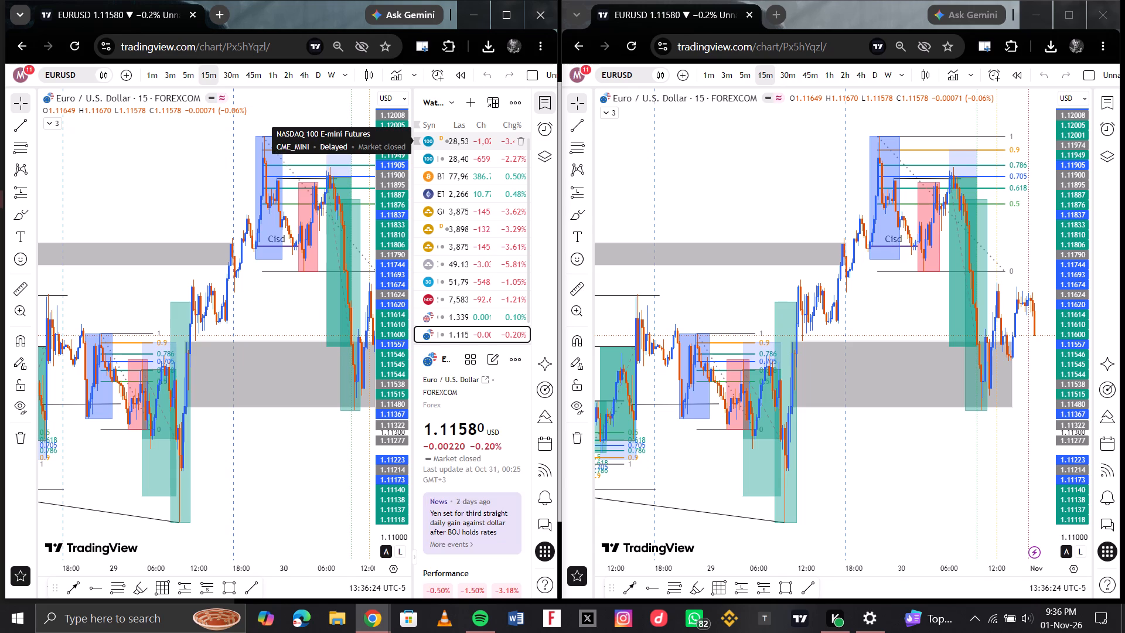
click(451, 144)
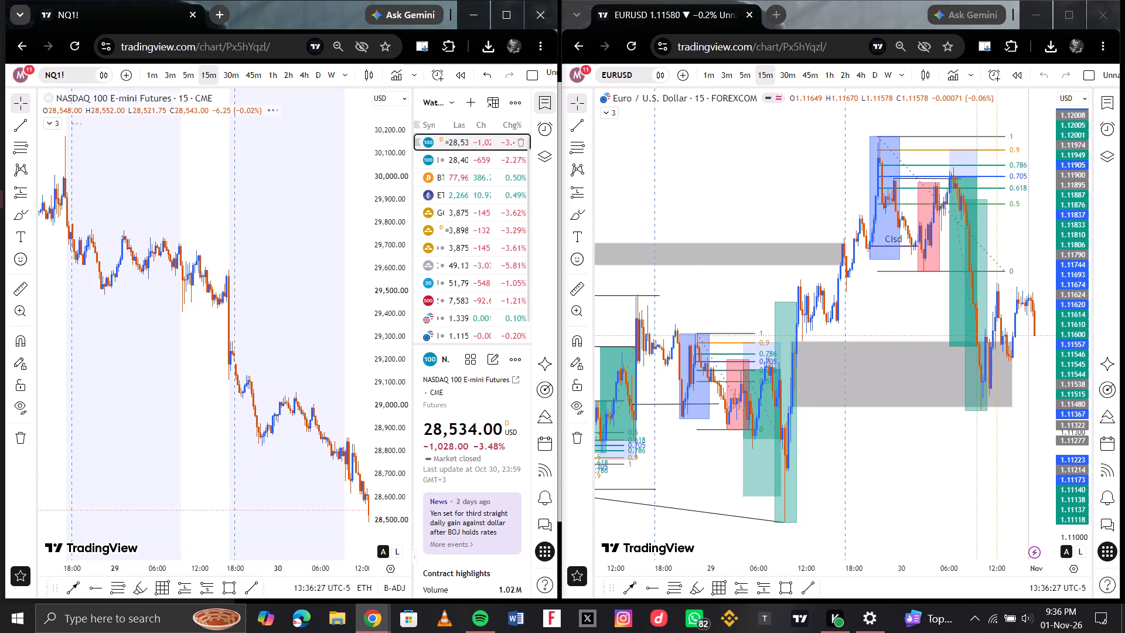
click(1109, 104)
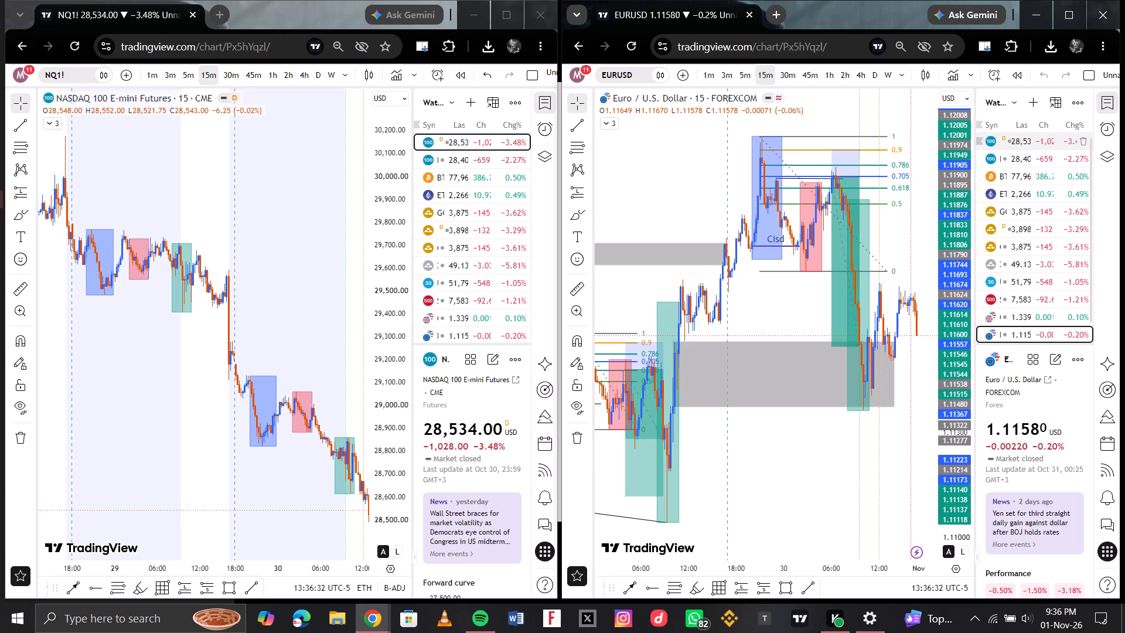
click(1015, 145)
click(1115, 107)
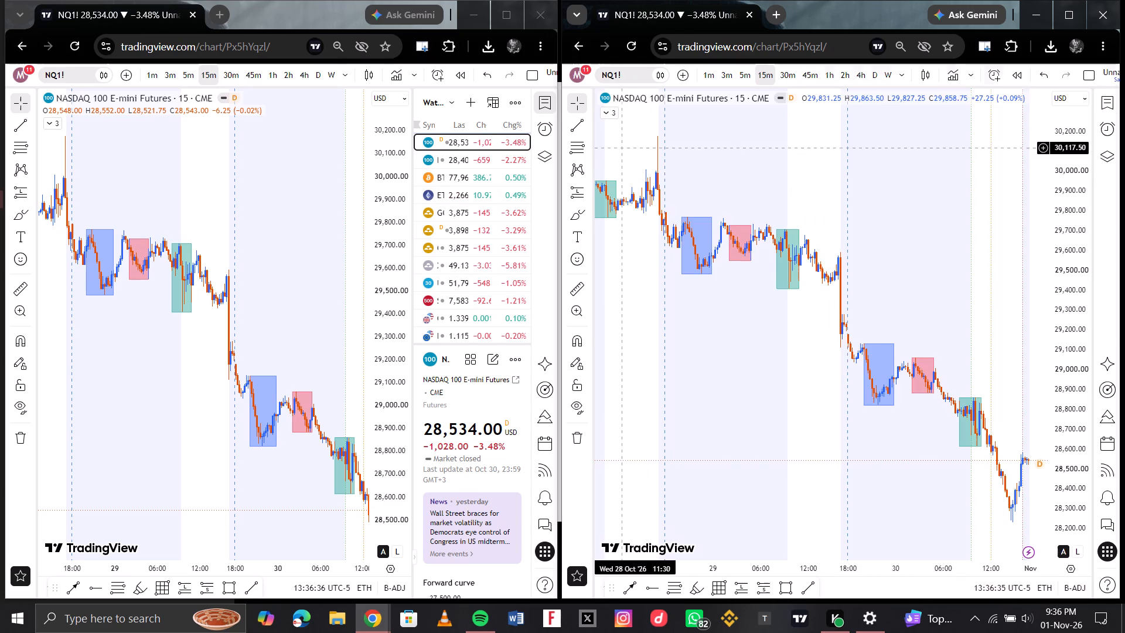
click(548, 107)
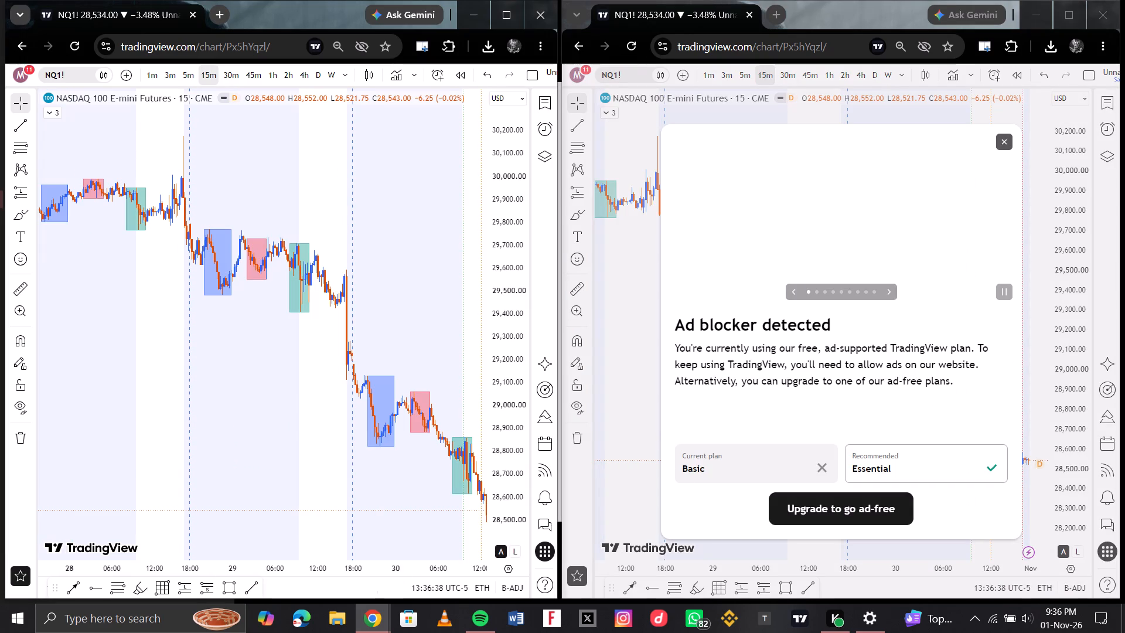
click(1002, 143)
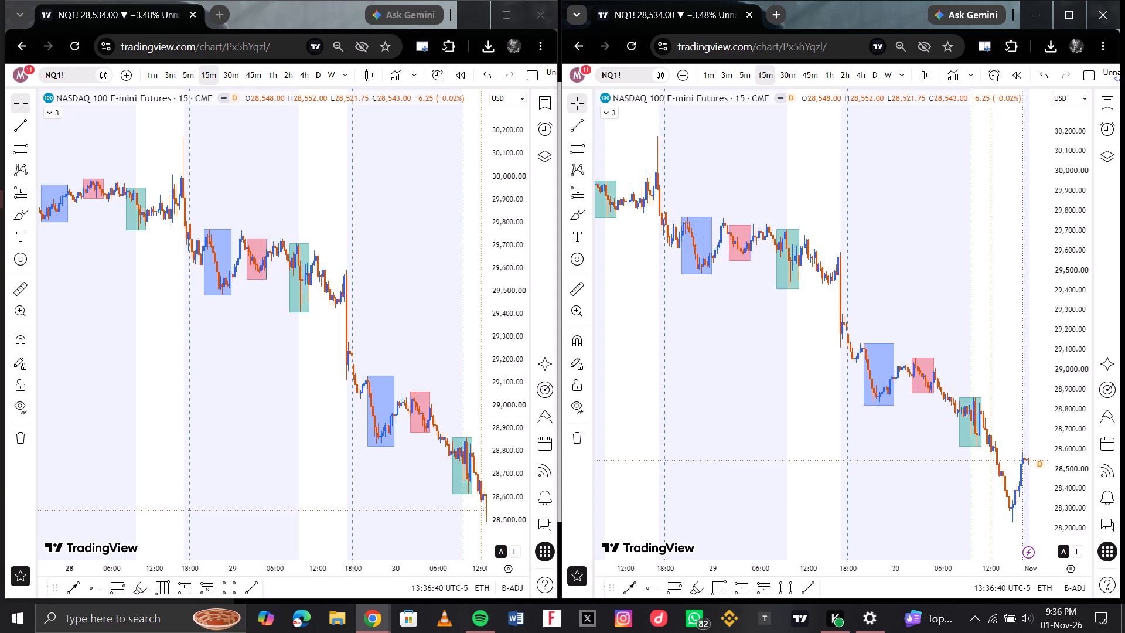
Switch to Spotify, restart the playing track and return to the charts.
click(479, 612)
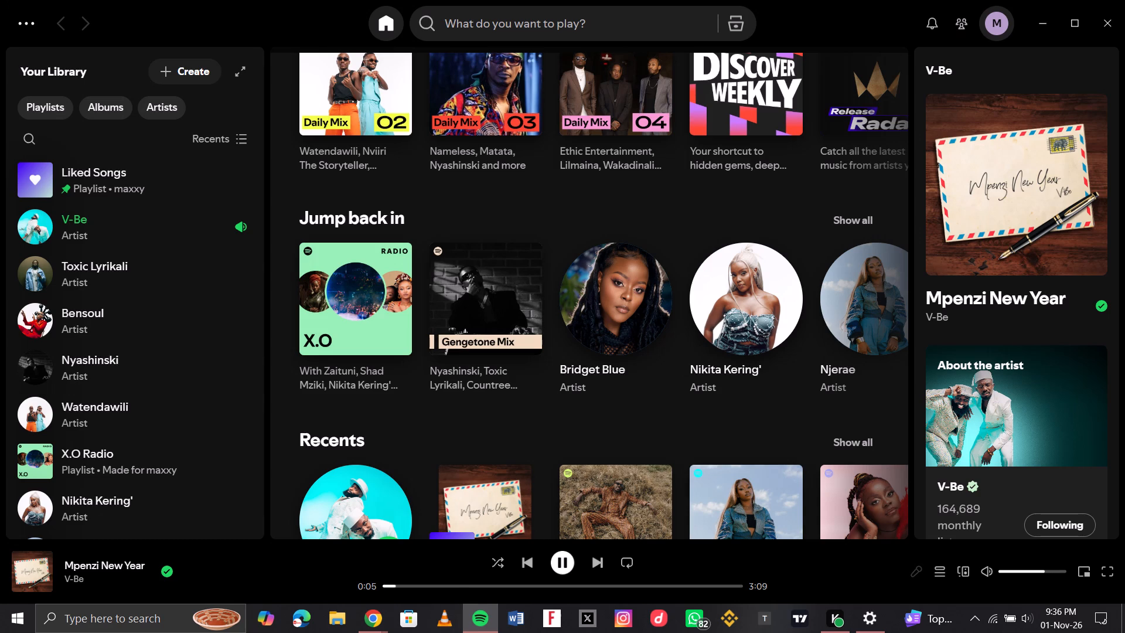
click(526, 561)
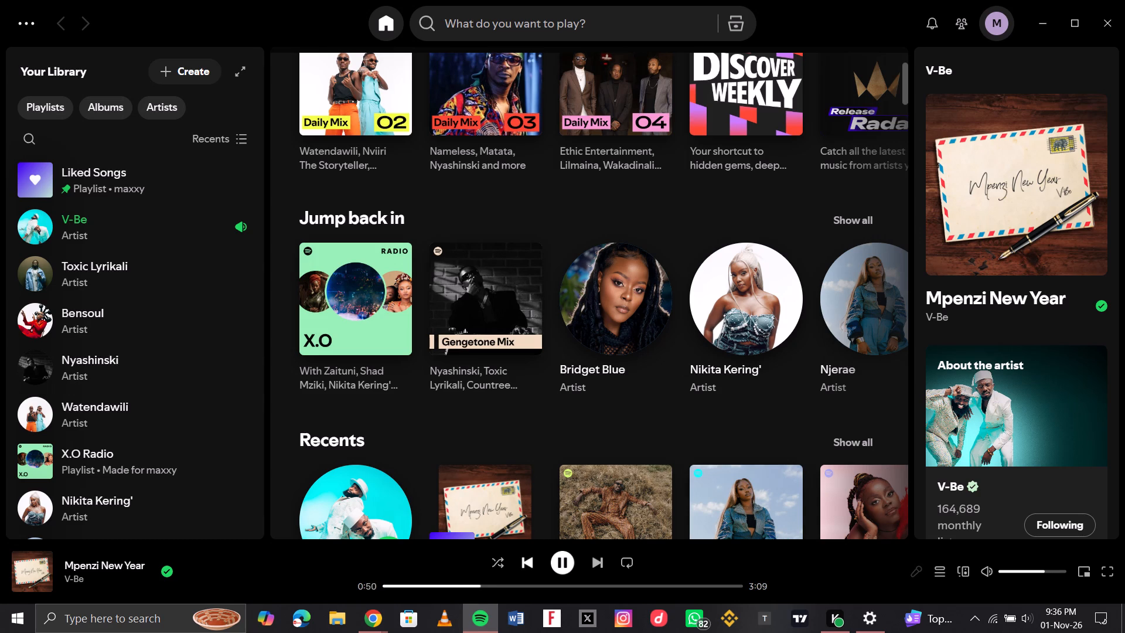
click(479, 608)
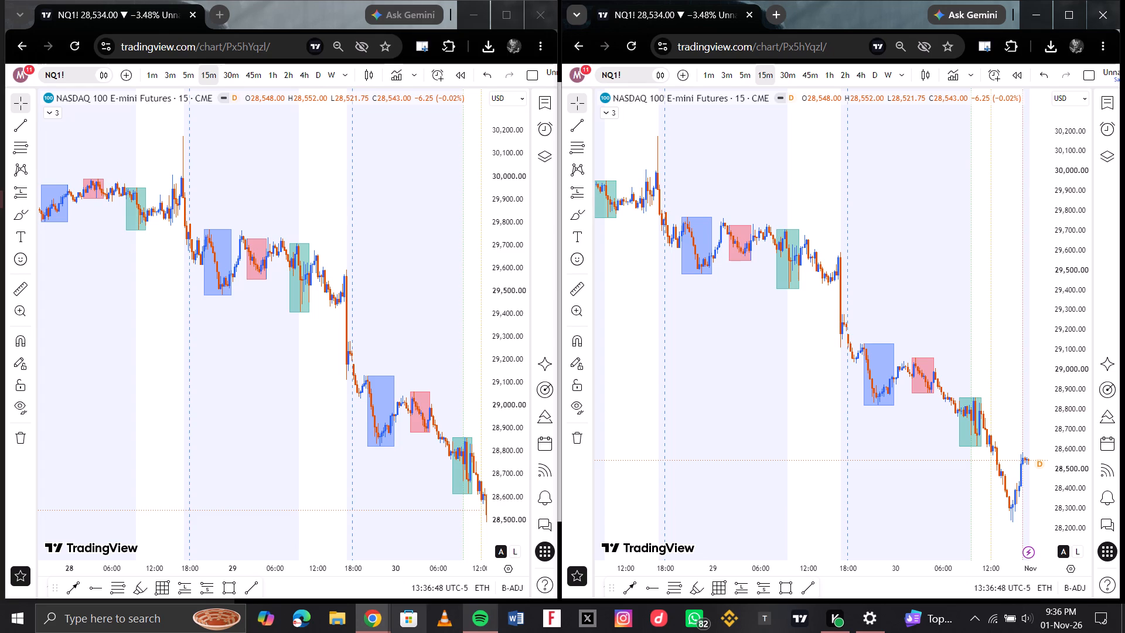
Set the first NQ1! chart to the weekly (1W) timeframe.
click(313, 72)
click(335, 73)
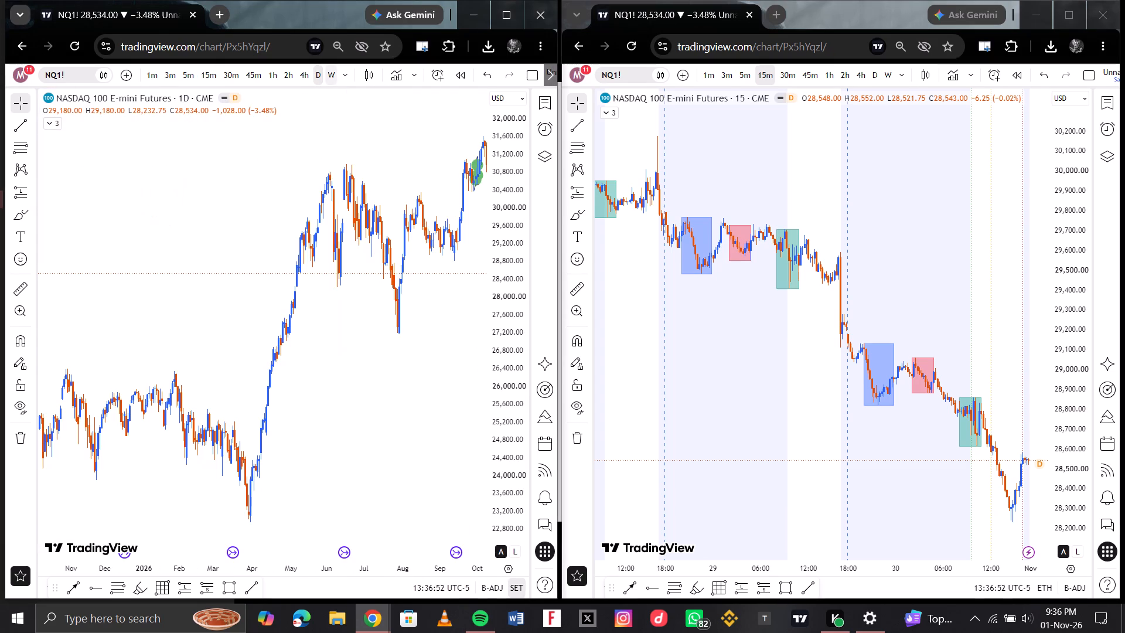
Select all drawings around the latest candles on the weekly NQ1! chart and delete them together.
scroll(387, 158, up, 9)
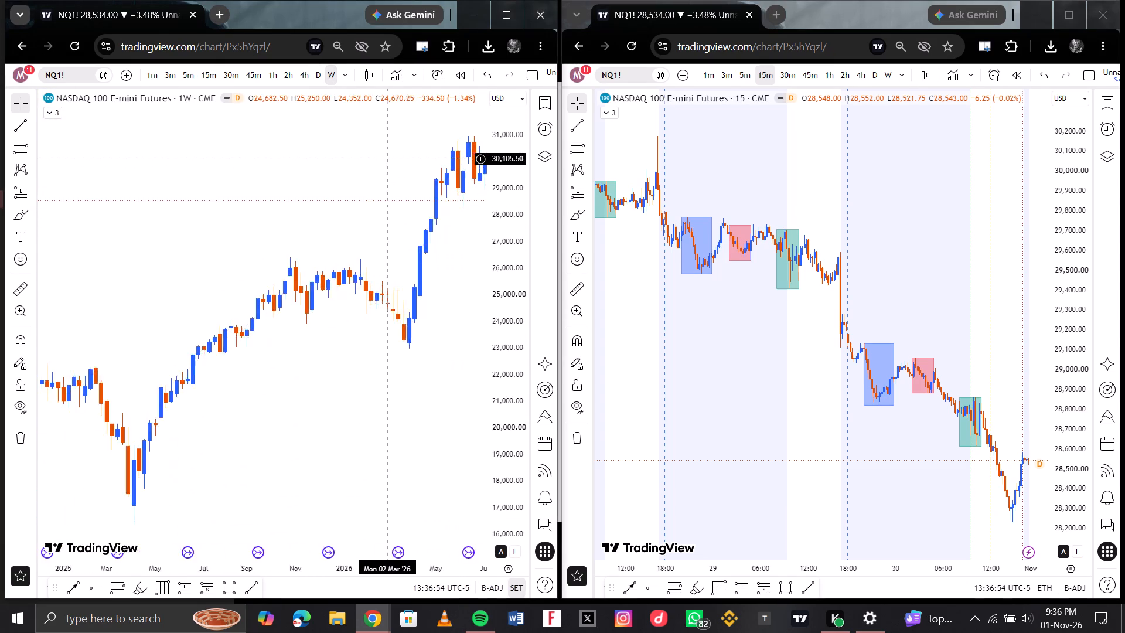
scroll(387, 158, up, 3)
scroll(410, 161, left, 4)
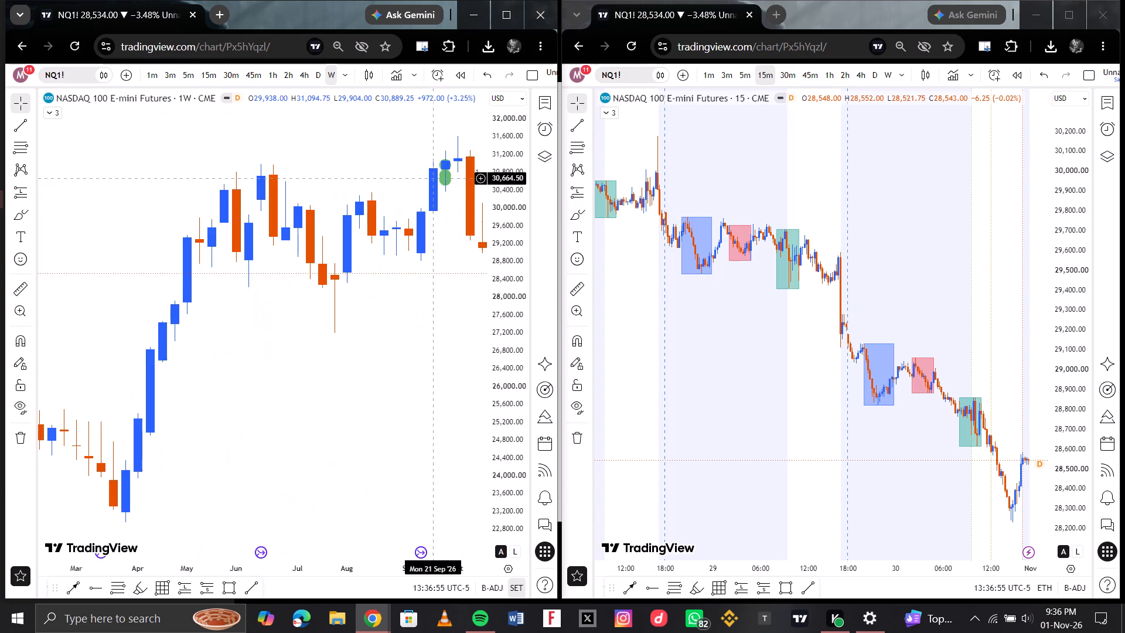
scroll(441, 181, left, 2)
scroll(323, 216, right, 1)
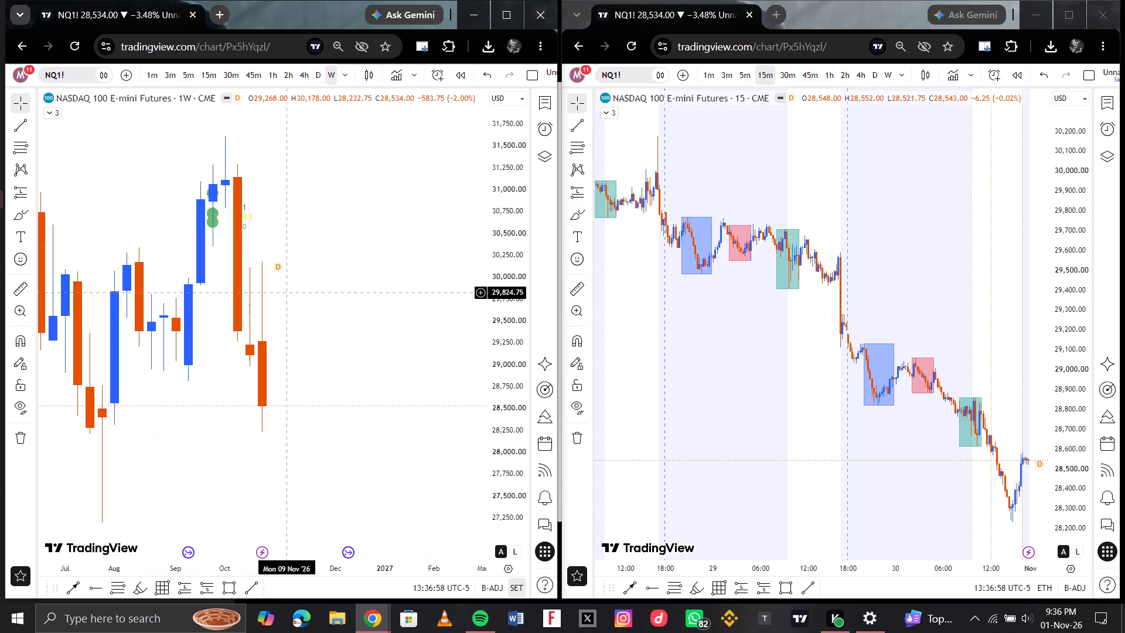
ctrl+drag(301, 312, 163, 156)
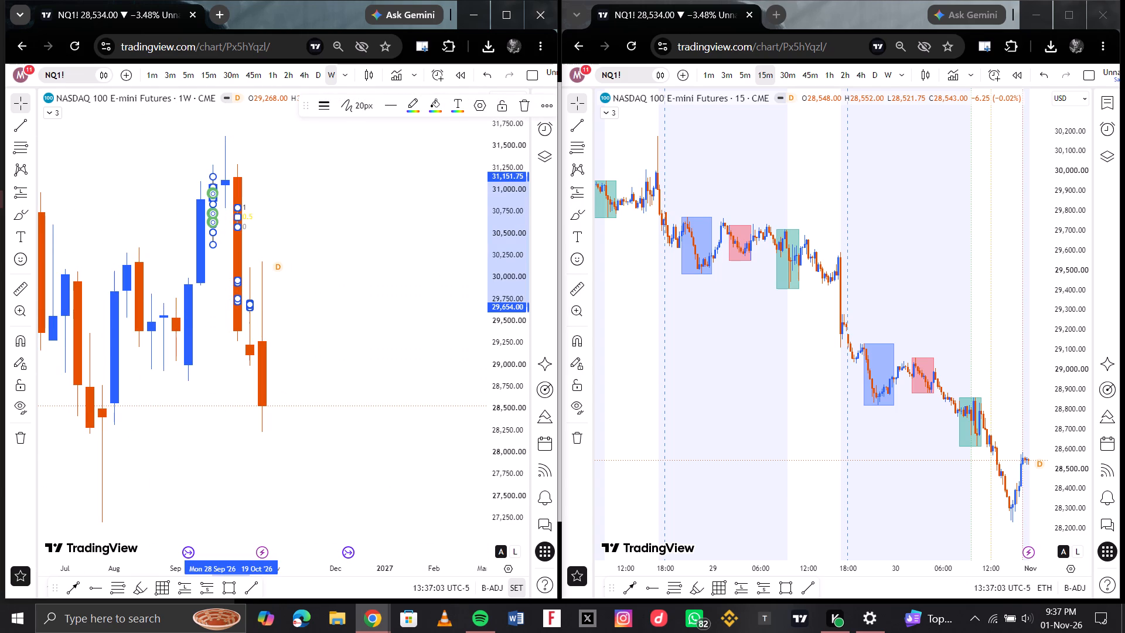
click(526, 106)
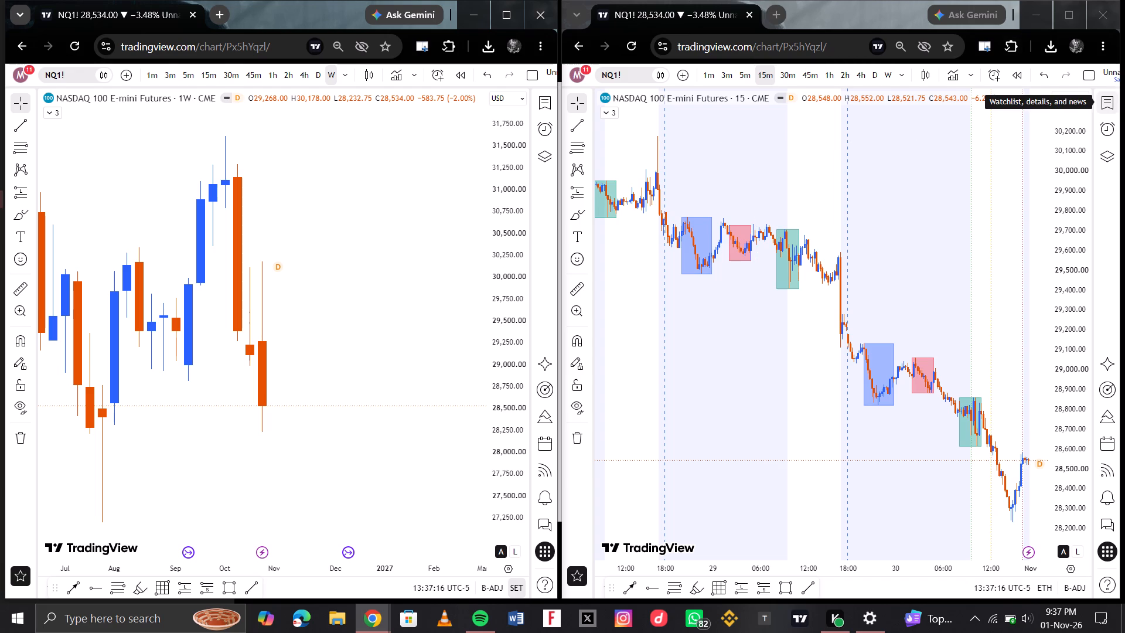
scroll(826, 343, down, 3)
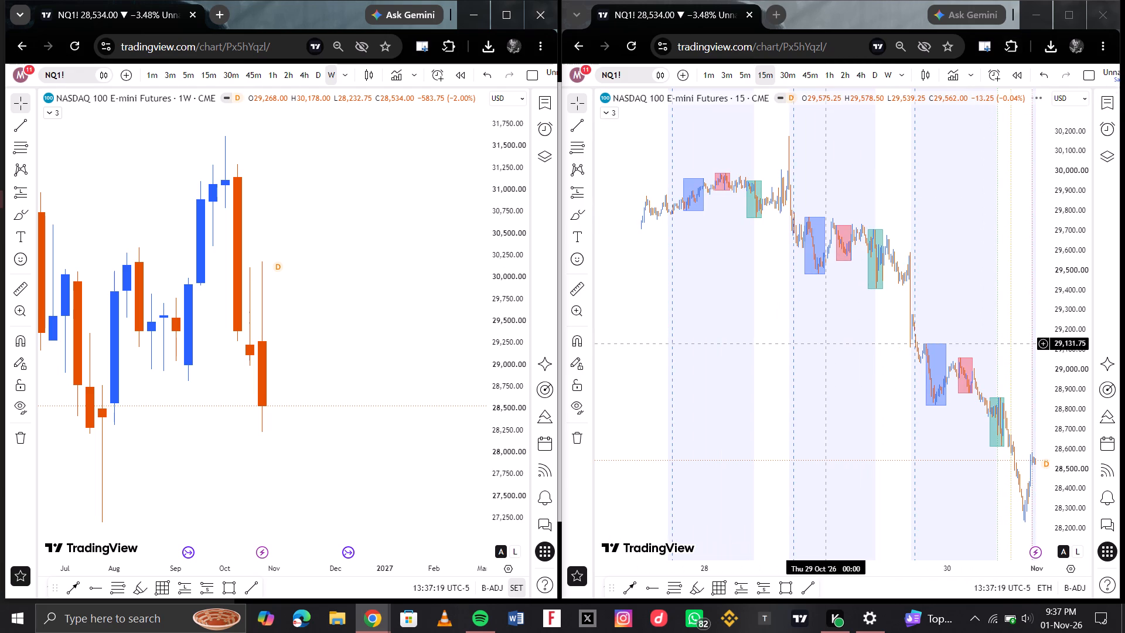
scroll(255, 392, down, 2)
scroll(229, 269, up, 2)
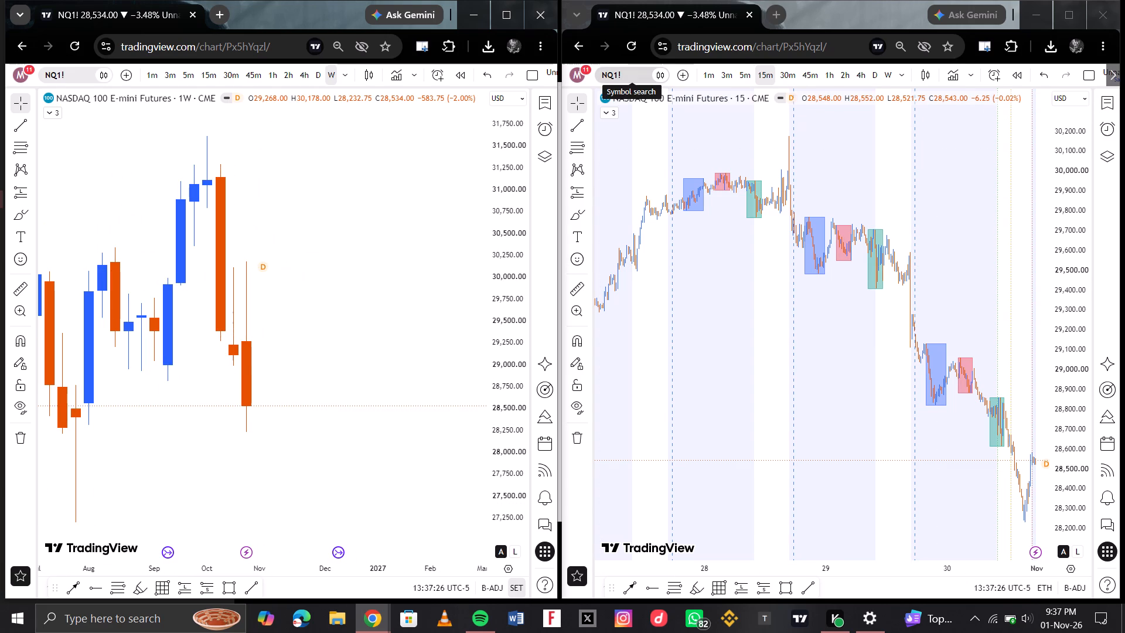
Load the S&P 500 Index (SPX500) from the watchlist into the weekly chart in place of NQ1!.
click(1111, 107)
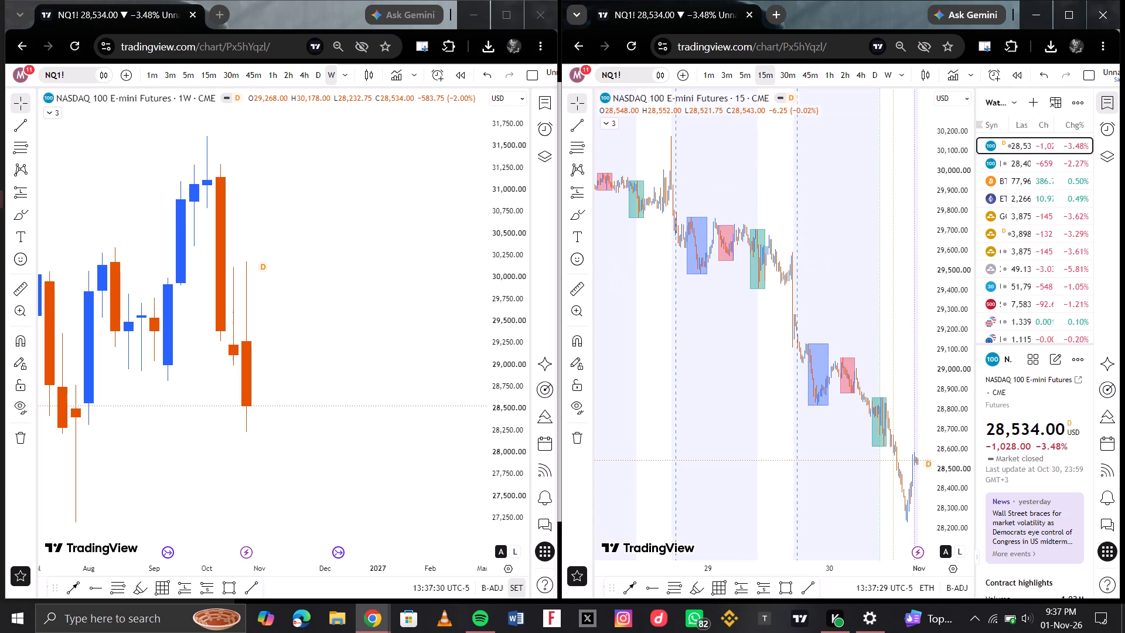
scroll(1015, 278, down, 1)
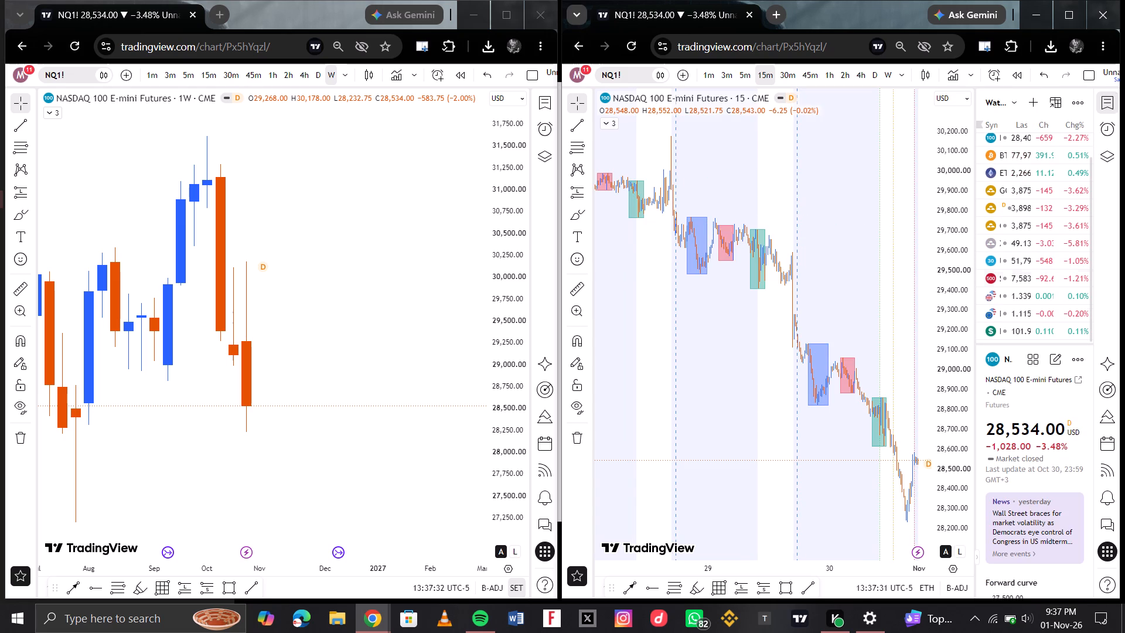
scroll(1002, 199, up, 1)
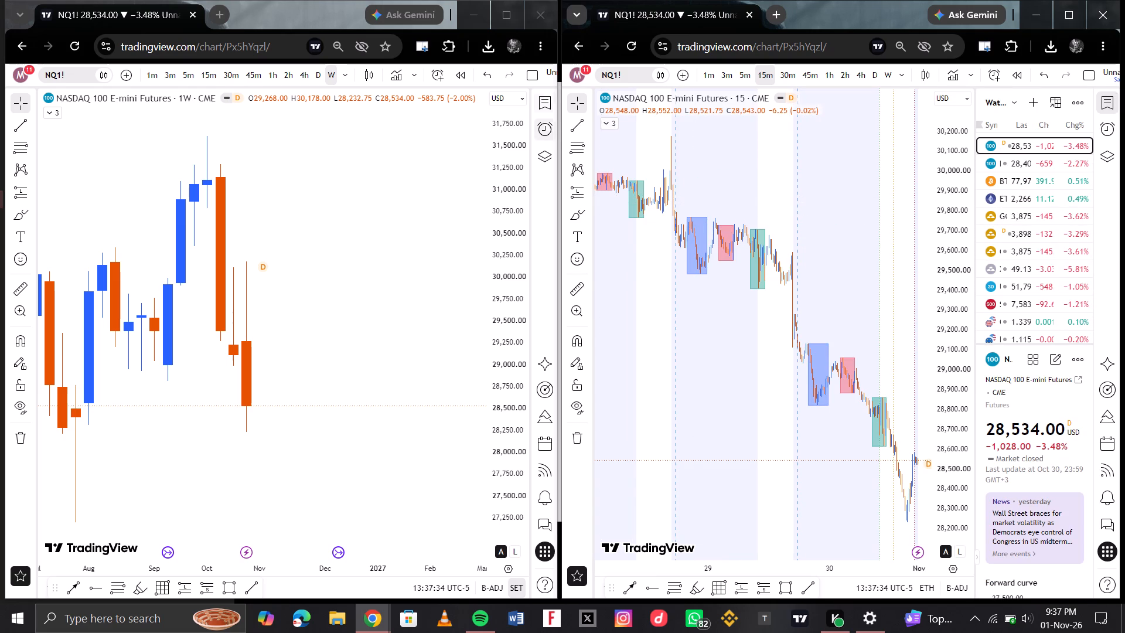
click(547, 105)
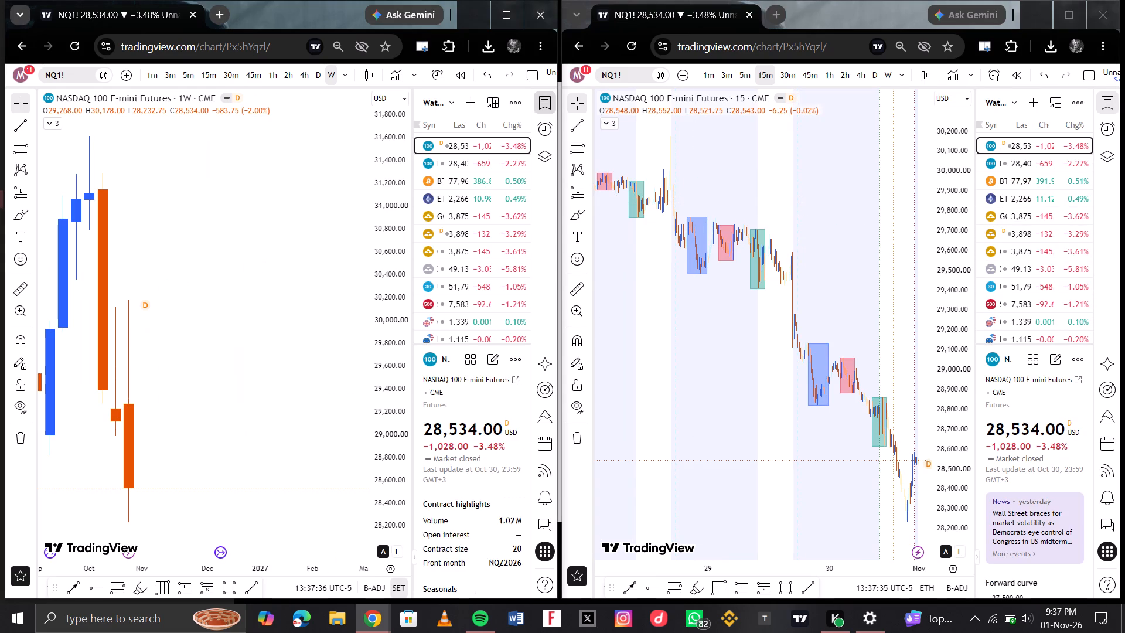
click(452, 299)
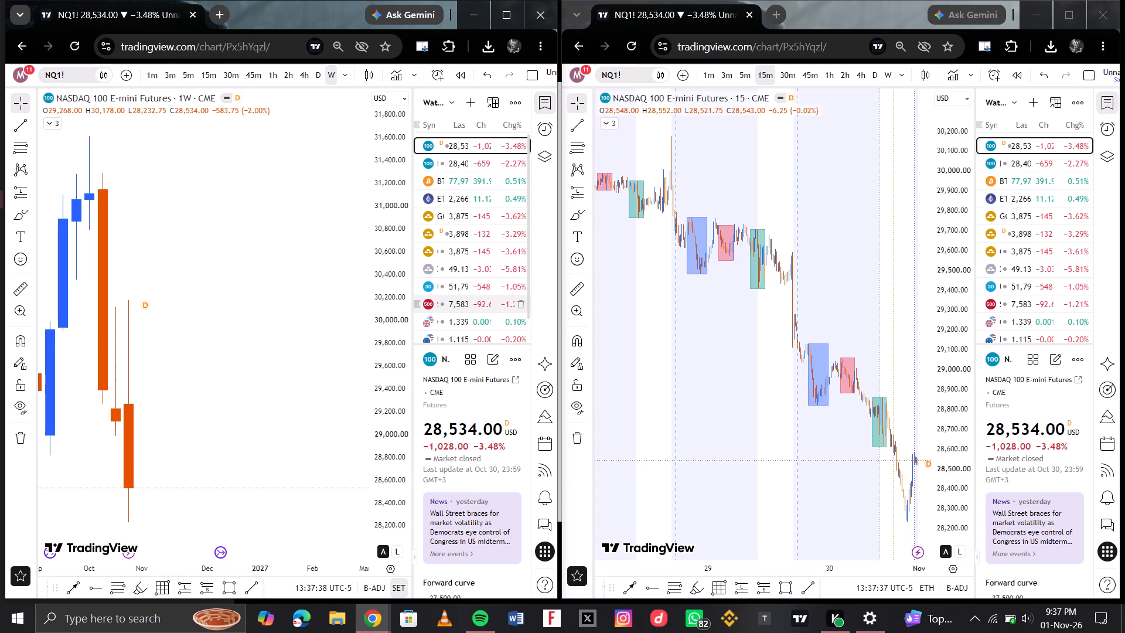
click(544, 106)
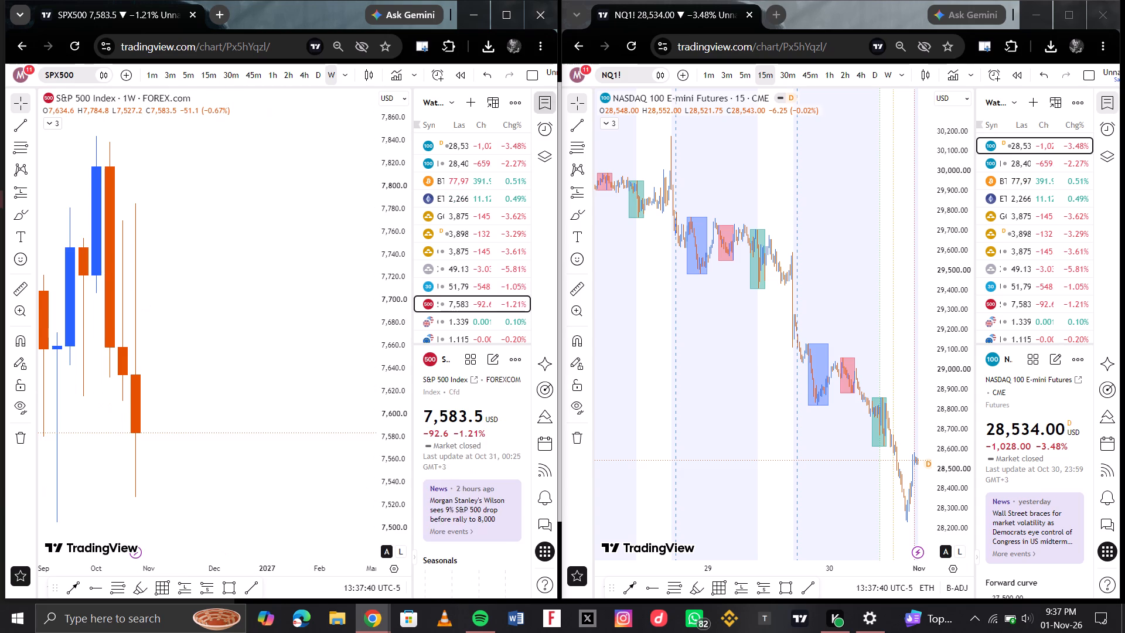
Load US 100 Cash CFD (NAS100) from the watchlist into the second chart and set it to the weekly timeframe.
click(999, 160)
click(1117, 100)
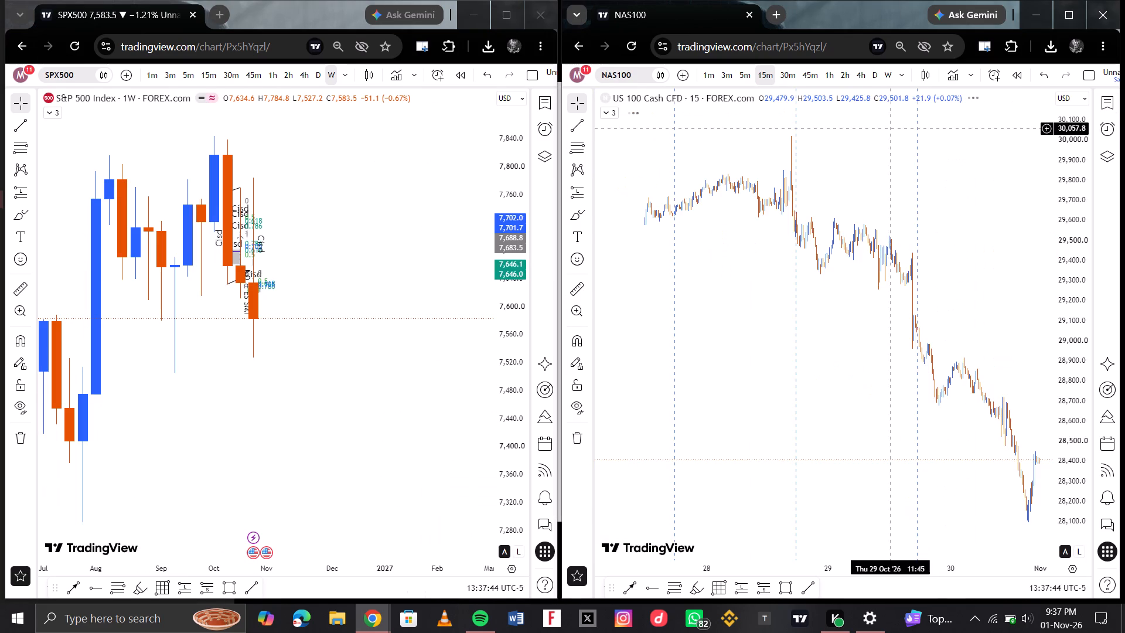
scroll(932, 212, up, 9)
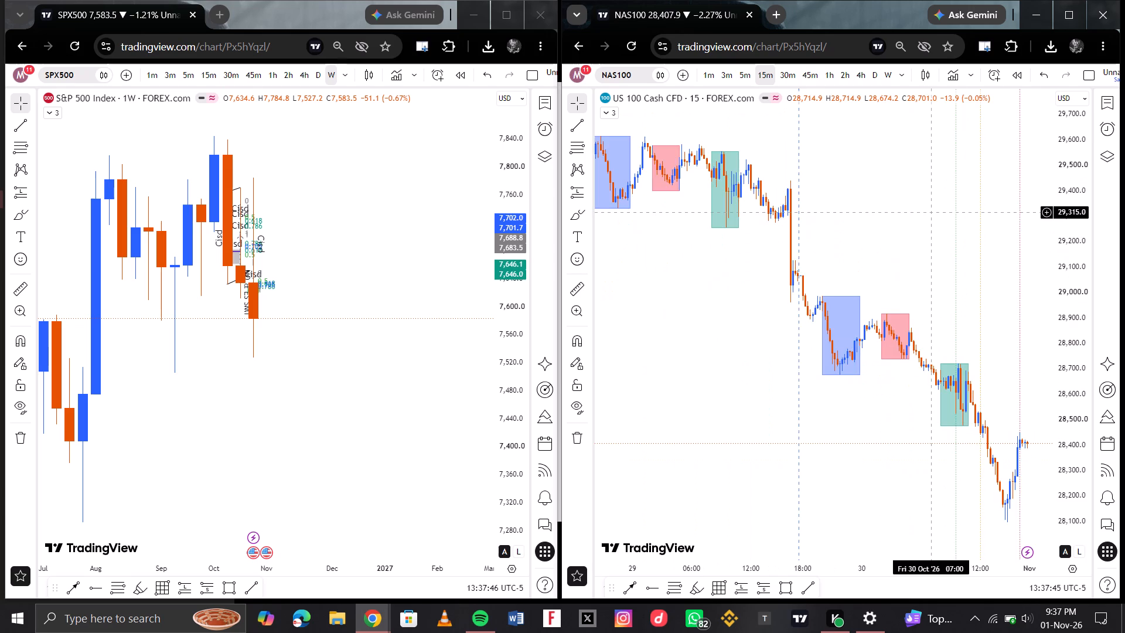
scroll(1007, 241, left, 2)
scroll(878, 243, right, 1)
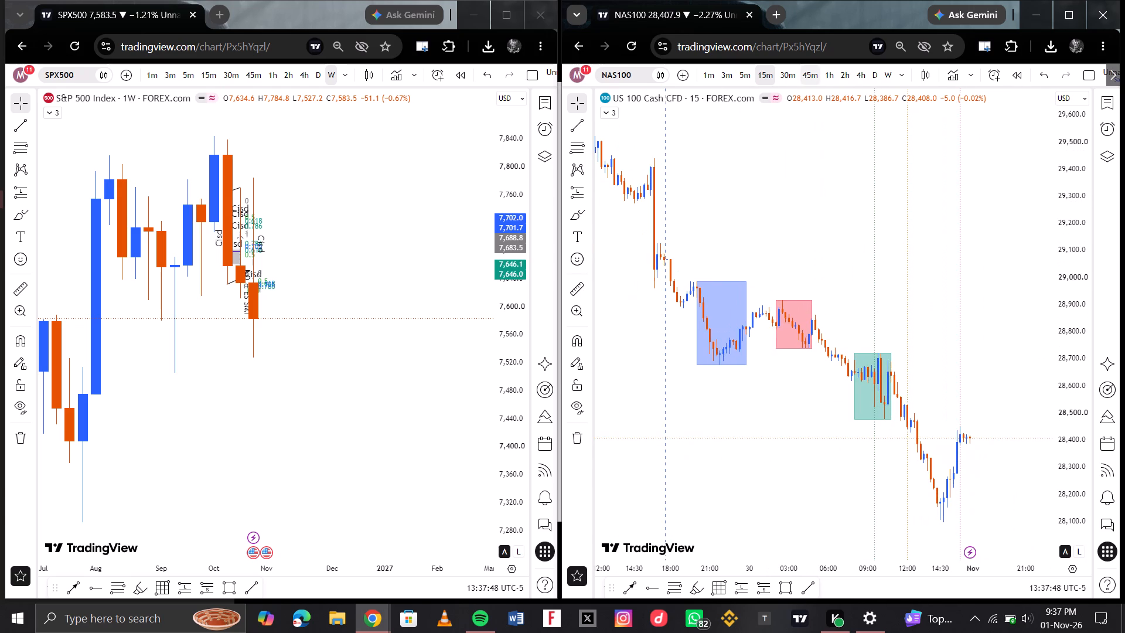
click(891, 73)
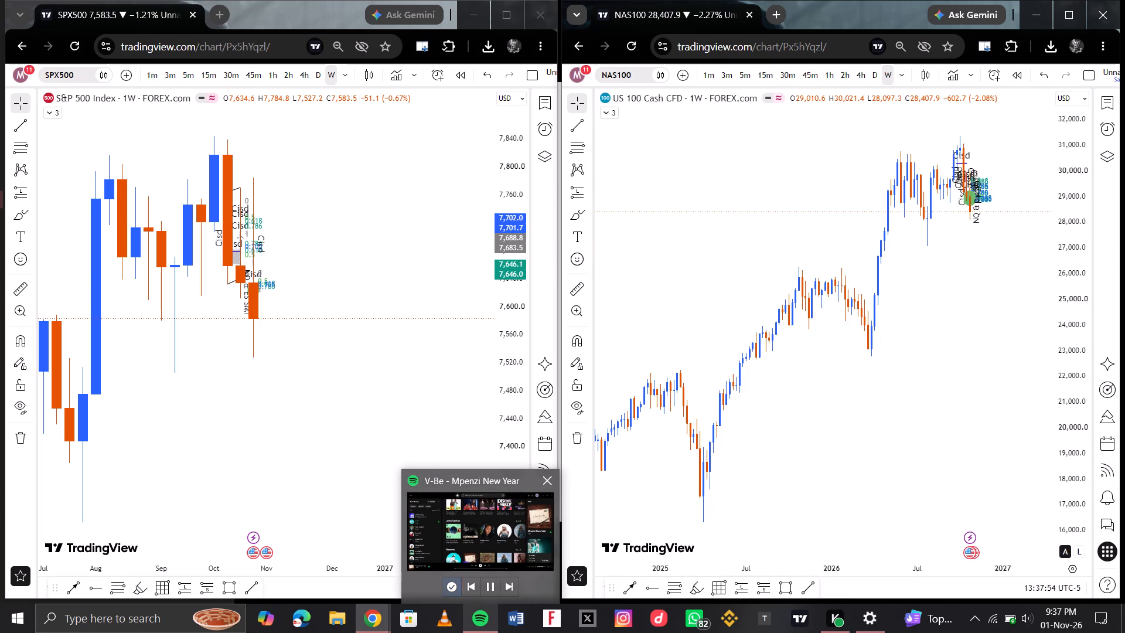
Skip the Spotify playback back to the start of the track.
click(466, 582)
Select all Cisd labels, Fibonacci levels and other drawings around the latest candles on the weekly NAS100 chart and delete them.
scroll(887, 142, up, 8)
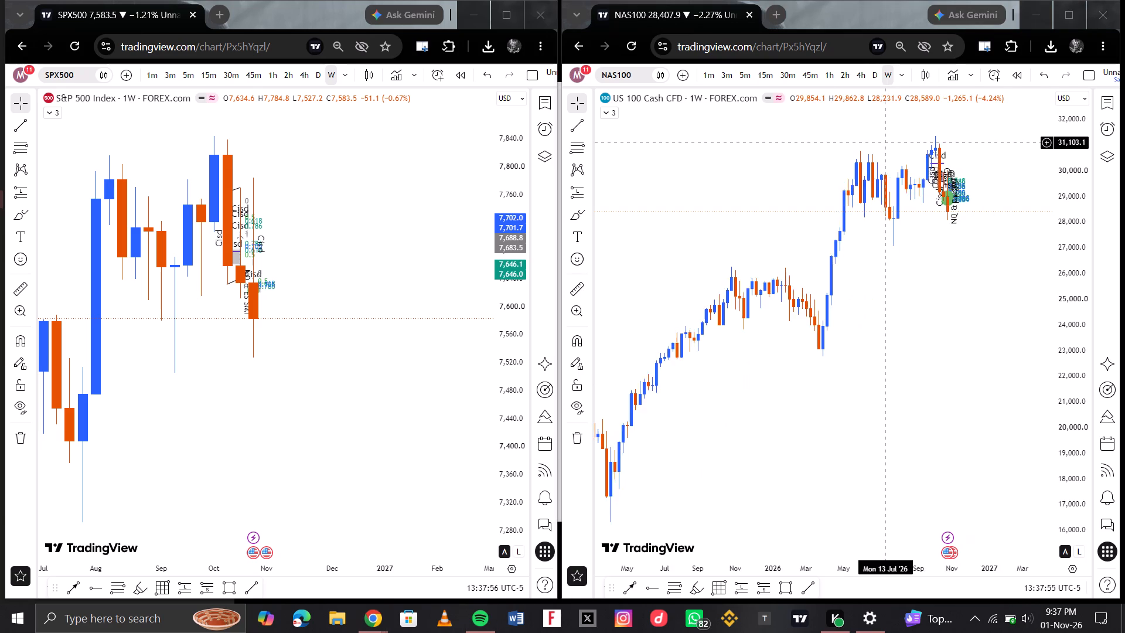
scroll(887, 142, up, 10)
scroll(782, 179, right, 1)
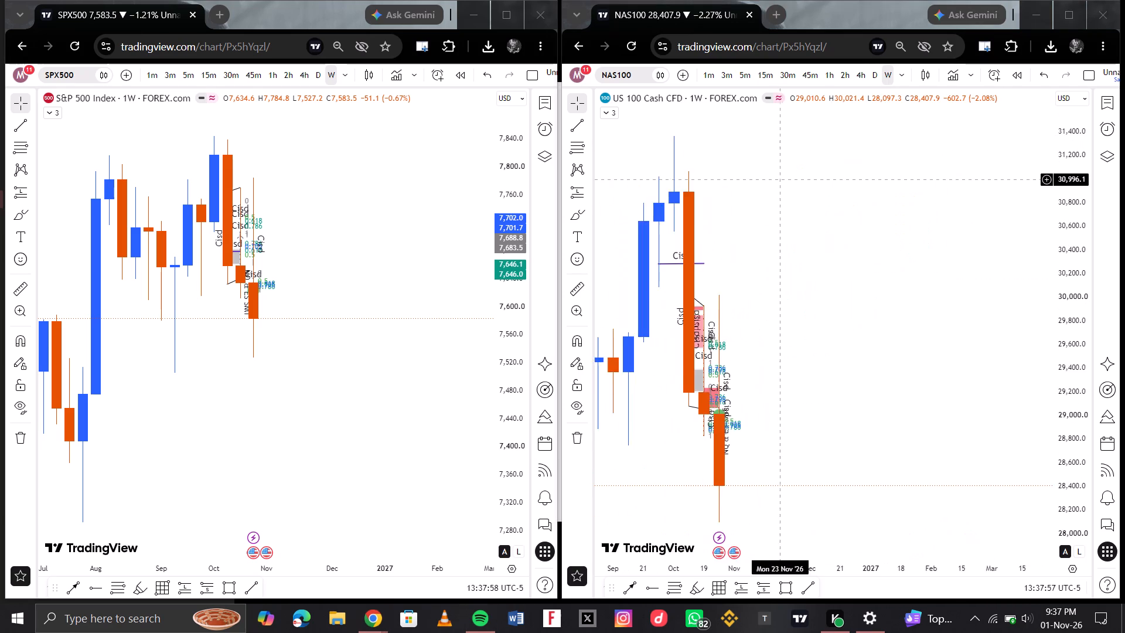
scroll(782, 179, right, 1)
ctrl+drag(911, 411, 780, 309)
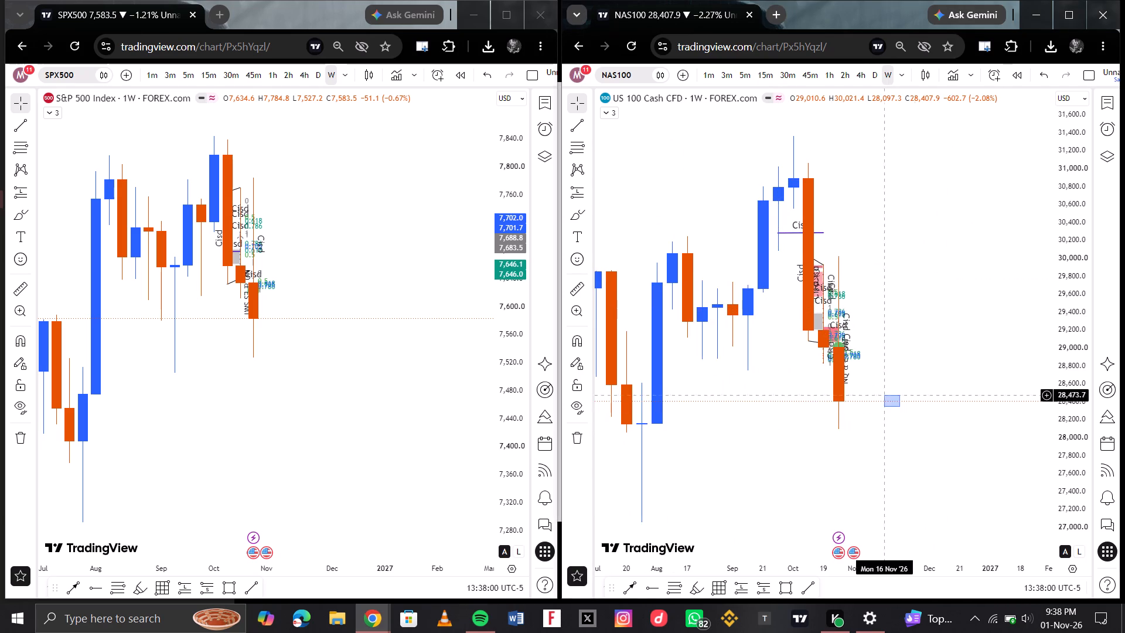
ctrl+drag(780, 309, 703, 131)
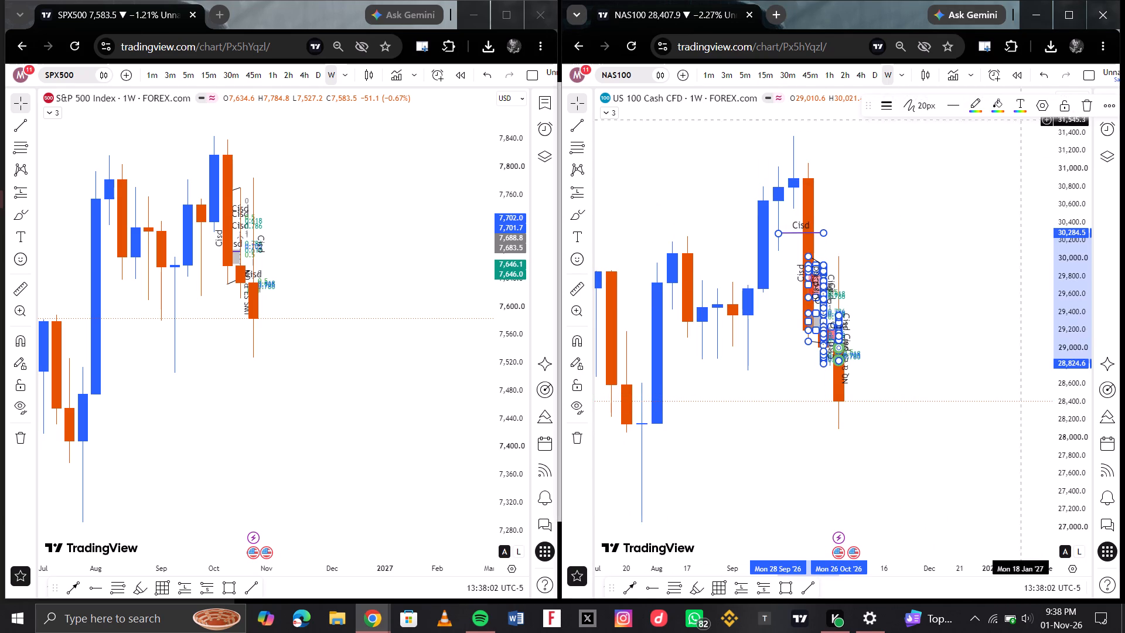
click(1087, 103)
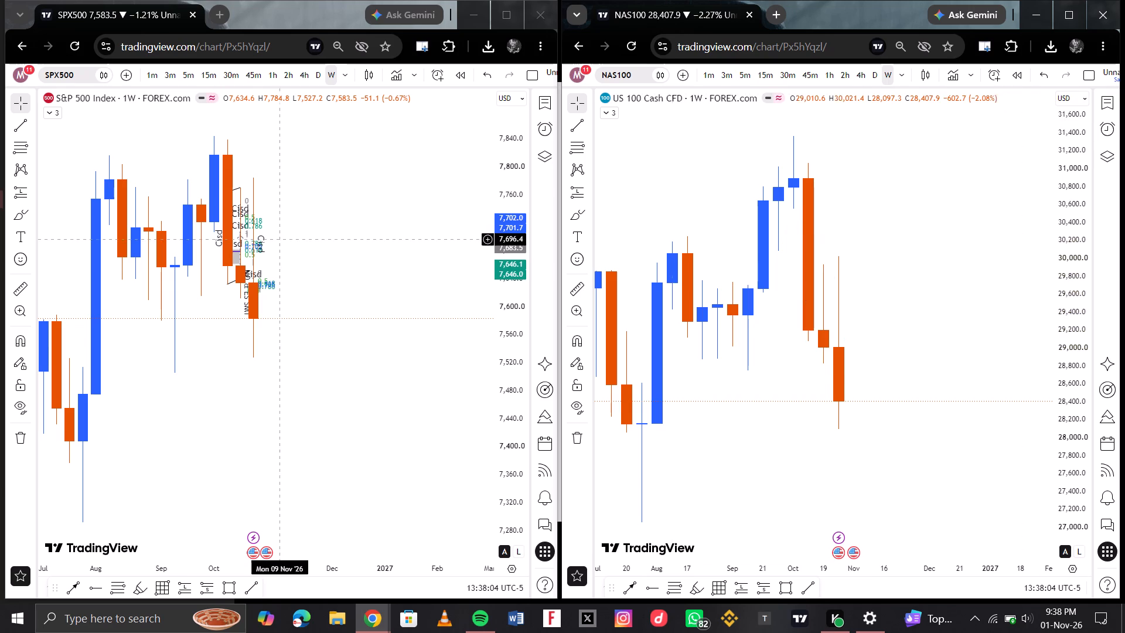
Select all Cisd labels, Fibonacci levels and other drawings around the latest candles on the weekly SPX500 chart and delete them.
scroll(285, 309, up, 2)
scroll(285, 309, right, 2)
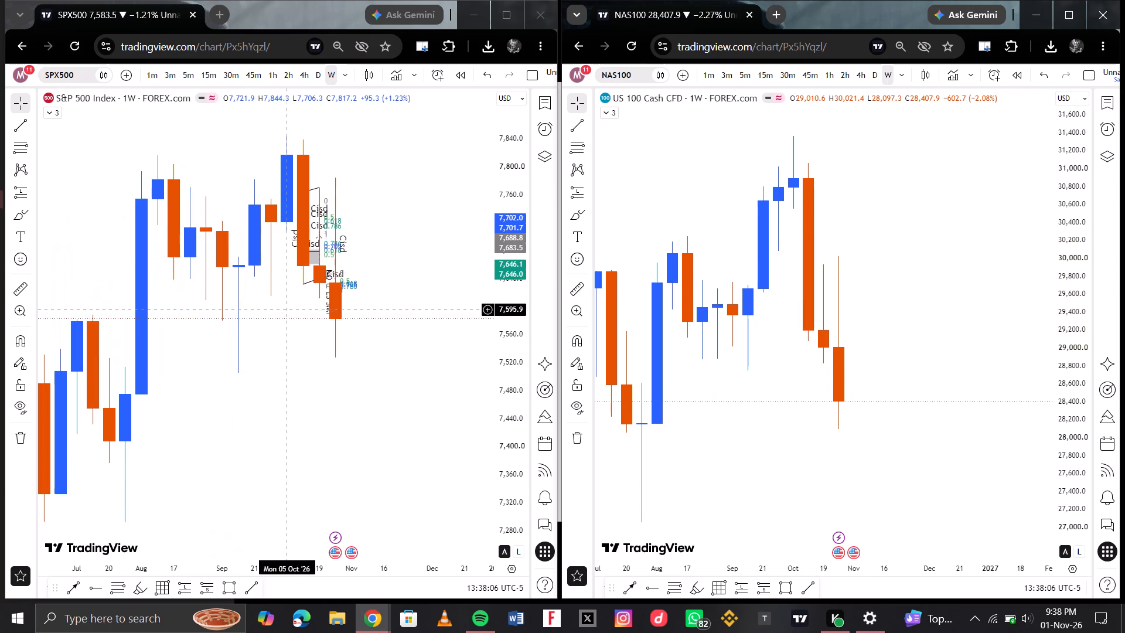
ctrl+drag(380, 373, 226, 195)
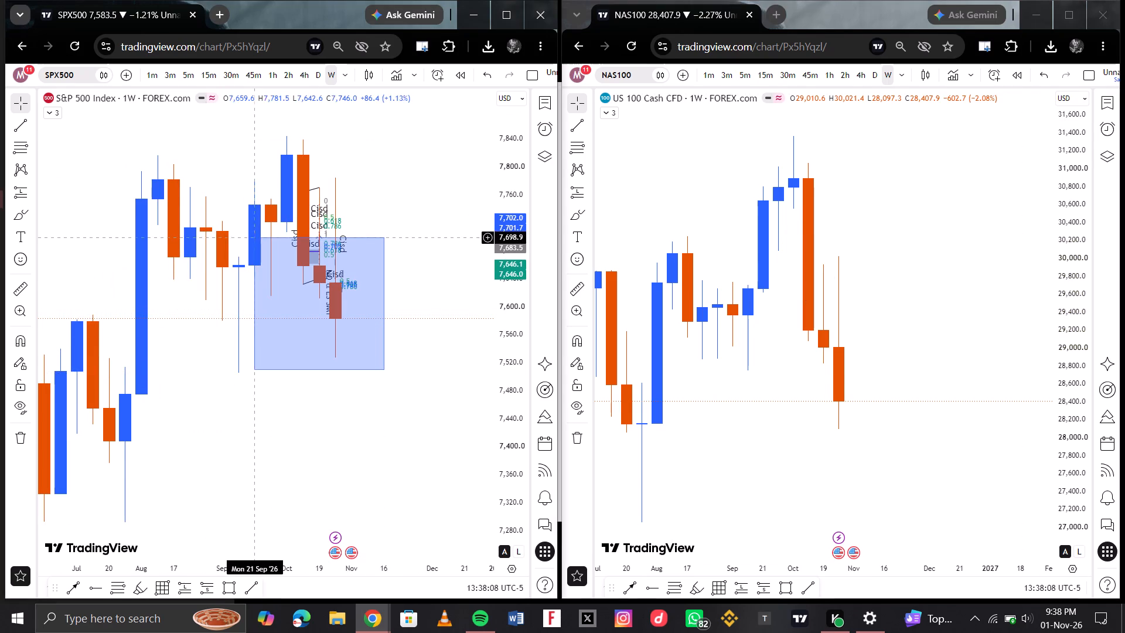
ctrl+drag(226, 195, 200, 134)
click(525, 106)
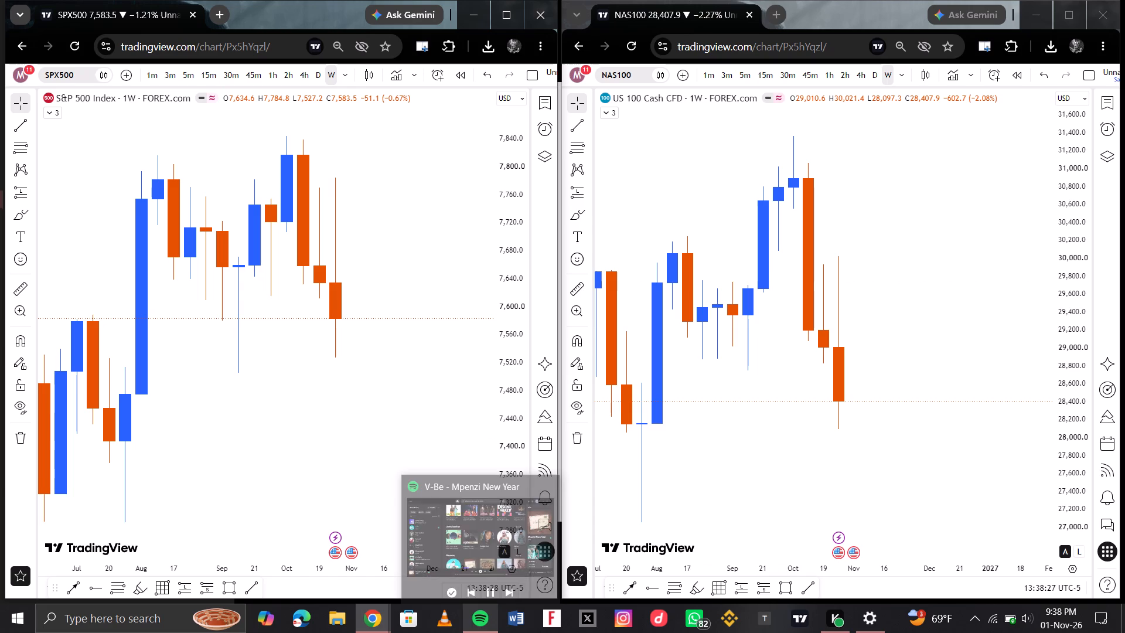
Skip the Spotify playback back to the start of the track.
click(468, 588)
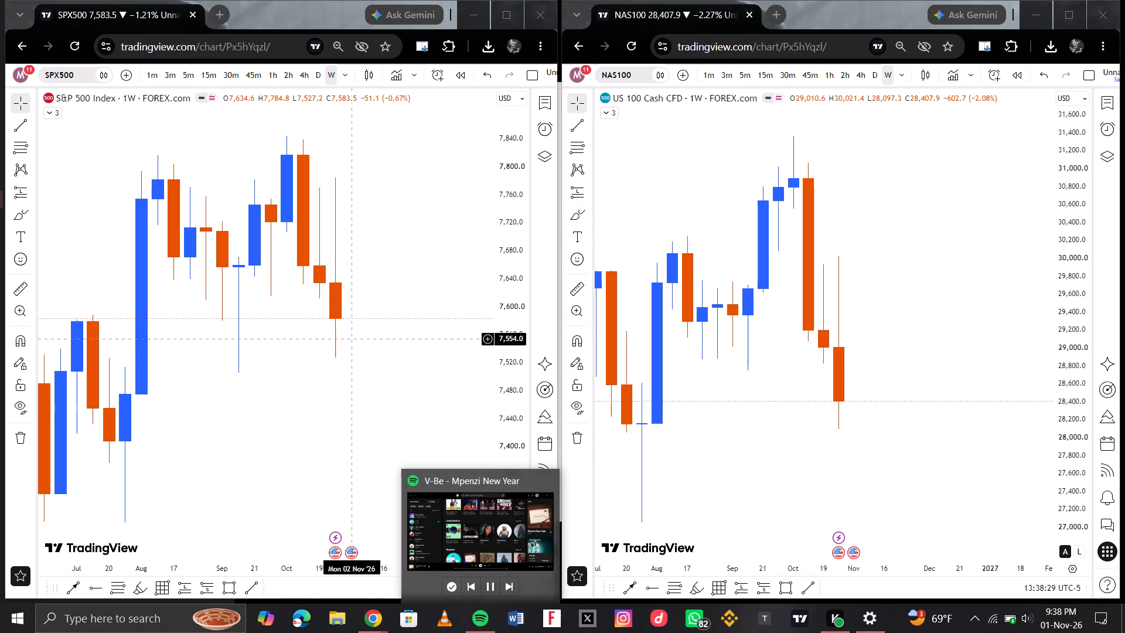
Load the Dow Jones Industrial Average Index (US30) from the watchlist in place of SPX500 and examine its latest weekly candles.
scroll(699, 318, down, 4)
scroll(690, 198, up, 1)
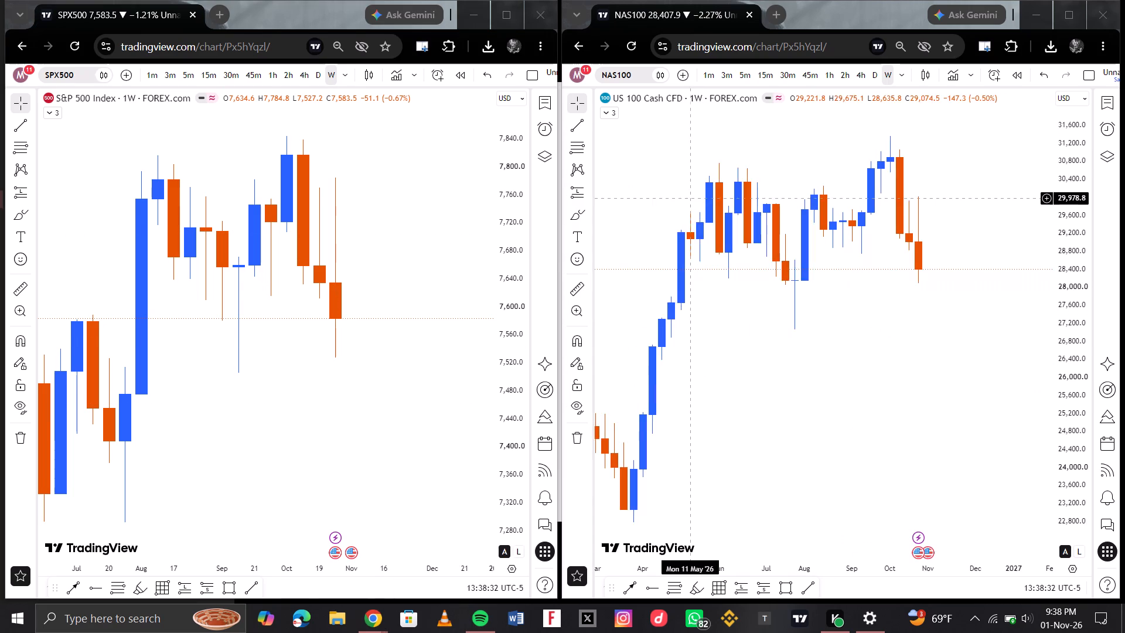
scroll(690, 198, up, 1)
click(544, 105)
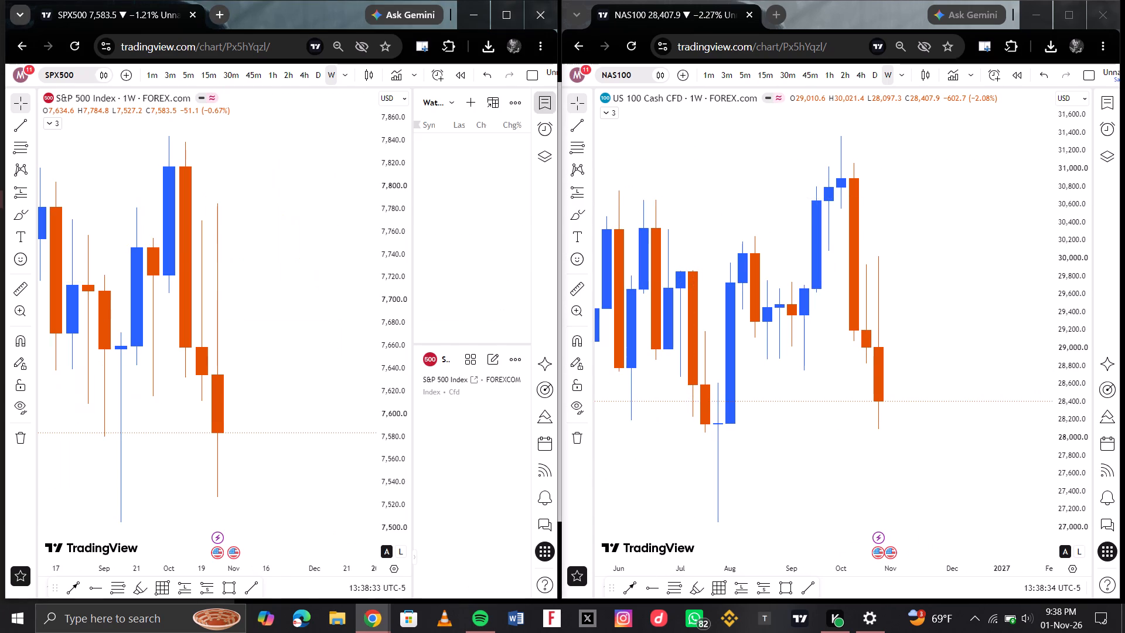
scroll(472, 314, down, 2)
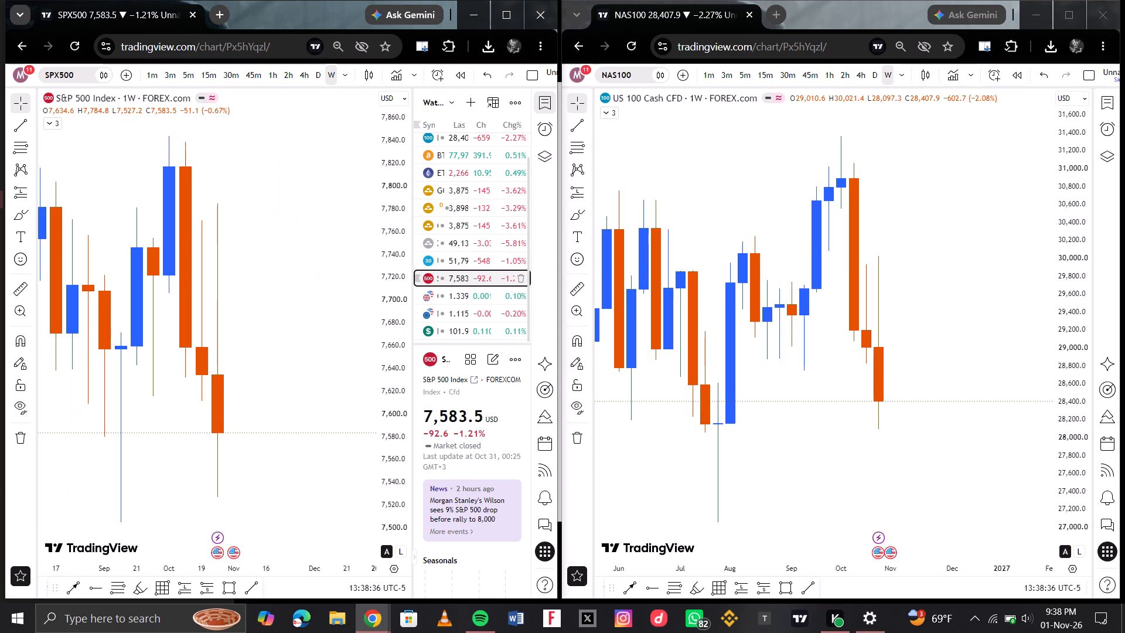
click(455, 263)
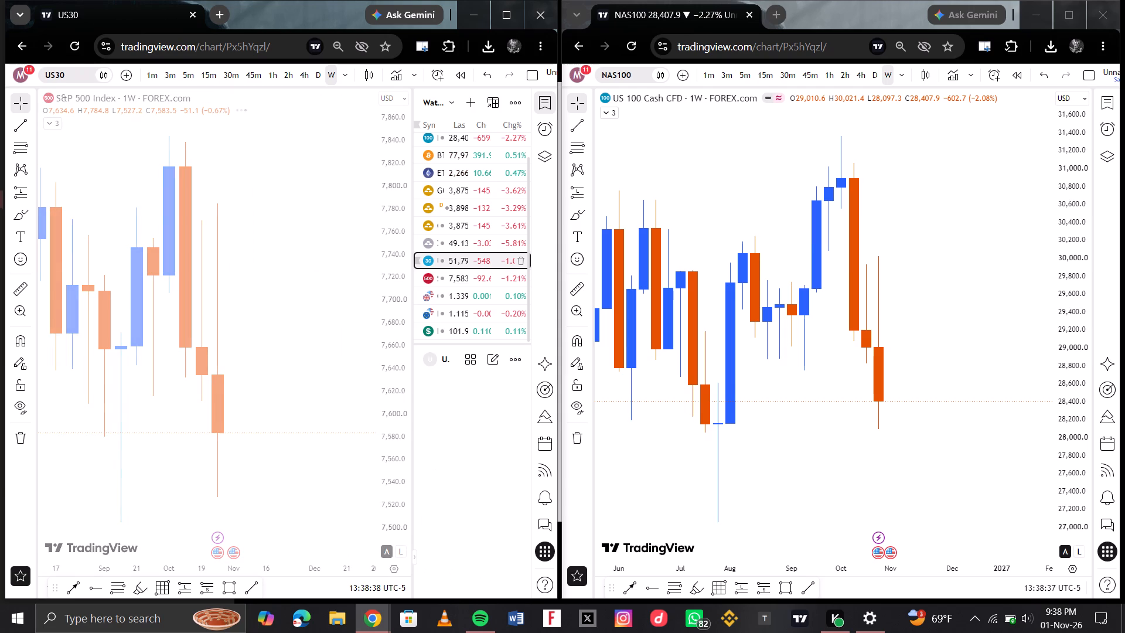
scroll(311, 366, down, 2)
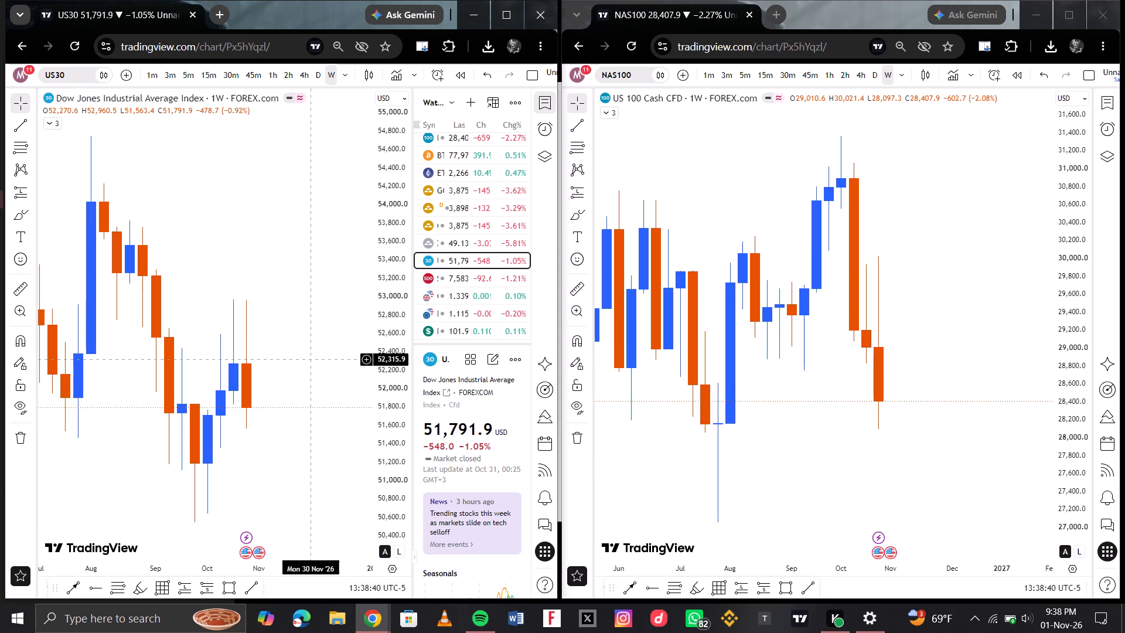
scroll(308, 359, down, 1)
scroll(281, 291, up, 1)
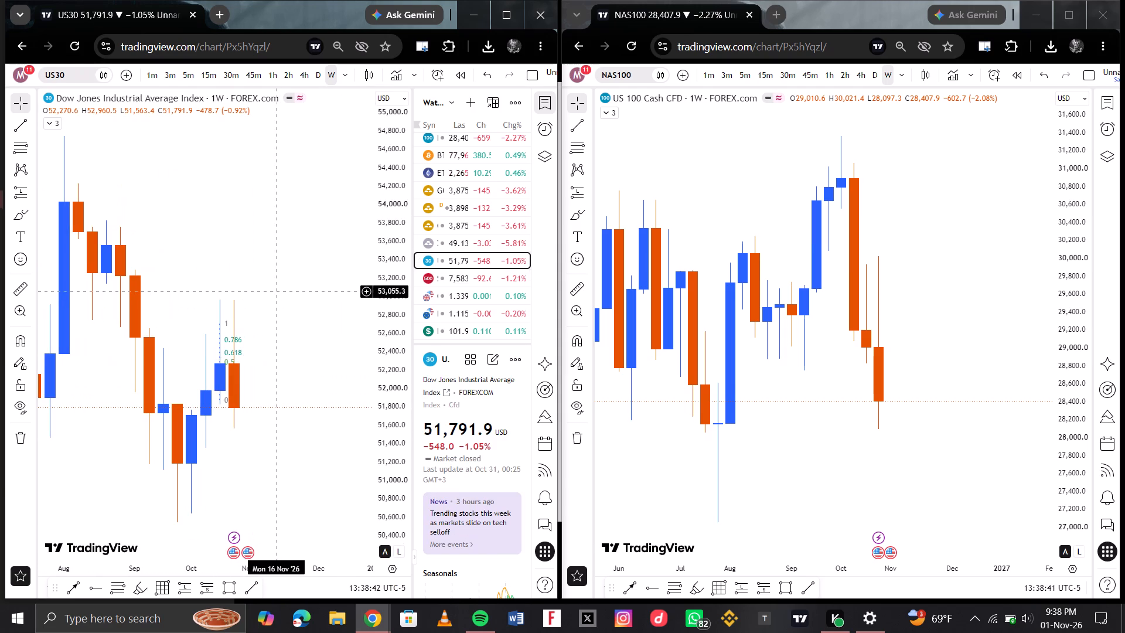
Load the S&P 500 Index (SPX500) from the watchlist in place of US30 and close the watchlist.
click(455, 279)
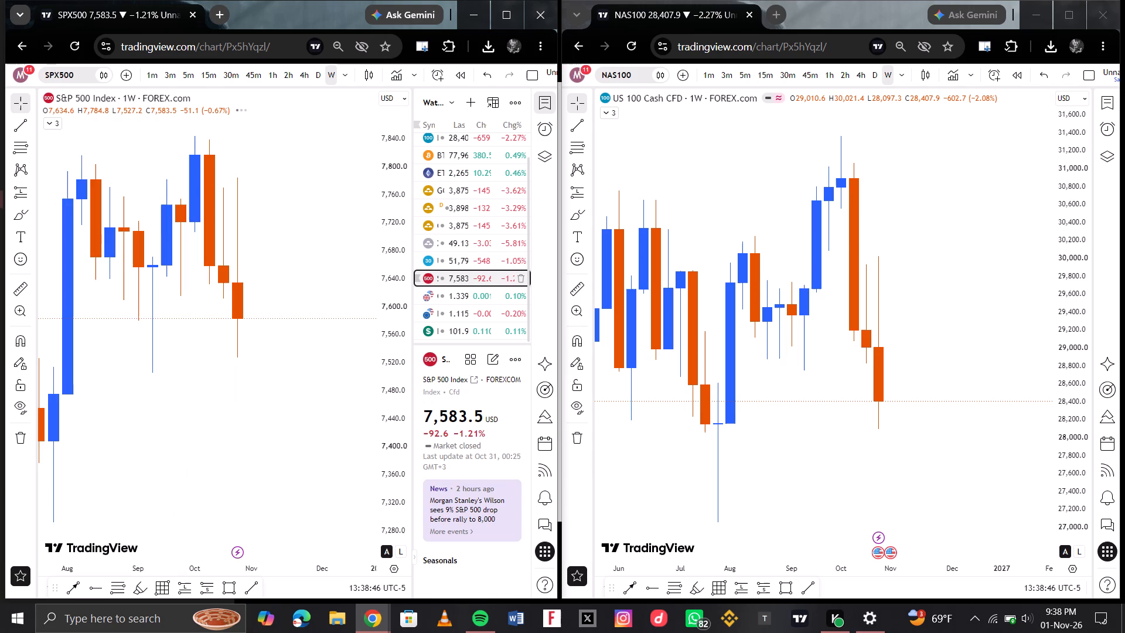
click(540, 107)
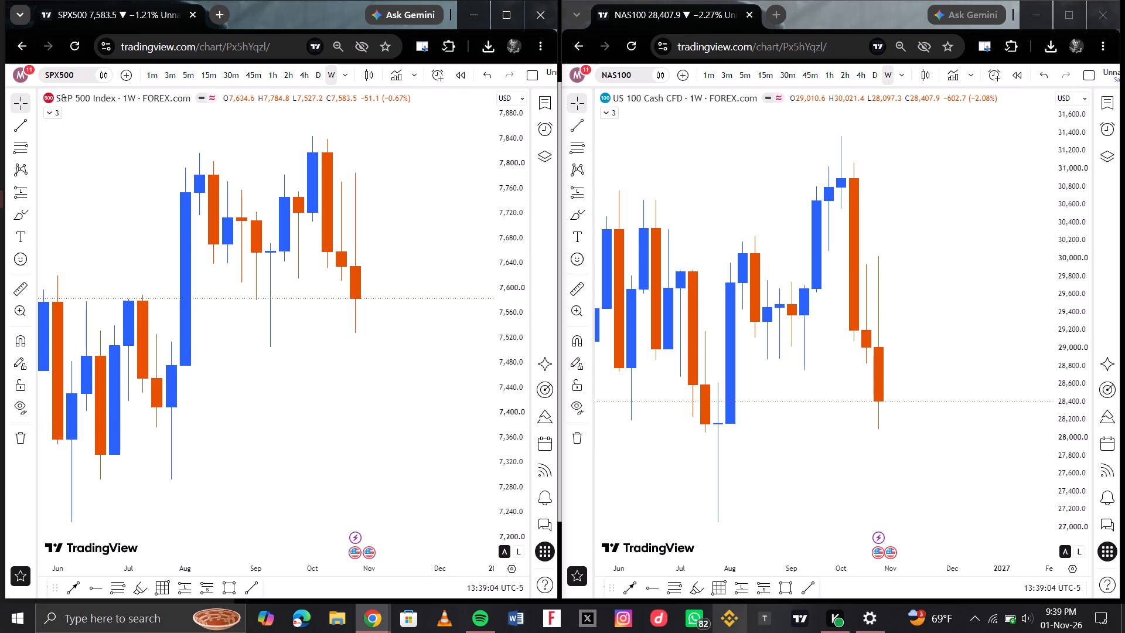
Draw a level trend line on the weekly NAS100 chart at about 31,029, from the 28 Sep candle's high to 19 Oct.
click(806, 583)
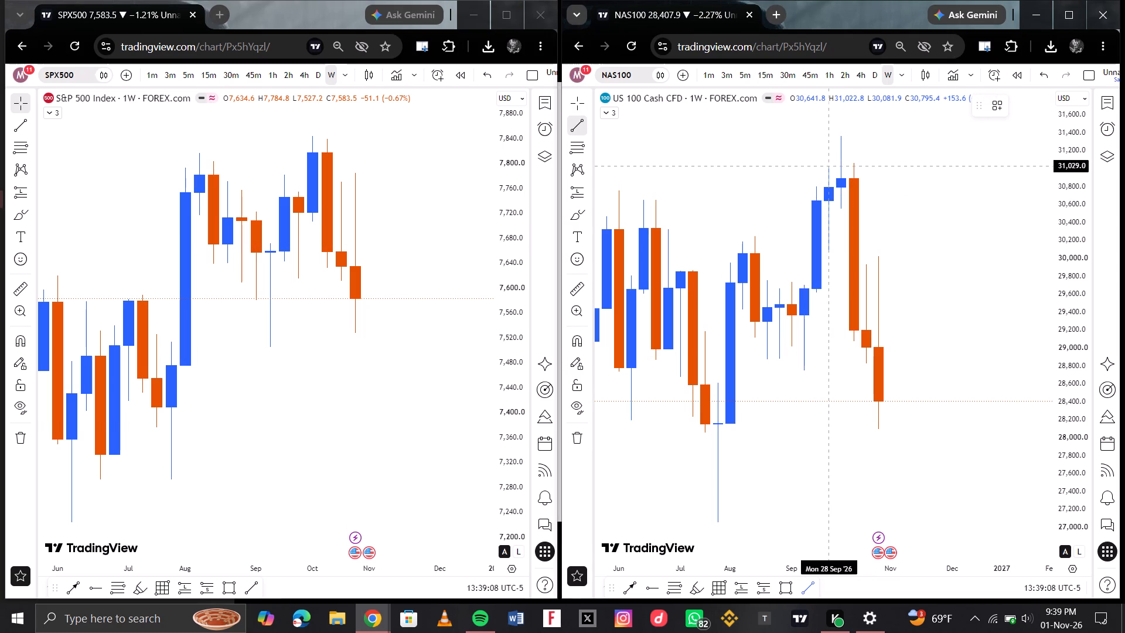
drag(829, 166, 862, 165)
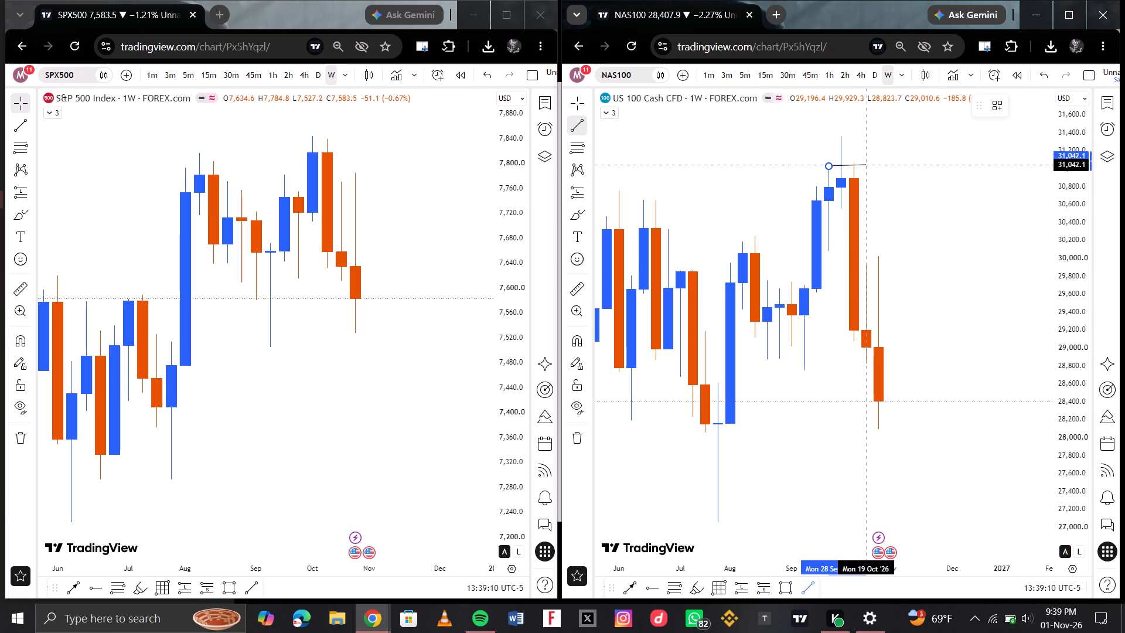
drag(862, 165, 864, 165)
click(864, 165)
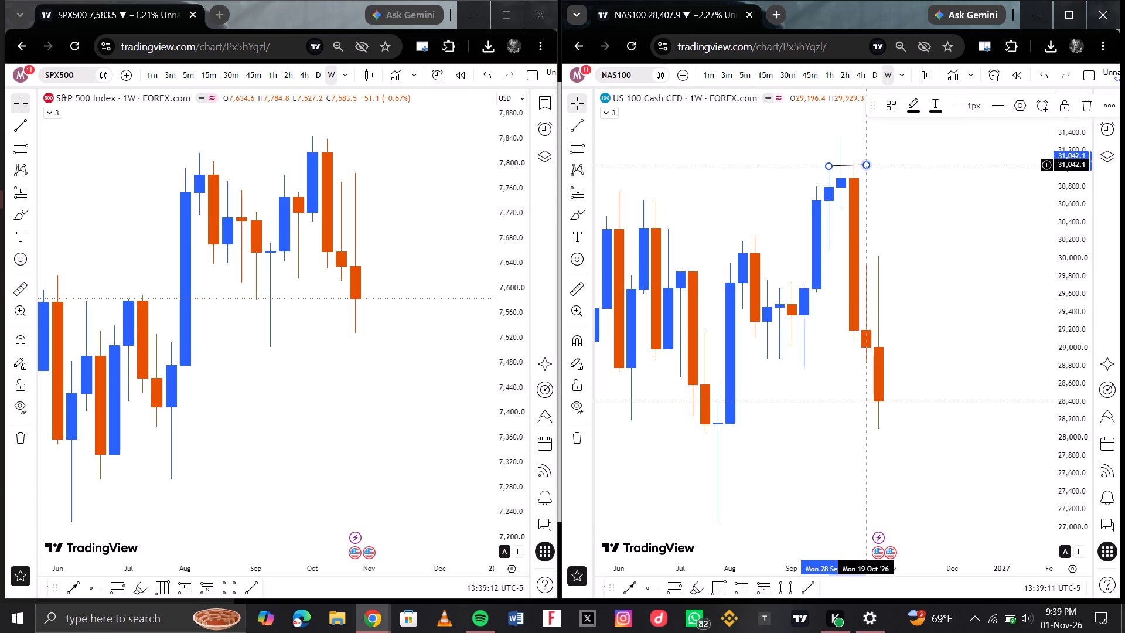
click(911, 199)
click(866, 164)
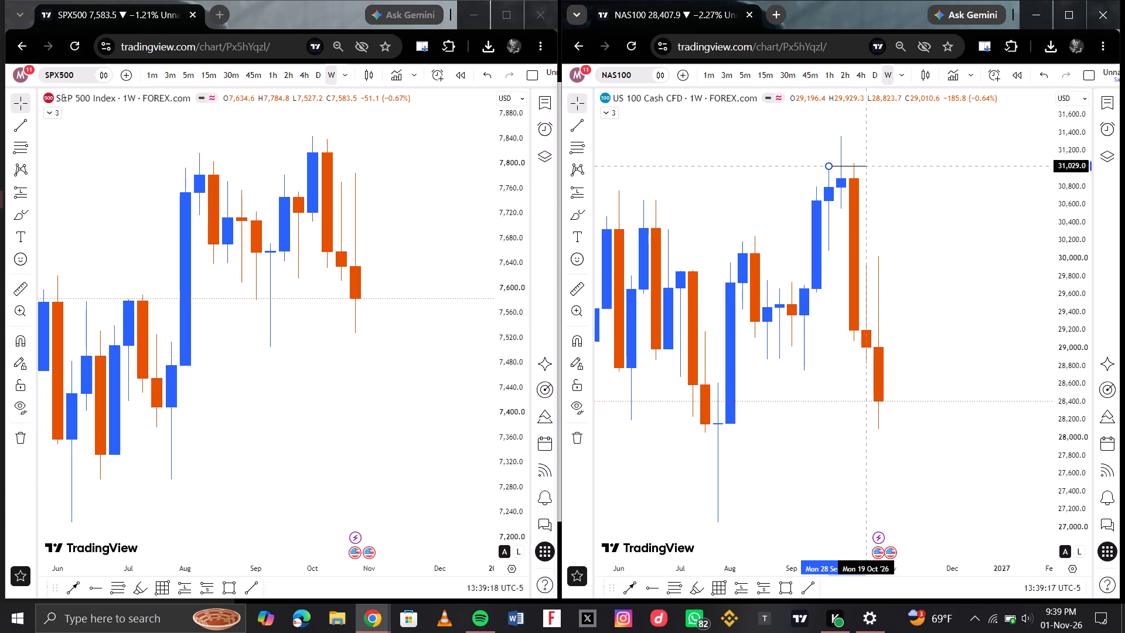
click(868, 164)
click(902, 205)
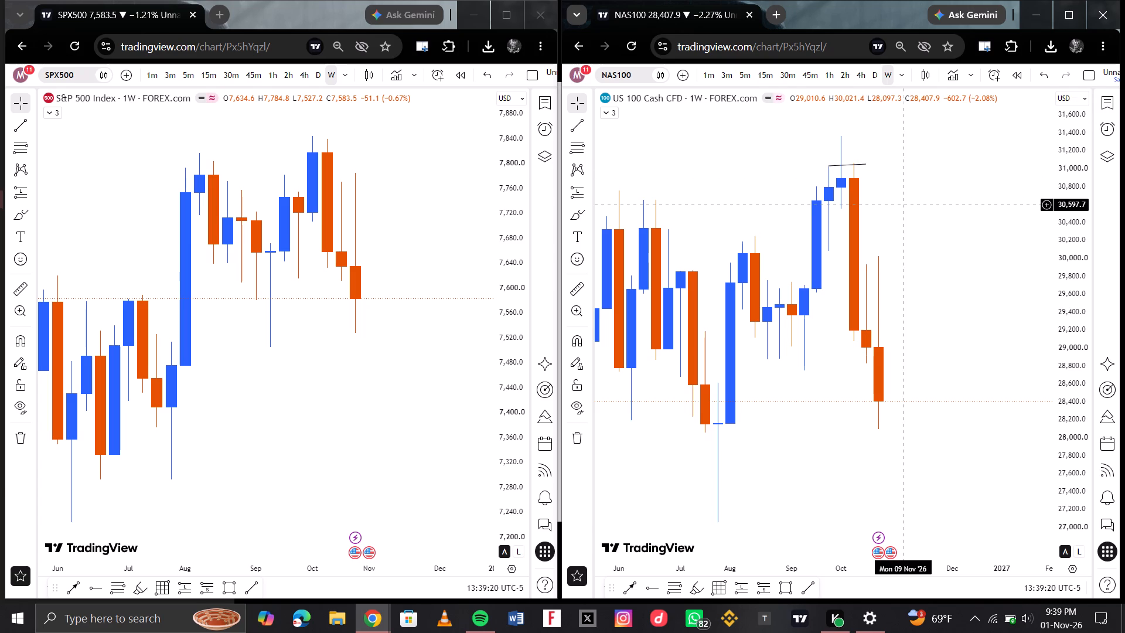
click(865, 166)
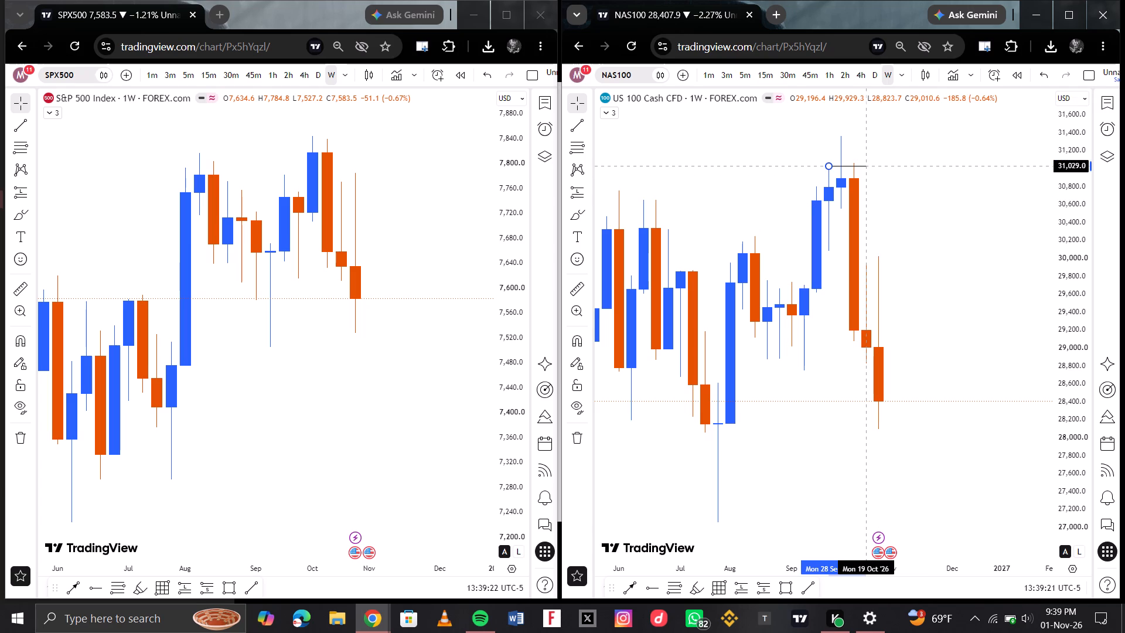
click(902, 204)
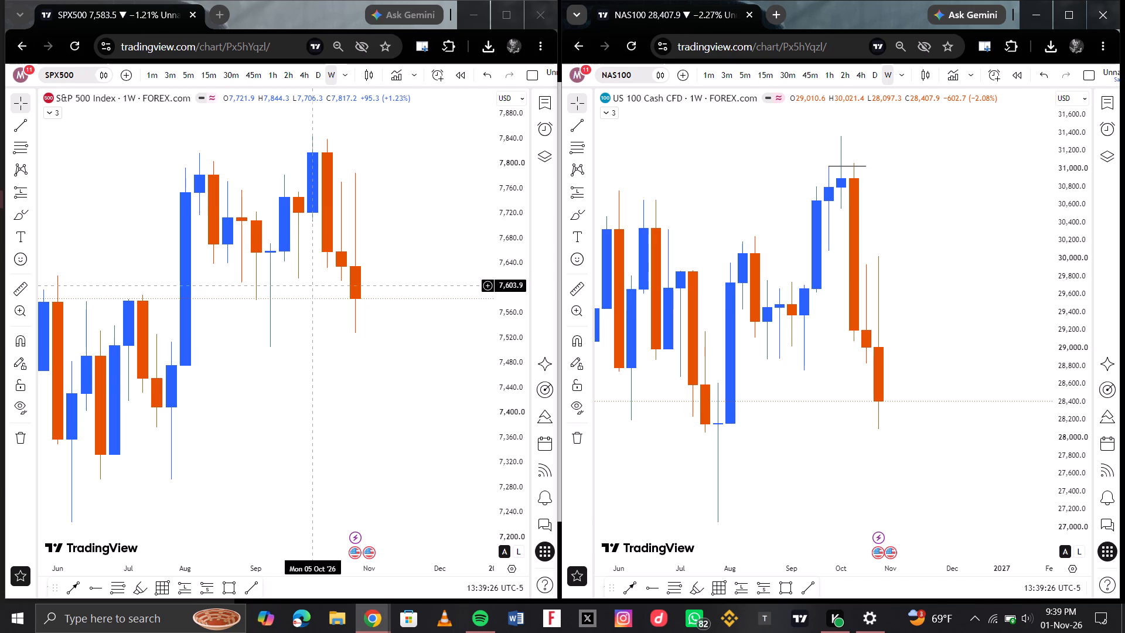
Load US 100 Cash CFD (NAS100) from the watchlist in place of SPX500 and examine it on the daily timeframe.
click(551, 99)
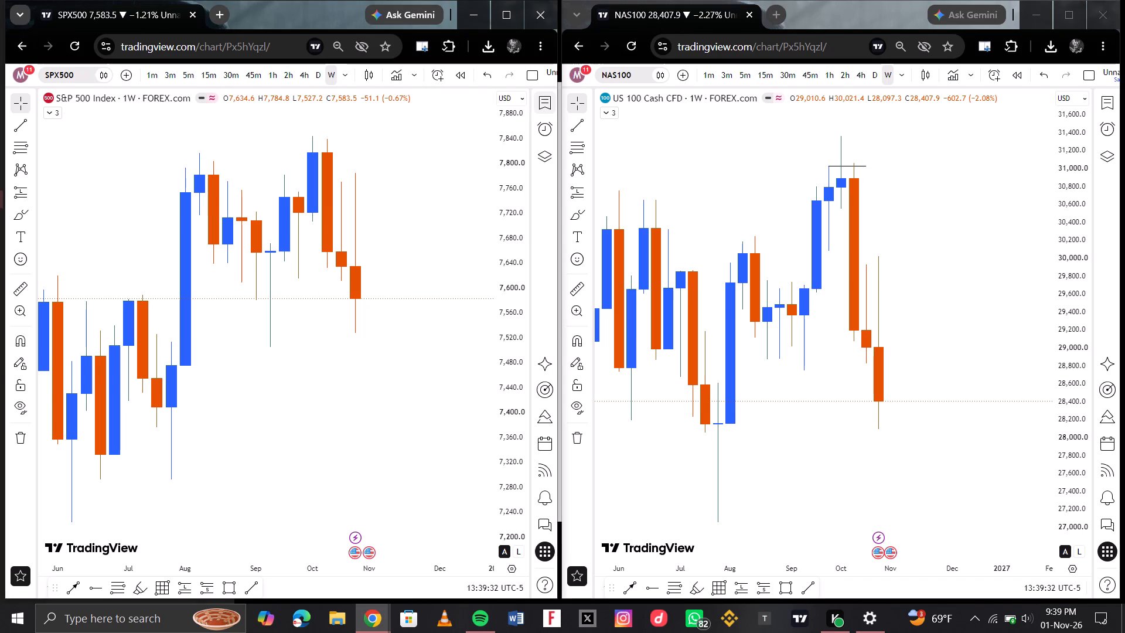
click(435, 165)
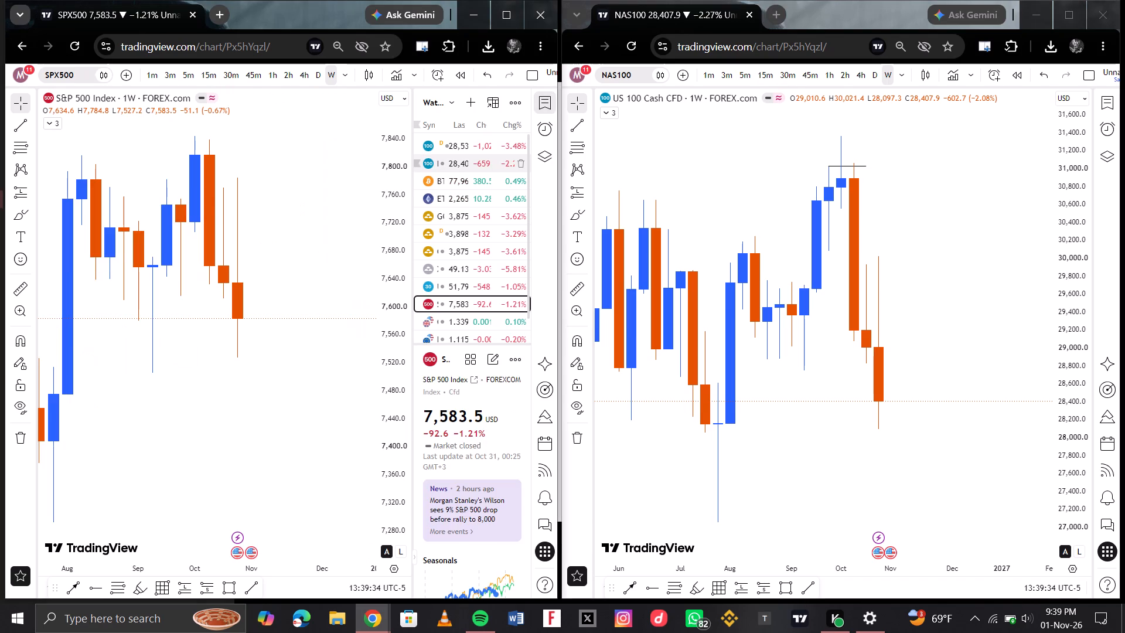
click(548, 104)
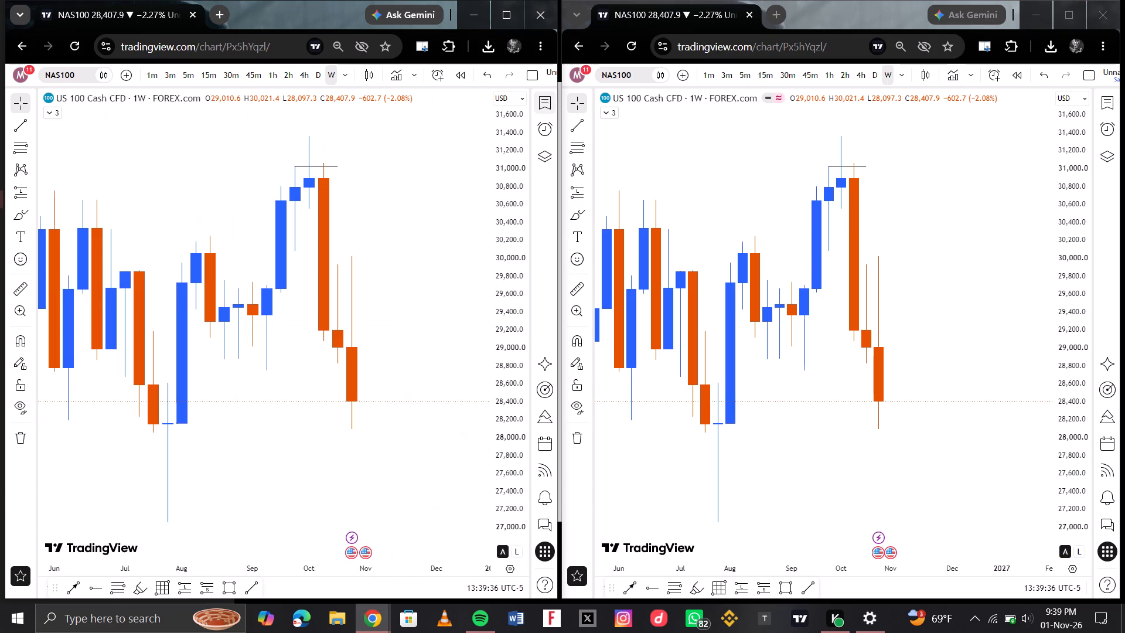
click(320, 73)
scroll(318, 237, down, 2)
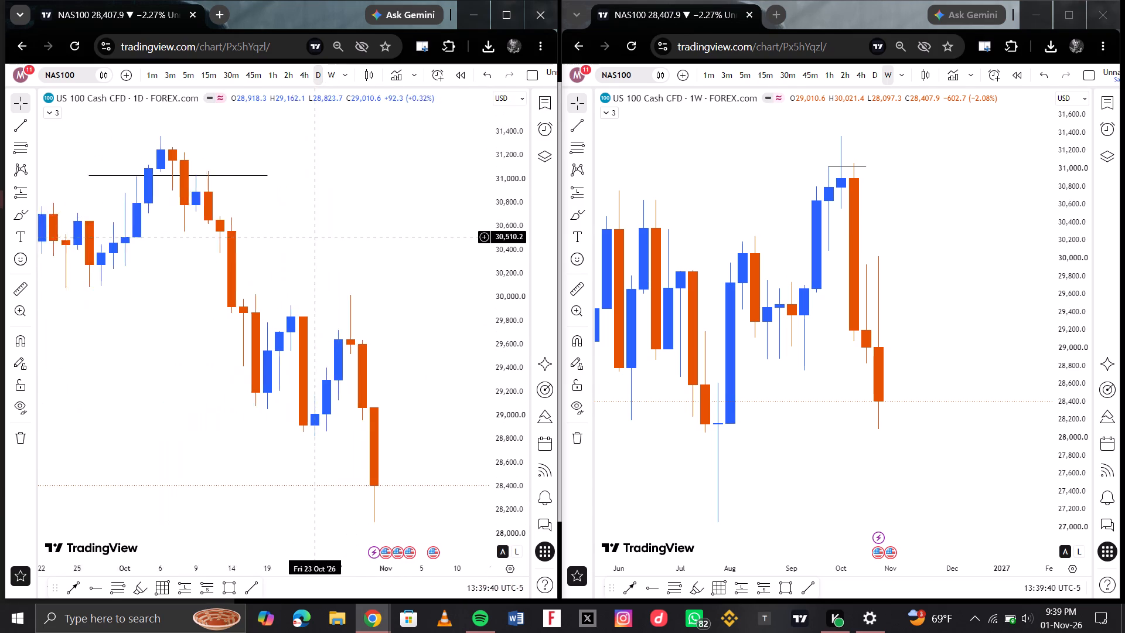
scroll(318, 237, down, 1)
Load the S&P 500 Index (SPX500) from the watchlist into the daily chart in place of NAS100 and close the watchlist.
click(541, 101)
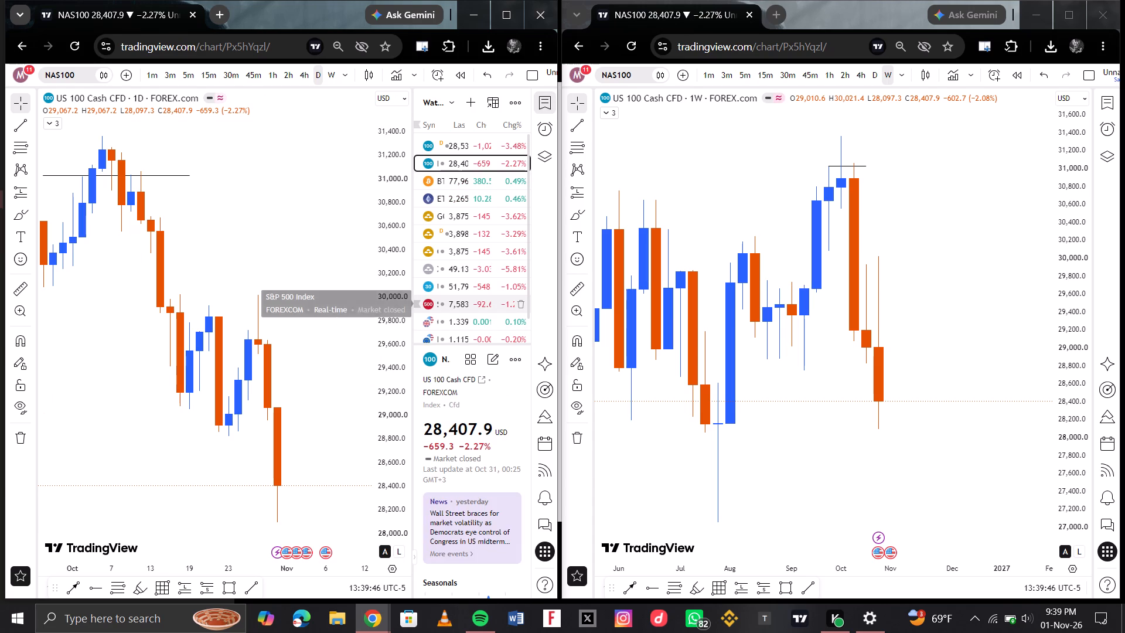
click(439, 305)
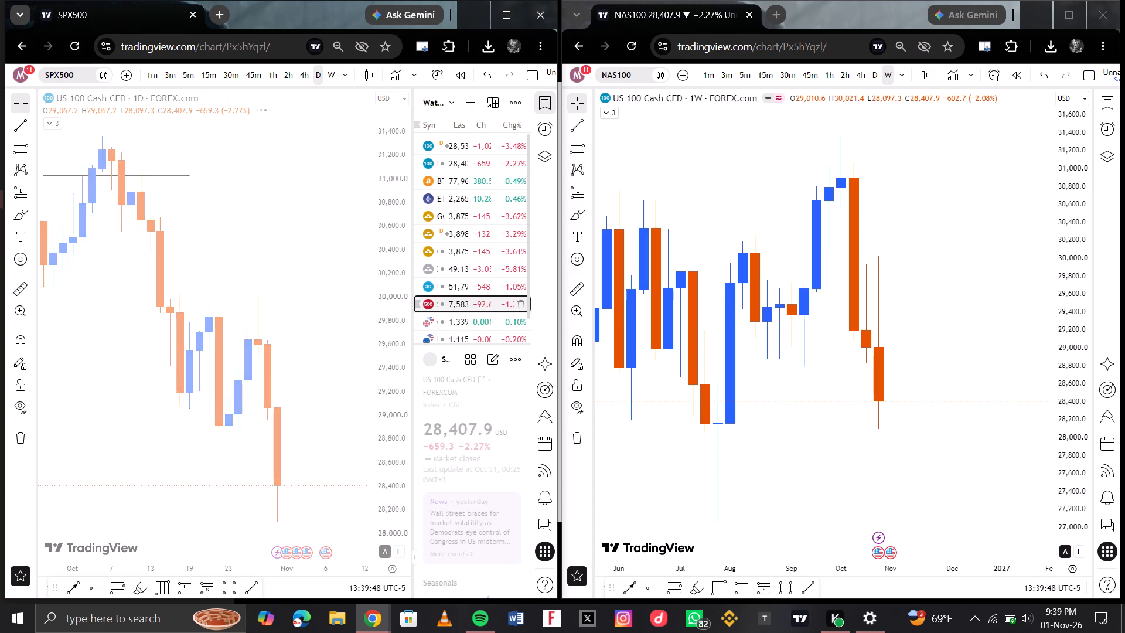
click(538, 103)
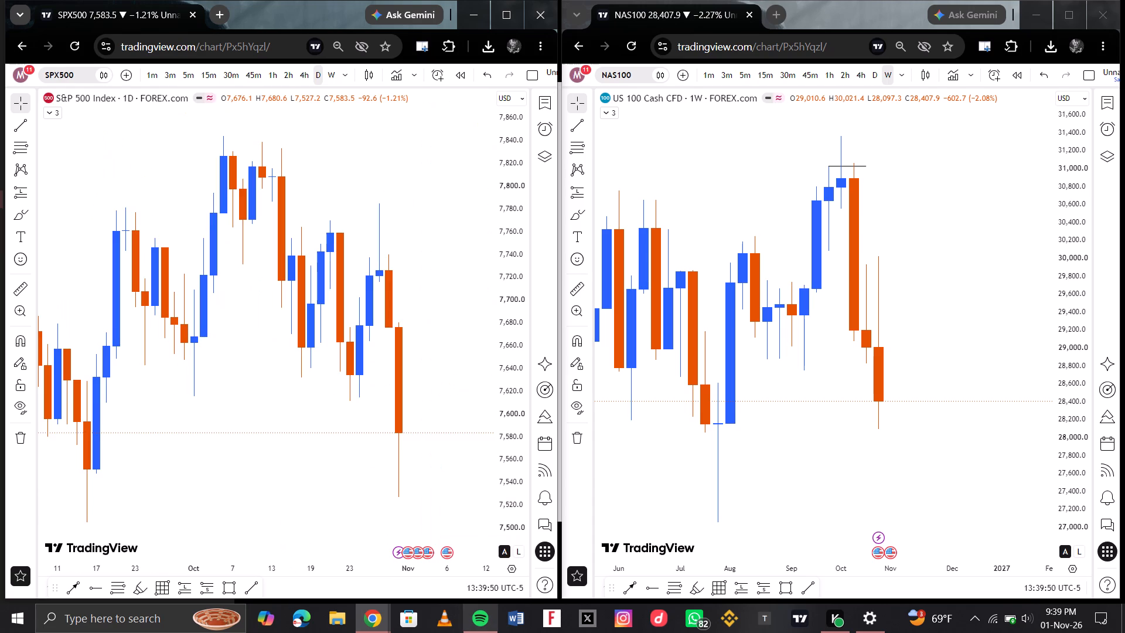
Skip the Spotify playback back to the start of the track.
click(468, 593)
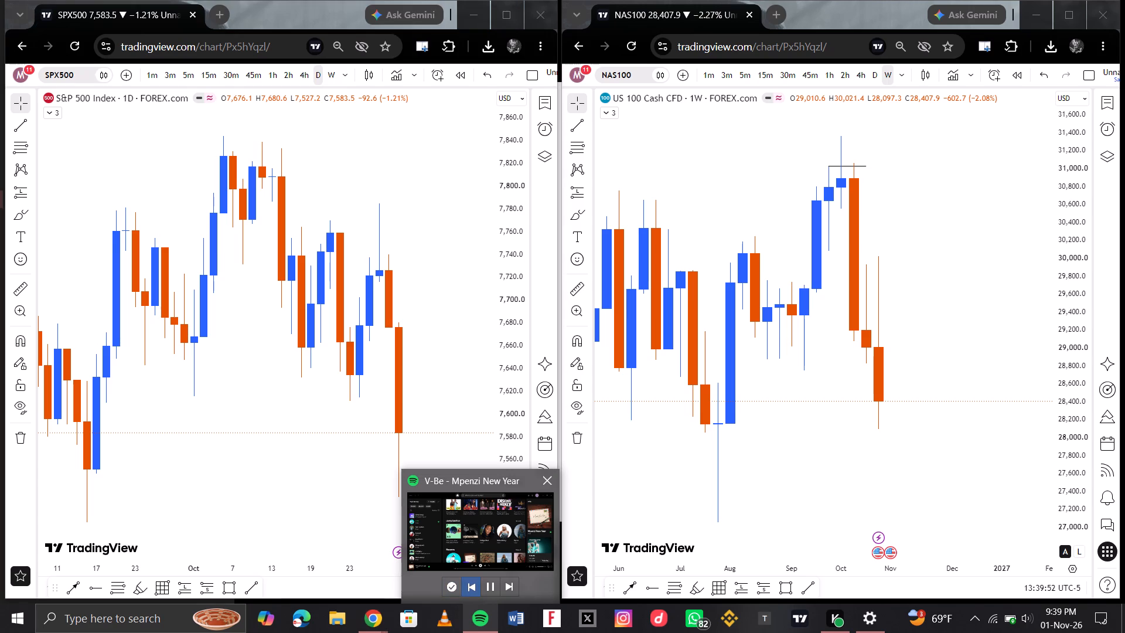
Switch the SPX500 chart from the daily to the weekly timeframe and bring its latest candles into close view.
scroll(347, 333, down, 4)
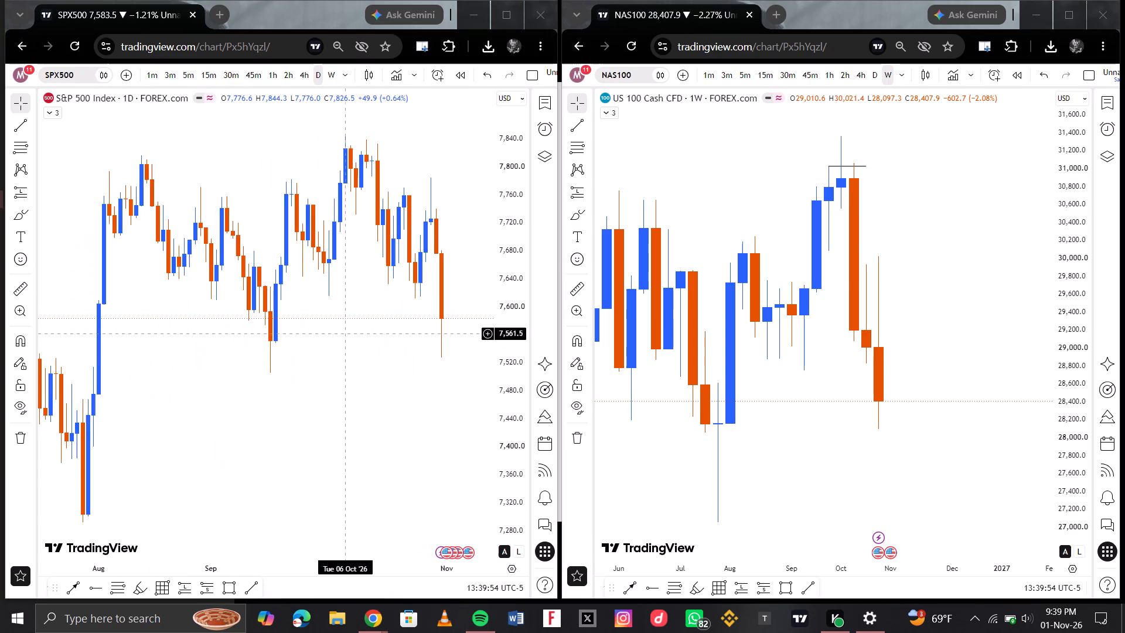
scroll(345, 257, up, 2)
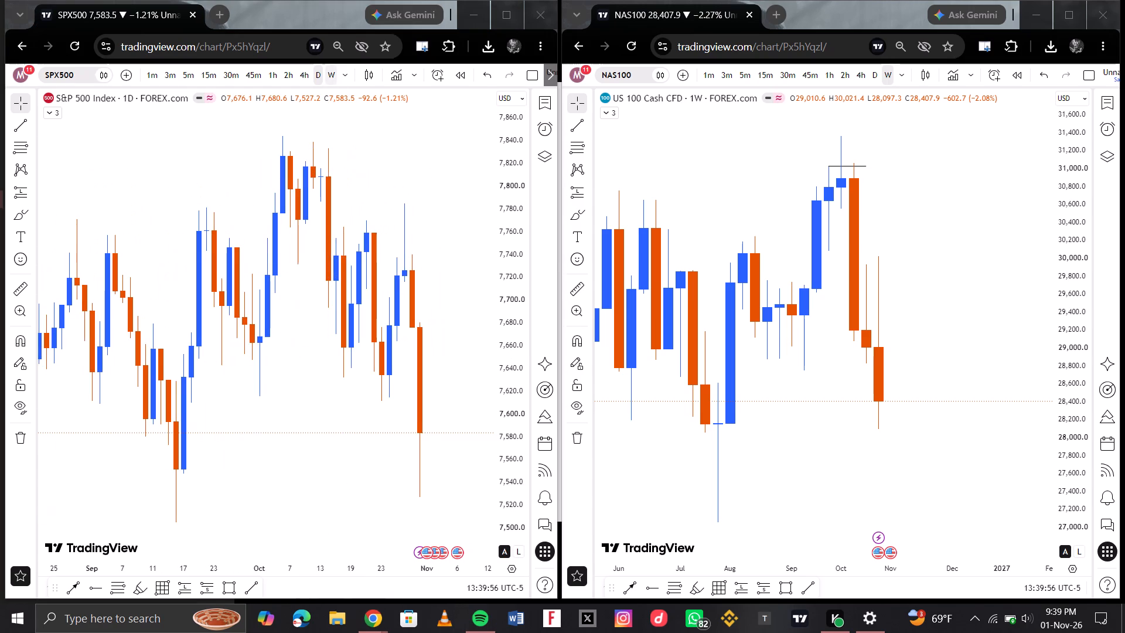
click(332, 76)
scroll(350, 186, up, 1)
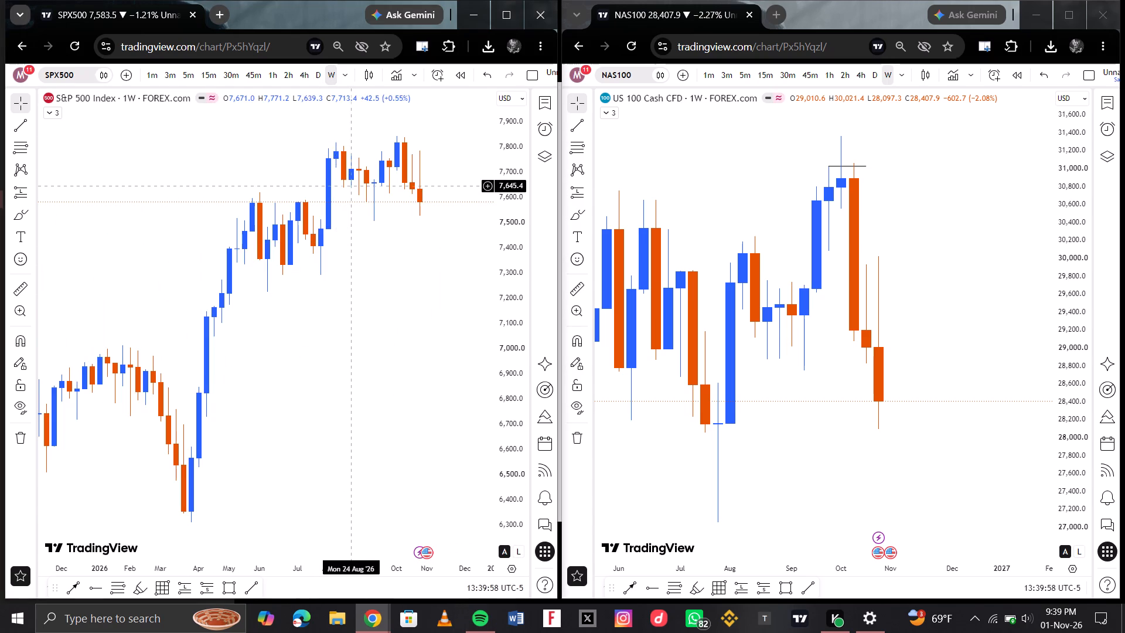
scroll(350, 186, up, 4)
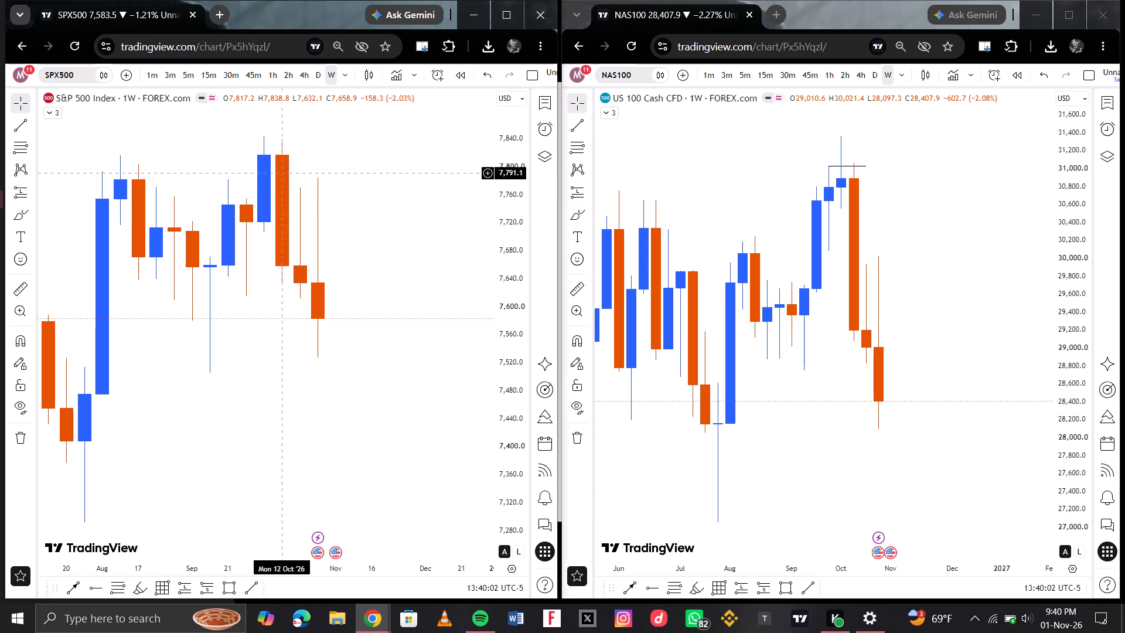
Draw an arrow on the weekly NAS100 chart from about 31,114 at 26 Oct to the 12 Oct candle's open, about 30,879.
scroll(837, 199, up, 1)
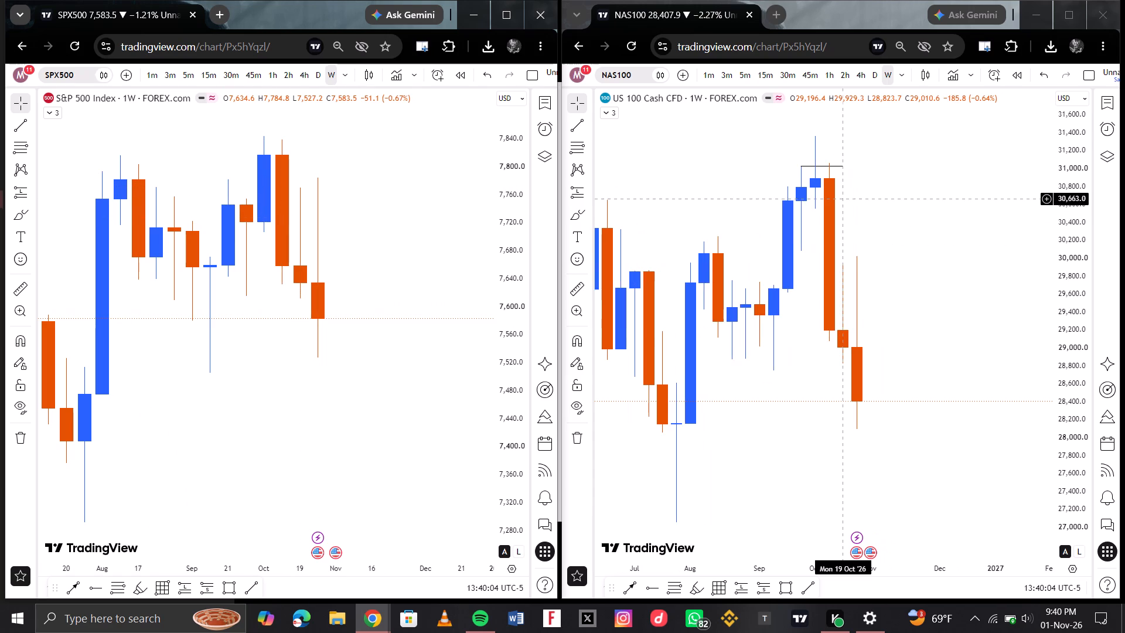
scroll(817, 257, down, 1)
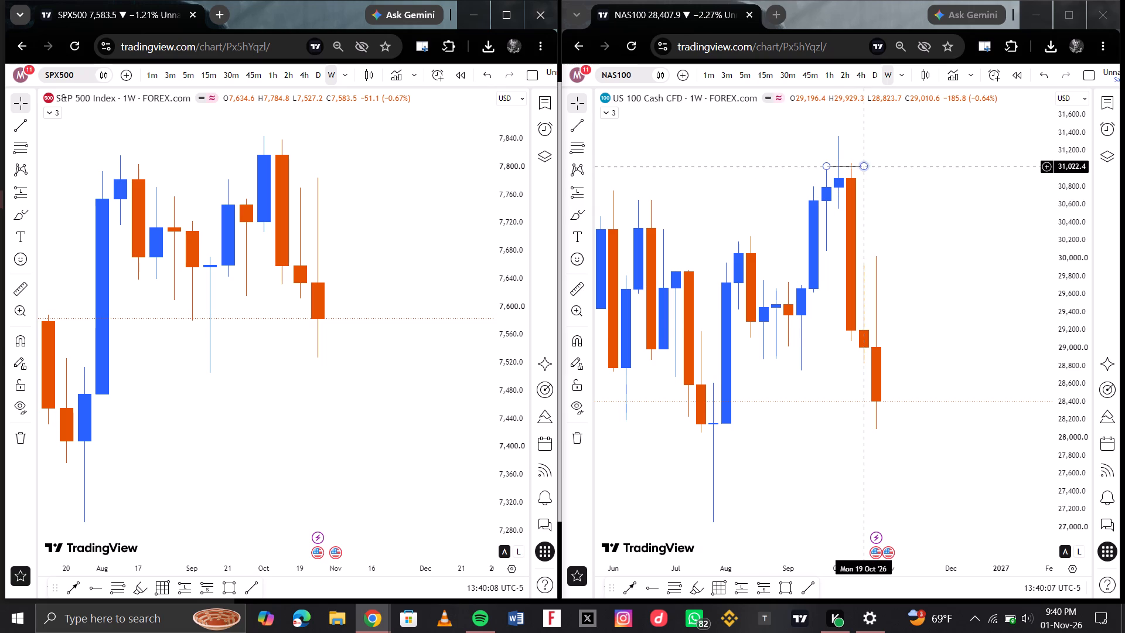
click(632, 592)
drag(878, 158, 875, 159)
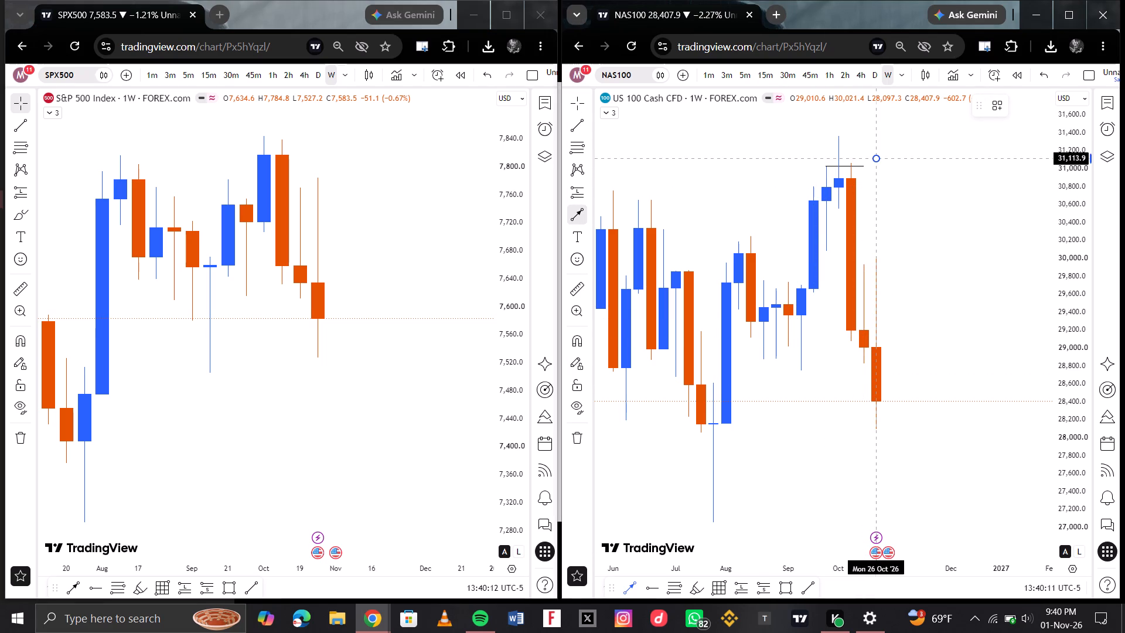
drag(875, 159, 853, 179)
click(853, 179)
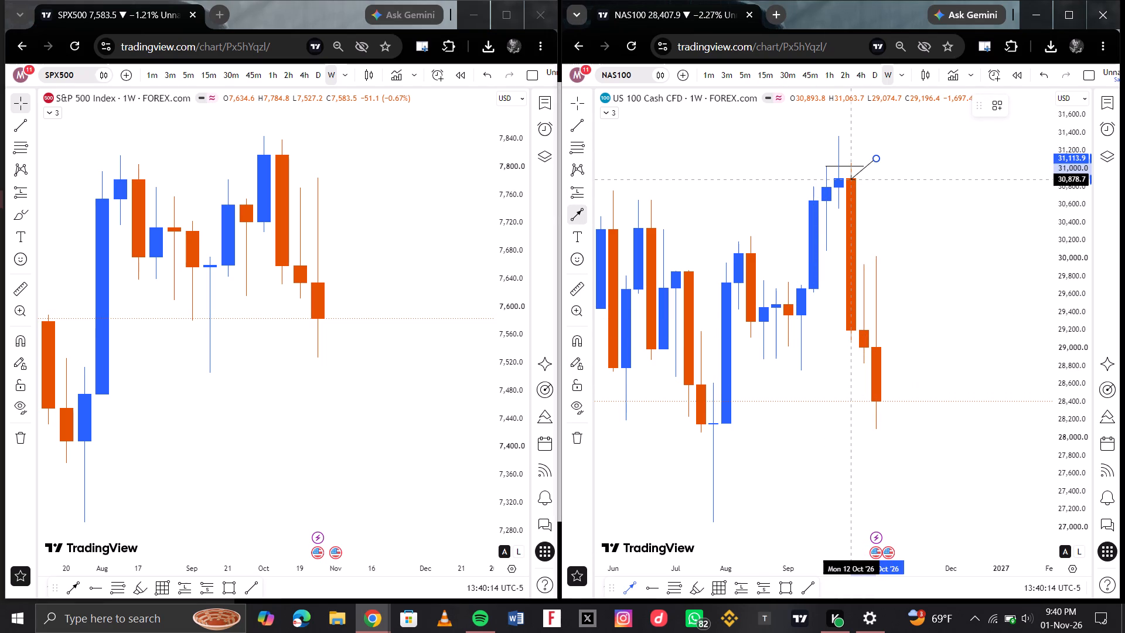
Deselect the finished arrow on the weekly NAS100 chart.
click(754, 260)
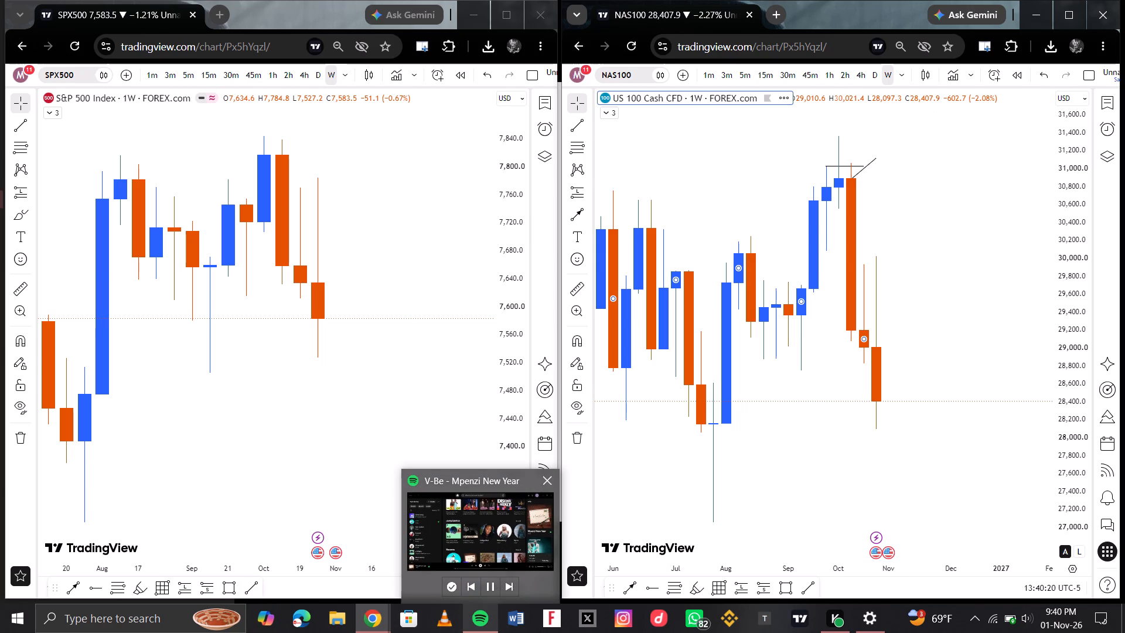
Skip the Spotify playback back to the start of the track.
click(471, 580)
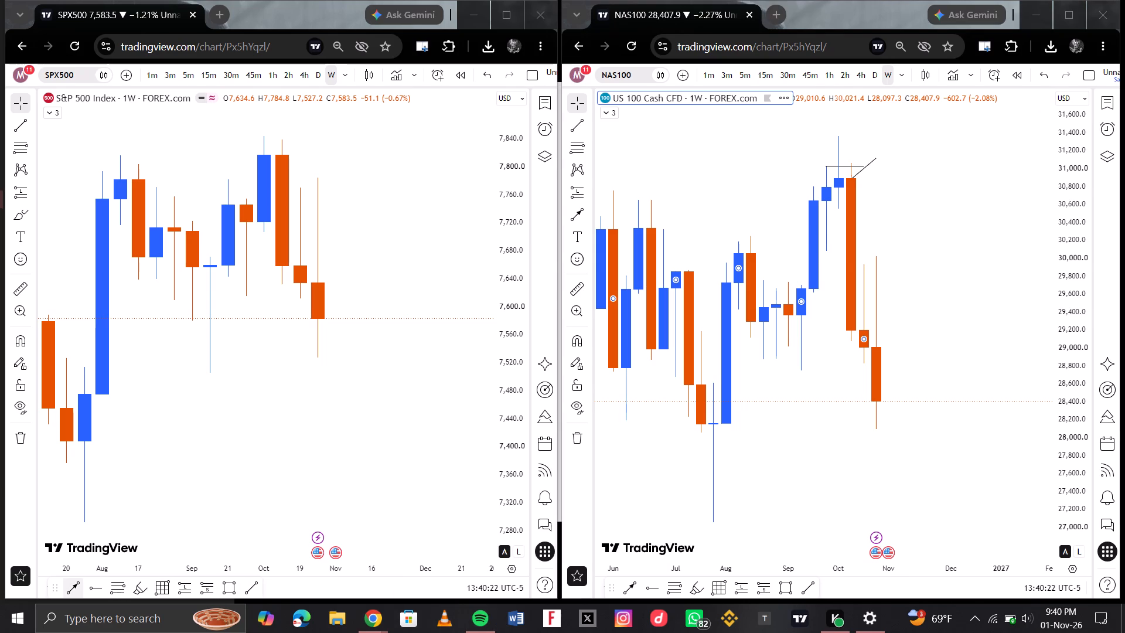
Draw an arrow on the weekly SPX500 chart from about 7,848 at 26 Oct to the 12 Oct candle's open, about 7,816.
click(72, 587)
drag(317, 133, 294, 147)
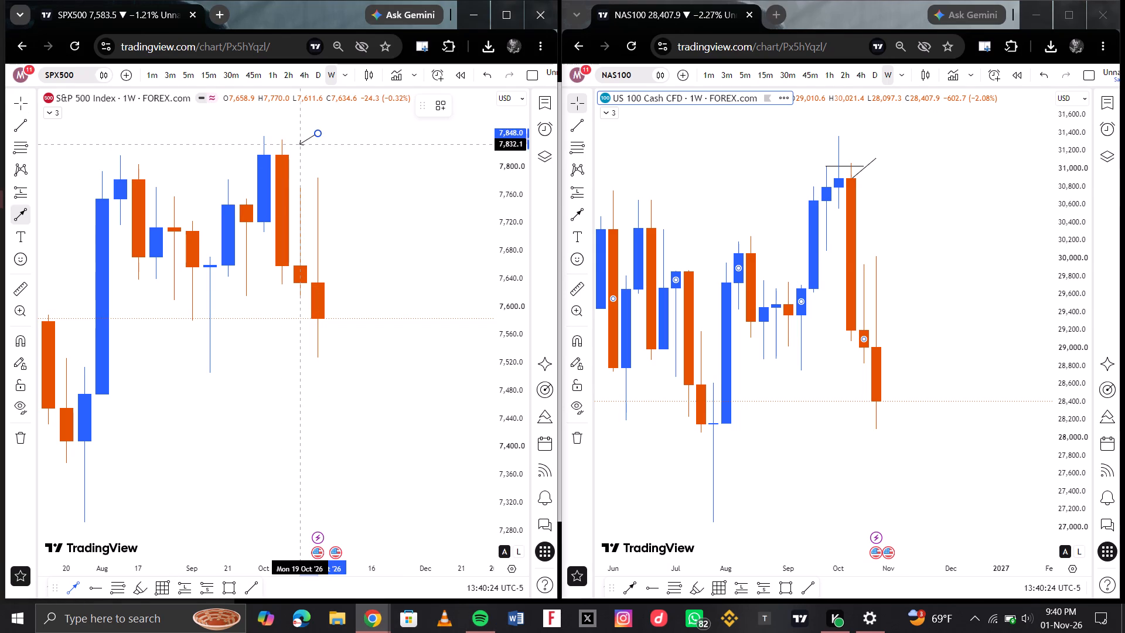
drag(294, 147, 288, 155)
click(288, 155)
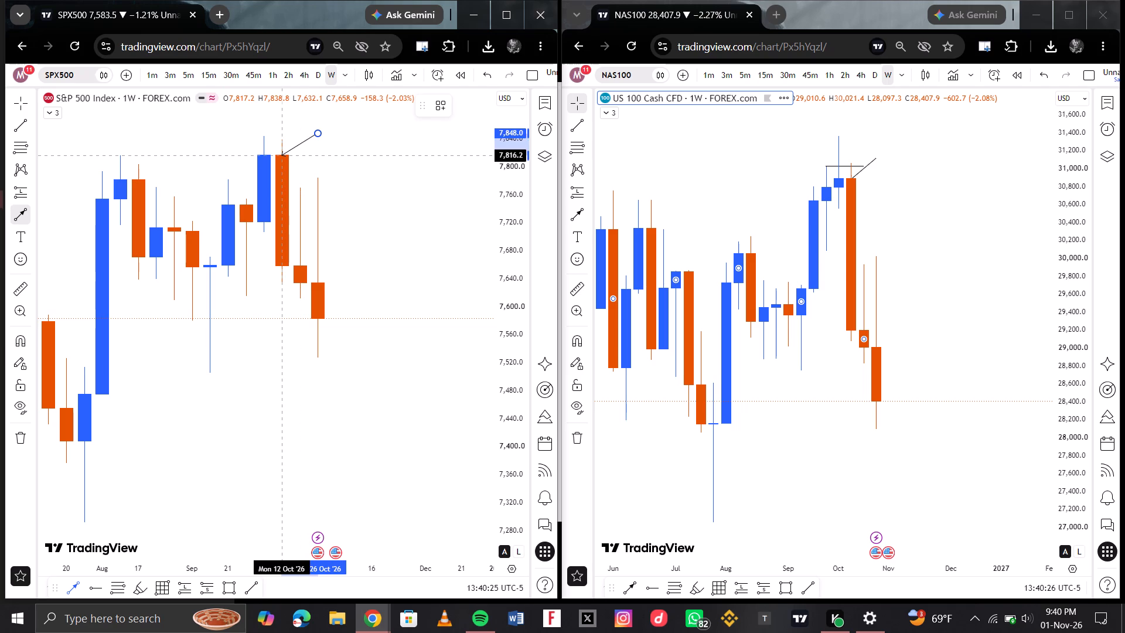
click(345, 165)
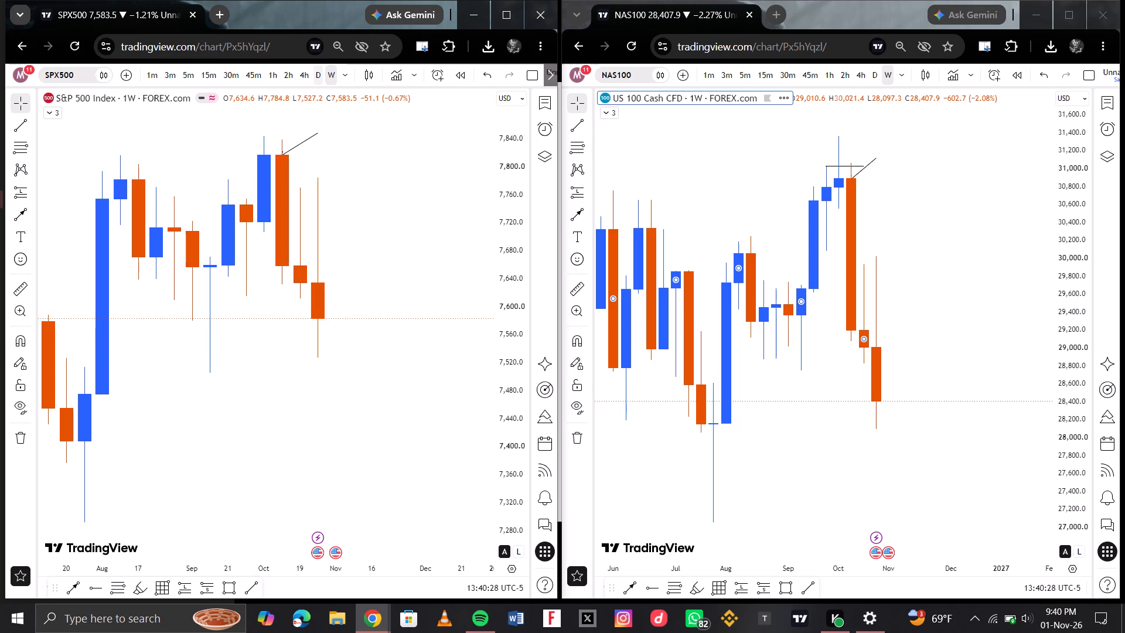
Switch the SPX500 chart to the daily timeframe and show its September and October candles.
click(317, 79)
scroll(356, 346, down, 3)
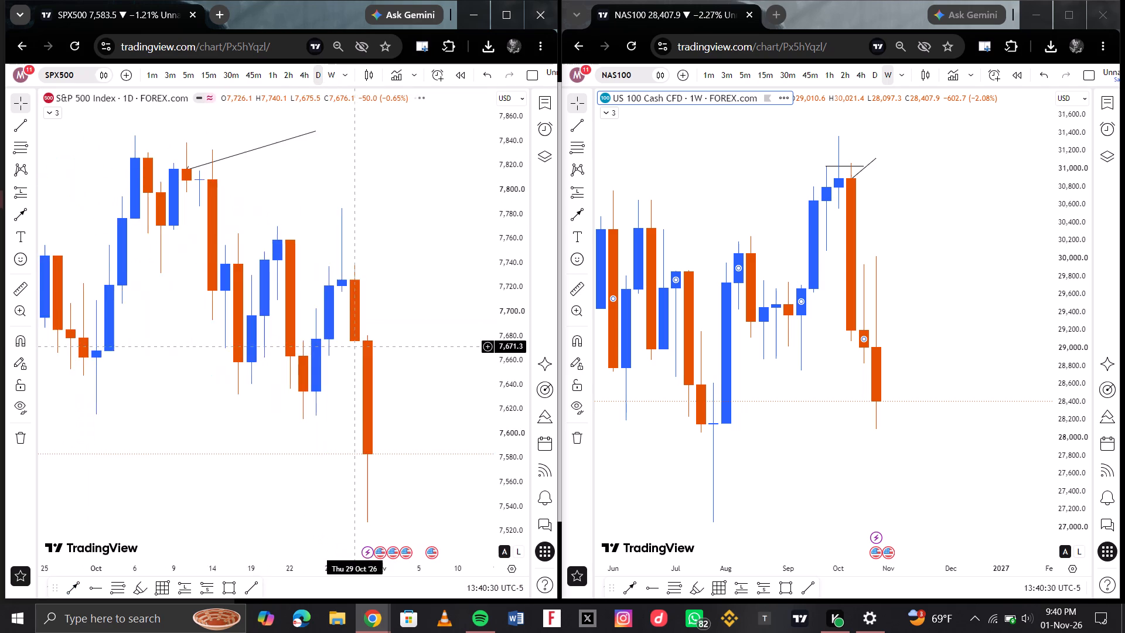
scroll(356, 346, down, 2)
scroll(241, 286, right, 1)
scroll(345, 245, left, 1)
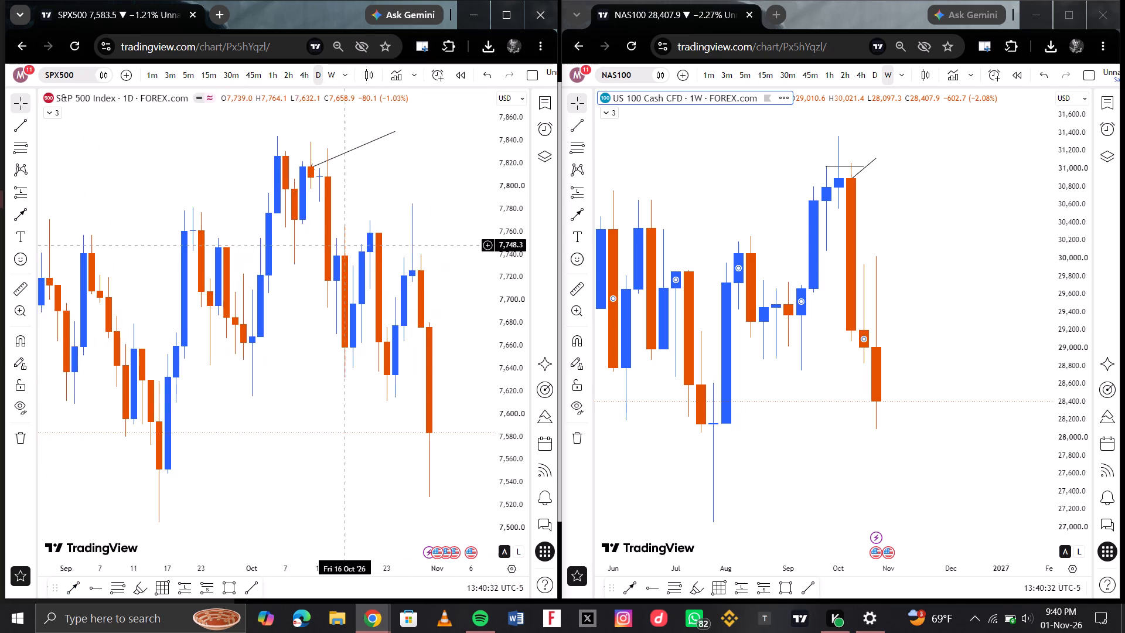
Switch the NAS100 chart to the daily timeframe and show its September and October candles.
click(877, 72)
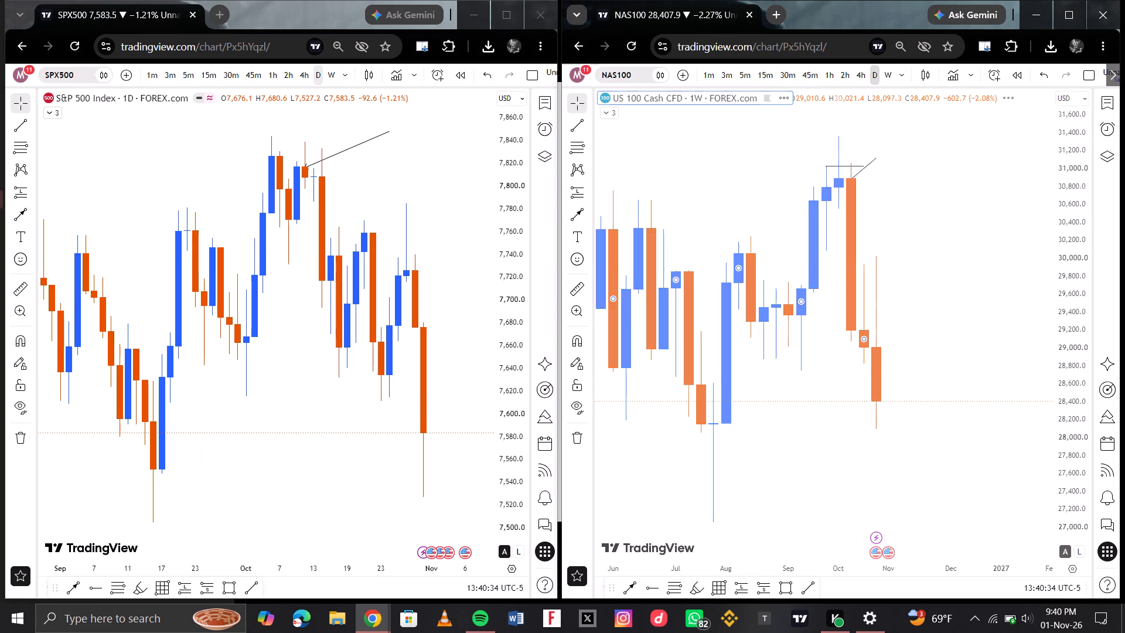
scroll(747, 304, right, 1)
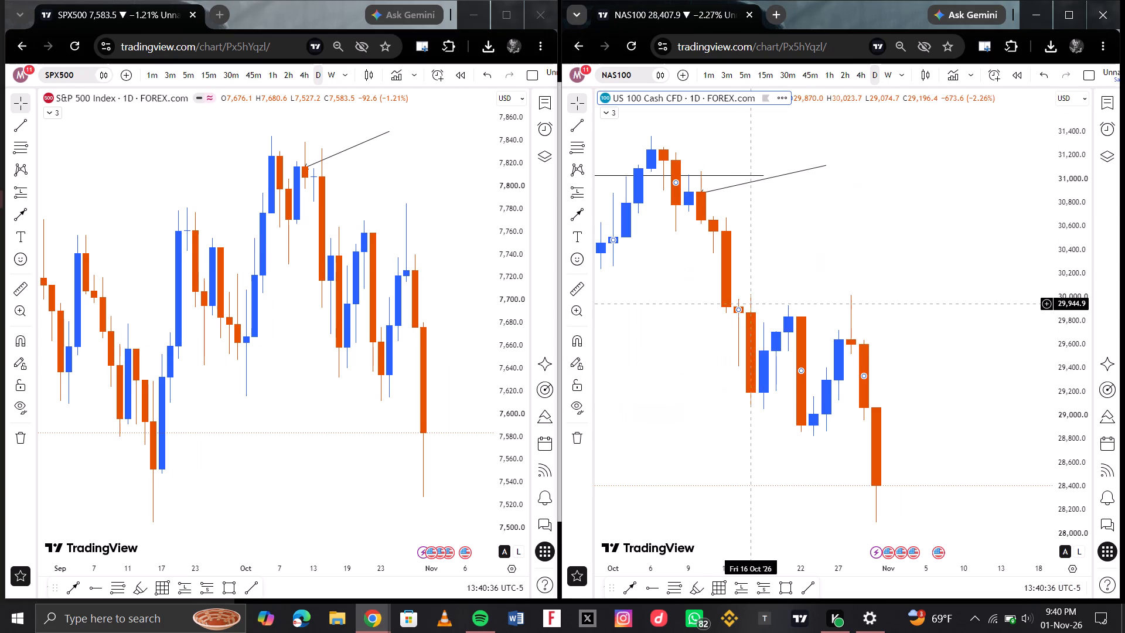
scroll(747, 304, right, 1)
scroll(830, 338, down, 1)
scroll(886, 263, left, 1)
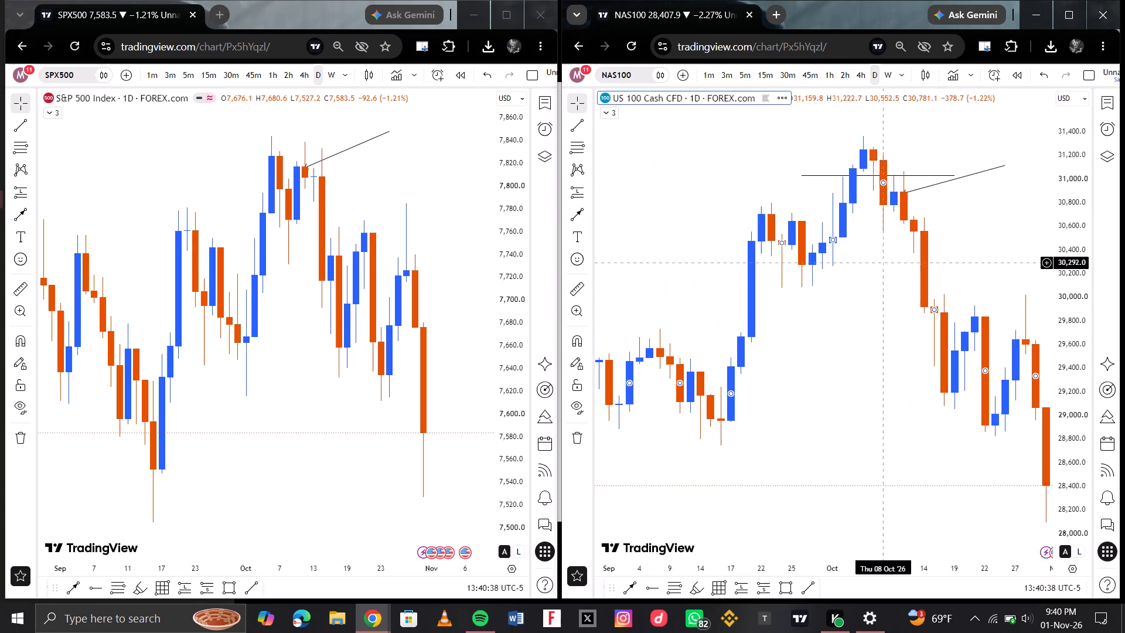
scroll(886, 263, left, 1)
Move the horizontal line on the daily NAS100 chart so it starts at the 2 Oct candle, at about 31,034.
drag(765, 175, 798, 174)
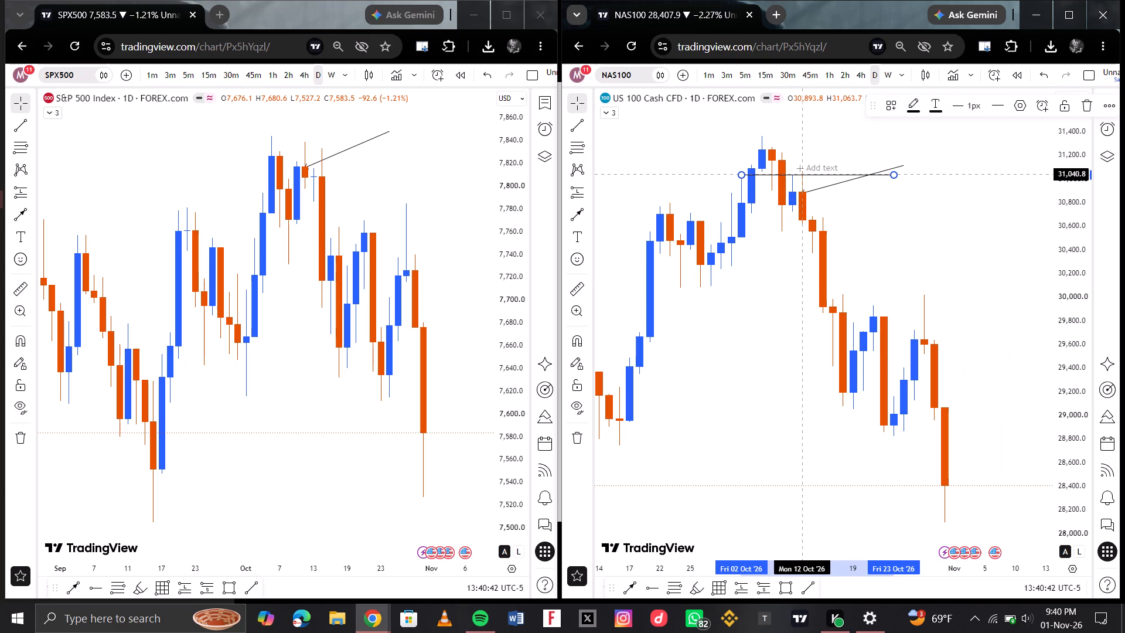
click(666, 263)
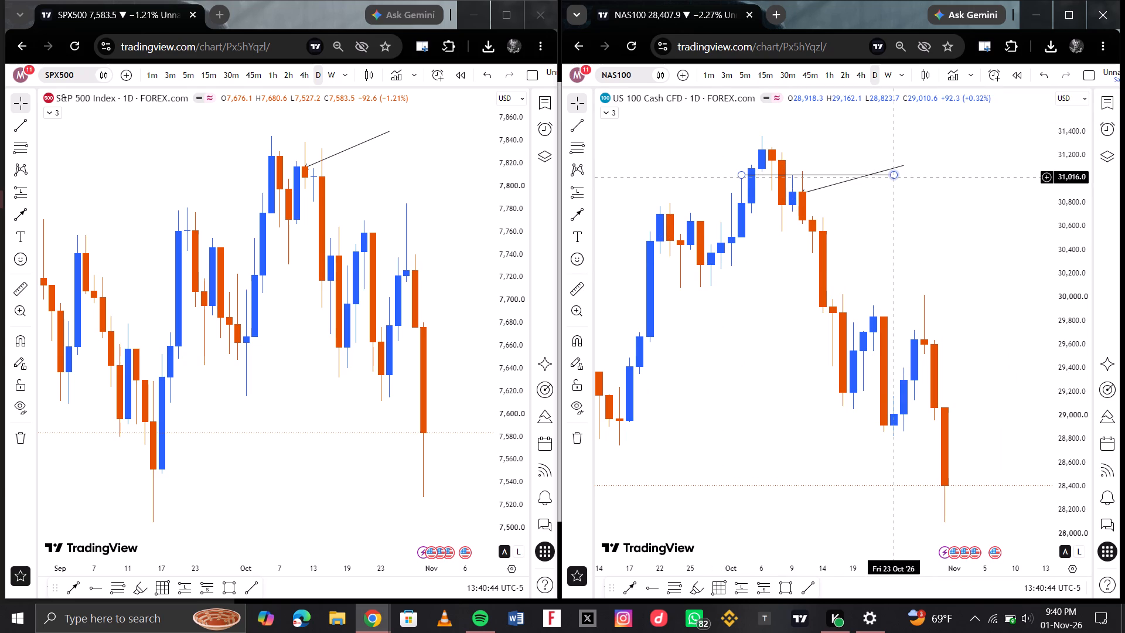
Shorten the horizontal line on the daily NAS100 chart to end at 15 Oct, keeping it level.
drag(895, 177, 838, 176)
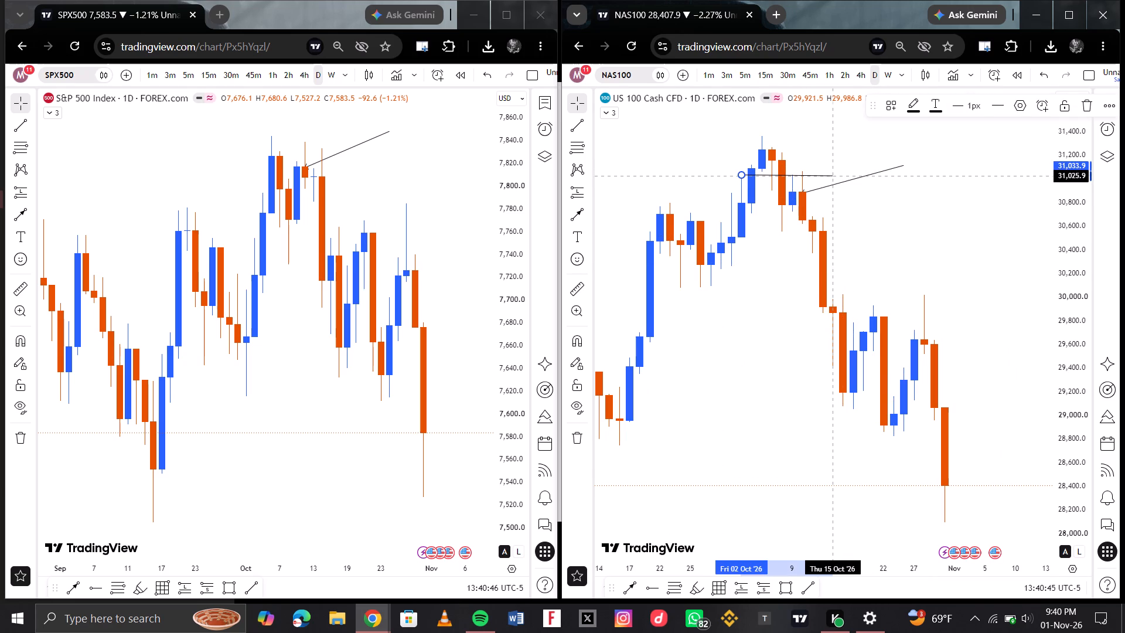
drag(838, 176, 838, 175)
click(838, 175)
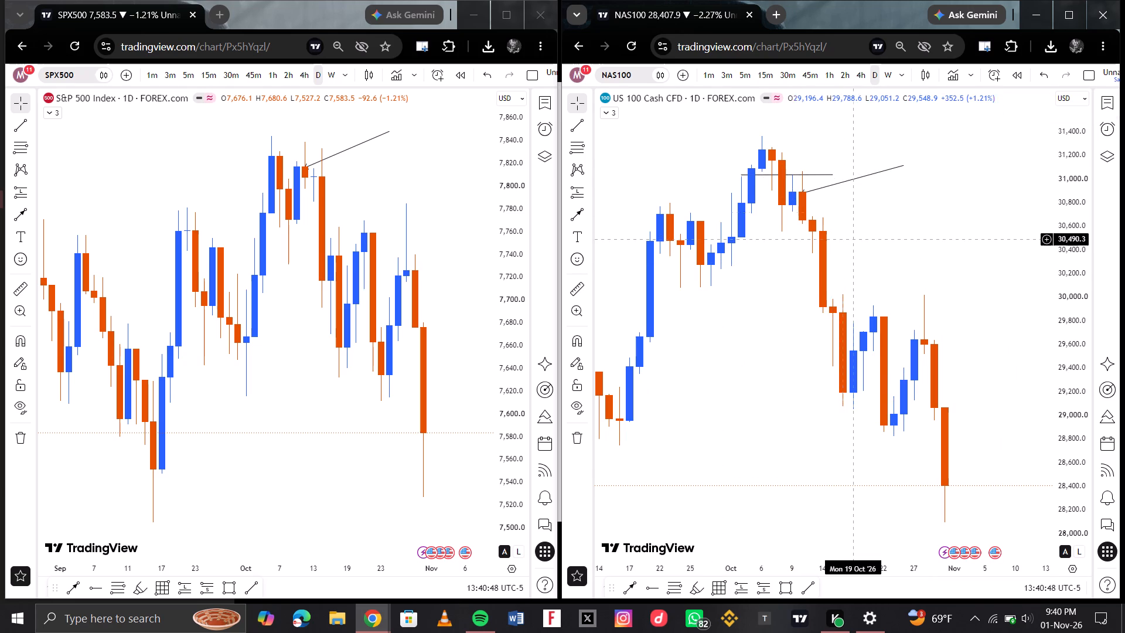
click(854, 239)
Compare the October swing highs on the daily NAS100 and SPX500 charts.
scroll(789, 224, up, 2)
scroll(773, 230, right, 2)
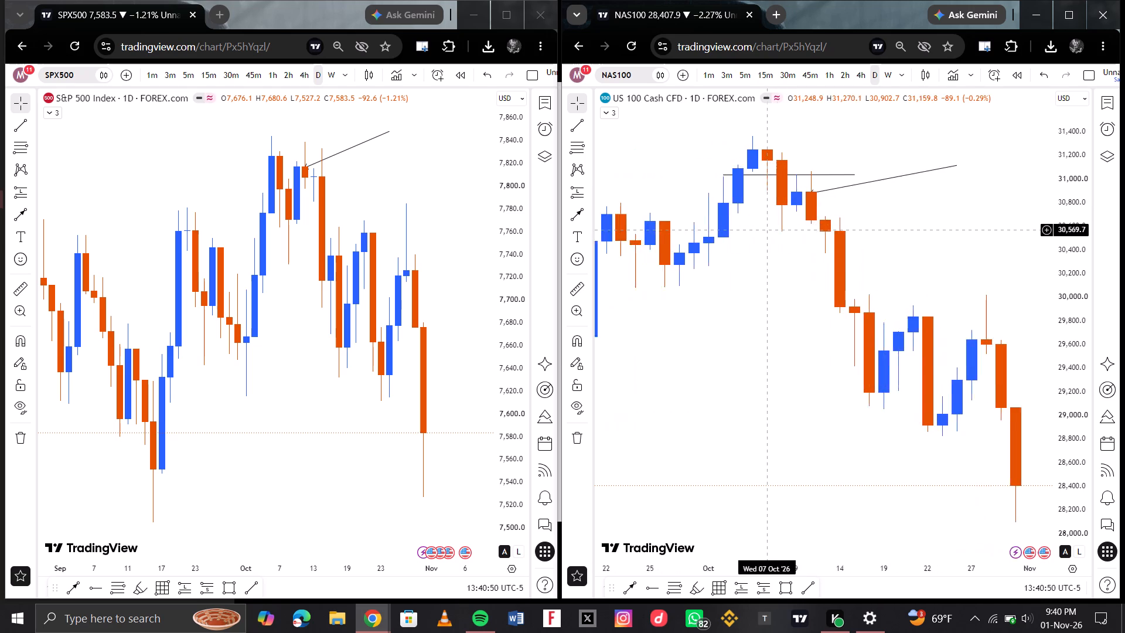
scroll(857, 250, down, 1)
scroll(884, 229, left, 1)
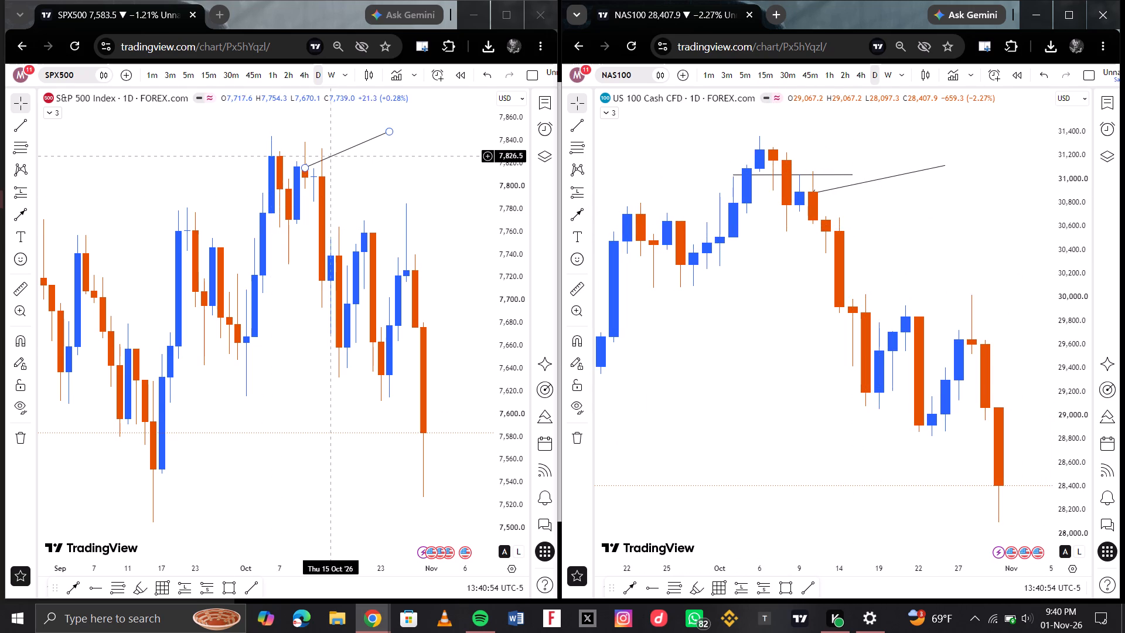
scroll(333, 156, up, 1)
scroll(276, 256, down, 1)
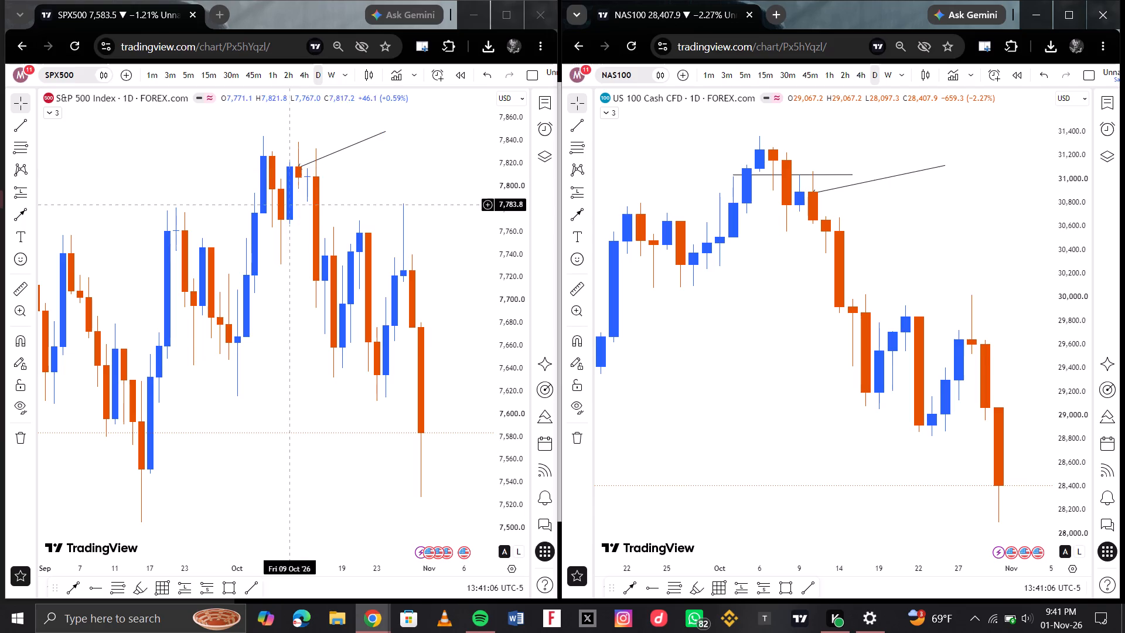
Shorten the horizontal line from the 2 Oct high on the daily NAS100 chart to end at 7 Oct, about 31,032.
scroll(784, 172, up, 3)
scroll(742, 185, right, 1)
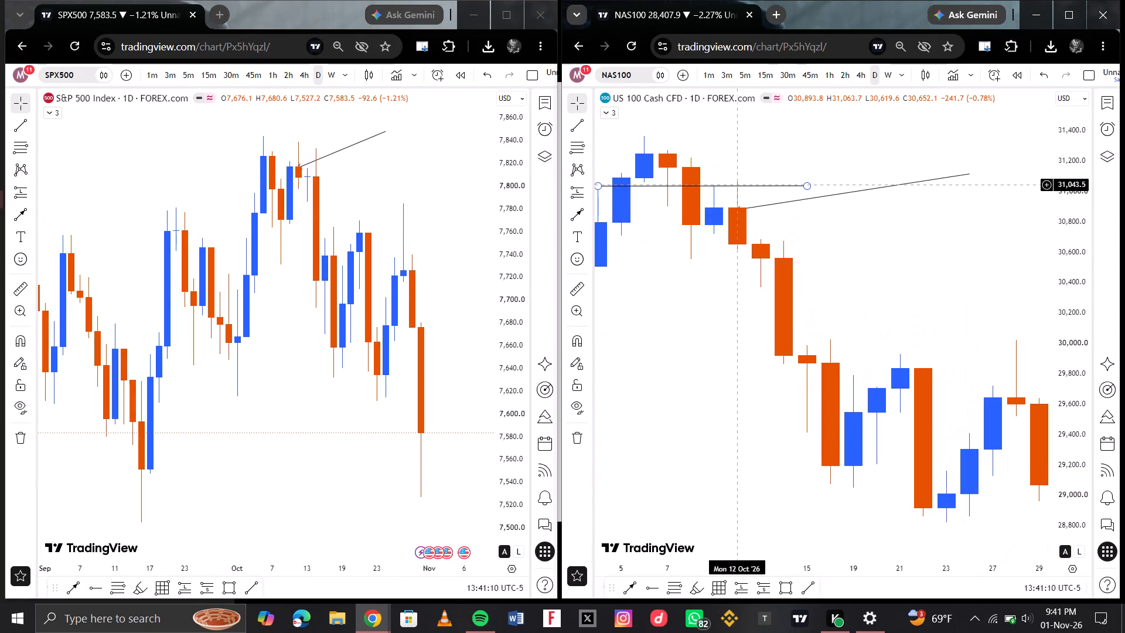
scroll(742, 185, right, 2)
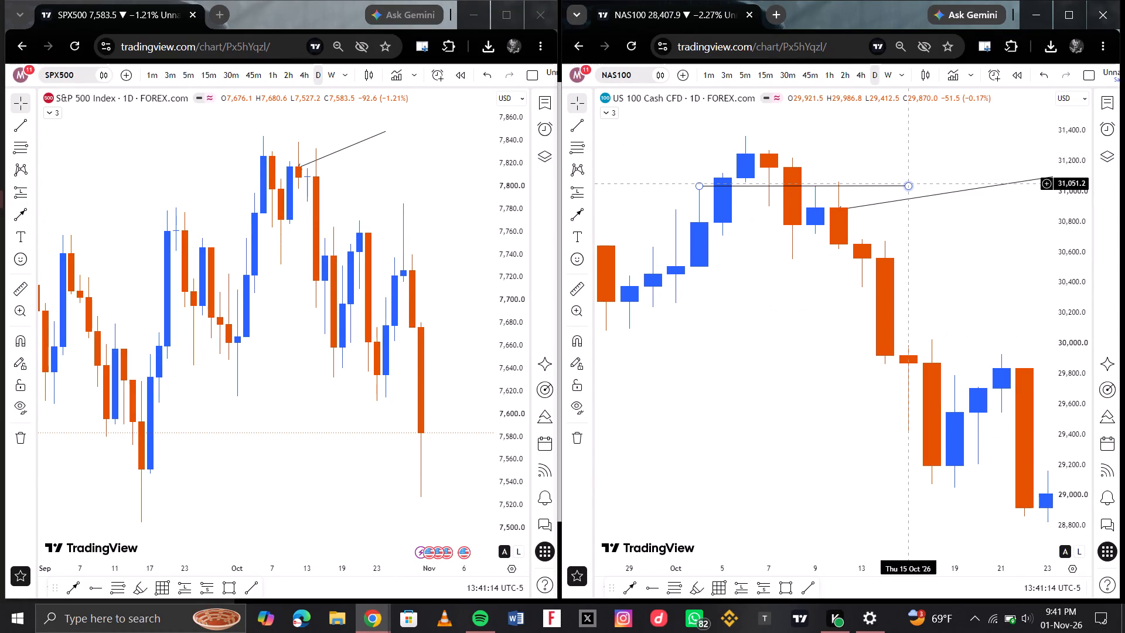
drag(908, 183, 850, 188)
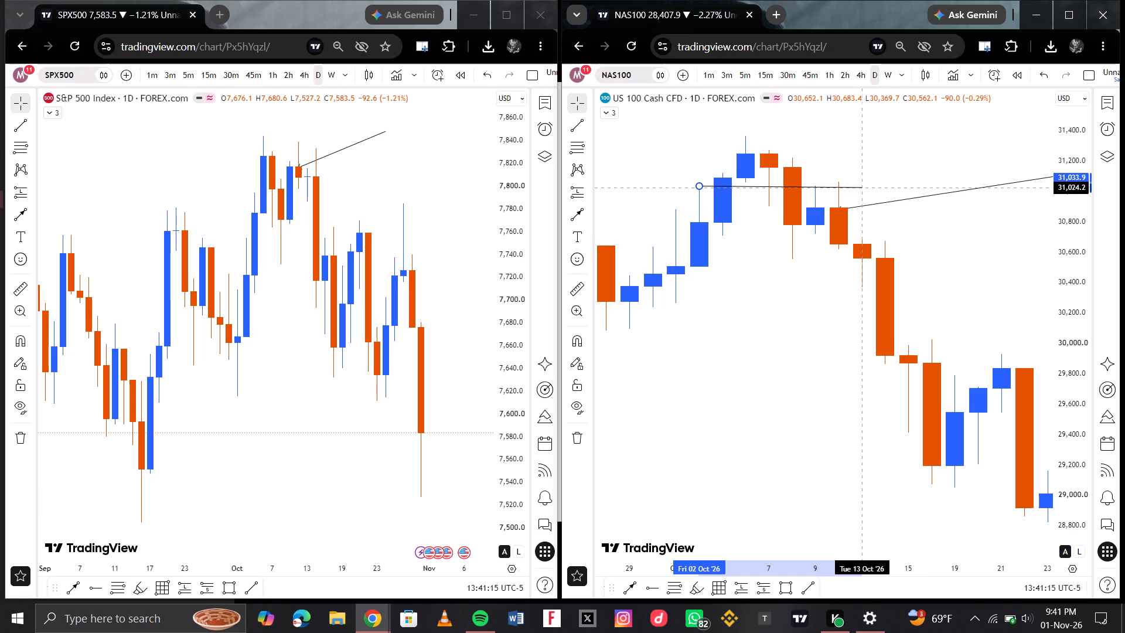
drag(850, 188, 820, 188)
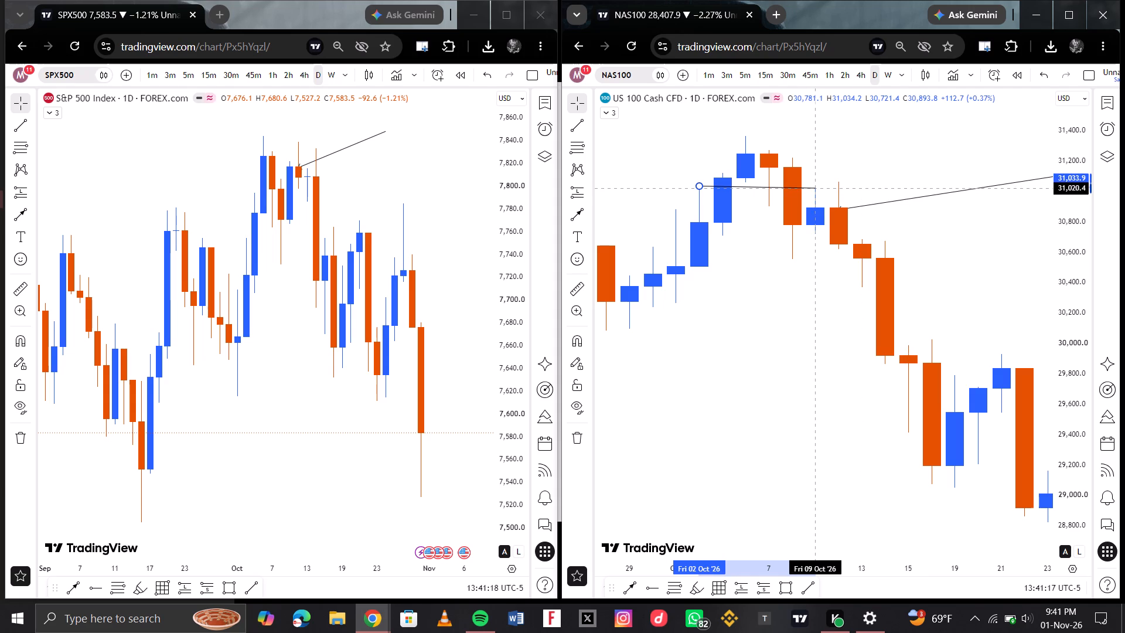
drag(820, 188, 764, 187)
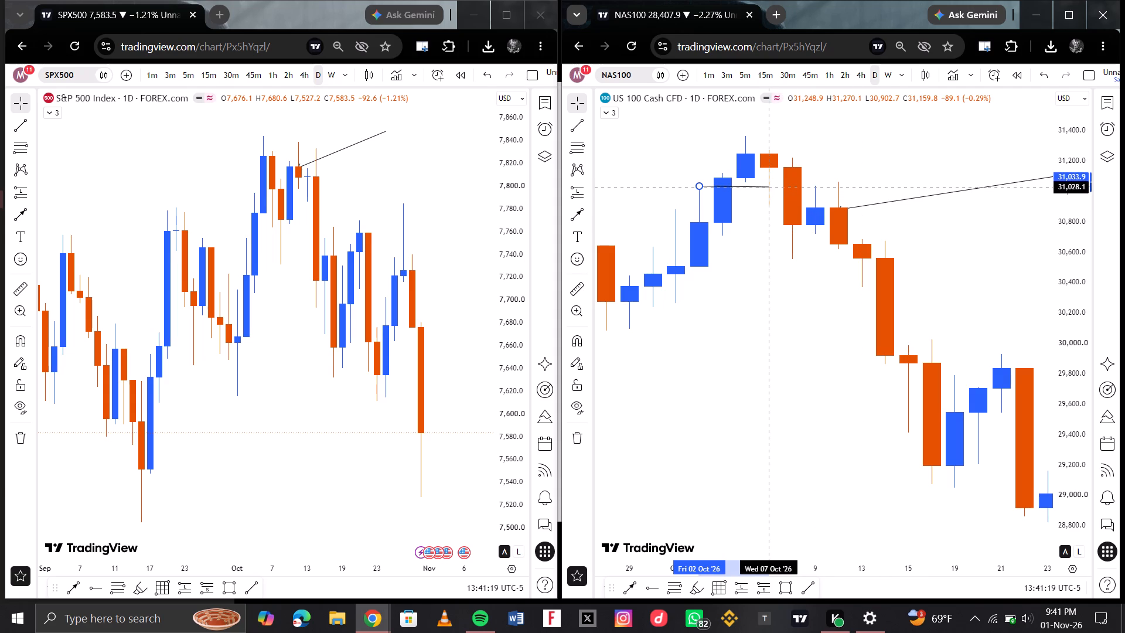
drag(764, 187, 761, 188)
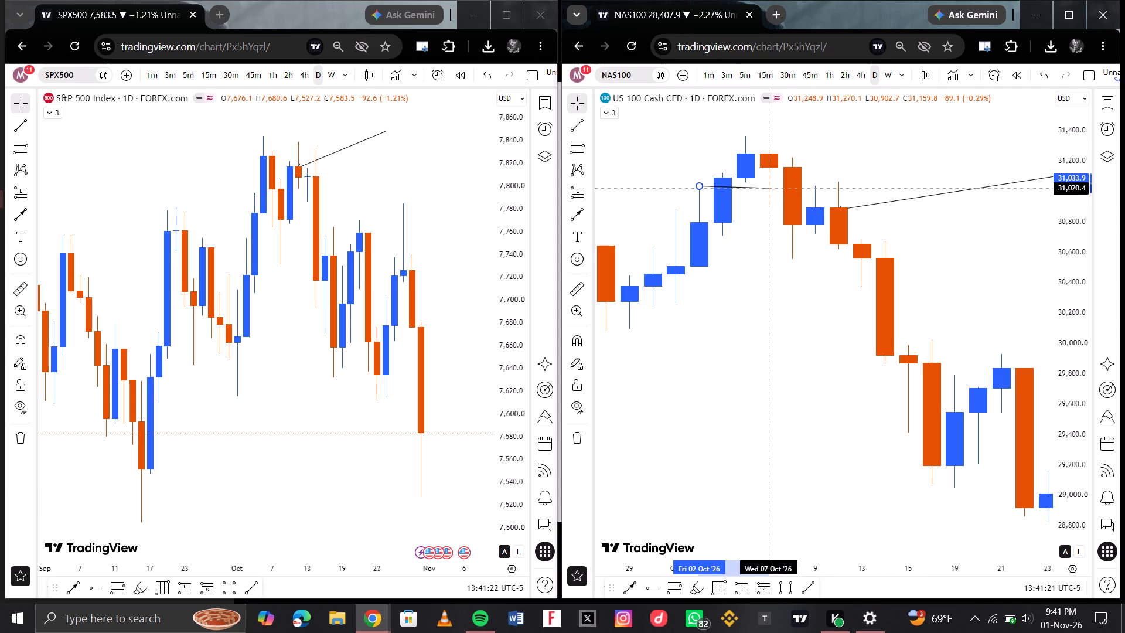
drag(761, 188, 760, 186)
click(760, 186)
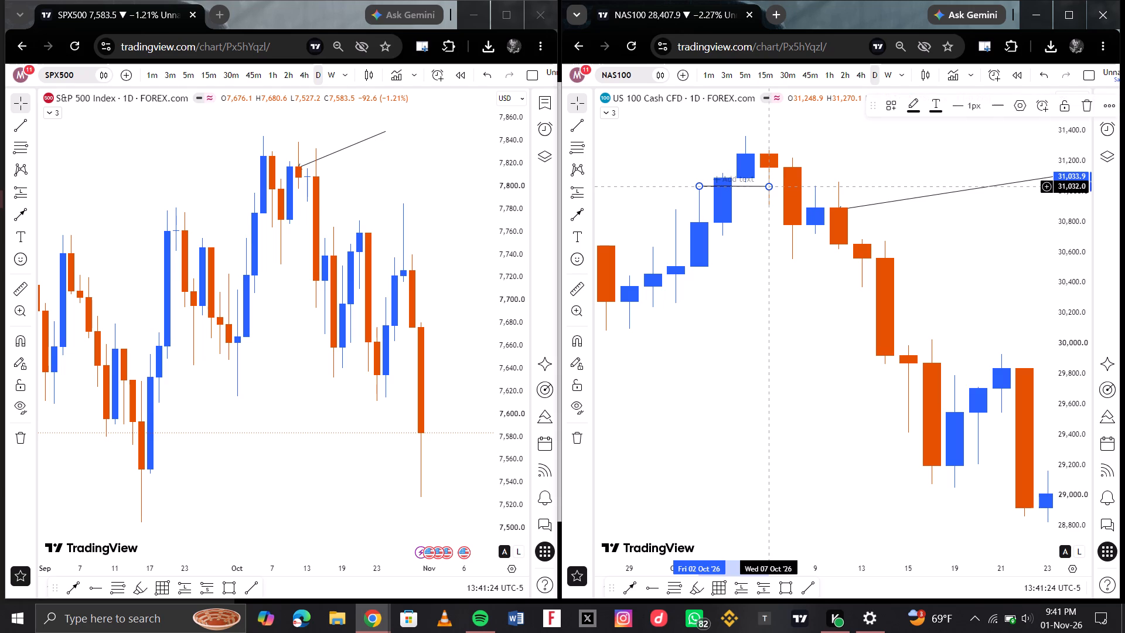
click(765, 404)
Draw a trend line on the daily NAS100 chart from 9 Oct at about 31,047 to 13 Oct at about 31,051.
scroll(799, 241, up, 1)
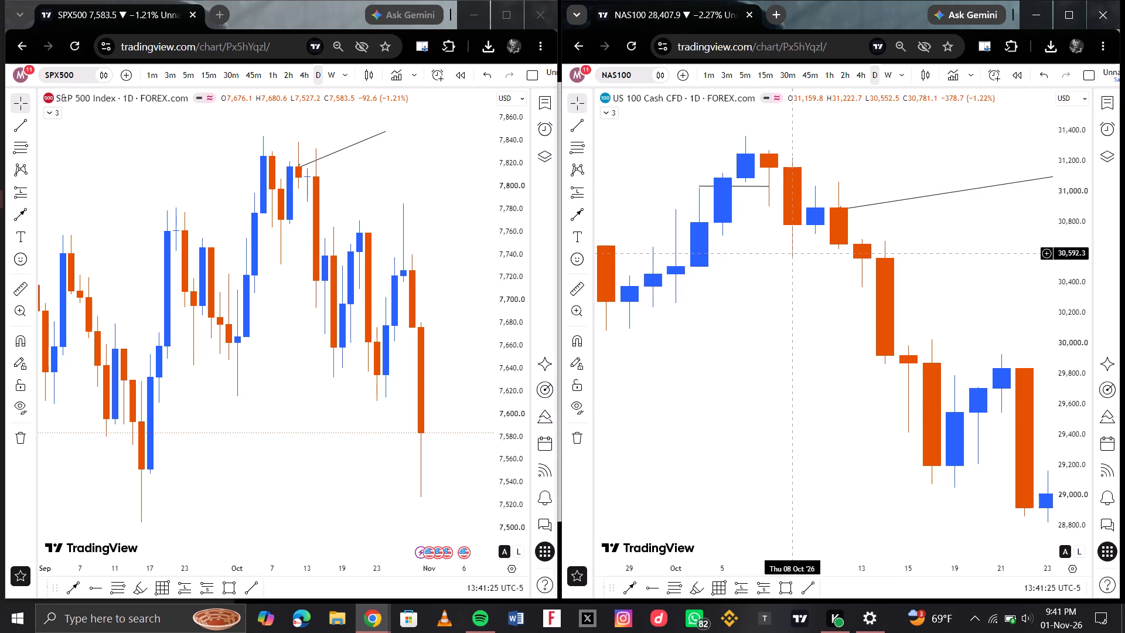
scroll(799, 245, up, 1)
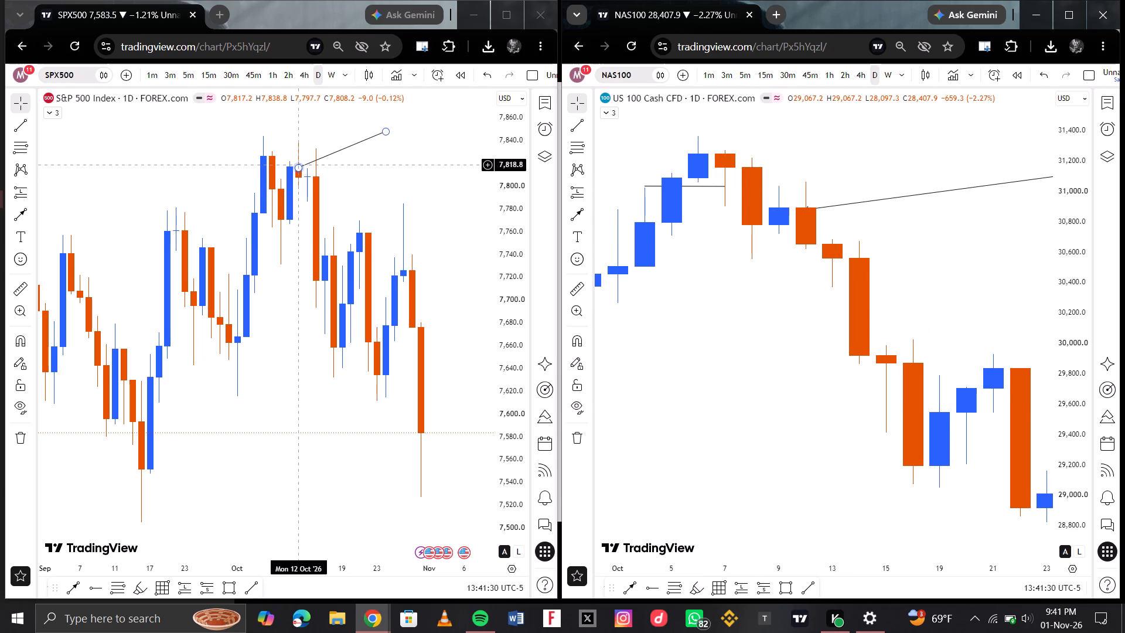
click(802, 593)
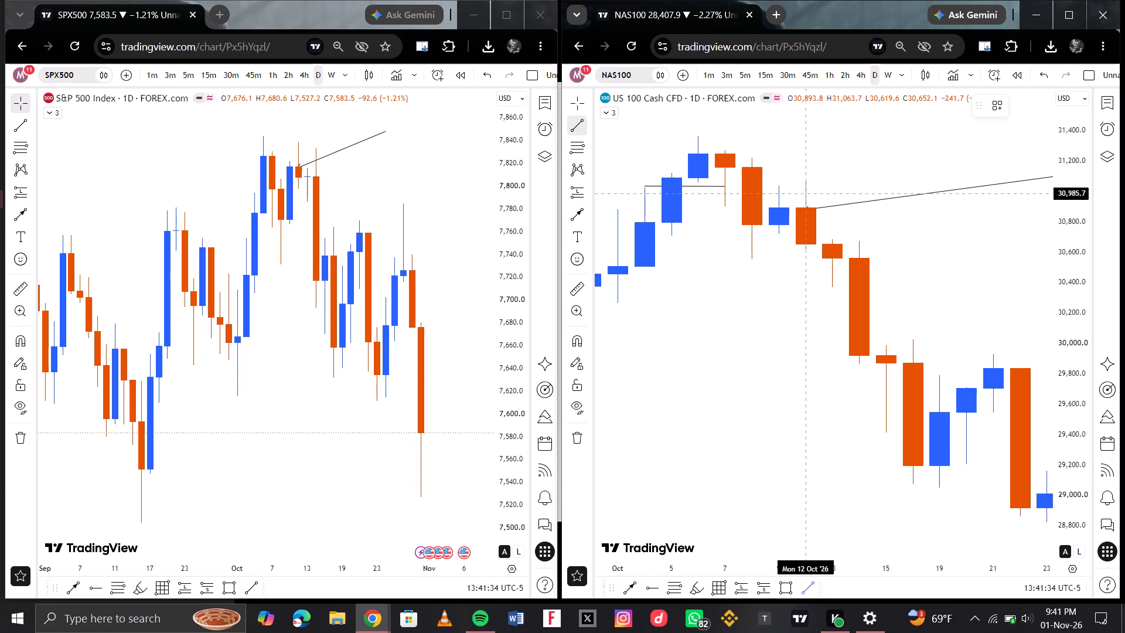
drag(778, 184, 789, 185)
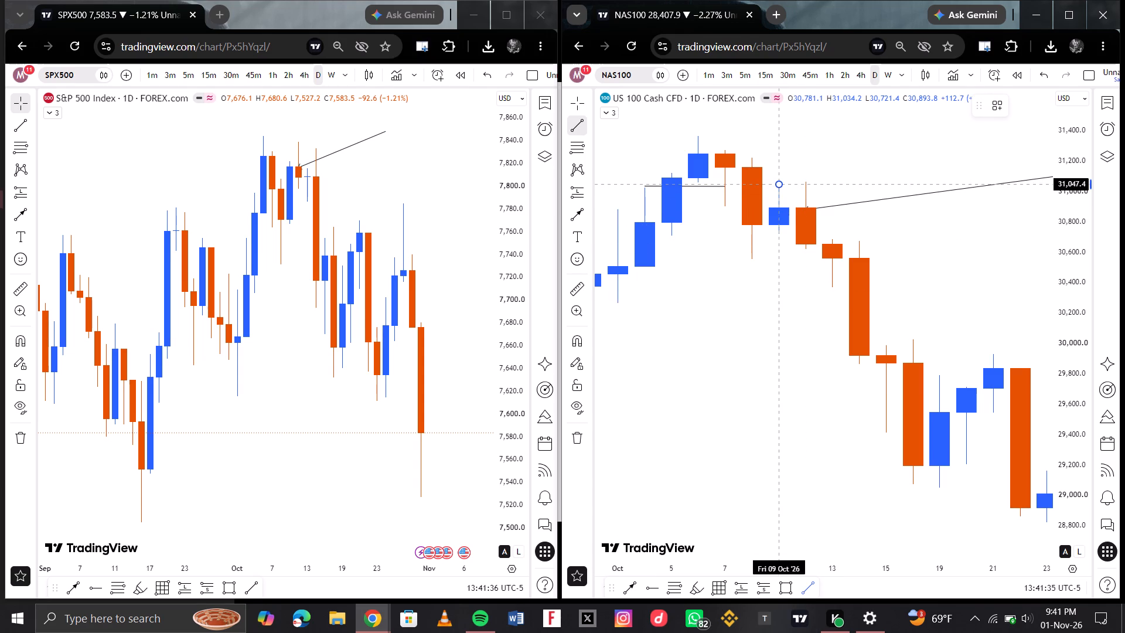
drag(789, 185, 823, 183)
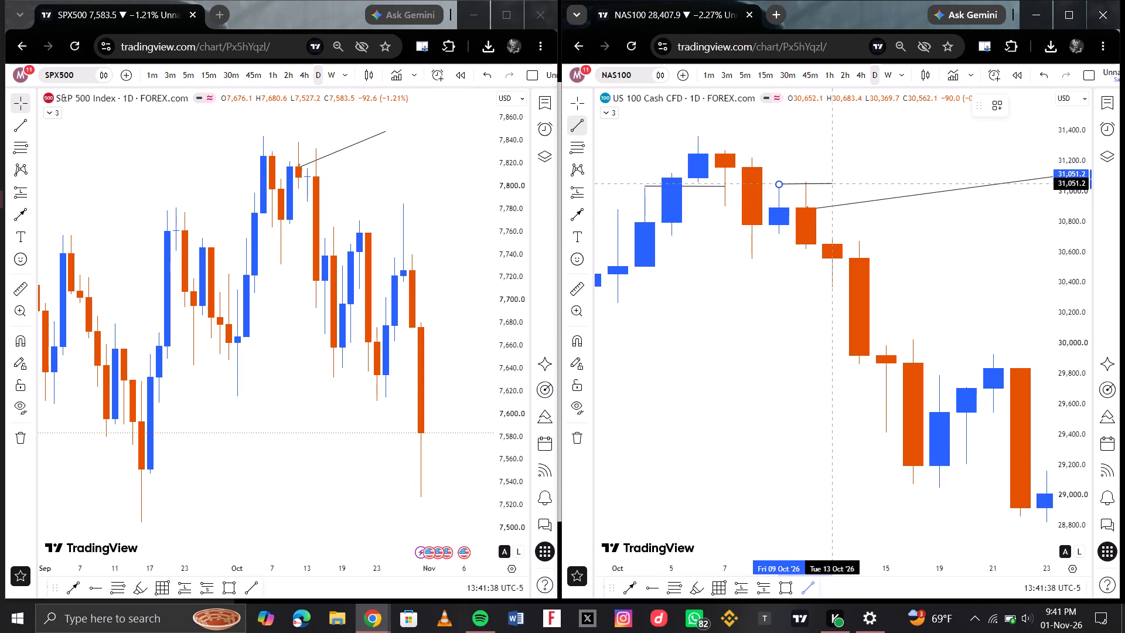
click(823, 183)
click(844, 193)
click(861, 180)
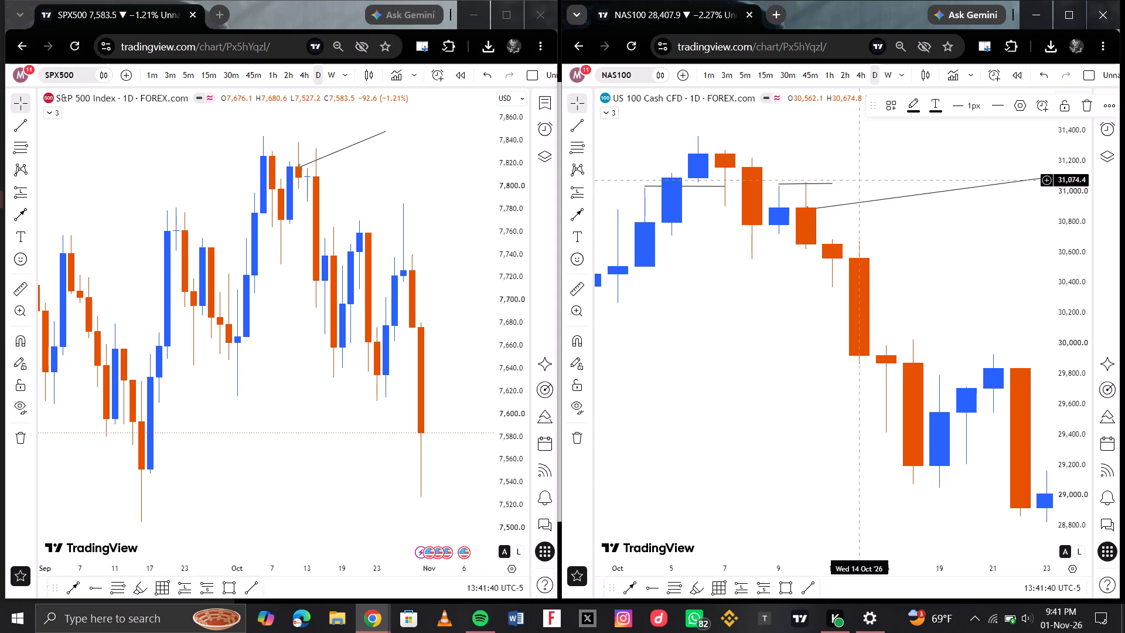
Level the new trend line by setting its 13 Oct end to about 31,047.
click(831, 185)
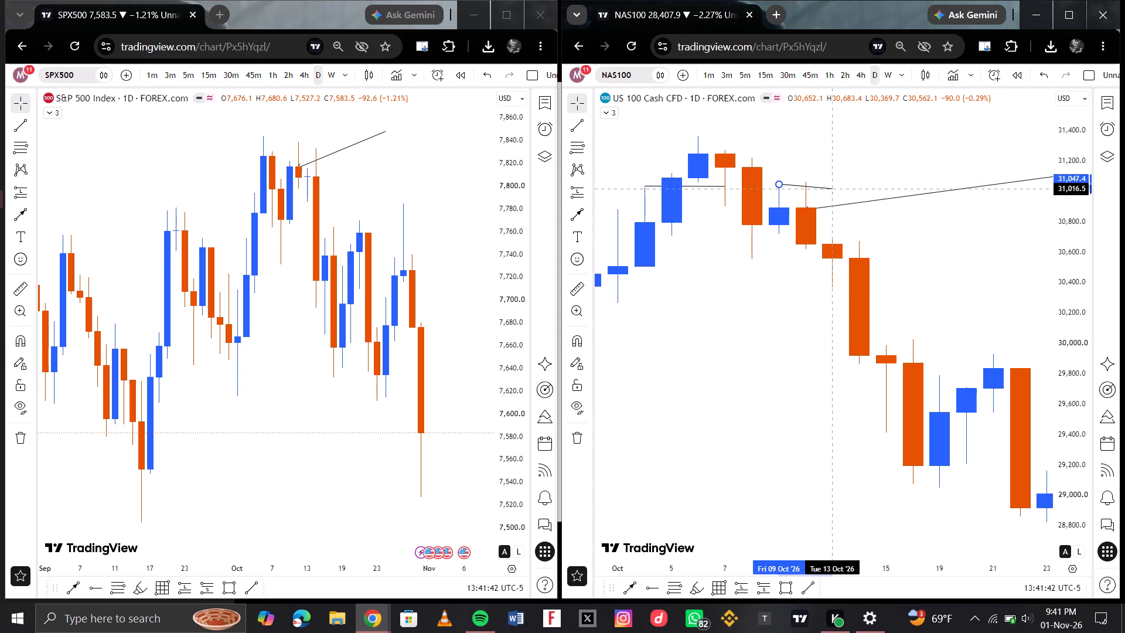
click(836, 184)
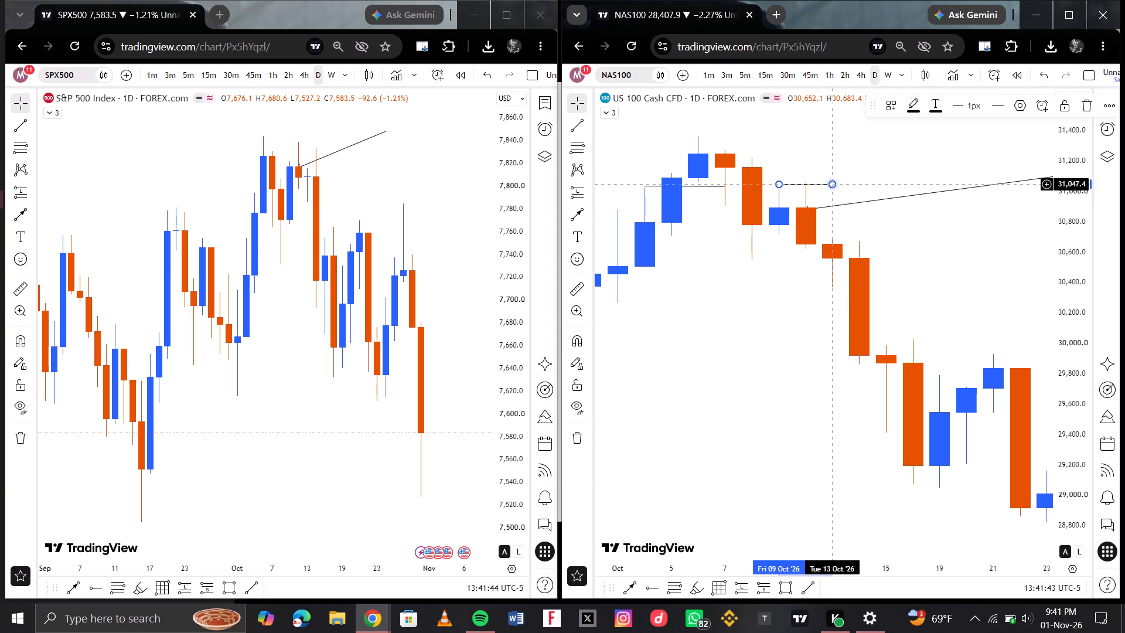
click(859, 185)
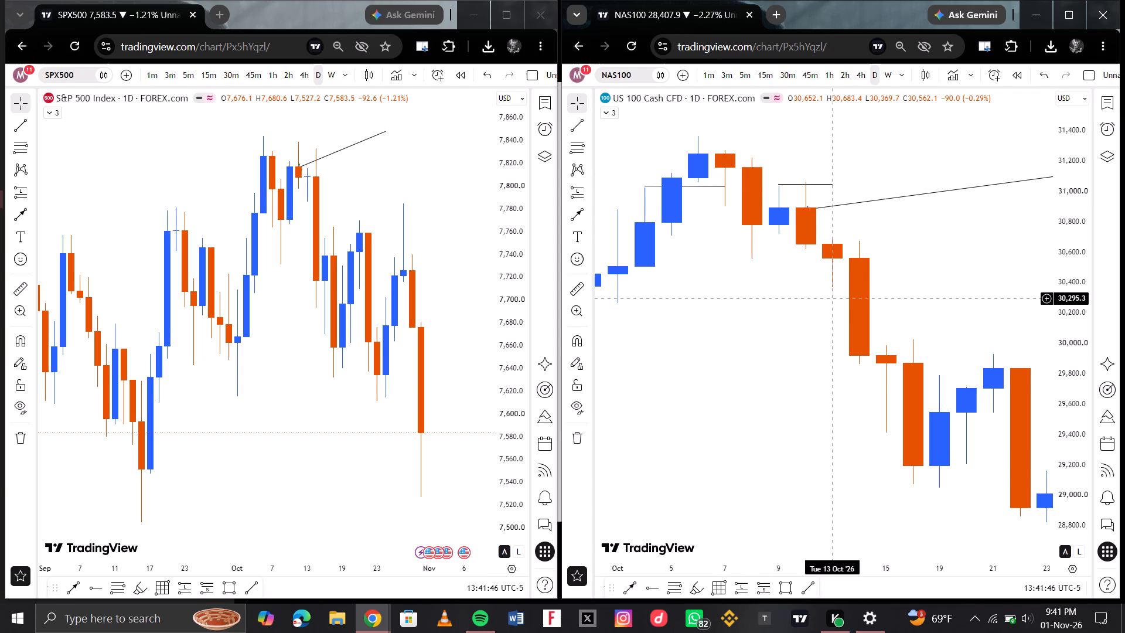
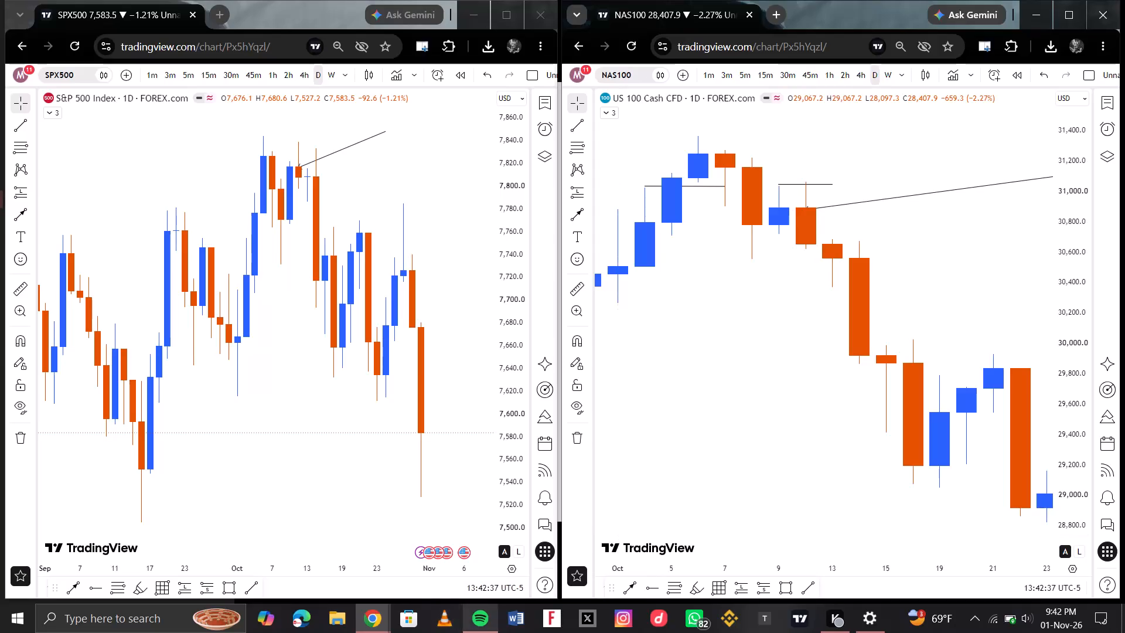
Switch to Spotify, restart the current song, and return to the TradingView charts.
click(478, 629)
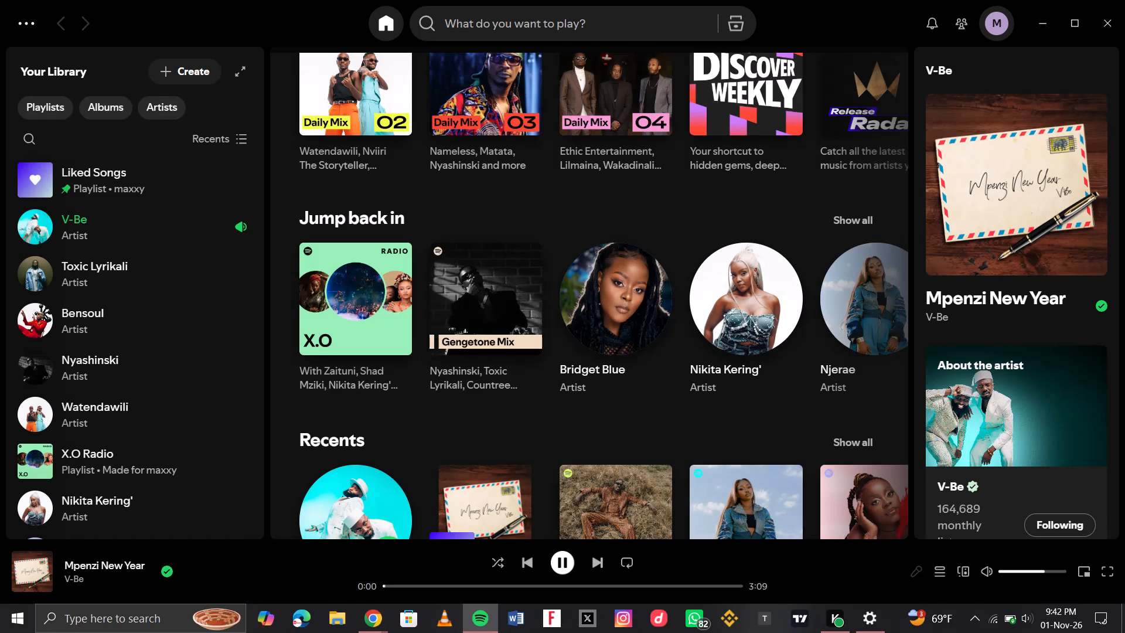
click(523, 564)
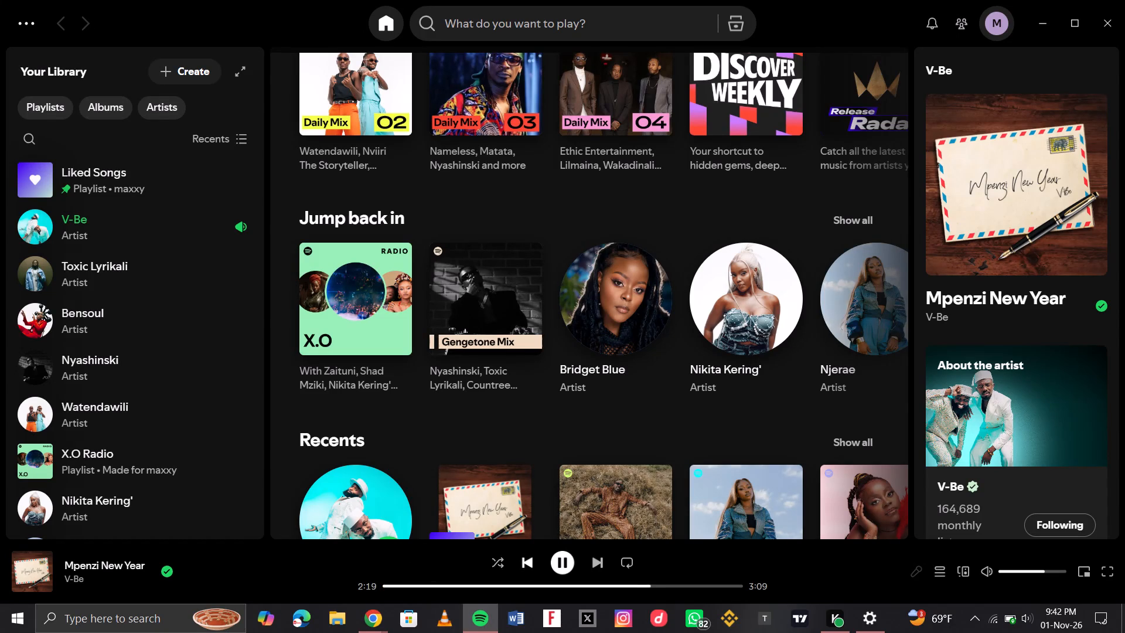
click(472, 632)
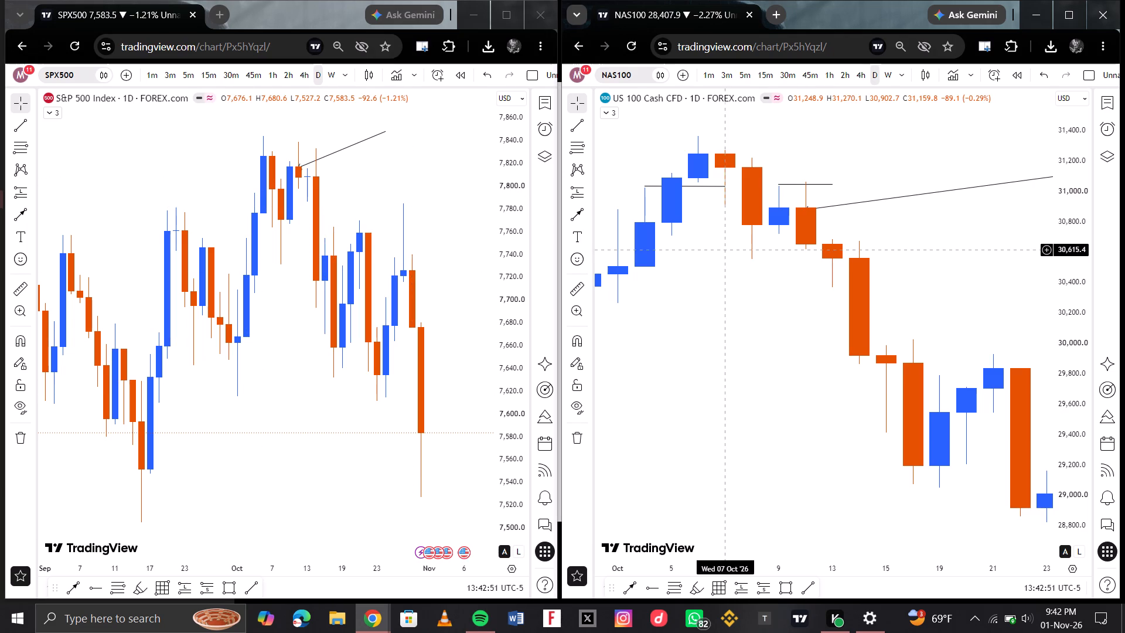
Lower the 9–13 Oct horizontal line on the daily NAS100 chart onto the 9 Oct candle's high.
scroll(807, 145, up, 2)
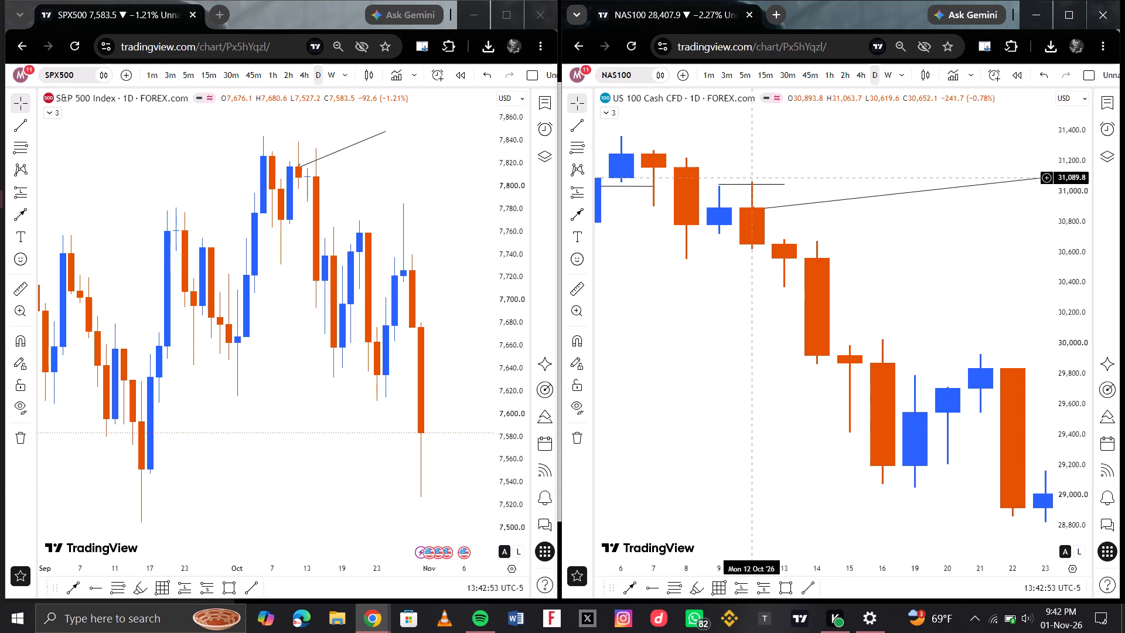
scroll(727, 181, right, 1)
scroll(804, 307, down, 2)
scroll(855, 253, up, 1)
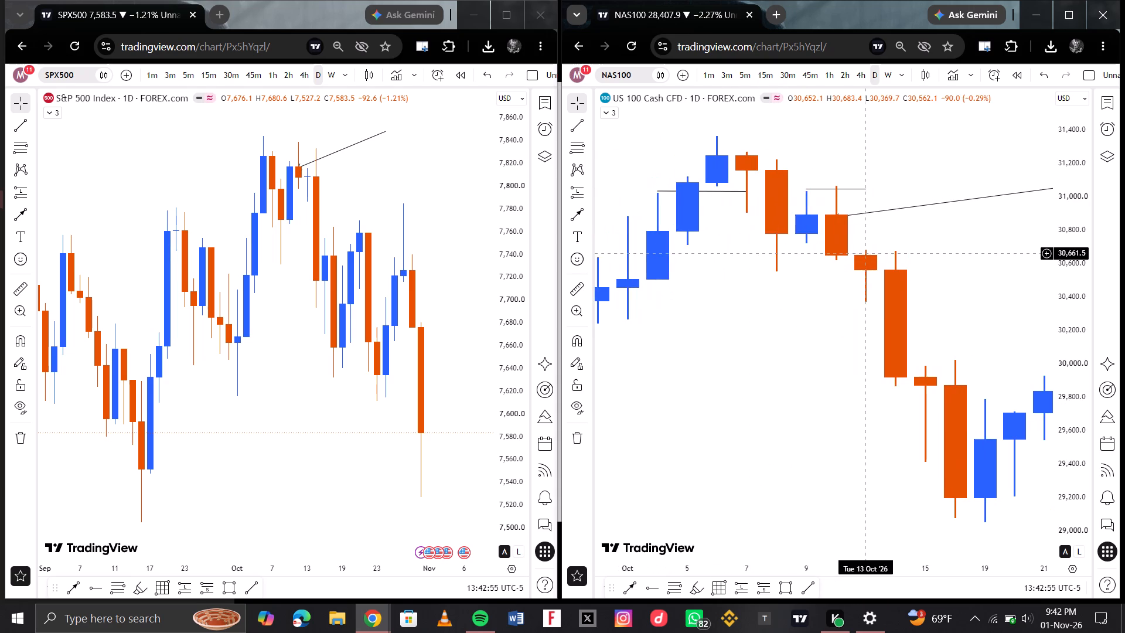
scroll(837, 337, down, 1)
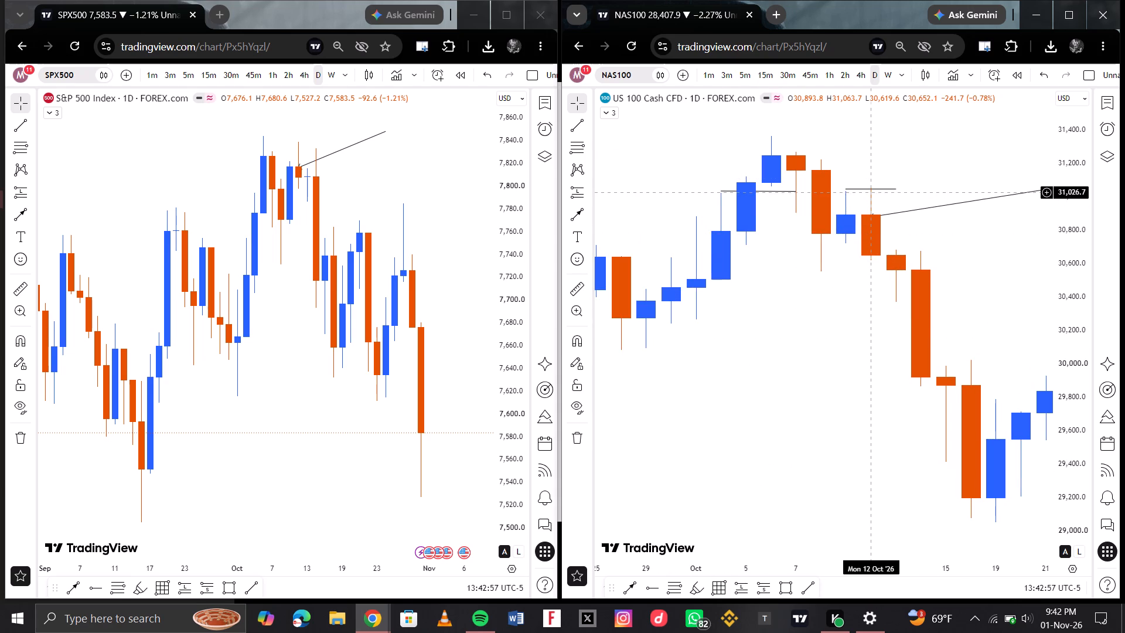
click(868, 189)
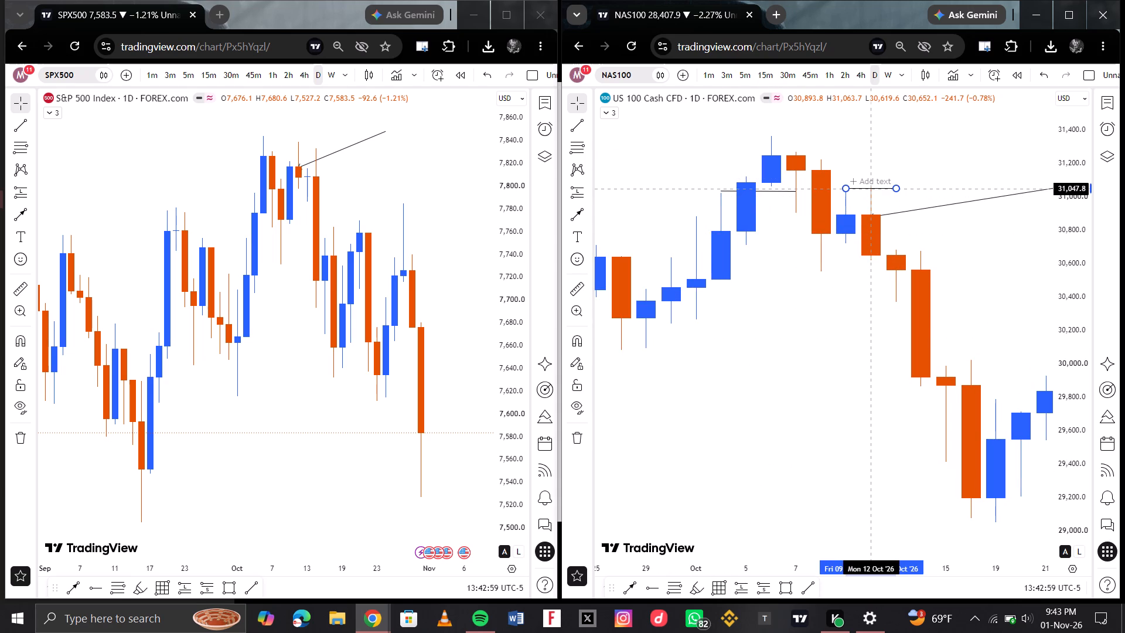
click(929, 220)
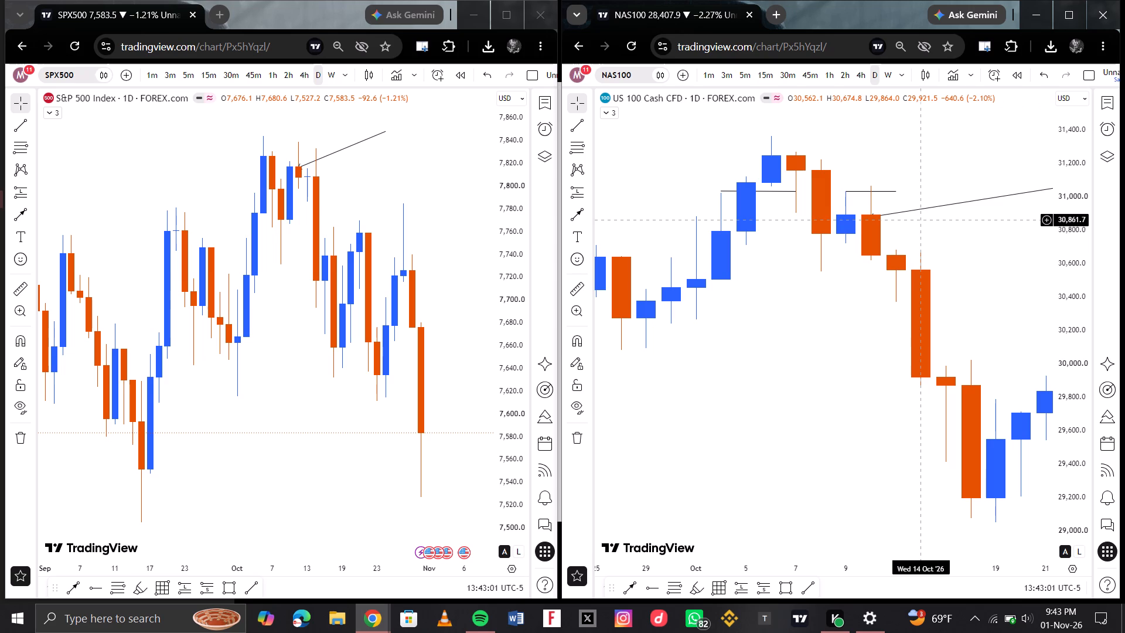
Draw a near-level trend line on the daily SPX500 chart from the 9 Oct high at about 7,821 to 13 Oct.
scroll(872, 183, up, 2)
scroll(830, 288, down, 1)
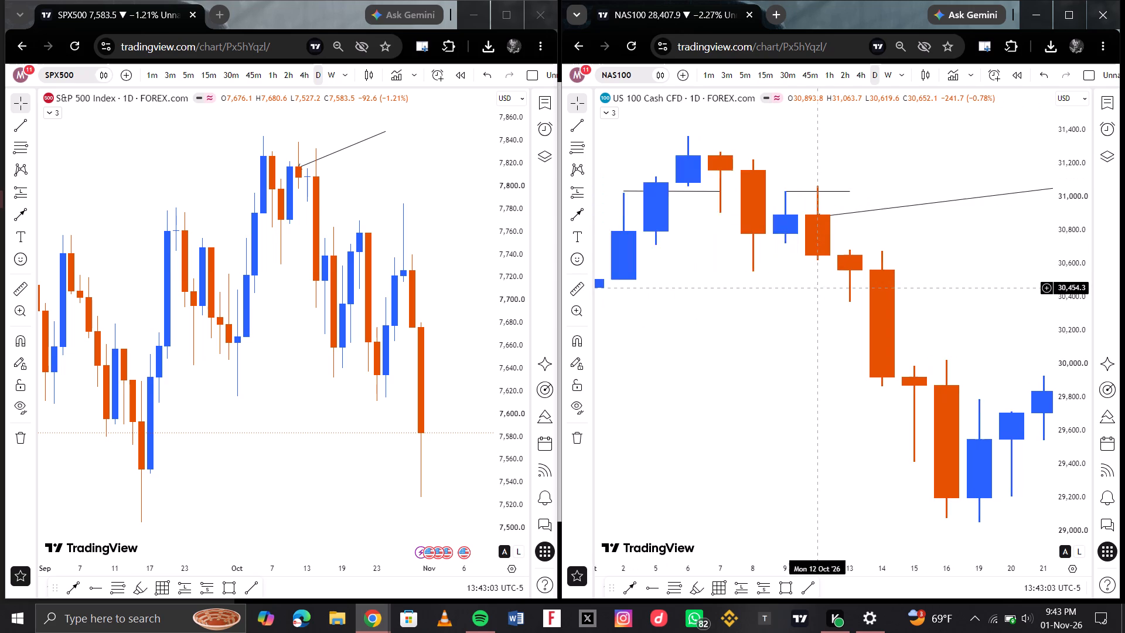
scroll(830, 288, down, 2)
scroll(320, 205, up, 1)
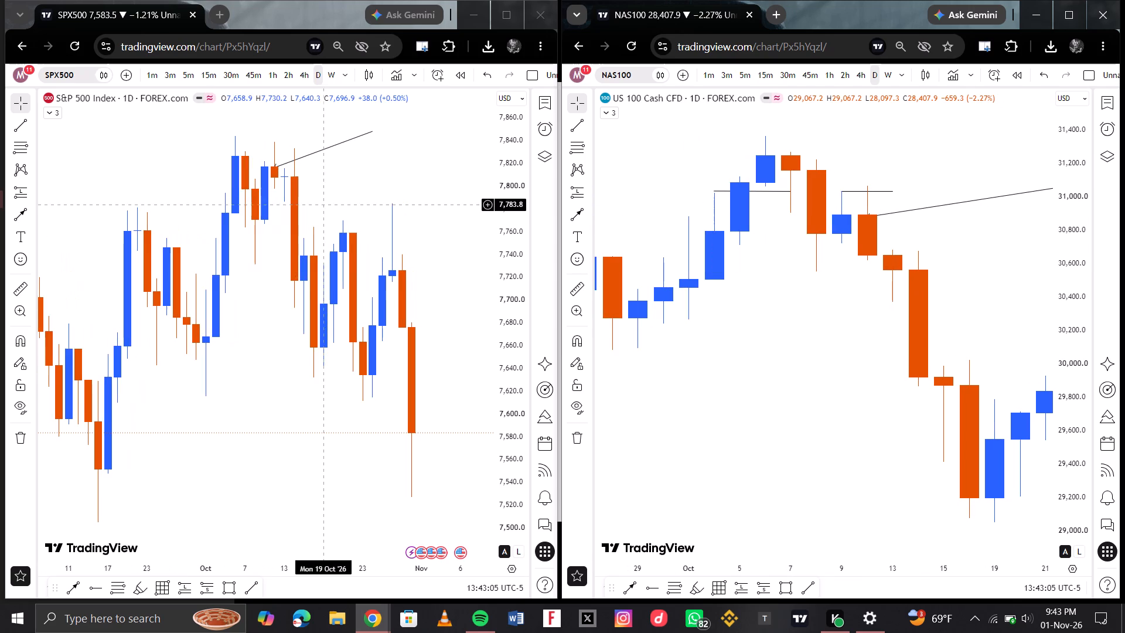
scroll(314, 282, down, 1)
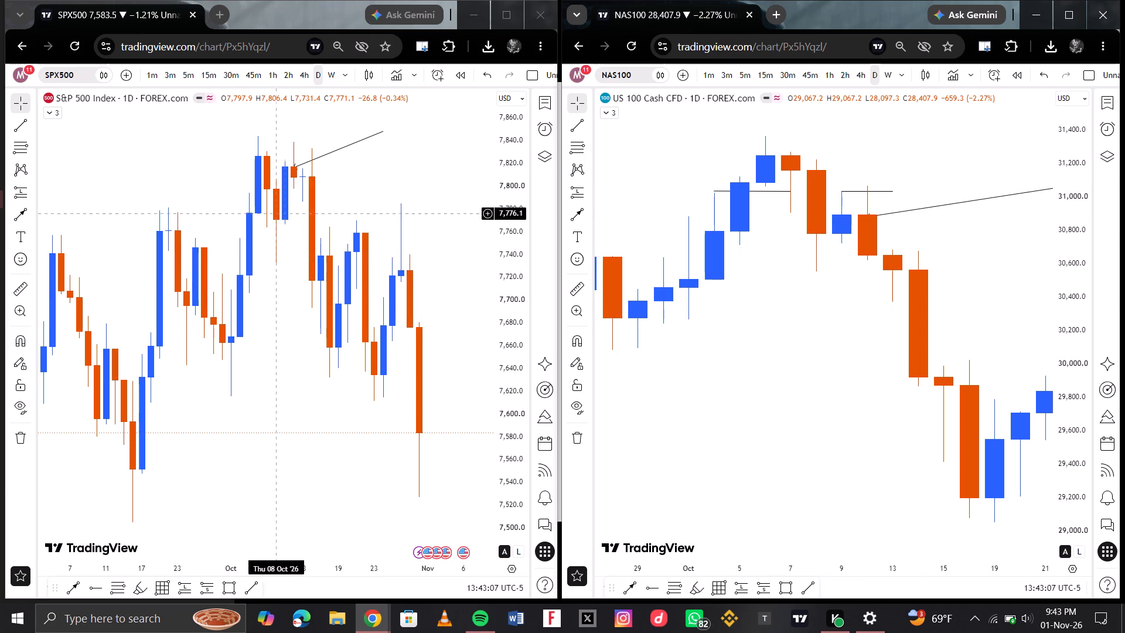
click(243, 585)
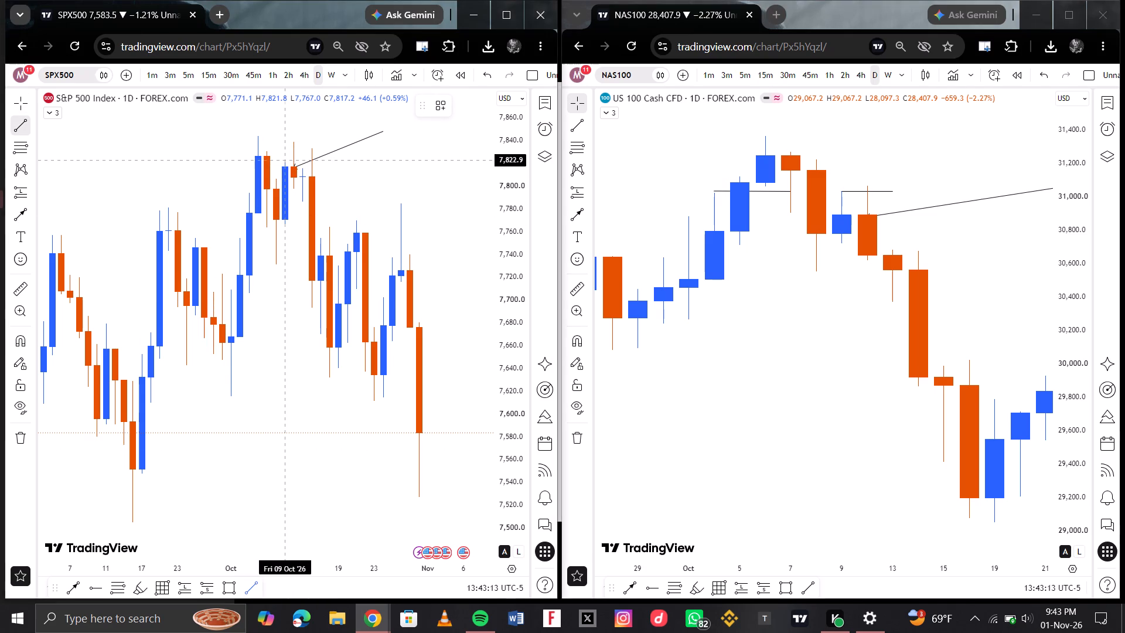
drag(285, 162, 287, 162)
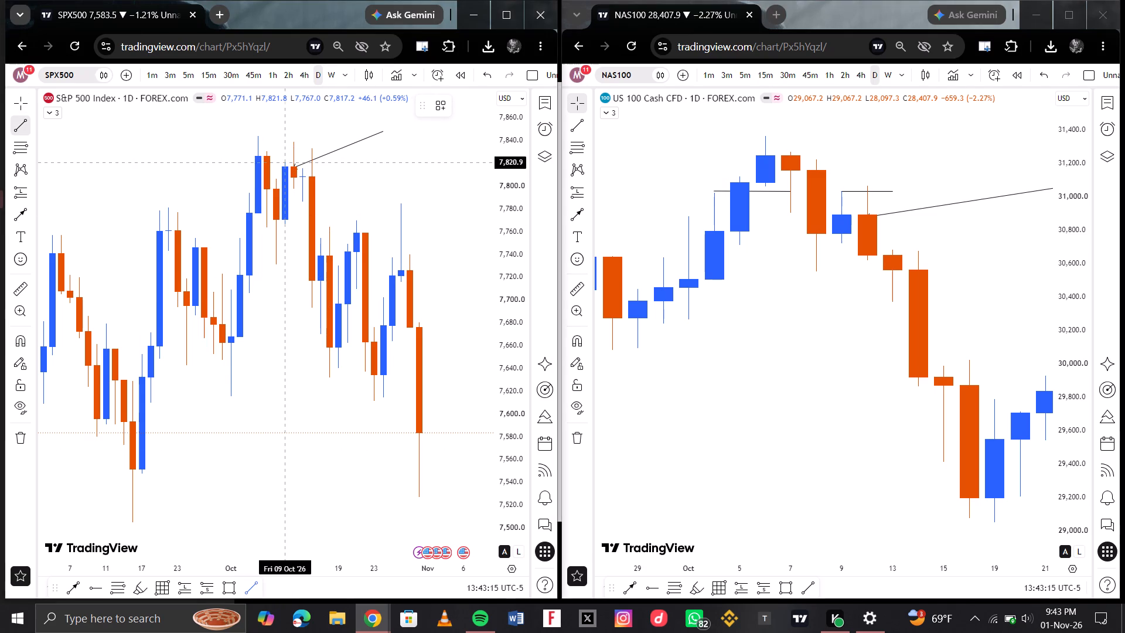
drag(287, 162, 302, 162)
click(302, 162)
click(381, 200)
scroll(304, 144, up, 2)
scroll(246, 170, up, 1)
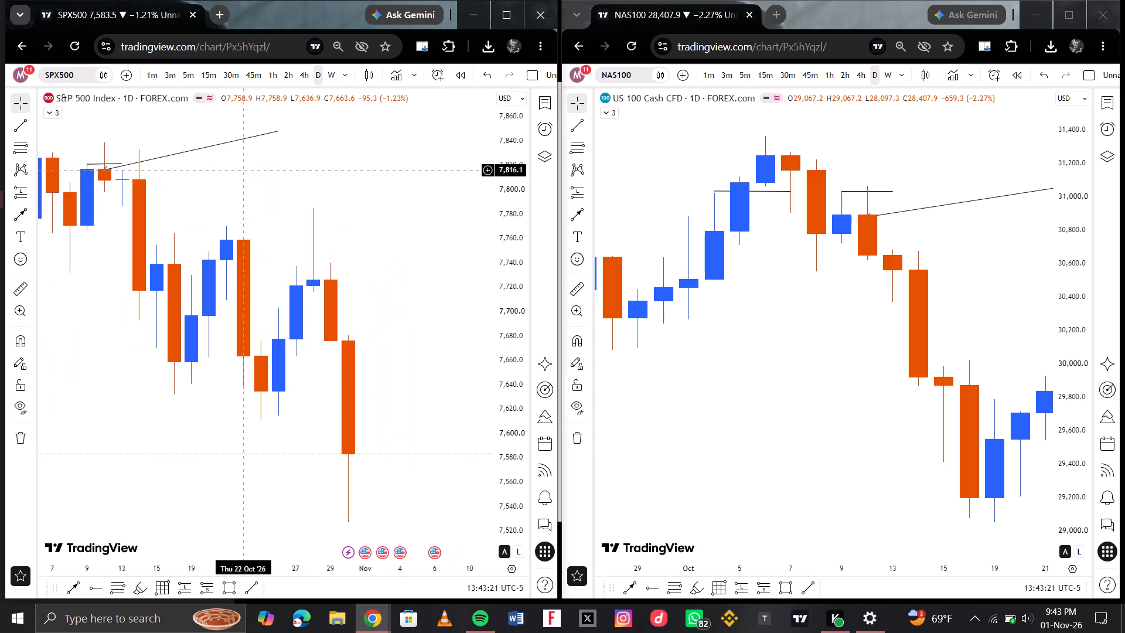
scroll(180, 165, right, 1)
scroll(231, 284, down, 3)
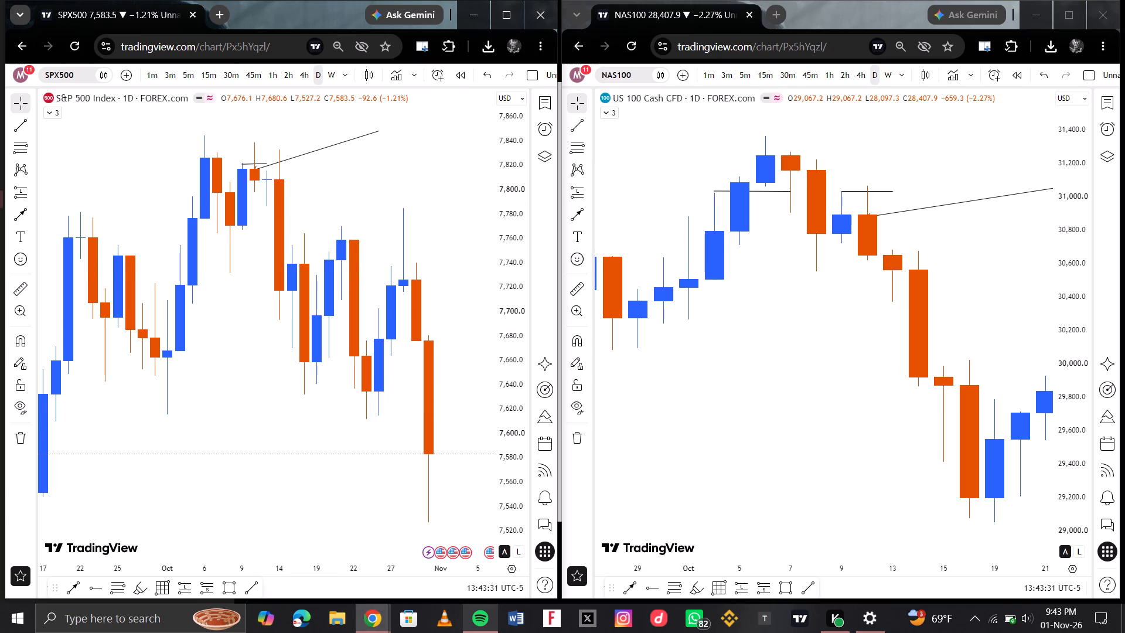
Restart the song playing in Spotify without leaving the charts.
click(474, 590)
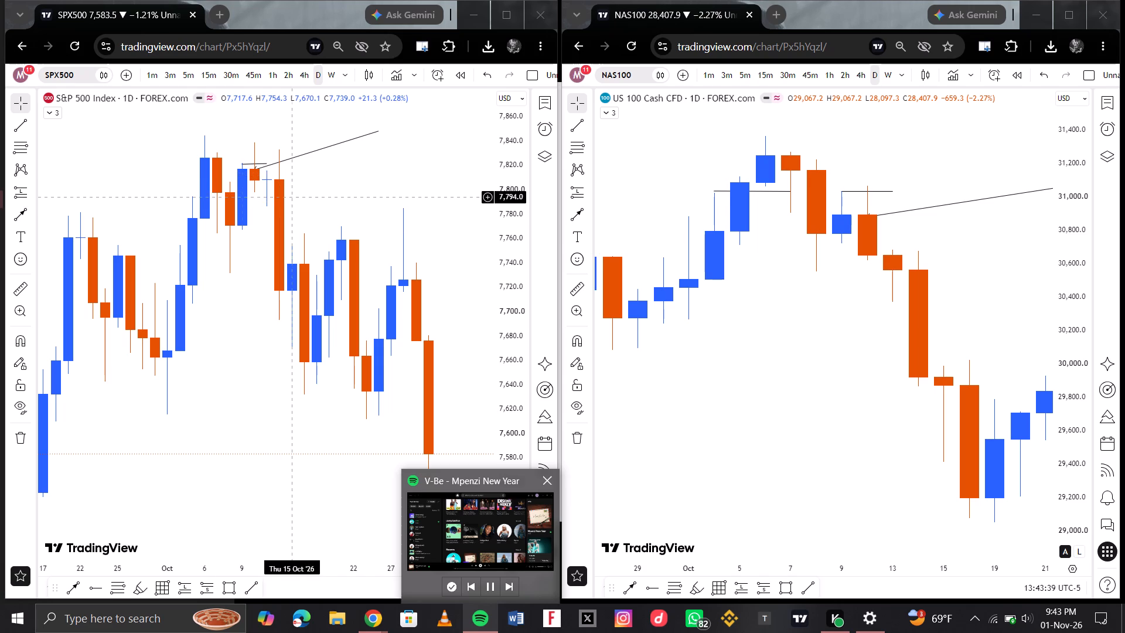
click(461, 359)
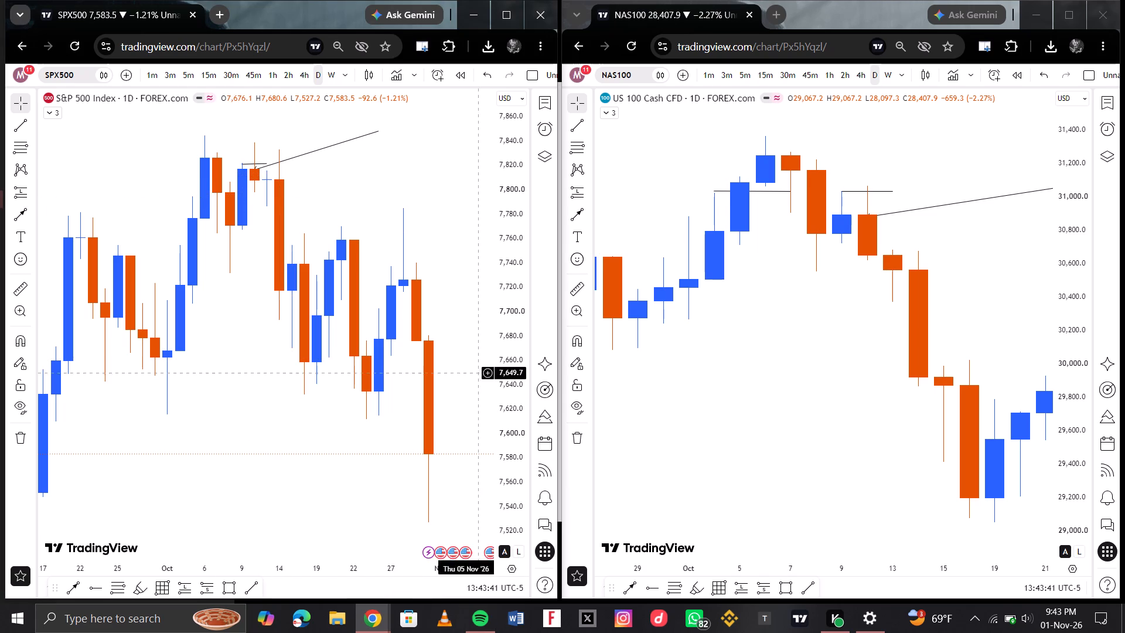
Examine the daily SPX500 candles around the October highs at a larger price and time scale.
drag(507, 412, 508, 311)
drag(386, 301, 405, 306)
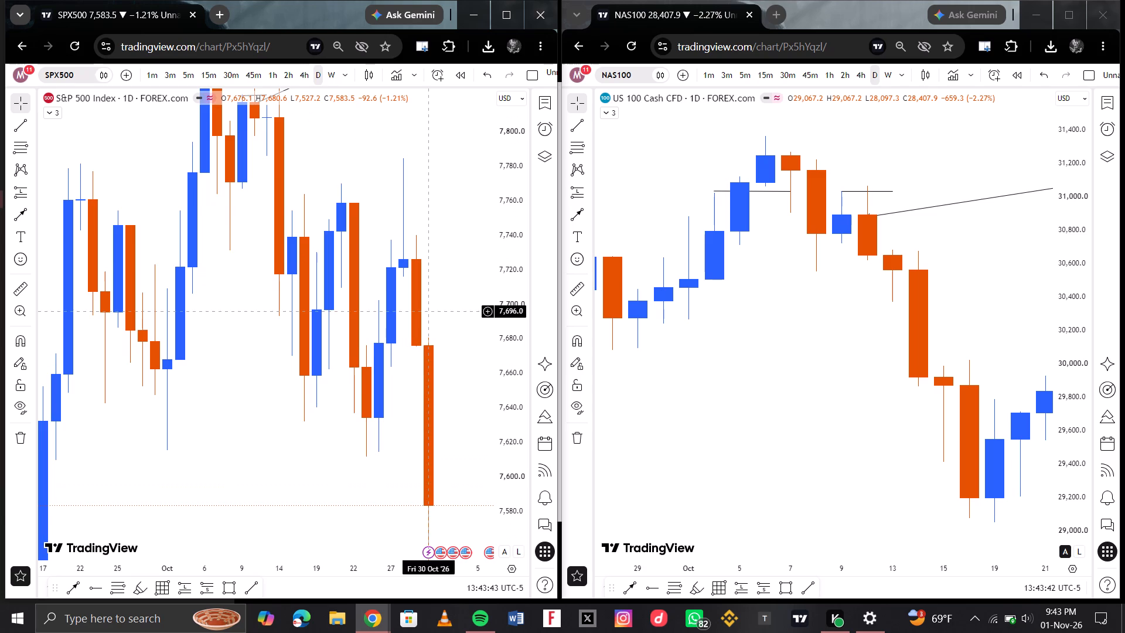
drag(405, 306, 434, 407)
scroll(377, 268, up, 3)
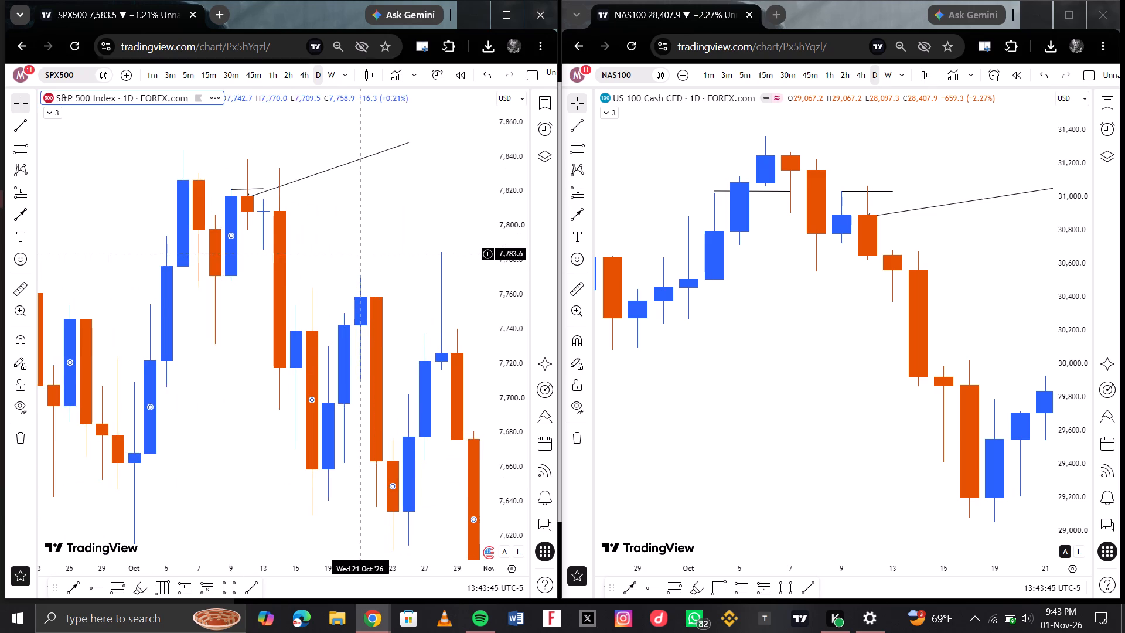
scroll(368, 254, up, 1)
drag(513, 333, 513, 256)
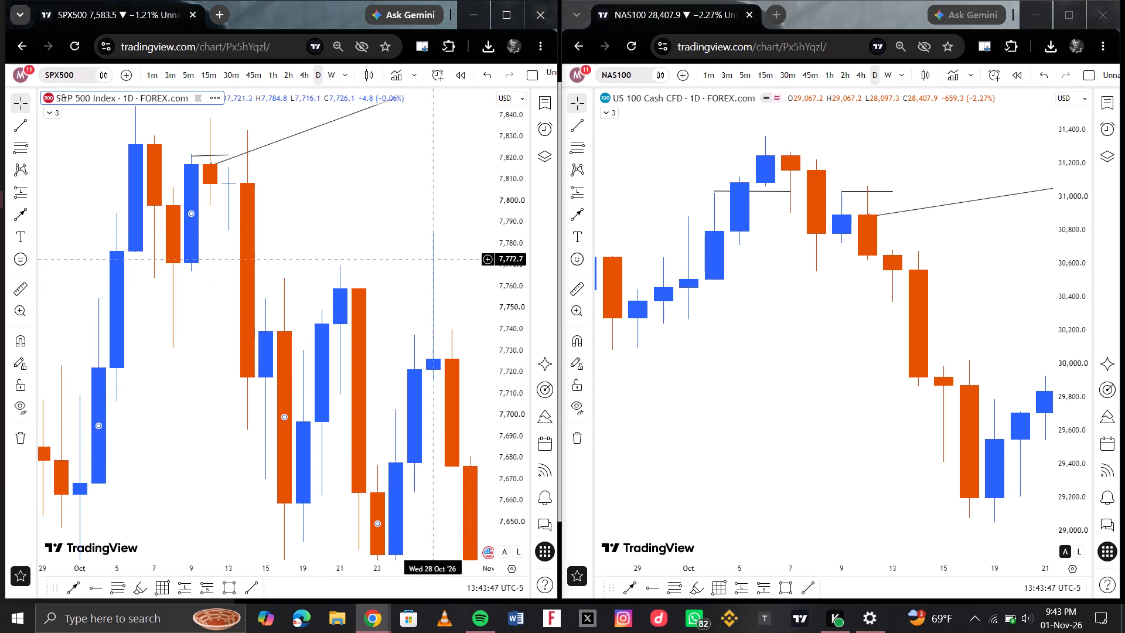
scroll(393, 251, up, 1)
scroll(393, 251, right, 1)
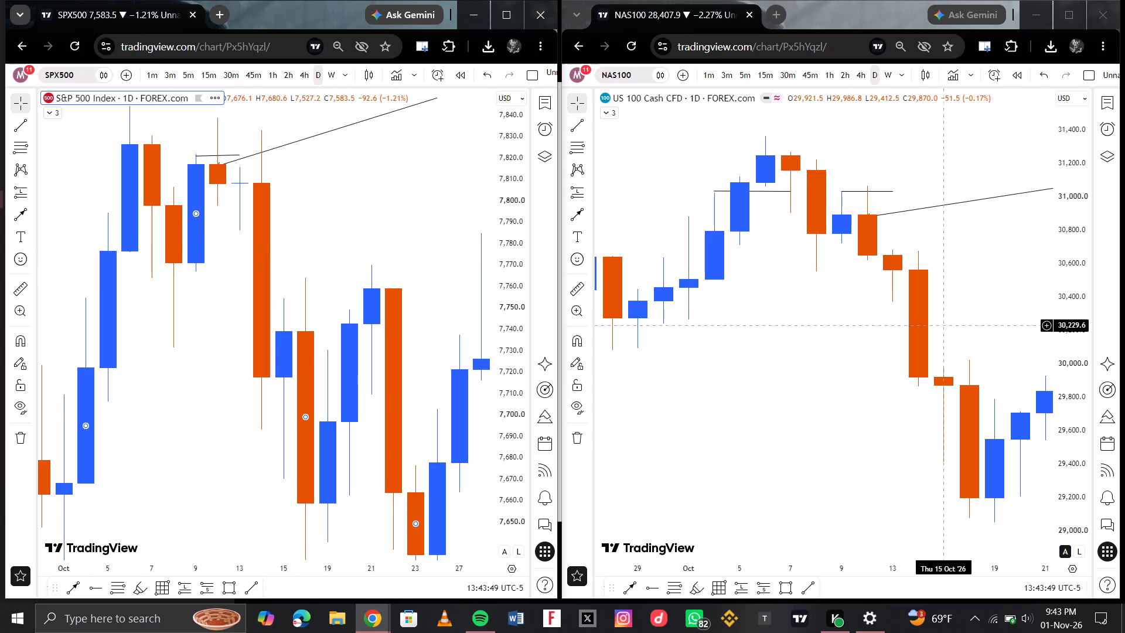
Lower the 2–7 Oct line on the daily NAS100 chart to the 2 Oct high, about 31,020.
drag(1073, 353, 1075, 270)
scroll(957, 239, up, 1)
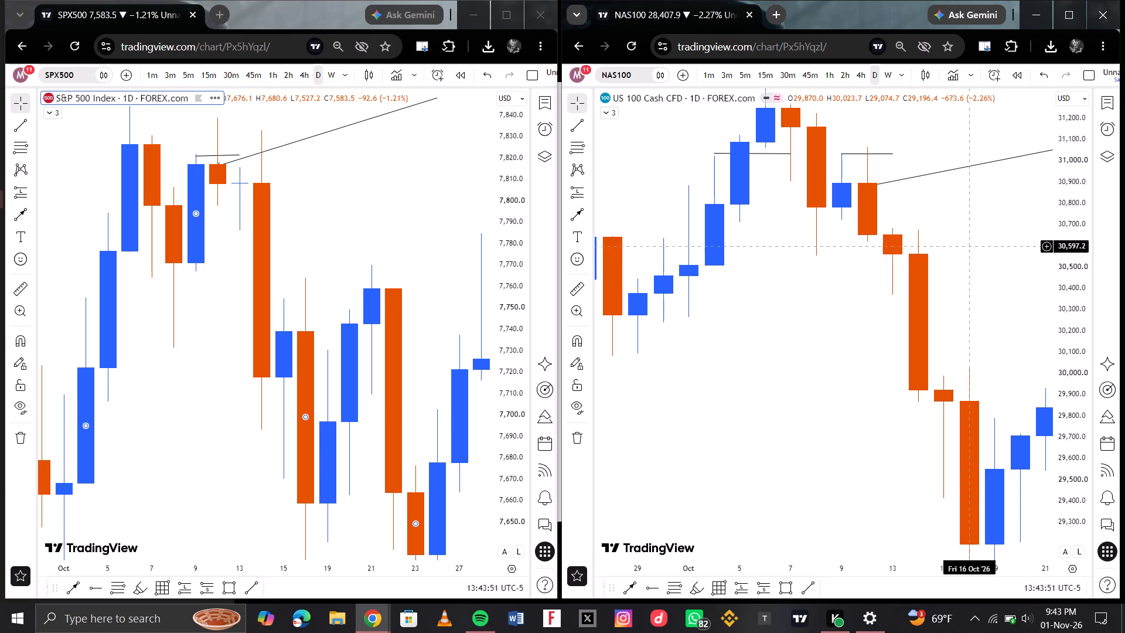
scroll(958, 239, up, 1)
scroll(977, 346, down, 2)
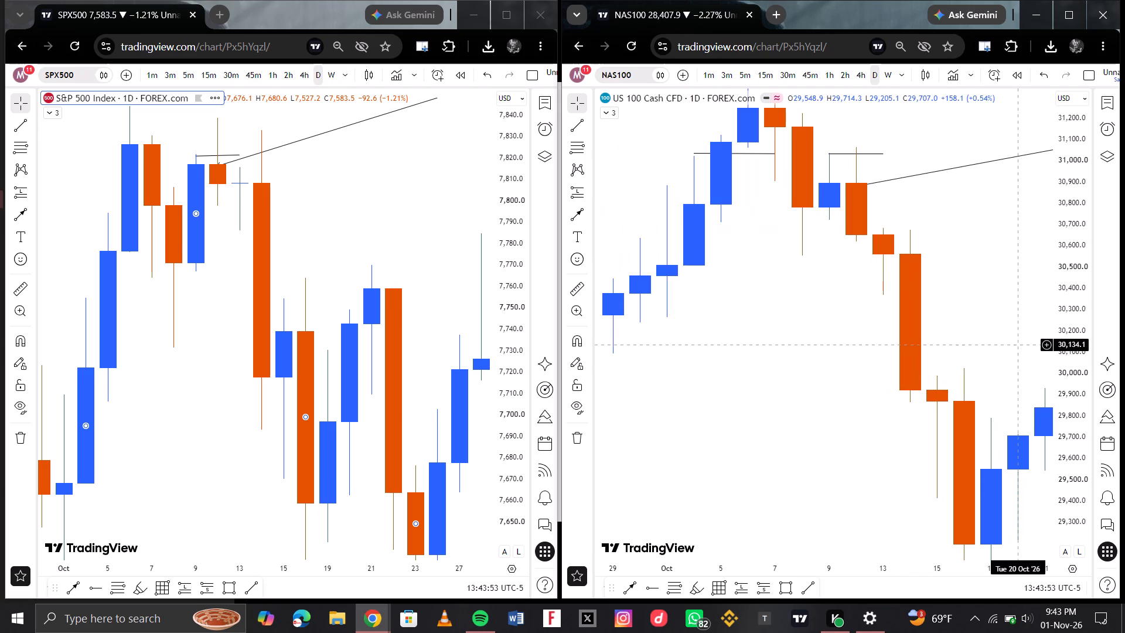
drag(1063, 380, 1071, 321)
drag(970, 295, 935, 378)
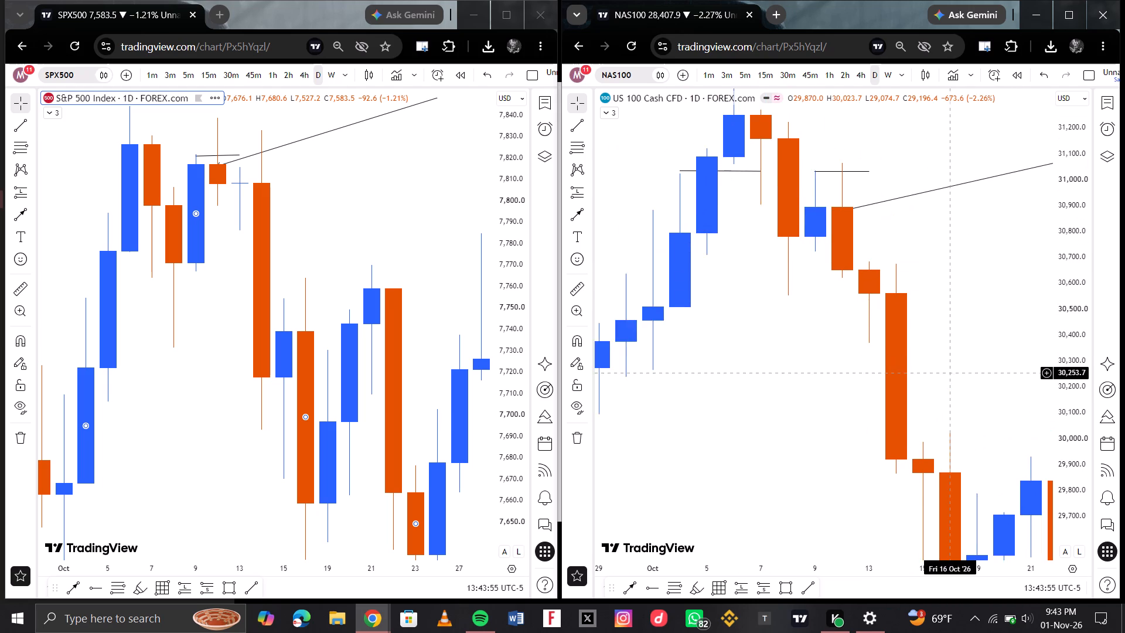
drag(935, 378, 892, 382)
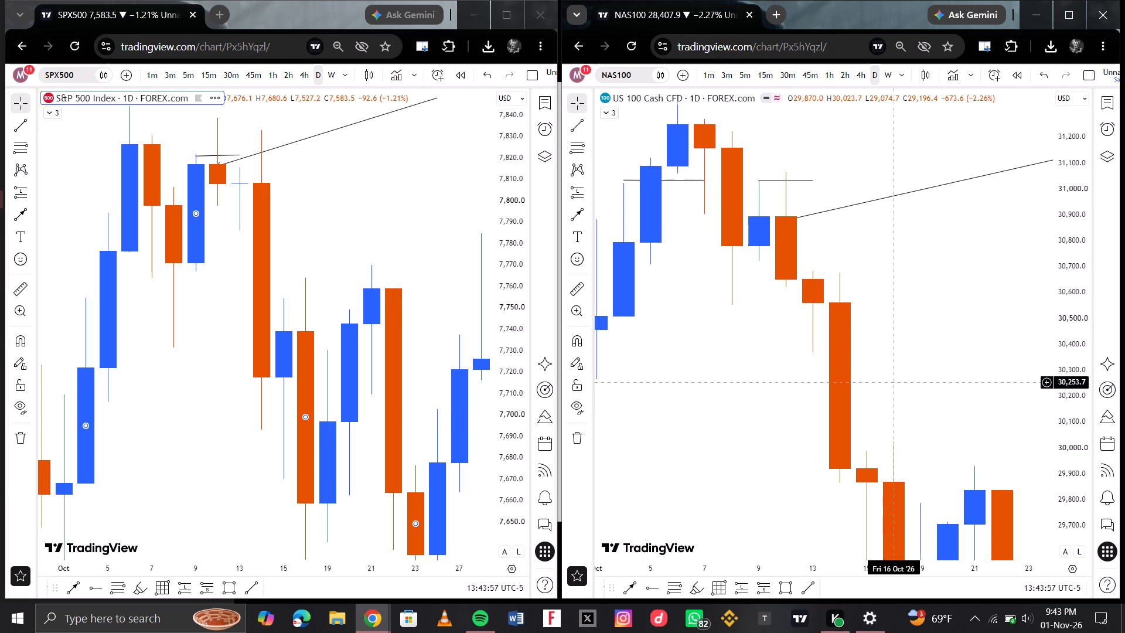
scroll(855, 305, up, 1)
scroll(736, 299, right, 1)
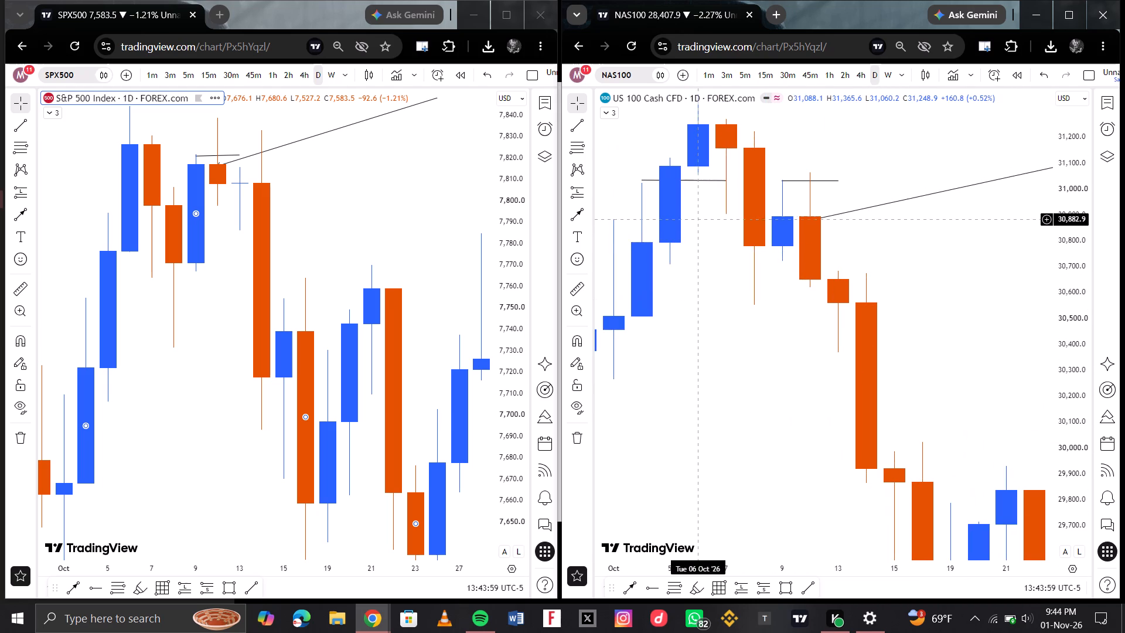
drag(669, 180, 674, 183)
click(691, 243)
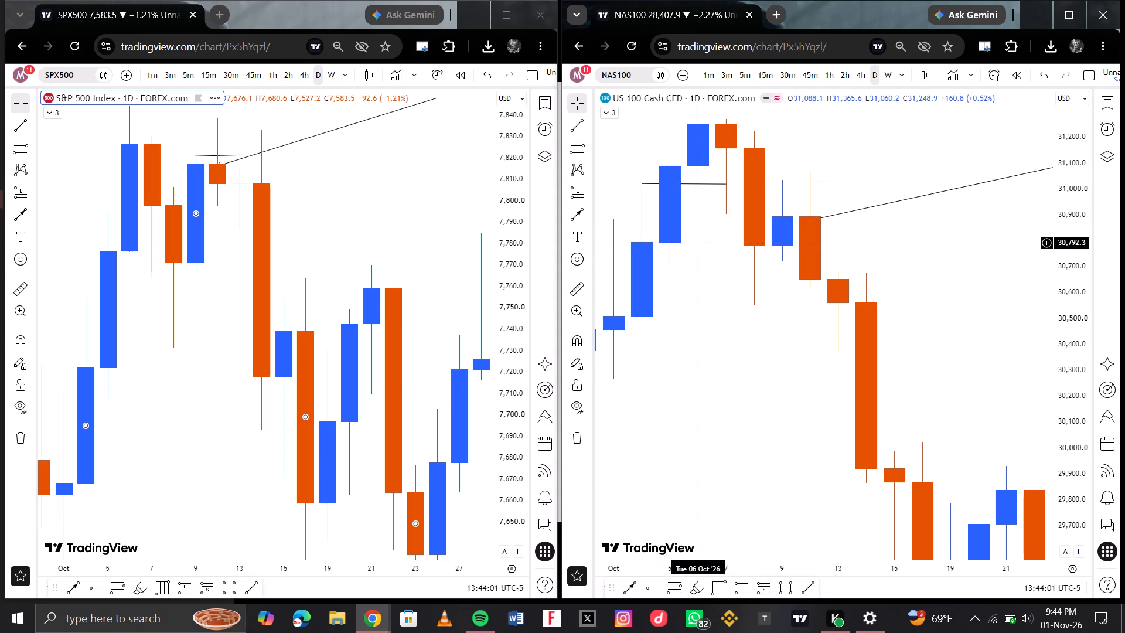
click(712, 183)
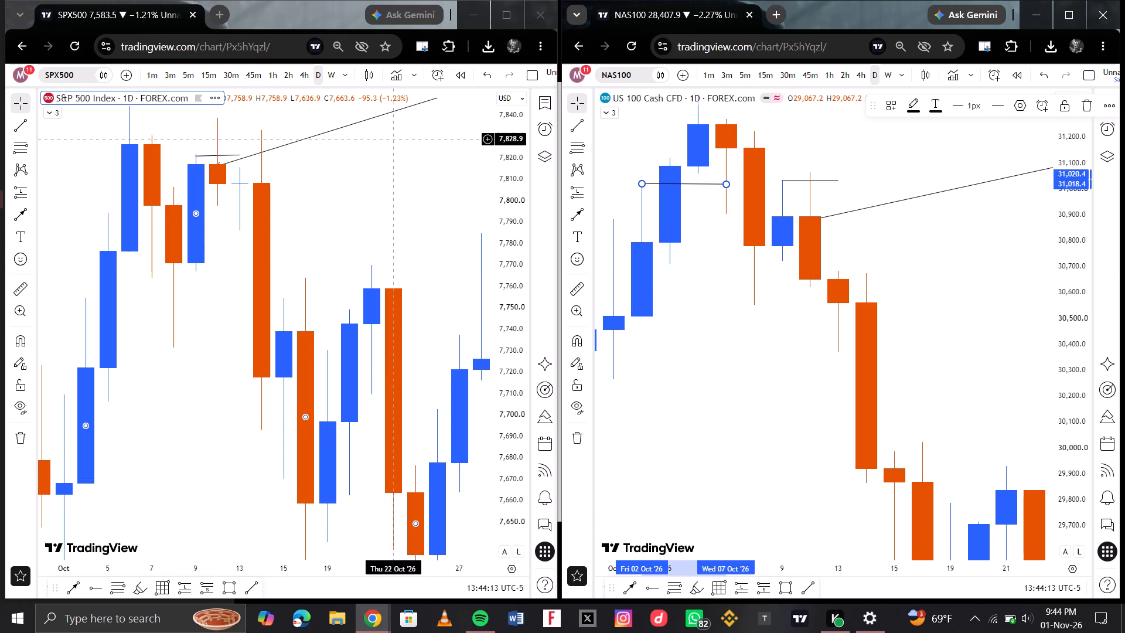
Shorten the slanted trend line from 12 Oct on the daily SPX500 chart to end at 13 Oct, about 7,828.
drag(437, 98, 255, 140)
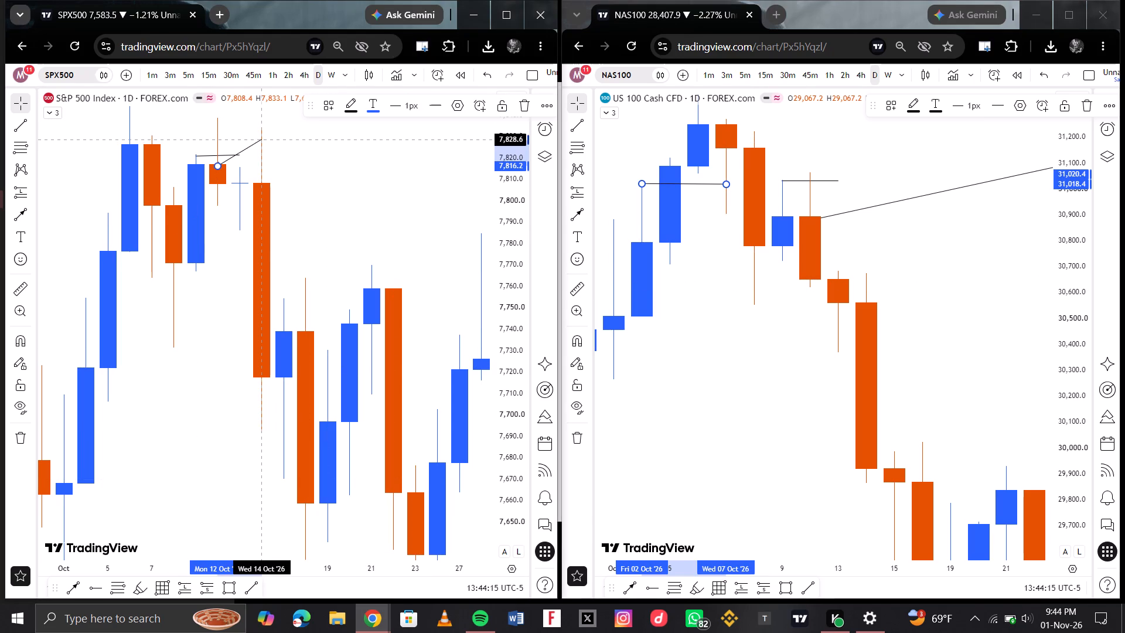
drag(255, 140, 247, 141)
click(363, 192)
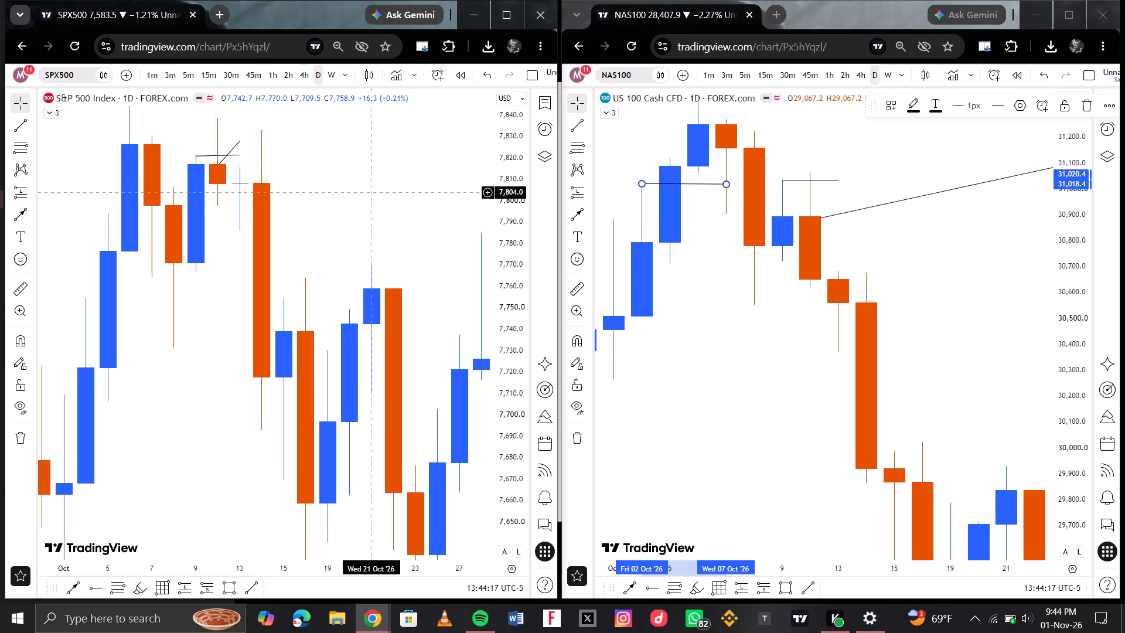
Mark the 12 Oct high on the daily SPX500 chart with a green highlighter dot at about 7,841.
scroll(257, 169, right, 1)
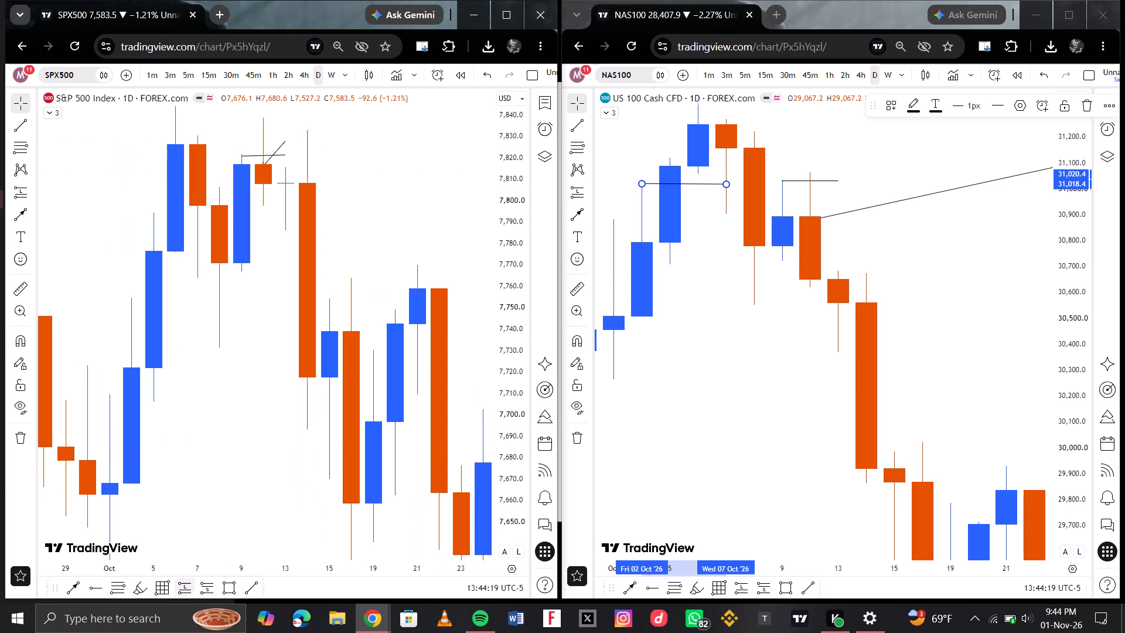
click(141, 592)
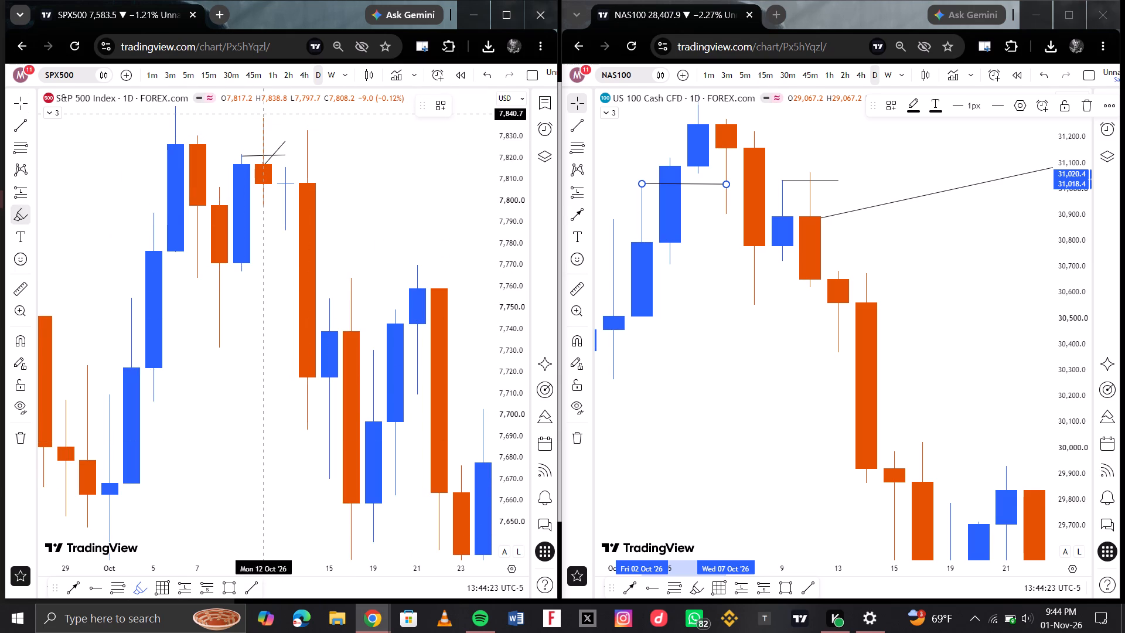
click(263, 114)
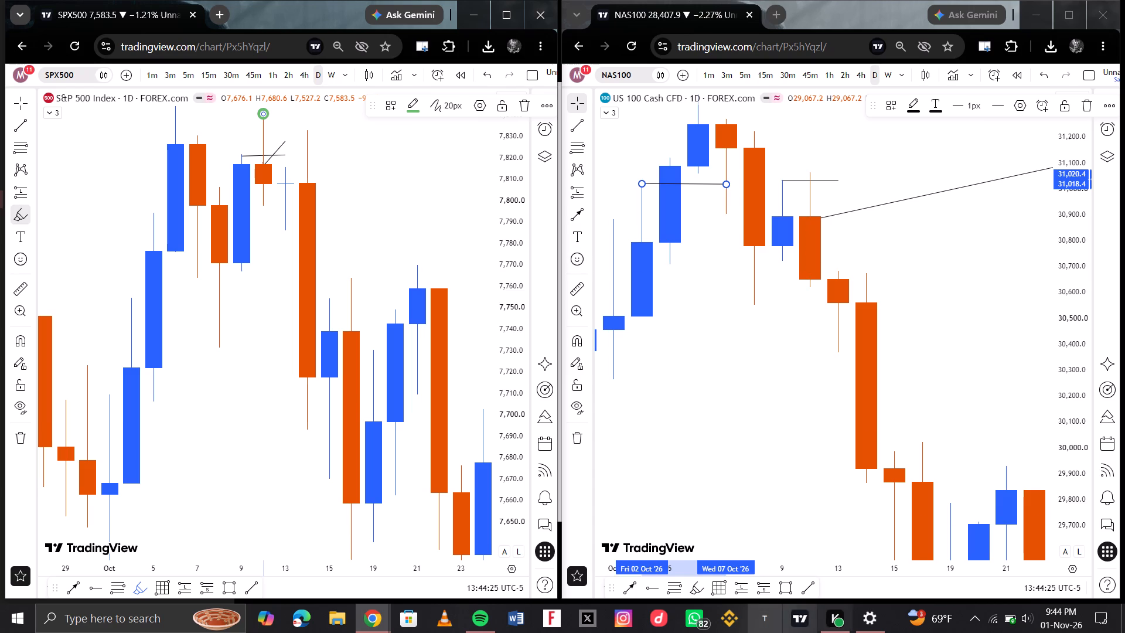
Mark the 12 Oct high on the daily NAS100 chart with a green highlighter dot at about 31,093.
click(695, 586)
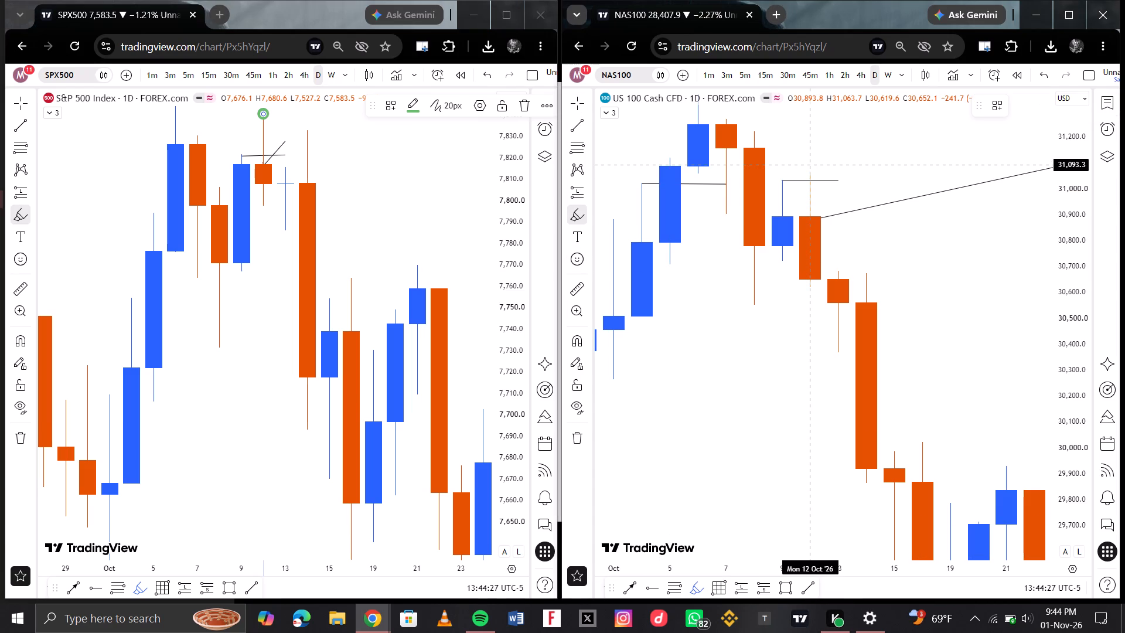
click(810, 165)
right_click(810, 165)
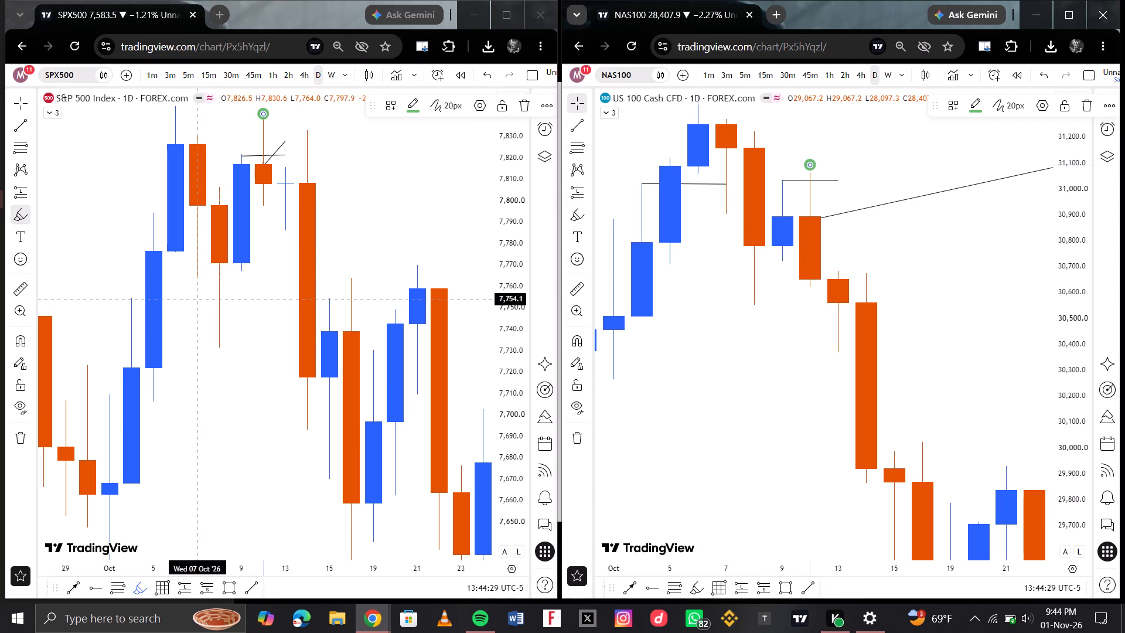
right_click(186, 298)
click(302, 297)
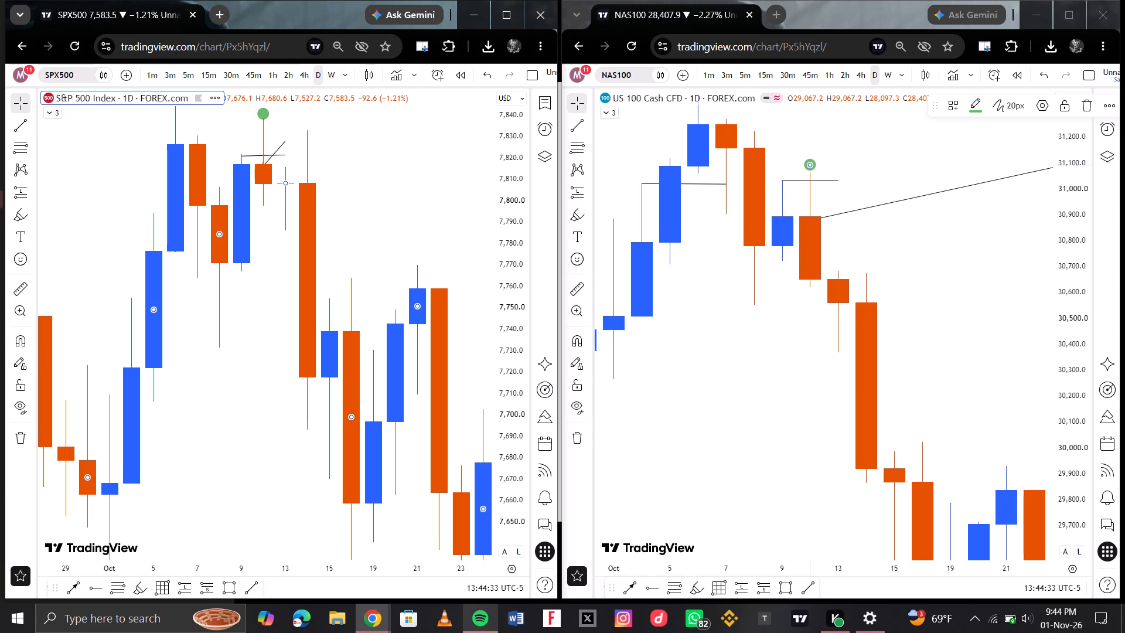
Skip back to the previous track in the Spotify player.
click(466, 593)
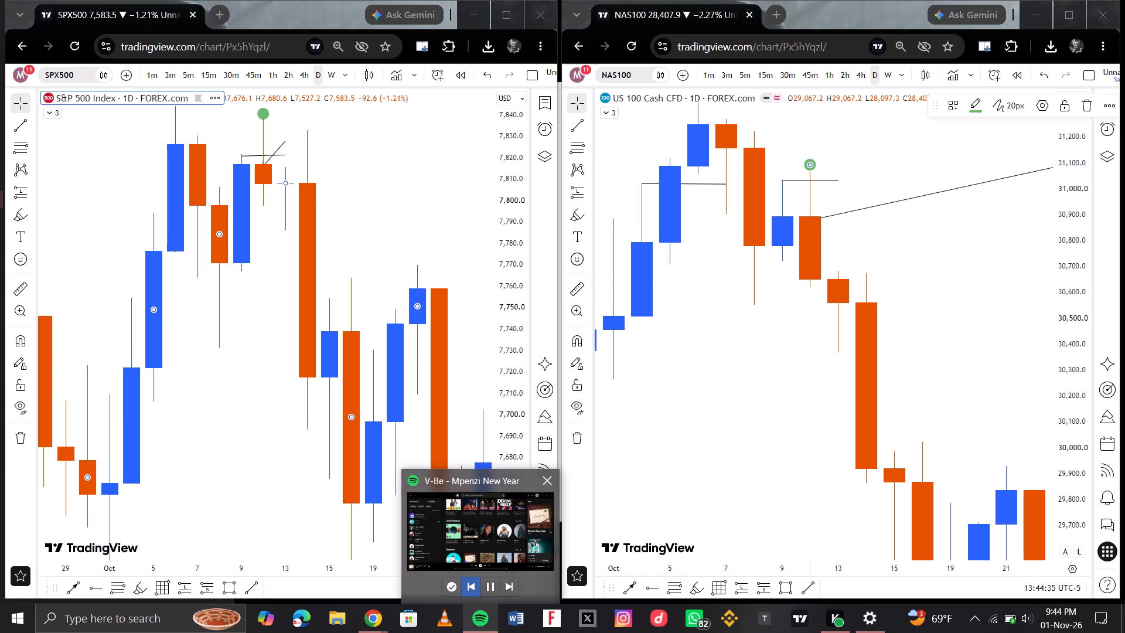
Draw a trend line on the daily SPX500 chart from 13 Oct at about 7,817 to the 14 Oct high at about 7,834.
drag(256, 317, 335, 243)
drag(381, 232, 384, 226)
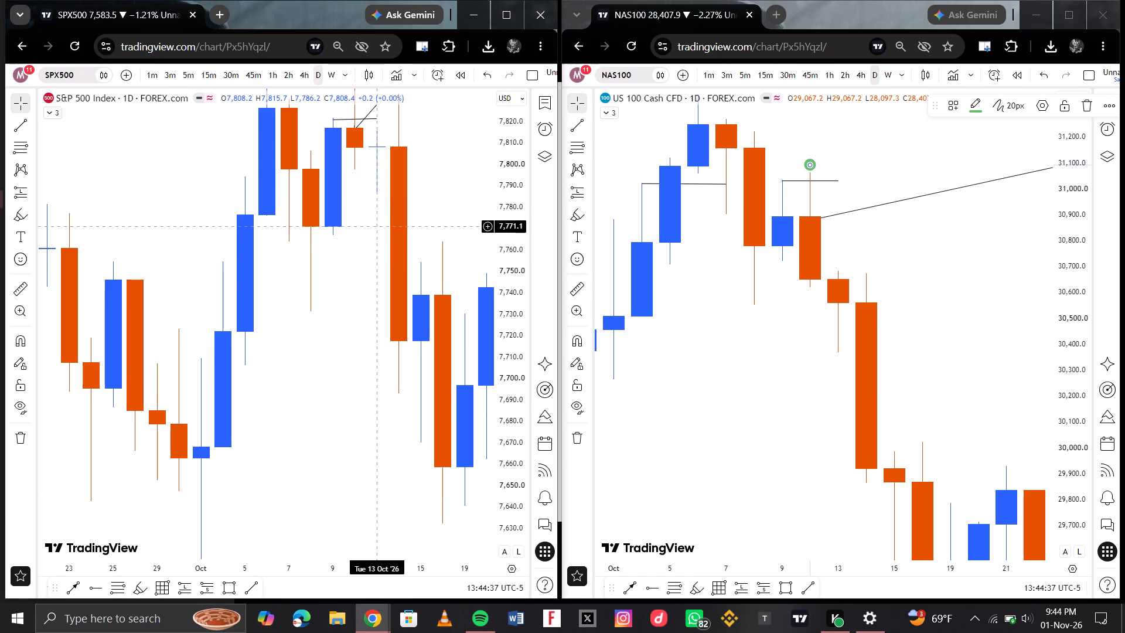
drag(384, 226, 293, 347)
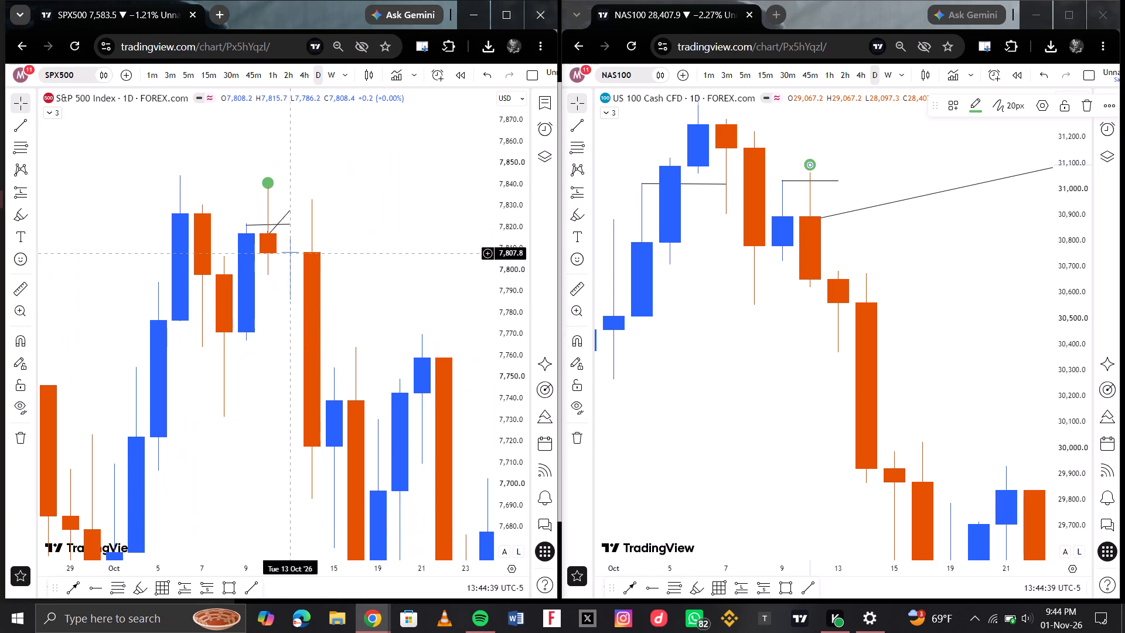
click(253, 583)
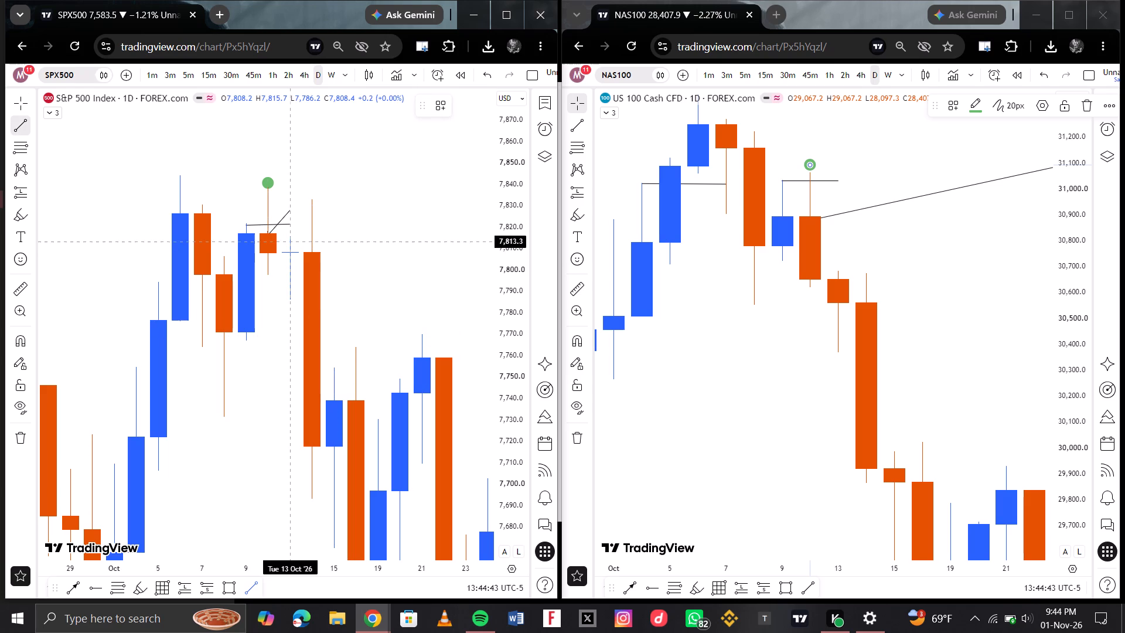
drag(290, 233, 323, 231)
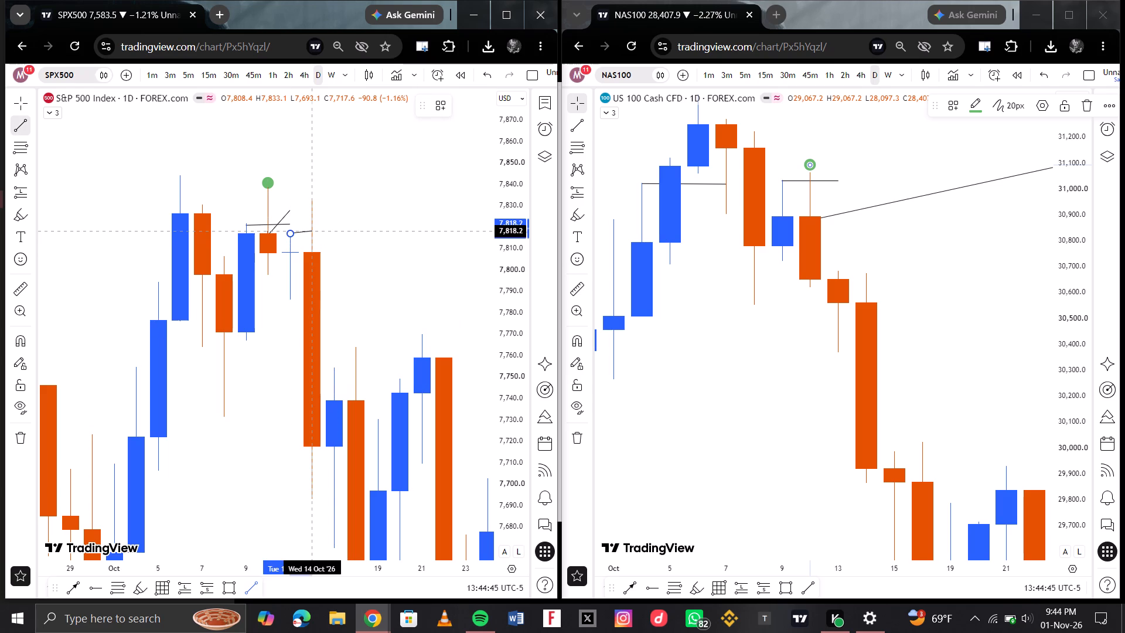
drag(323, 231, 328, 232)
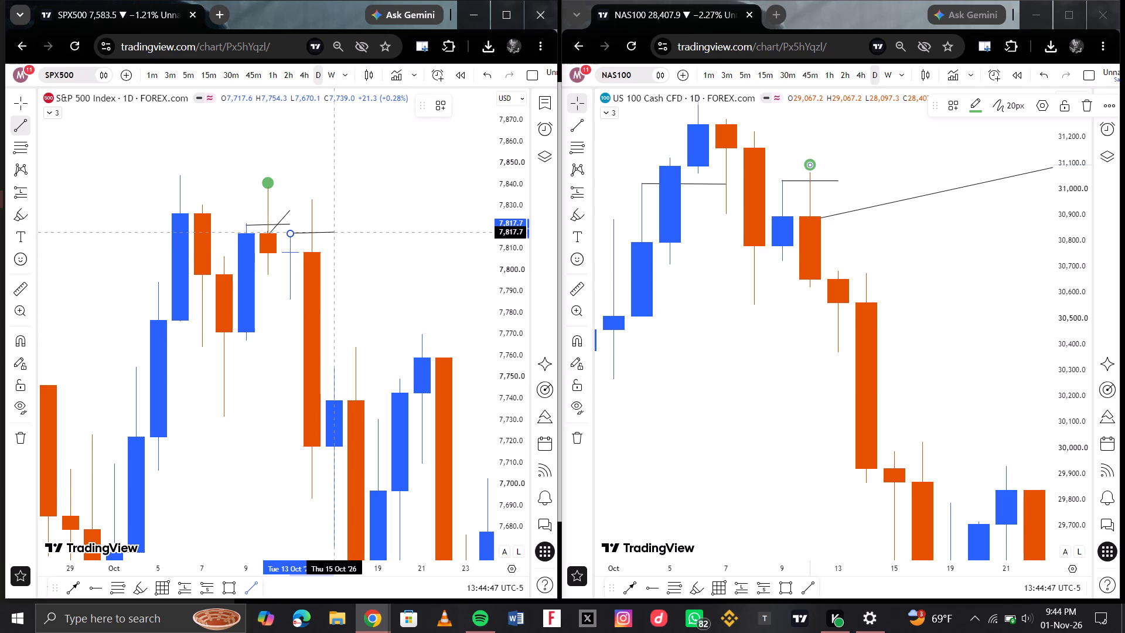
drag(328, 232, 321, 198)
click(321, 198)
click(354, 217)
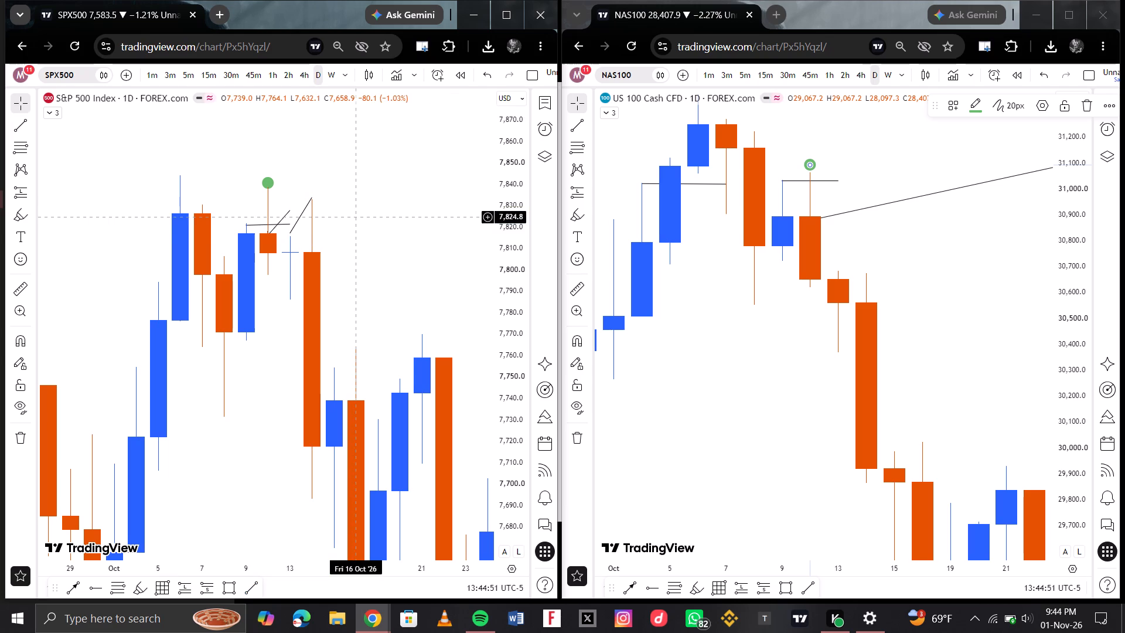
Lower the 13 Oct start of the 13–14 Oct trend line on the daily SPX500 chart to about 7,813.
click(288, 232)
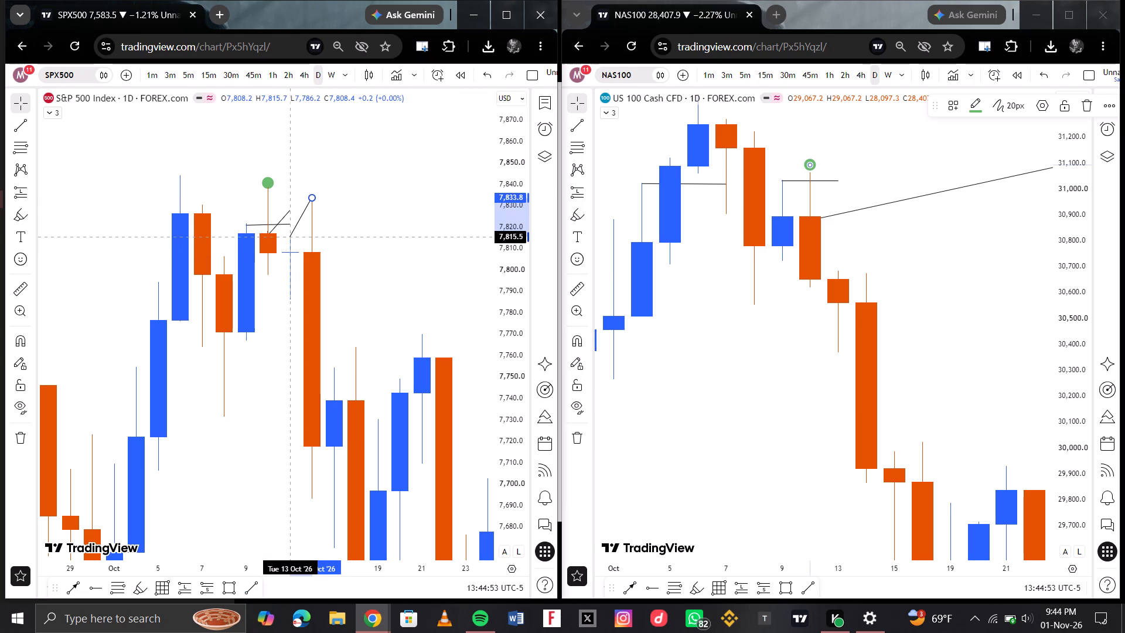
click(289, 232)
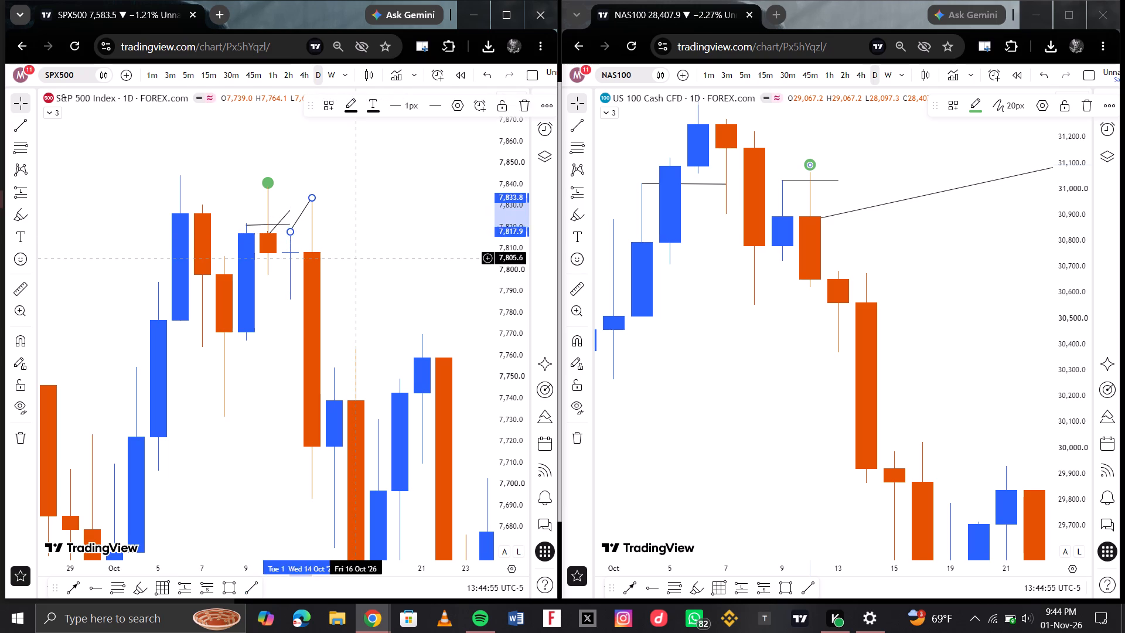
click(349, 258)
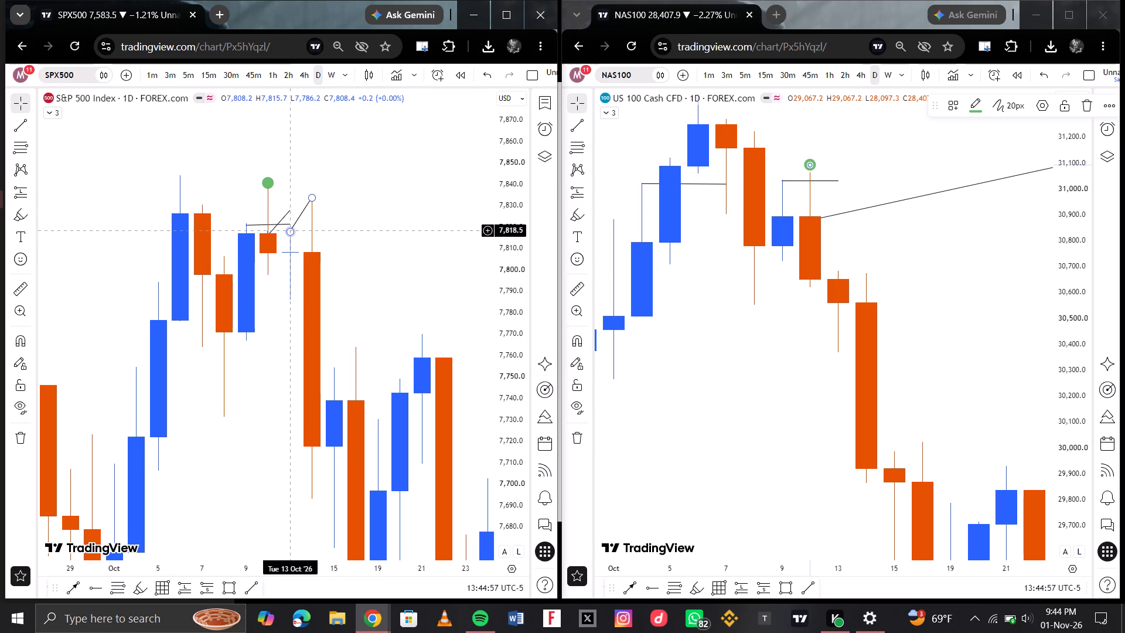
drag(292, 234, 292, 242)
click(292, 242)
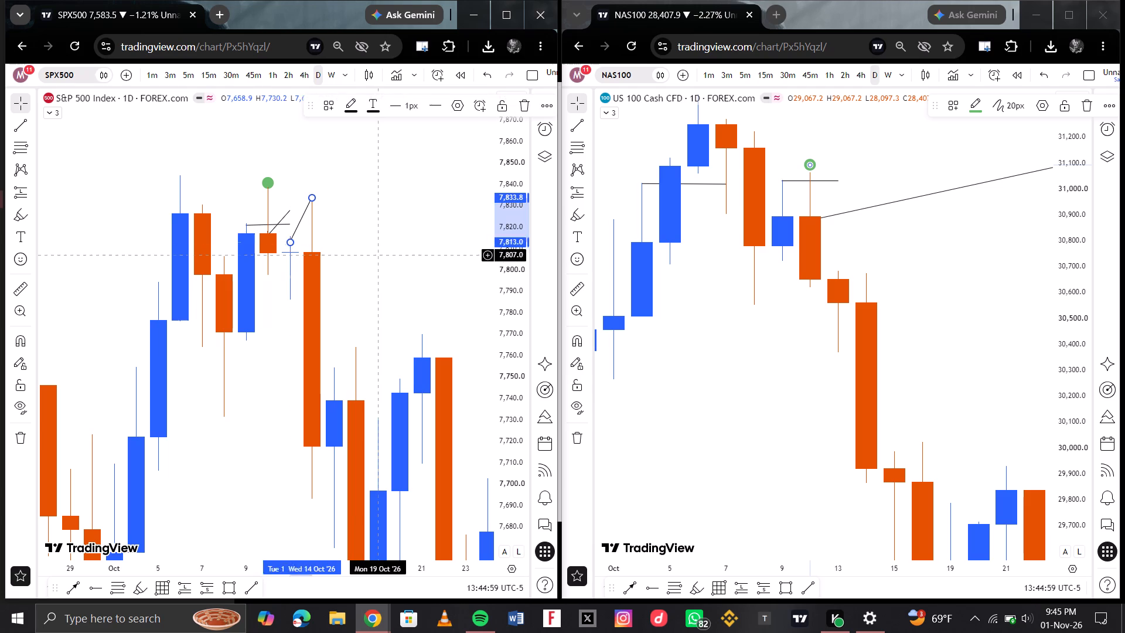
click(374, 255)
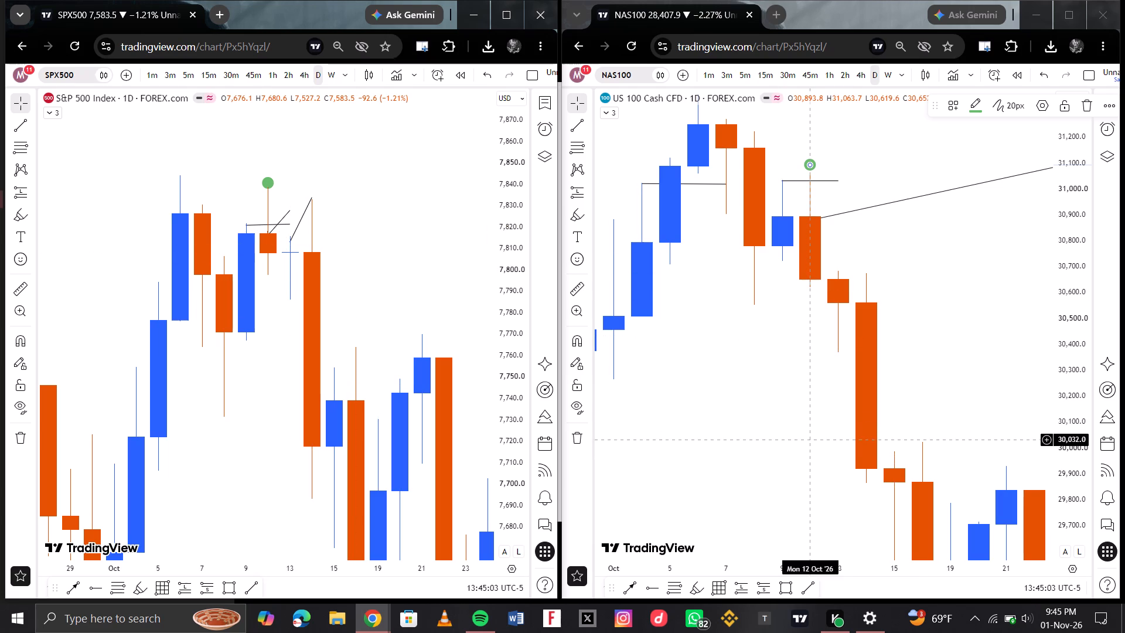
Draw a trend line on the daily NAS100 chart from 13 Oct at about 30,690 to the 14 Oct high at about 30,670.
click(811, 586)
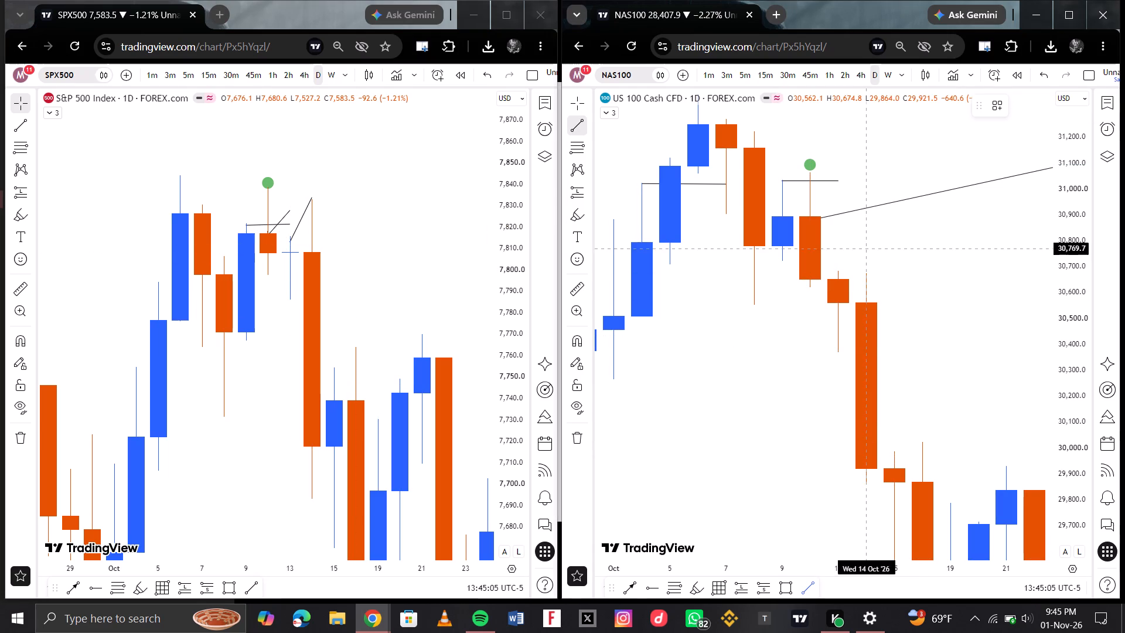
drag(839, 269, 866, 272)
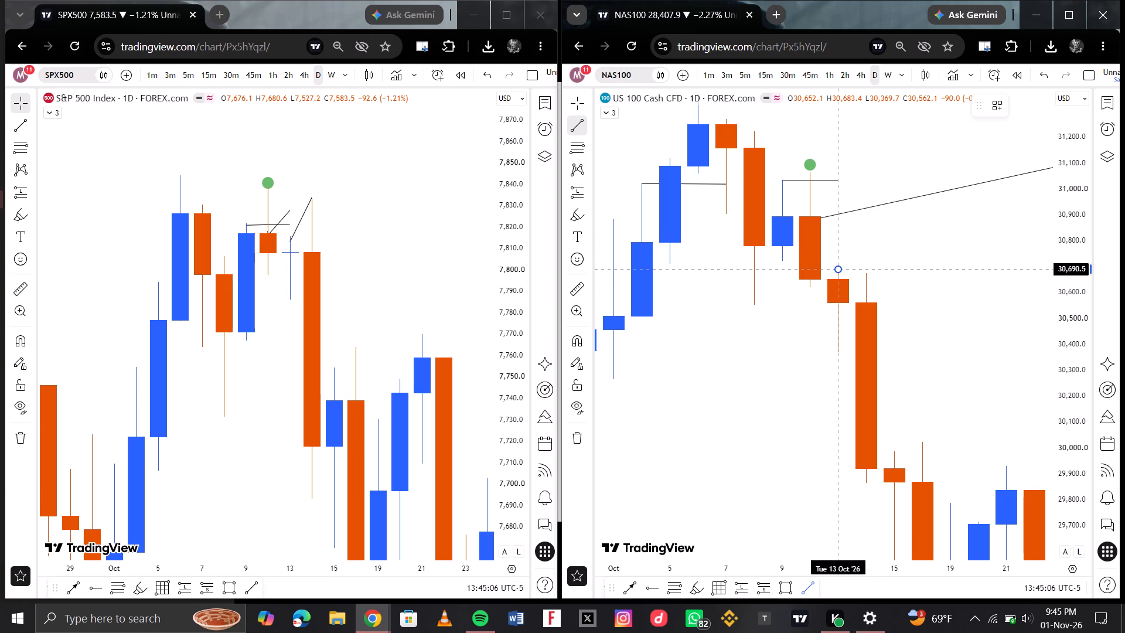
drag(866, 272, 868, 274)
click(868, 274)
click(895, 289)
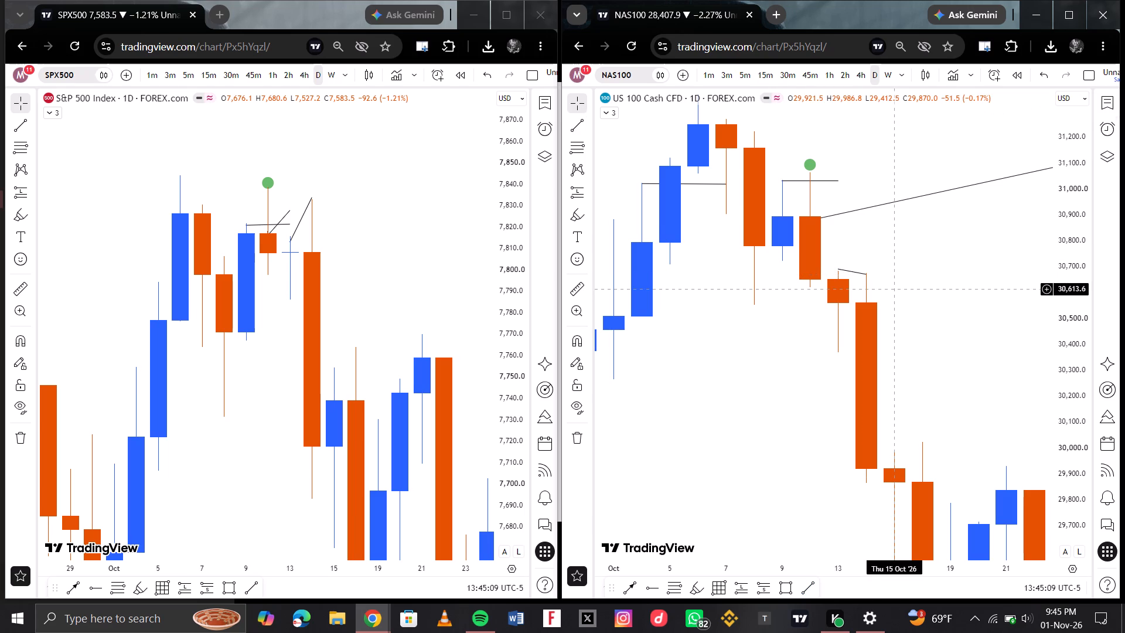
Lower the start of the 13–14 Oct line on the daily NAS100 chart to the 13 Oct high, about 30,679.
click(837, 272)
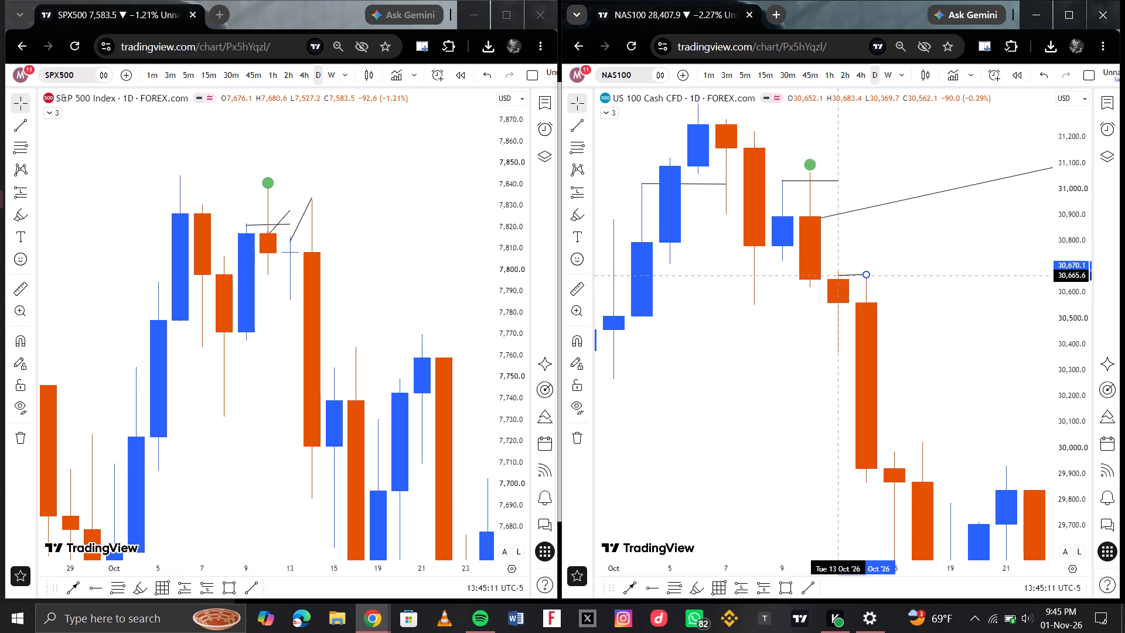
click(836, 268)
click(819, 294)
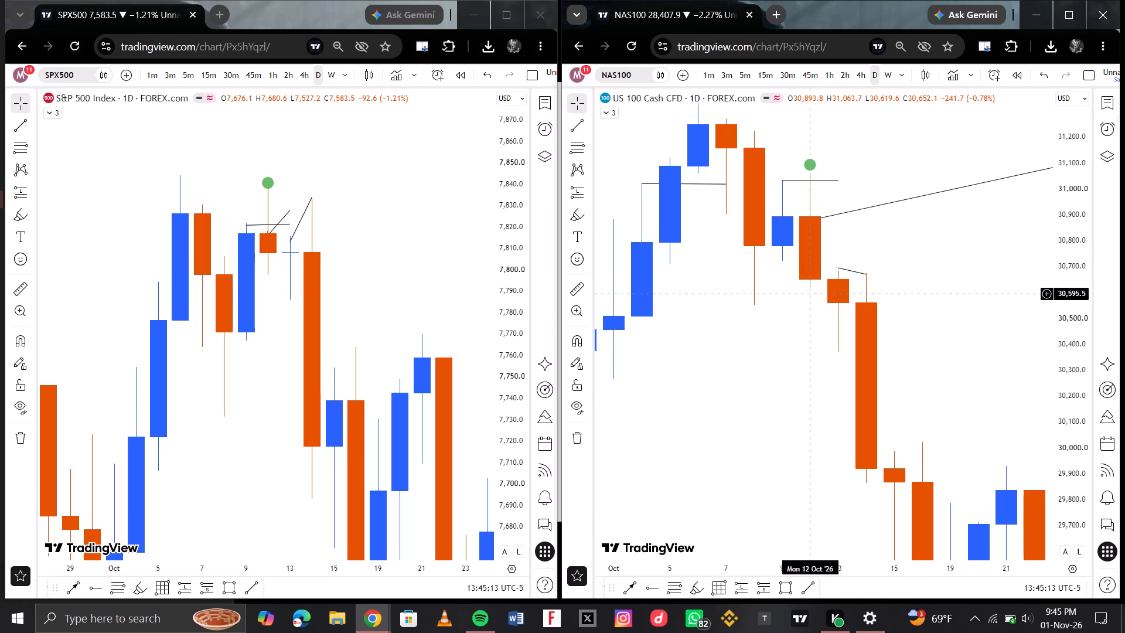
scroll(815, 251, up, 2)
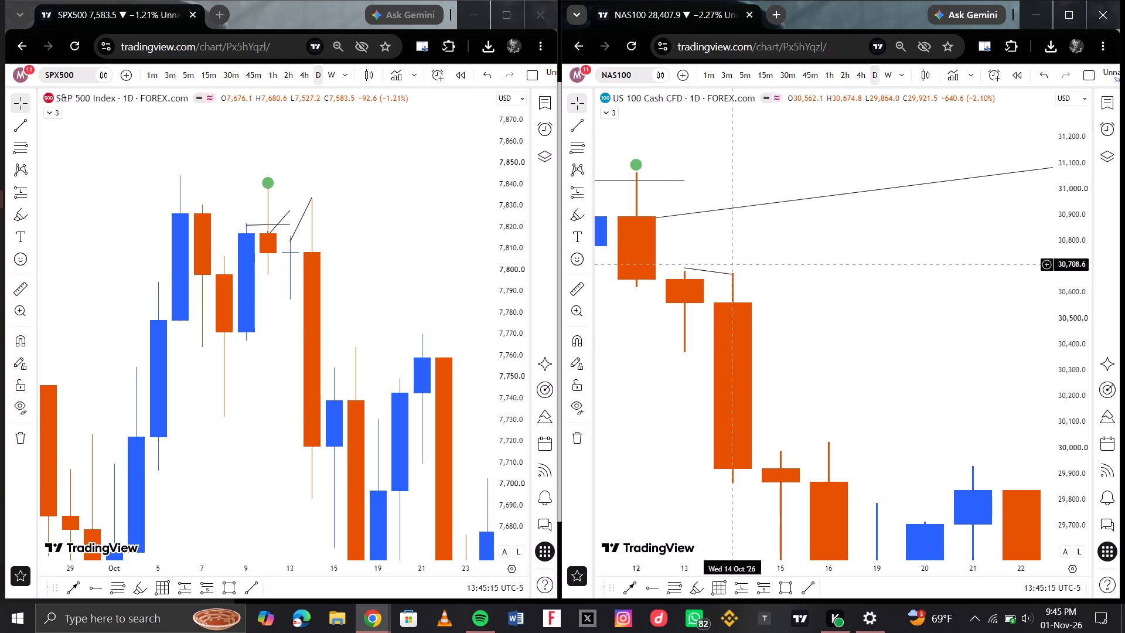
click(687, 270)
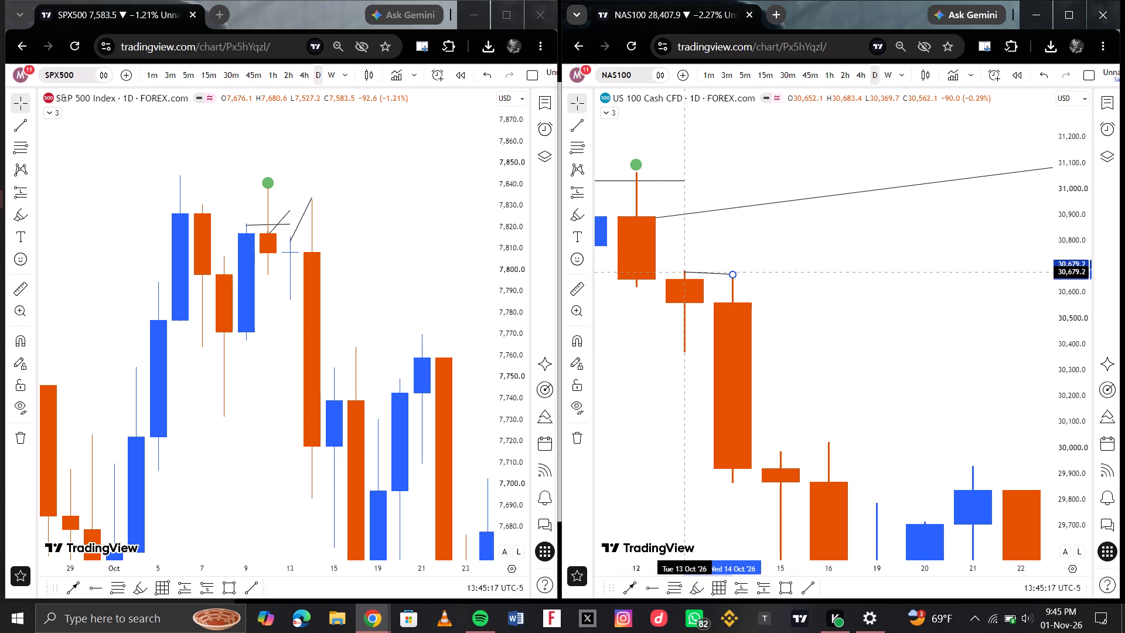
click(686, 272)
click(796, 292)
Compare the marked October highs and the price action following 14 Oct on the daily NAS100 and SPX500 charts.
scroll(763, 359, down, 2)
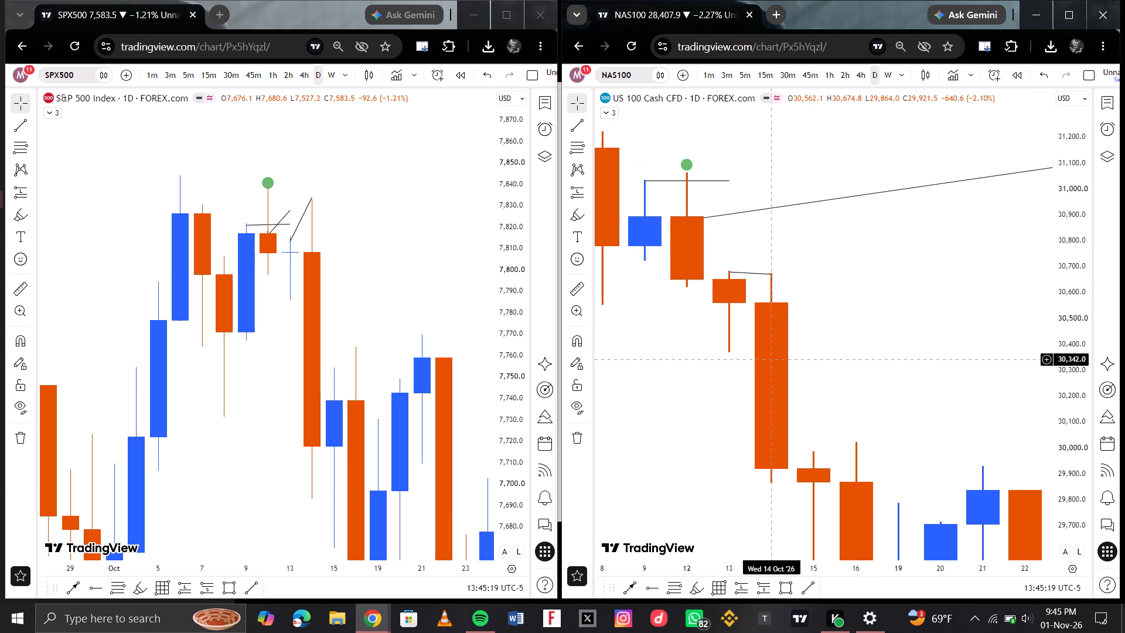
scroll(763, 359, down, 1)
drag(765, 397, 782, 218)
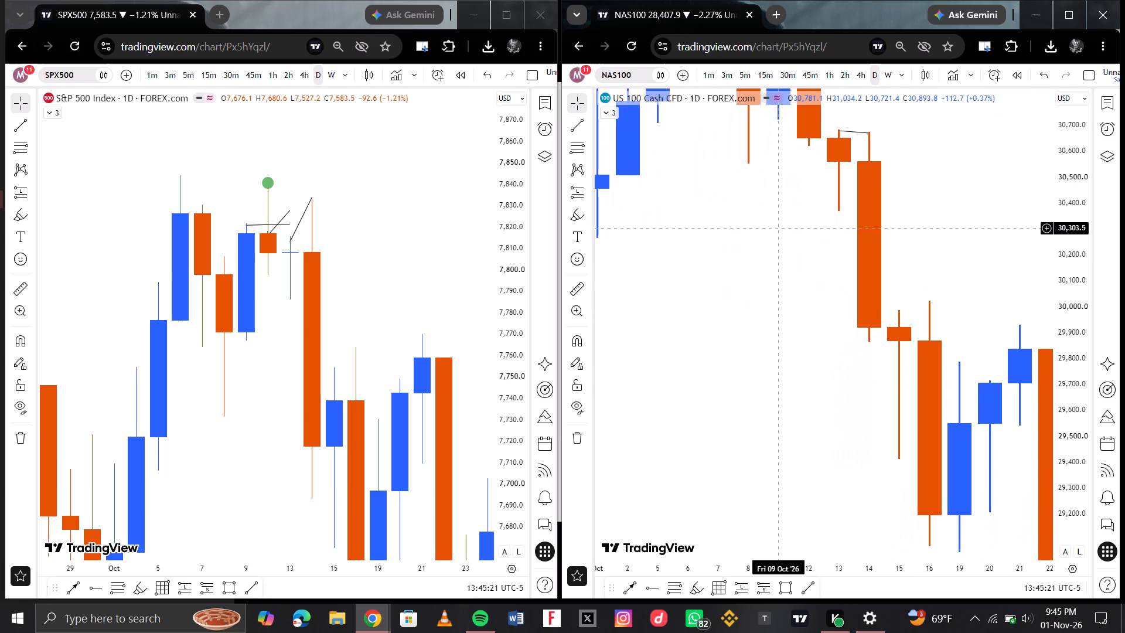
scroll(766, 309, down, 2)
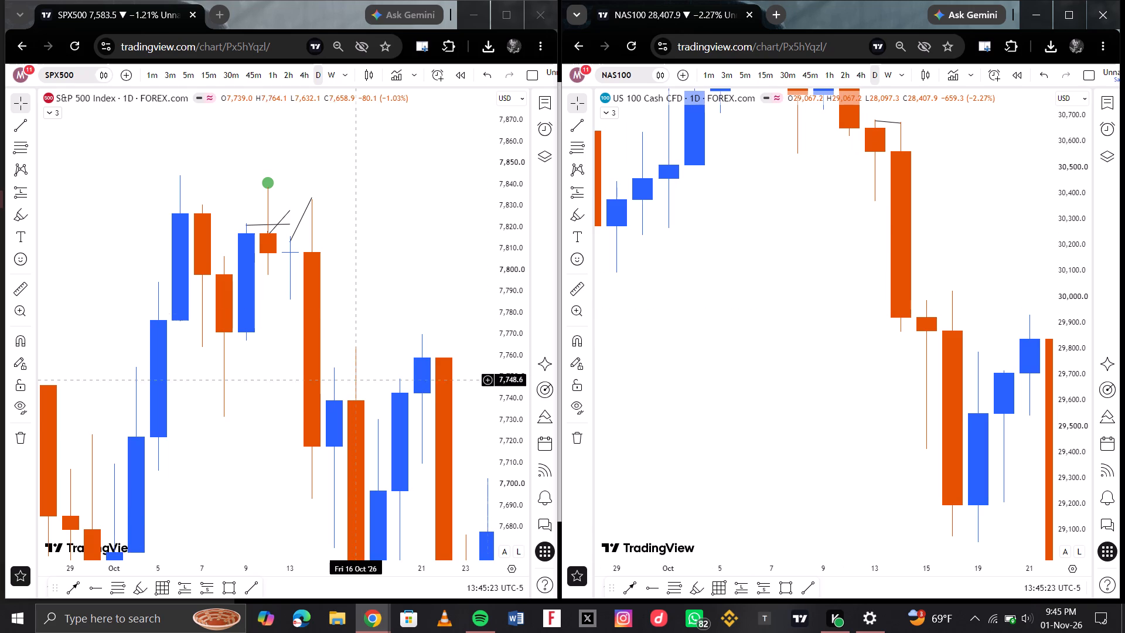
scroll(357, 362, down, 1)
drag(356, 360, 275, 210)
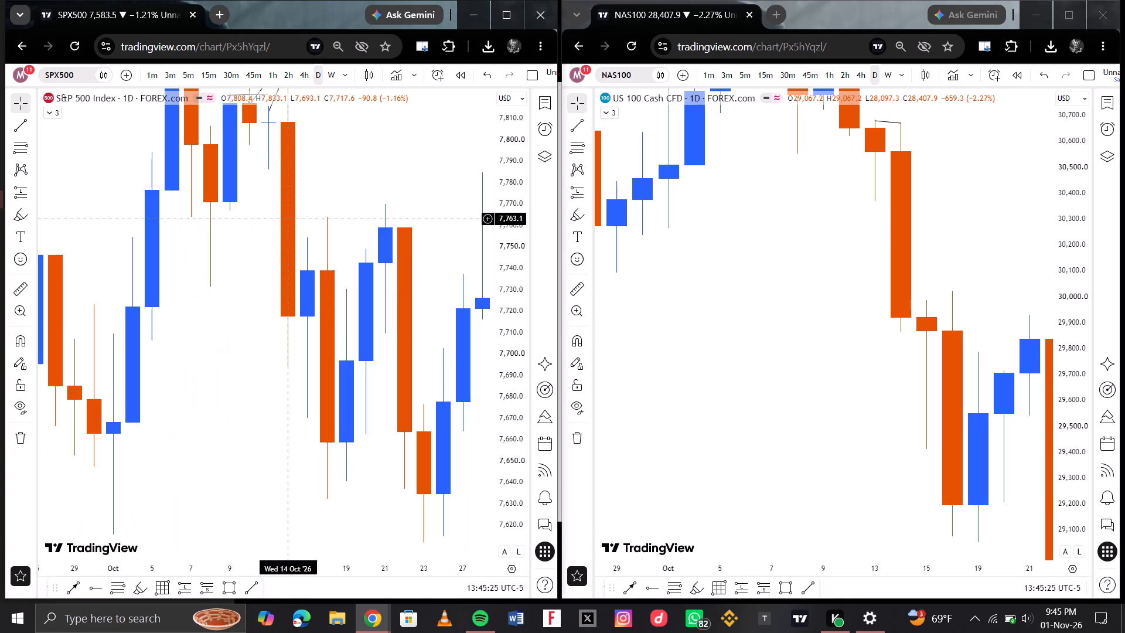
drag(275, 210, 230, 208)
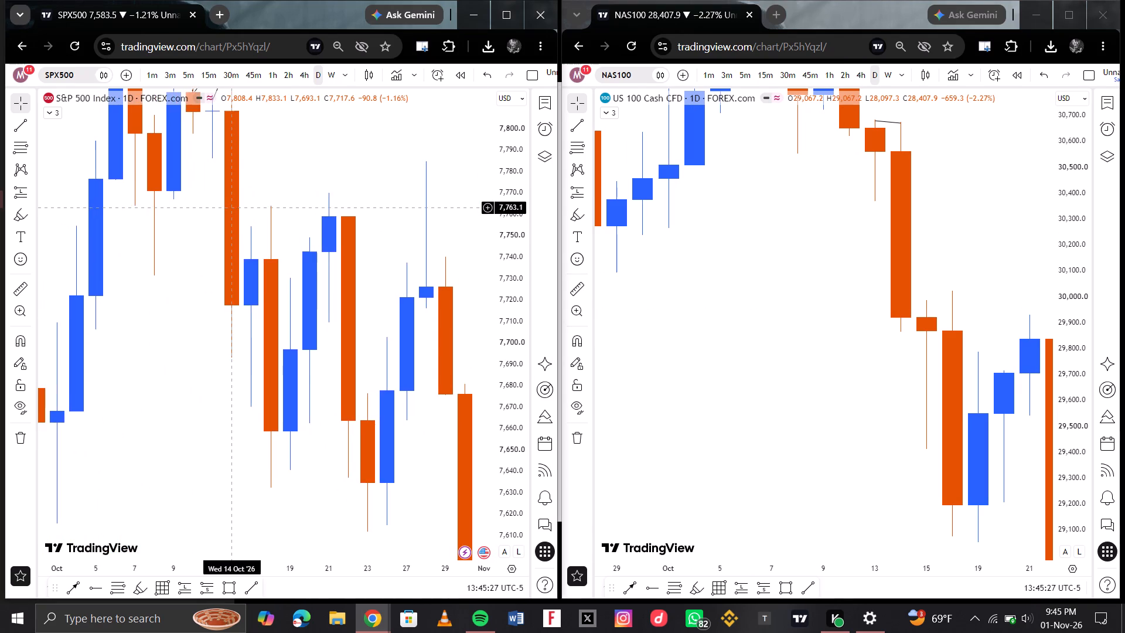
drag(230, 208, 252, 262)
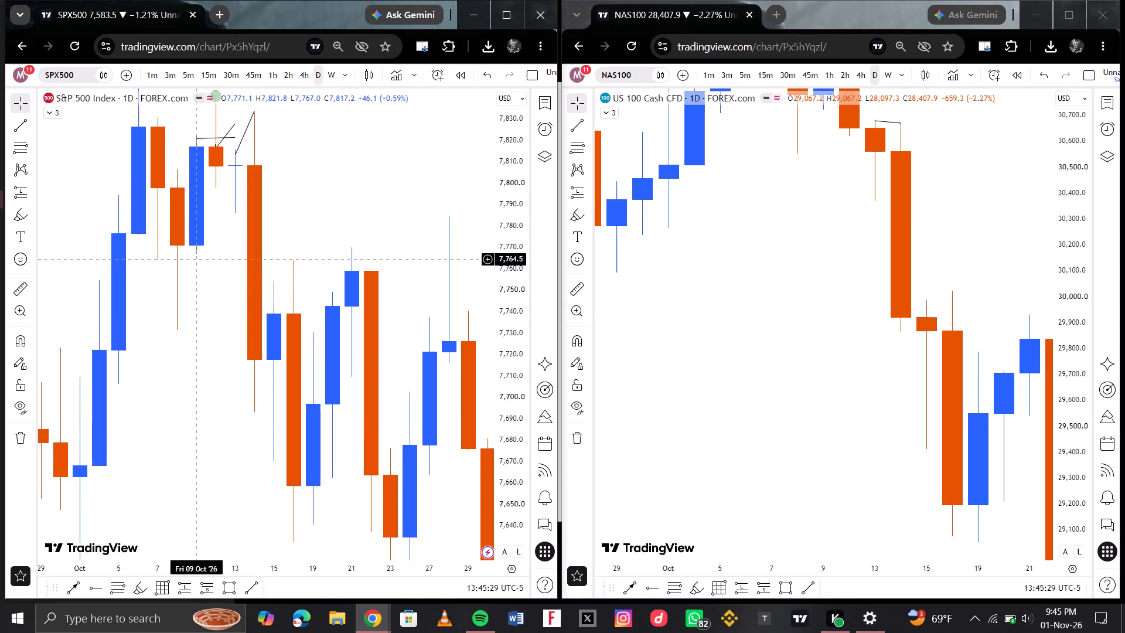
drag(243, 281, 246, 312)
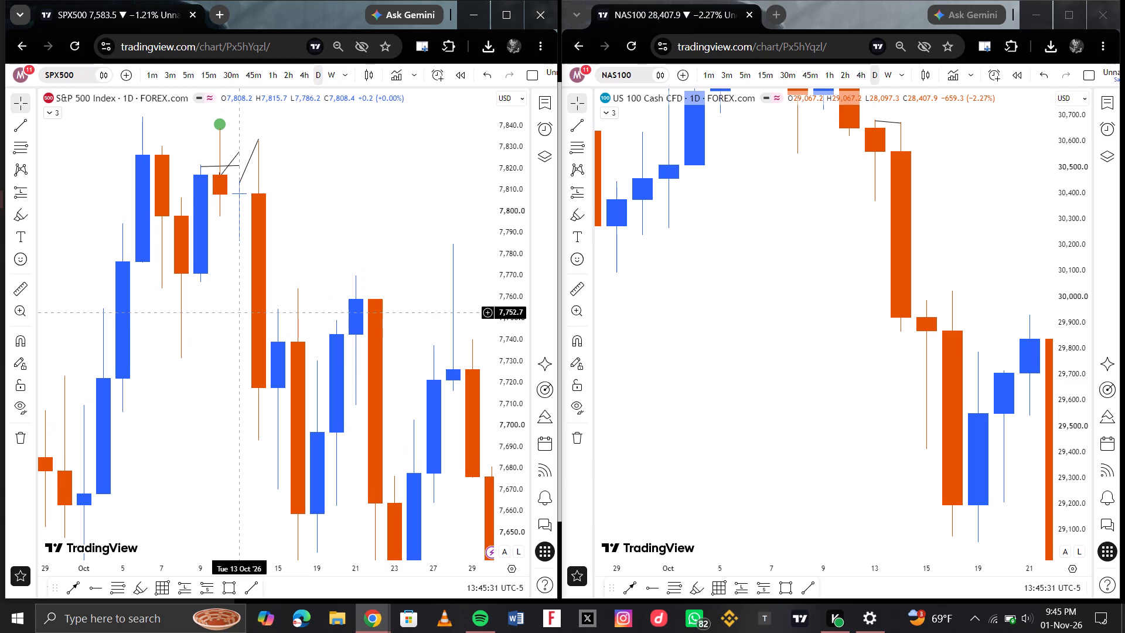
drag(246, 312, 269, 351)
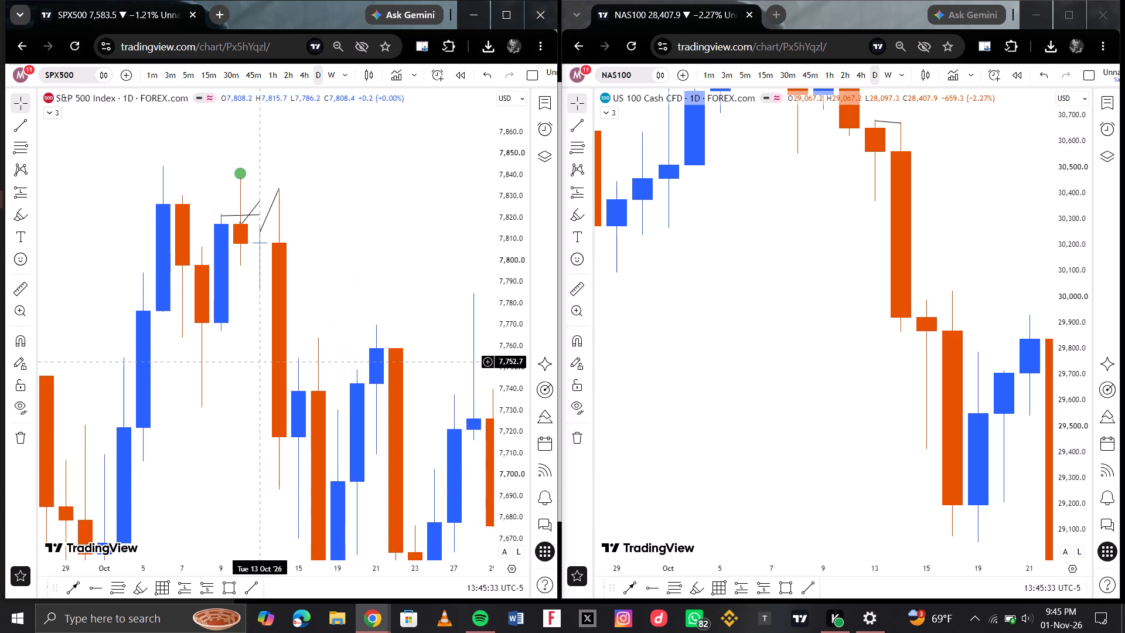
drag(269, 351, 274, 336)
drag(686, 305, 727, 472)
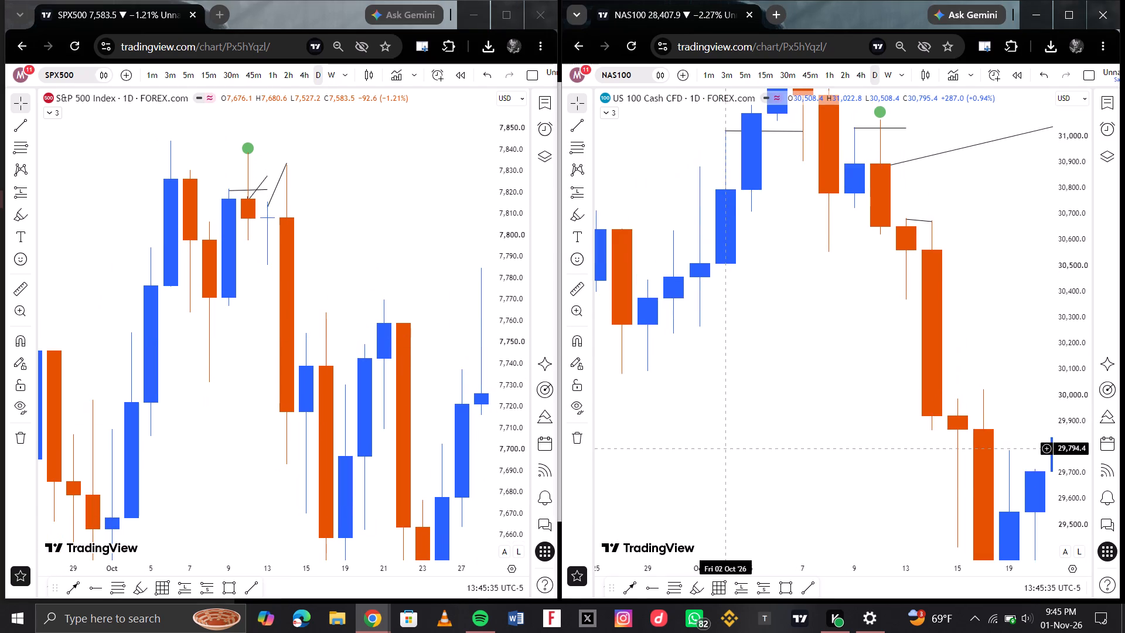
drag(727, 472, 717, 510)
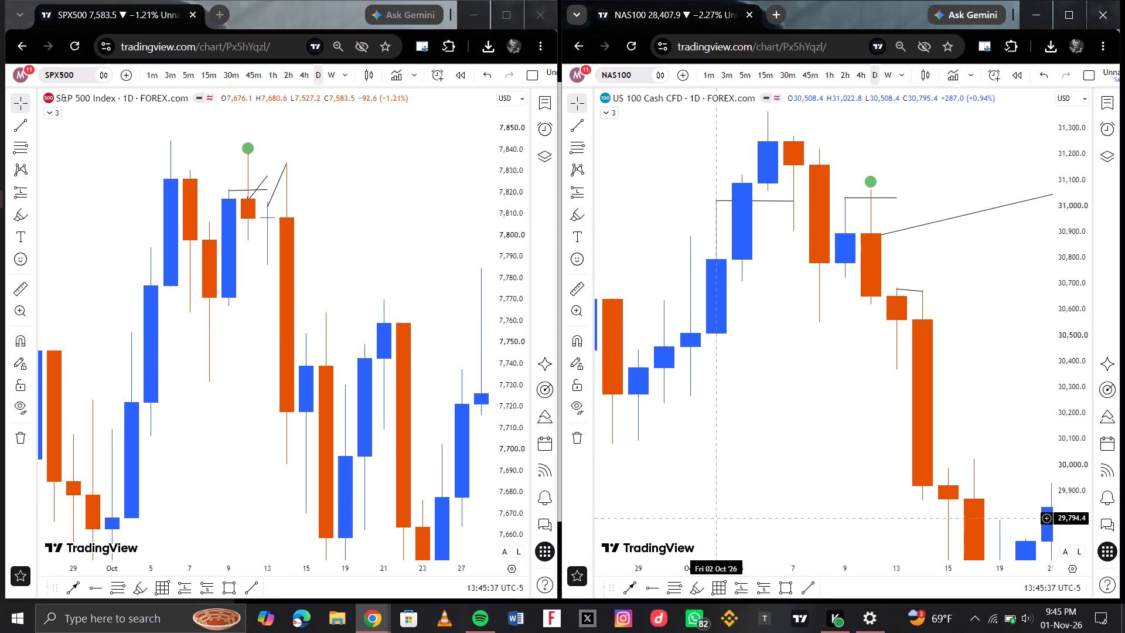
drag(717, 510, 717, 480)
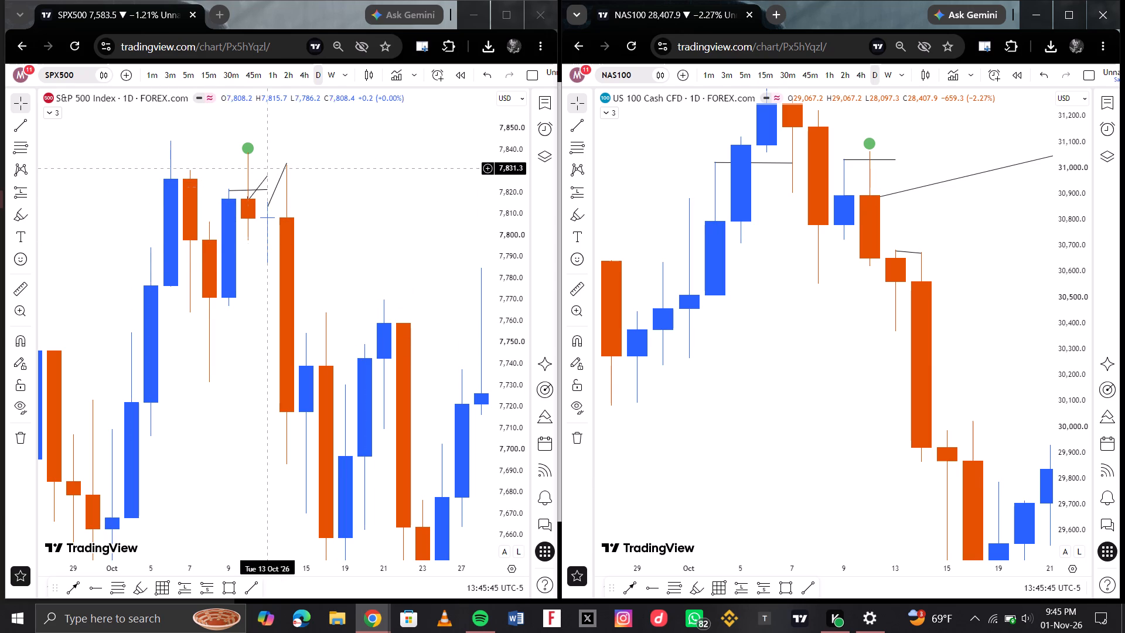
scroll(268, 298, down, 3)
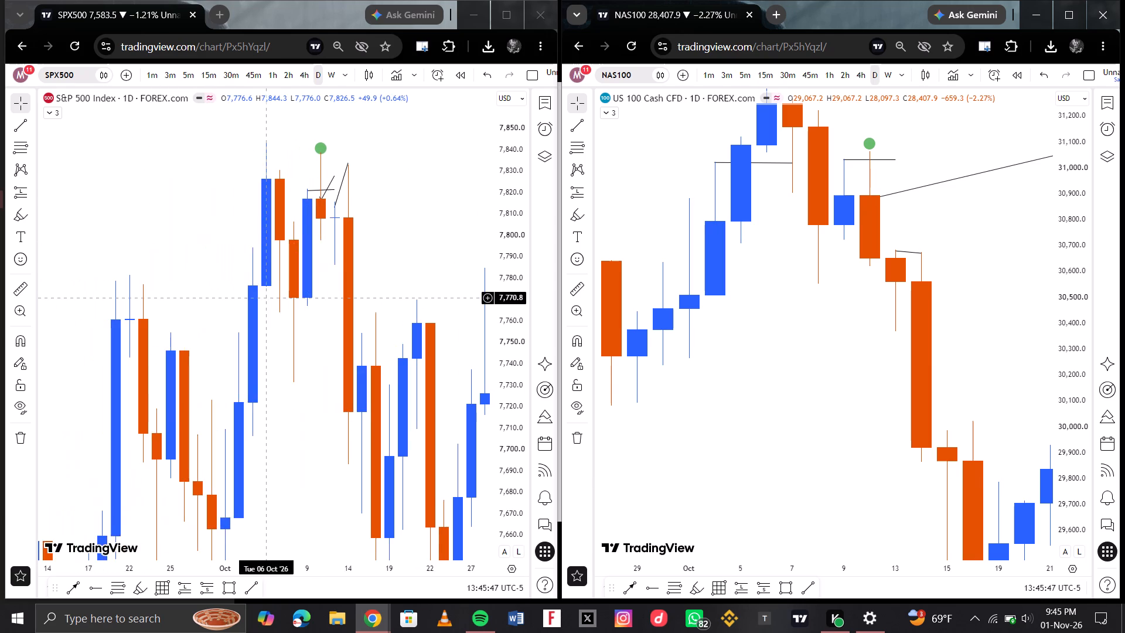
drag(345, 306, 159, 210)
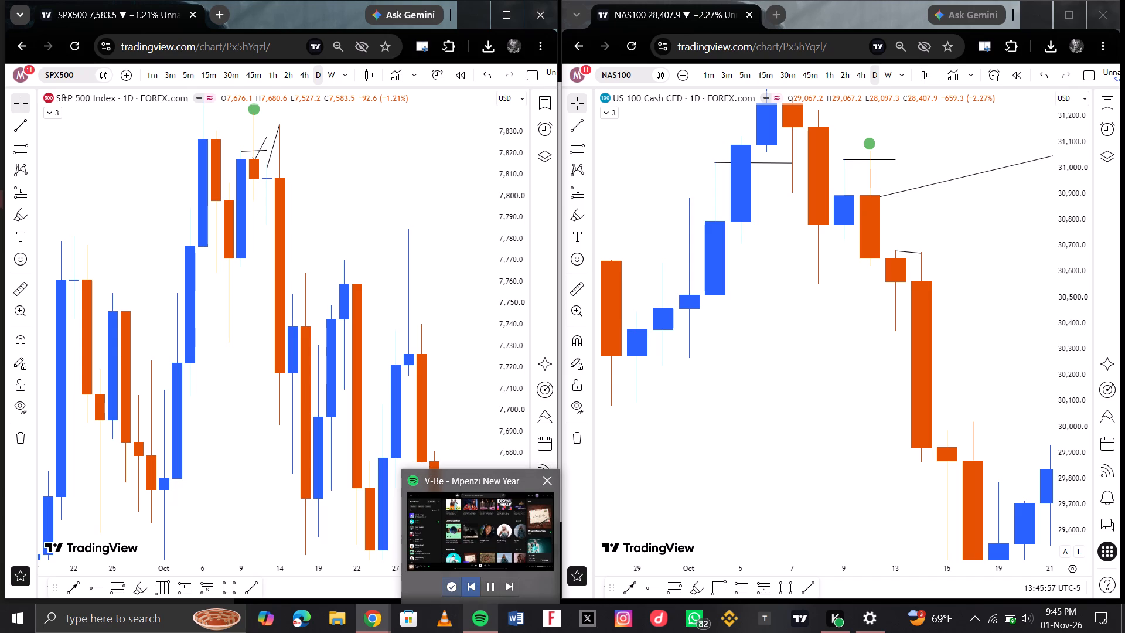
Skip back to the previous track in the Spotify player and return to the SPX500 chart.
click(465, 589)
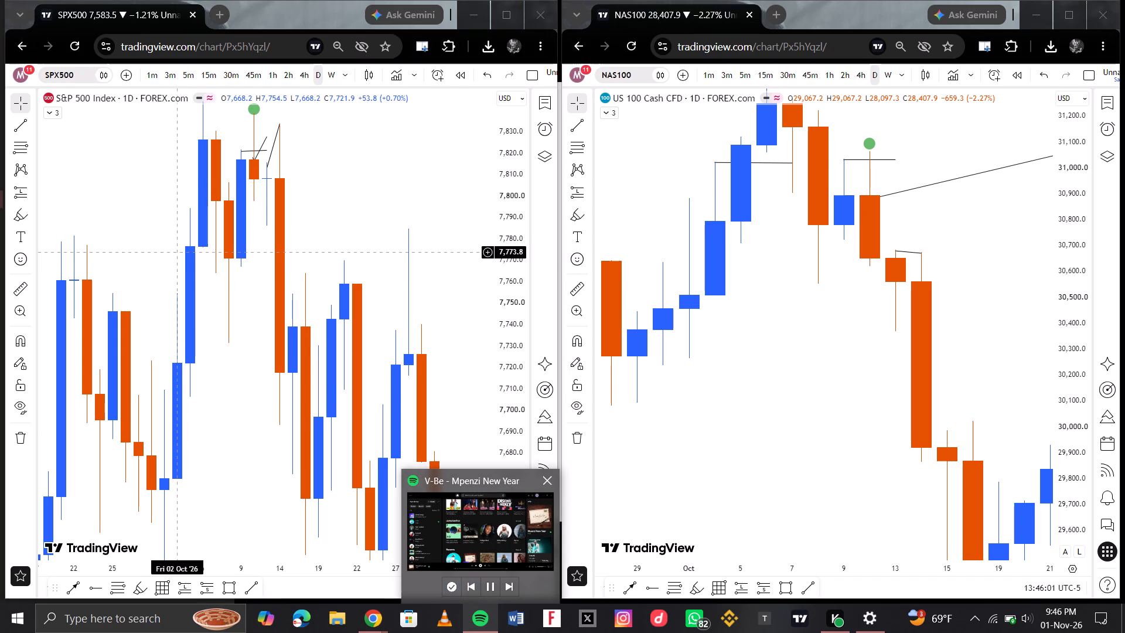
click(346, 280)
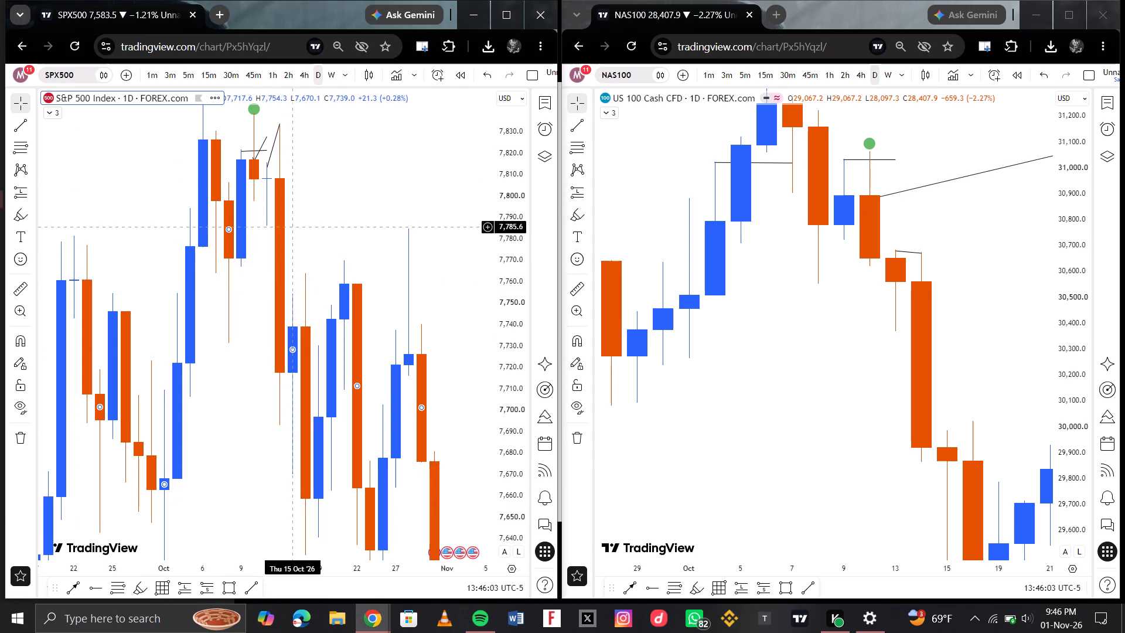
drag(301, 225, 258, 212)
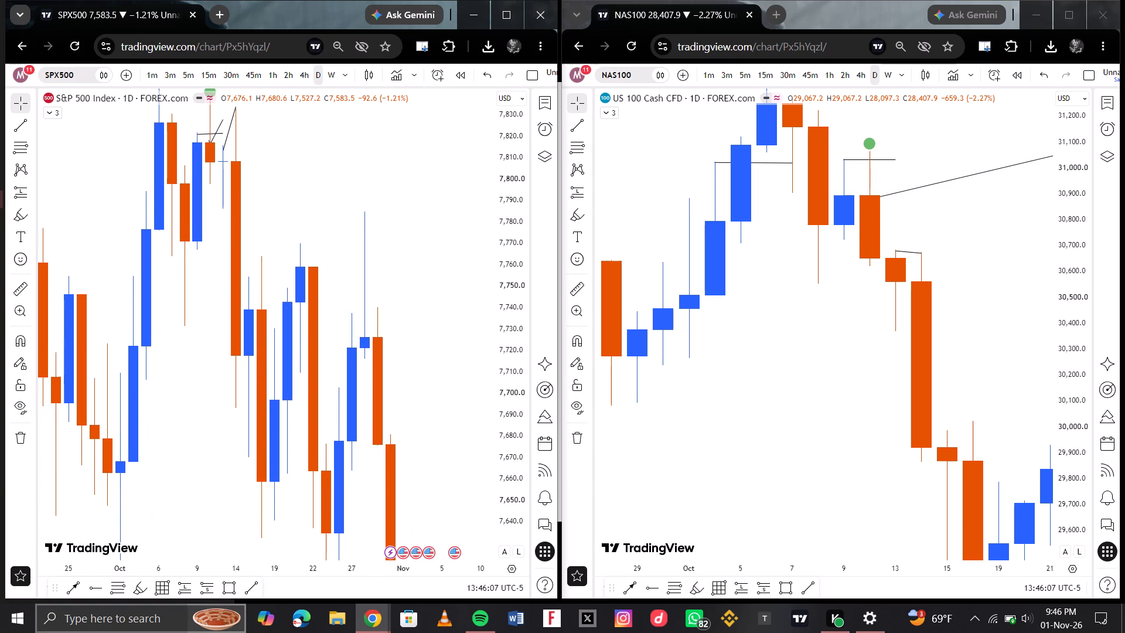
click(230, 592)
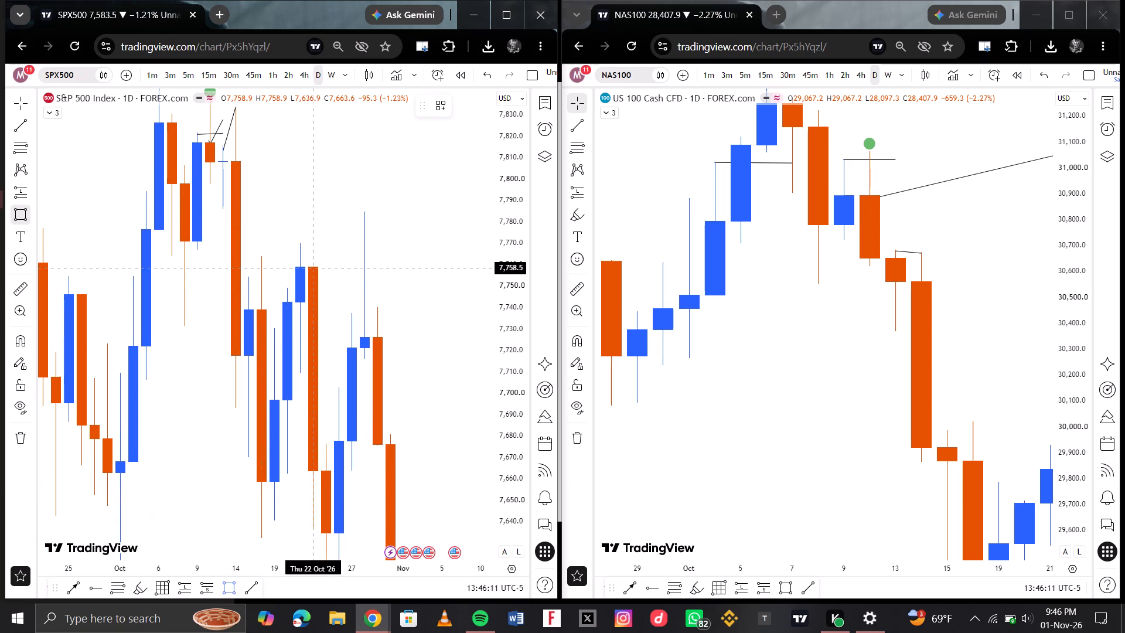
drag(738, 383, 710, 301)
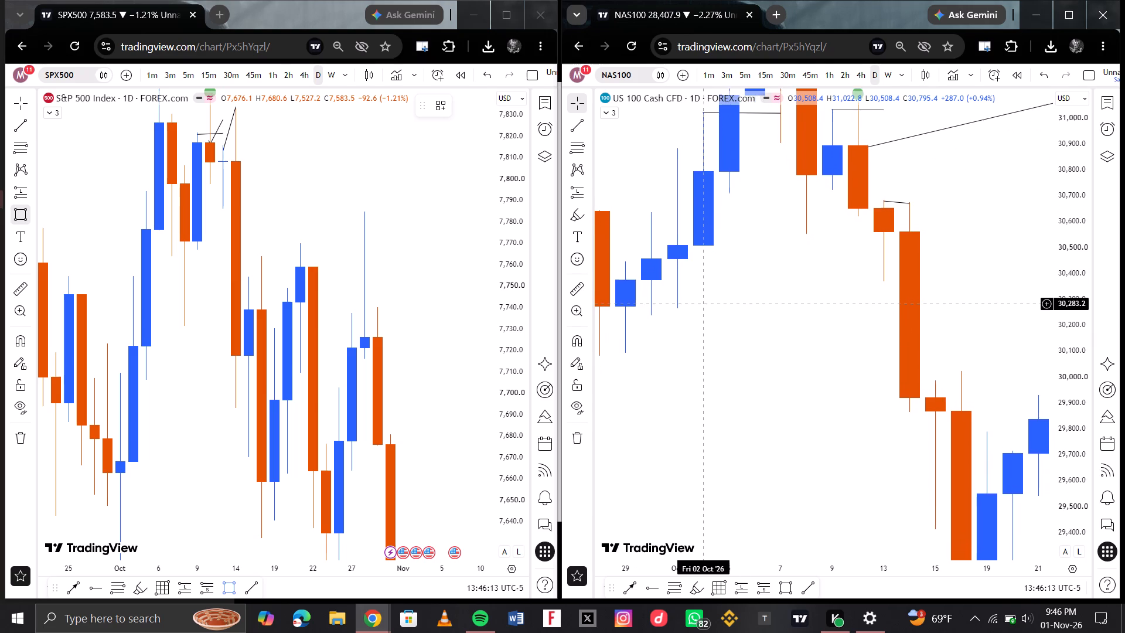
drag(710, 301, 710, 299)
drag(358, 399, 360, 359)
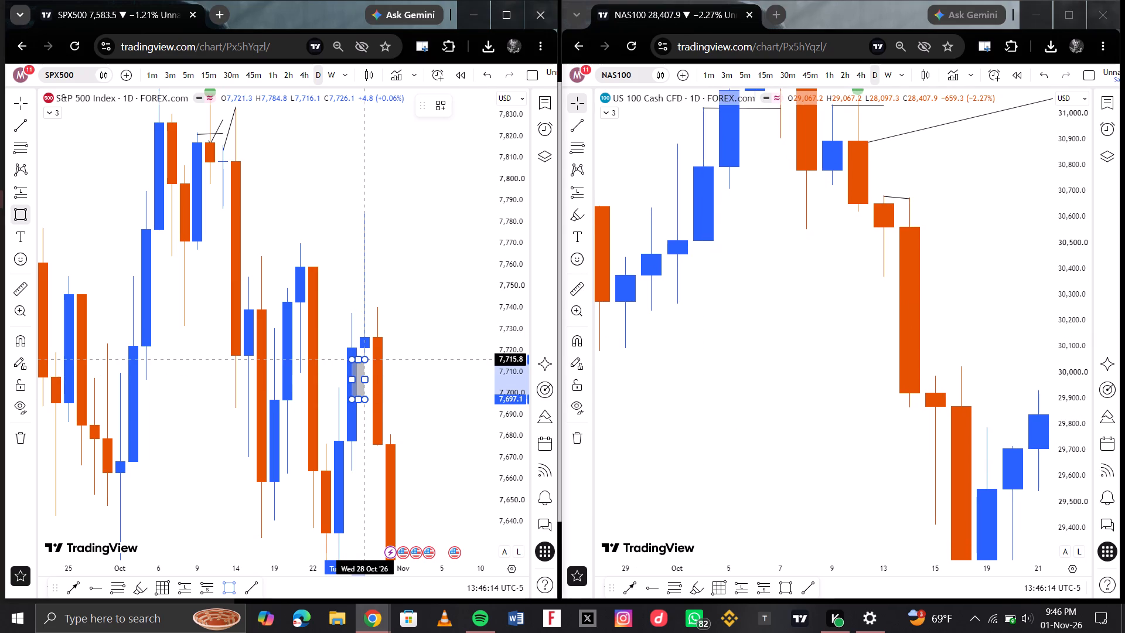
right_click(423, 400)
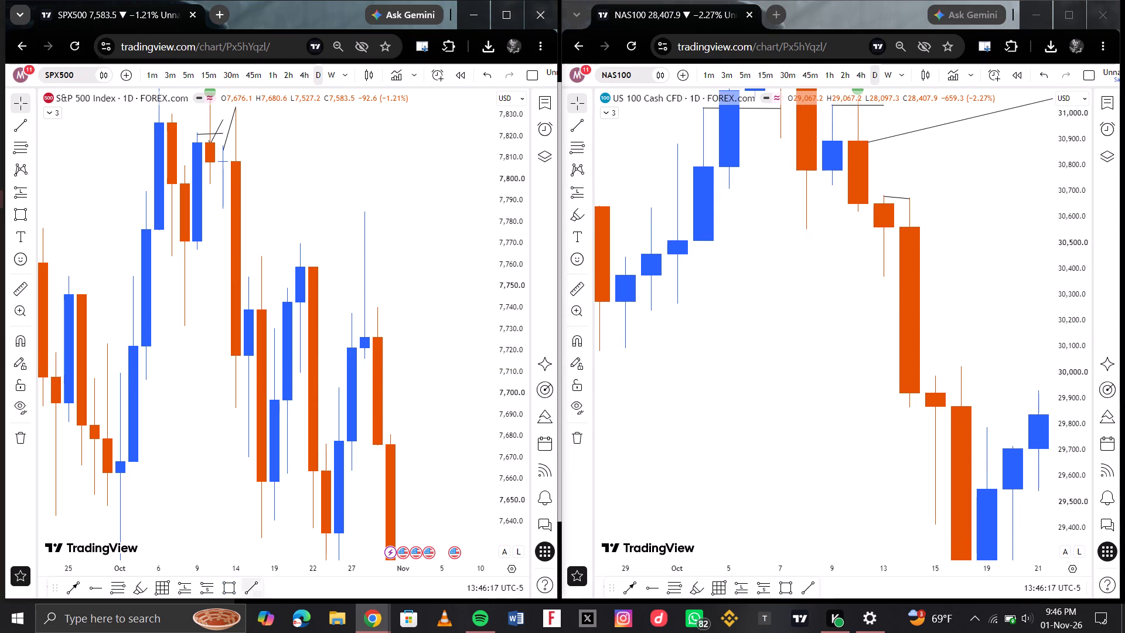
Draw a rectangle on the daily SPX500 chart from 13 Oct at about 7,785.6 to 19 Oct at about 7,754.4.
click(234, 583)
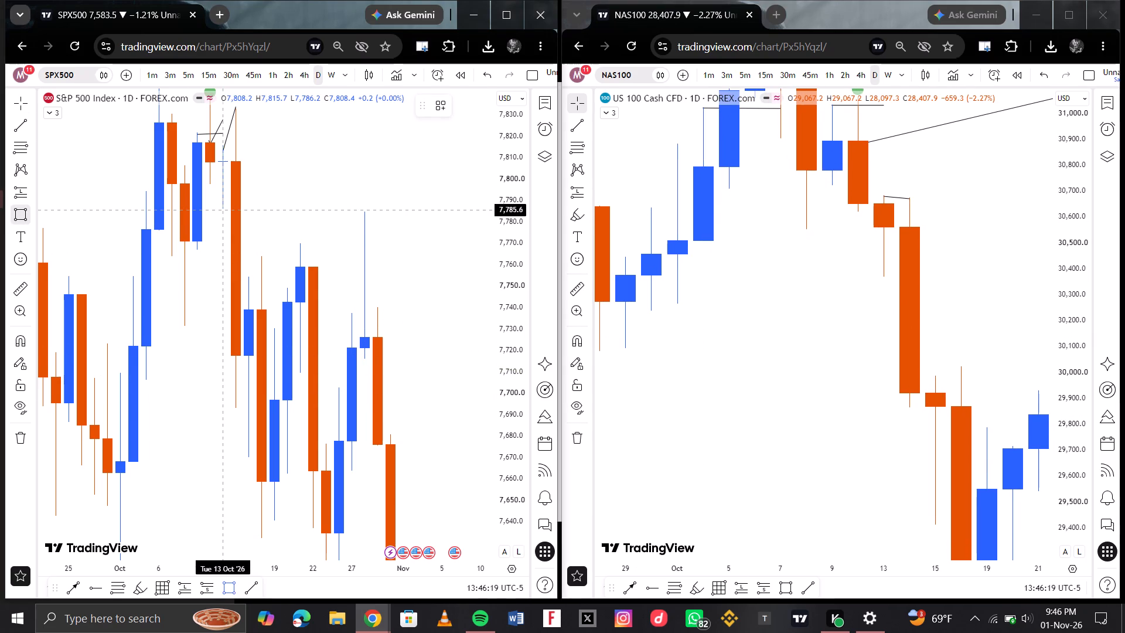
drag(225, 210, 273, 277)
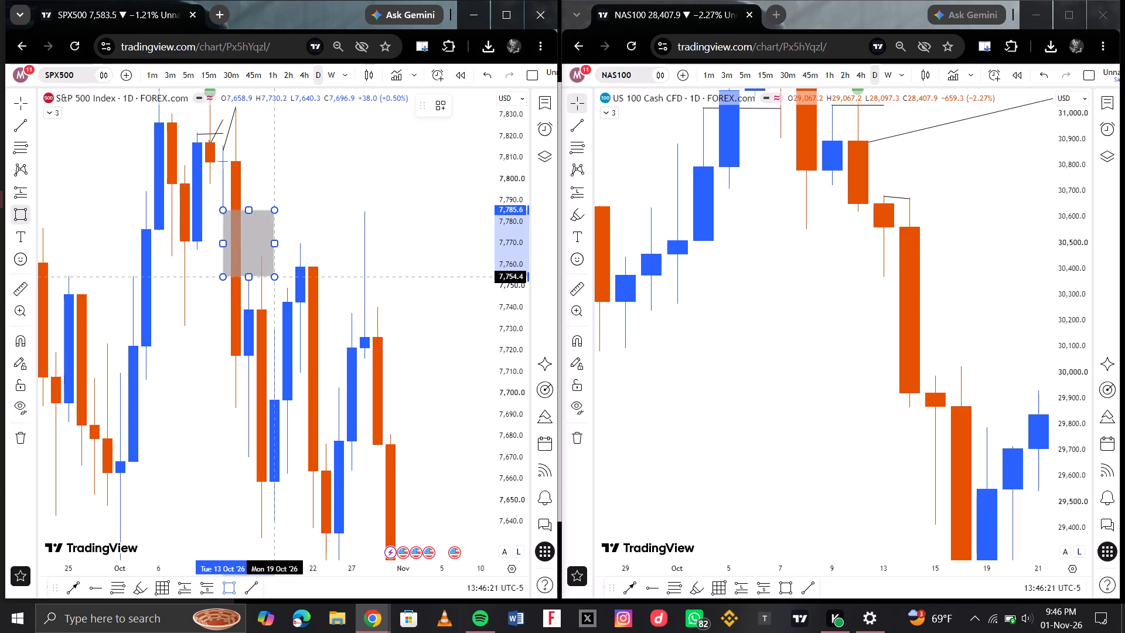
drag(273, 277, 274, 277)
click(274, 277)
click(296, 285)
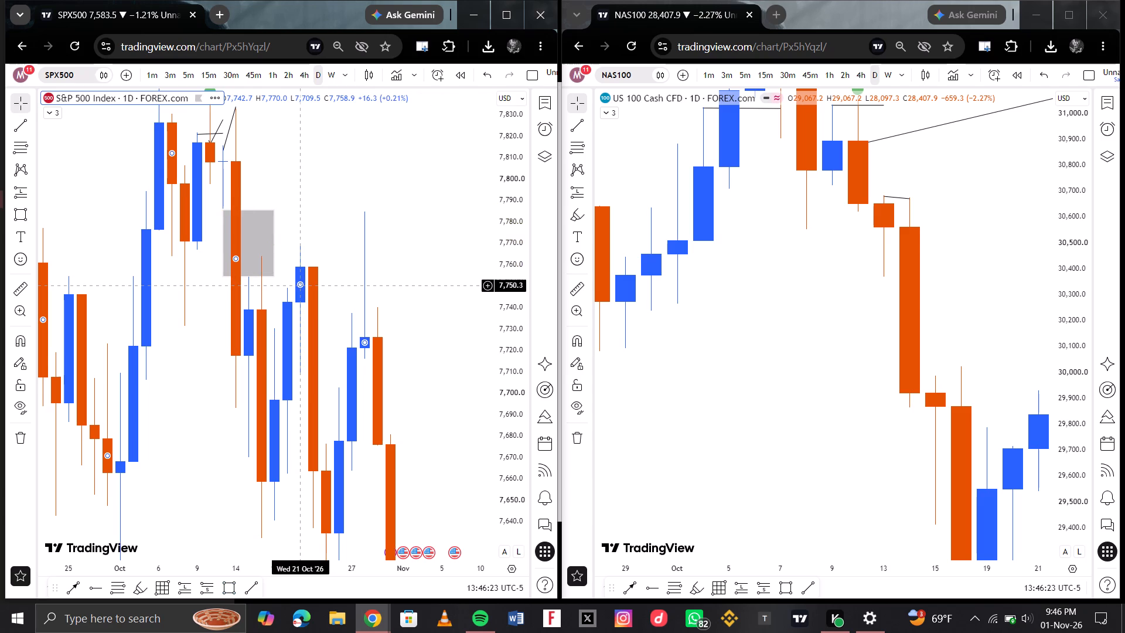
Extend the later edge of the SPX500 rectangle to about 30 Oct, past the 28 Oct high.
drag(276, 246, 295, 249)
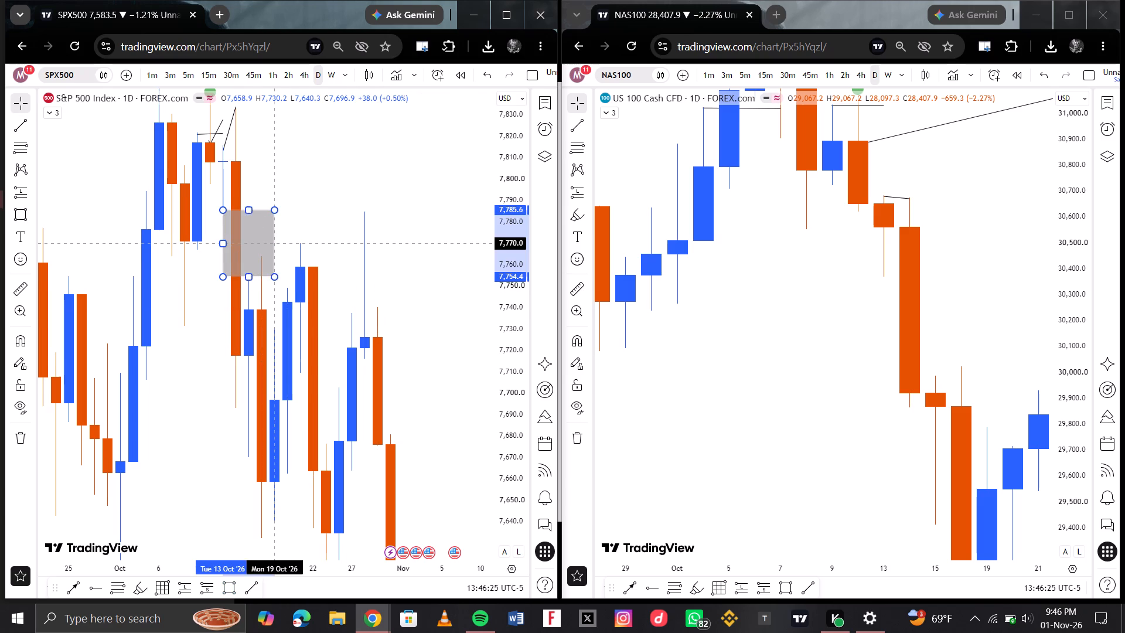
drag(295, 249, 323, 253)
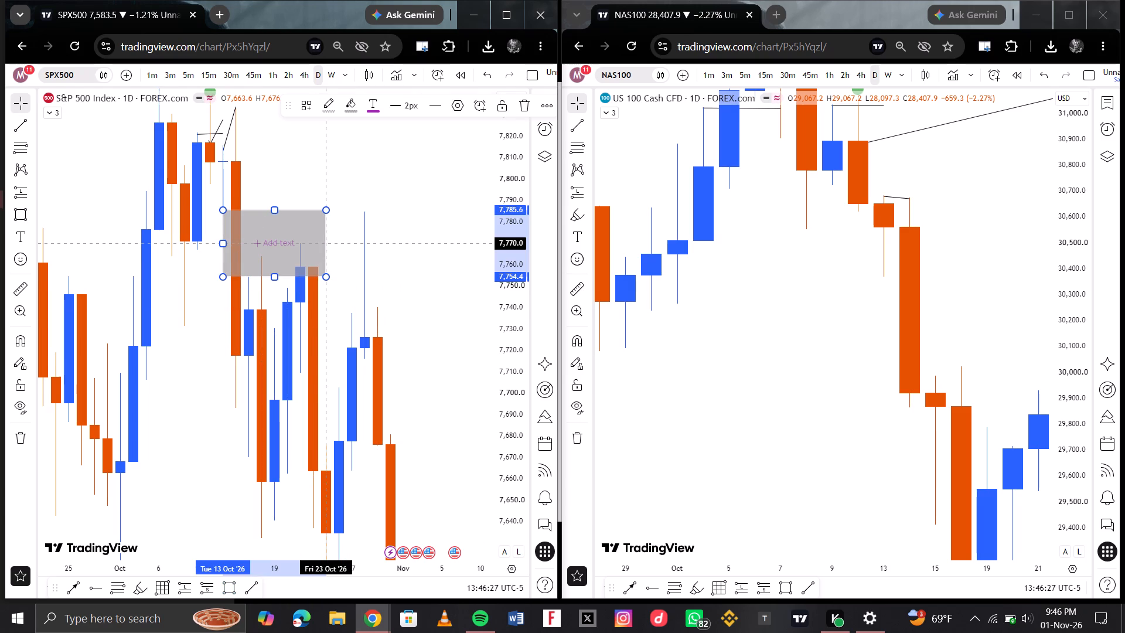
drag(323, 253, 371, 260)
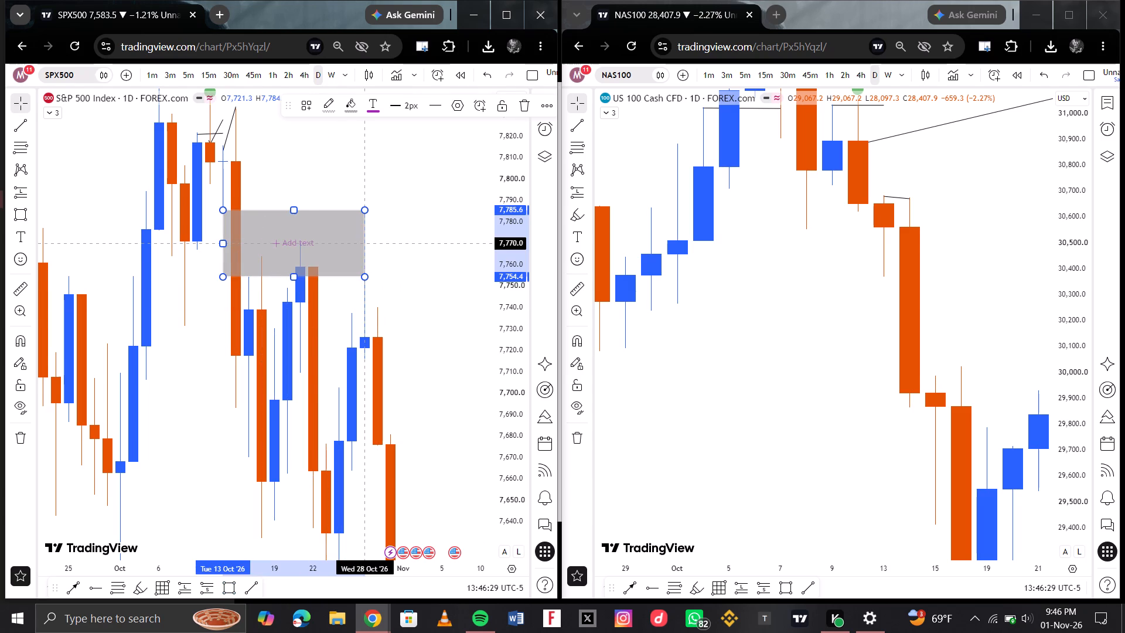
drag(371, 260, 386, 260)
click(386, 260)
click(432, 275)
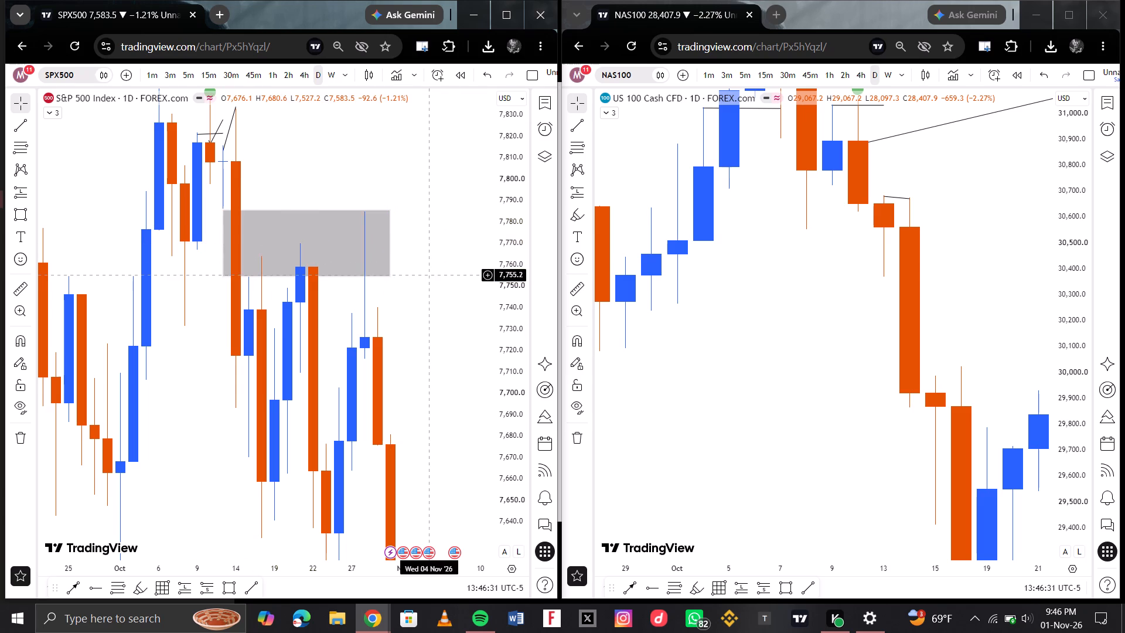
Examine the daily NAS100 price action from September through late October, including the decline and rebounds following the 14 Oct high.
scroll(888, 325, left, 3)
scroll(861, 352, down, 2)
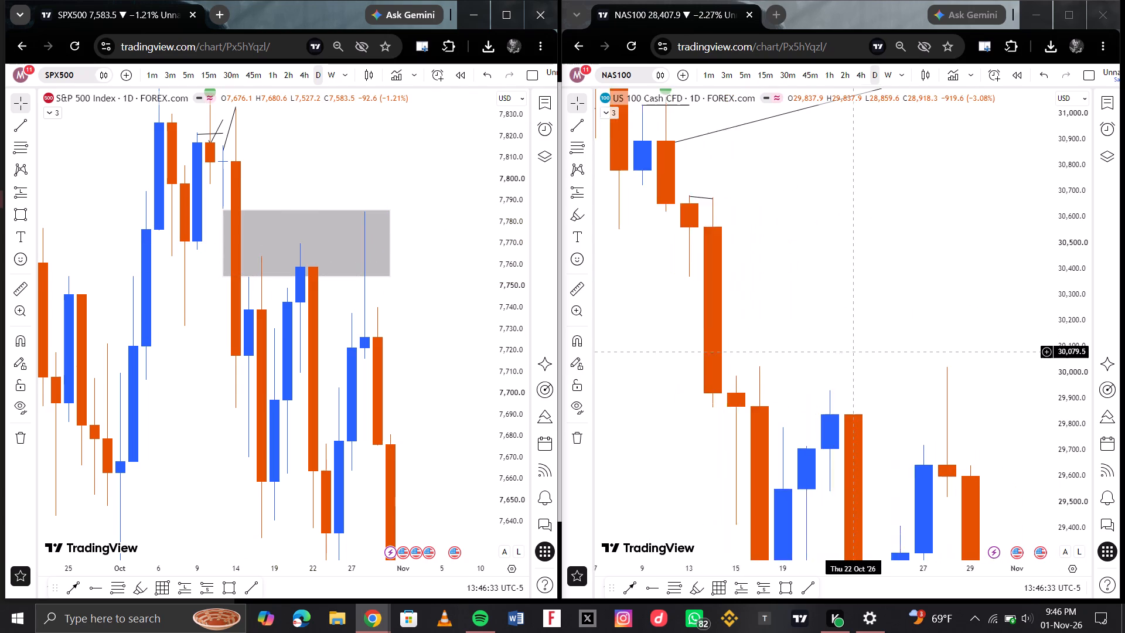
scroll(861, 352, down, 2)
scroll(850, 355, right, 1)
scroll(848, 309, up, 1)
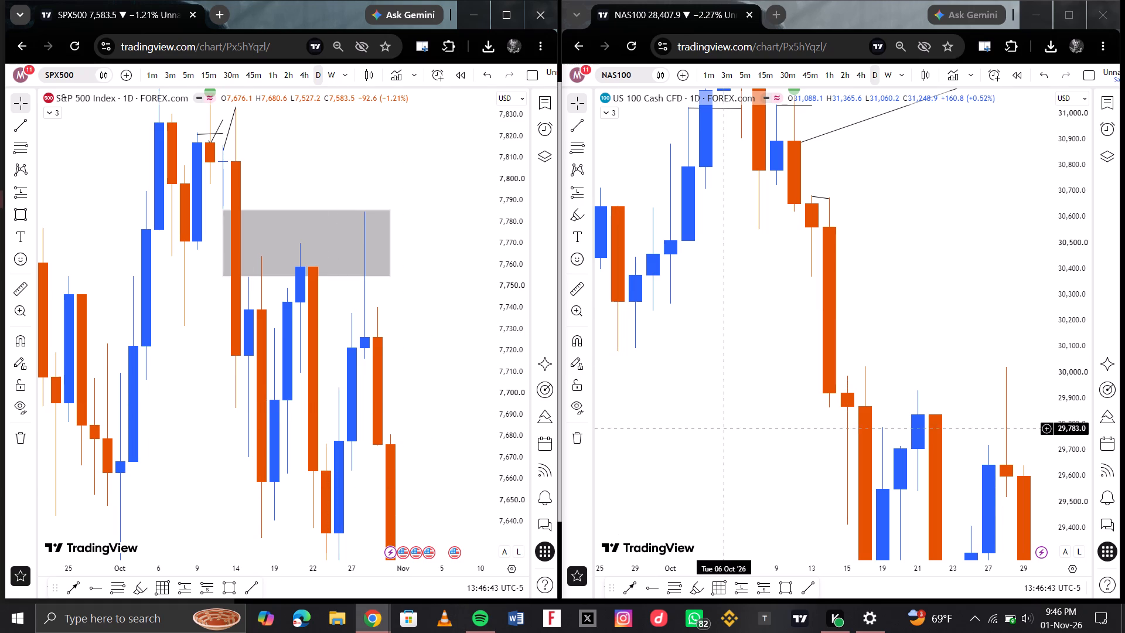
scroll(729, 425, down, 4)
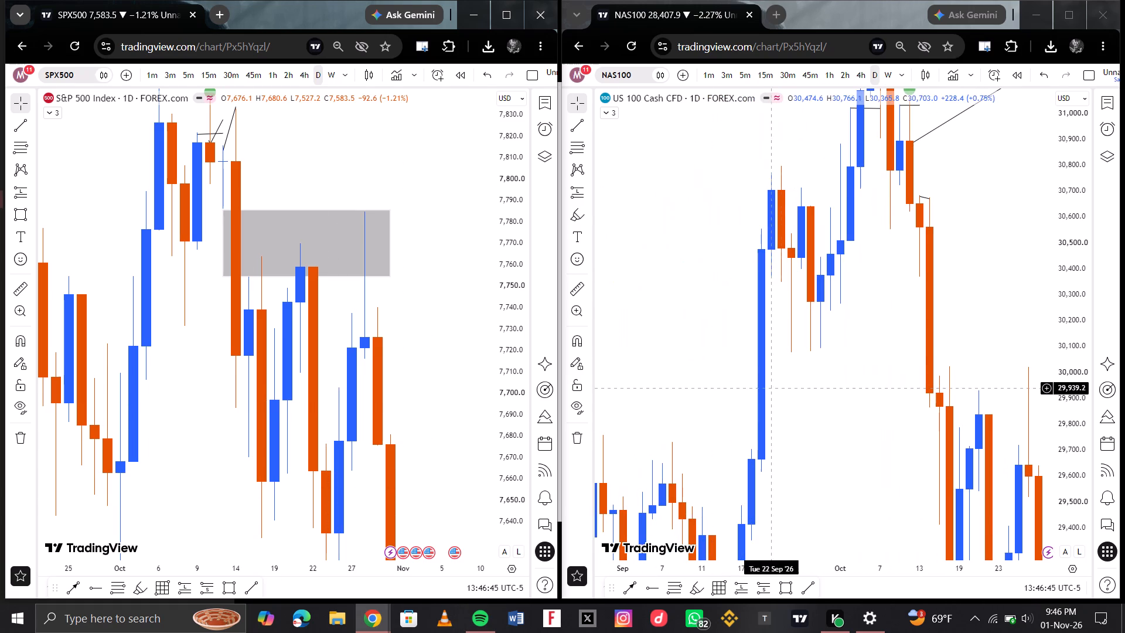
scroll(784, 397, left, 1)
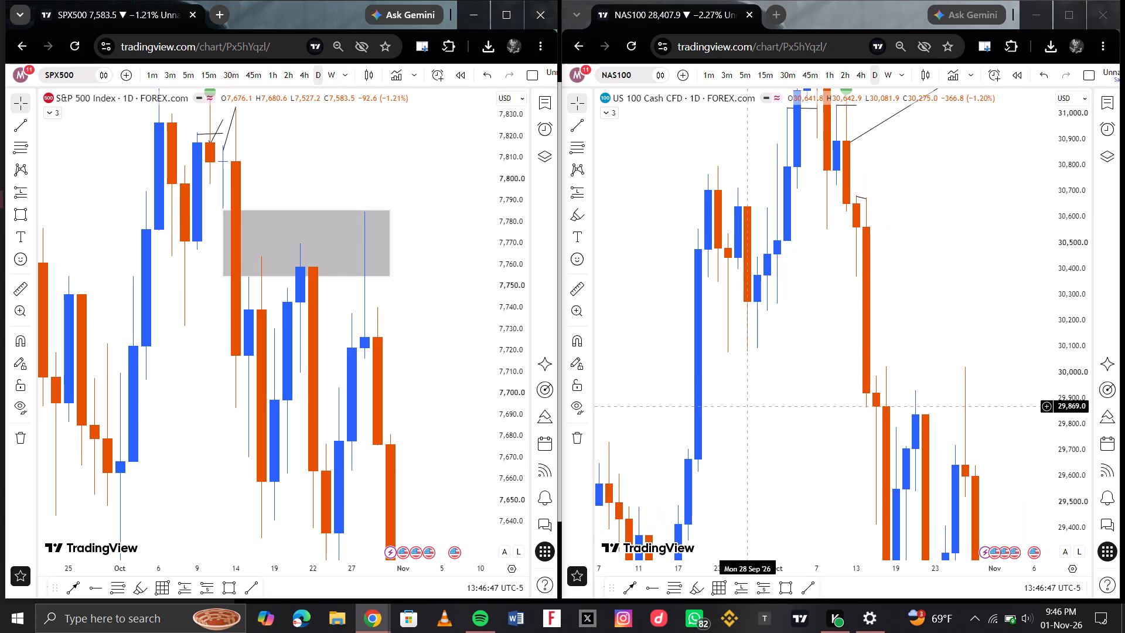
scroll(762, 484, down, 1)
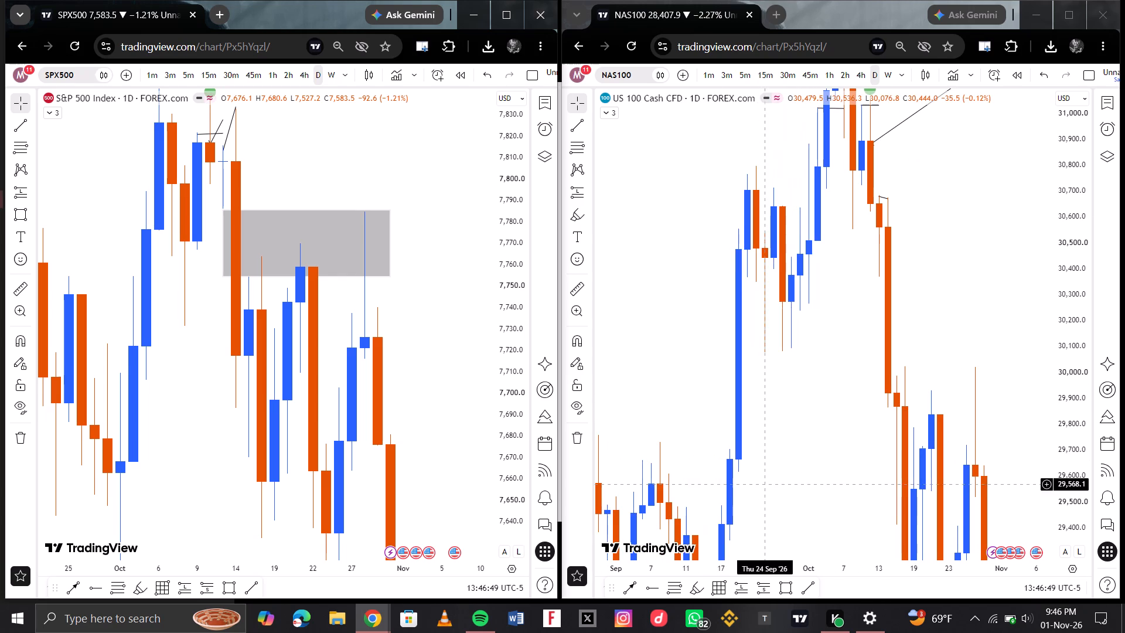
drag(795, 349, 741, 465)
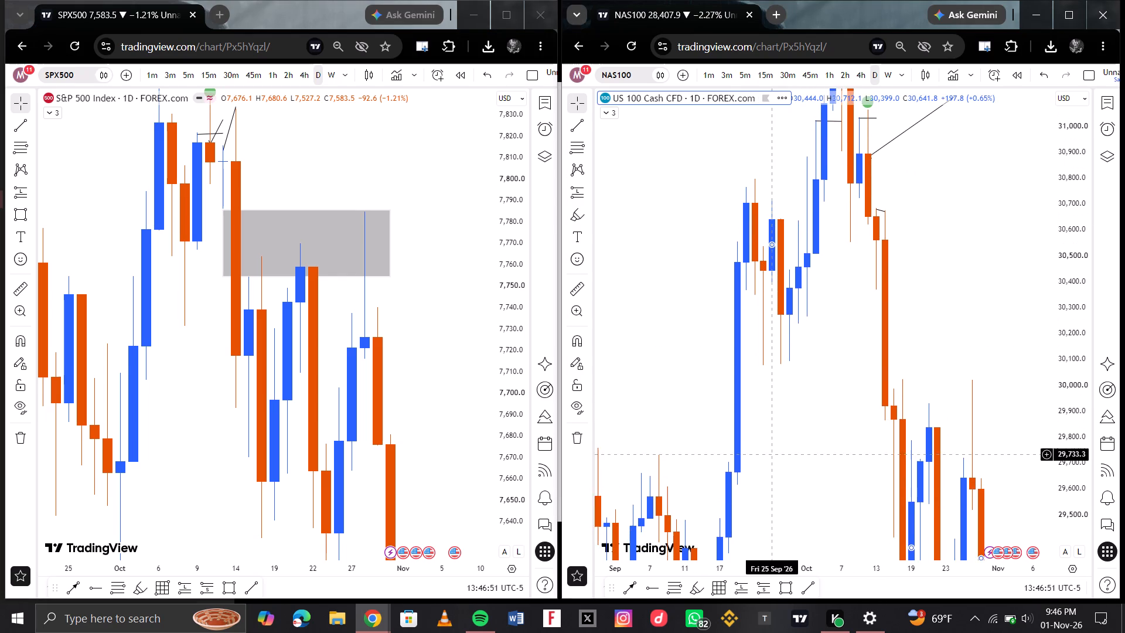
drag(741, 465, 680, 374)
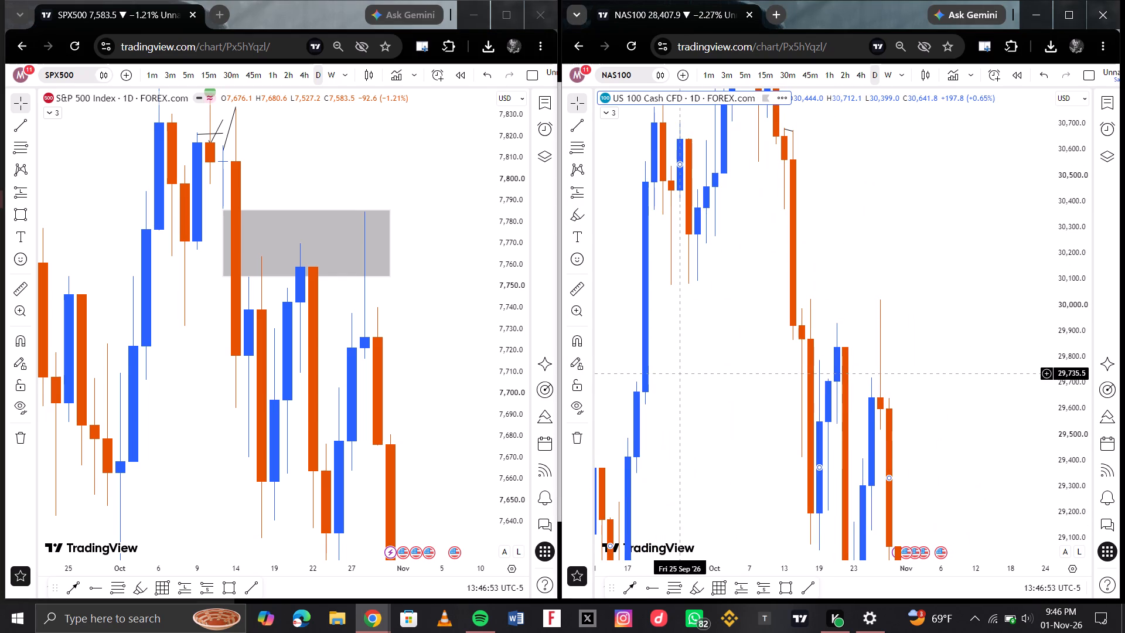
scroll(797, 329, up, 1)
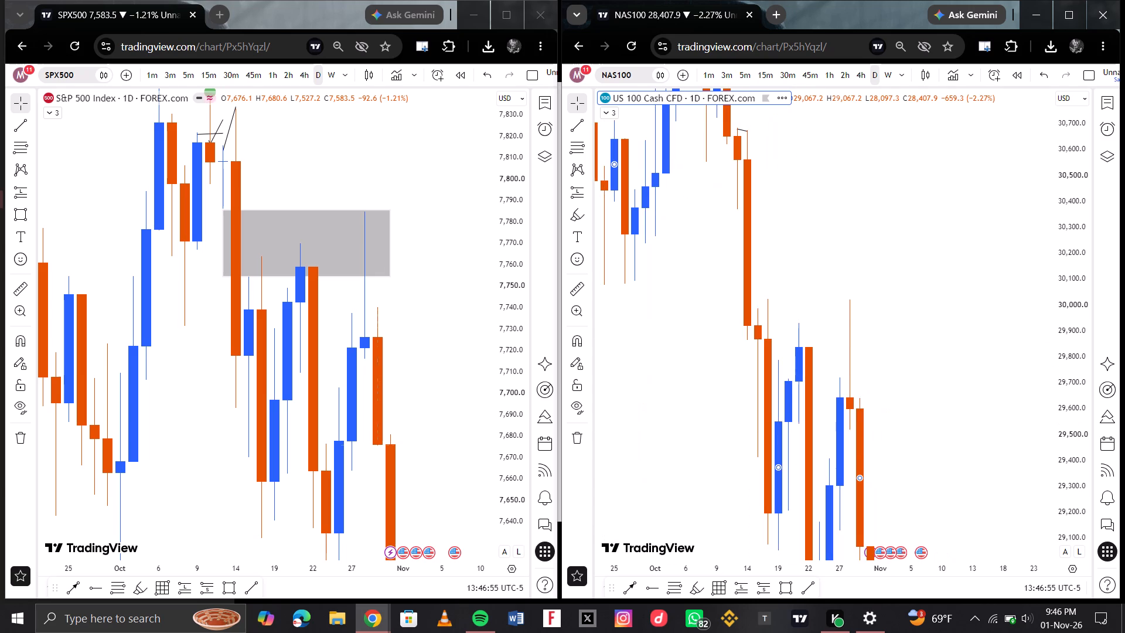
Draw a horizontal trend line on the daily SPX500 chart from the 15 Oct high to 19 Oct at about 7,754.
click(248, 588)
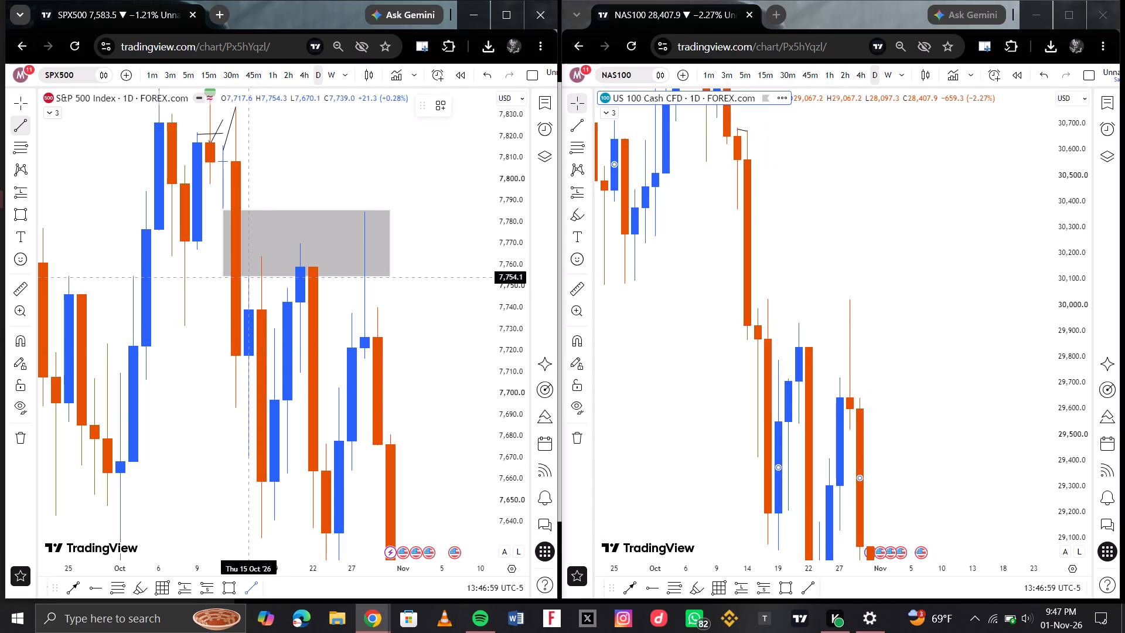
drag(250, 277, 276, 275)
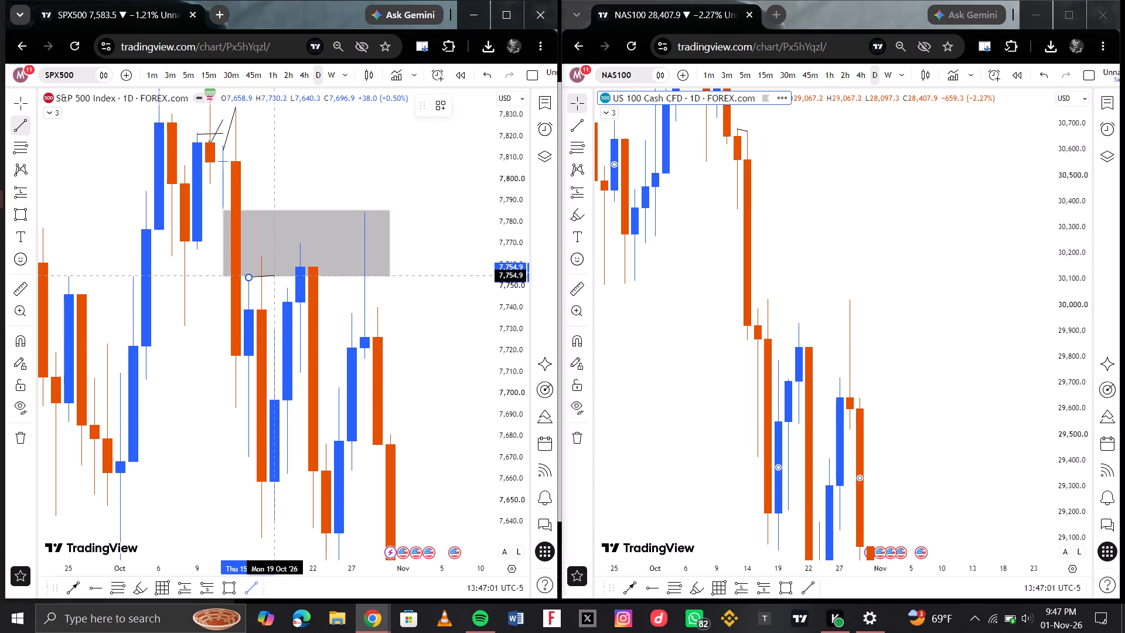
drag(276, 275, 276, 277)
click(276, 277)
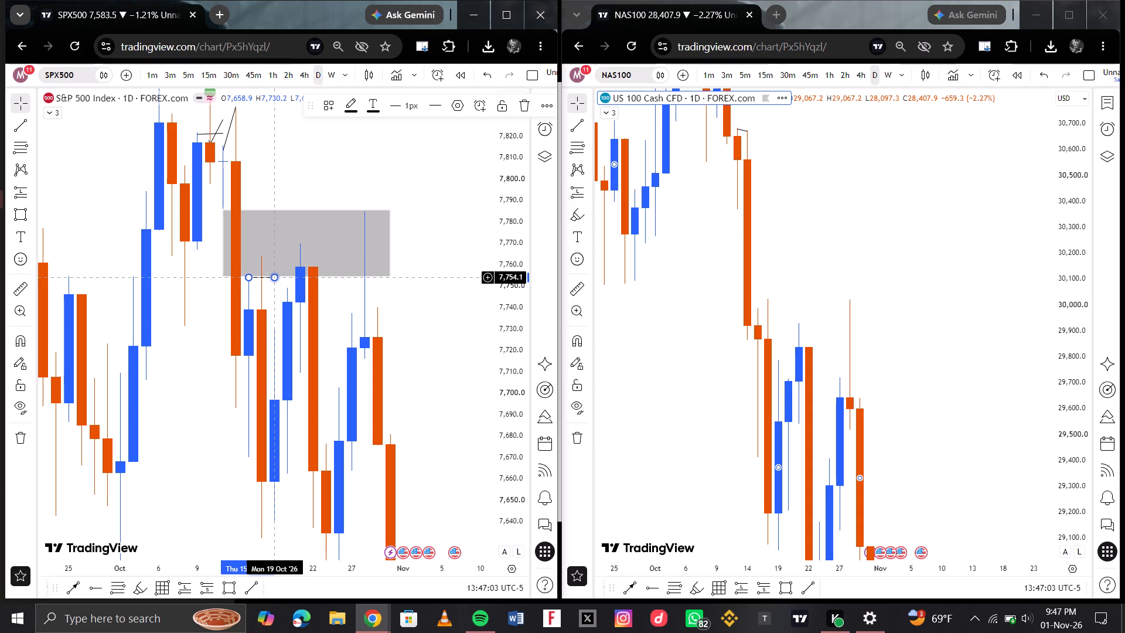
click(294, 288)
click(303, 248)
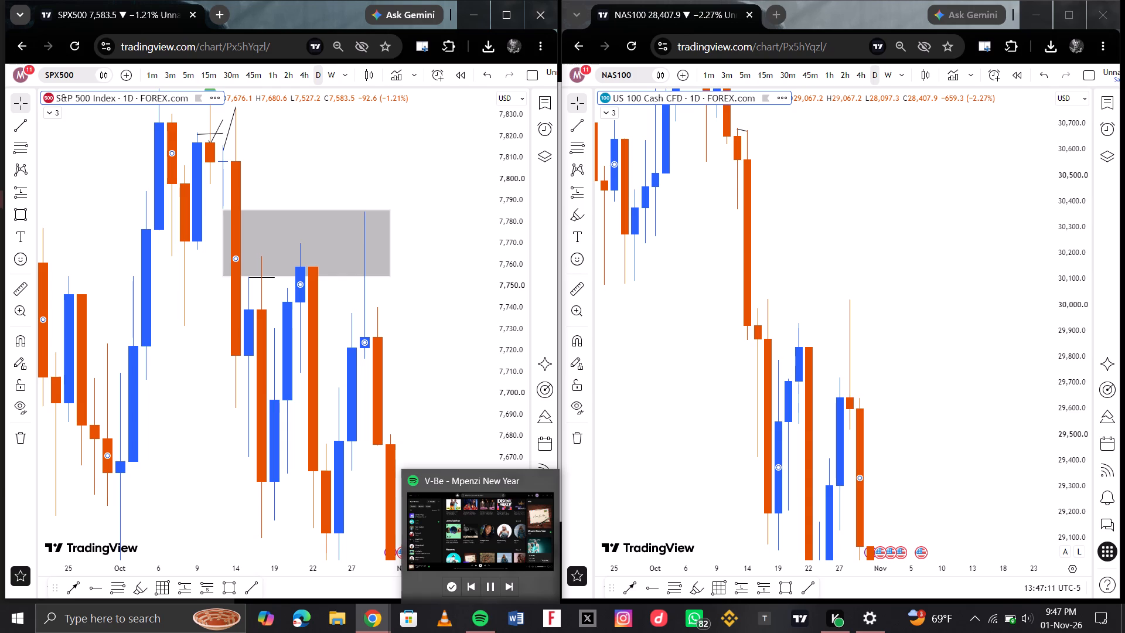
Skip back to the previous track in the Spotify player.
click(473, 585)
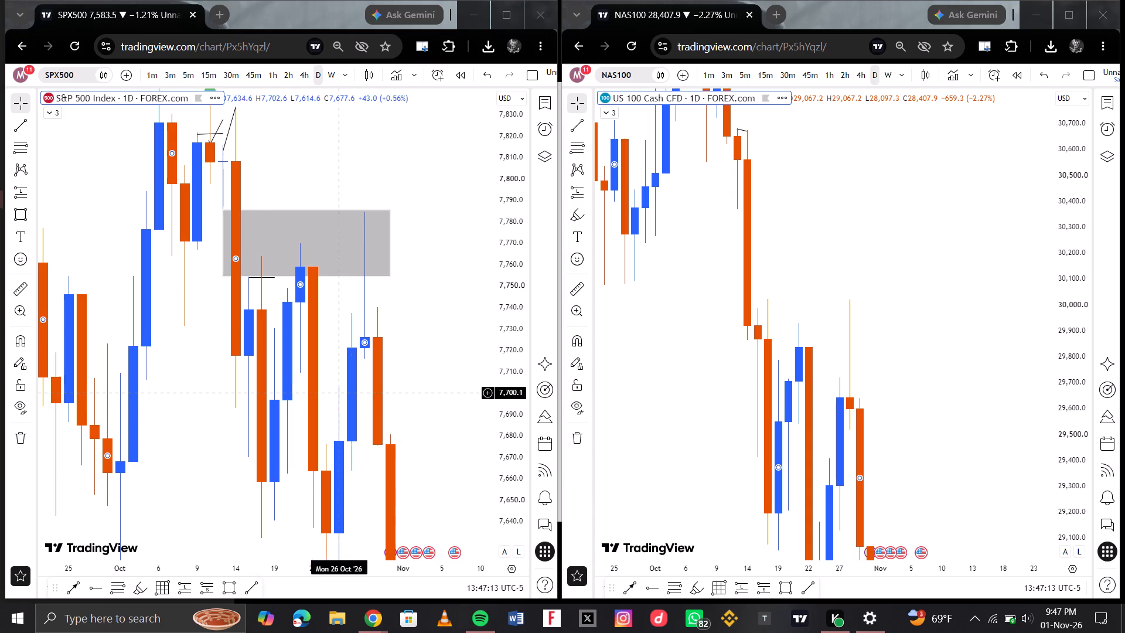
Draw a horizontal trend line on the daily NAS100 chart from 15 Oct to 19 Oct at about 29,989.
scroll(258, 256, up, 1)
drag(318, 396, 318, 386)
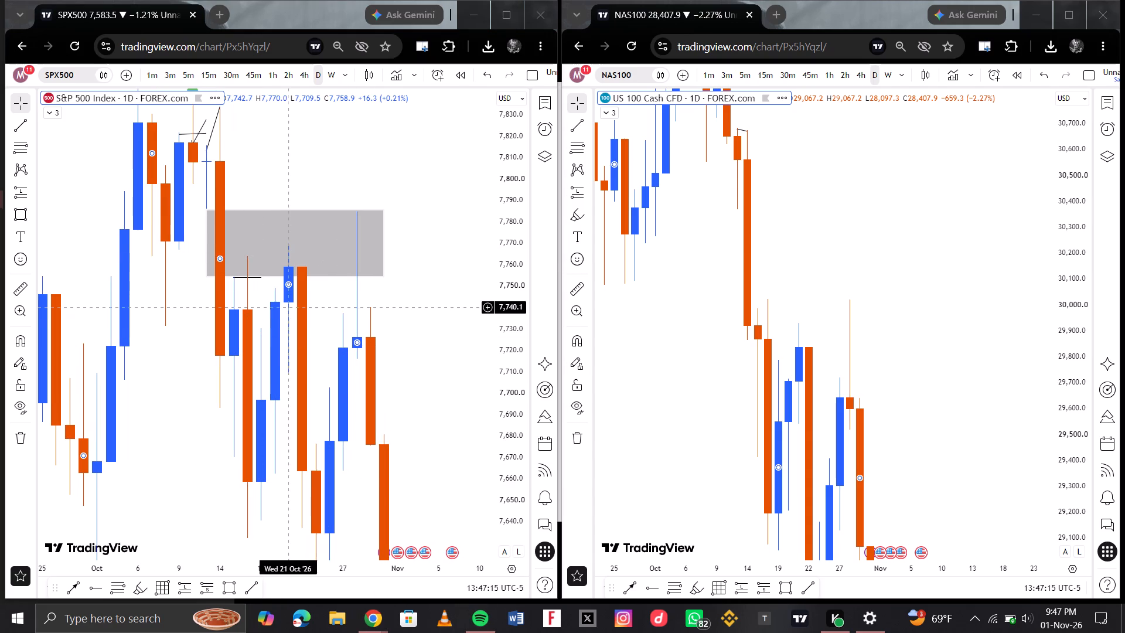
drag(318, 386, 323, 270)
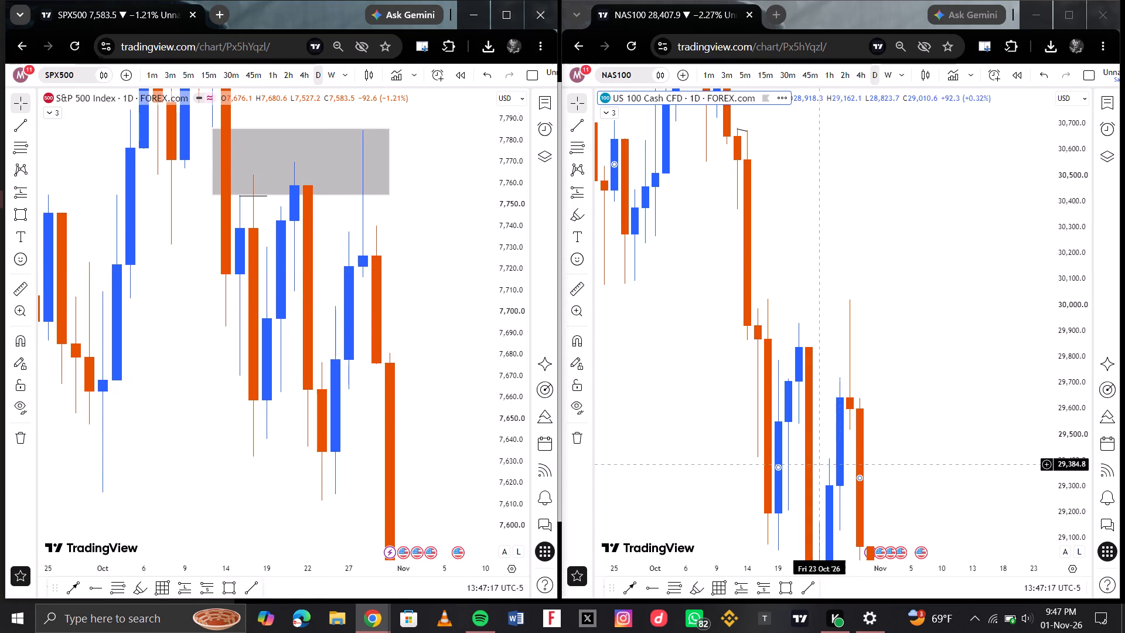
drag(743, 451, 749, 399)
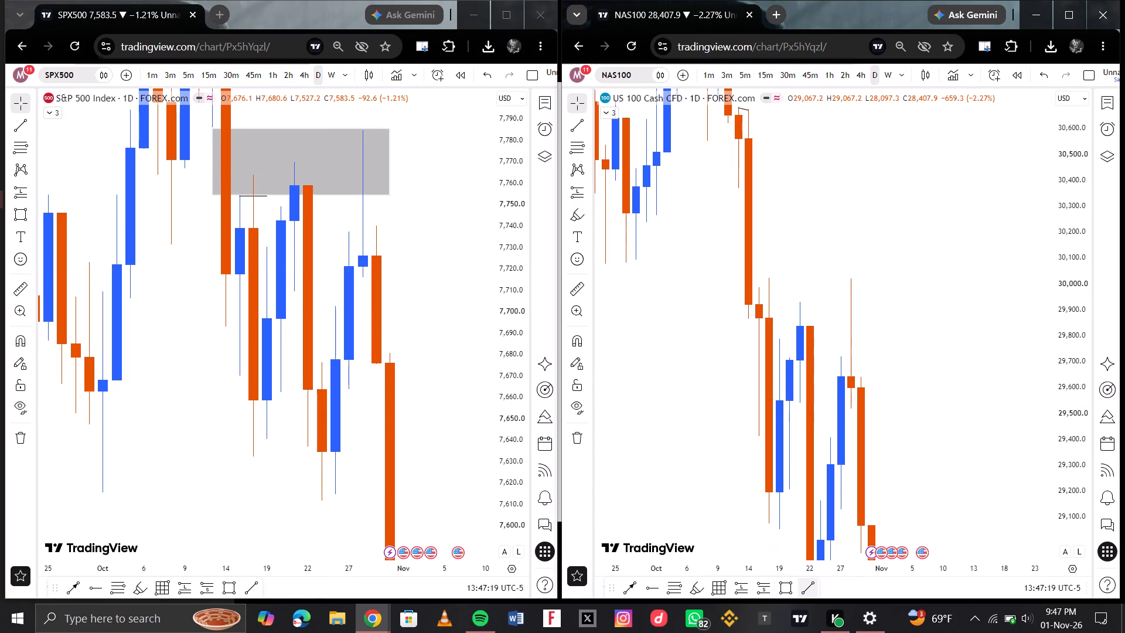
click(812, 584)
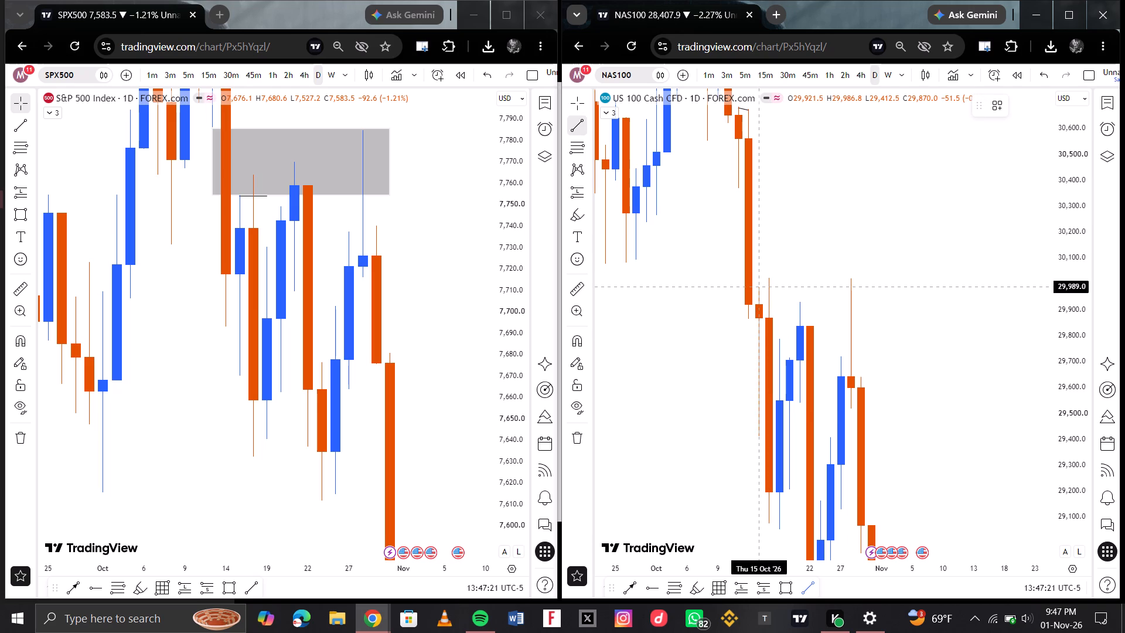
drag(760, 287, 779, 287)
click(779, 287)
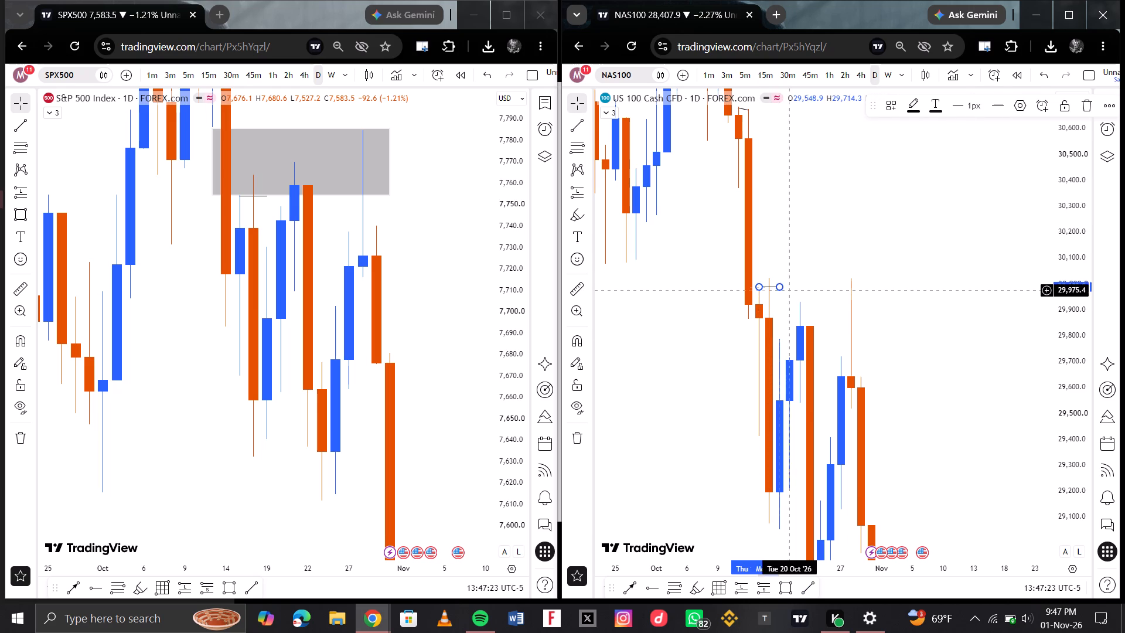
click(803, 294)
click(807, 315)
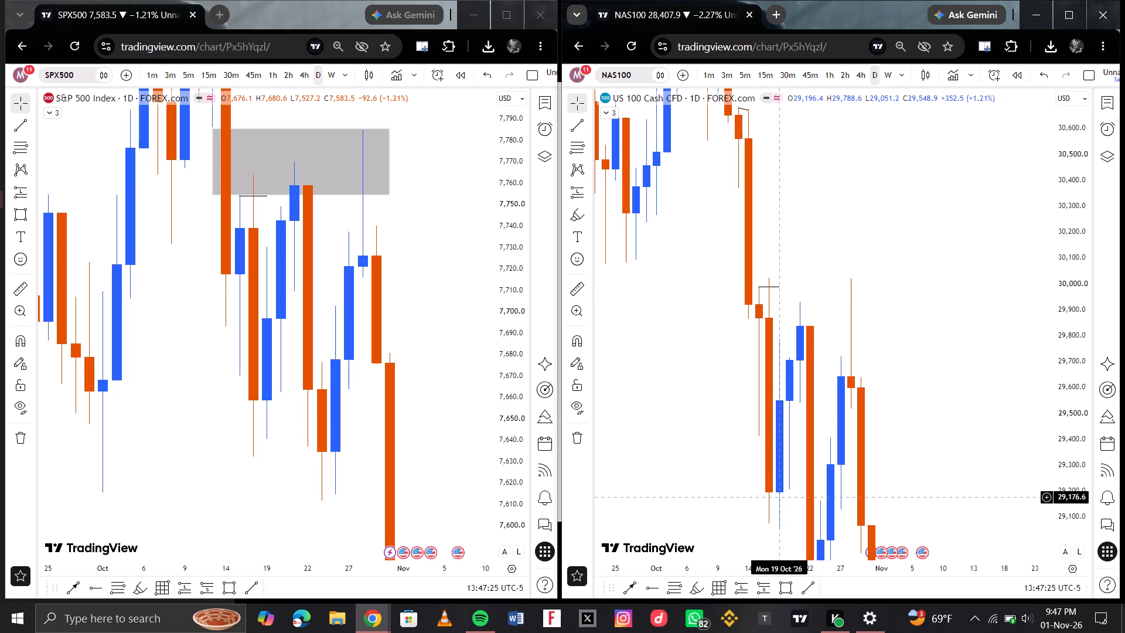
Draw a rectangle on the daily NAS100 chart from 13 Oct to 20 Oct, spanning about 30,380 to 29,985.
drag(782, 583, 728, 250)
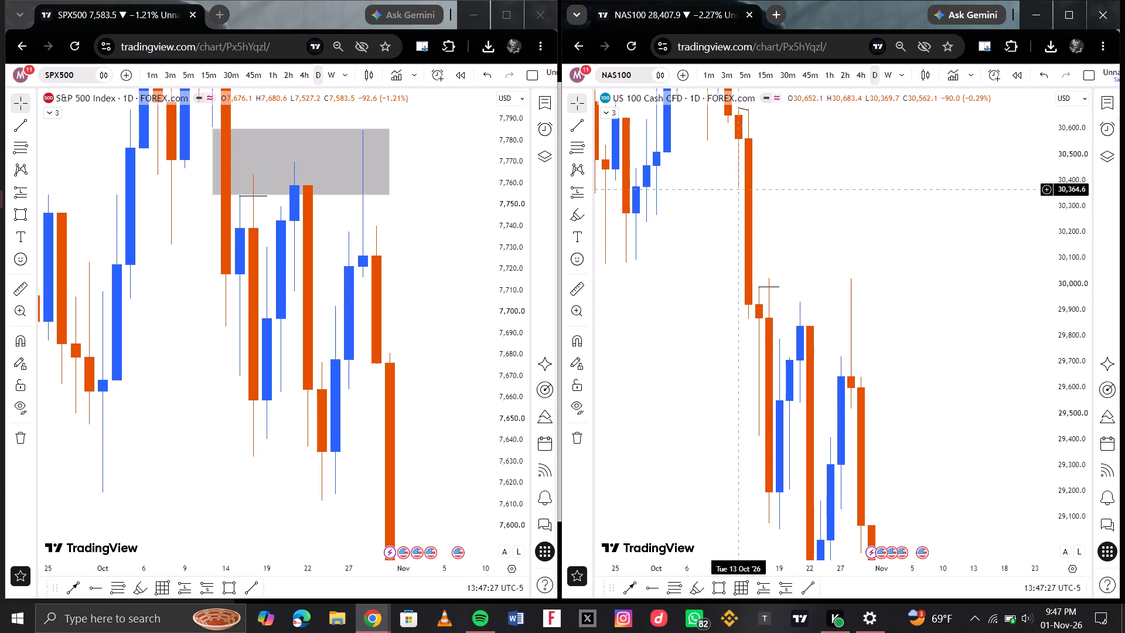
drag(738, 186, 730, 183)
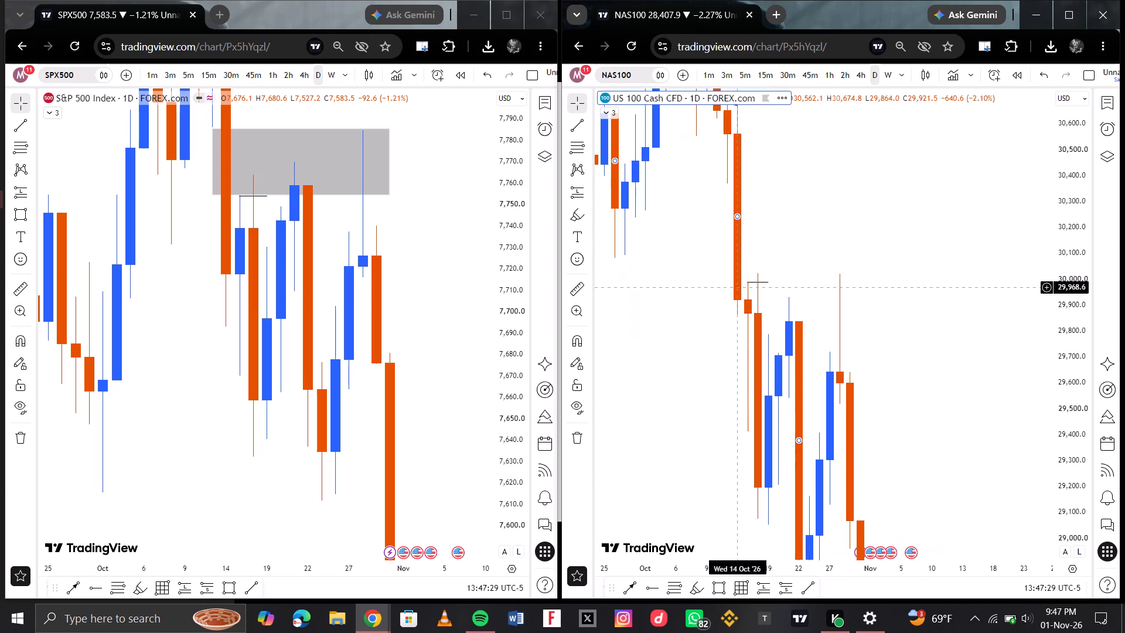
drag(714, 591, 692, 285)
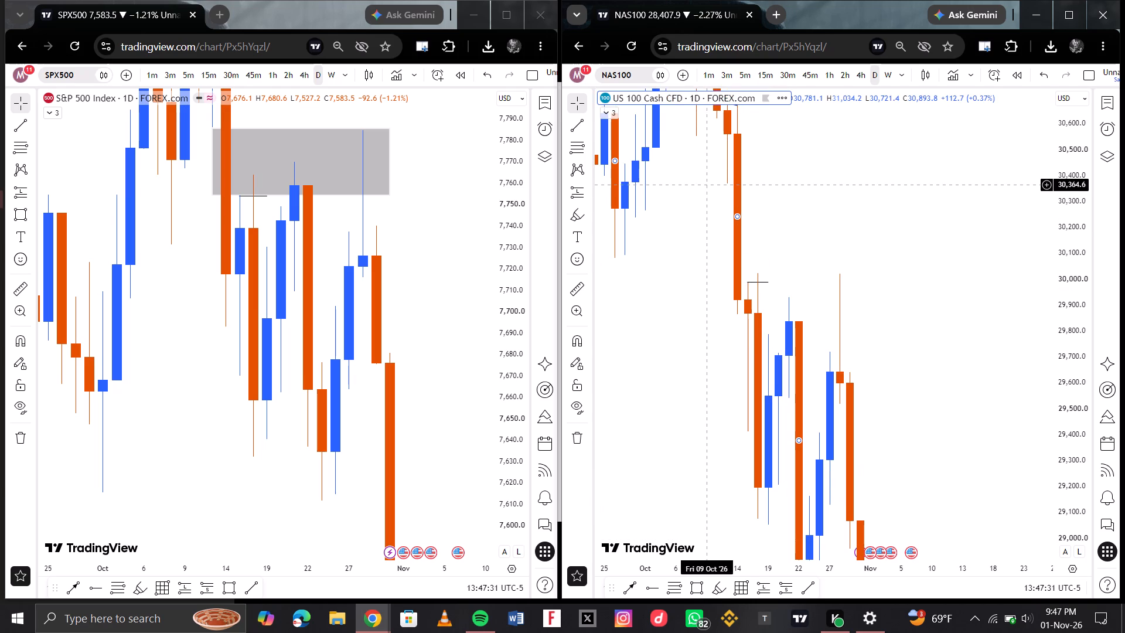
click(691, 594)
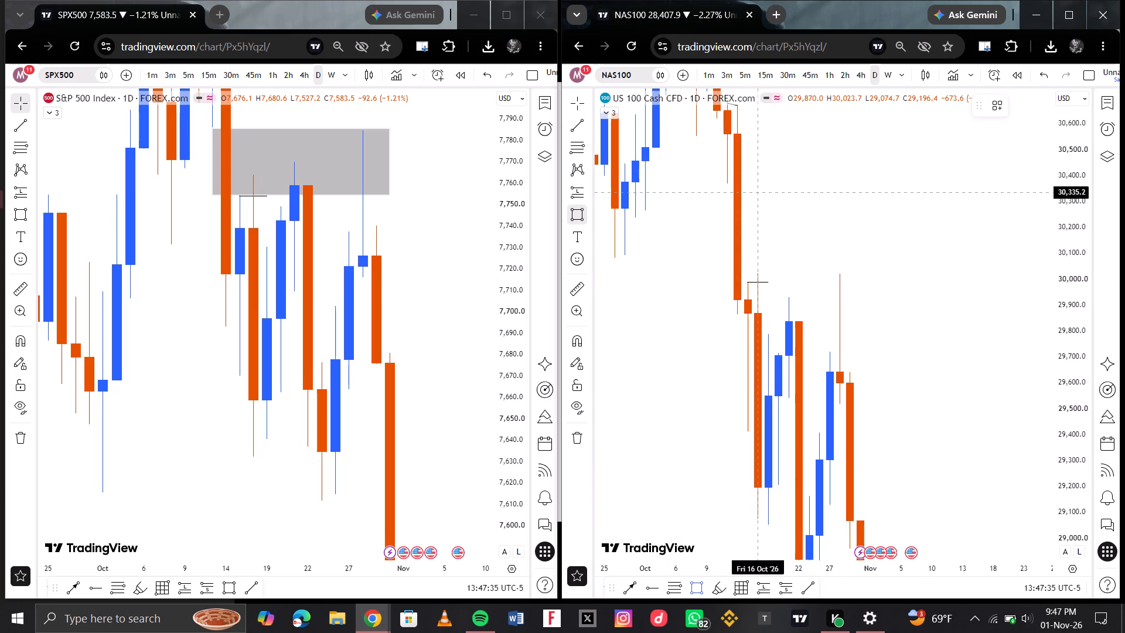
drag(729, 181, 783, 271)
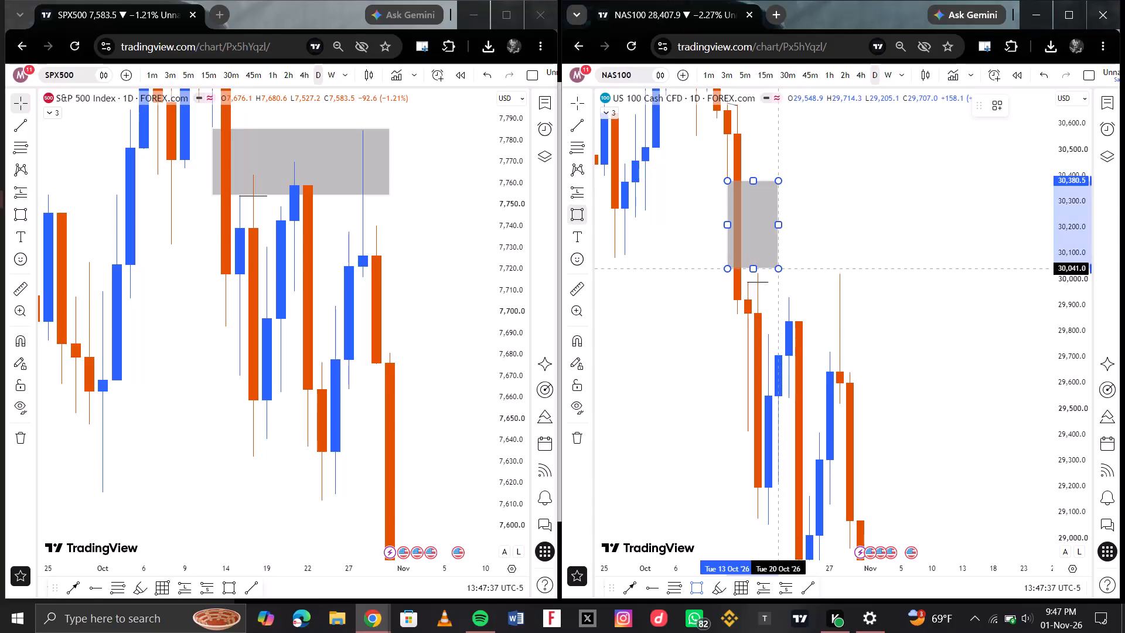
drag(783, 271, 783, 283)
click(783, 283)
click(803, 283)
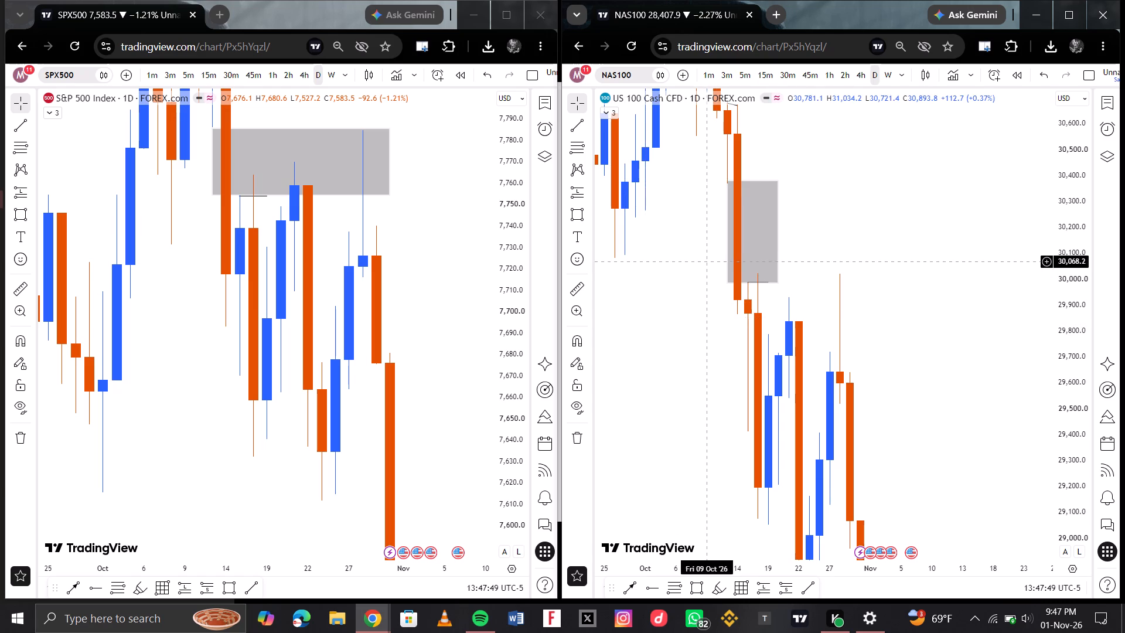
Examine the daily NAS100 price action around the new rectangle and back through the June to September swings.
scroll(712, 245, up, 1)
drag(793, 260, 805, 262)
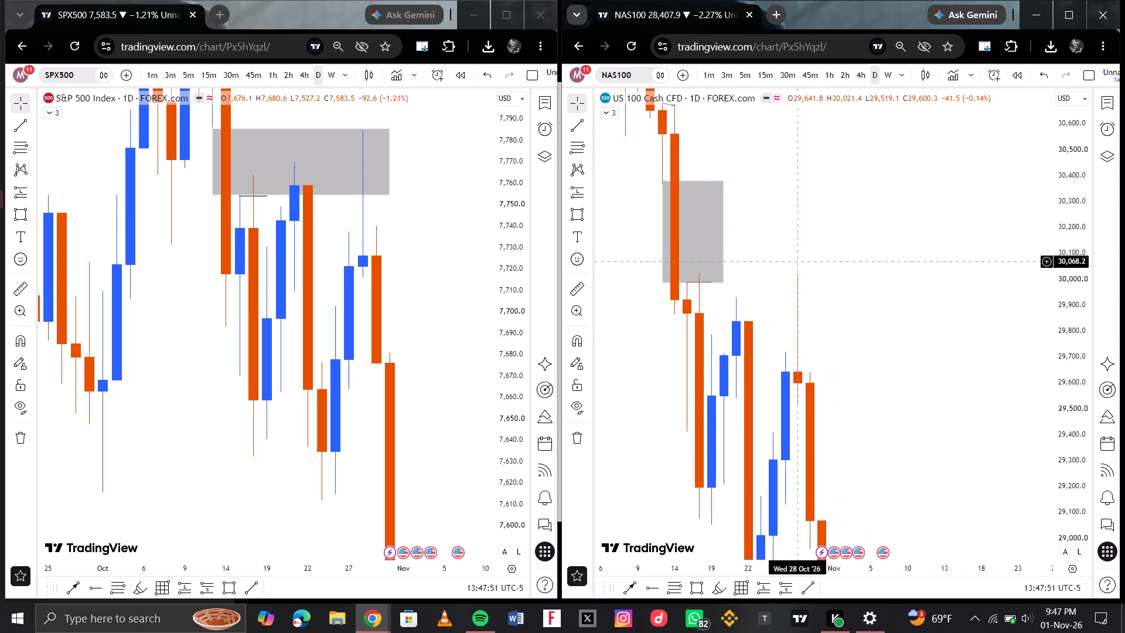
drag(805, 262, 843, 232)
scroll(735, 377, down, 4)
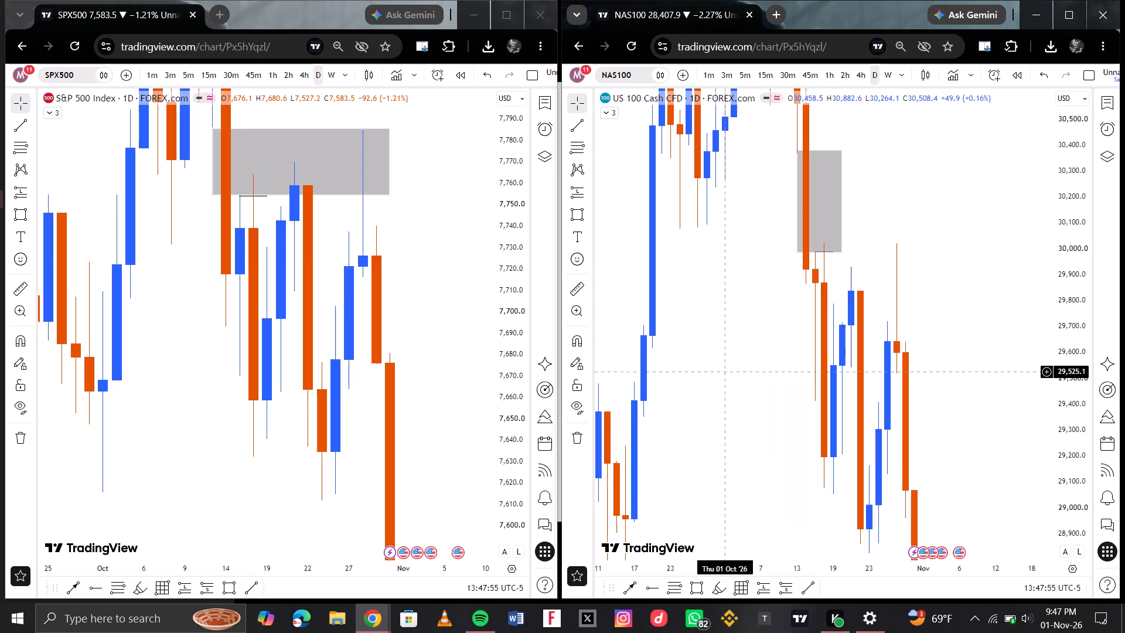
drag(695, 350, 759, 294)
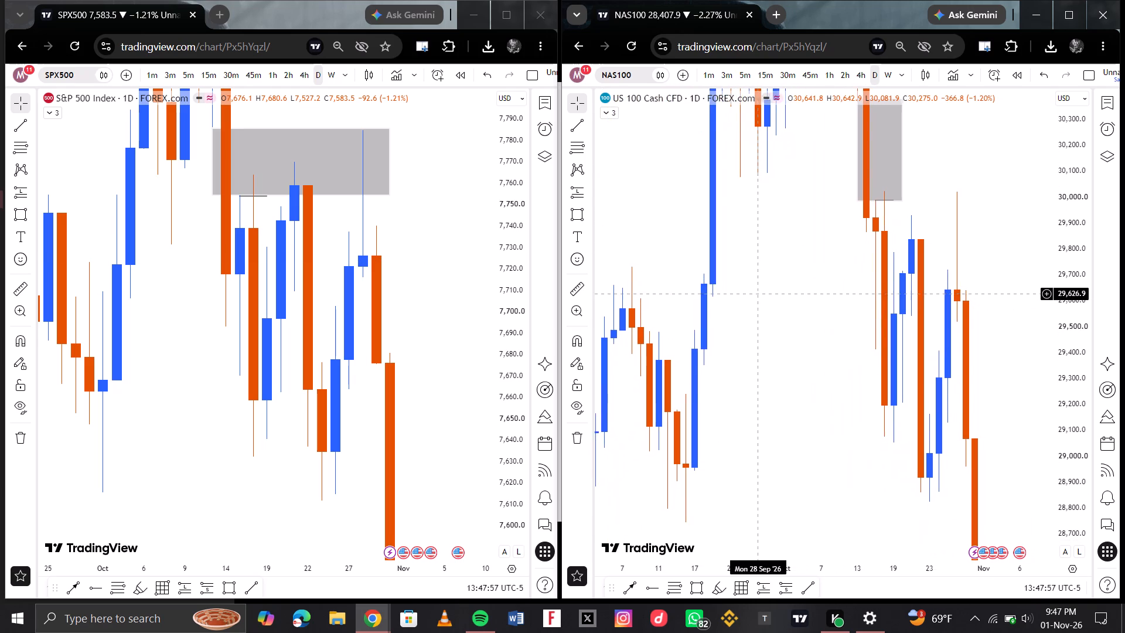
drag(759, 294, 756, 298)
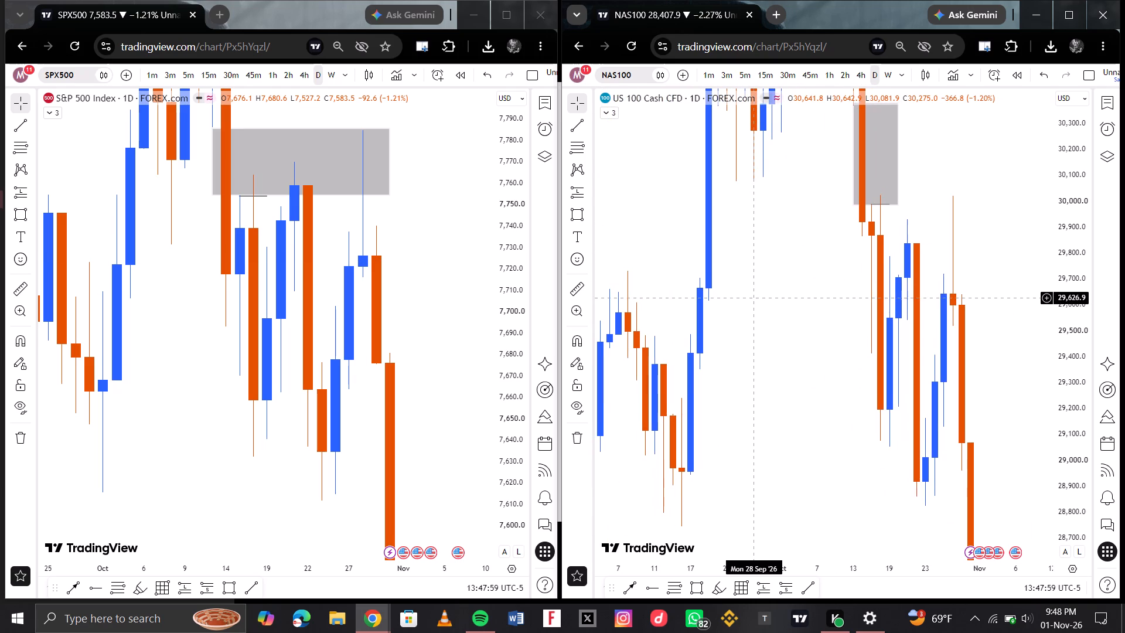
drag(756, 298, 754, 305)
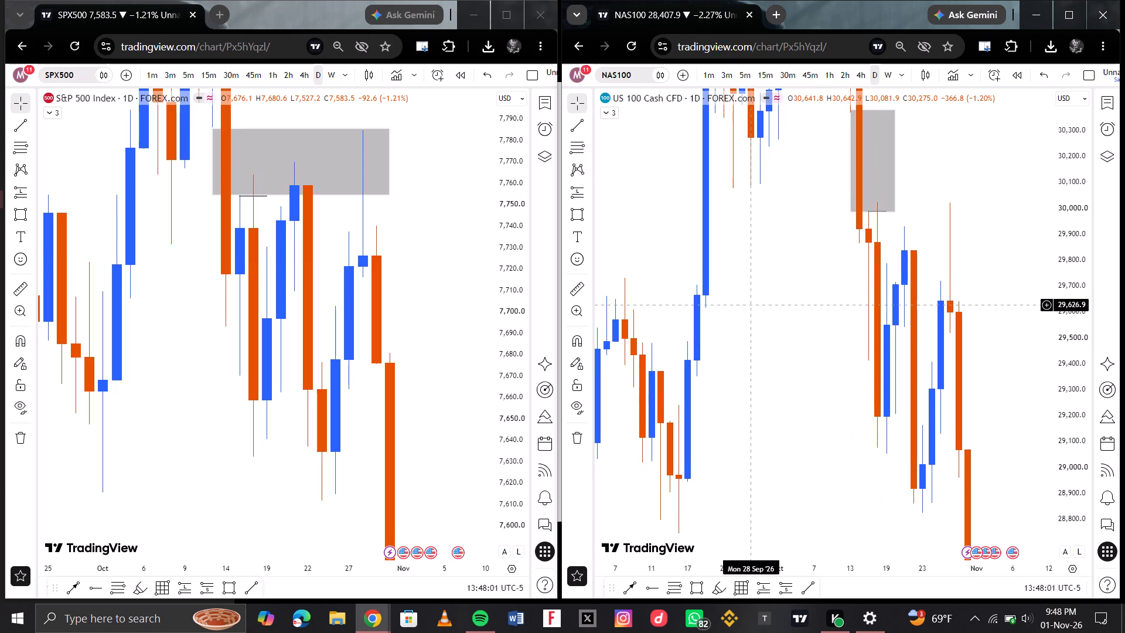
scroll(720, 403, down, 6)
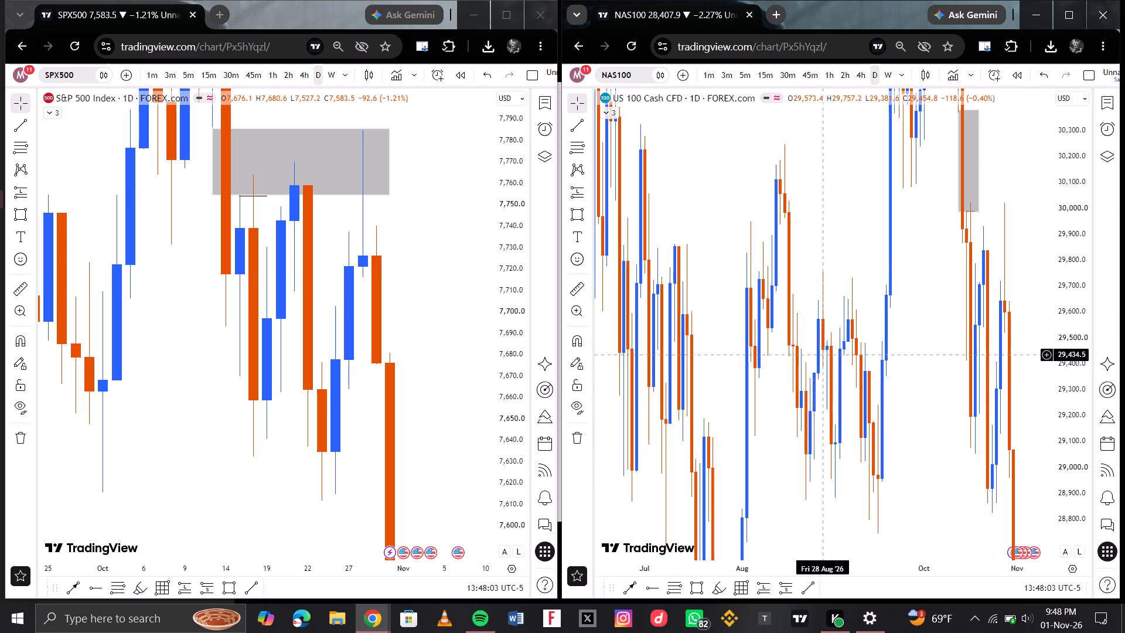
drag(824, 355, 862, 101)
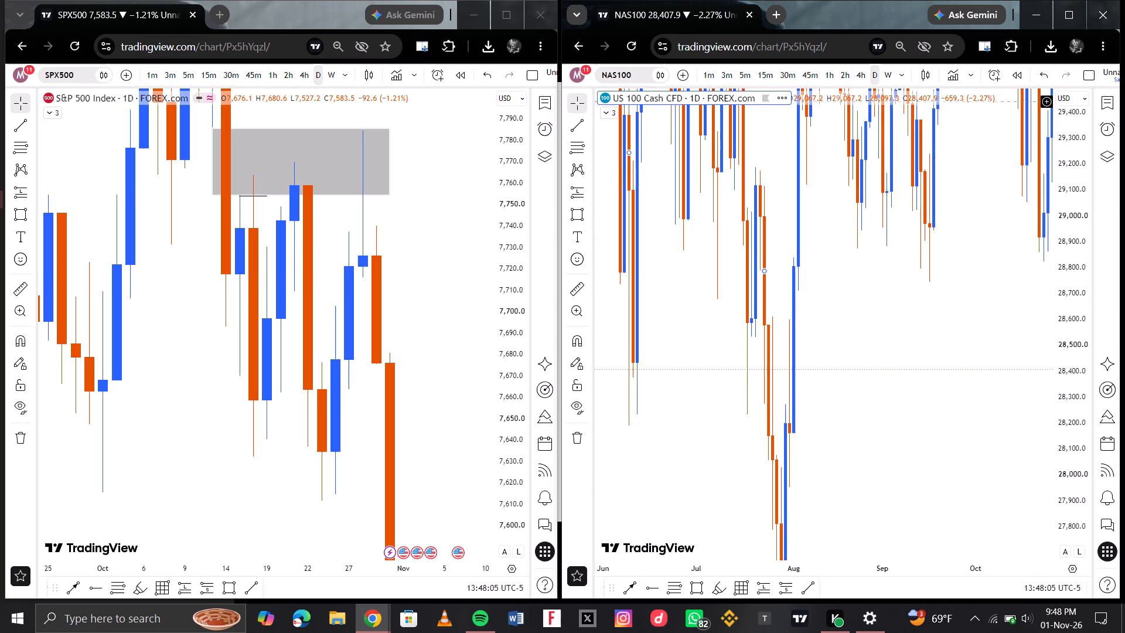
drag(862, 101, 758, 304)
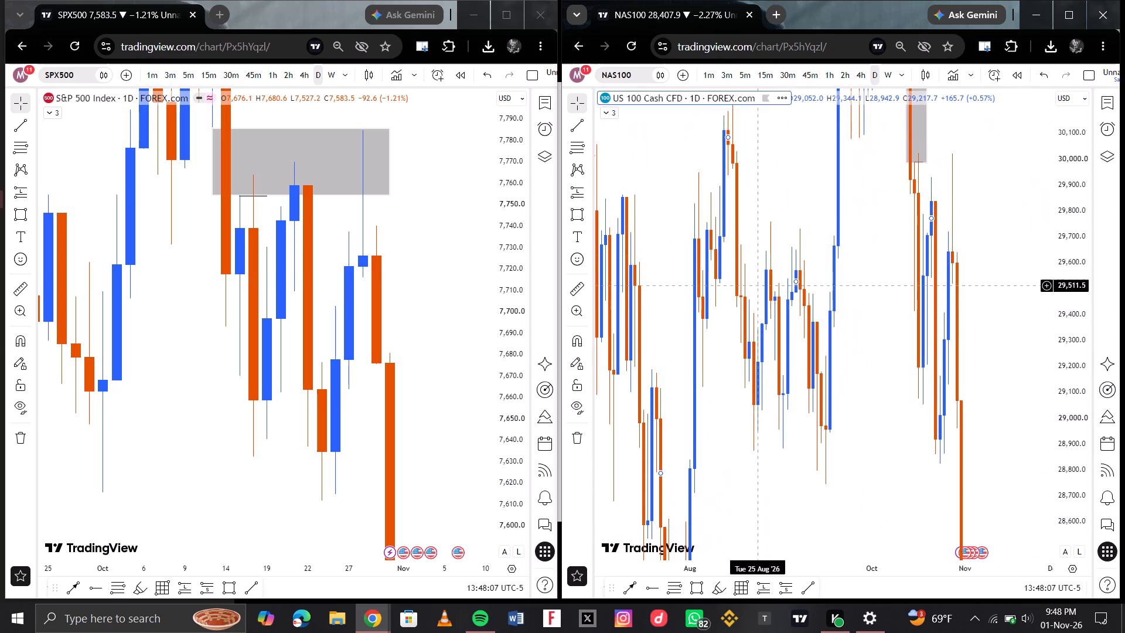
scroll(764, 245, up, 4)
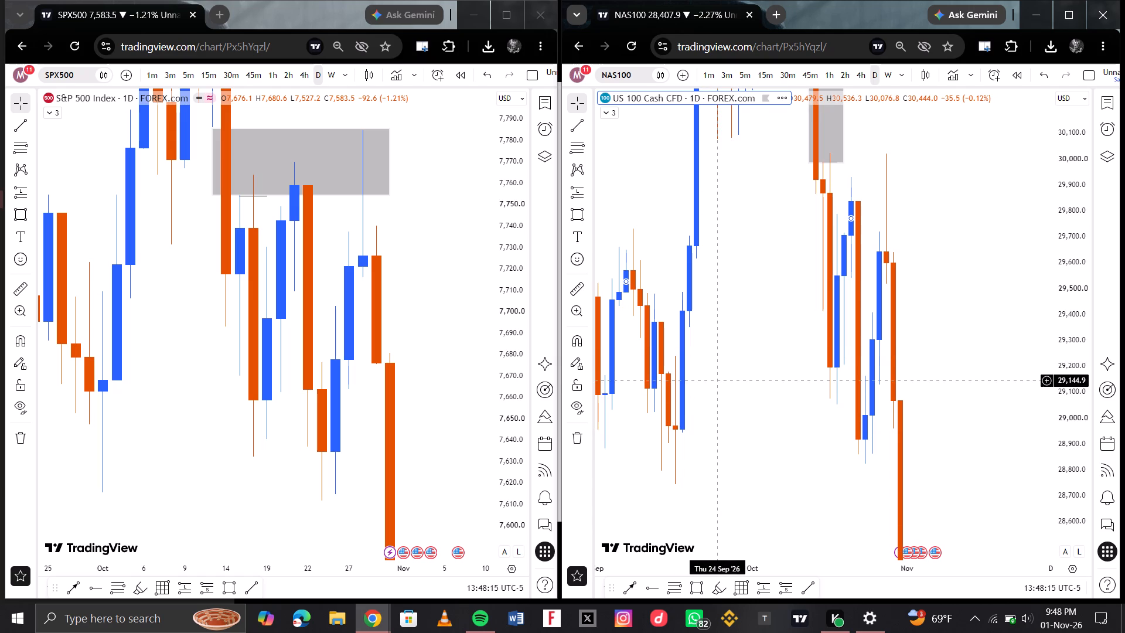
scroll(718, 315, up, 1)
scroll(703, 310, right, 1)
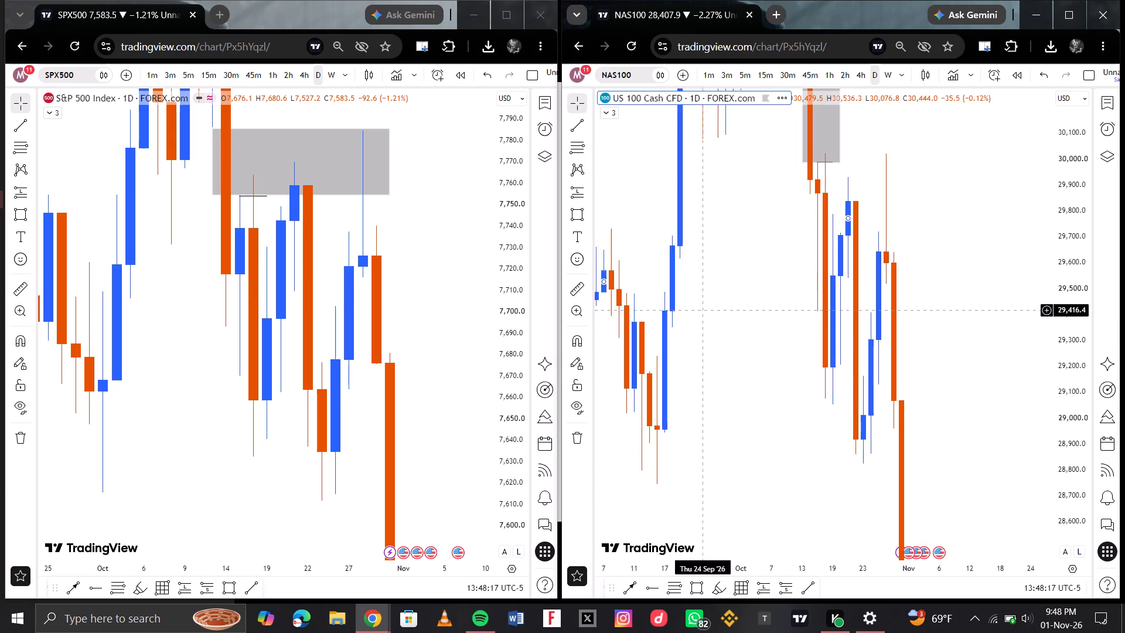
drag(705, 311, 720, 375)
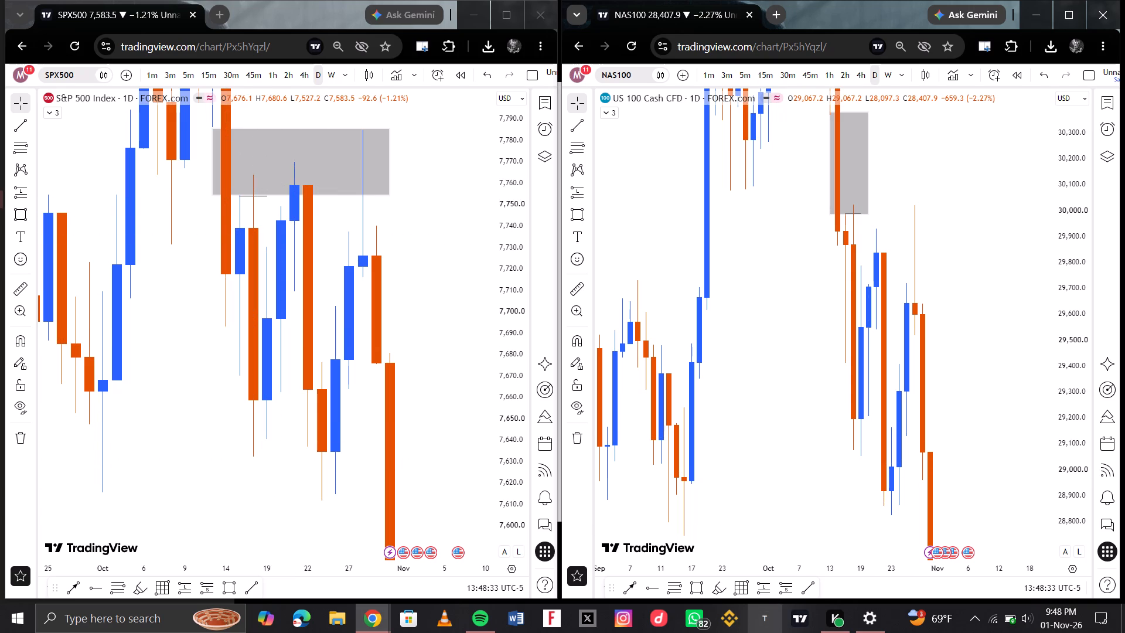
Draw a horizontal trend line on the daily NAS100 chart from the 16 Oct low to 20 Oct at about 29,077.
click(809, 584)
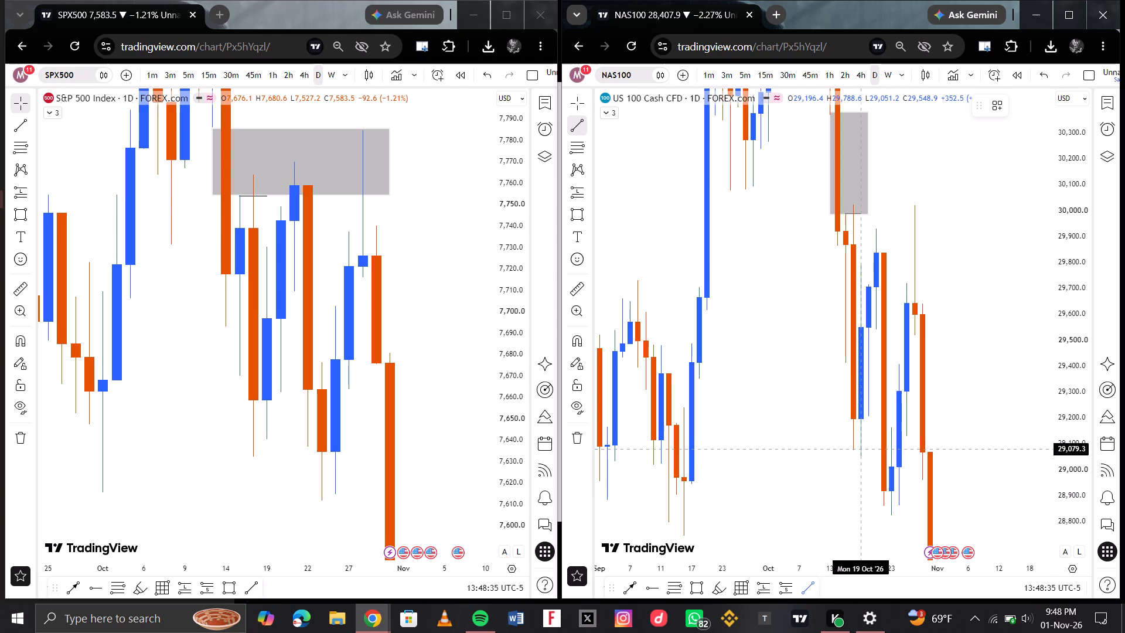
drag(854, 449, 860, 456)
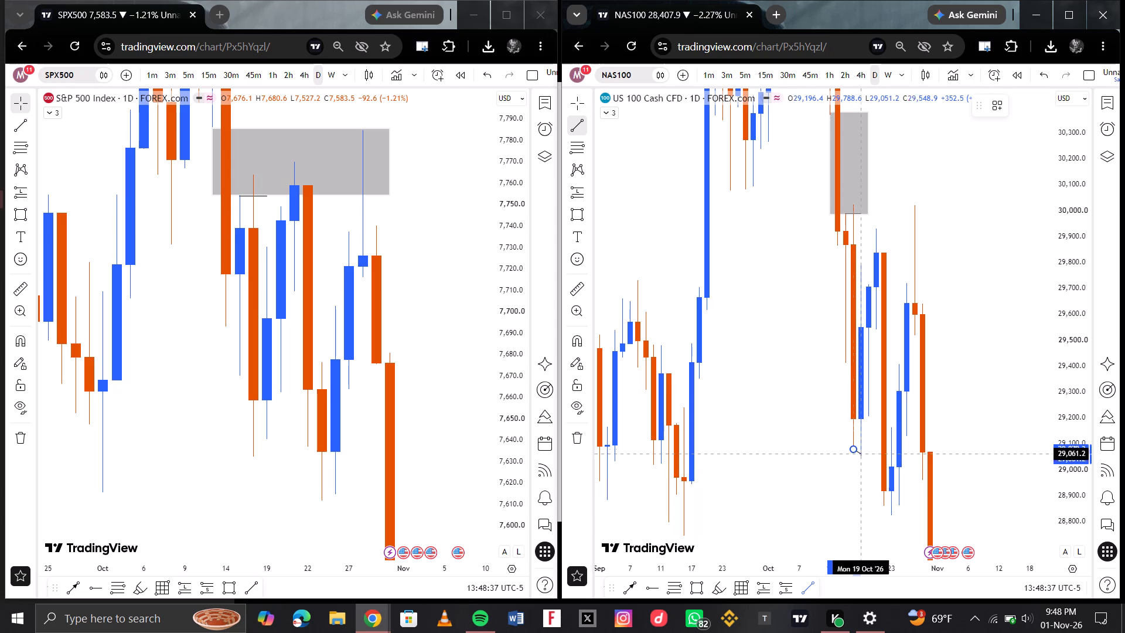
drag(860, 456, 868, 450)
click(868, 450)
click(860, 466)
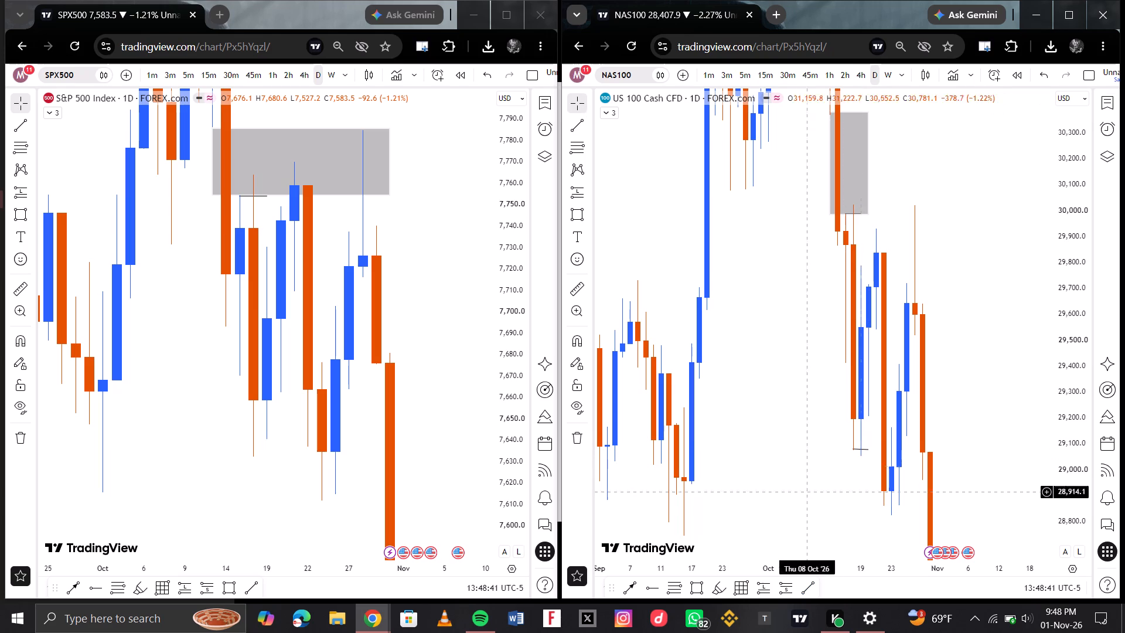
Draw a rising trend line on the daily SPX500 chart from the 16 Oct low at about 7,631 to the 19 Oct low at about 7,641.
click(243, 592)
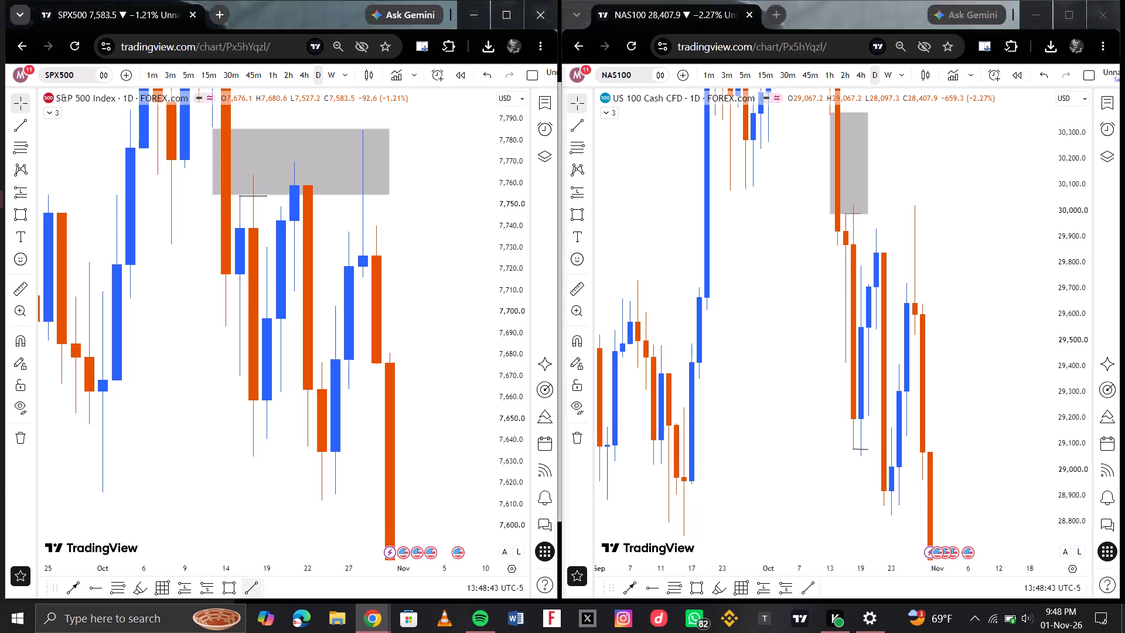
drag(252, 459, 265, 438)
click(265, 438)
click(289, 478)
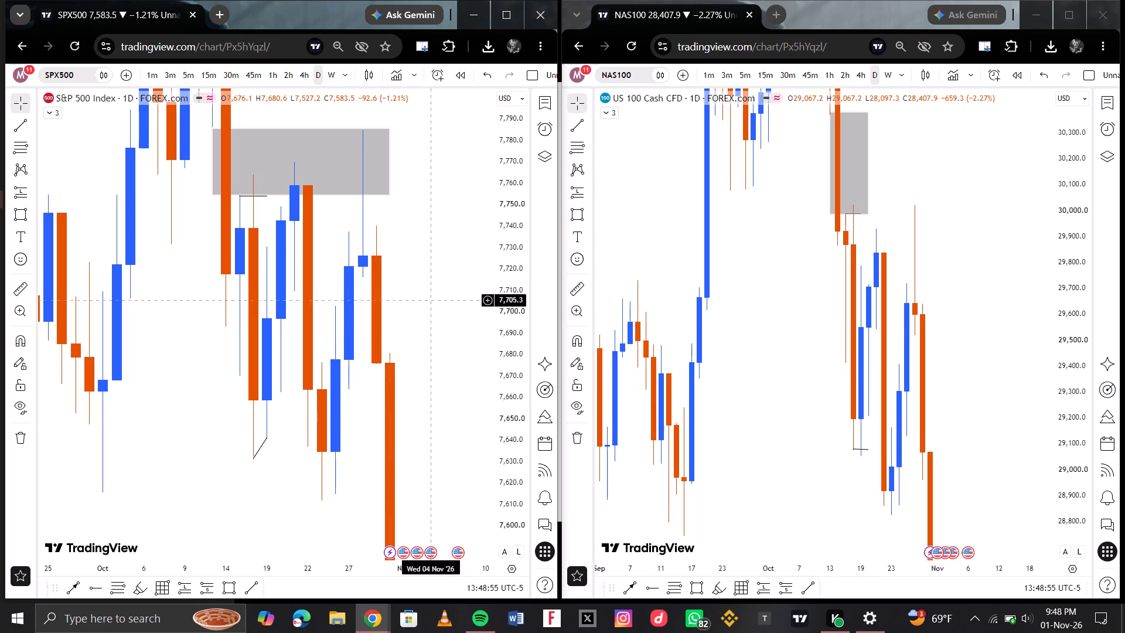
Draw a horizontal trend line on the daily SPX500 chart from the 16 Oct high to 22 Oct at about 7,764.
click(255, 583)
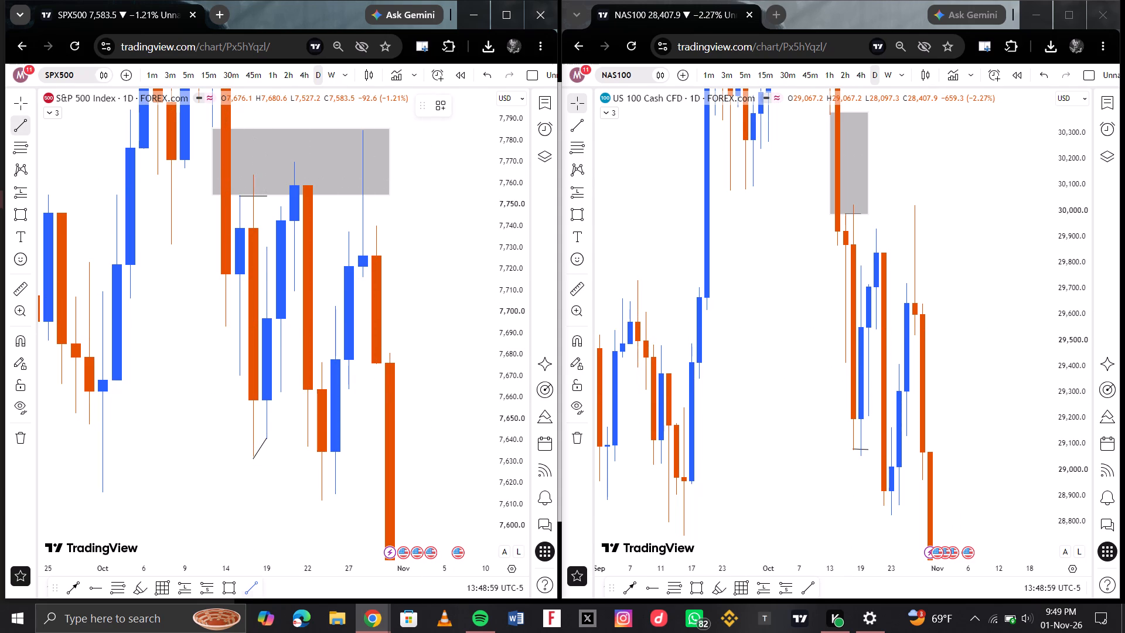
drag(252, 175, 312, 174)
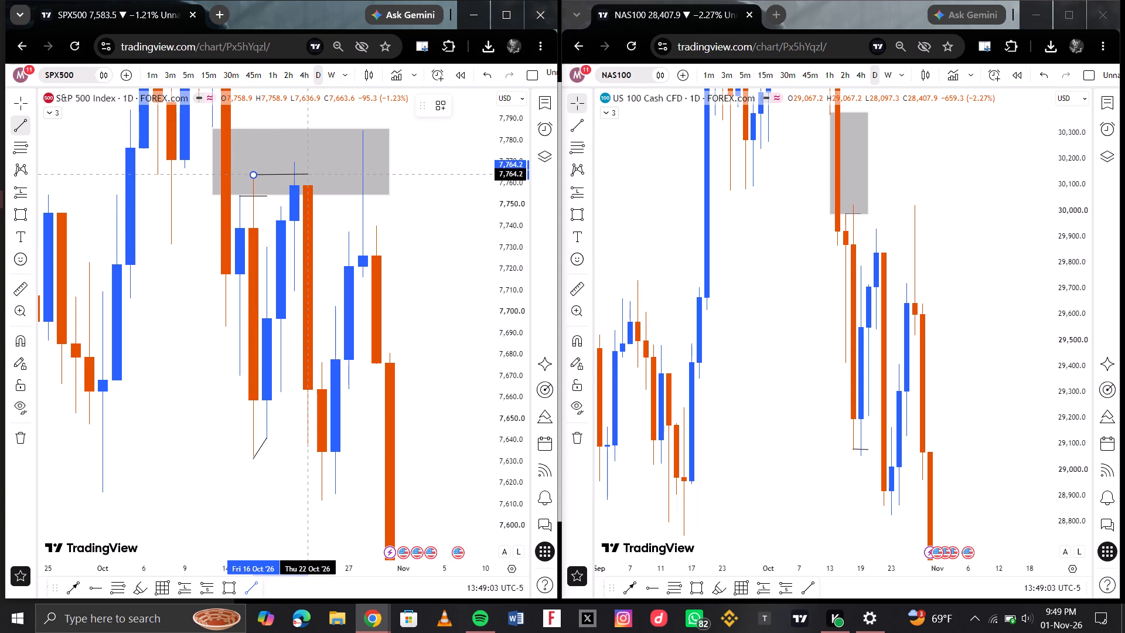
click(312, 174)
click(304, 262)
Draw a falling trend line on the daily NAS100 chart from the 16 Oct high at about 30,027 to the 21 Oct high at about 29,925.
scroll(287, 162, up, 1)
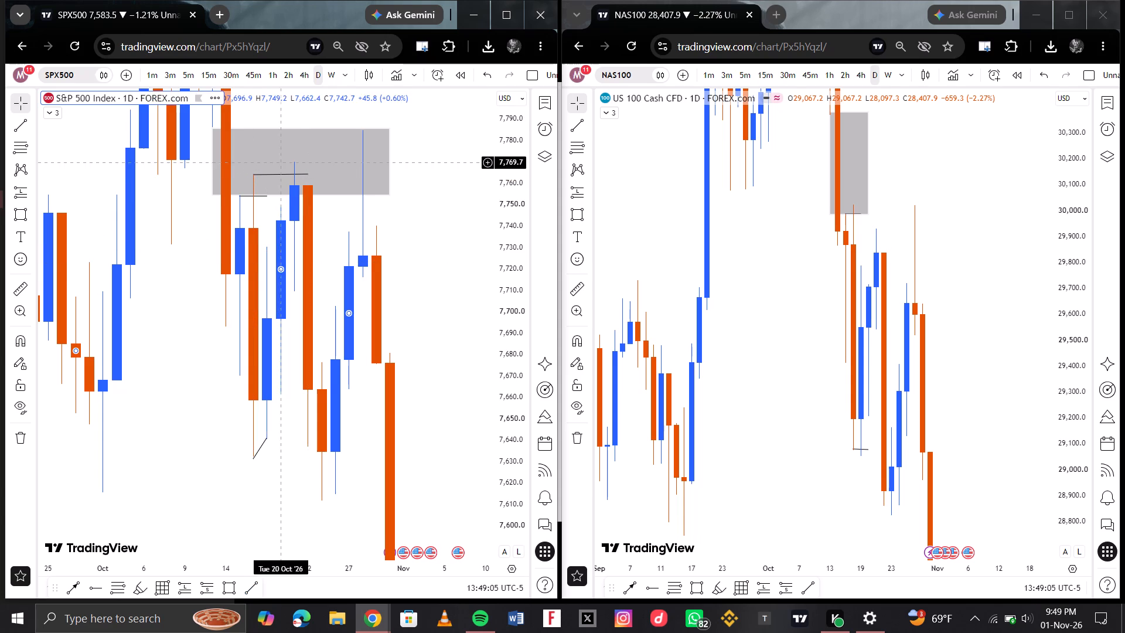
scroll(287, 162, up, 1)
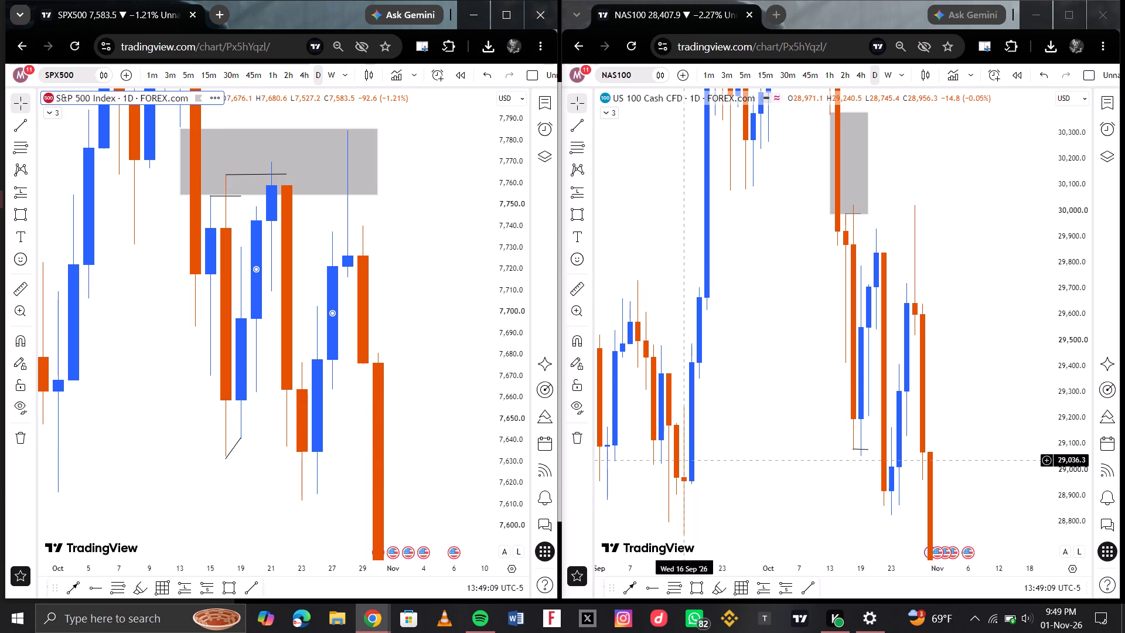
scroll(824, 381, up, 2)
scroll(779, 413, down, 1)
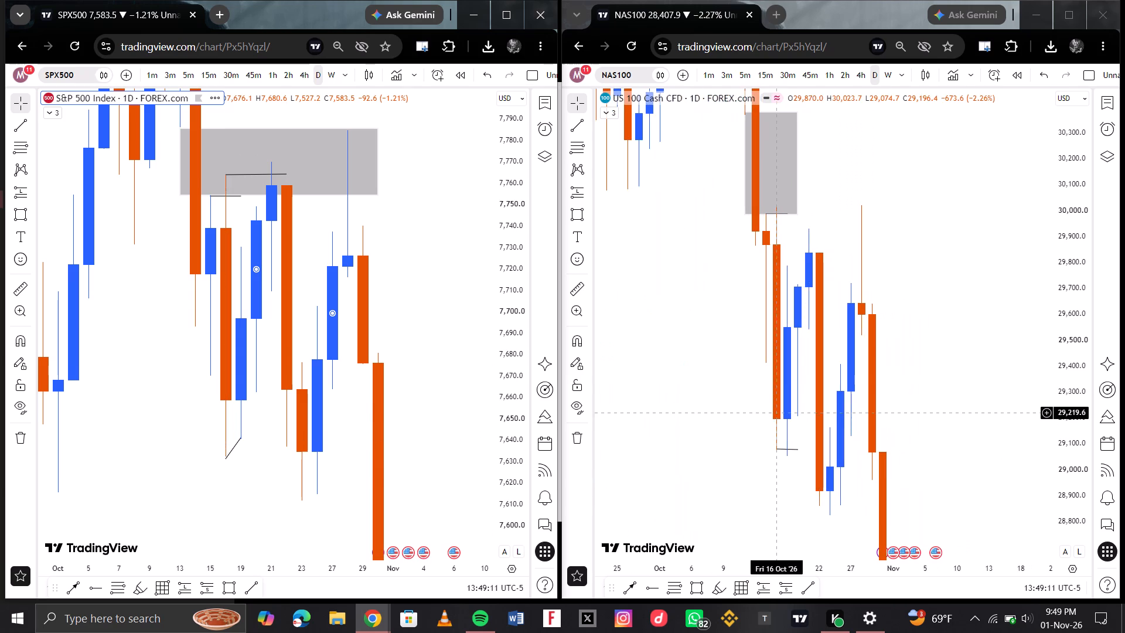
scroll(779, 413, down, 1)
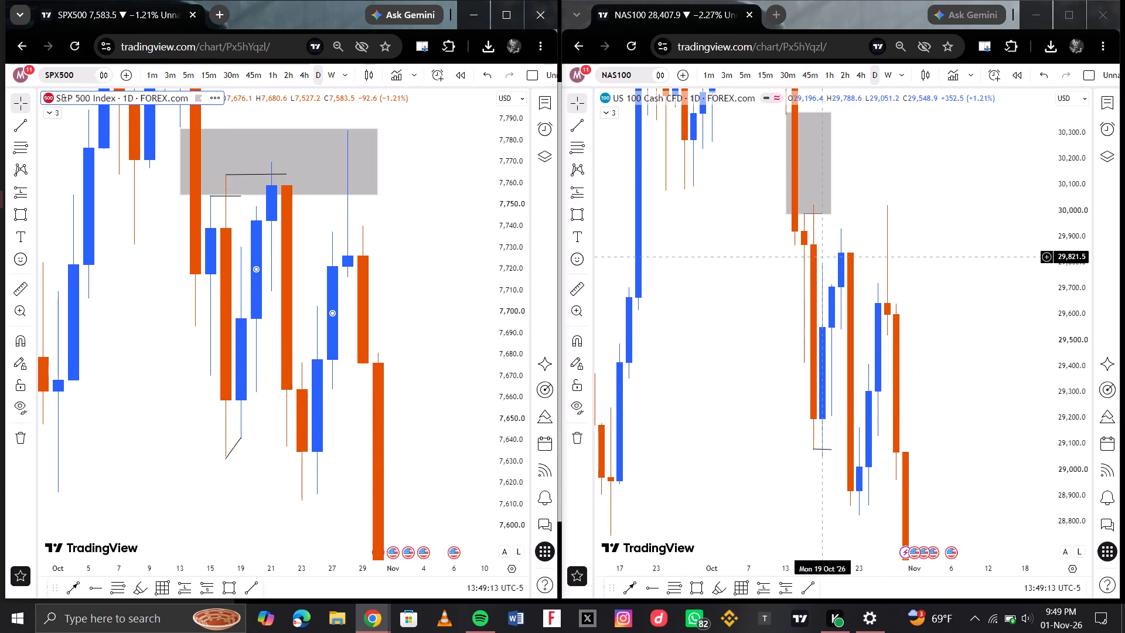
scroll(793, 233, up, 1)
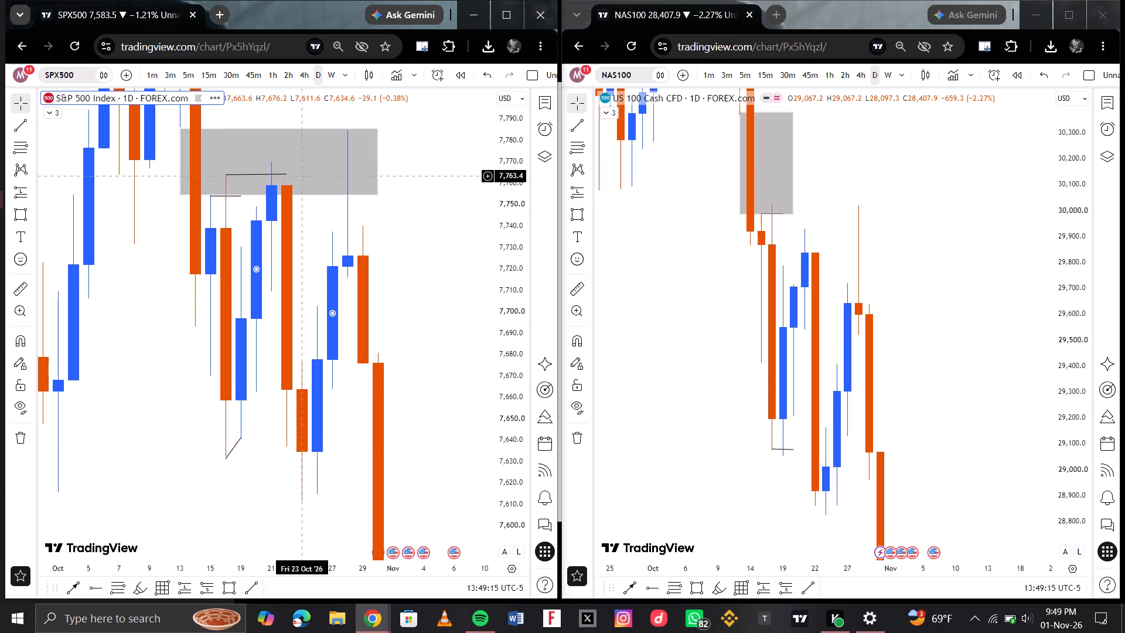
click(814, 585)
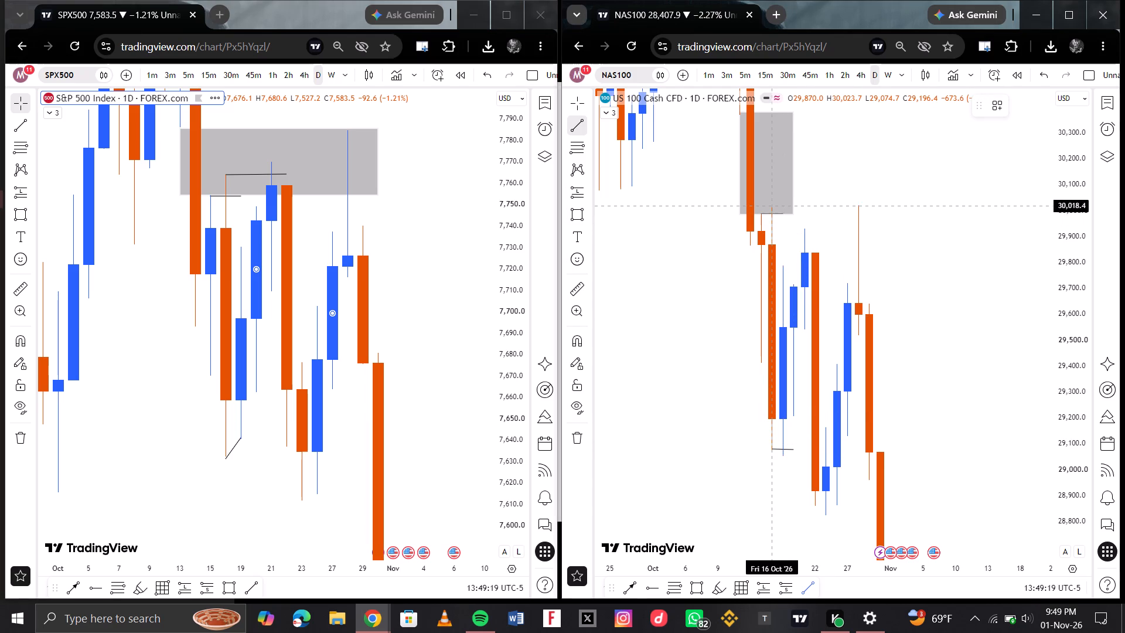
drag(772, 203, 773, 206)
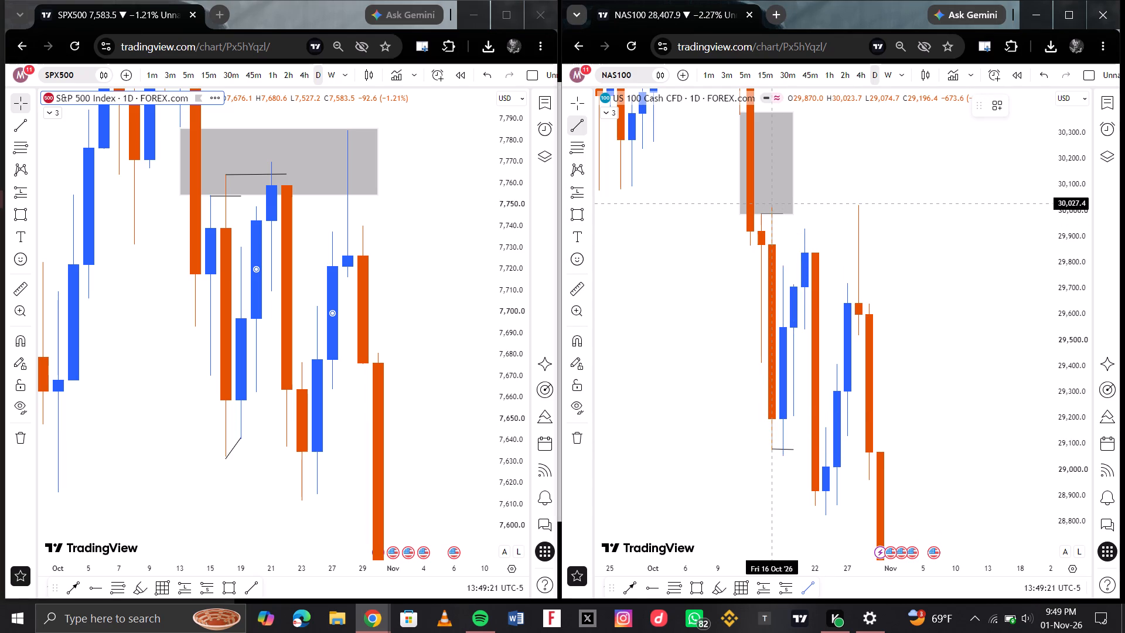
drag(773, 206, 804, 230)
click(804, 230)
click(834, 256)
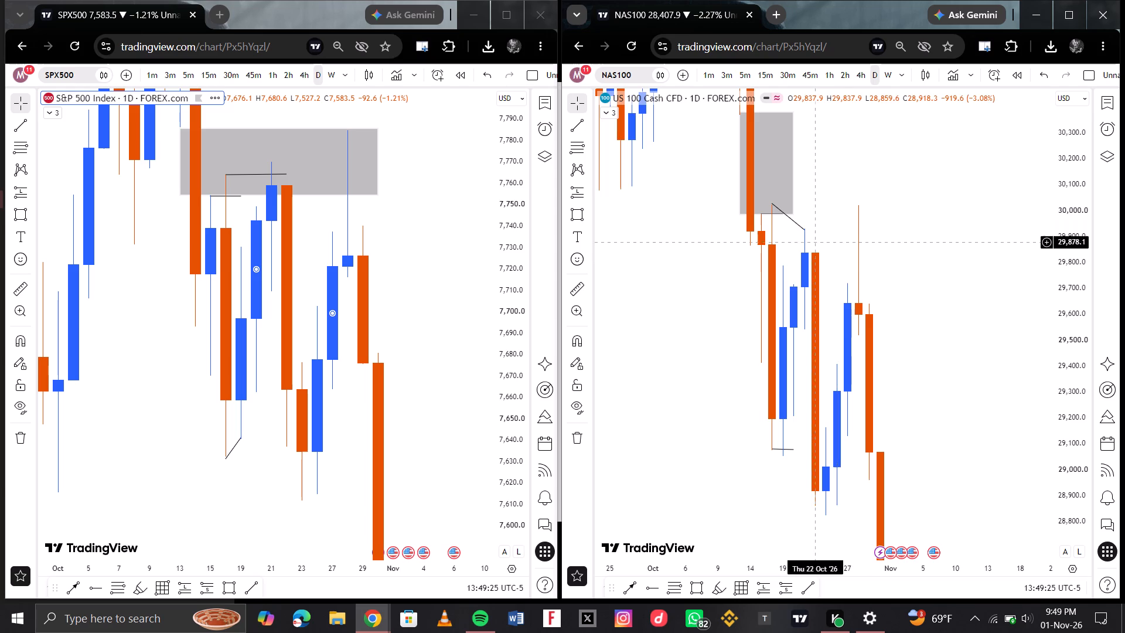
Draw a horizontal trend line on the daily NAS100 chart from the 22 Oct low to 27 Oct at about 28,858.
scroll(816, 207, up, 1)
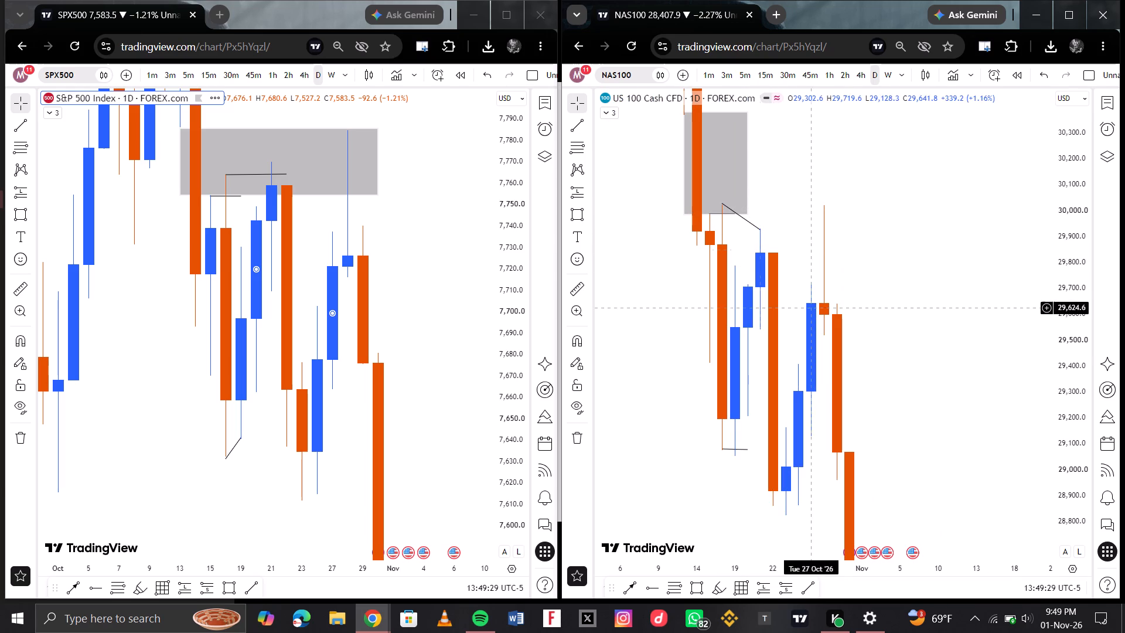
scroll(778, 346, down, 1)
scroll(830, 300, left, 1)
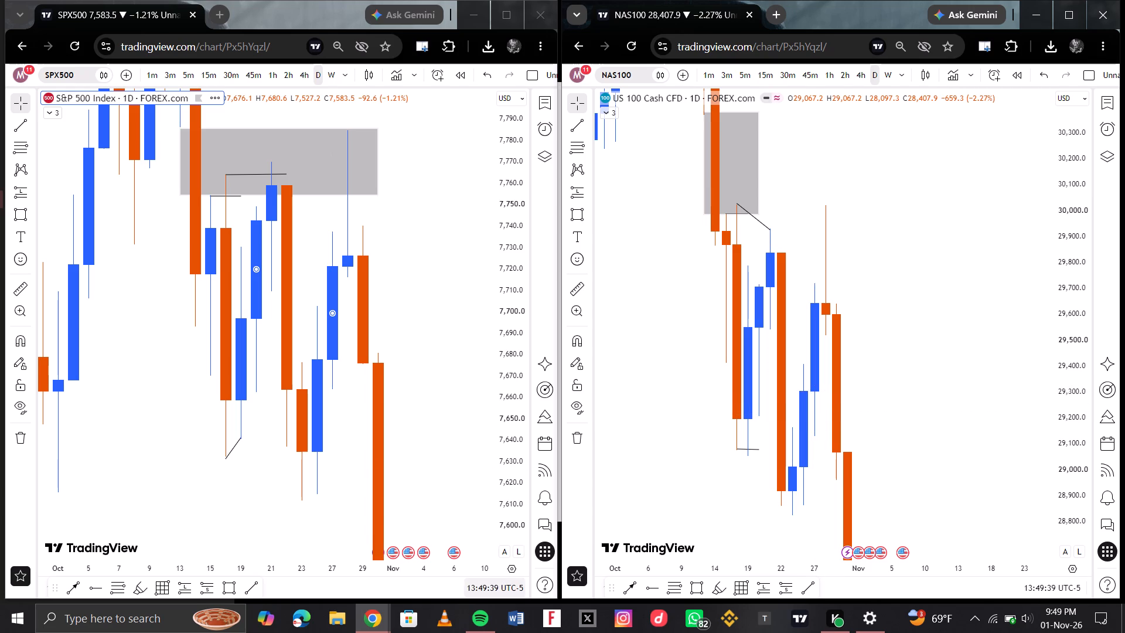
click(806, 591)
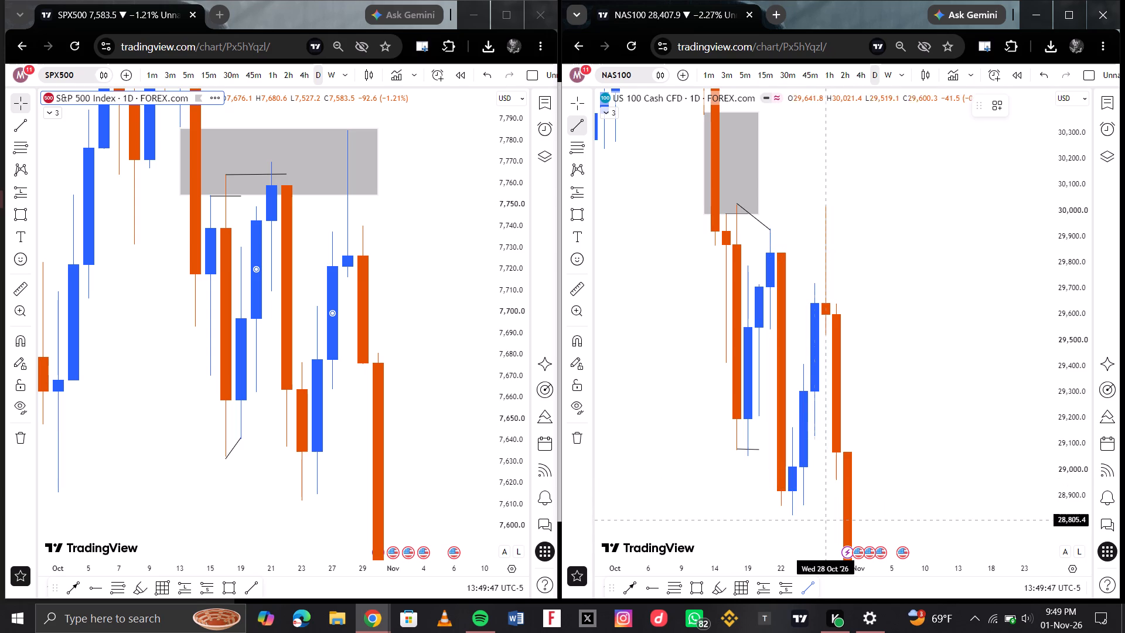
drag(780, 506, 783, 504)
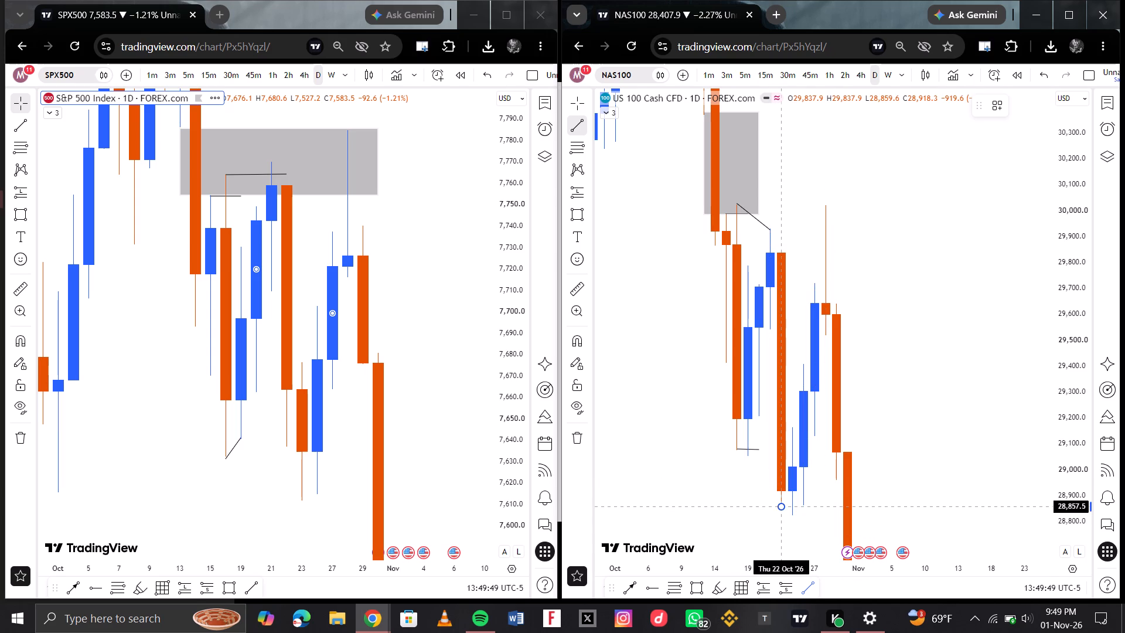
drag(783, 504, 815, 506)
click(815, 506)
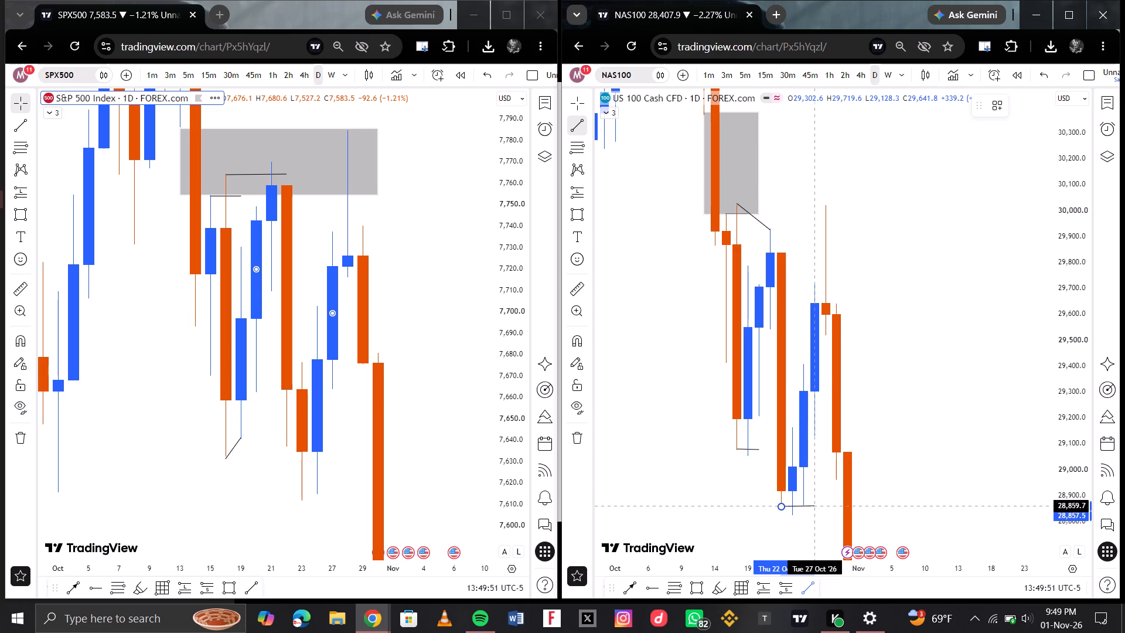
click(824, 520)
click(803, 521)
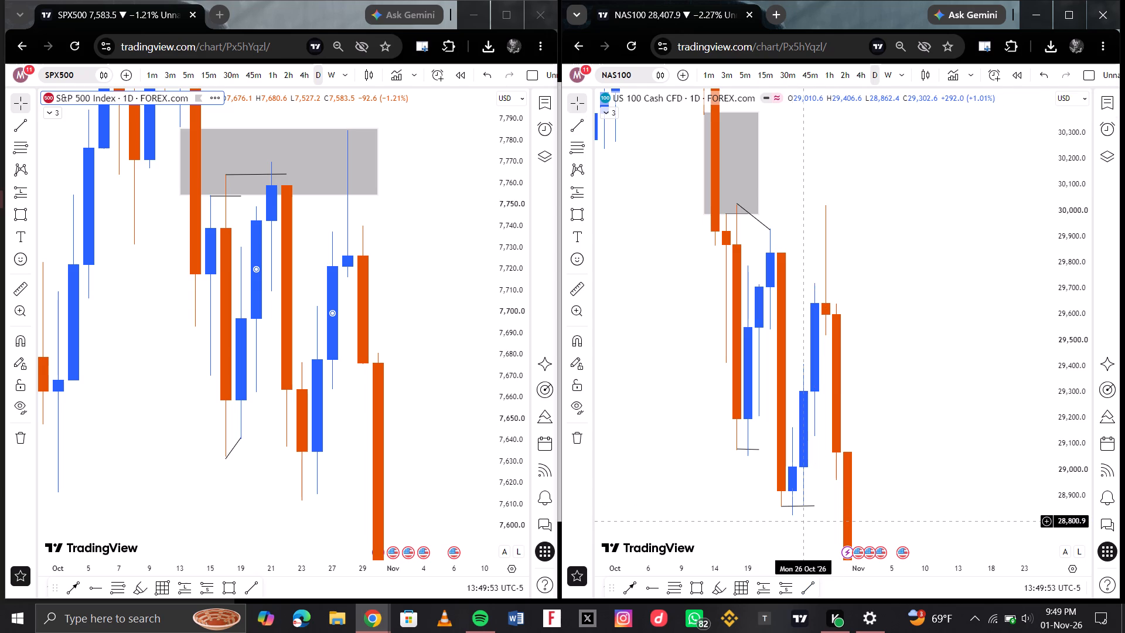
Extend the grey rectangle on the daily NAS100 chart forward so that it ends at 30 Oct.
scroll(775, 414, up, 1)
scroll(777, 455, down, 1)
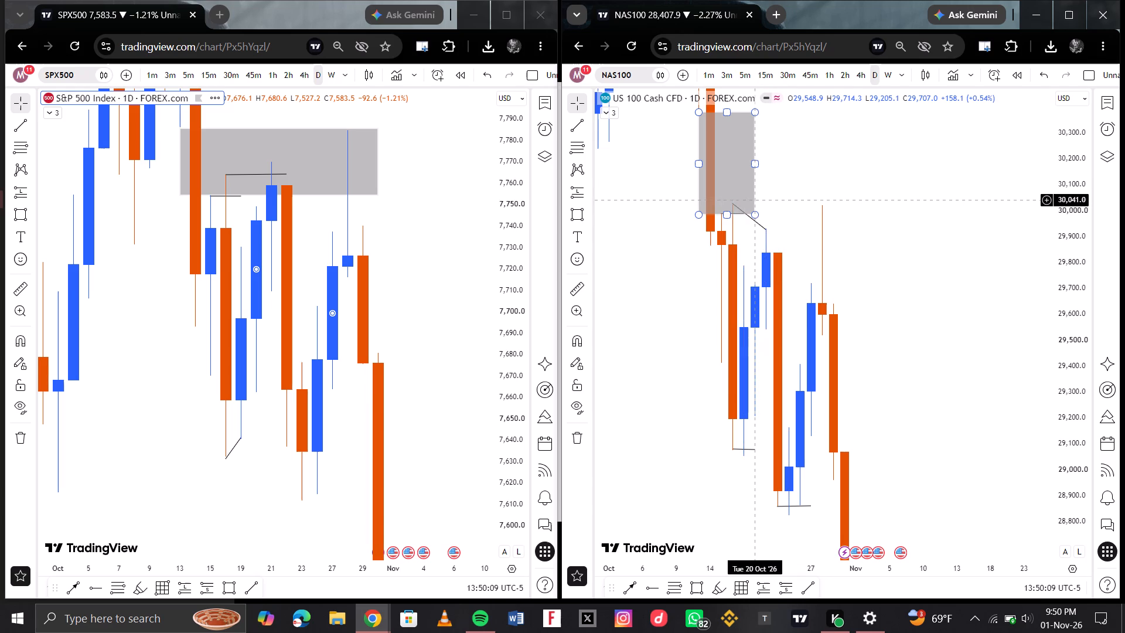
drag(755, 167, 840, 170)
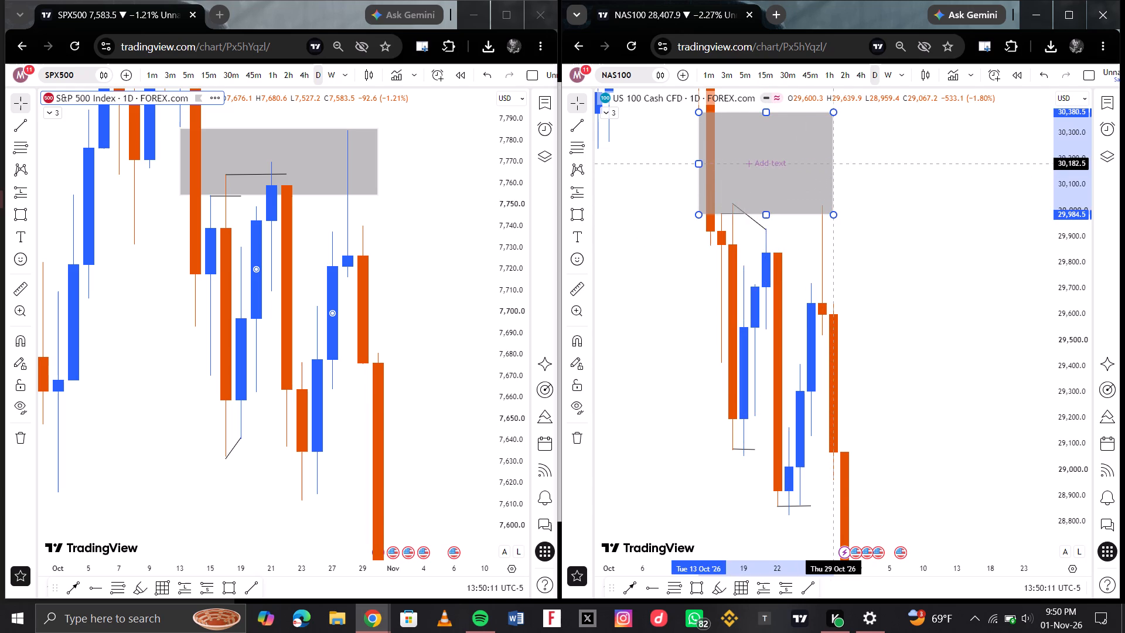
drag(840, 170, 841, 170)
click(877, 215)
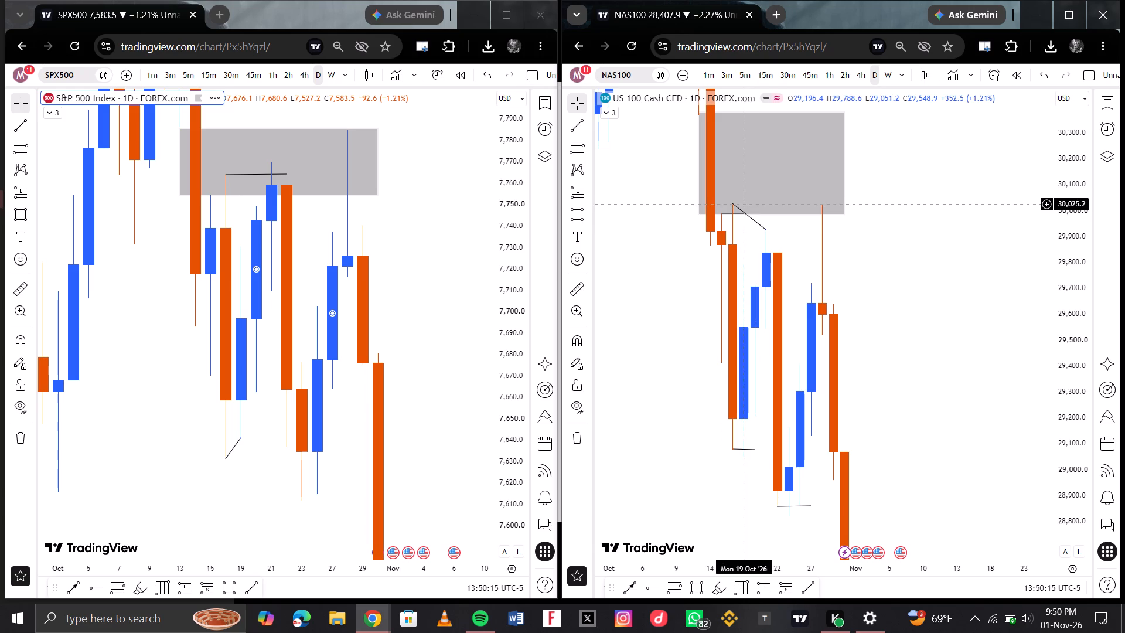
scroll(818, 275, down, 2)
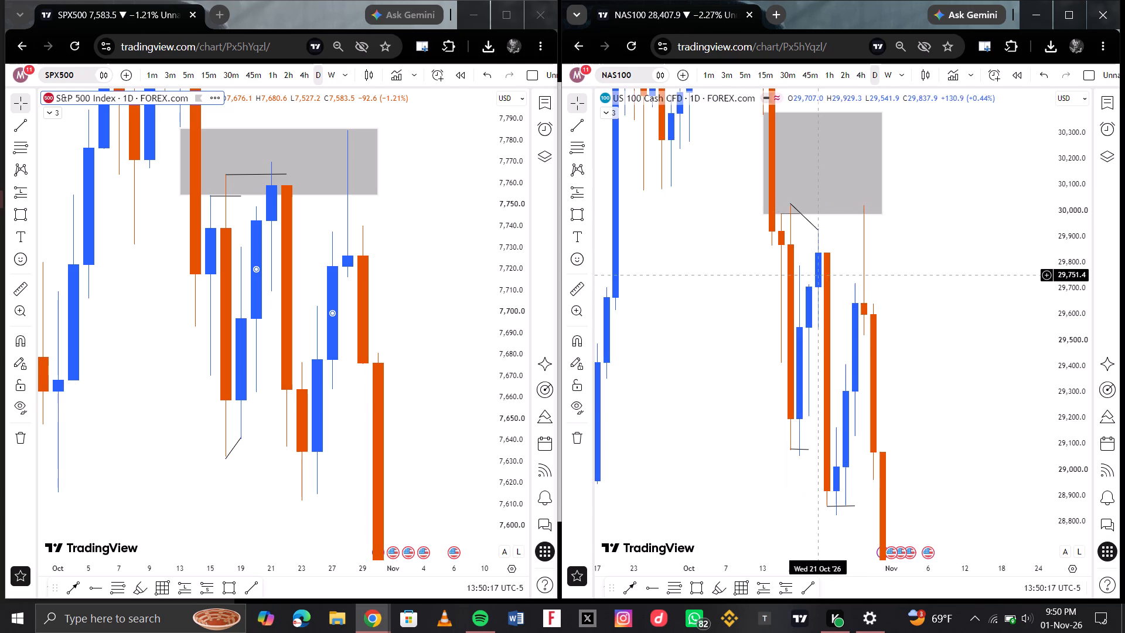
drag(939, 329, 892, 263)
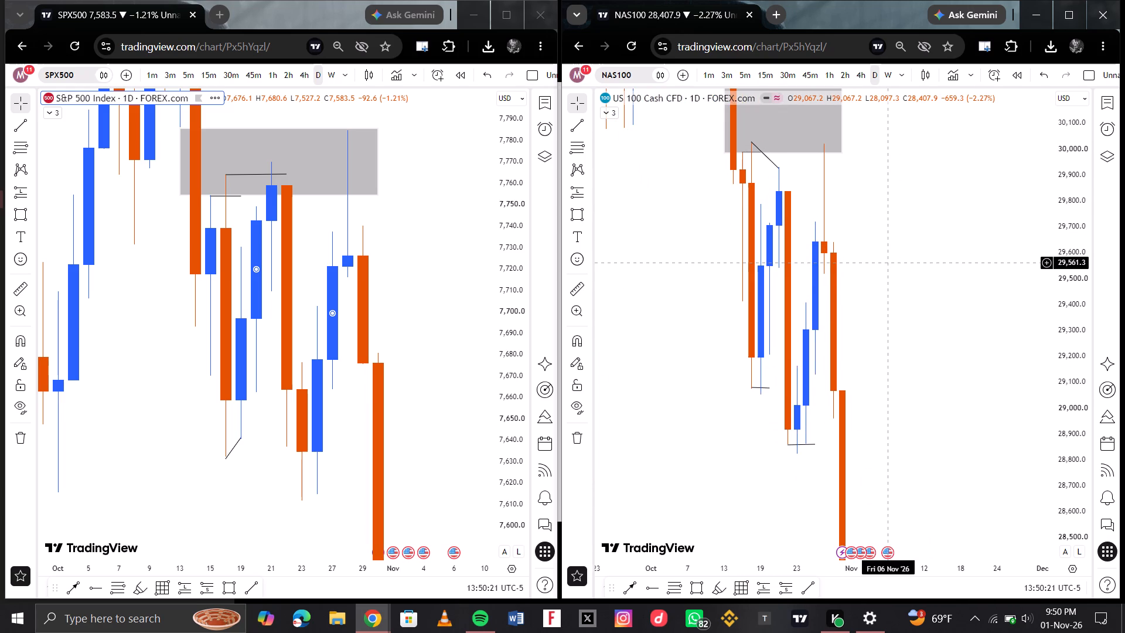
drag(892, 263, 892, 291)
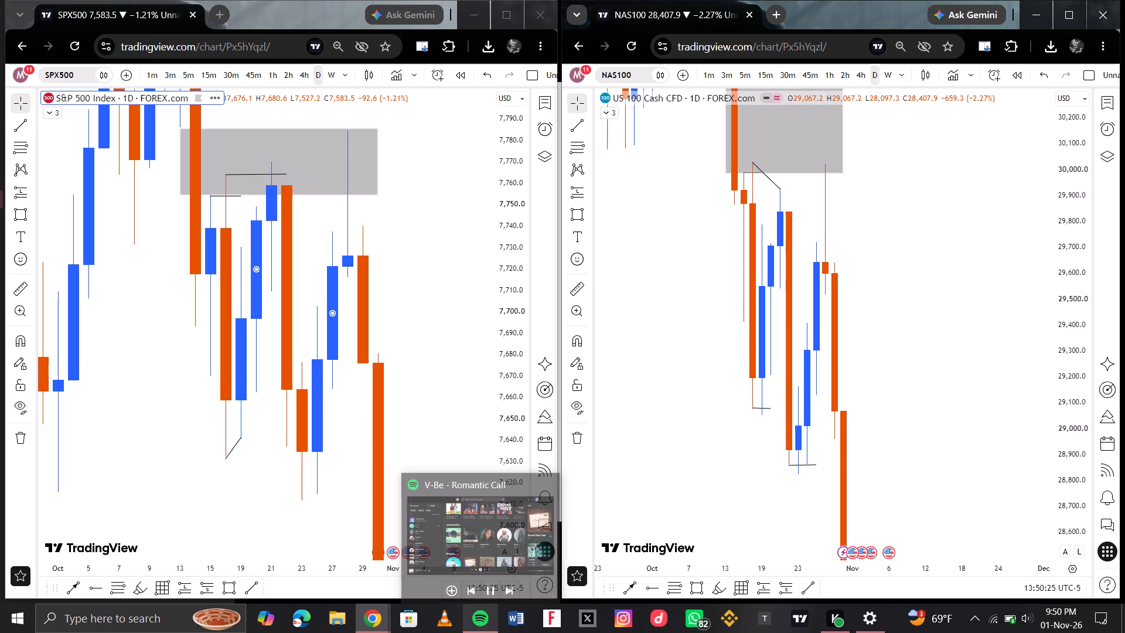
Go back to the previous track in Spotify.
click(469, 586)
click(469, 586)
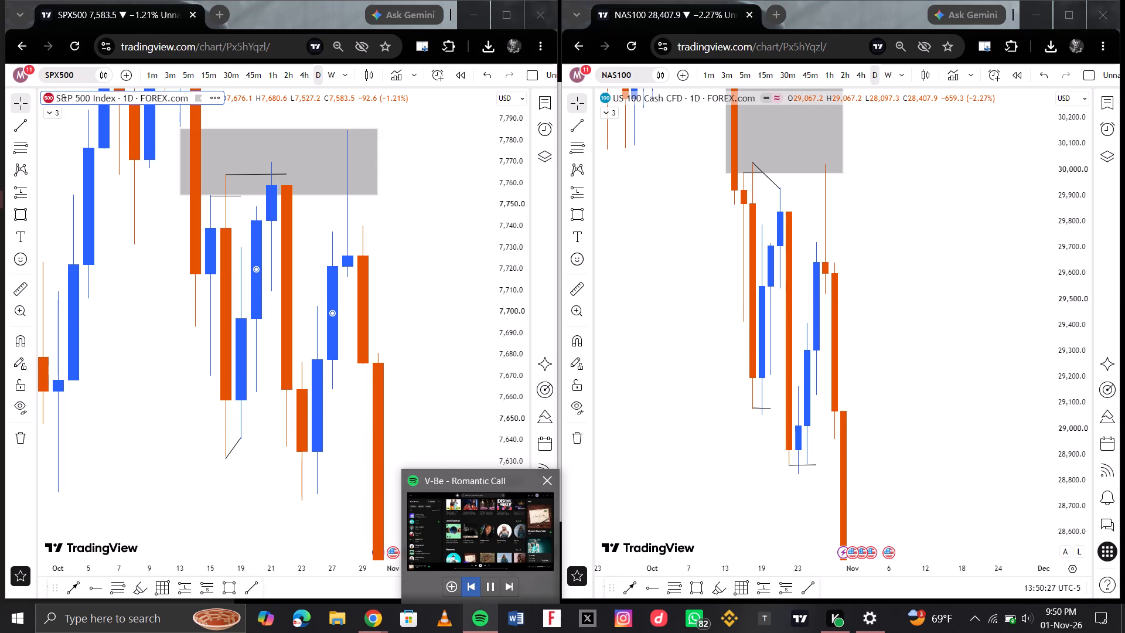
Compare the October candles of NAS100 and SPX500 on the weekly timeframe, and return both charts to daily.
click(806, 596)
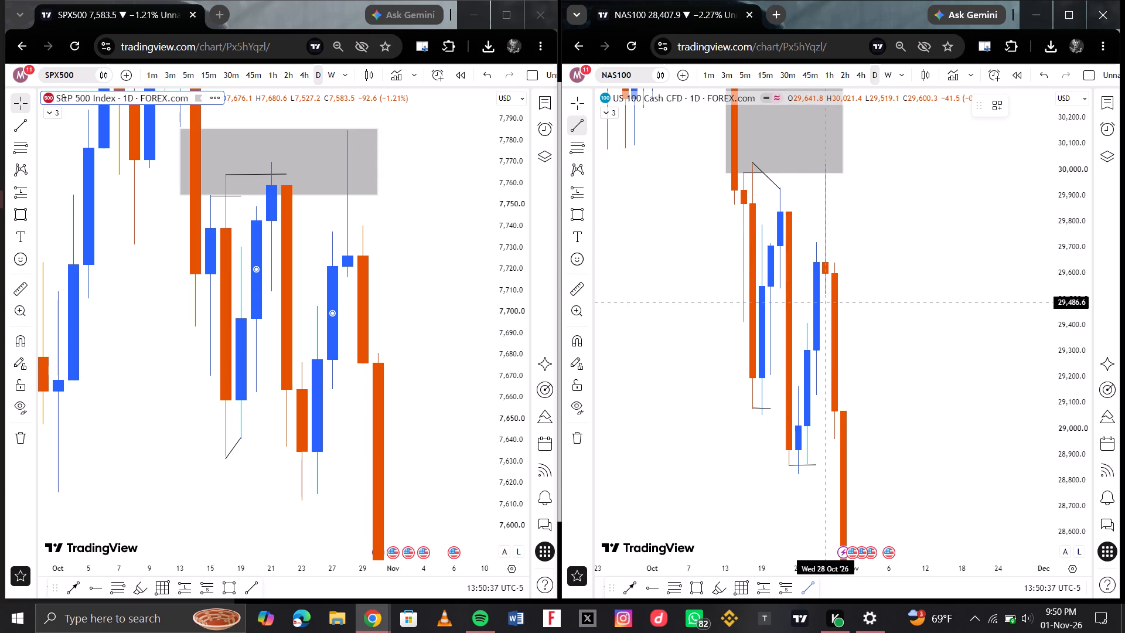
click(889, 84)
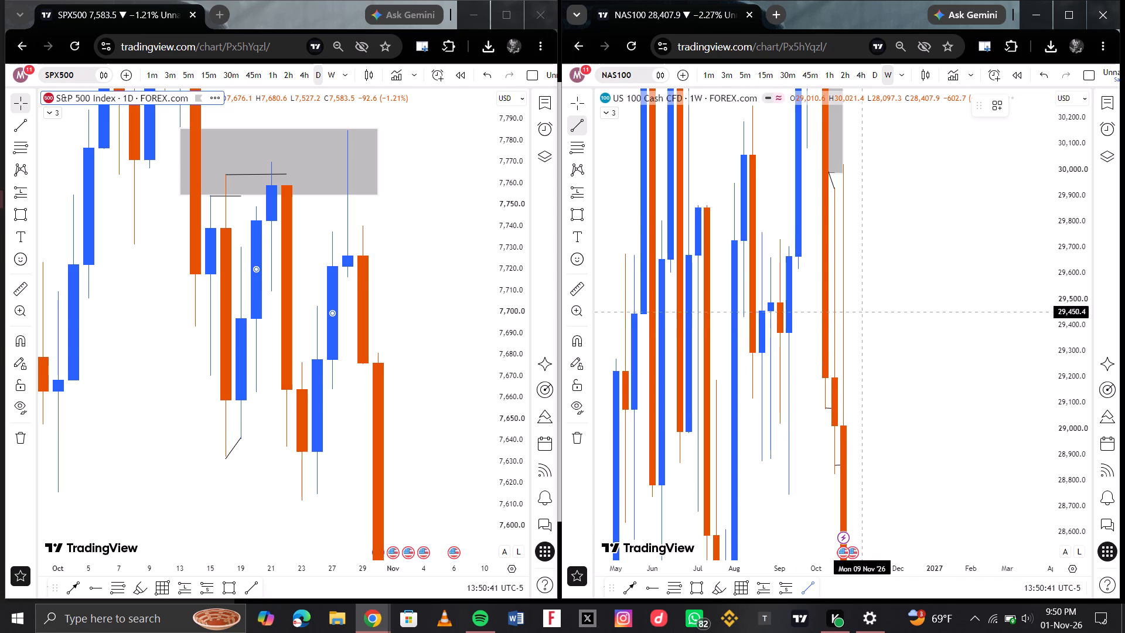
drag(881, 302, 906, 342)
right_click(906, 342)
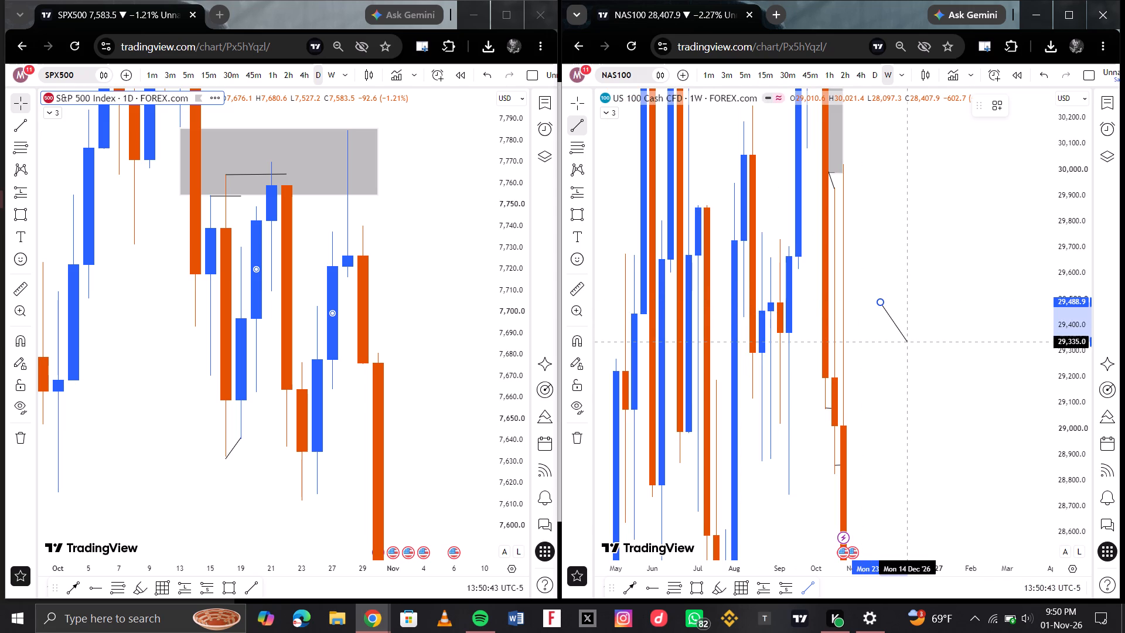
scroll(885, 264, up, 4)
scroll(827, 259, right, 2)
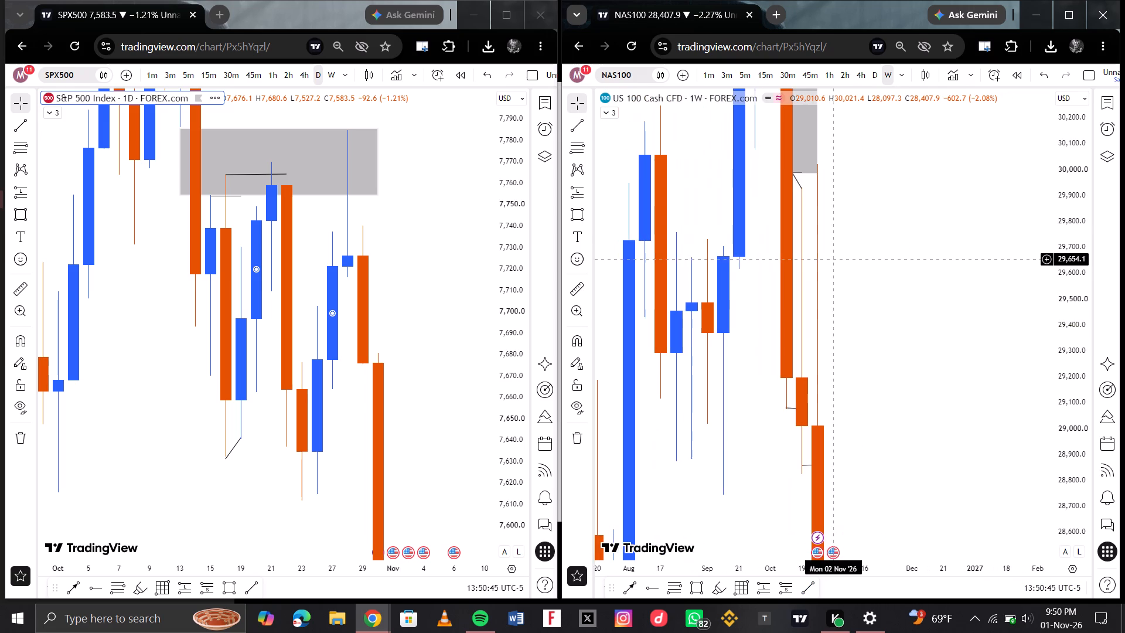
click(330, 79)
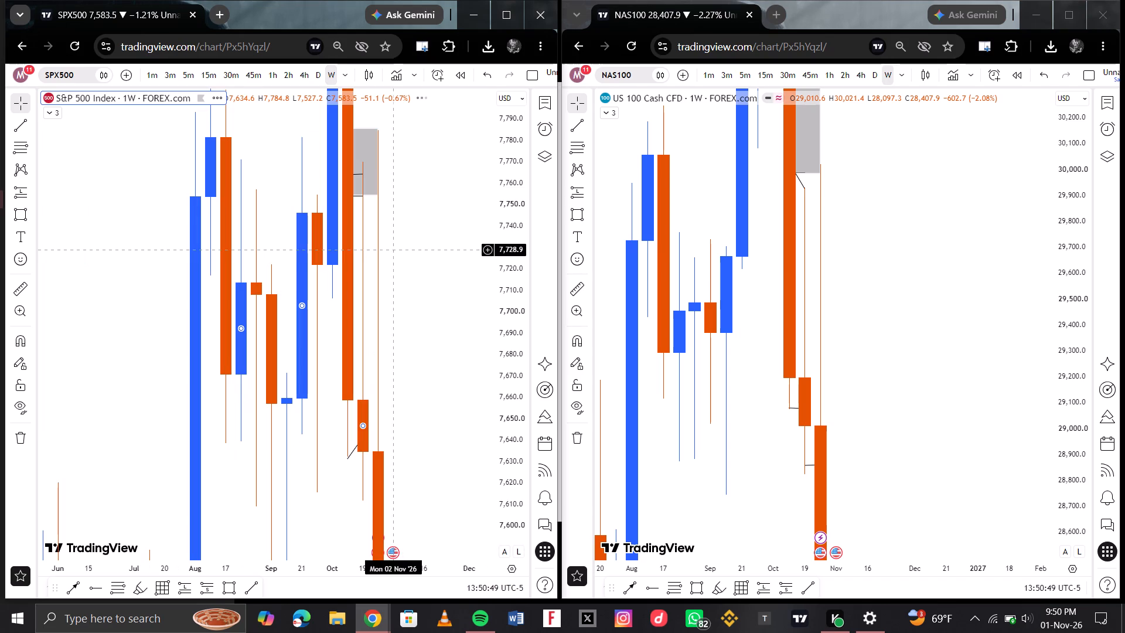
scroll(391, 255, up, 1)
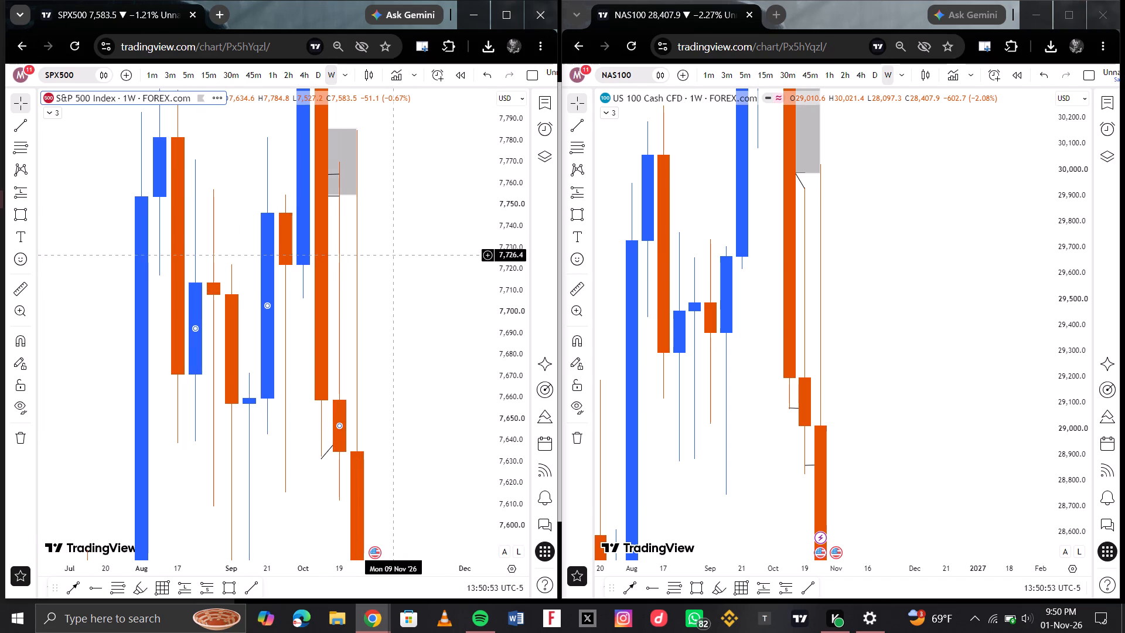
scroll(799, 135, up, 3)
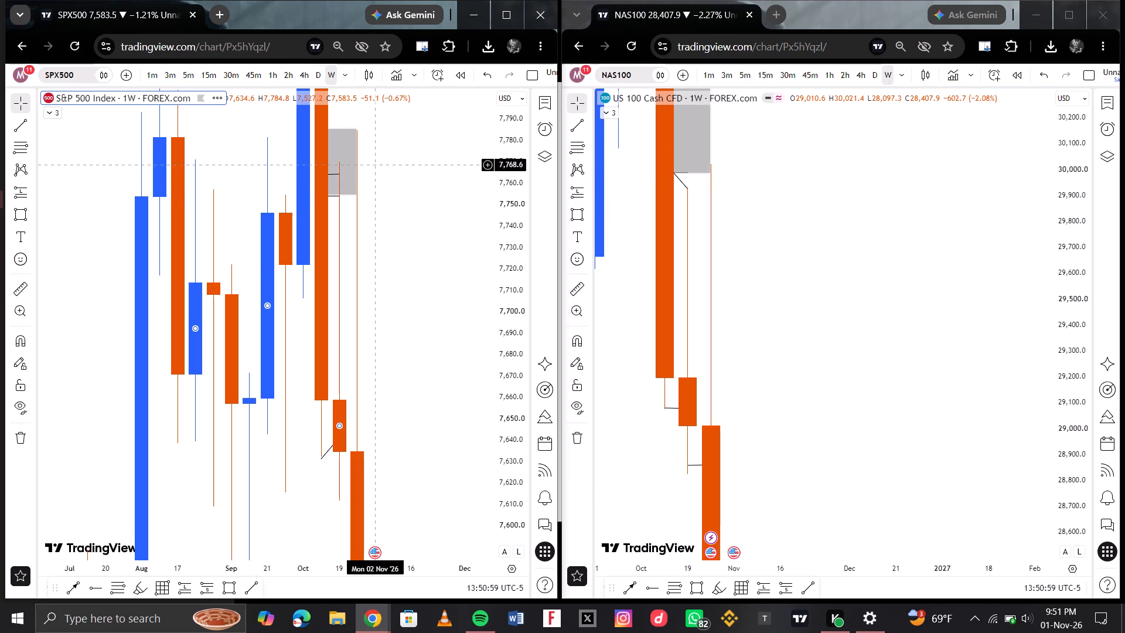
click(316, 73)
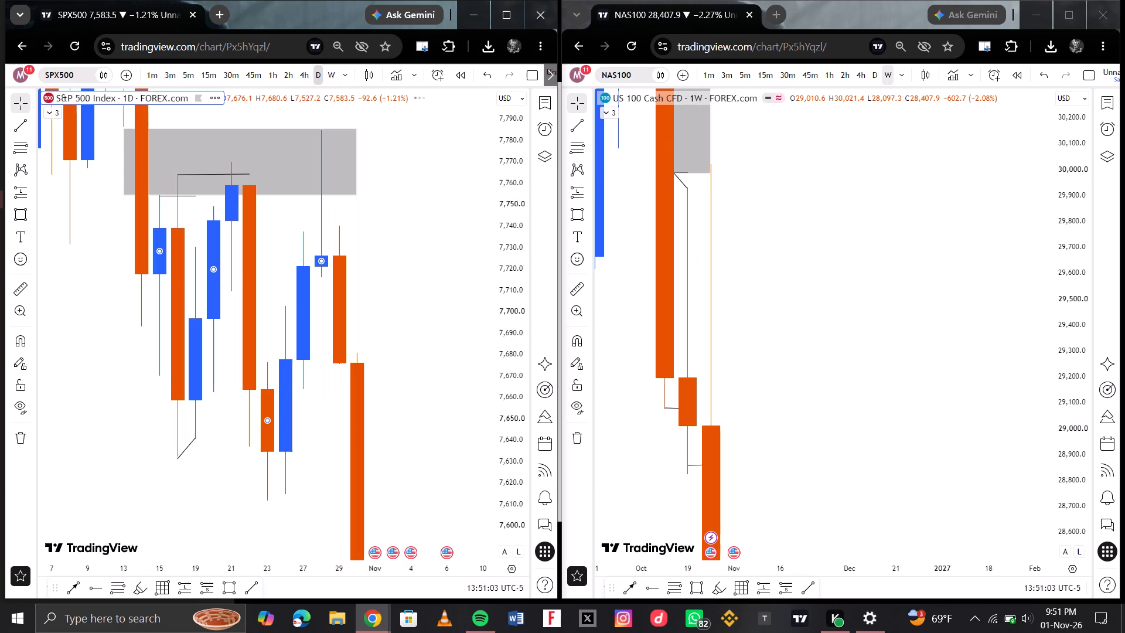
click(877, 72)
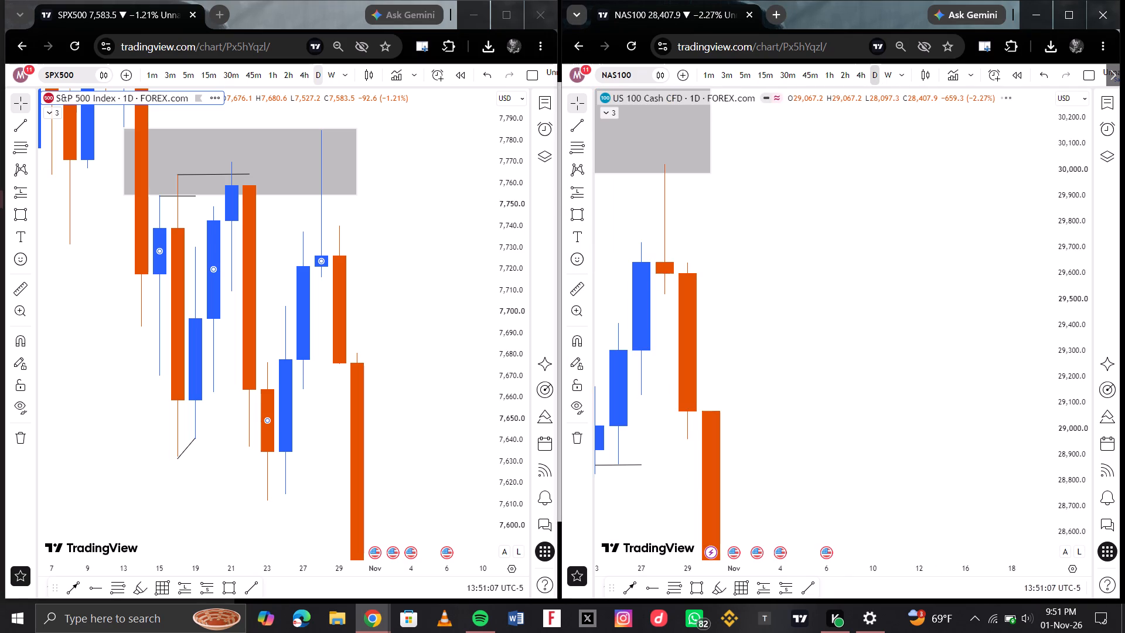
drag(717, 243, 886, 261)
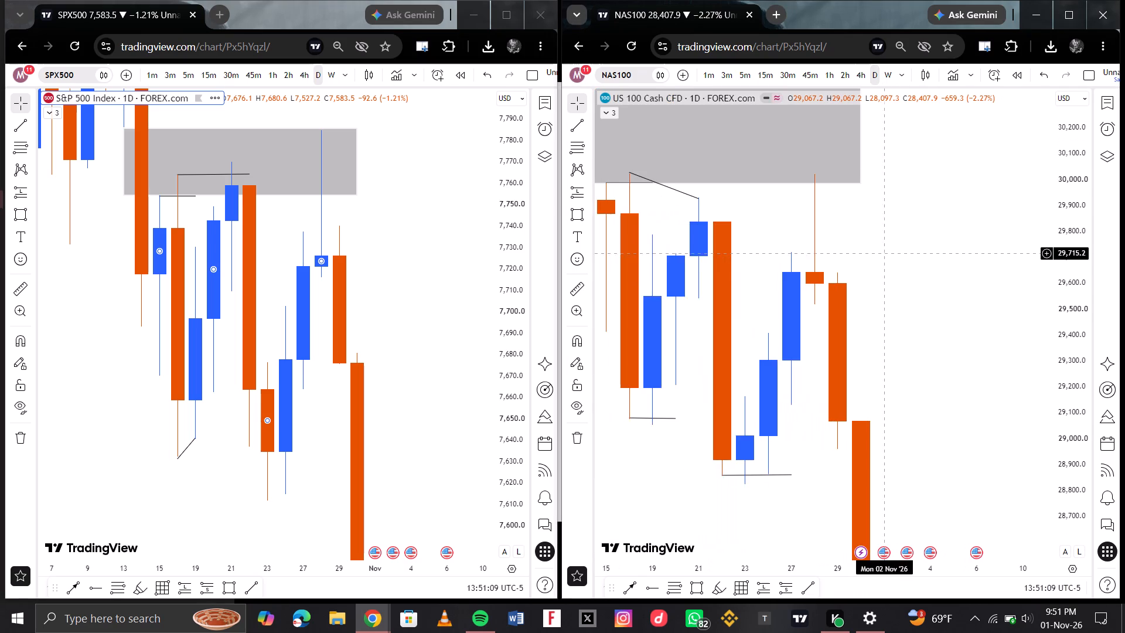
scroll(884, 265, down, 3)
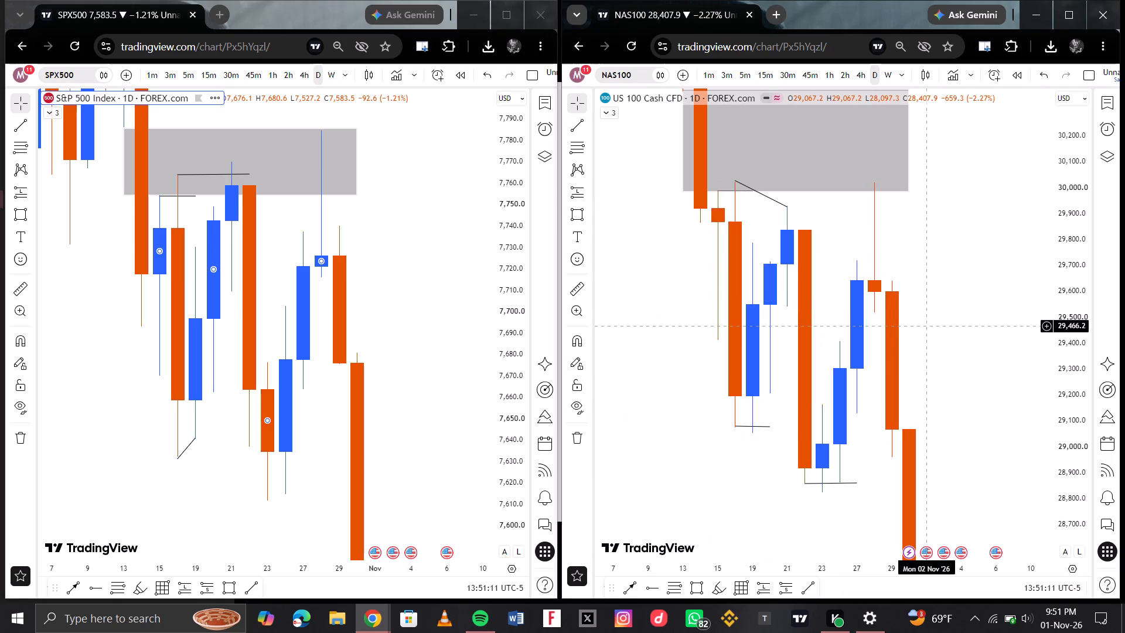
drag(935, 326, 932, 326)
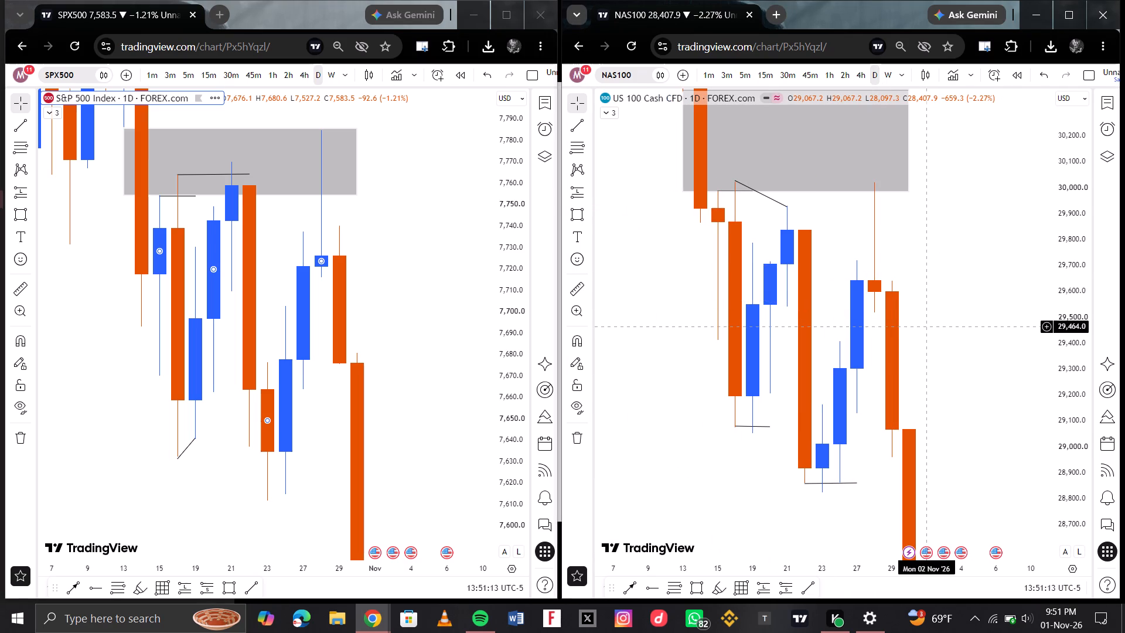
drag(932, 326, 920, 326)
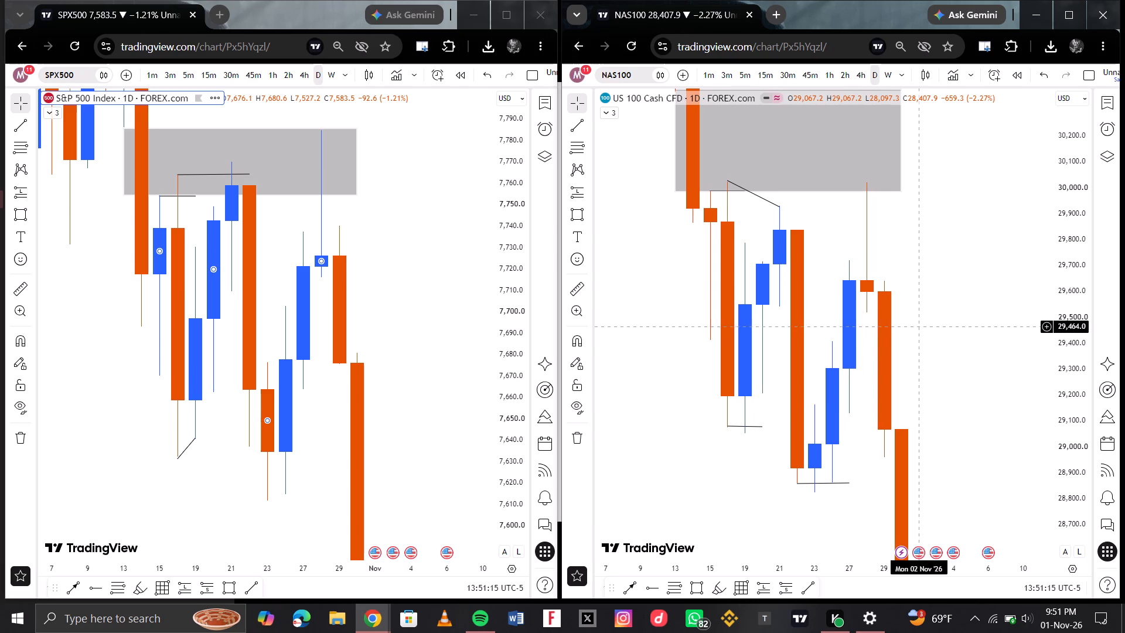
drag(920, 326, 916, 326)
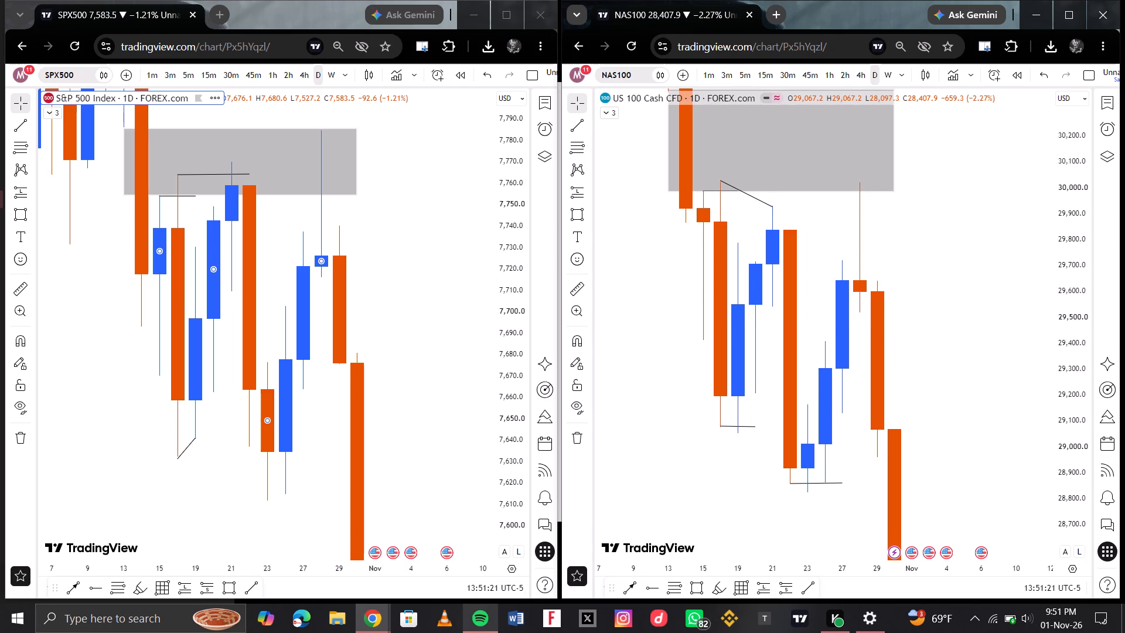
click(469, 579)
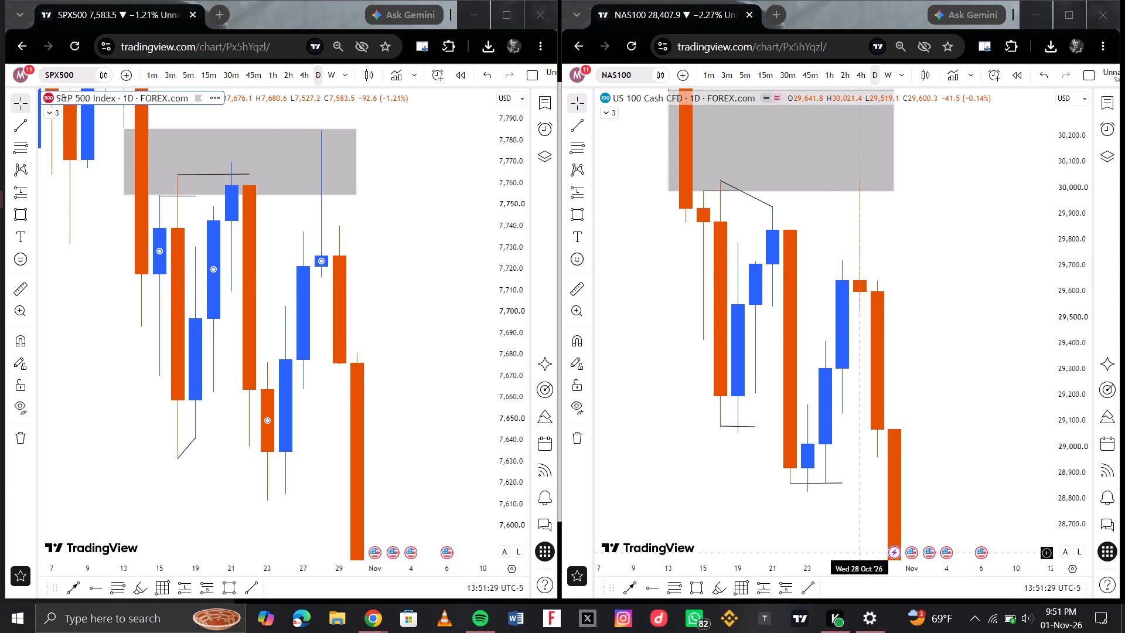
Draw a nearly horizontal trend line on the daily NAS100 chart from the 21 Oct high to 30 Oct at about 29,932.
click(813, 590)
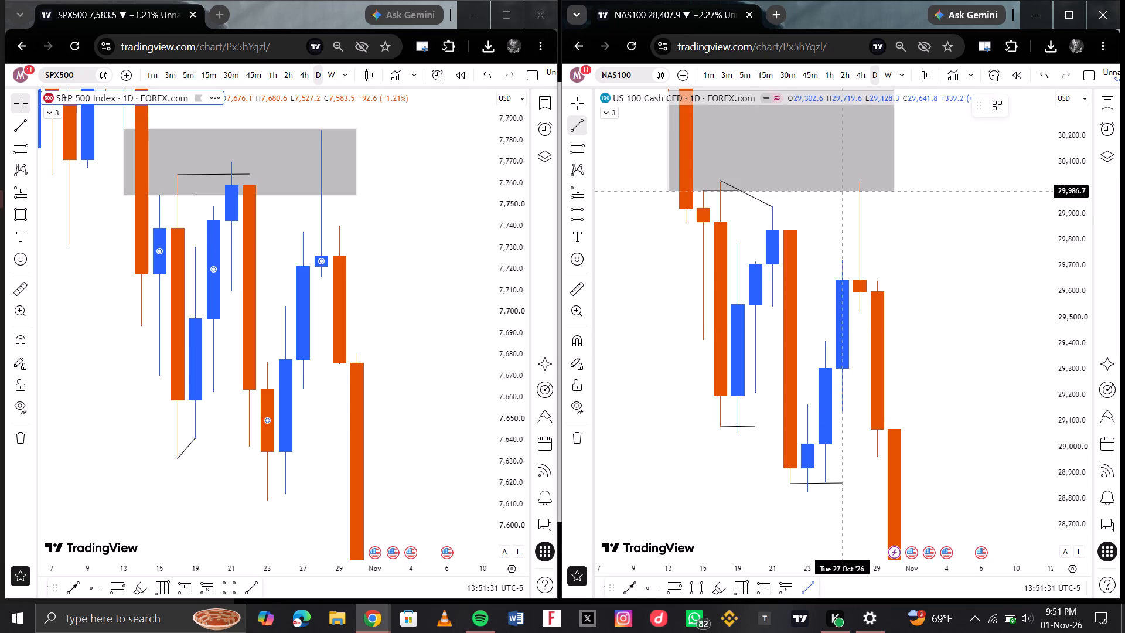
drag(773, 205, 885, 205)
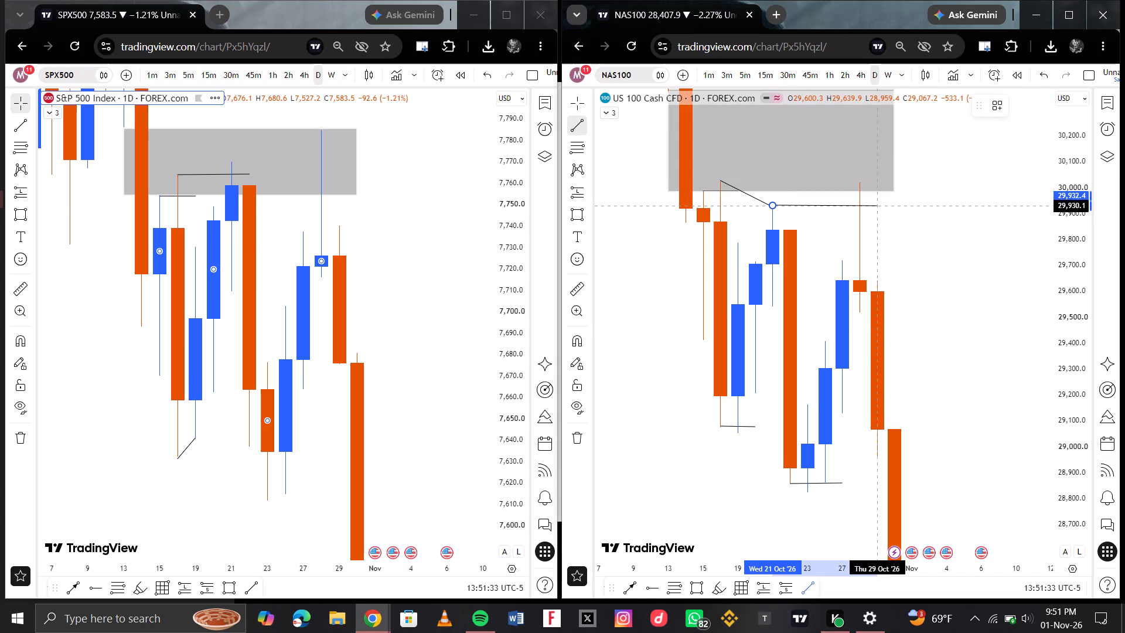
drag(885, 205, 887, 204)
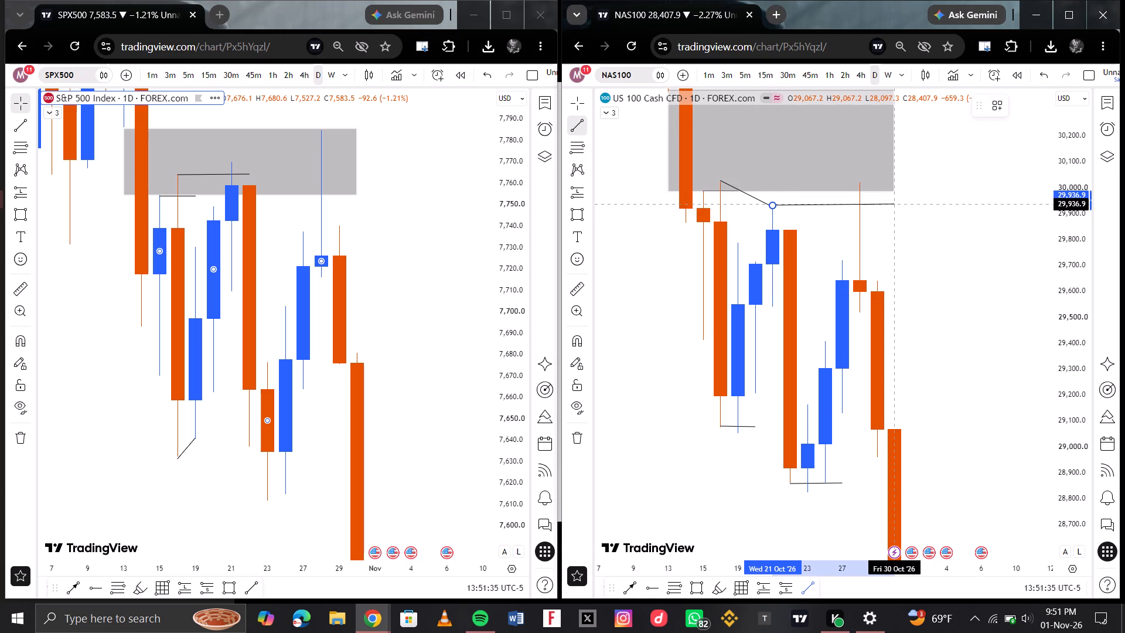
drag(887, 204, 888, 205)
click(888, 205)
click(921, 224)
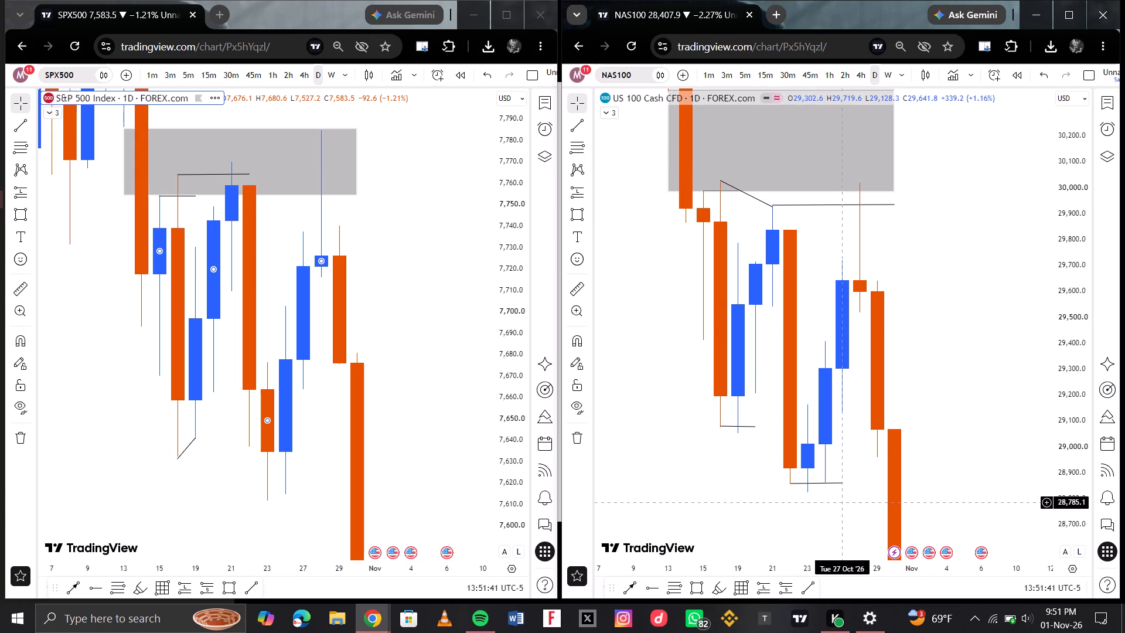
Draw a short, nearly horizontal trend line on the daily NAS100 chart from the 27 Oct high to 29 Oct at about 29,722.
click(812, 581)
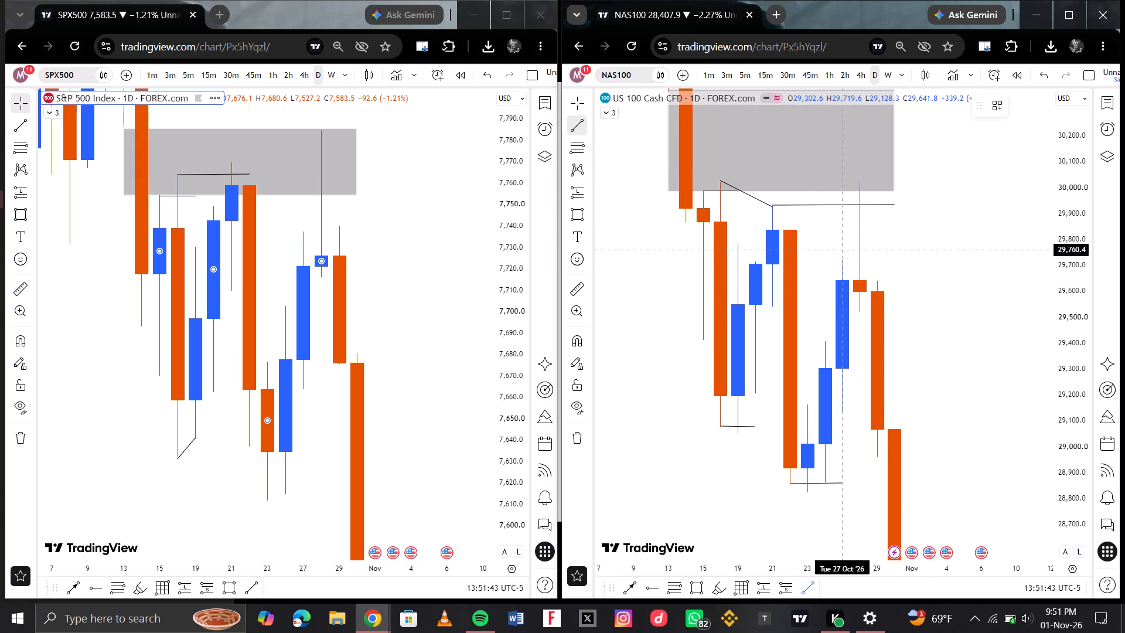
drag(843, 258, 880, 260)
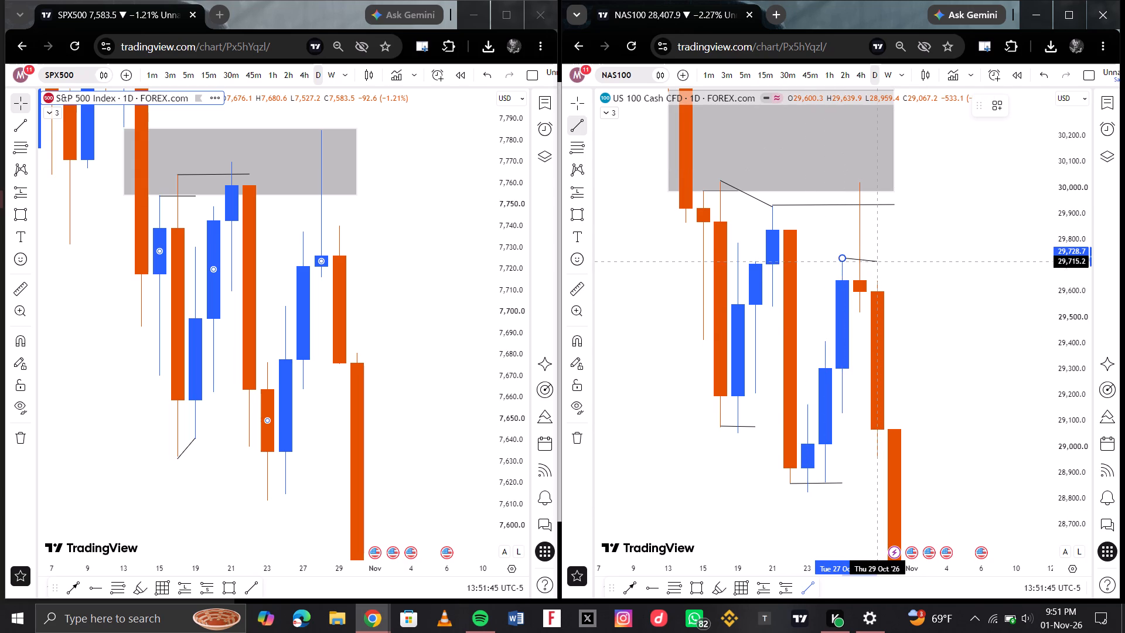
drag(880, 260, 883, 258)
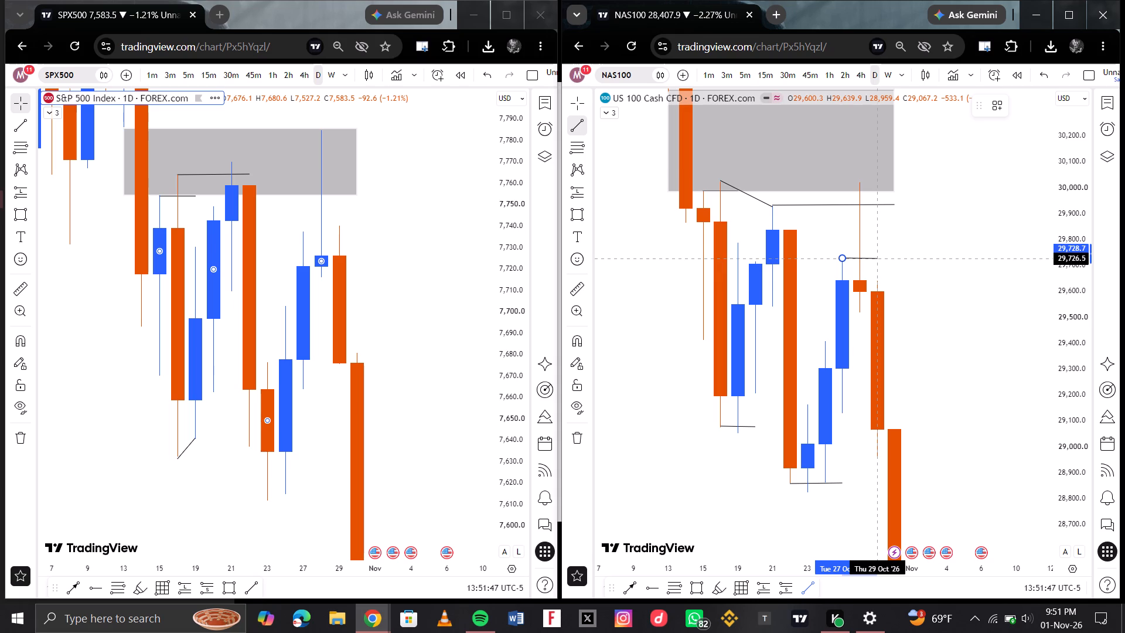
click(883, 258)
click(933, 307)
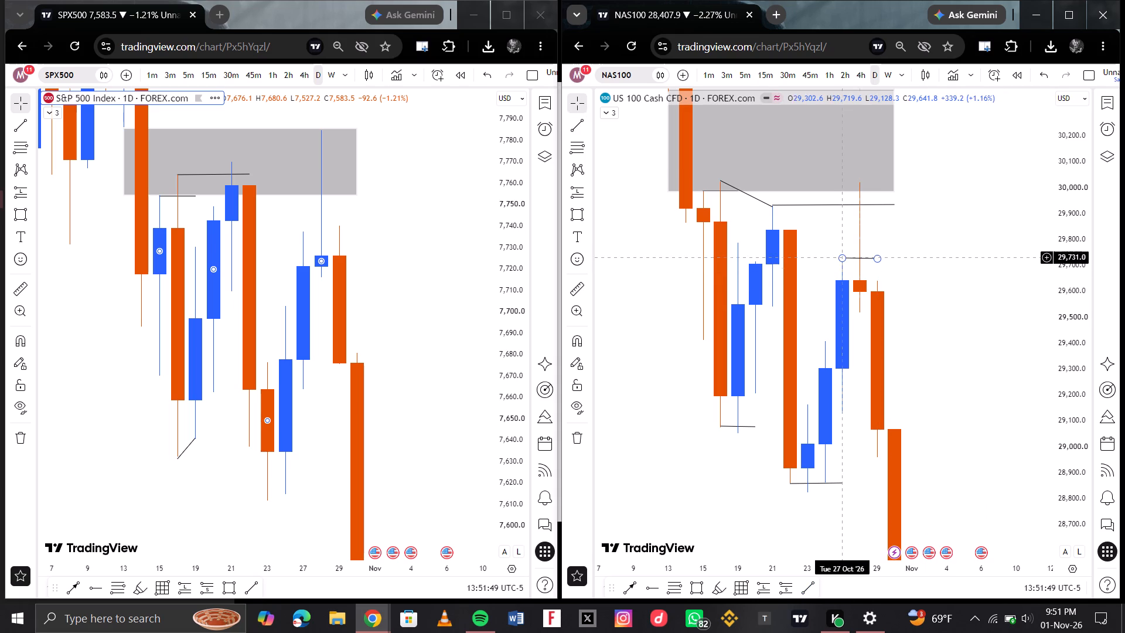
click(849, 257)
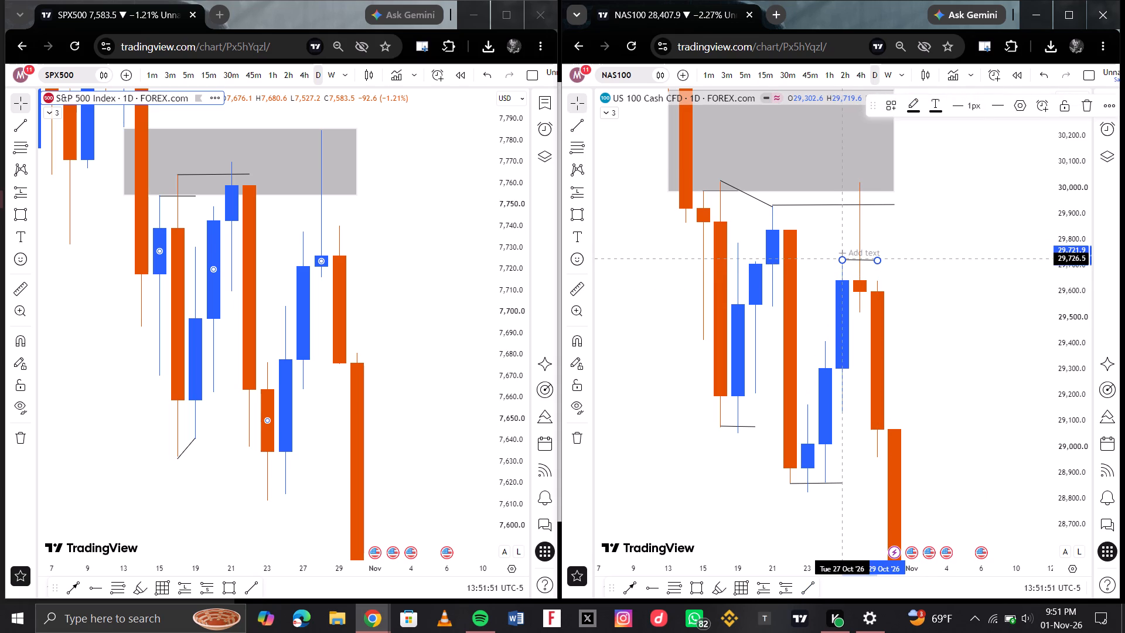
click(891, 278)
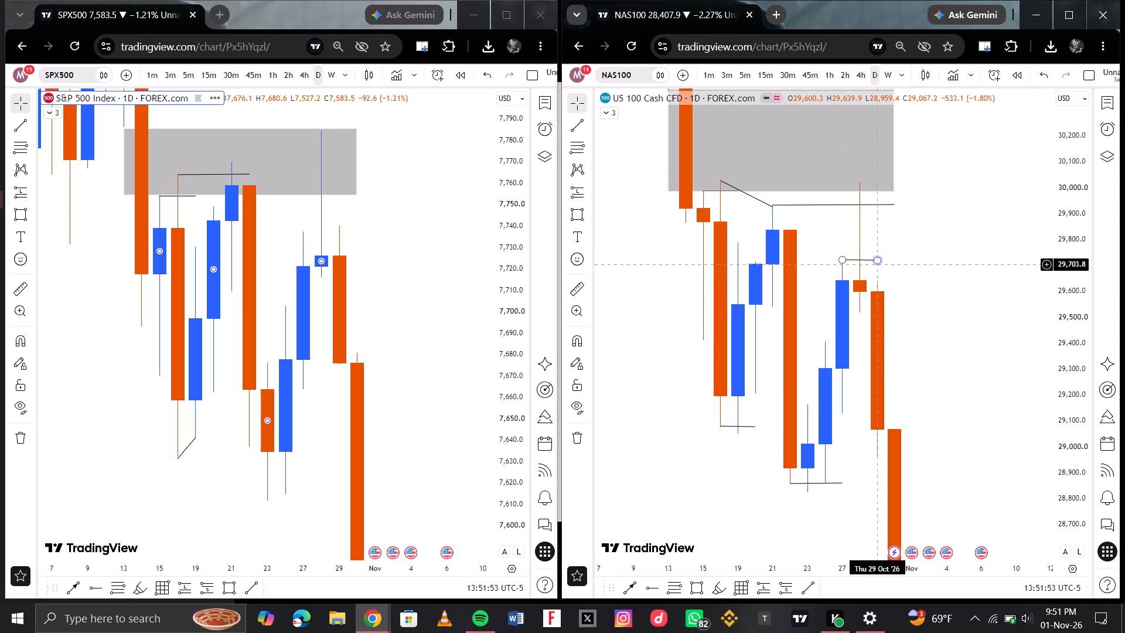
Examine the daily NAS100 candles from the summer to the end of October, comparing earlier lows with the October decline.
scroll(884, 277, up, 1)
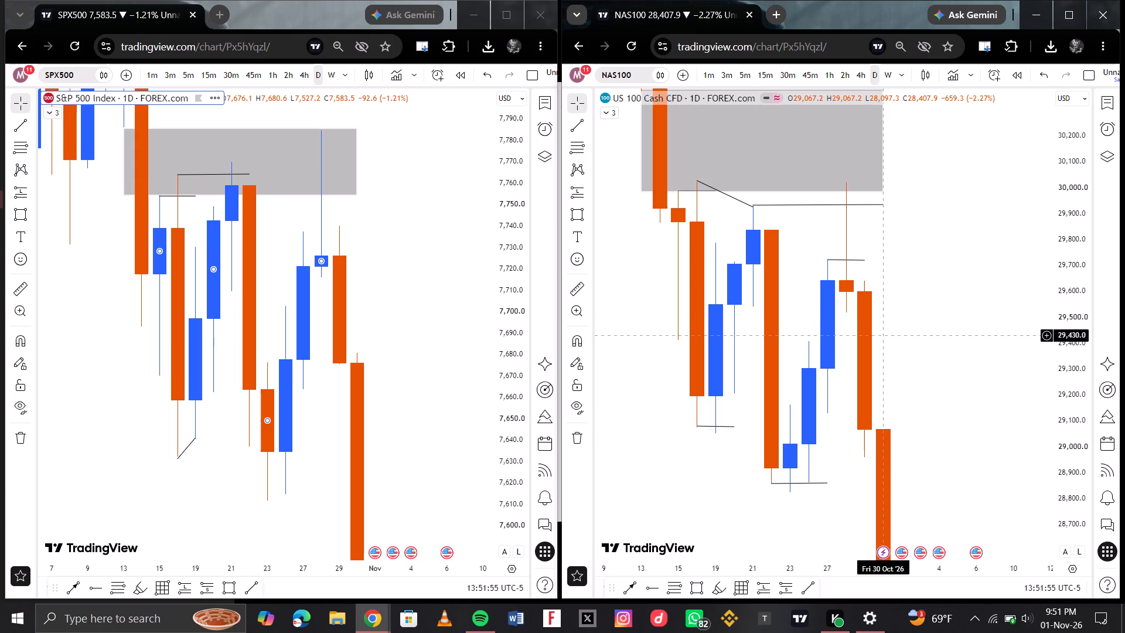
scroll(890, 334, left, 1)
scroll(877, 331, down, 1)
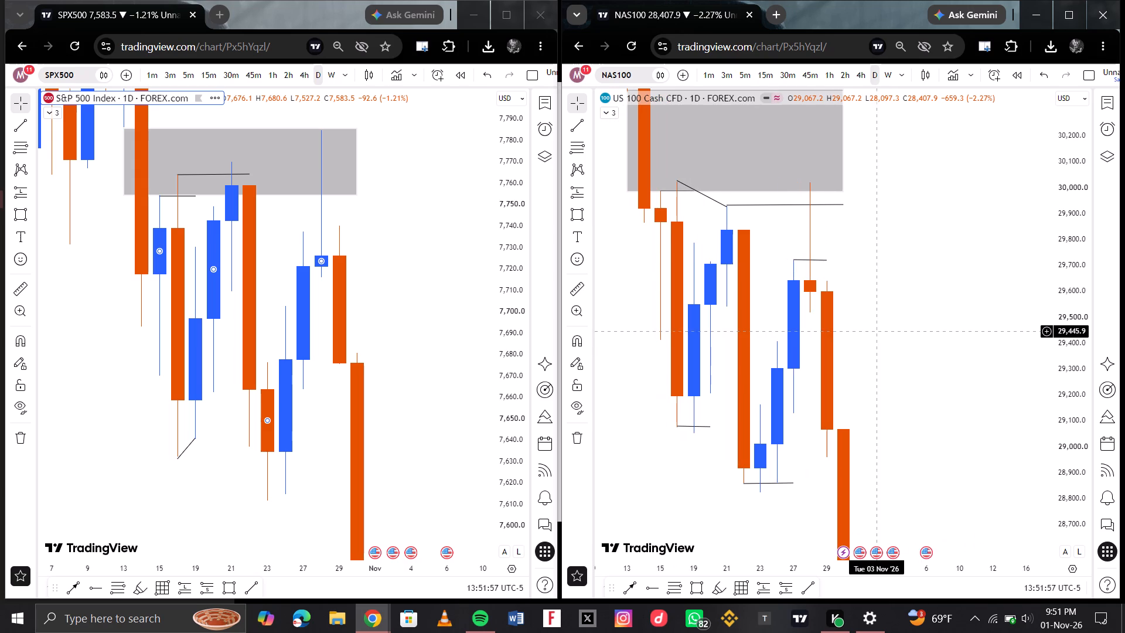
scroll(895, 313, left, 1)
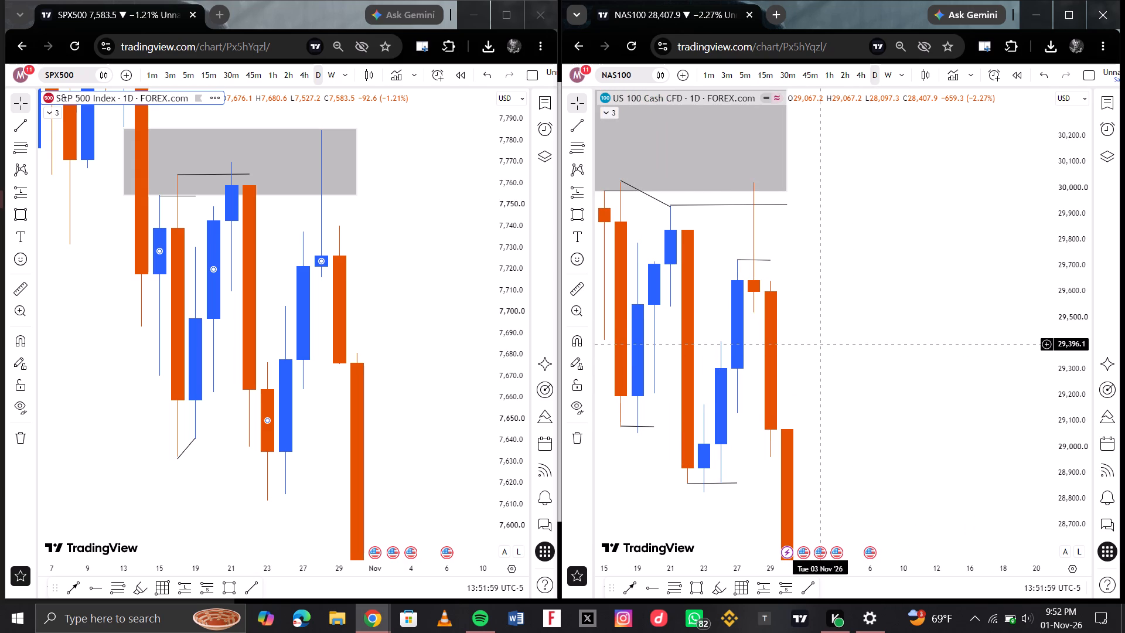
drag(825, 344, 856, 162)
scroll(855, 230, down, 9)
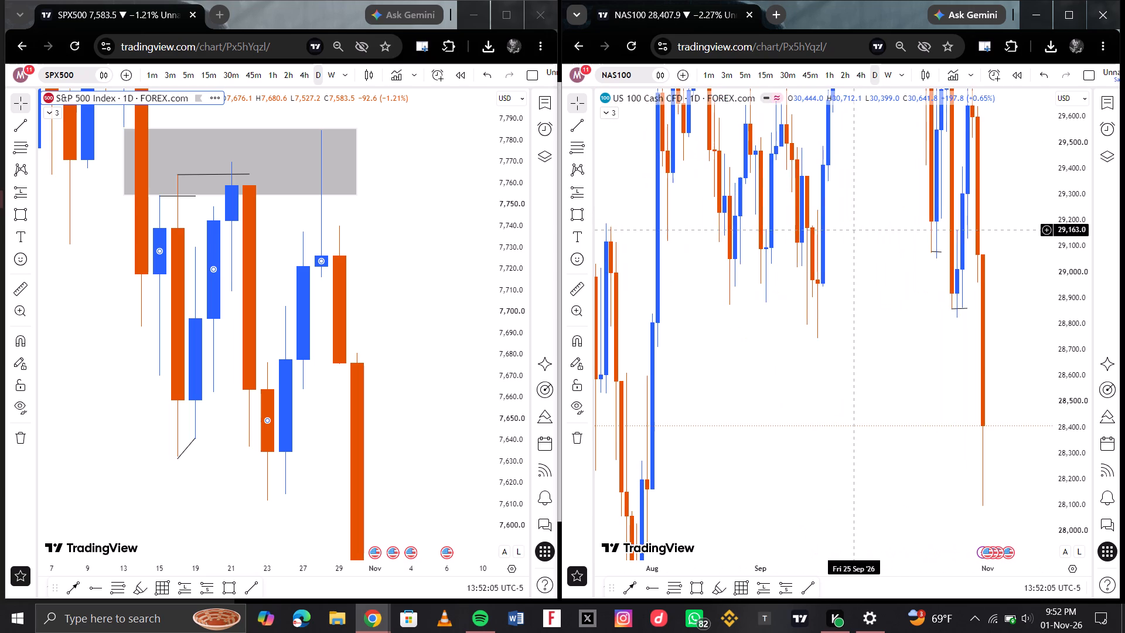
scroll(834, 288, down, 1)
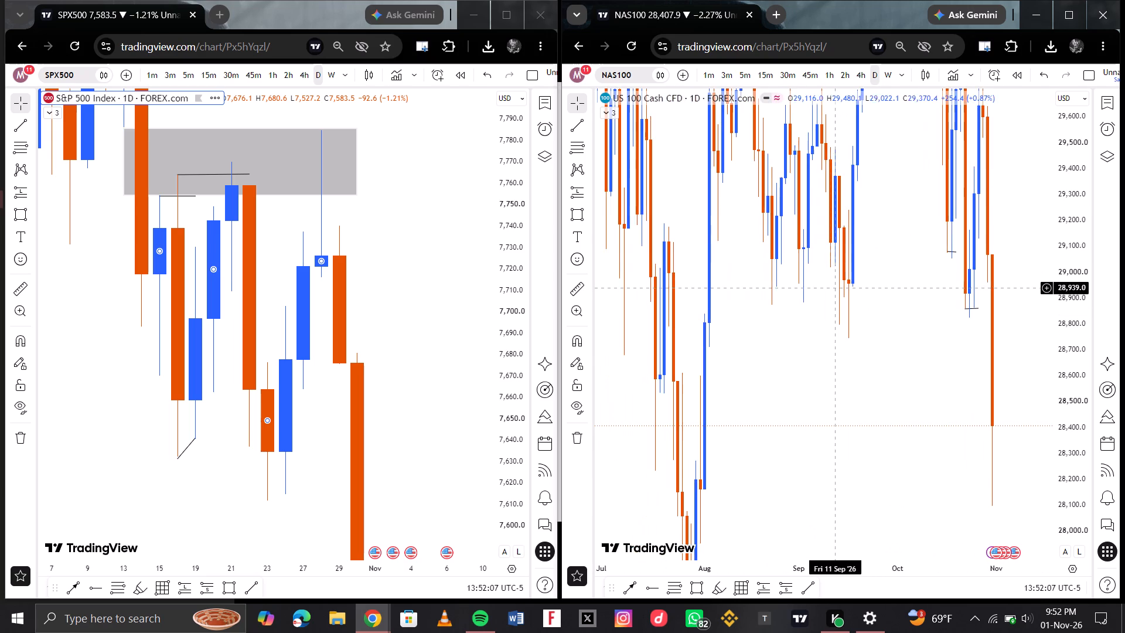
scroll(839, 343, down, 2)
scroll(838, 278, up, 1)
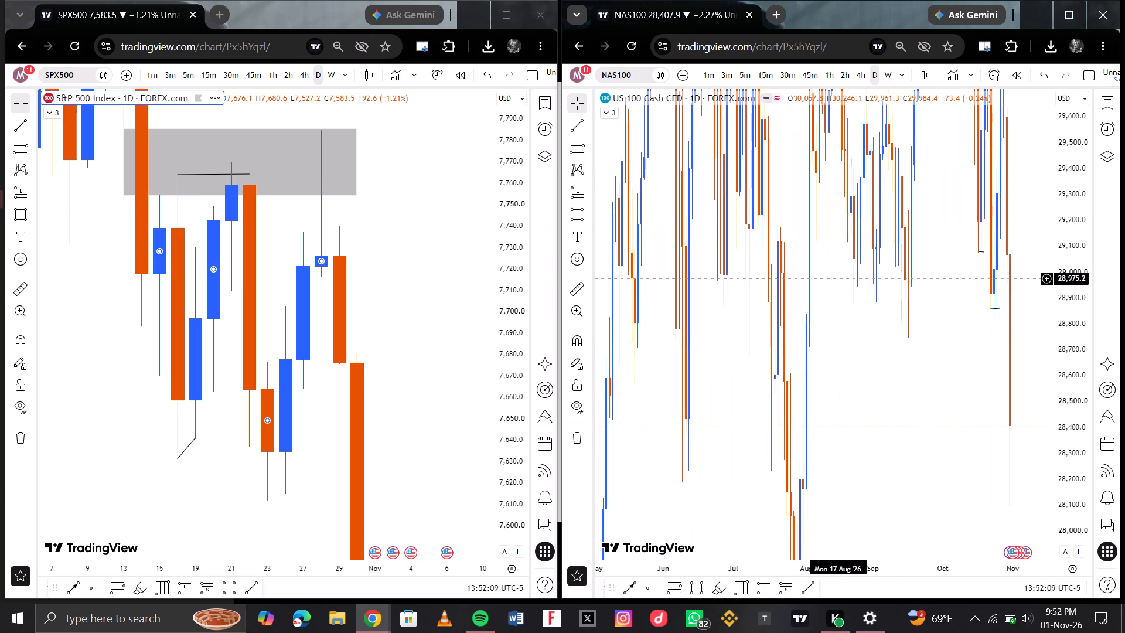
scroll(838, 278, up, 5)
drag(838, 278, 837, 364)
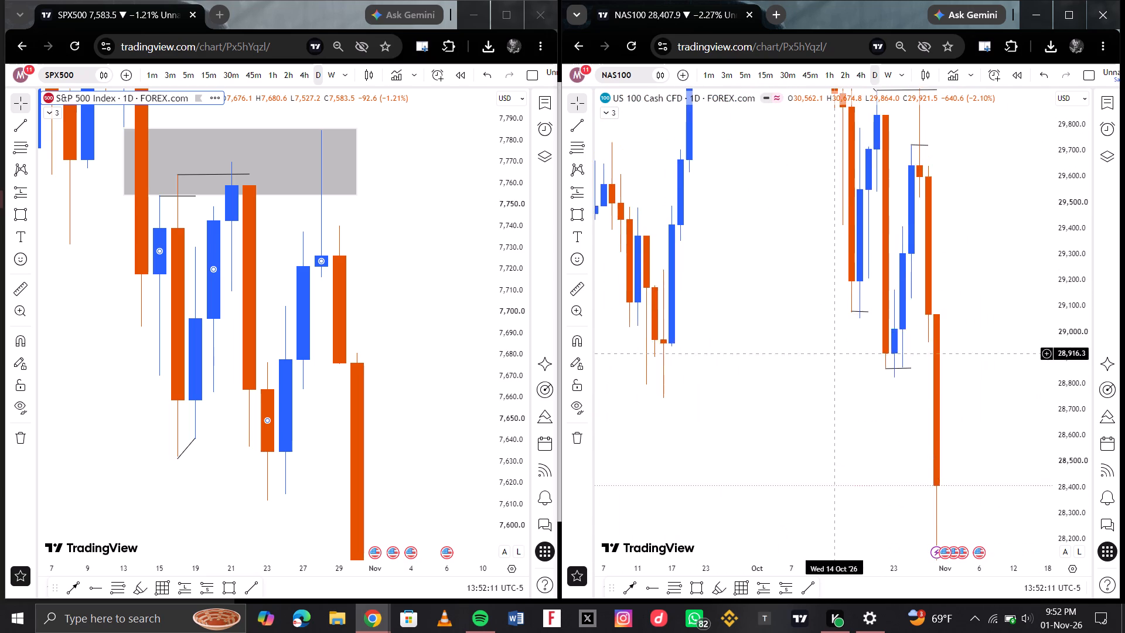
drag(837, 364, 834, 425)
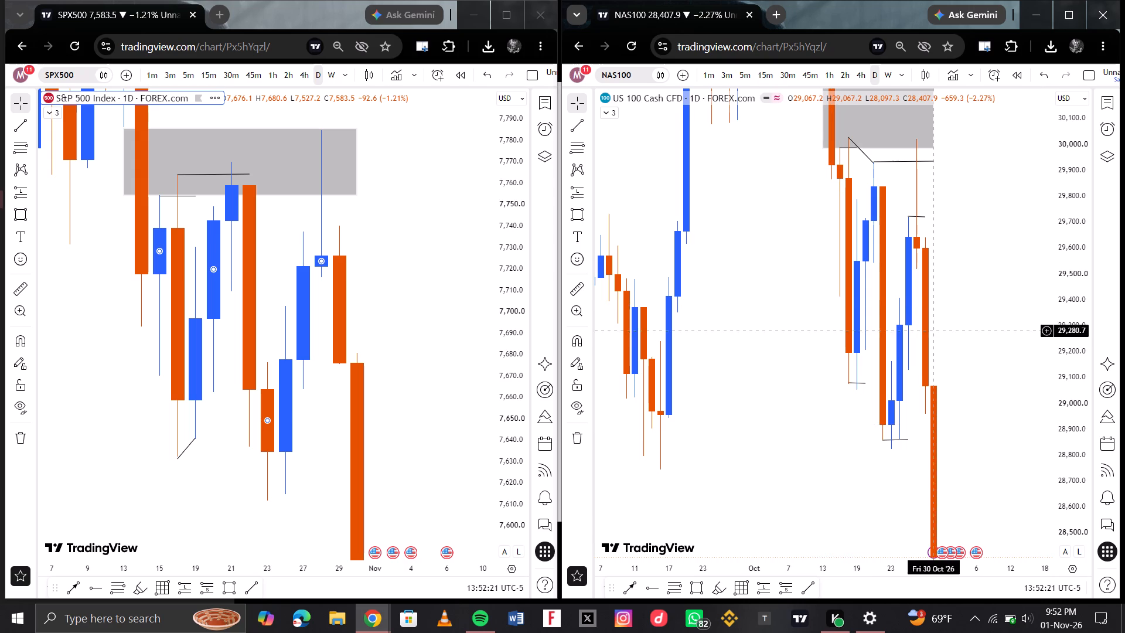
drag(787, 301, 746, 342)
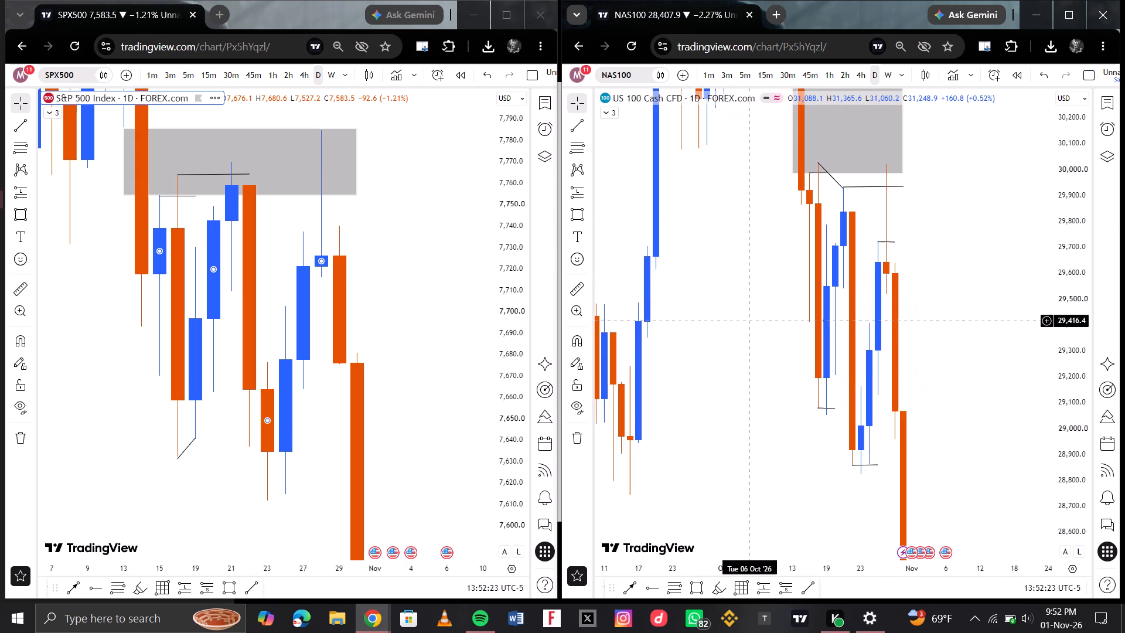
drag(746, 342, 700, 280)
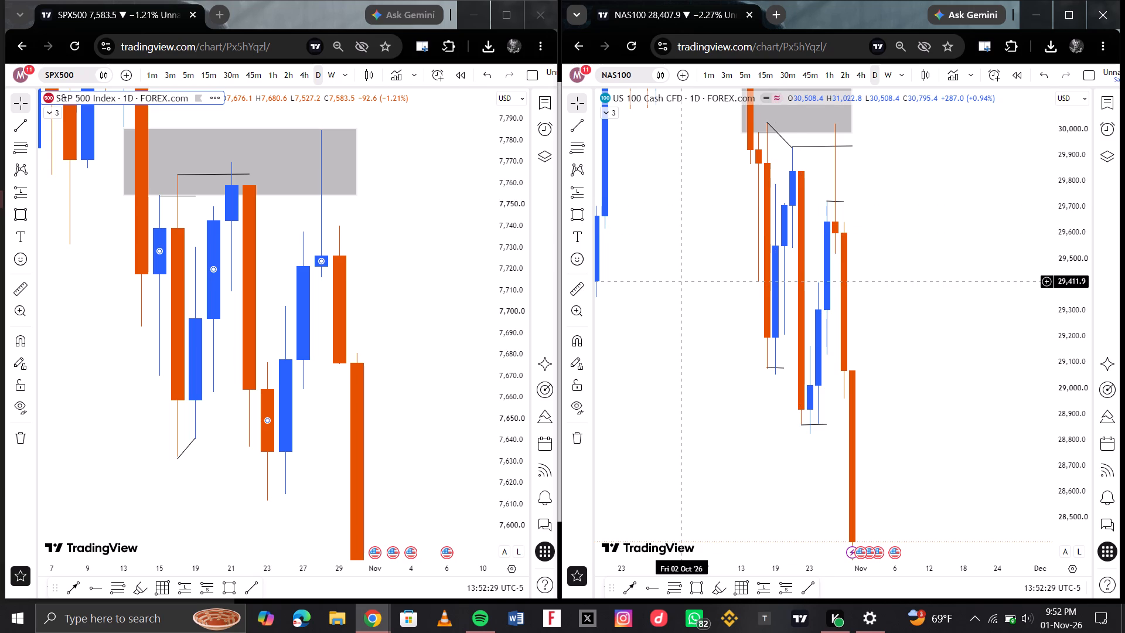
On the 4-hour NAS100 chart, realign the descending trend line from the 16 Oct high at about 30,021 to the 21 Oct high at about 29,919.
click(857, 76)
scroll(903, 331, down, 2)
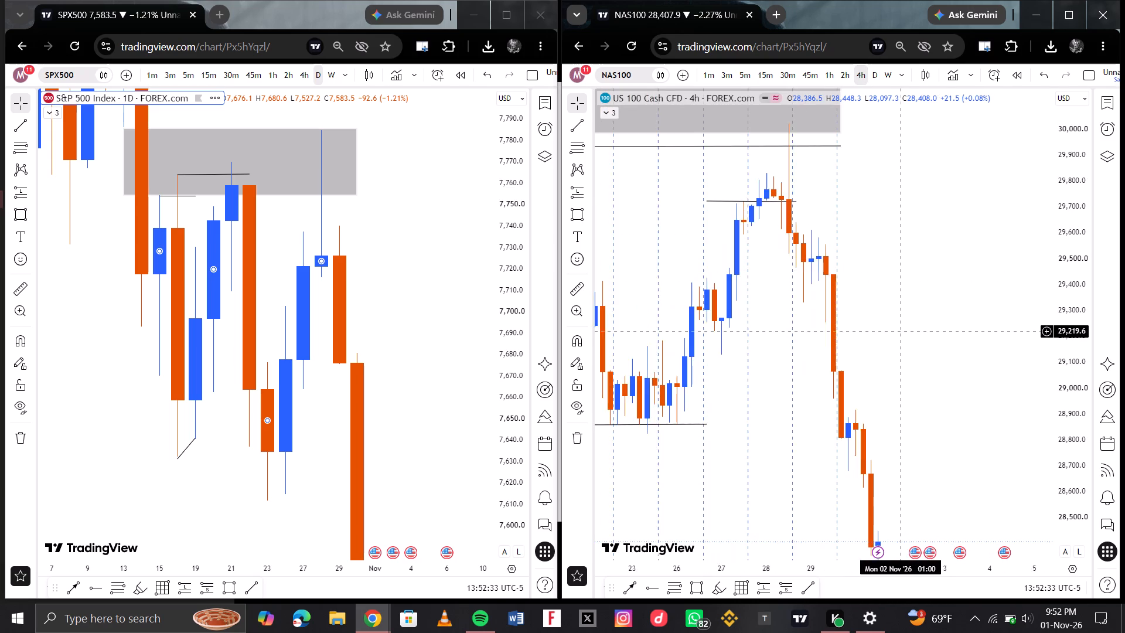
scroll(903, 331, down, 4)
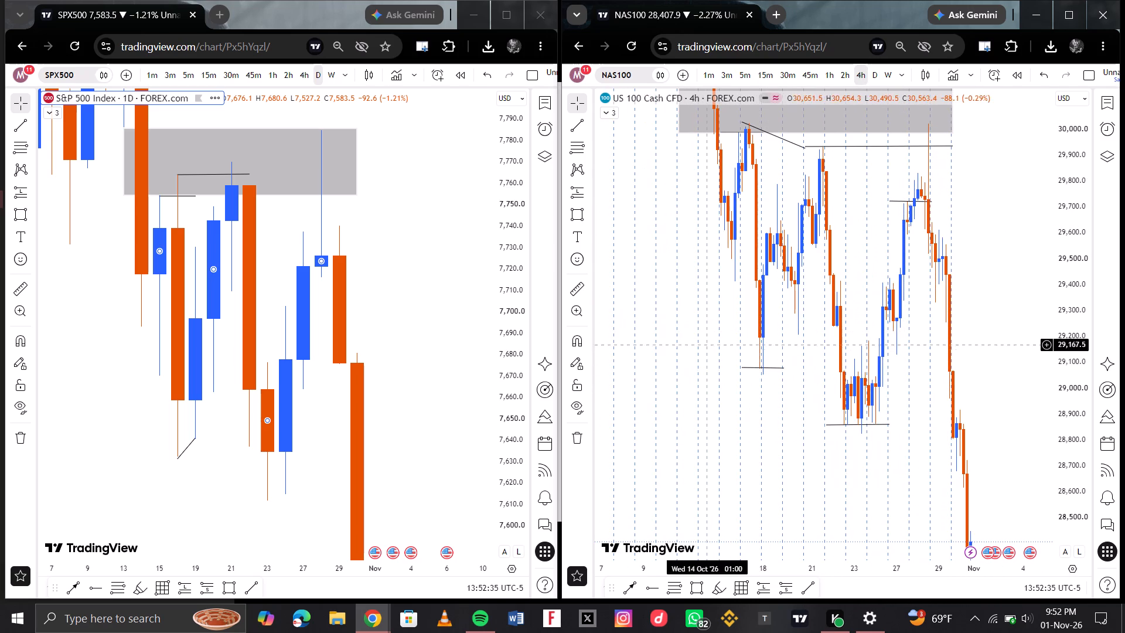
drag(712, 326, 768, 400)
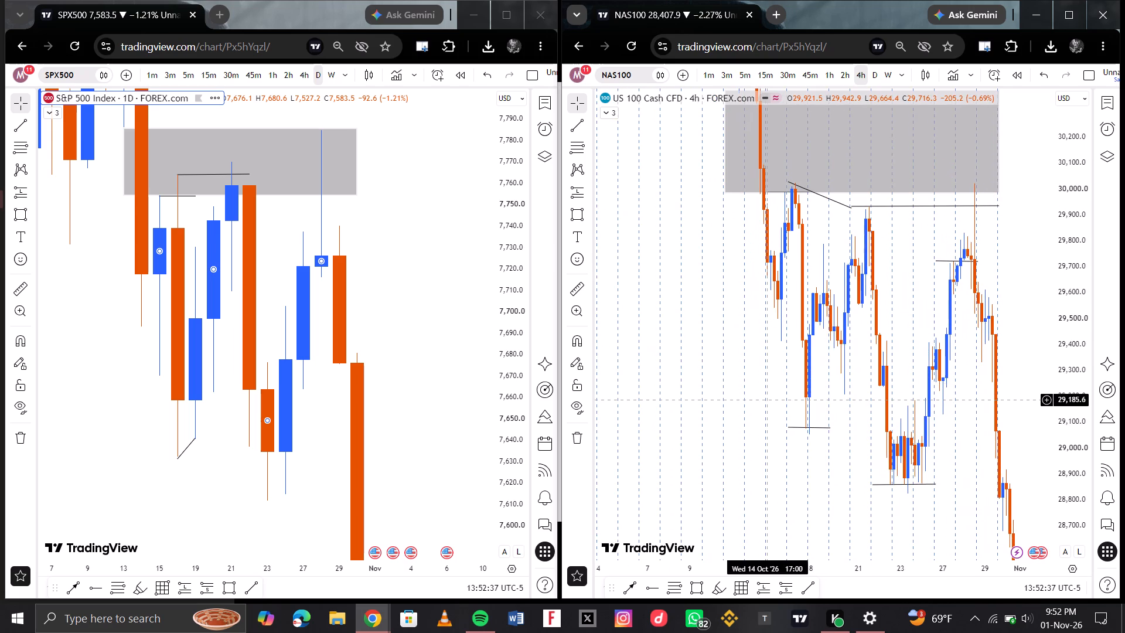
drag(768, 400, 778, 409)
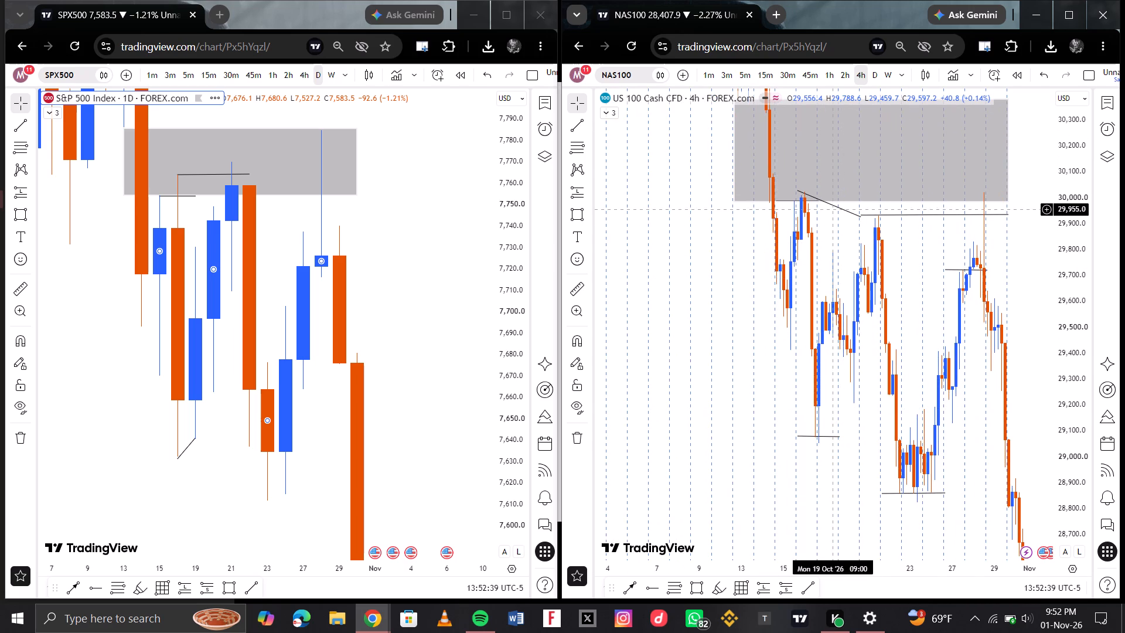
drag(833, 206, 838, 209)
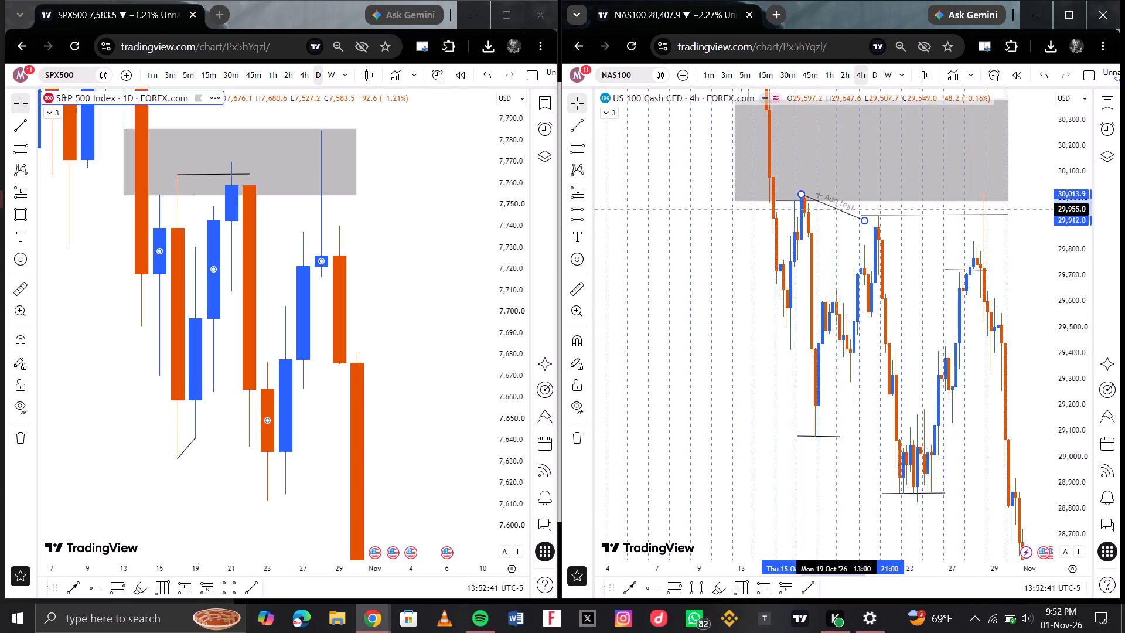
drag(838, 209, 841, 207)
drag(868, 217, 874, 222)
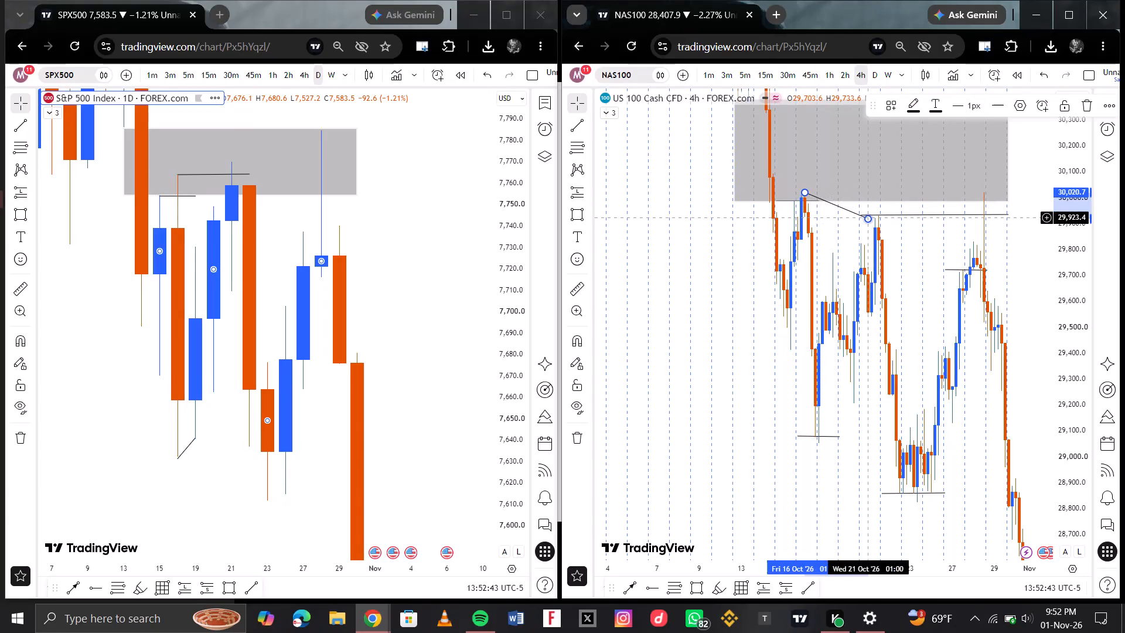
drag(874, 222, 878, 219)
click(878, 219)
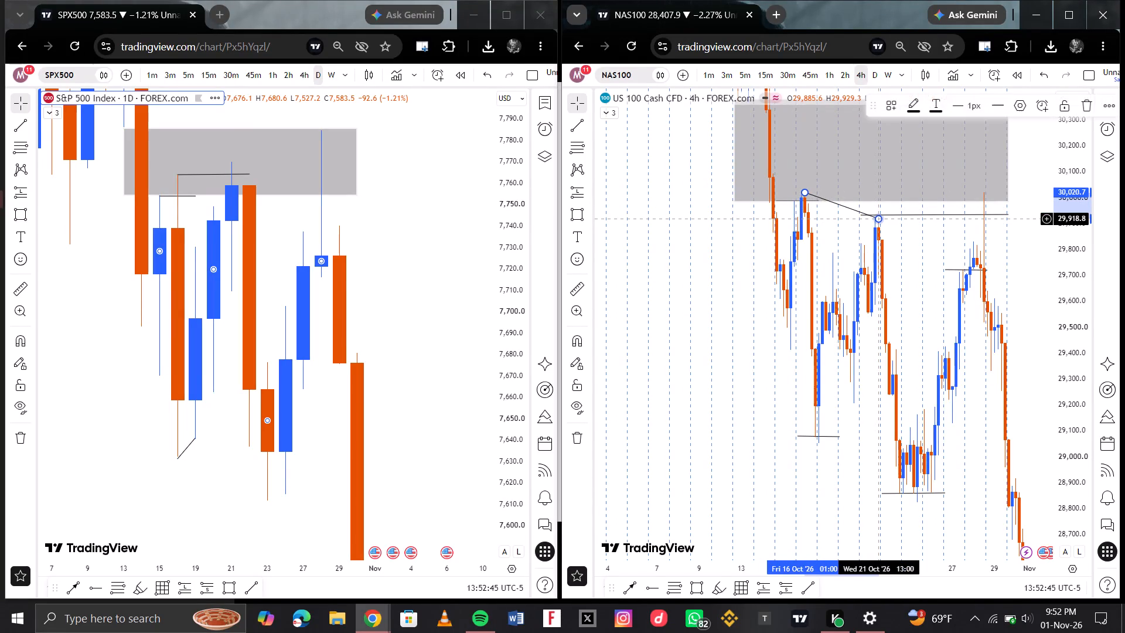
click(912, 258)
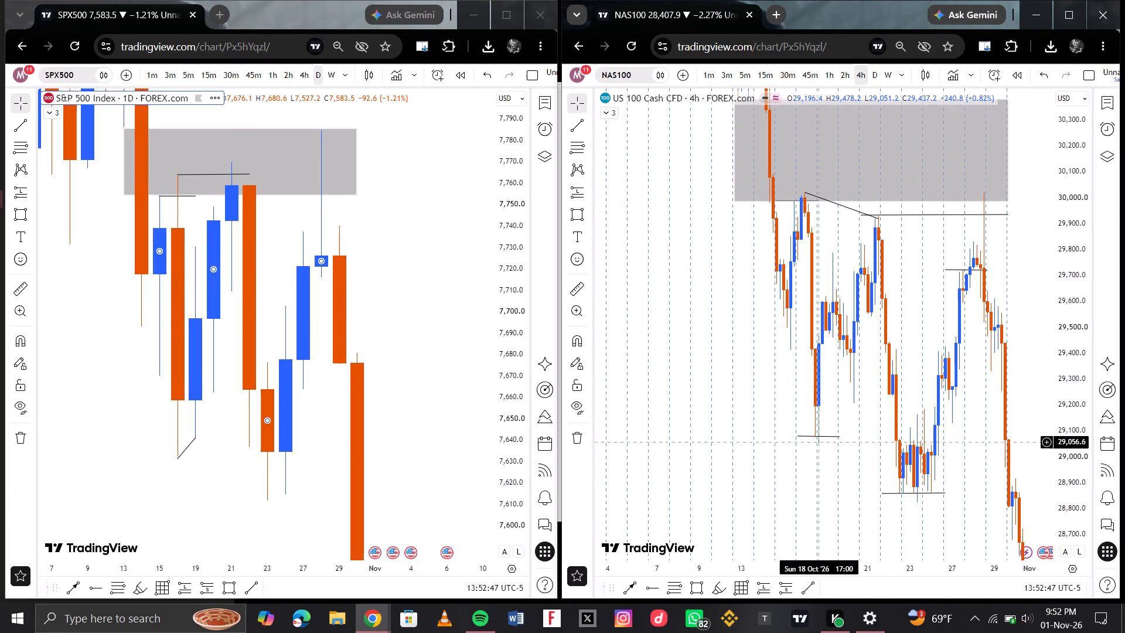
Move the short horizontal line at about 29,079 forward in time so that it starts at the mid-October low.
drag(819, 438, 826, 437)
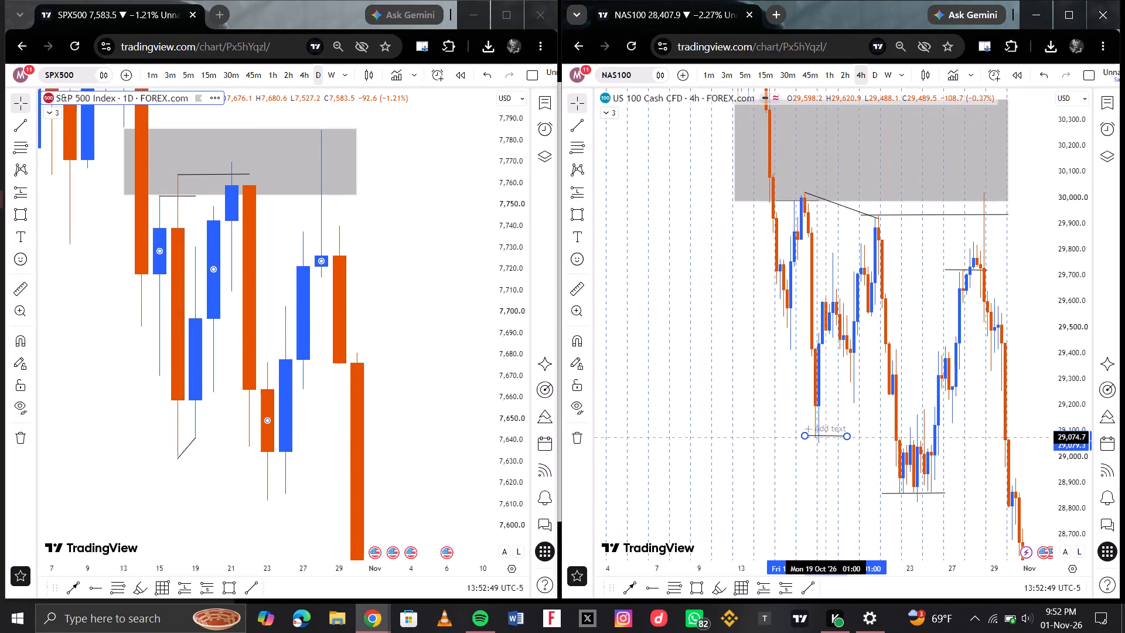
drag(826, 437, 834, 437)
click(836, 451)
Fit the horizontal line under the late-October lows so that it runs from 22 Oct to 26 Oct 01:00 at about 28,864.
scroll(897, 415, up, 1)
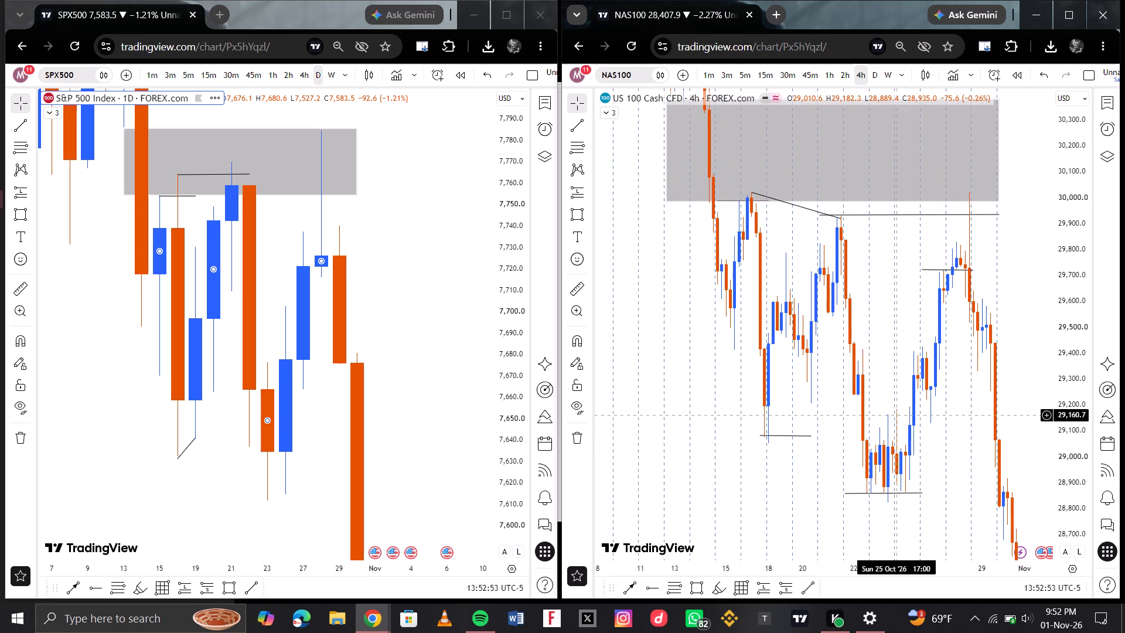
scroll(897, 415, up, 1)
drag(861, 492, 872, 492)
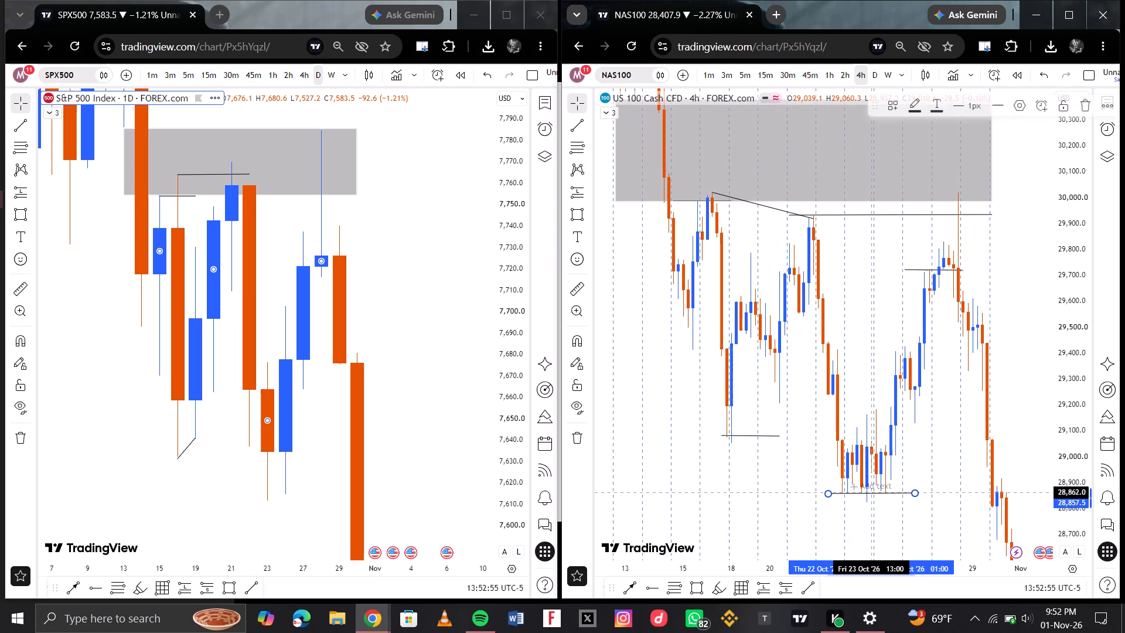
drag(872, 492, 884, 491)
click(902, 510)
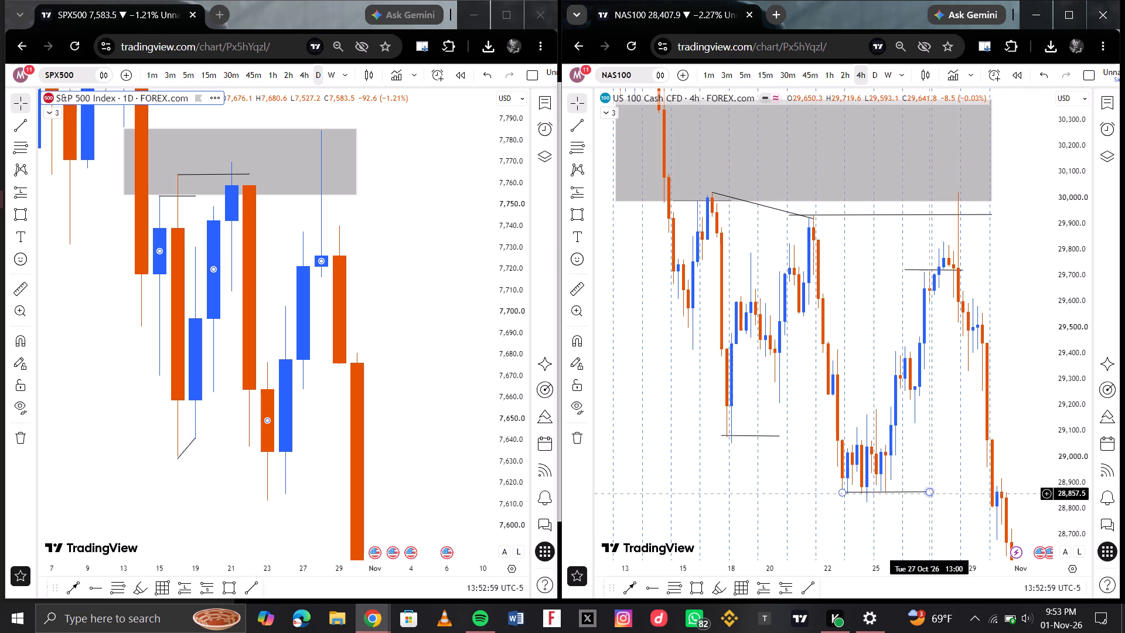
drag(931, 494, 888, 492)
click(888, 492)
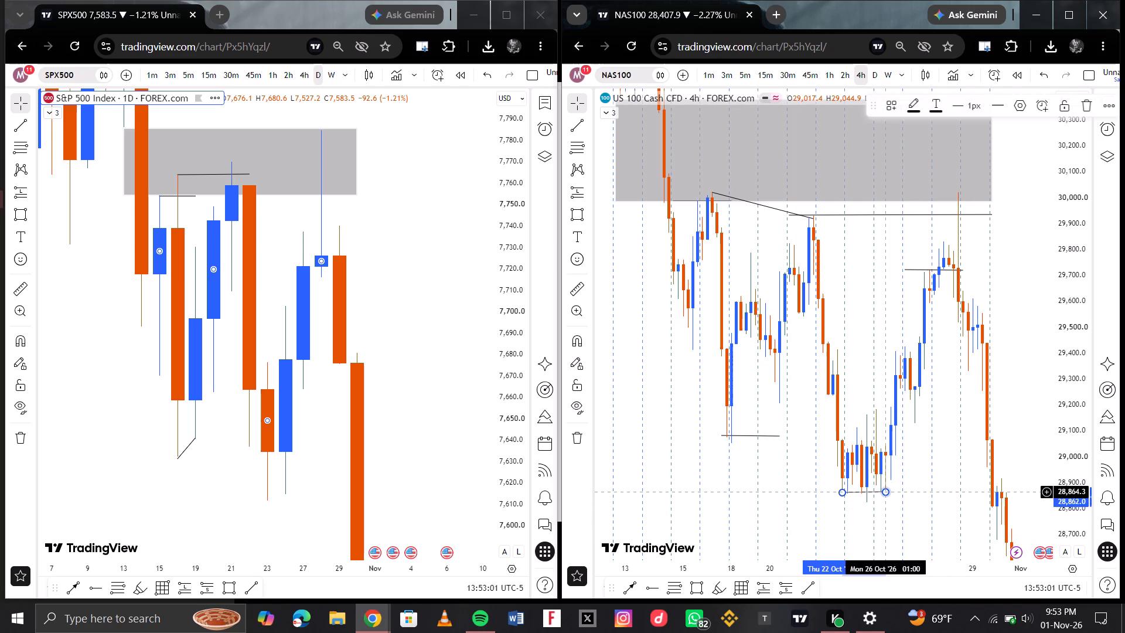
click(928, 499)
Shift the short line near 29,720 forward in time so that it starts at the 27 Oct high on the 4-hour NAS100 chart.
scroll(918, 435, left, 1)
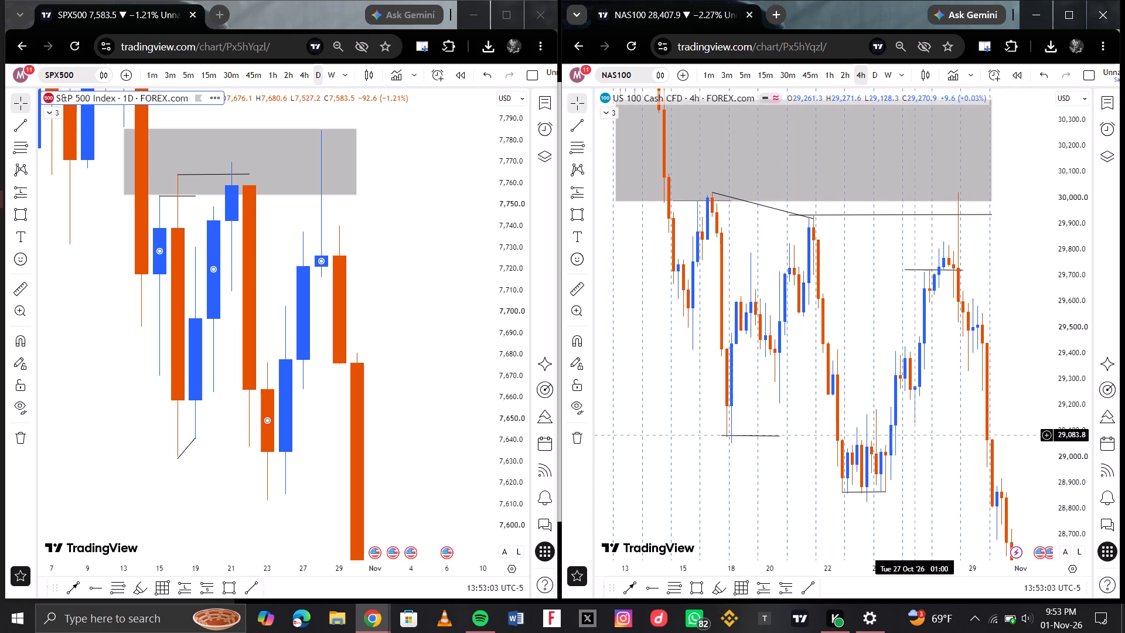
scroll(918, 435, left, 1)
drag(780, 269, 800, 266)
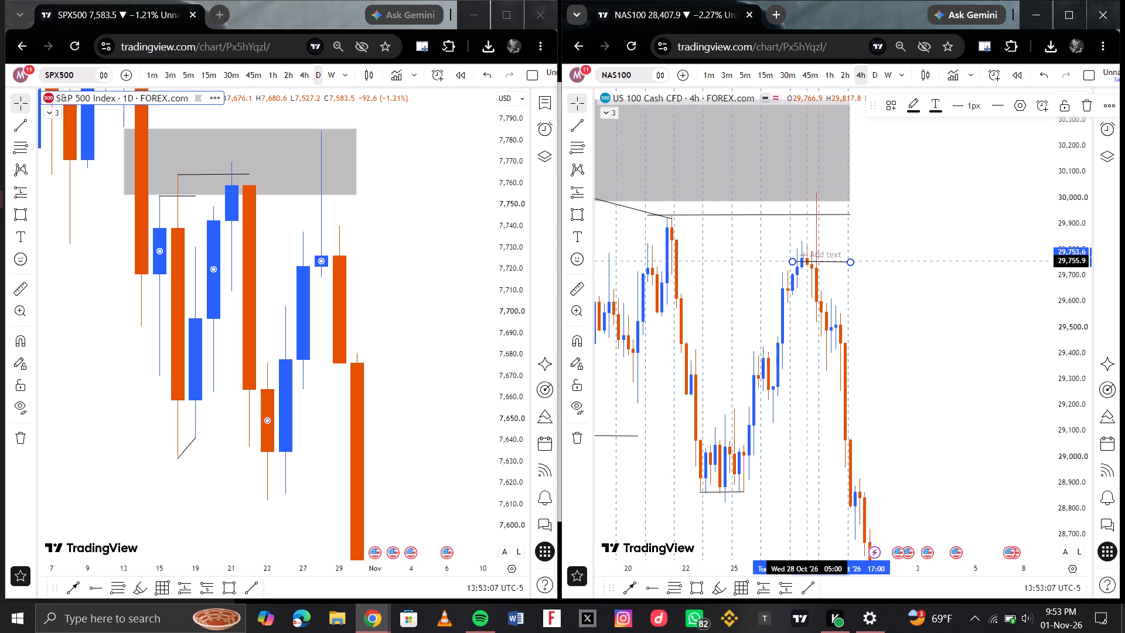
drag(800, 266, 797, 270)
click(845, 295)
Extend the short line from the 12 Oct NAS100 high near 30,679 to end at 13 Oct 21:00, about 30,675.
scroll(839, 362, down, 1)
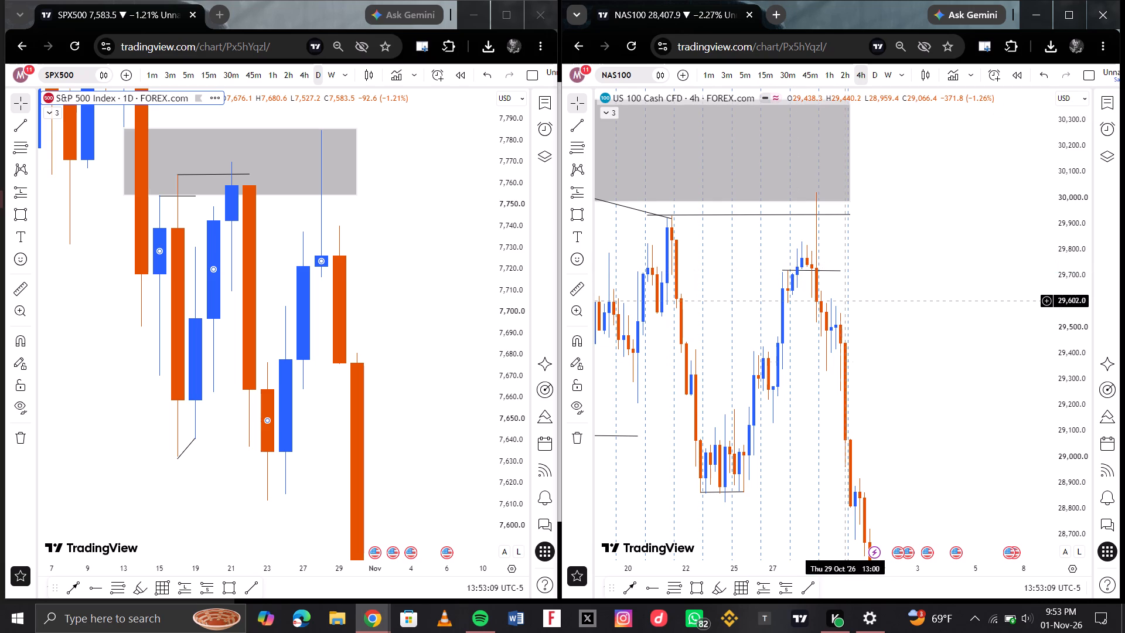
scroll(840, 363, down, 1)
scroll(752, 292, right, 3)
drag(731, 288, 676, 485)
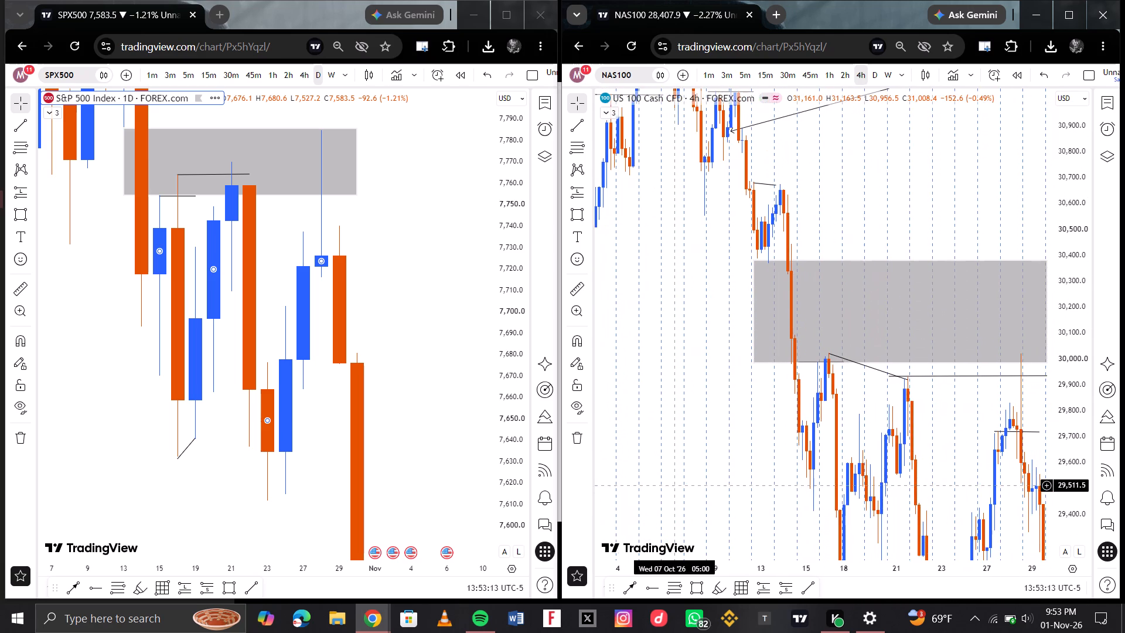
drag(676, 485, 696, 530)
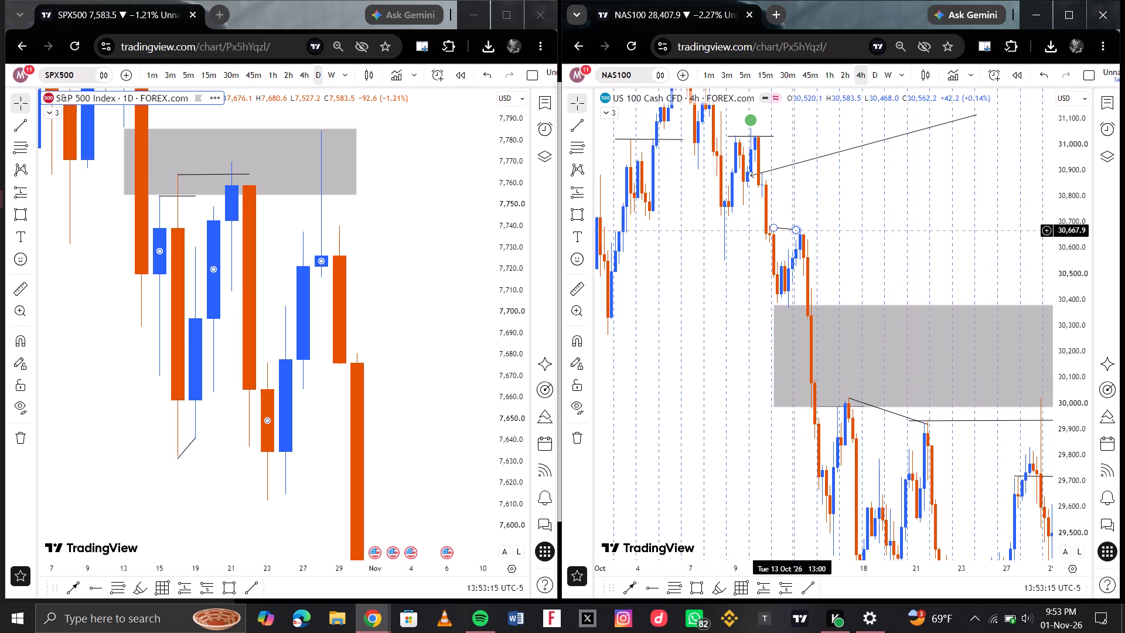
drag(795, 230, 802, 228)
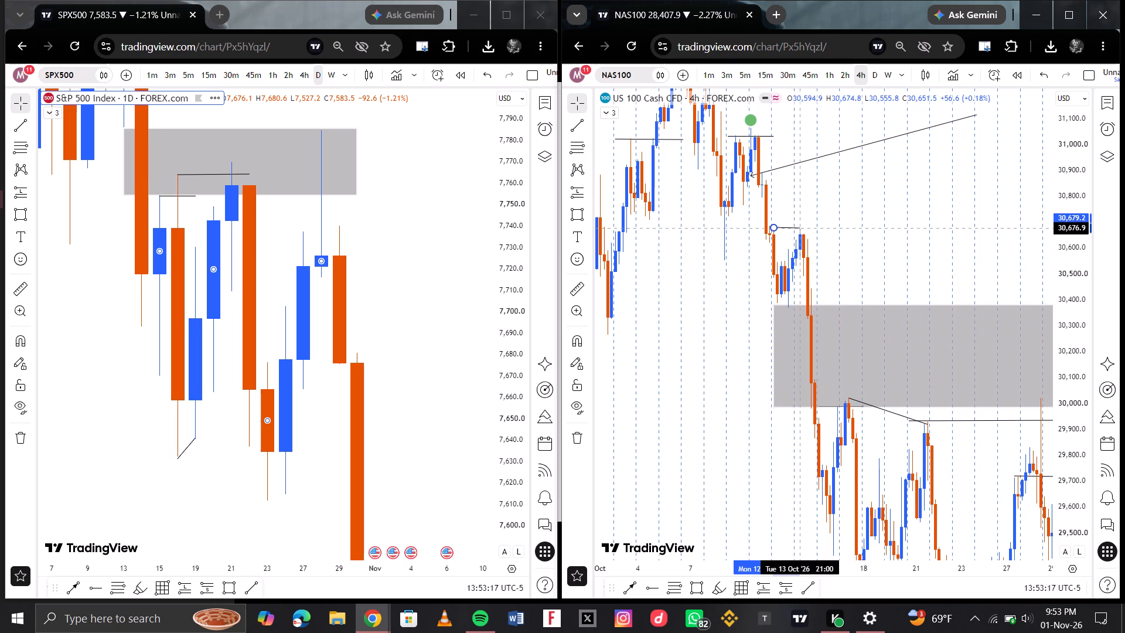
drag(802, 228, 802, 229)
click(802, 229)
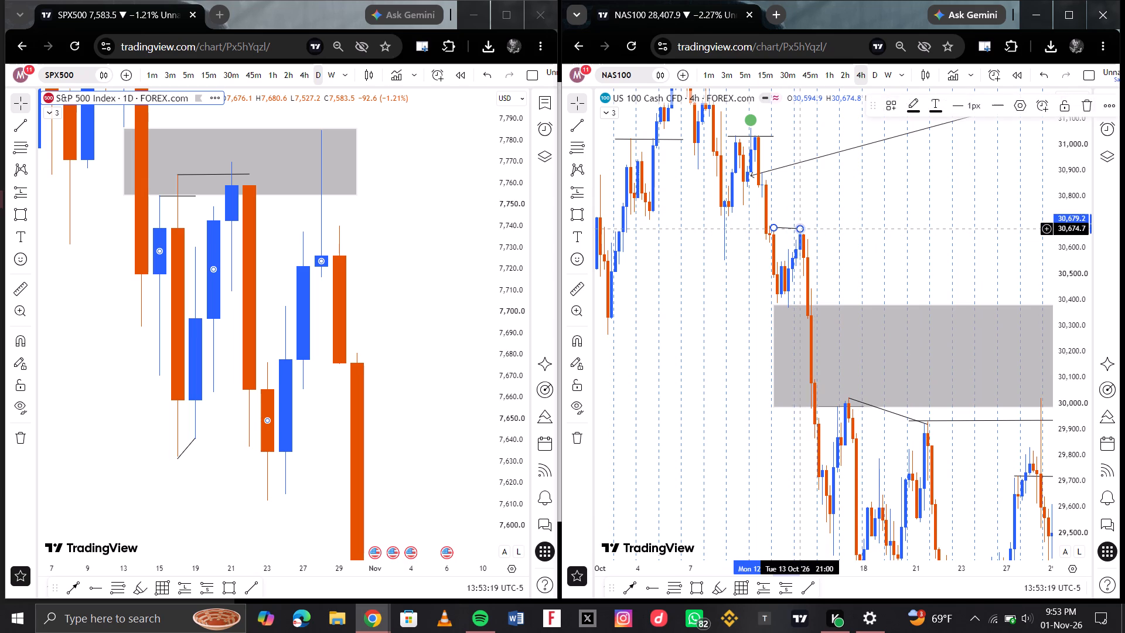
click(867, 253)
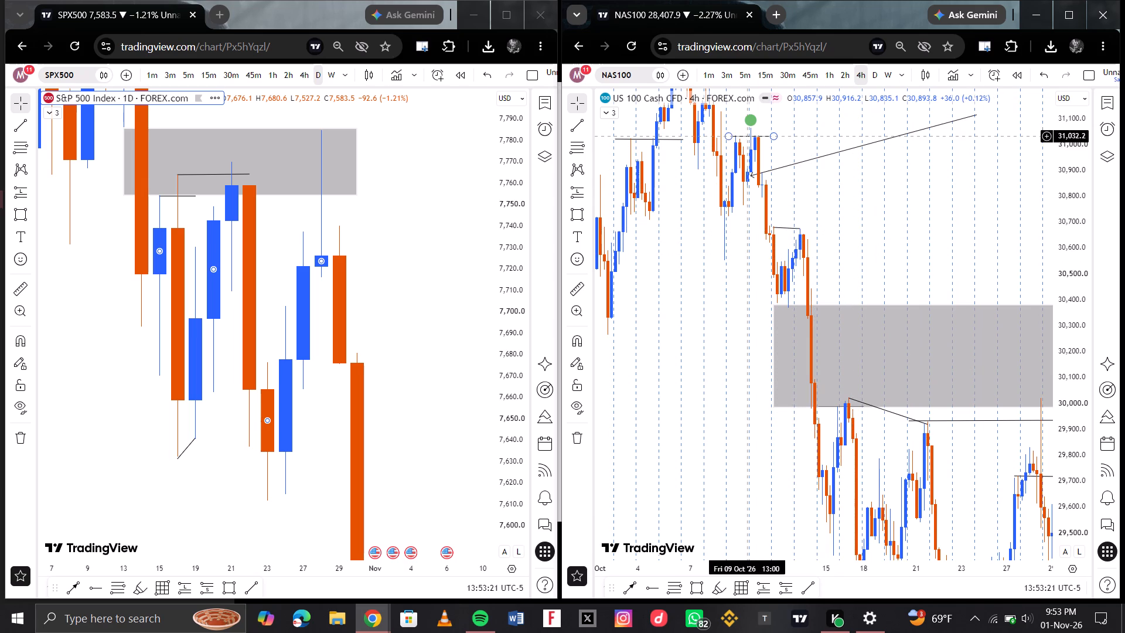
Shift the short horizontal line over the 9 Oct NAS100 highs slightly forward in time, at about 31,028.
drag(746, 136, 753, 137)
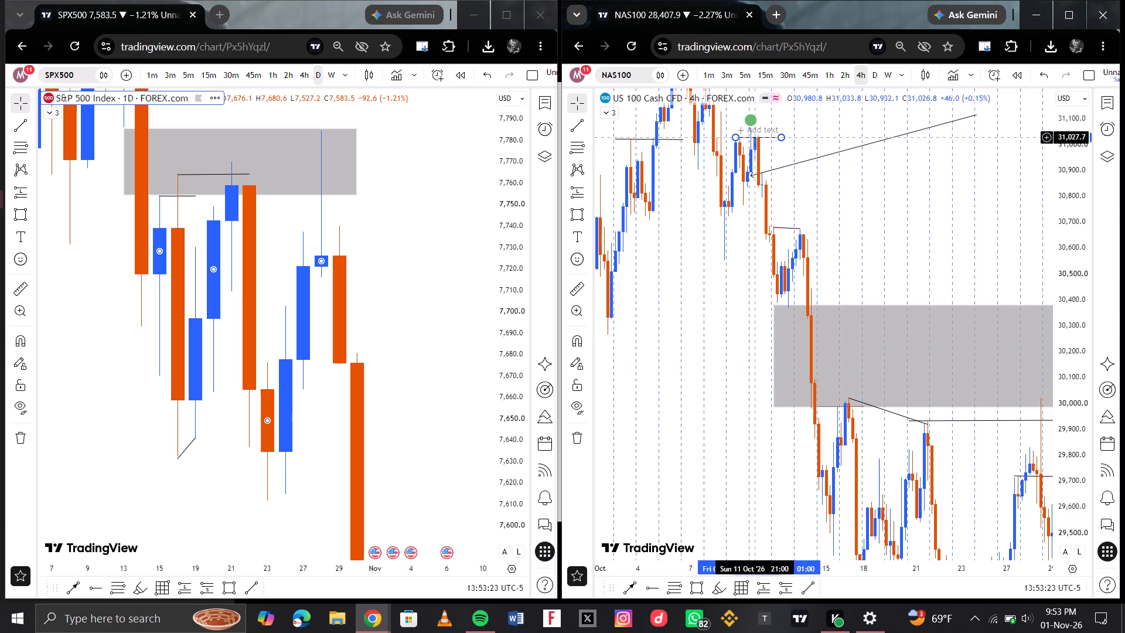
click(814, 182)
Align the short NAS100 line at about 29,079 with the 16 Oct low and shorten it to end at 19 Oct 05:00.
scroll(806, 197, up, 2)
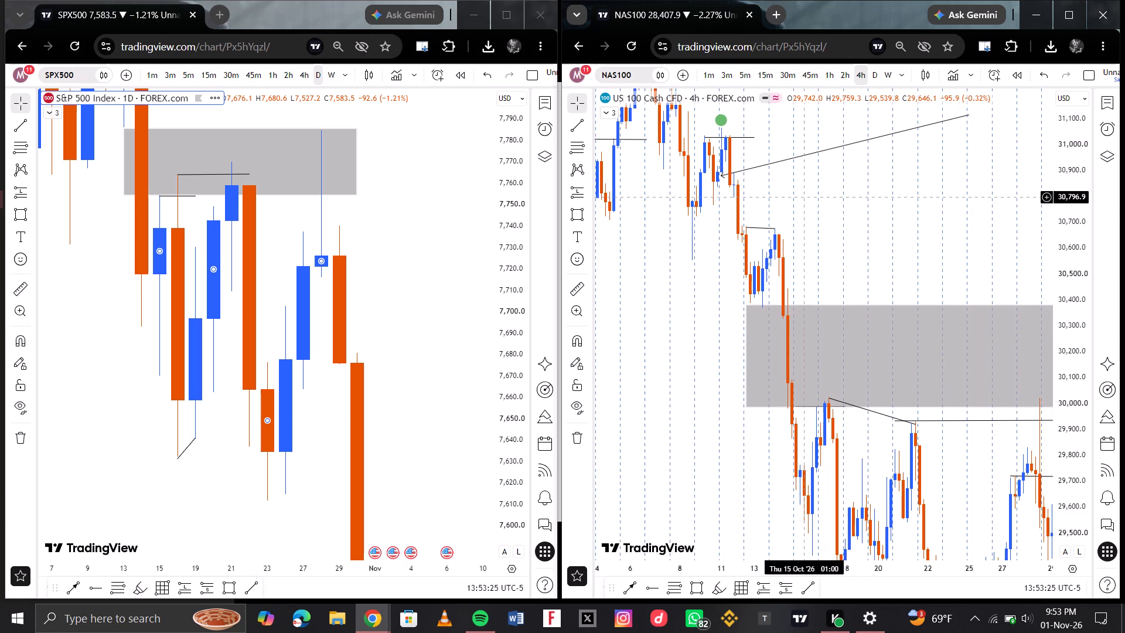
drag(837, 297, 741, 0)
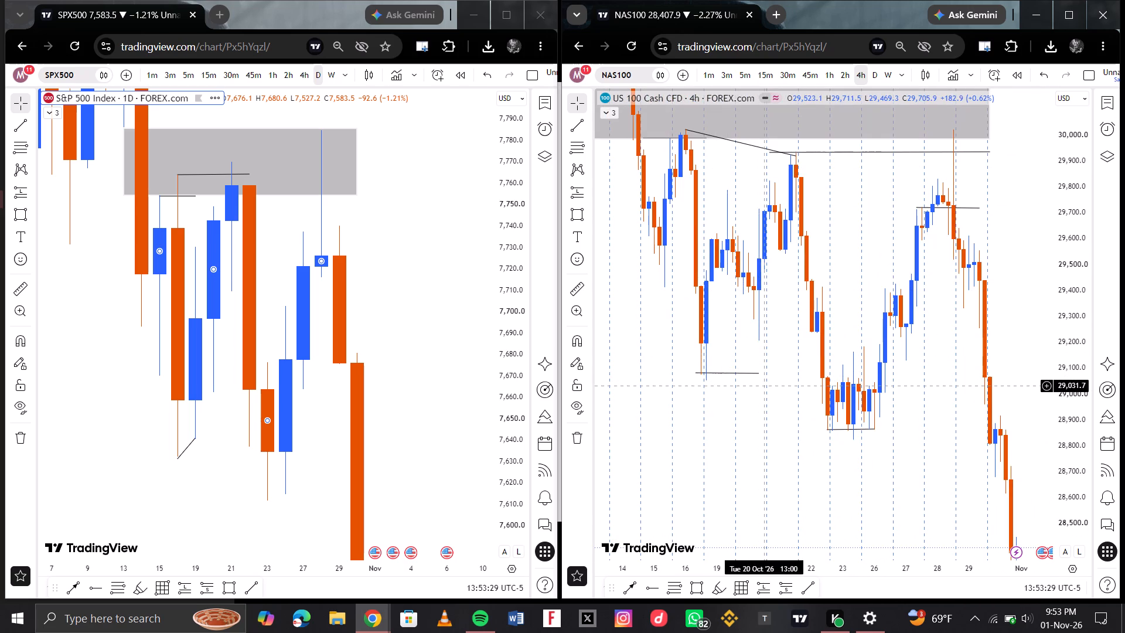
click(714, 373)
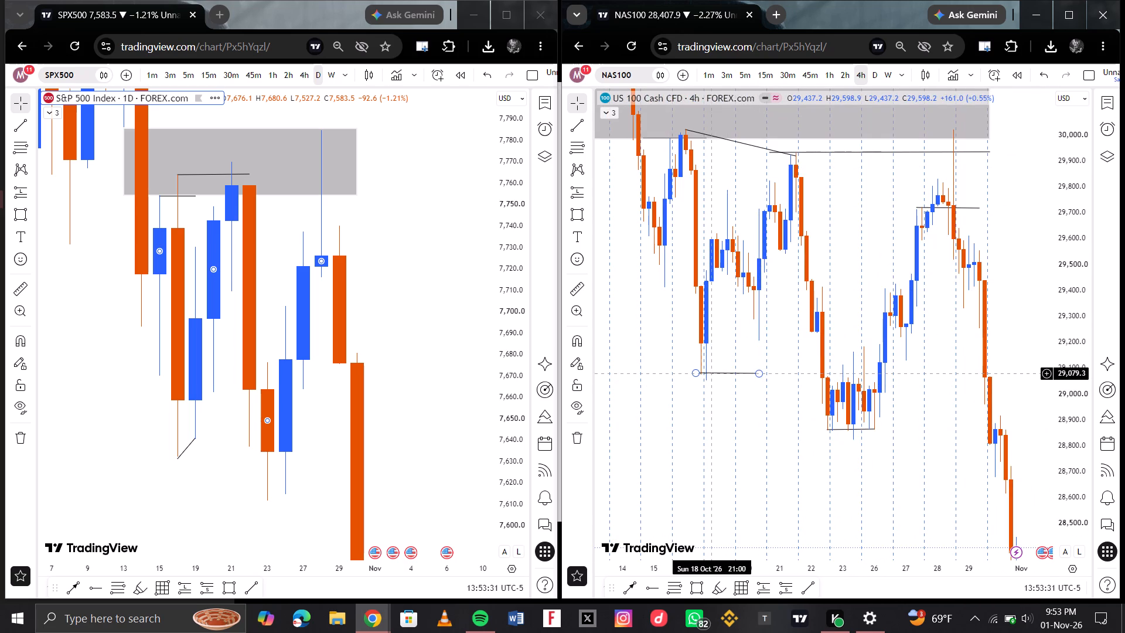
click(741, 395)
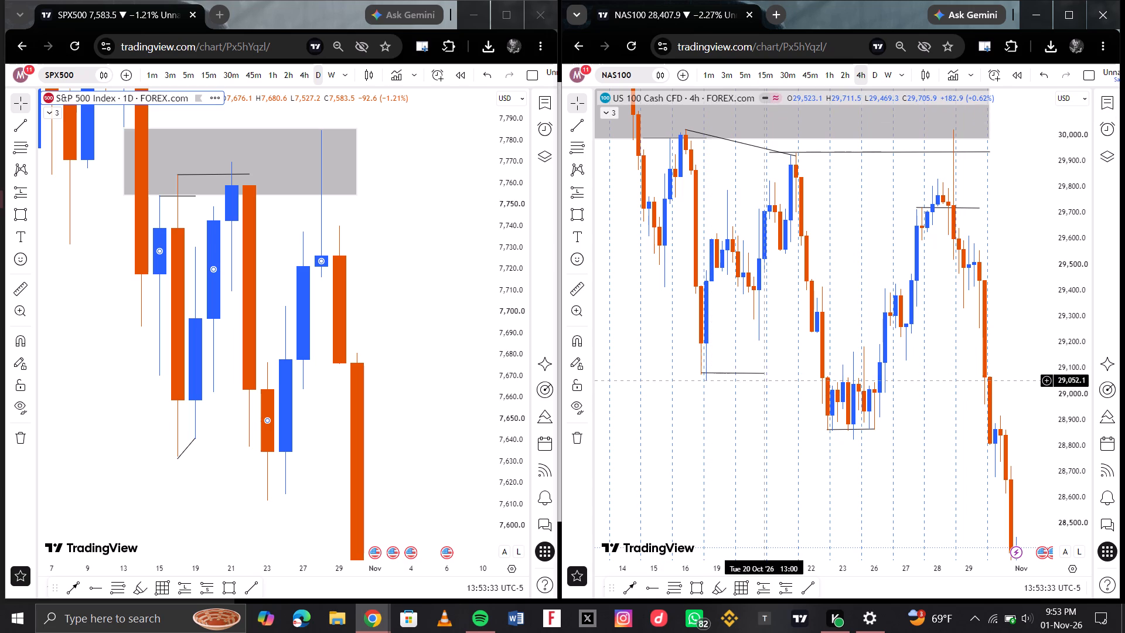
drag(765, 377, 721, 373)
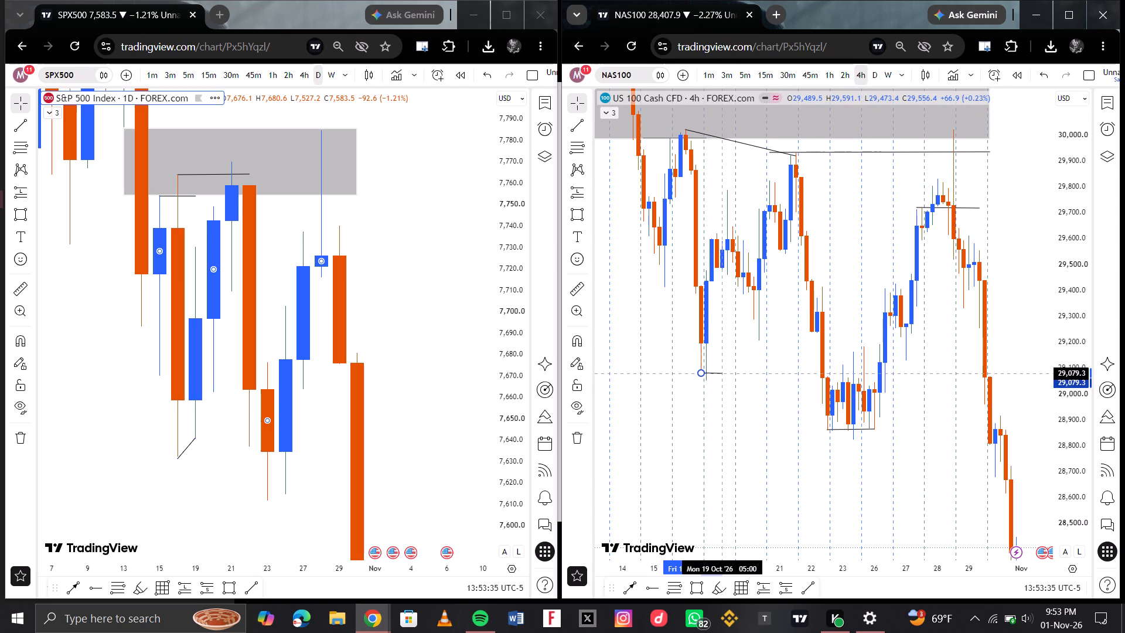
drag(721, 373, 721, 373)
click(721, 373)
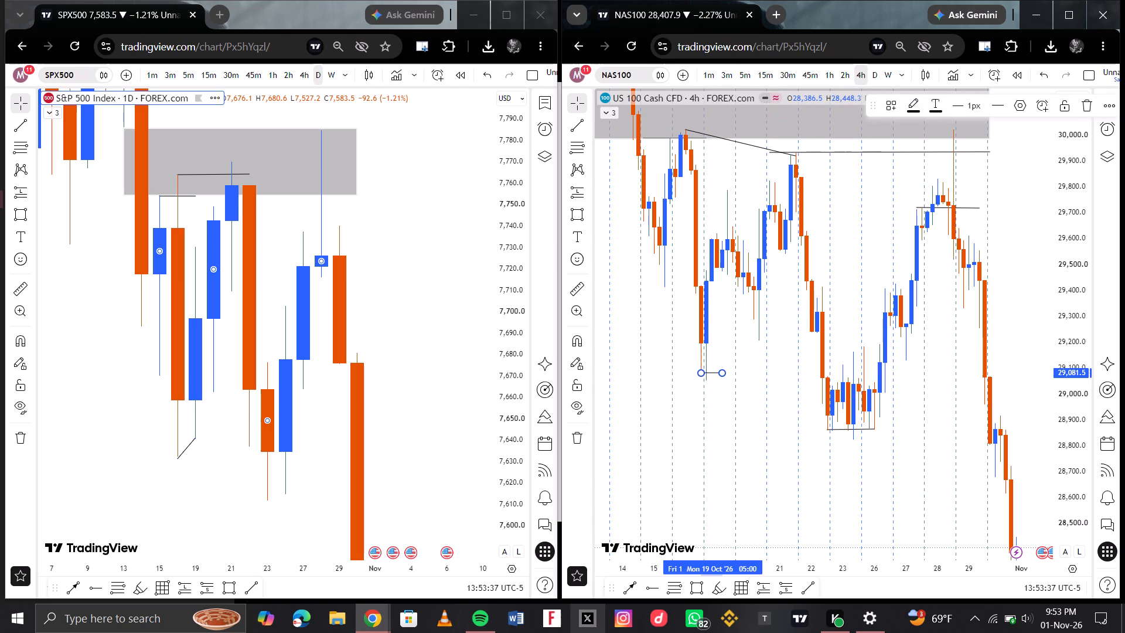
Switch to Spotify, turn on repeat for the music playing, and return to the TradingView charts.
click(487, 630)
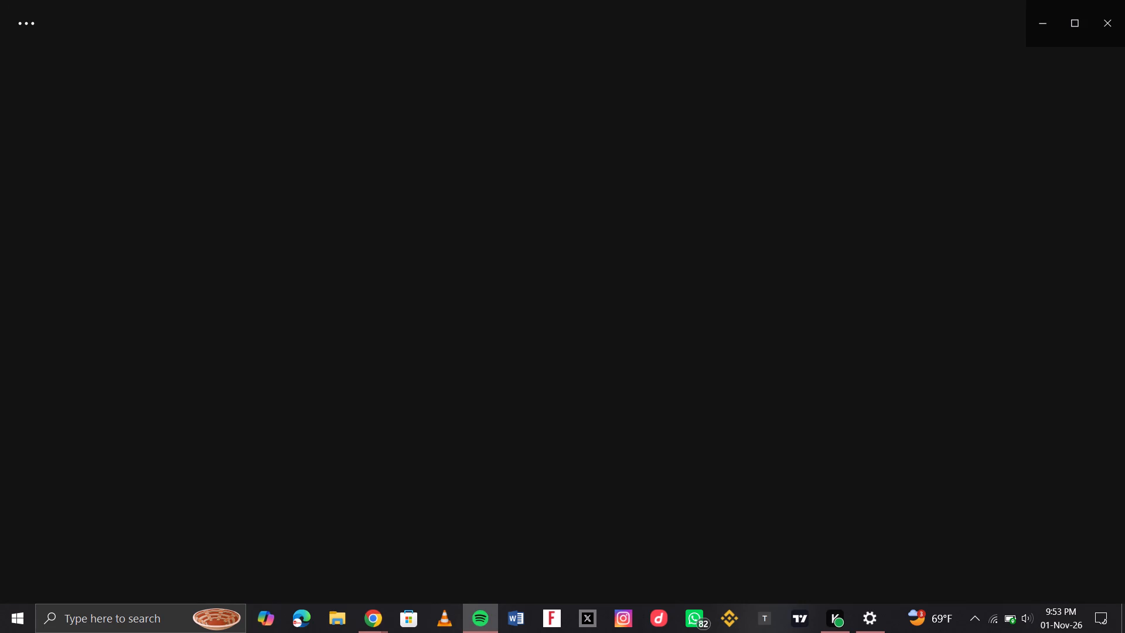
click(484, 624)
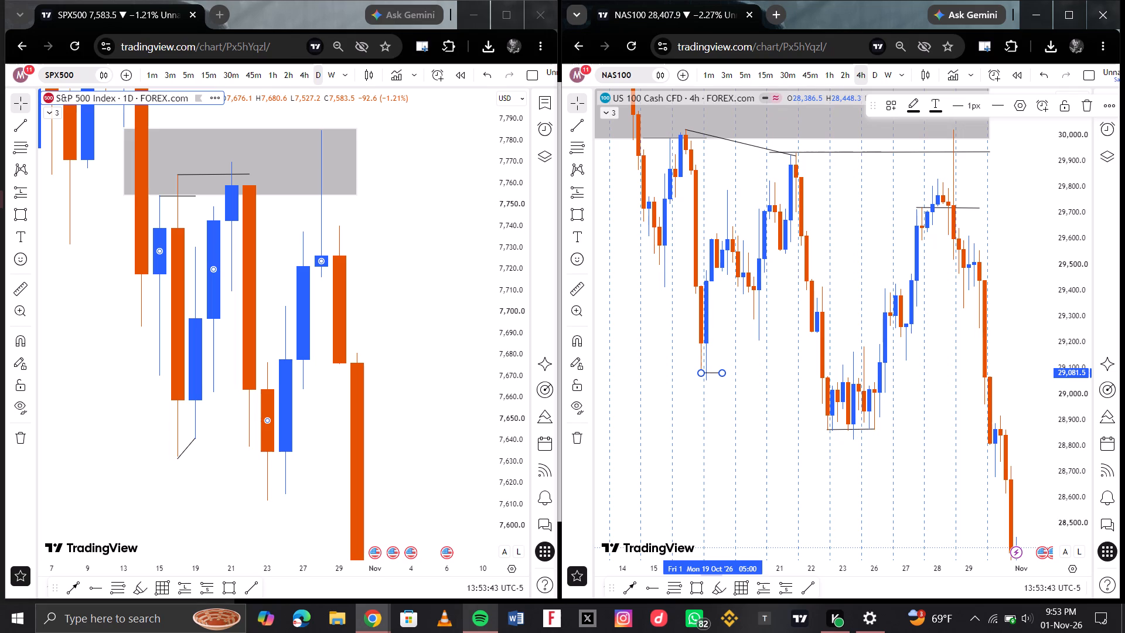
click(488, 615)
click(534, 564)
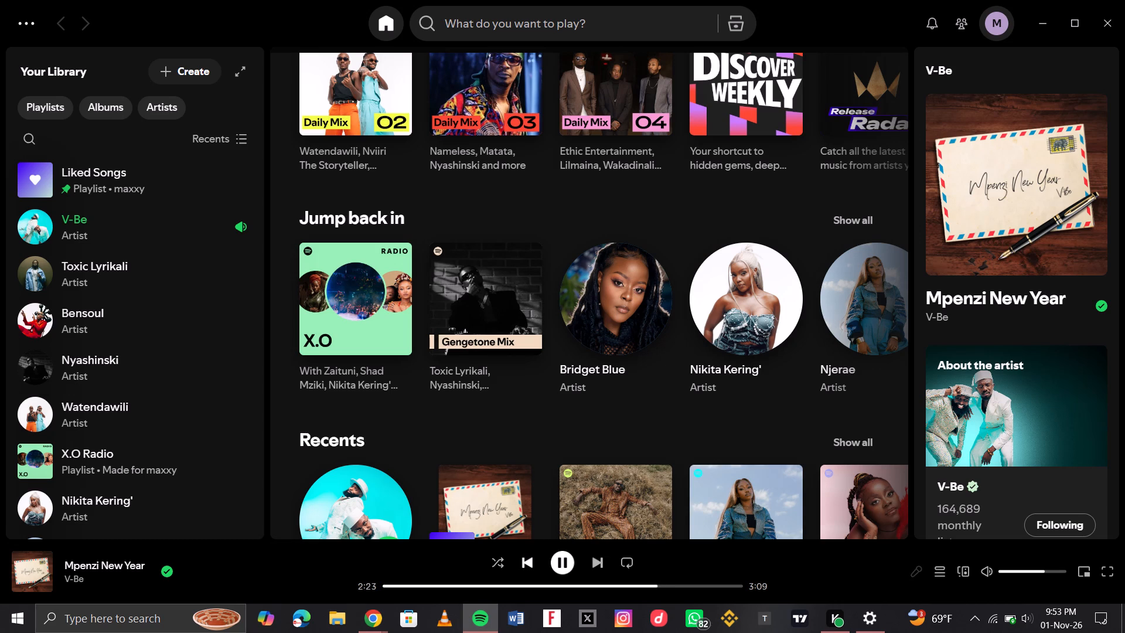
click(623, 561)
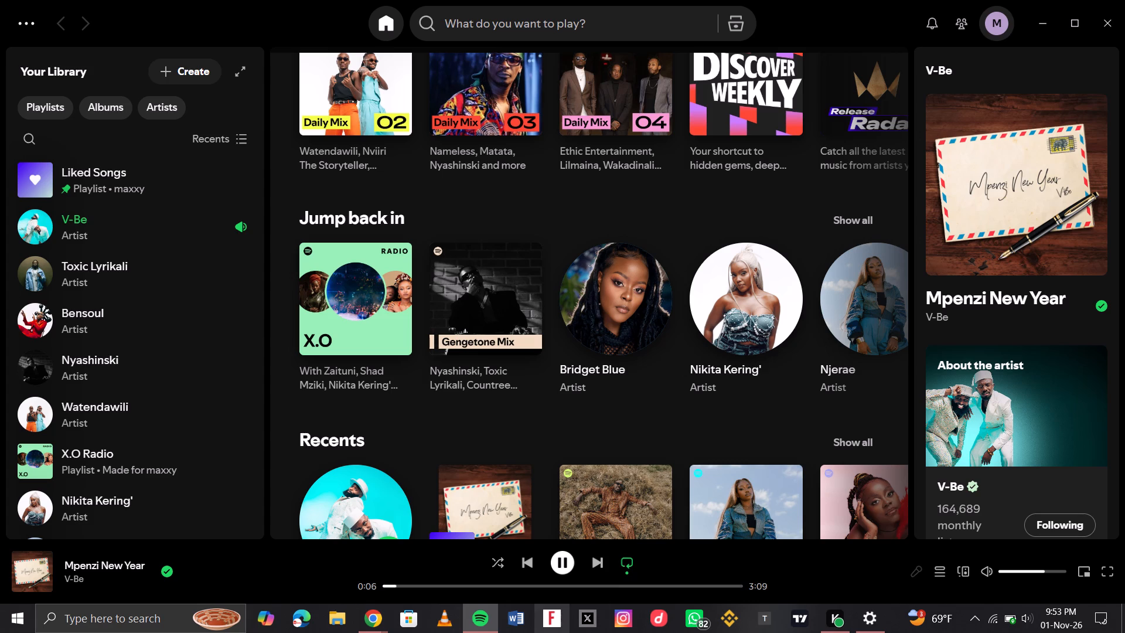
click(492, 619)
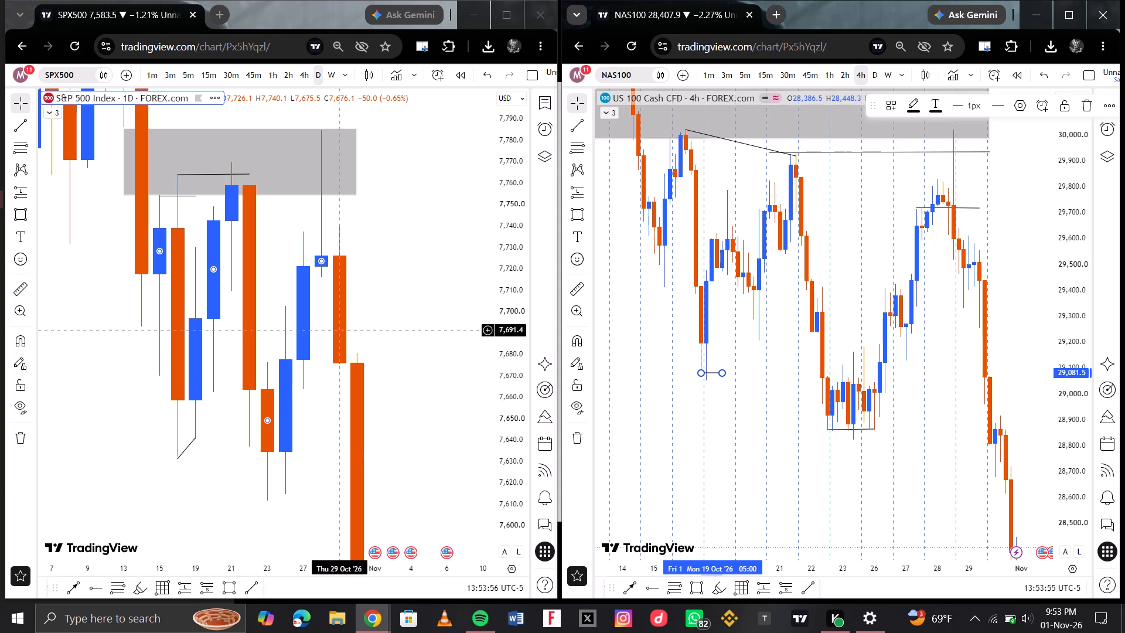
Mark the lowest late-October NAS100 low with a green highlighter dot just below the line near 28,864.
scroll(334, 335, down, 1)
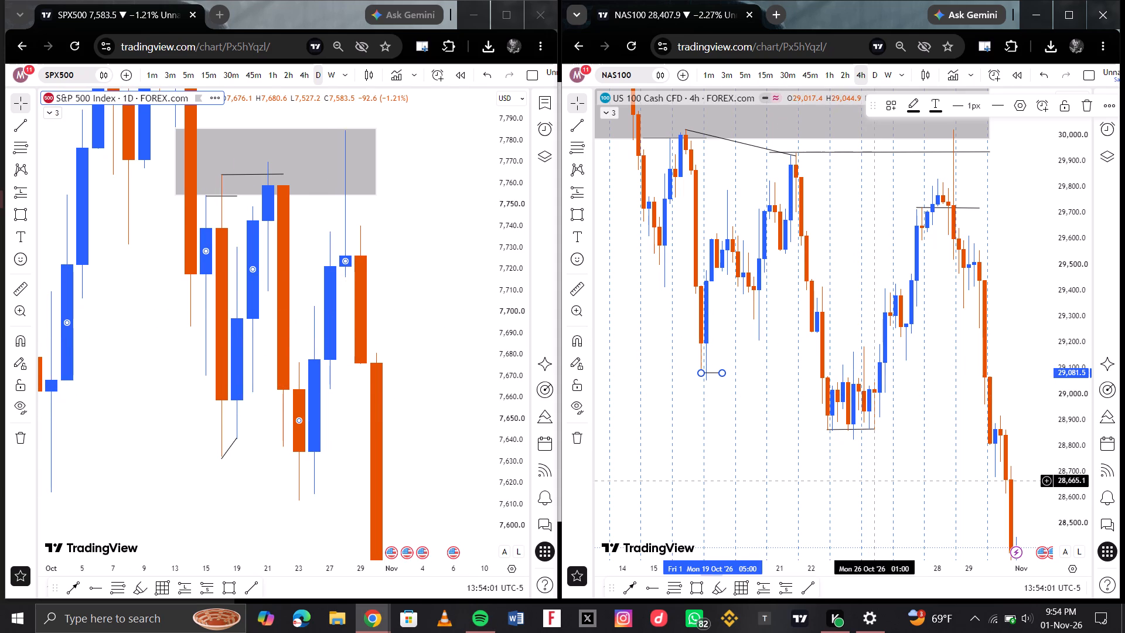
click(711, 582)
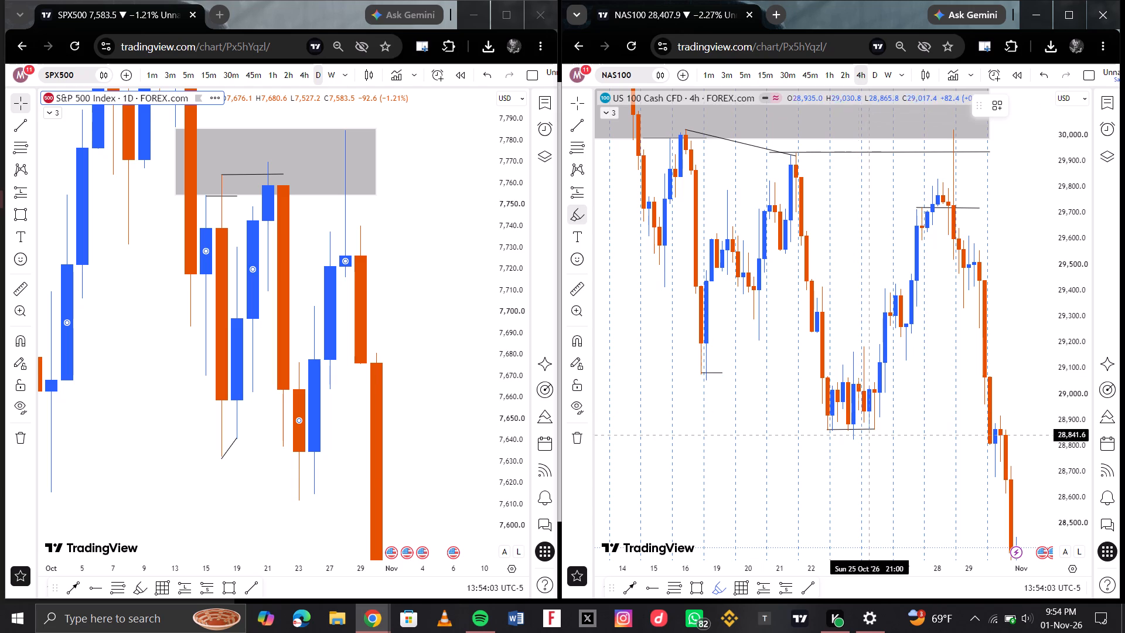
click(853, 439)
right_click(853, 439)
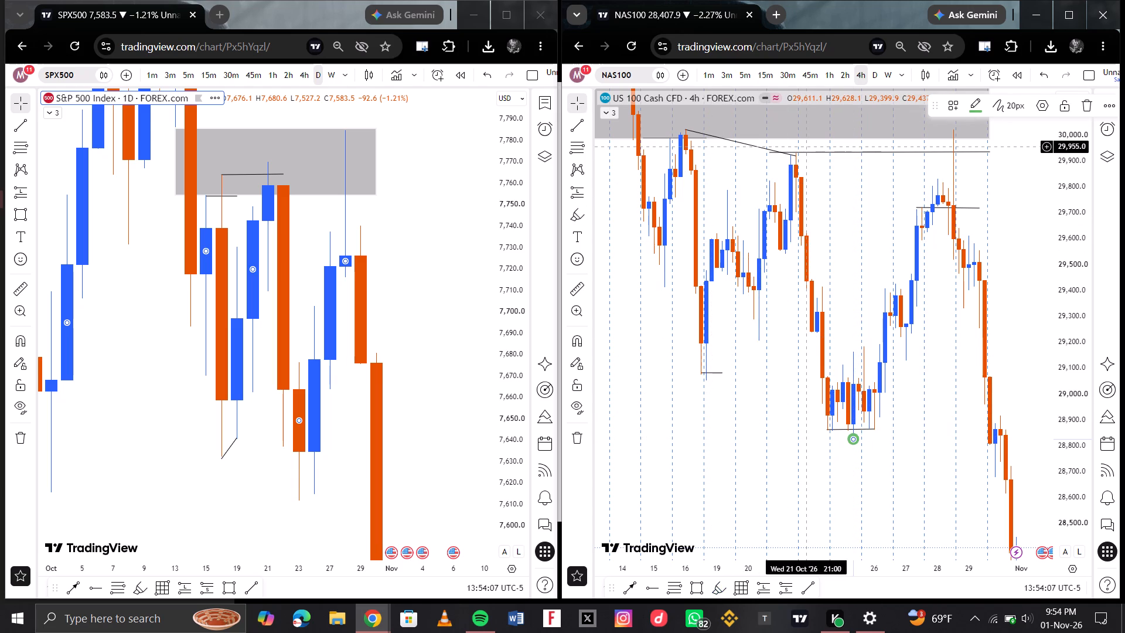
Shift the long horizontal NAS100 line forward in time so that it starts at the 21 Oct high, at about 29,930.
drag(806, 153, 834, 149)
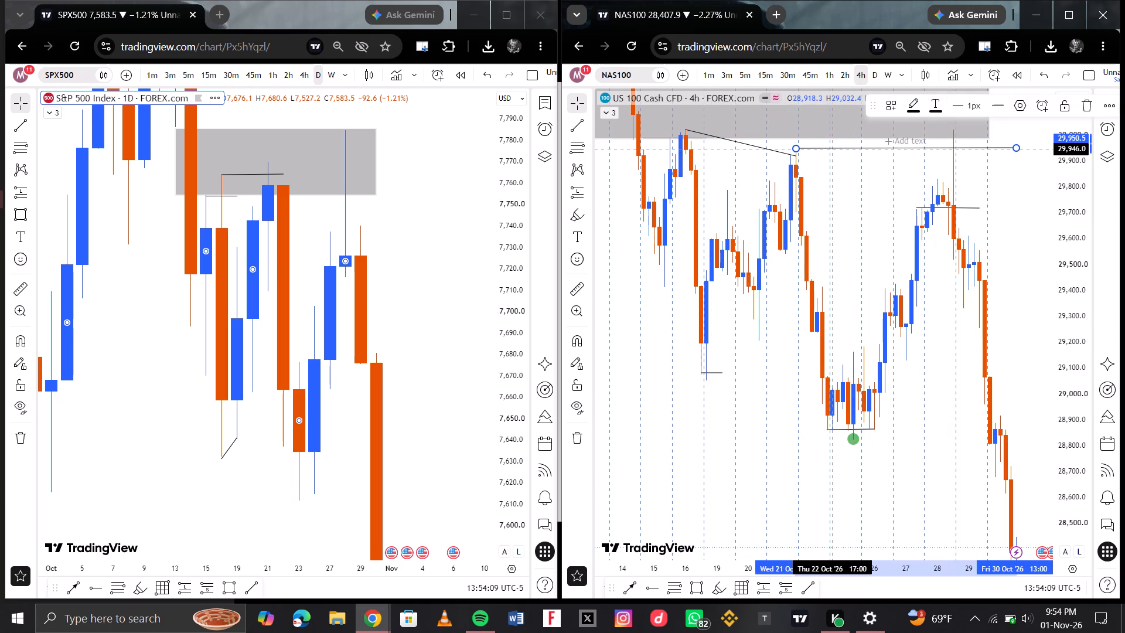
drag(834, 149, 834, 154)
click(865, 186)
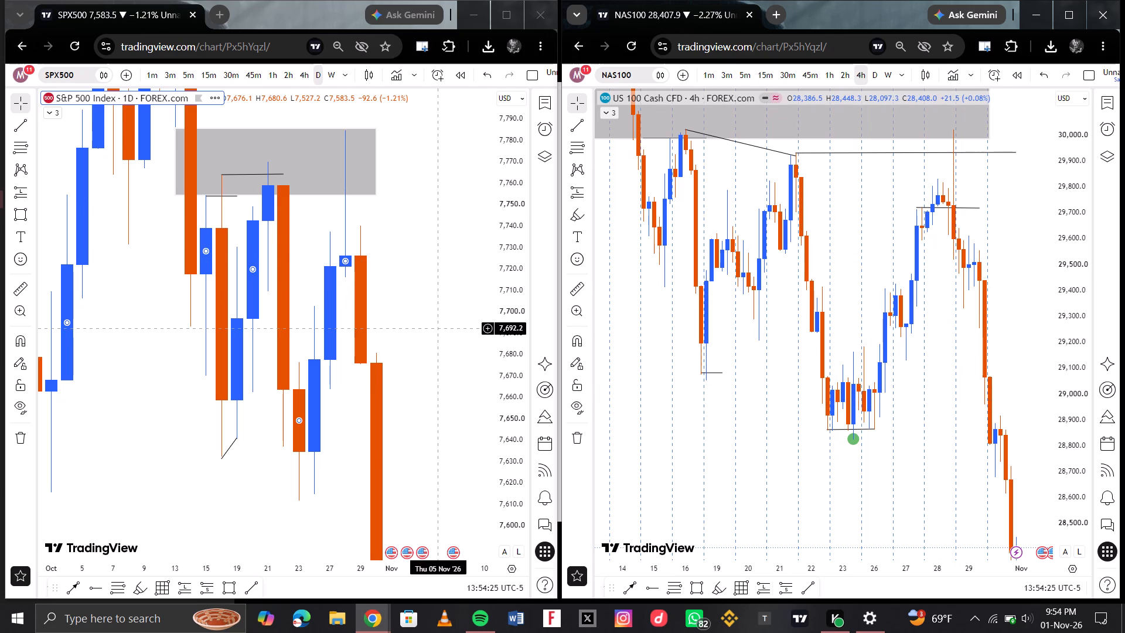
Switch the SPX500 chart to the 4-hour timeframe.
click(298, 76)
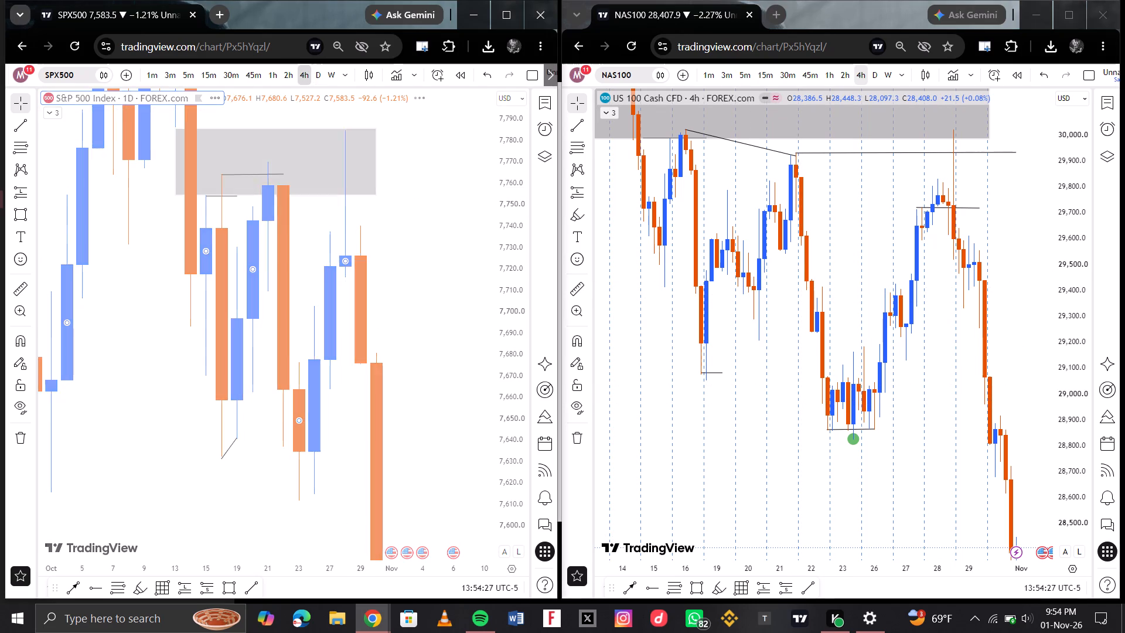
Realign the upper SPX500 line to run from the 16 Oct 01:00 high at about 7,764 to the 21 Oct high at about 7,769.
scroll(383, 283, down, 6)
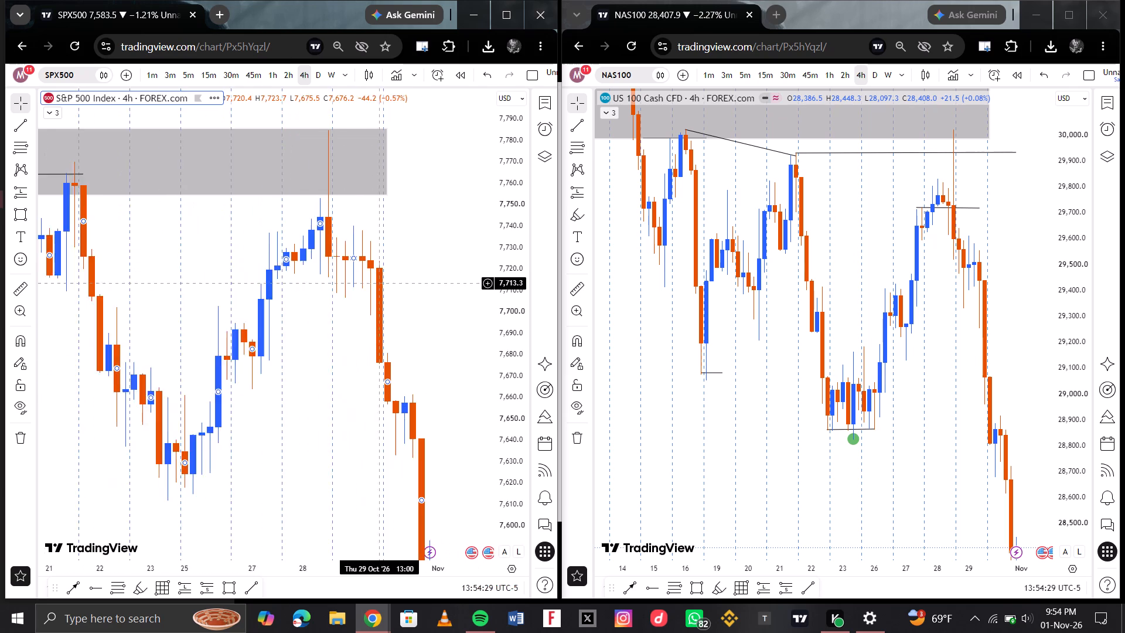
scroll(383, 283, down, 5)
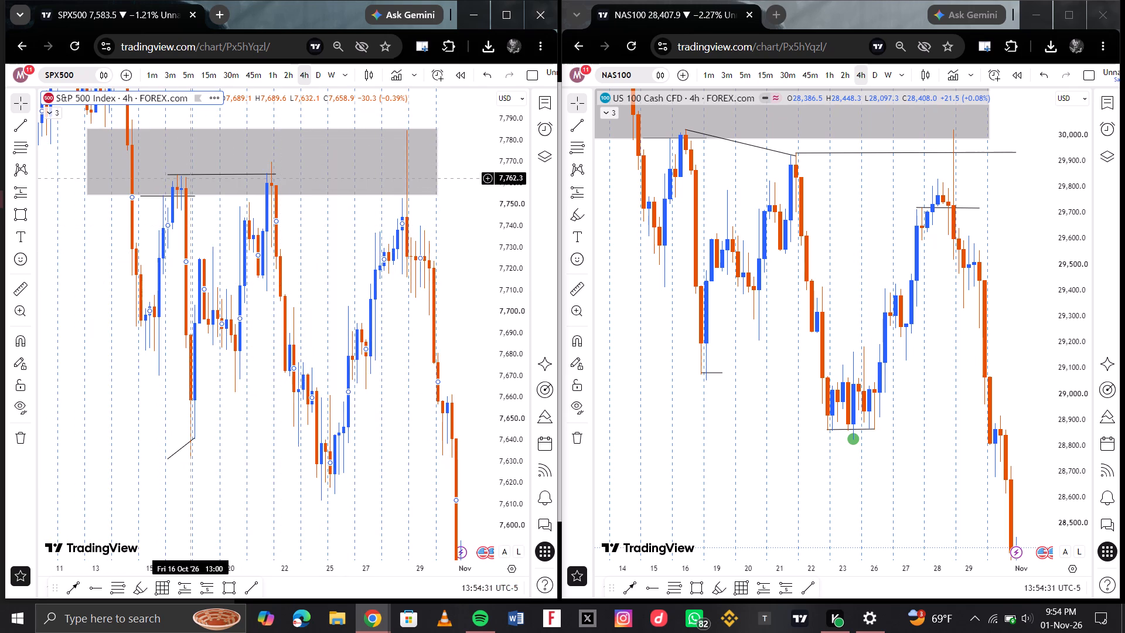
drag(192, 174, 200, 174)
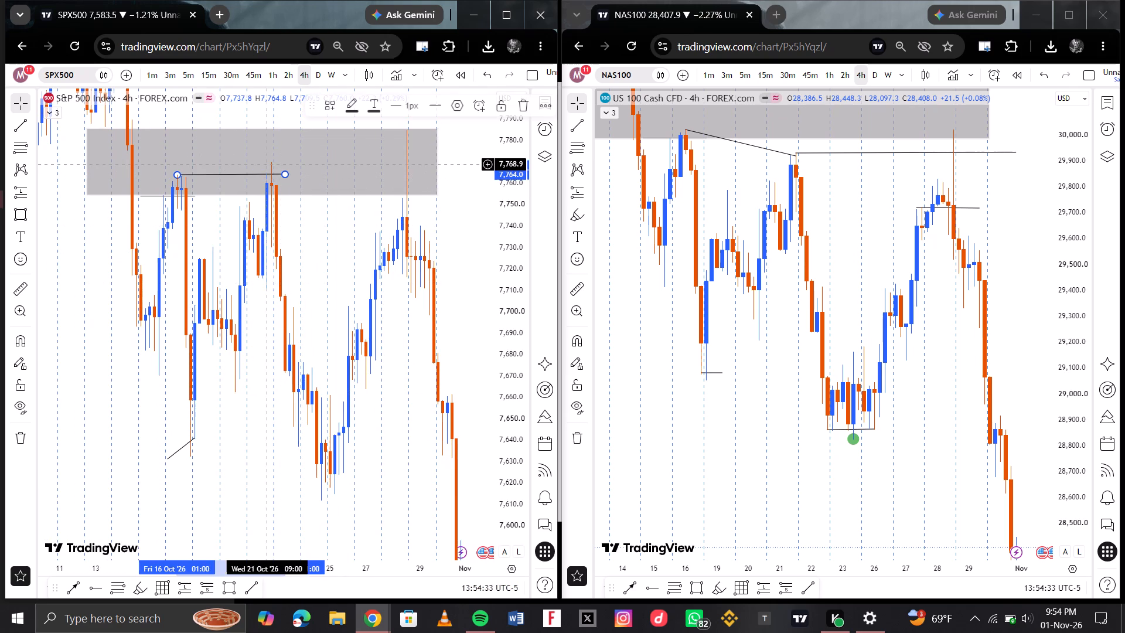
drag(284, 176, 276, 164)
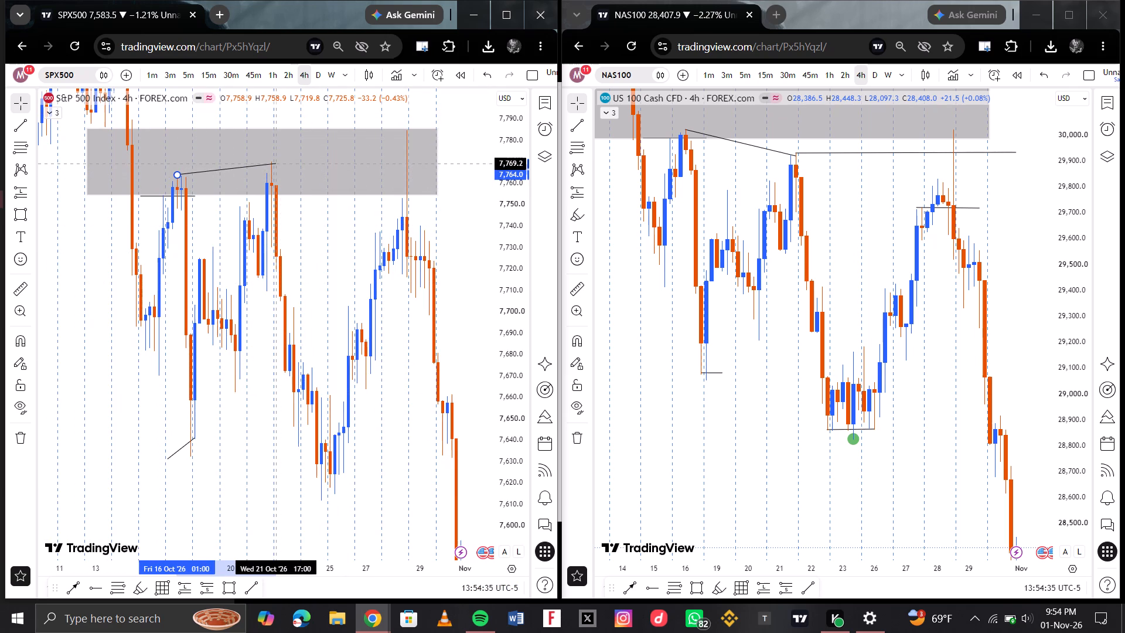
drag(276, 164, 274, 164)
click(274, 164)
click(337, 252)
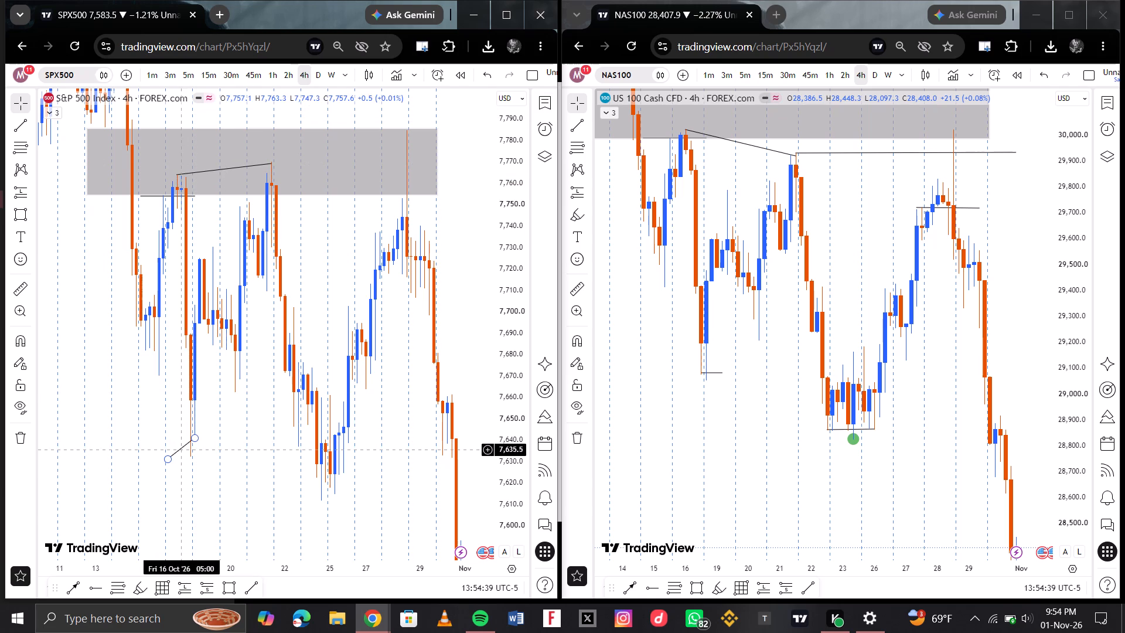
Move the lower end of the short SPX500 line onto the 16 Oct 13:00 low at about 7,633.
drag(169, 456, 192, 455)
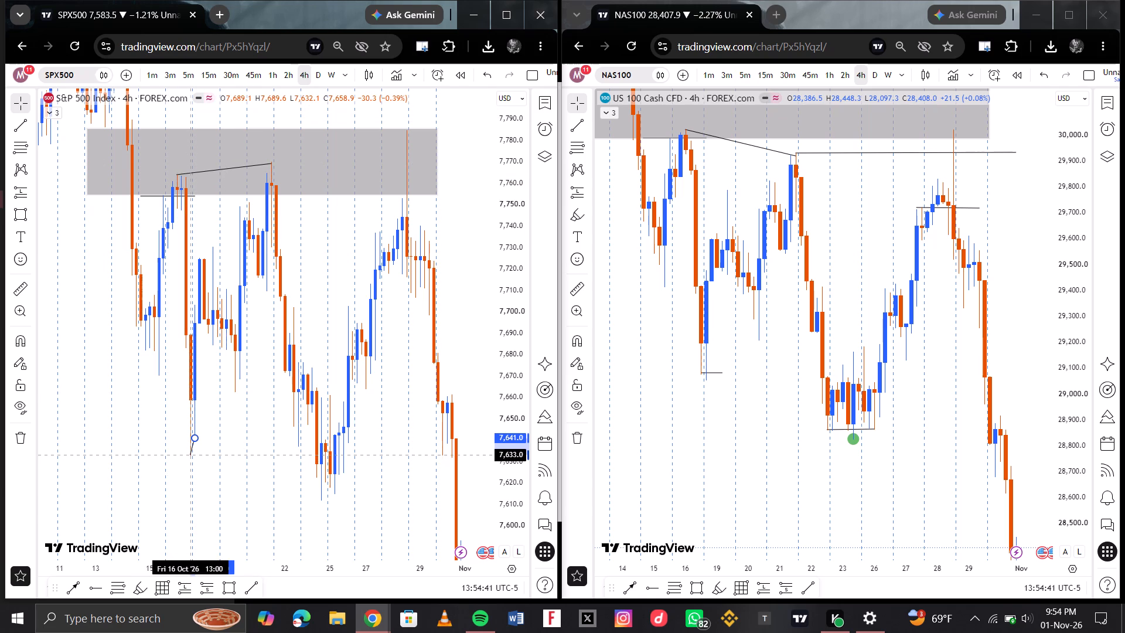
click(192, 455)
click(242, 469)
Extend the upper end of the rising SPX500 line from 12 Oct to the following swing high at about 7,832.
scroll(176, 422, right, 1)
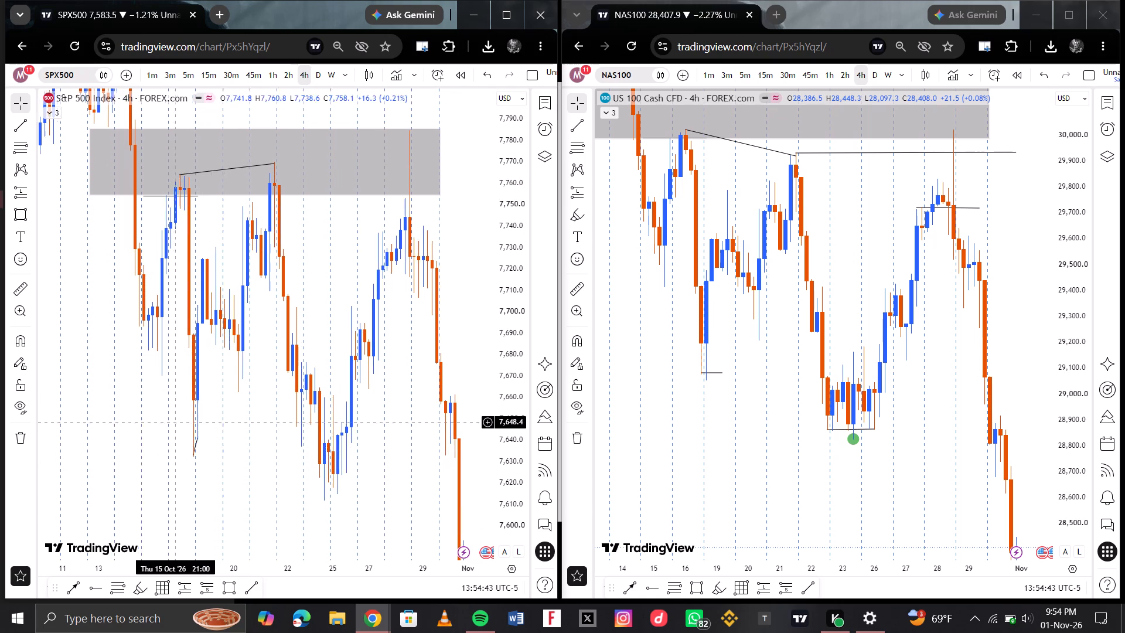
scroll(176, 422, right, 1)
drag(144, 344, 217, 505)
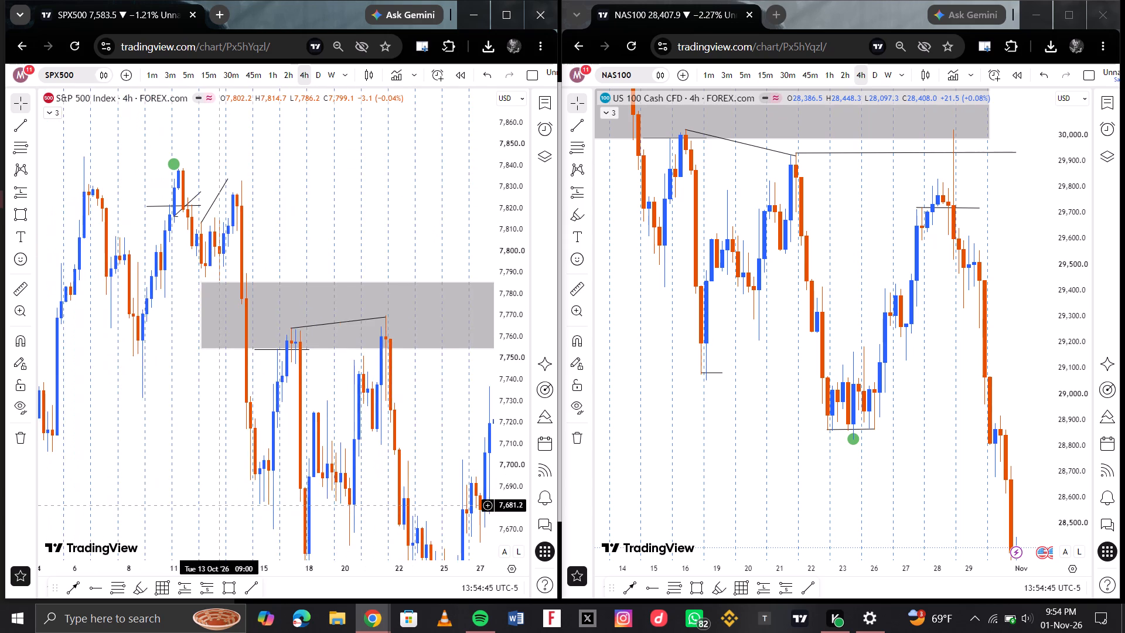
drag(217, 505, 222, 509)
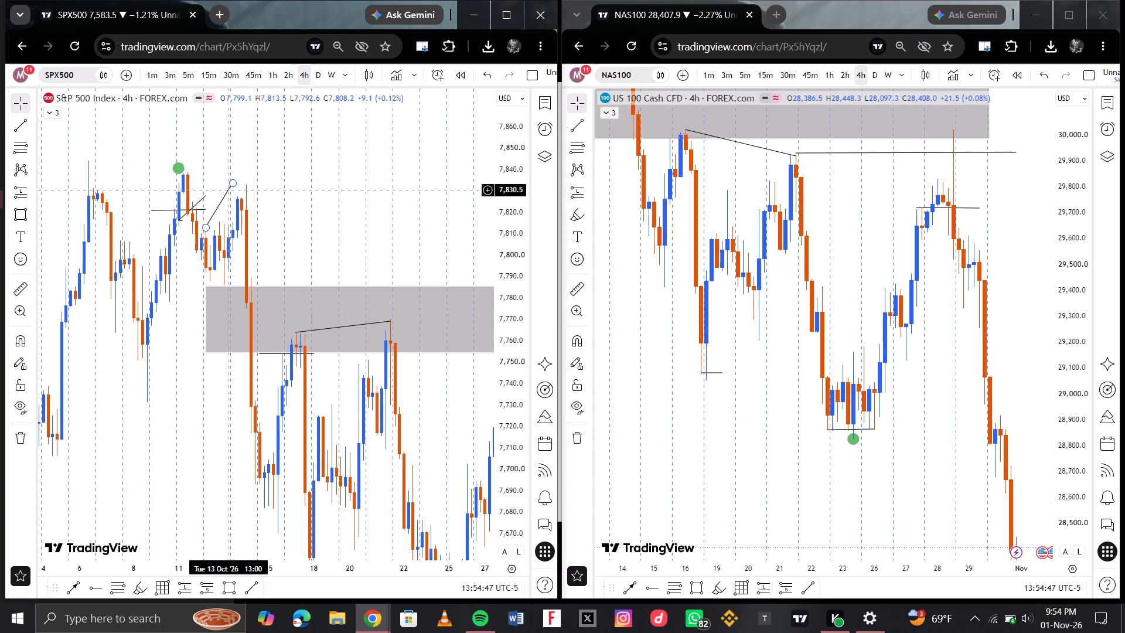
click(231, 188)
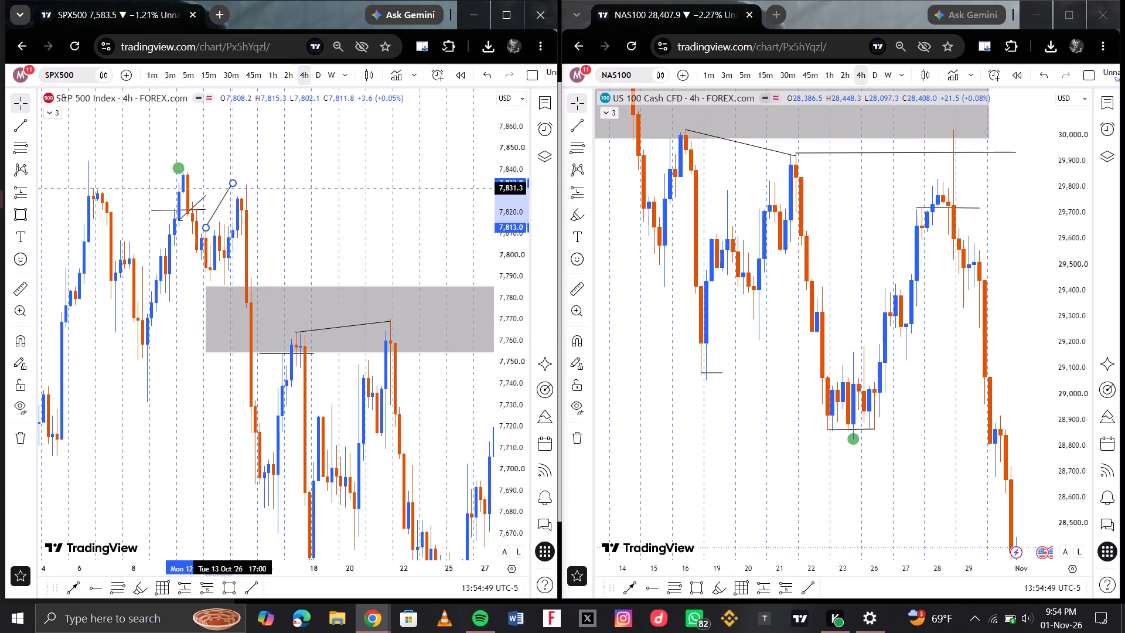
drag(234, 186, 246, 186)
click(246, 186)
click(289, 208)
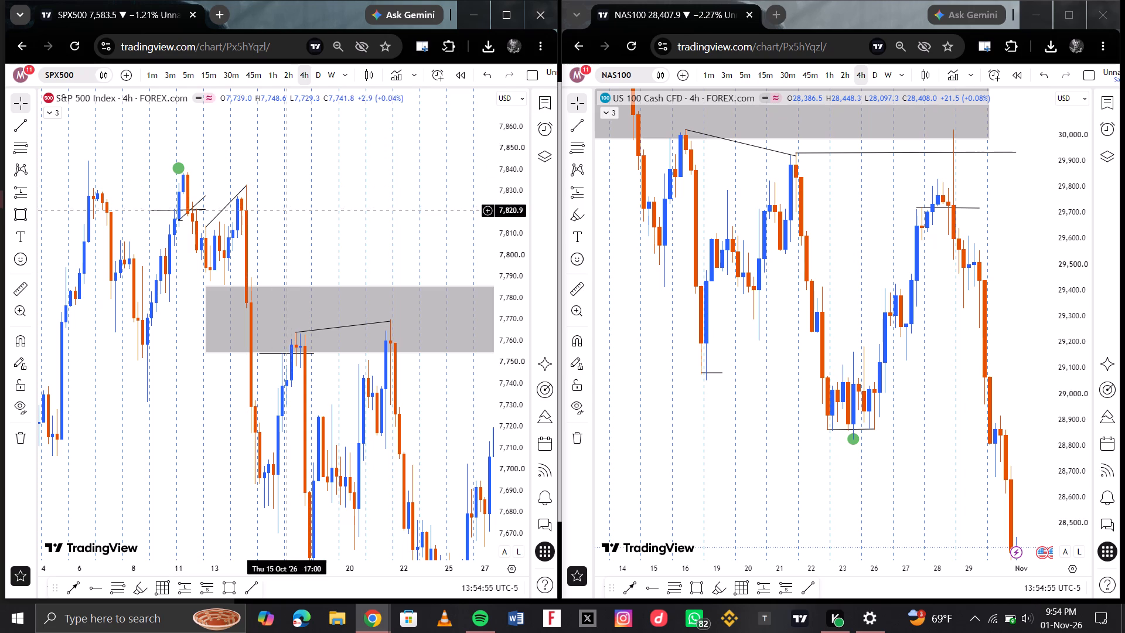
Move the lower end of the rising SPX500 line onto the 13 Oct 05:00 high at about 7,815.
scroll(262, 181, up, 1)
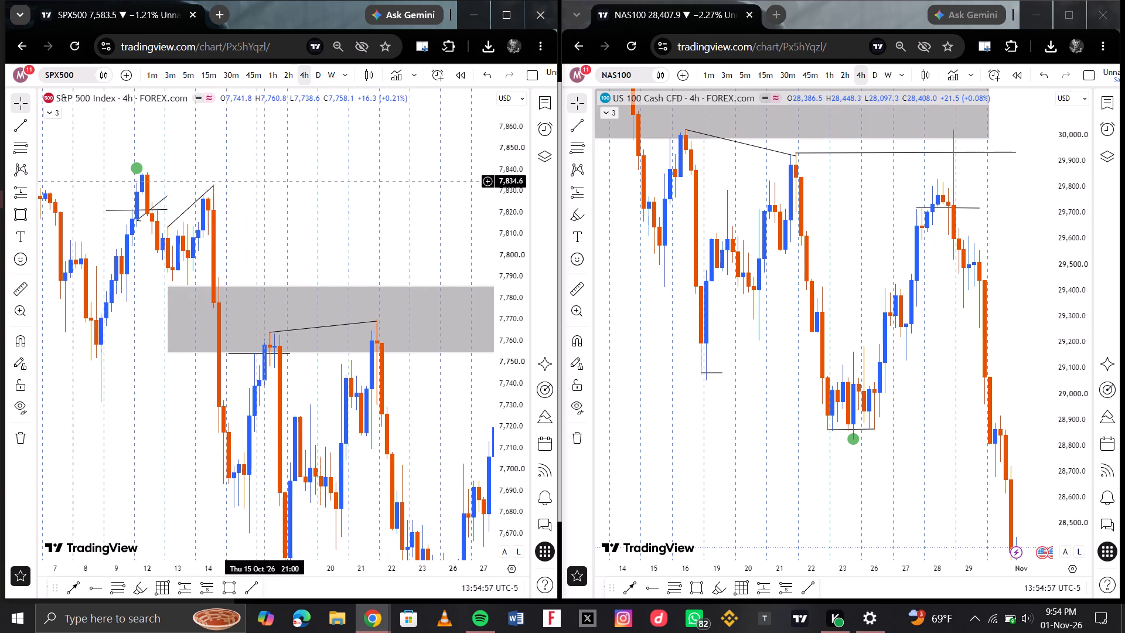
scroll(262, 181, up, 1)
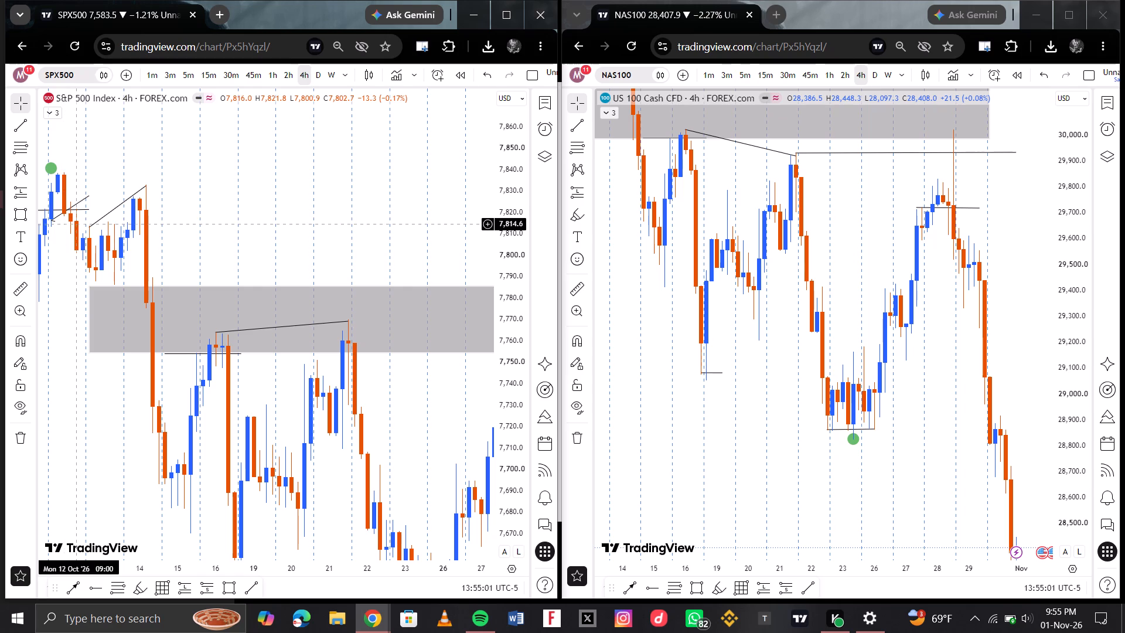
drag(87, 225, 107, 219)
click(107, 219)
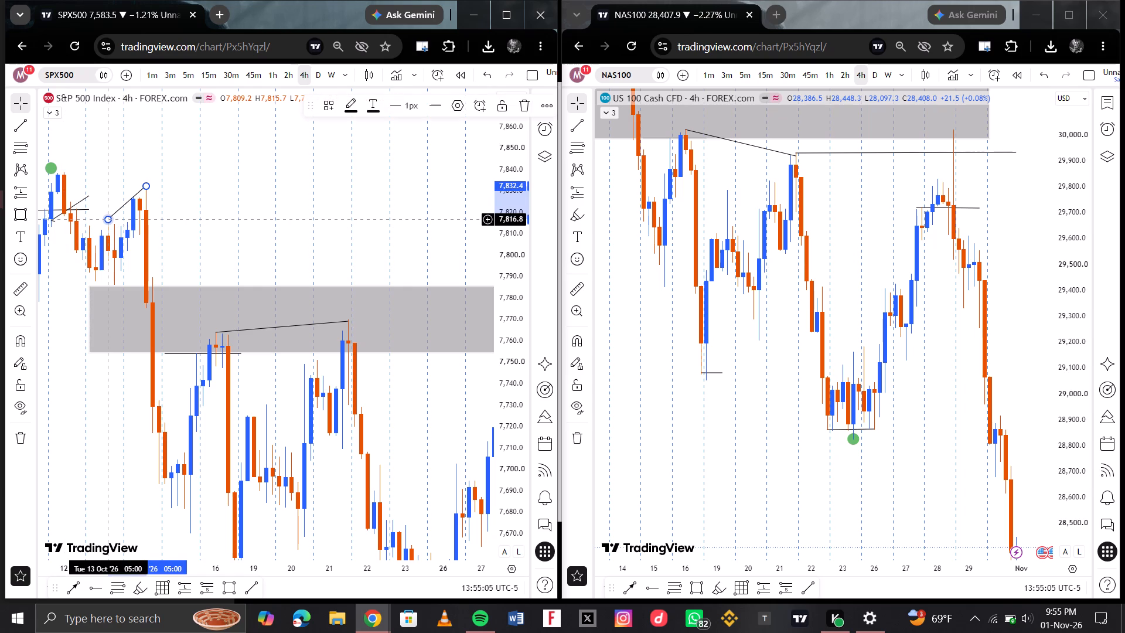
click(210, 255)
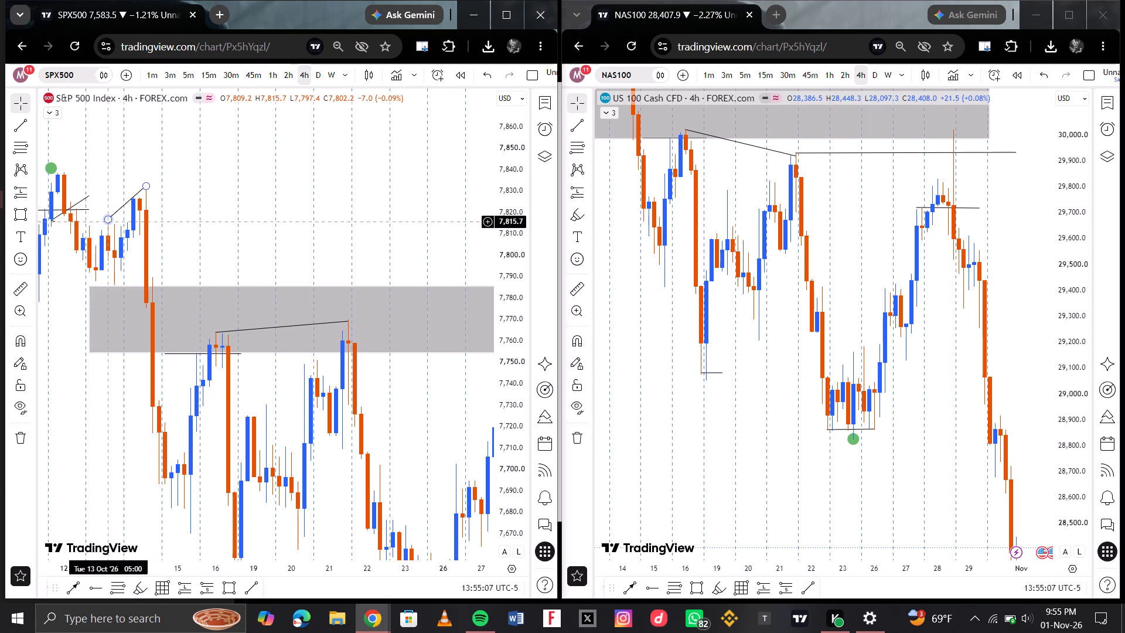
click(108, 222)
click(108, 225)
click(233, 258)
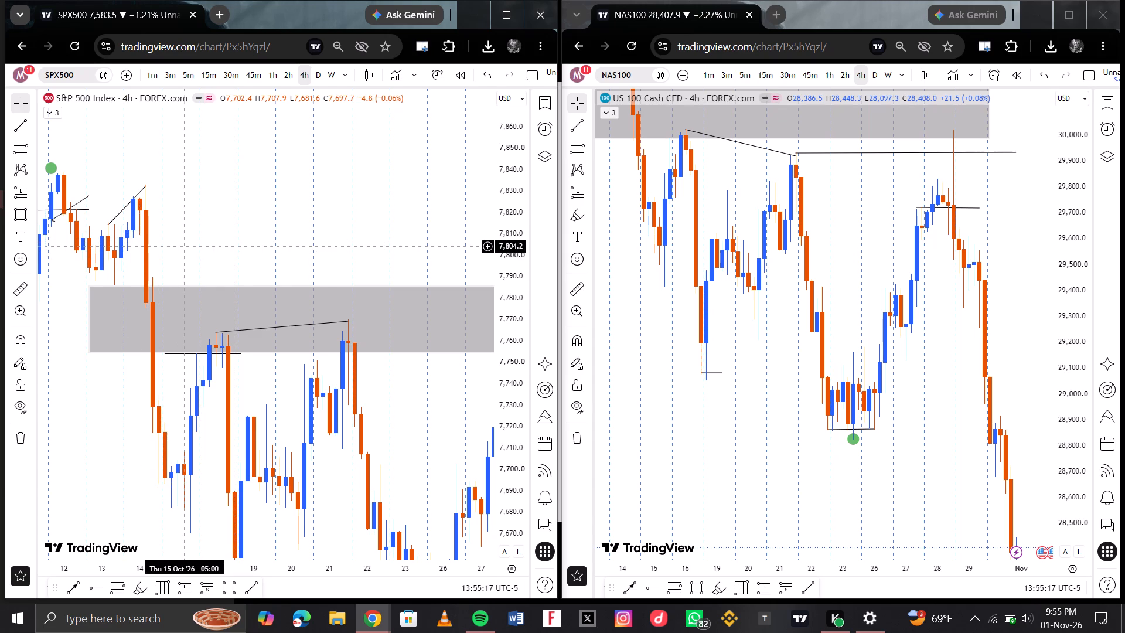
Shift the horizontal SPX500 line at about 7,821 later in time, so it ends at 13 Oct 13:00.
drag(223, 251, 342, 305)
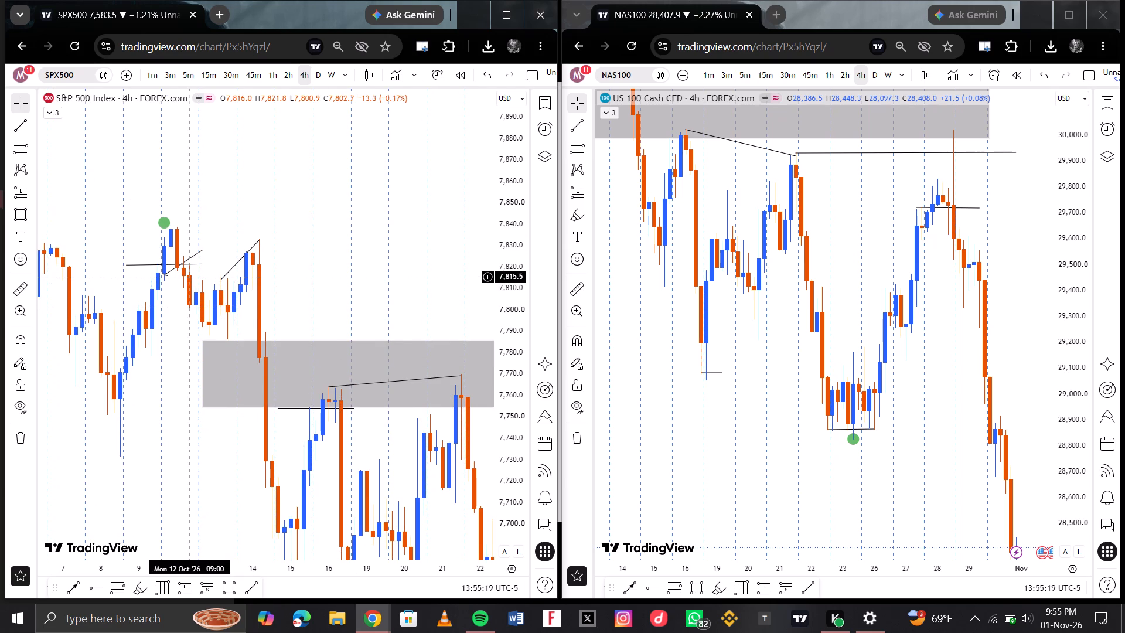
drag(151, 266, 186, 266)
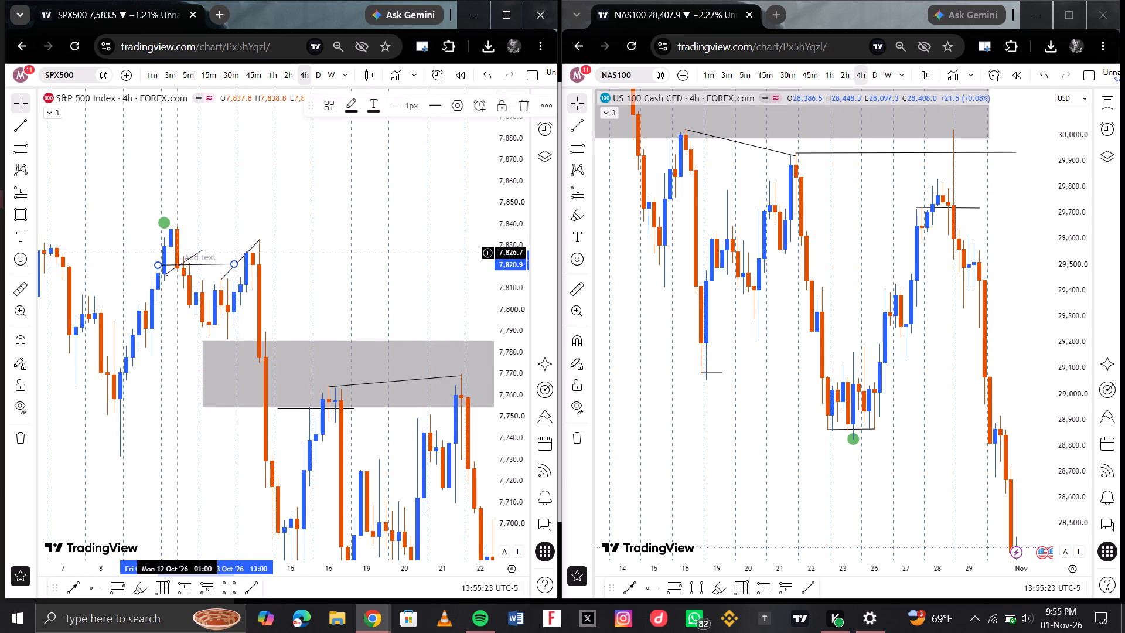
click(195, 225)
Shift the horizontal SPX500 line at about 7,754 later in time, starting it on 15 Oct just before the 16 Oct high.
drag(387, 311, 342, 273)
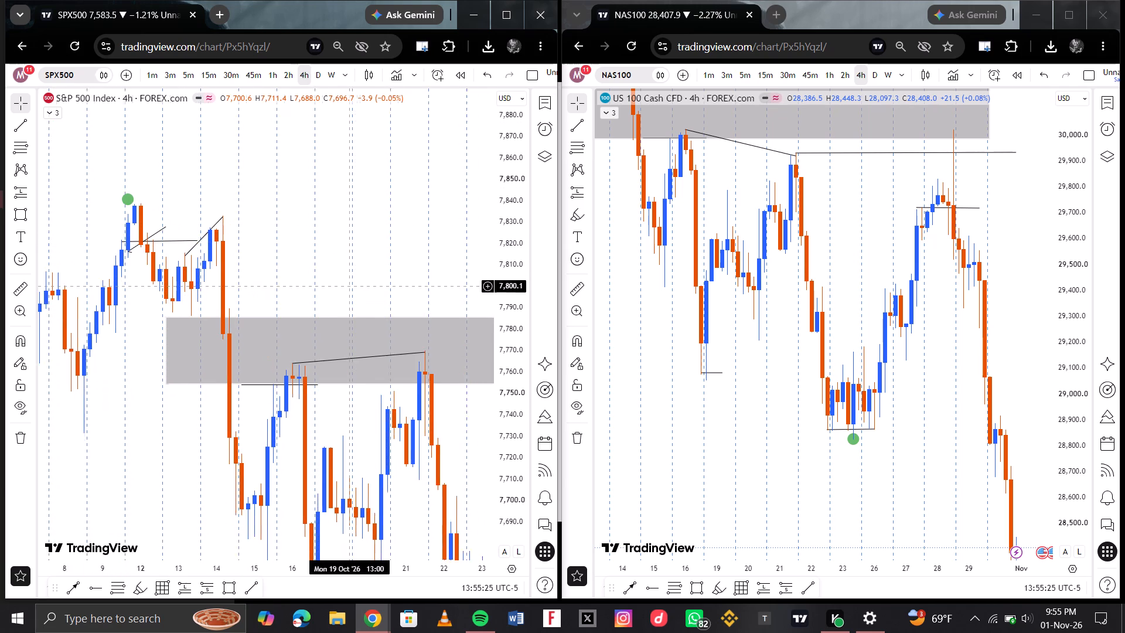
drag(342, 273, 281, 189)
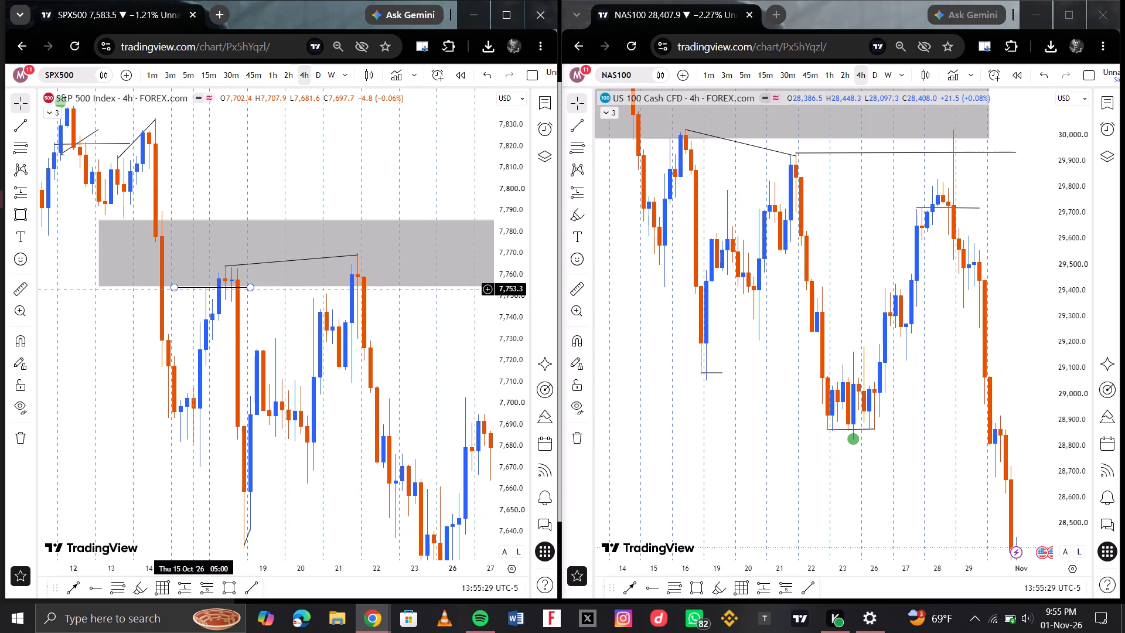
drag(195, 289, 229, 288)
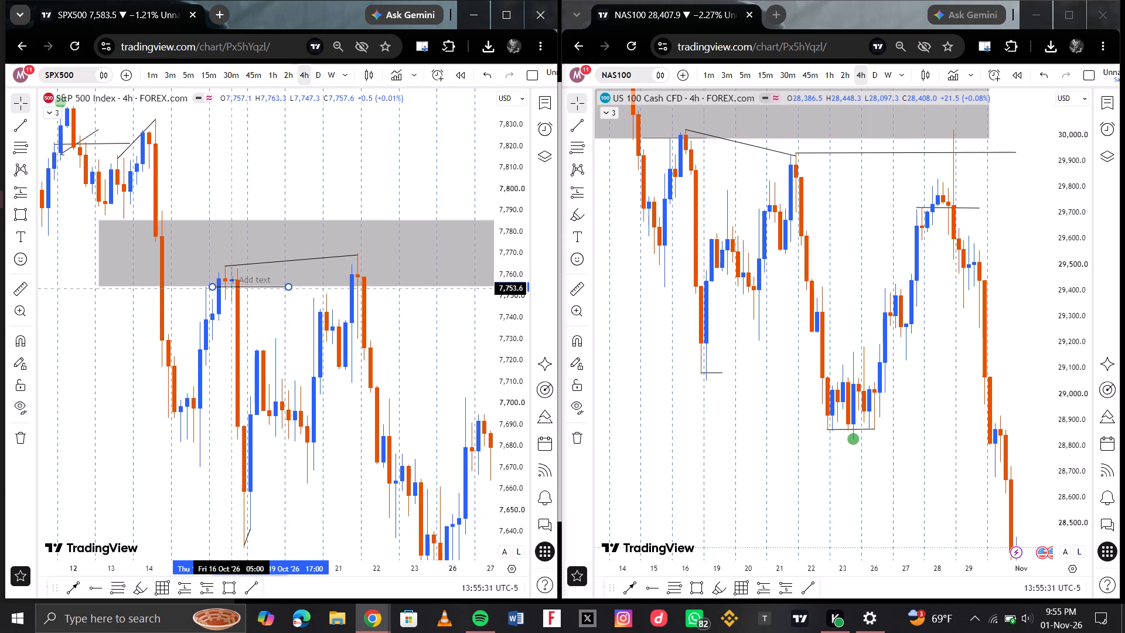
drag(229, 288, 226, 288)
click(278, 325)
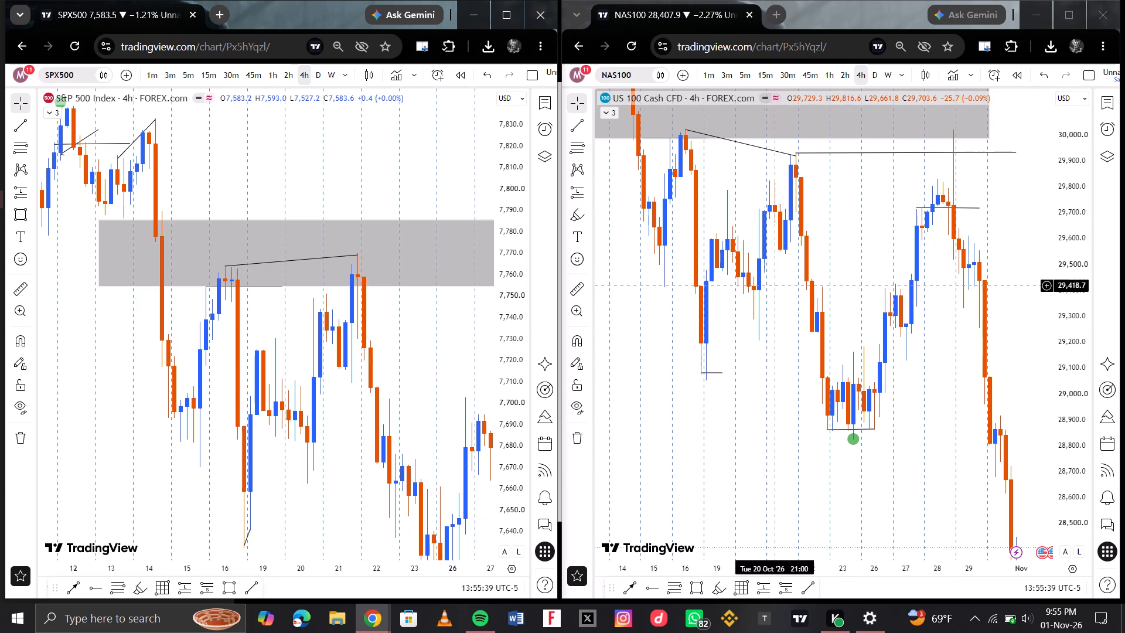
Compare the mid-to-late October highs and lows on the NAS100 and SPX500 4-hour charts, including the 16 Oct and 23–26 Oct lows.
scroll(829, 374, down, 1)
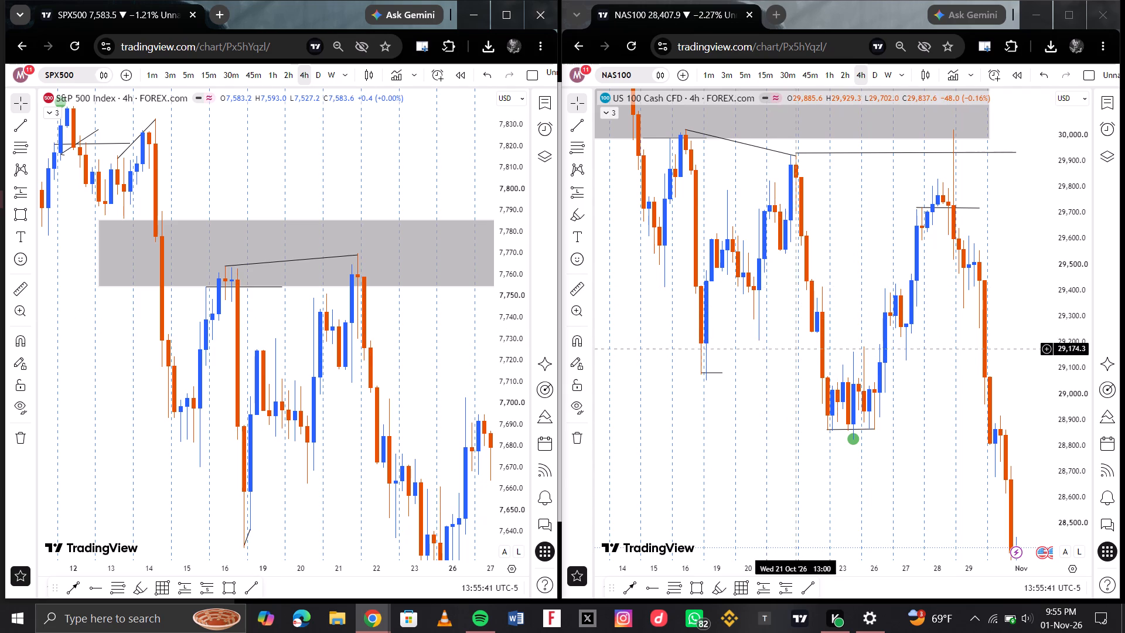
scroll(805, 356, down, 1)
scroll(798, 287, up, 1)
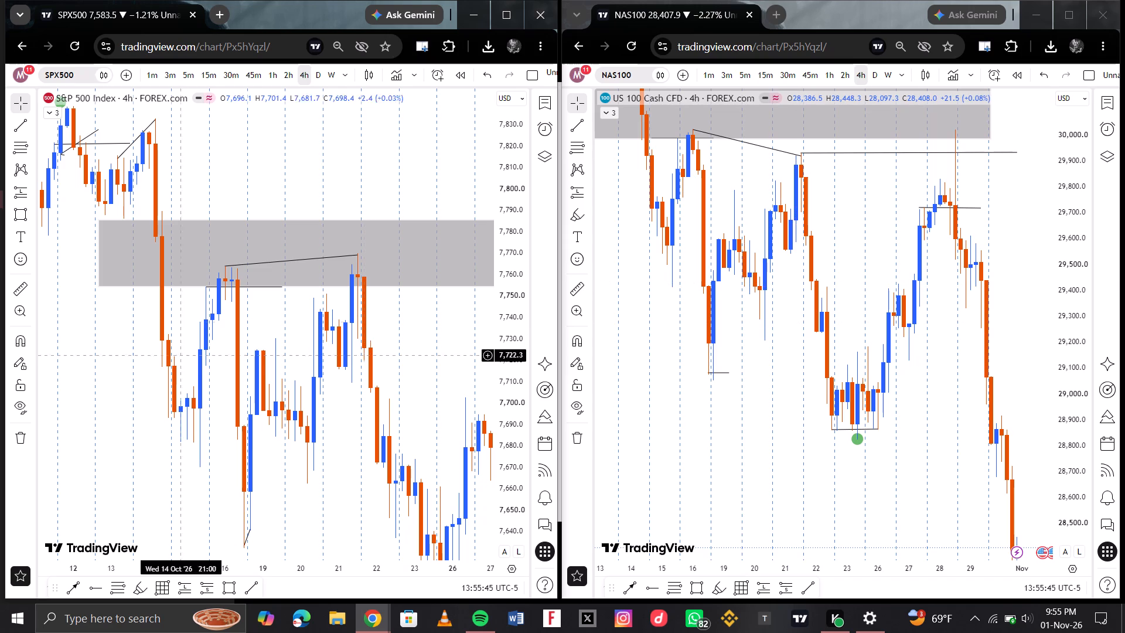
scroll(290, 373, down, 1)
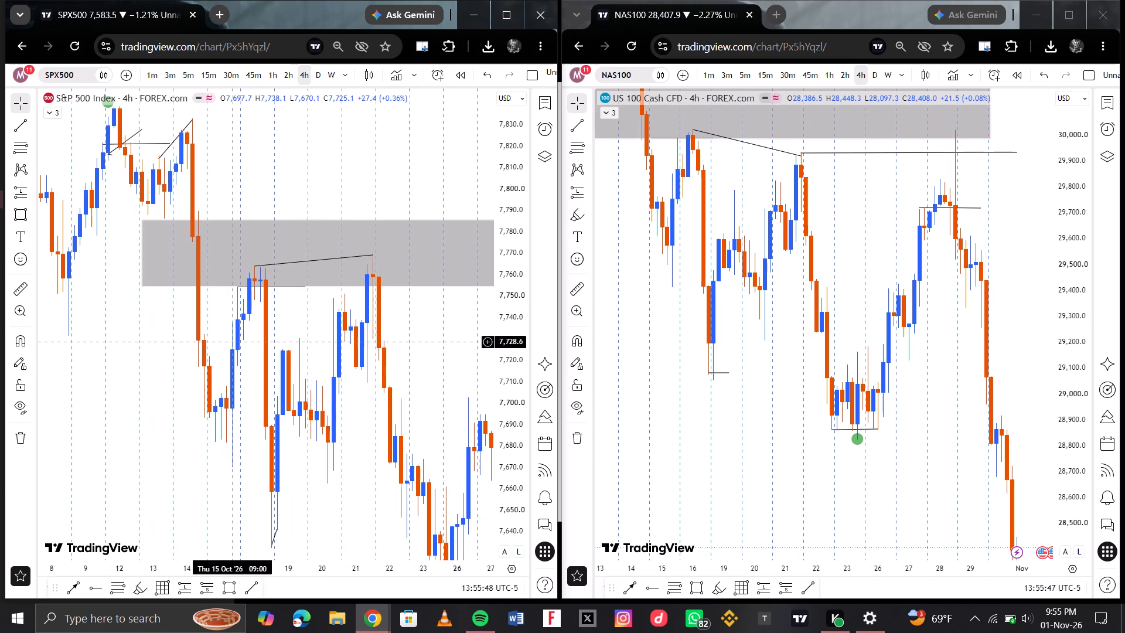
drag(137, 356, 170, 382)
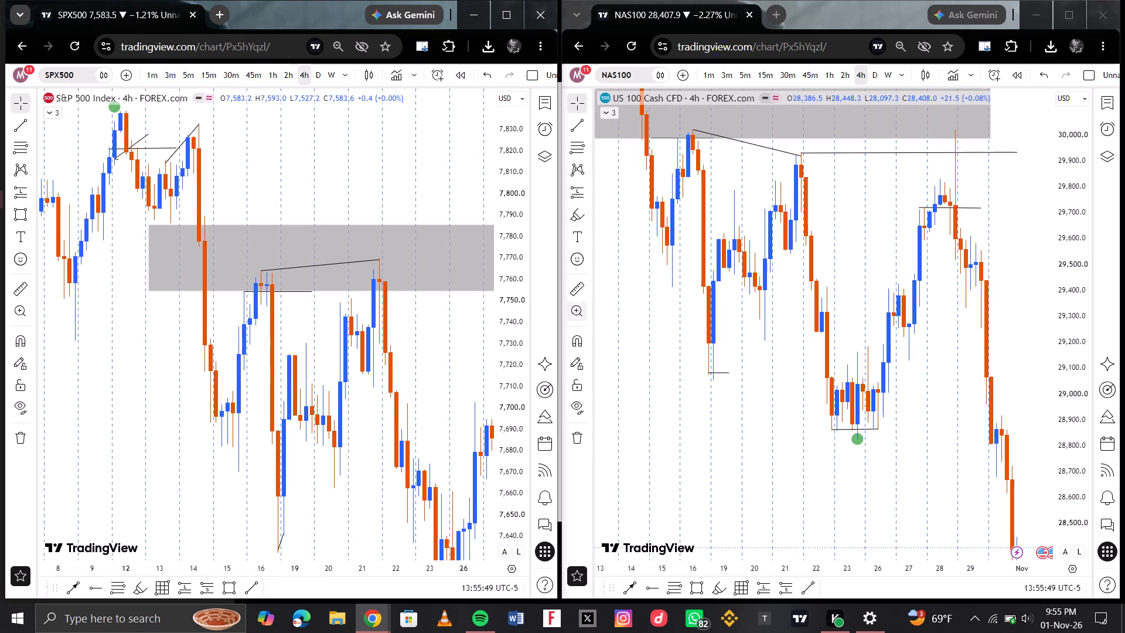
drag(621, 338, 780, 540)
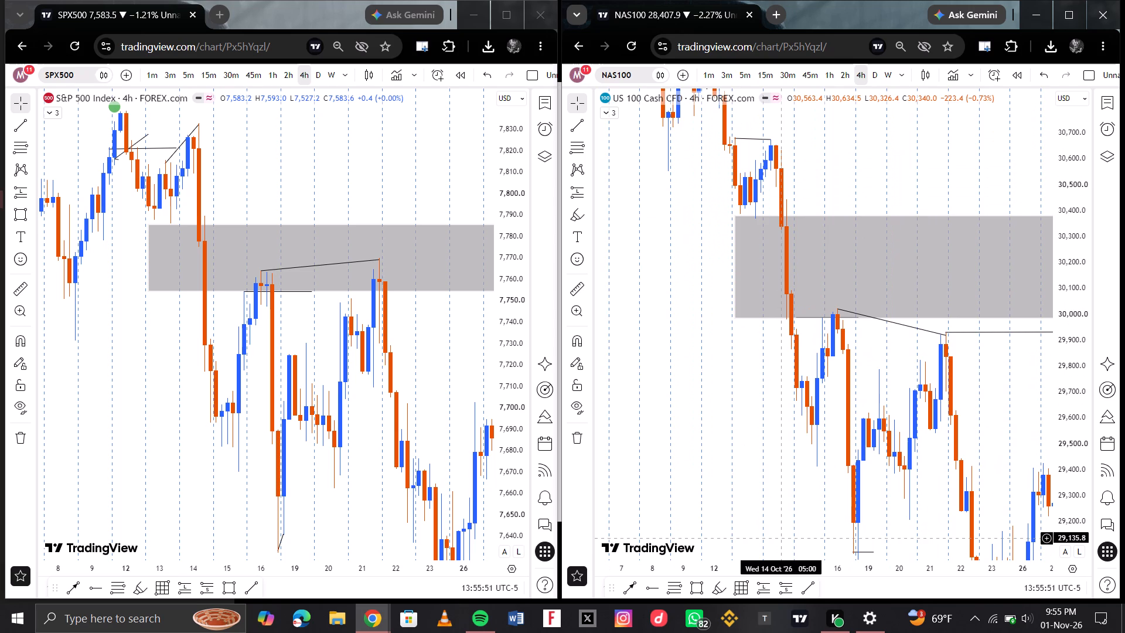
drag(727, 451, 731, 481)
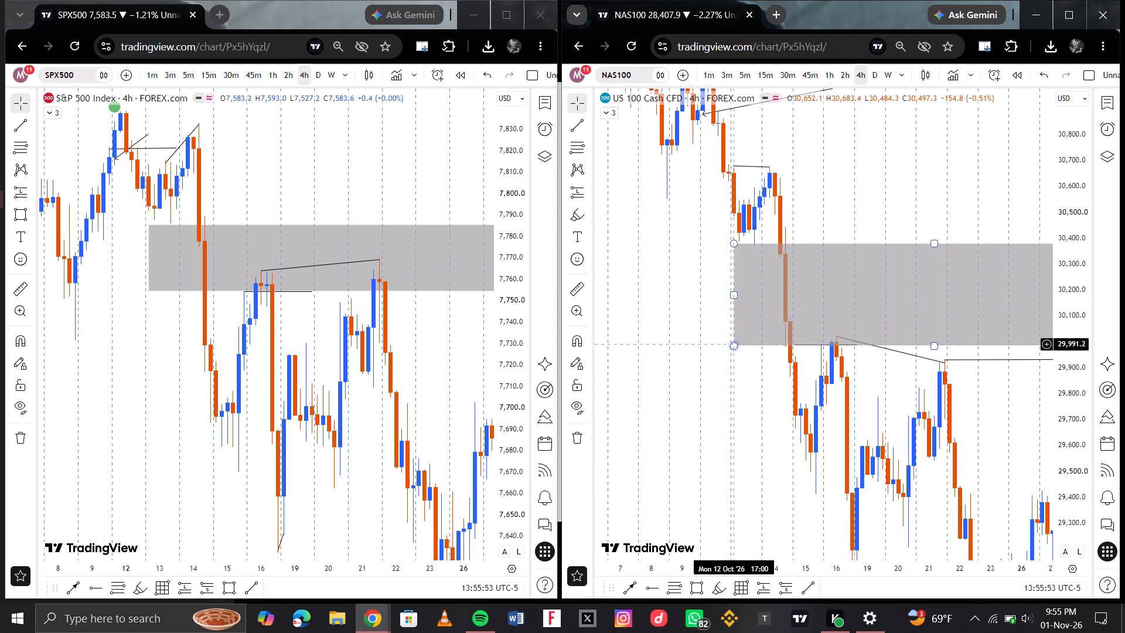
drag(720, 390, 669, 267)
drag(731, 392, 736, 389)
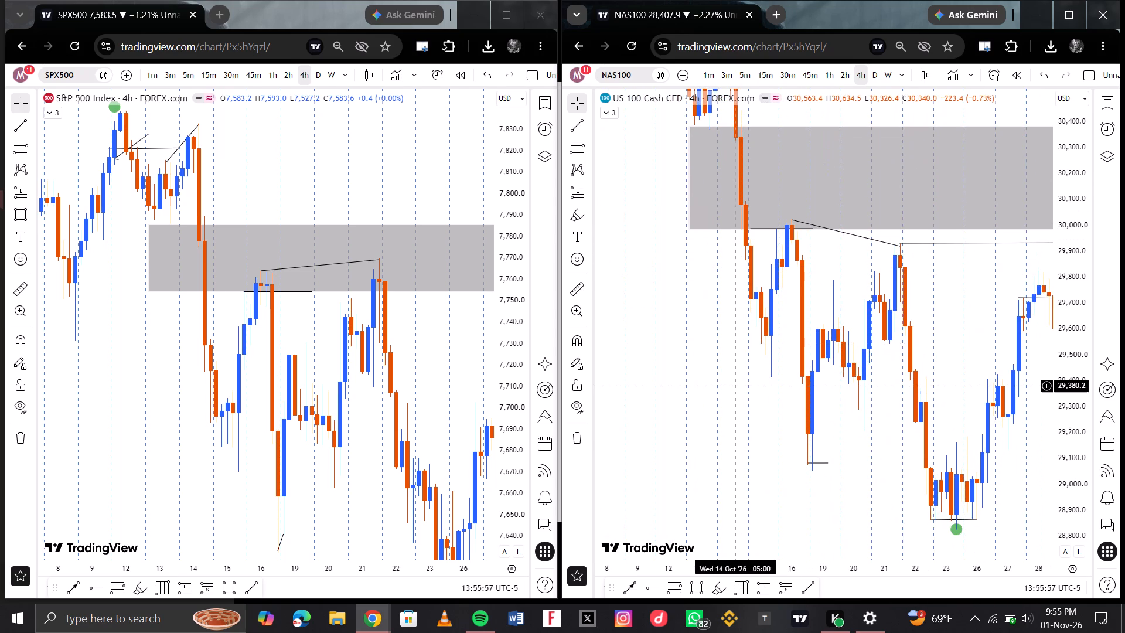
drag(736, 389, 658, 320)
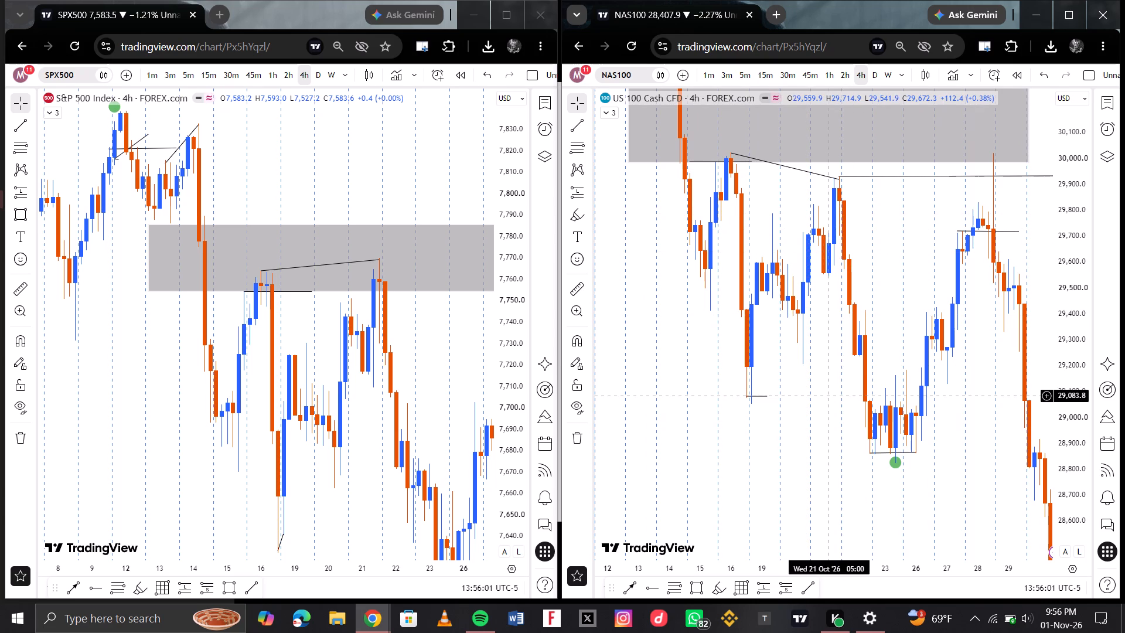
drag(446, 430, 435, 351)
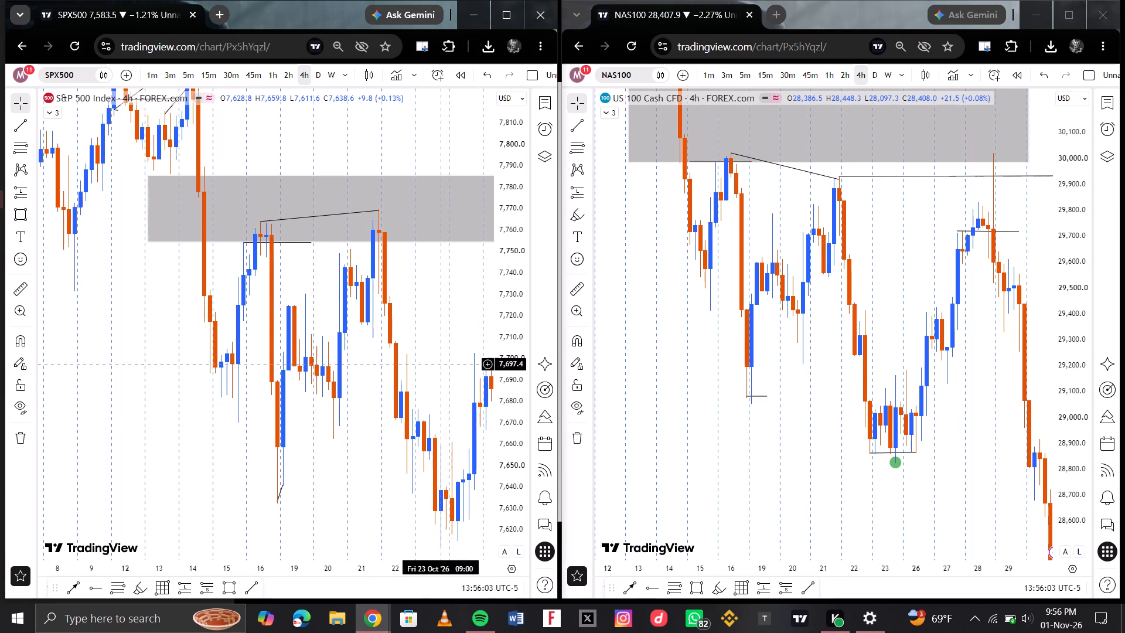
drag(435, 351, 401, 322)
drag(733, 462, 735, 446)
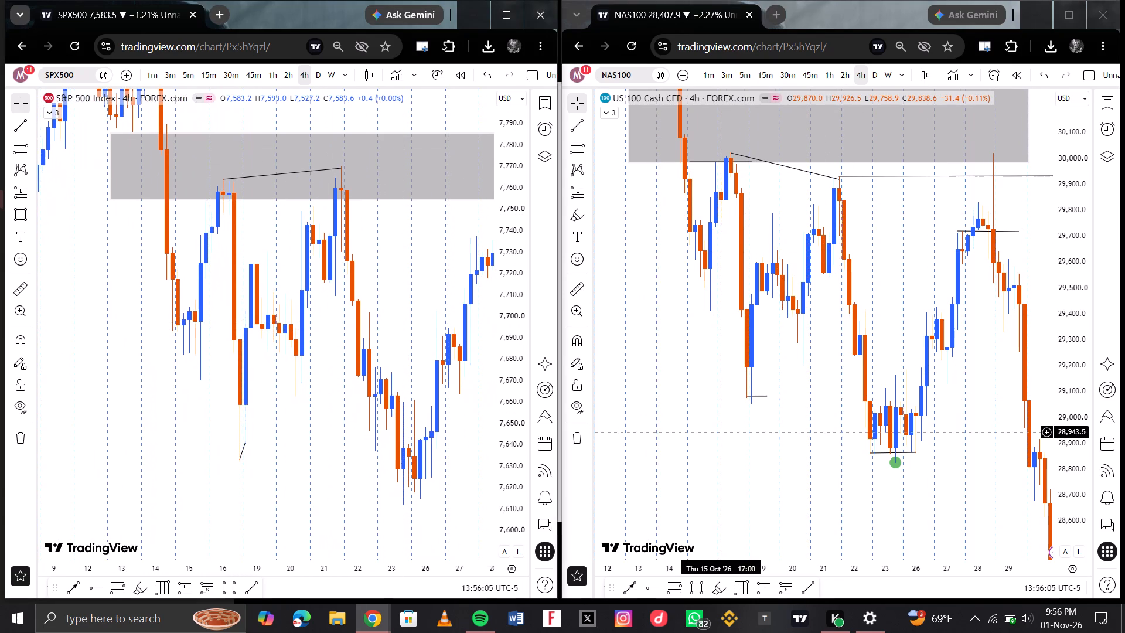
drag(735, 446, 645, 414)
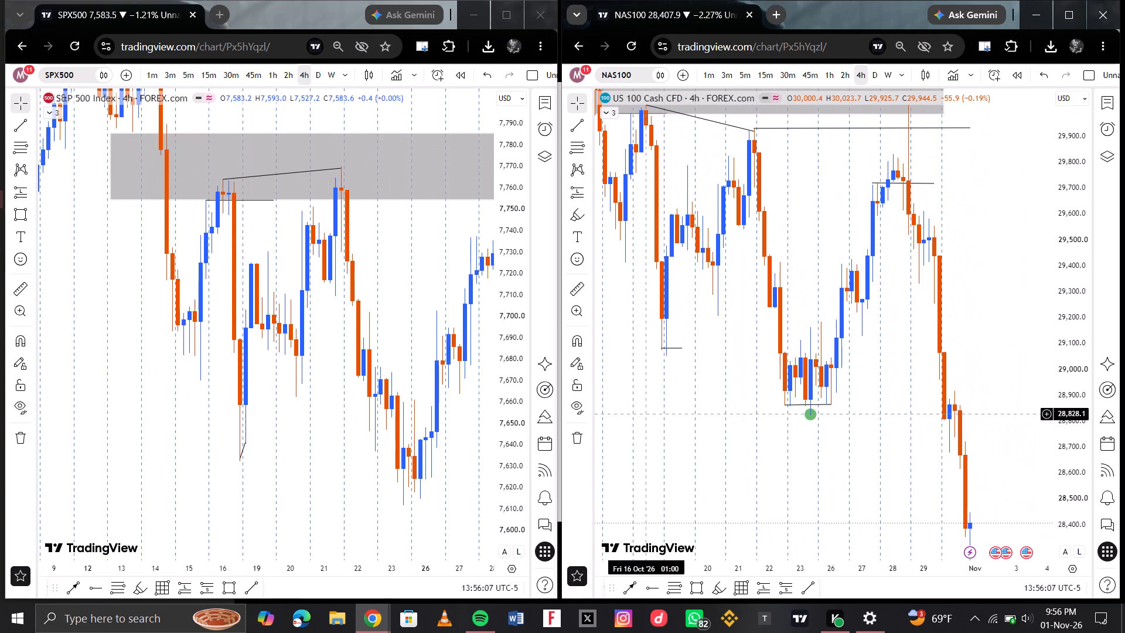
drag(315, 441, 267, 421)
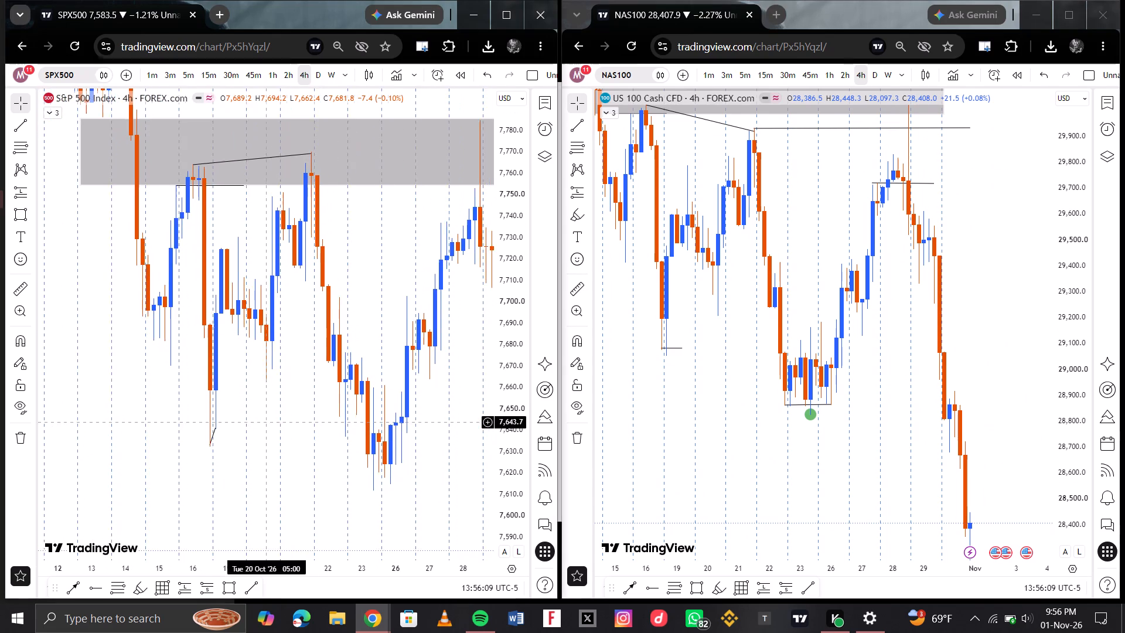
drag(267, 421, 247, 411)
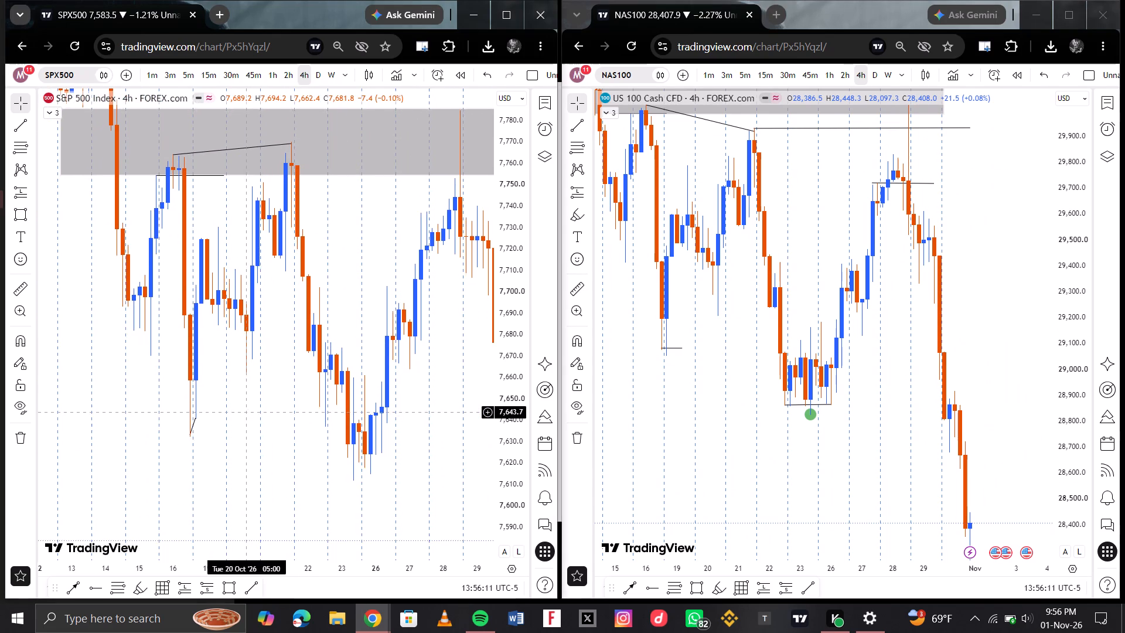
drag(247, 411, 233, 403)
drag(232, 403, 197, 377)
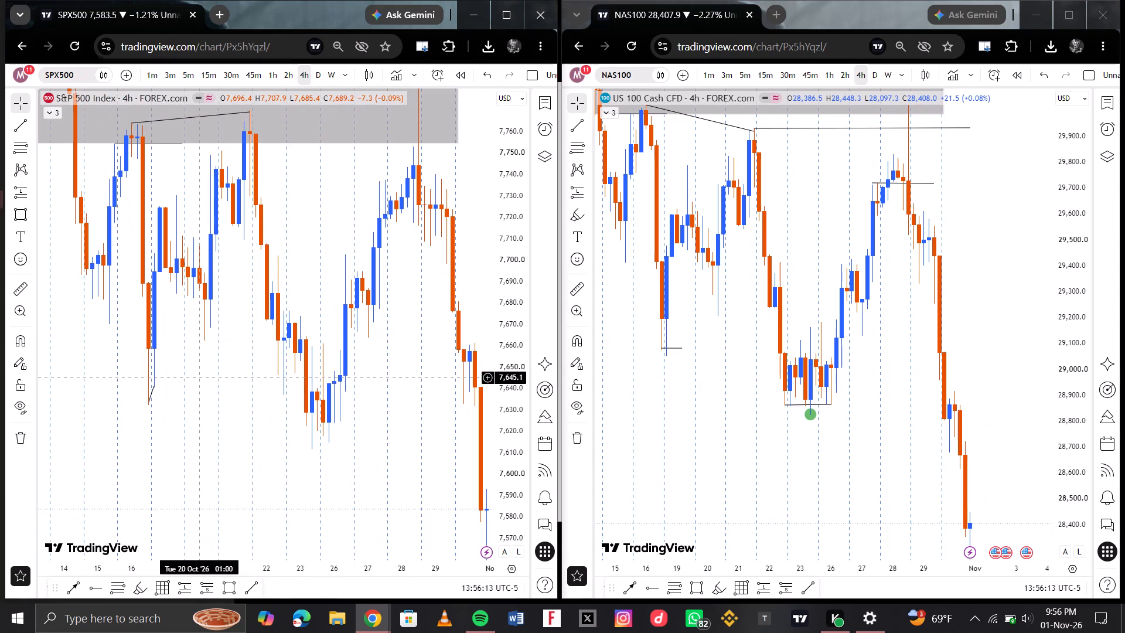
drag(353, 417, 313, 341)
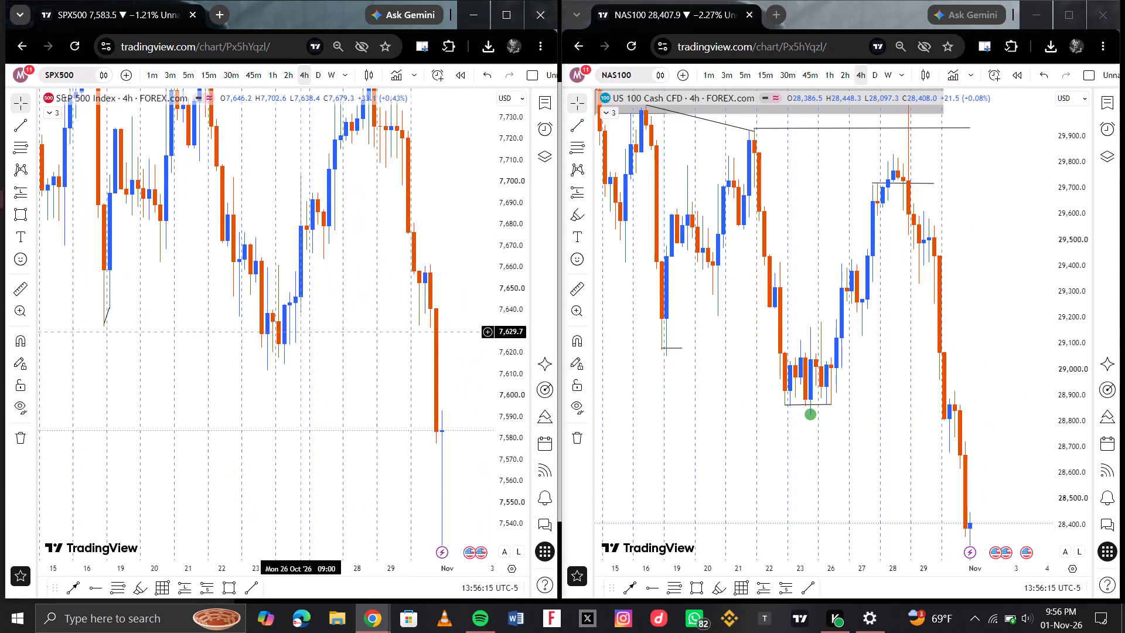
drag(313, 341, 347, 373)
drag(758, 426, 741, 382)
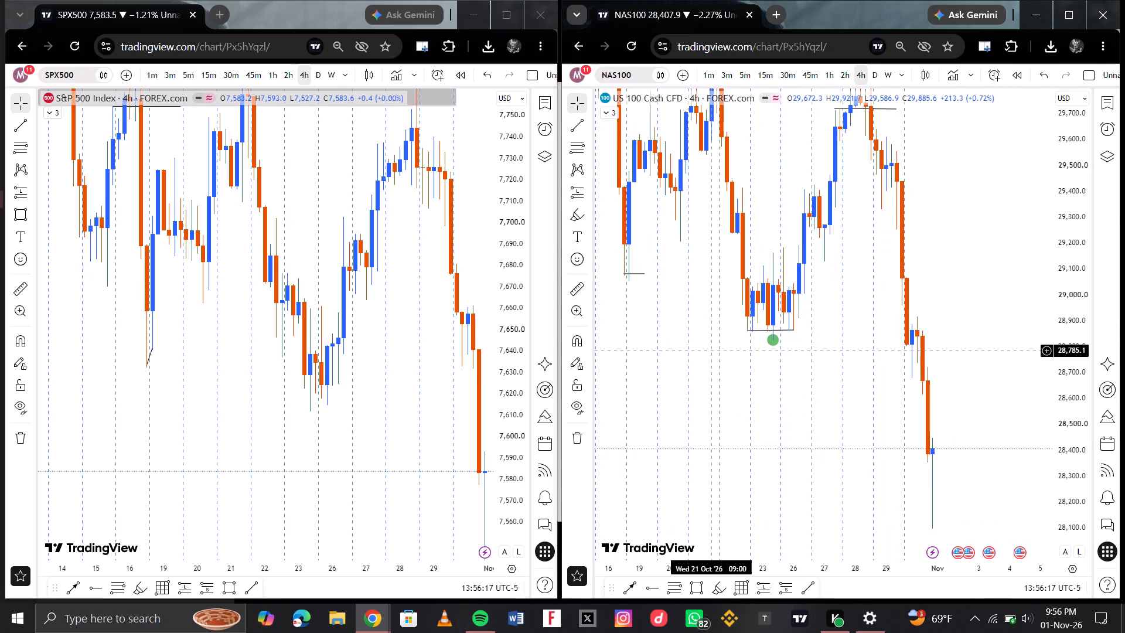
drag(741, 382, 815, 481)
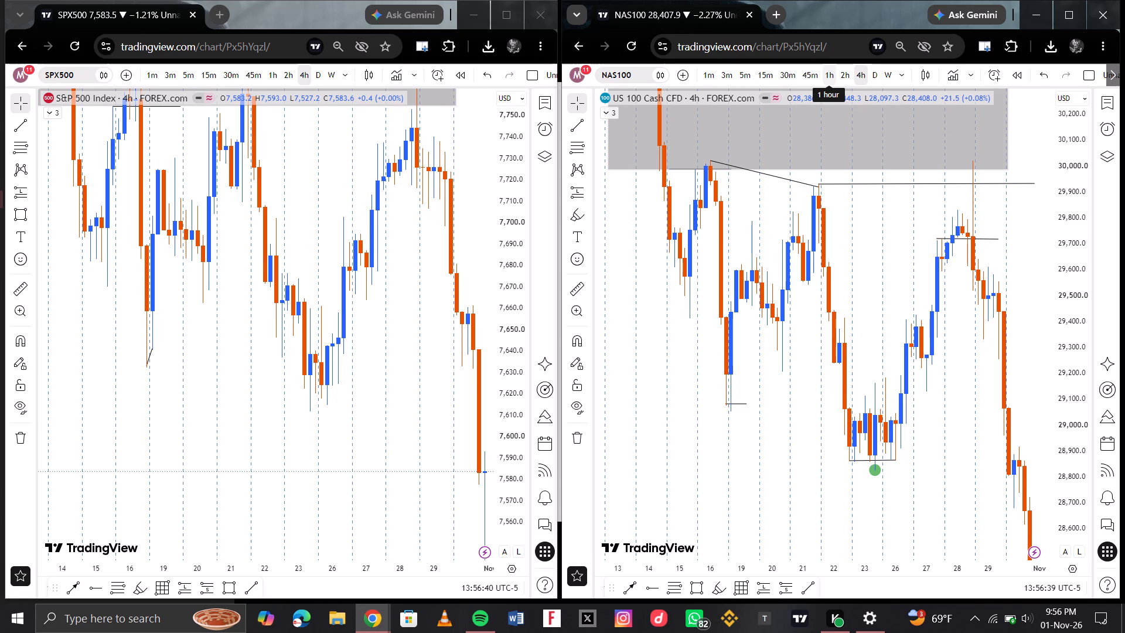
Switch the SPX500 chart to NAS100 from the watchlist and reset its chart view.
click(544, 99)
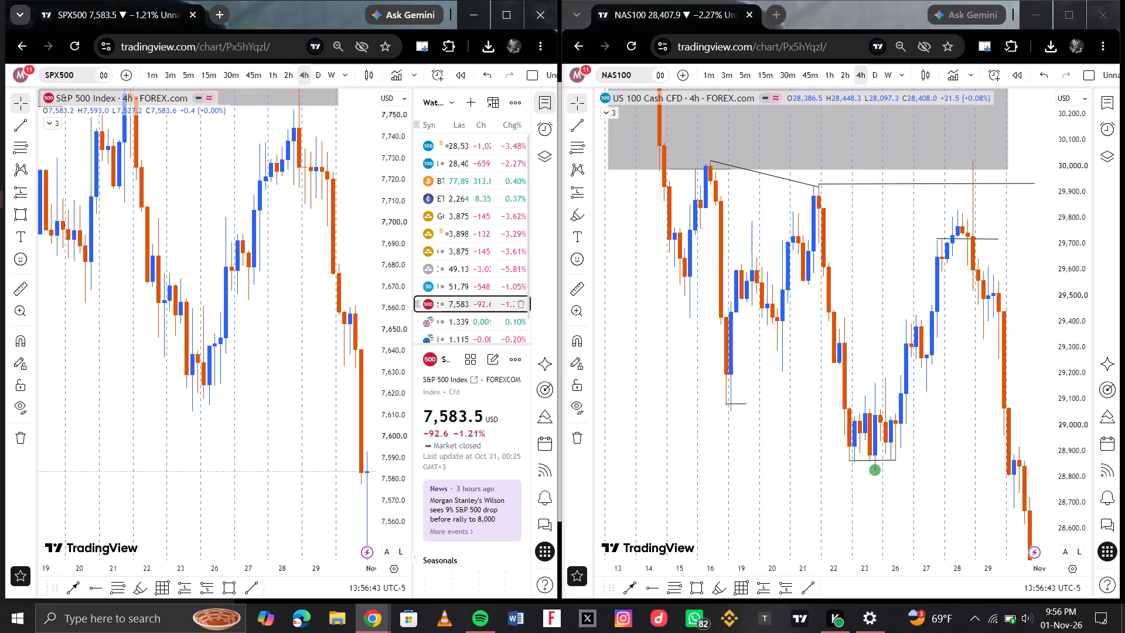
click(460, 164)
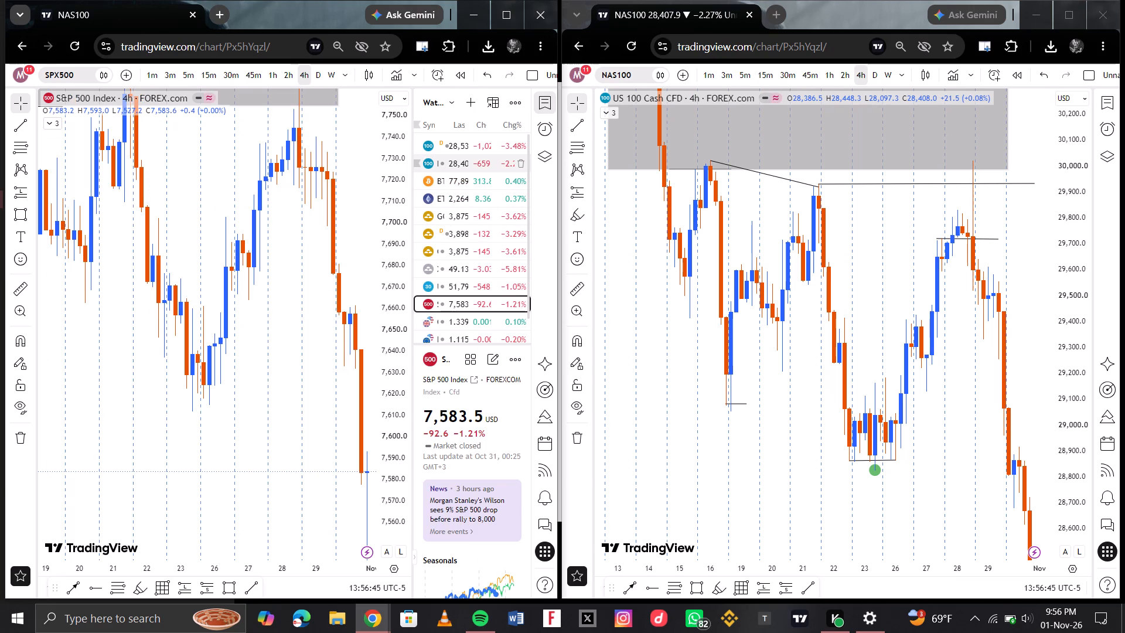
click(546, 102)
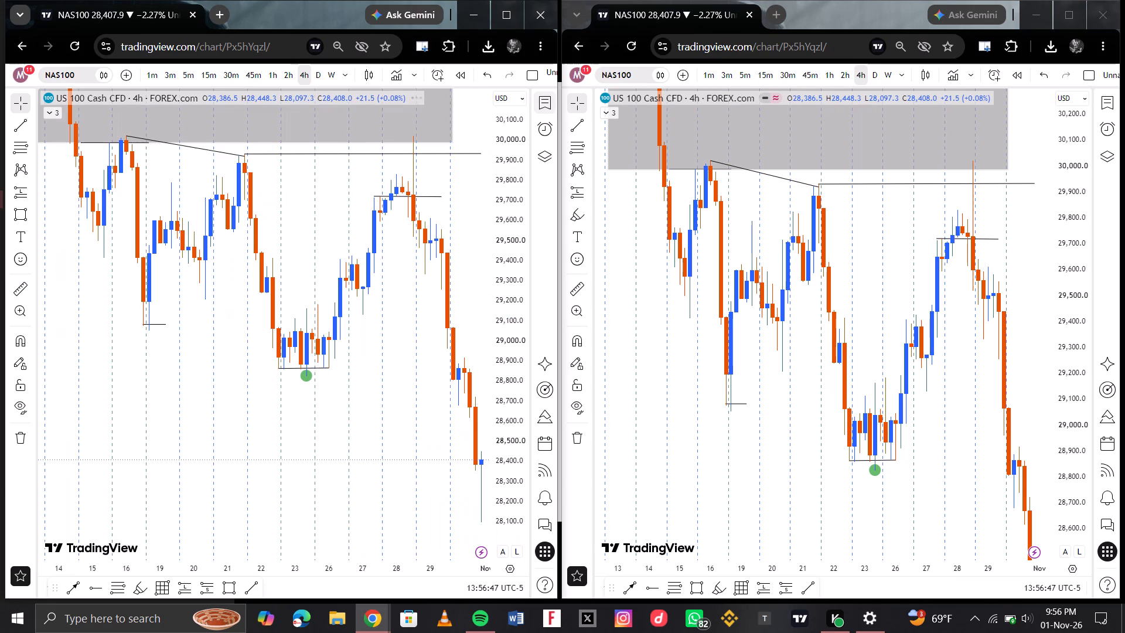
scroll(404, 237, down, 2)
right_click(285, 346)
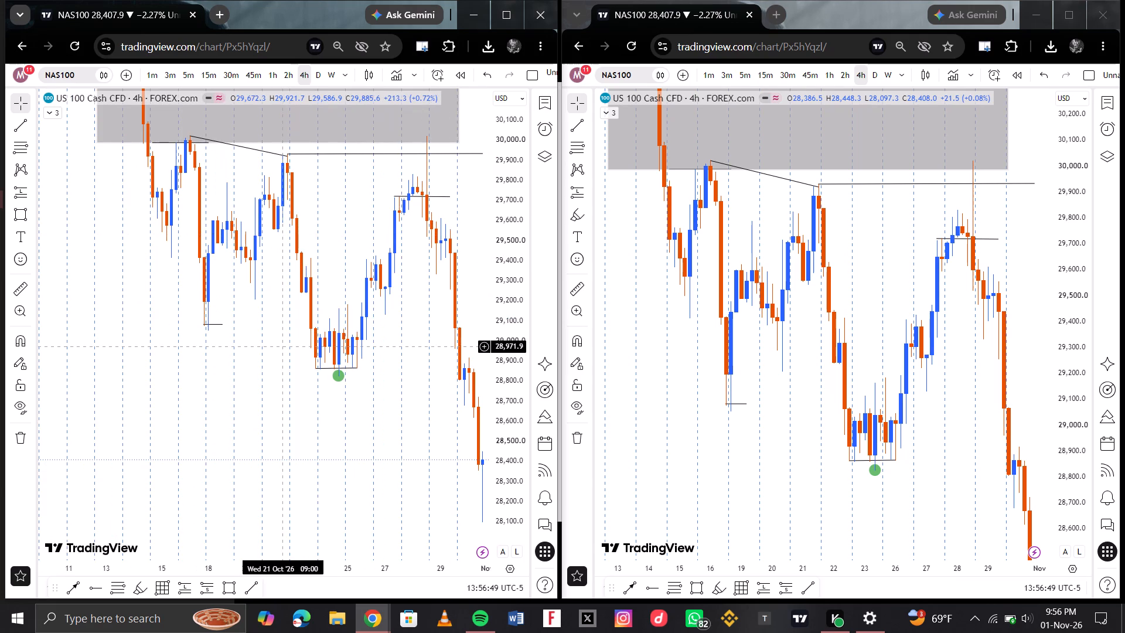
right_click(263, 353)
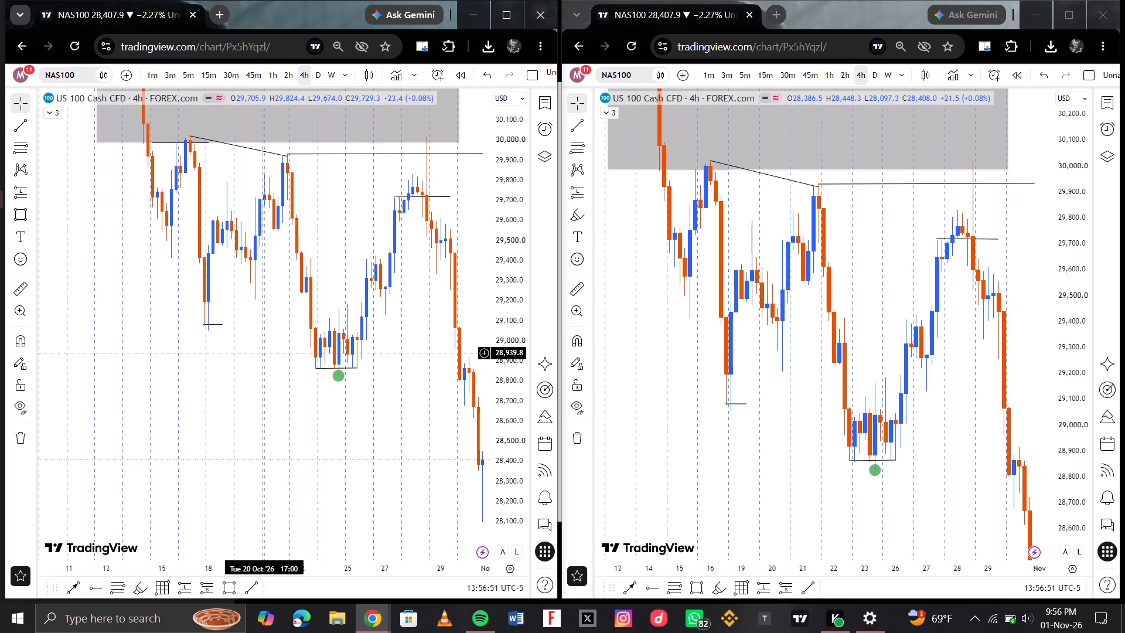
click(353, 301)
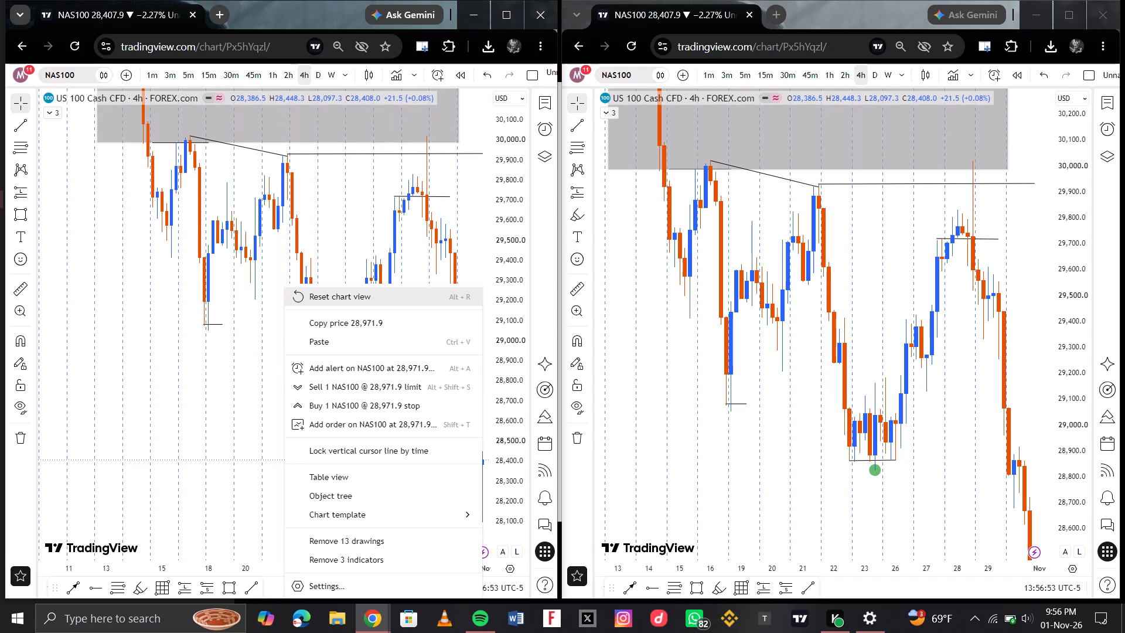
Reset the second NAS100 4-hour chart's view and examine the October swing highs and lows on both NAS100 charts.
right_click(731, 489)
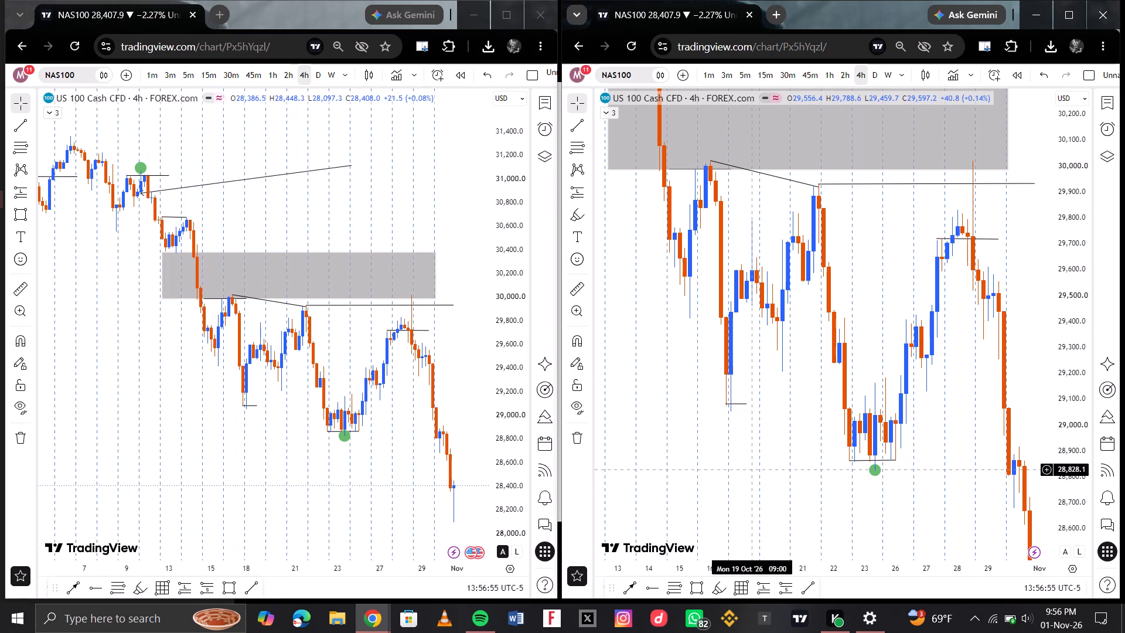
right_click(744, 462)
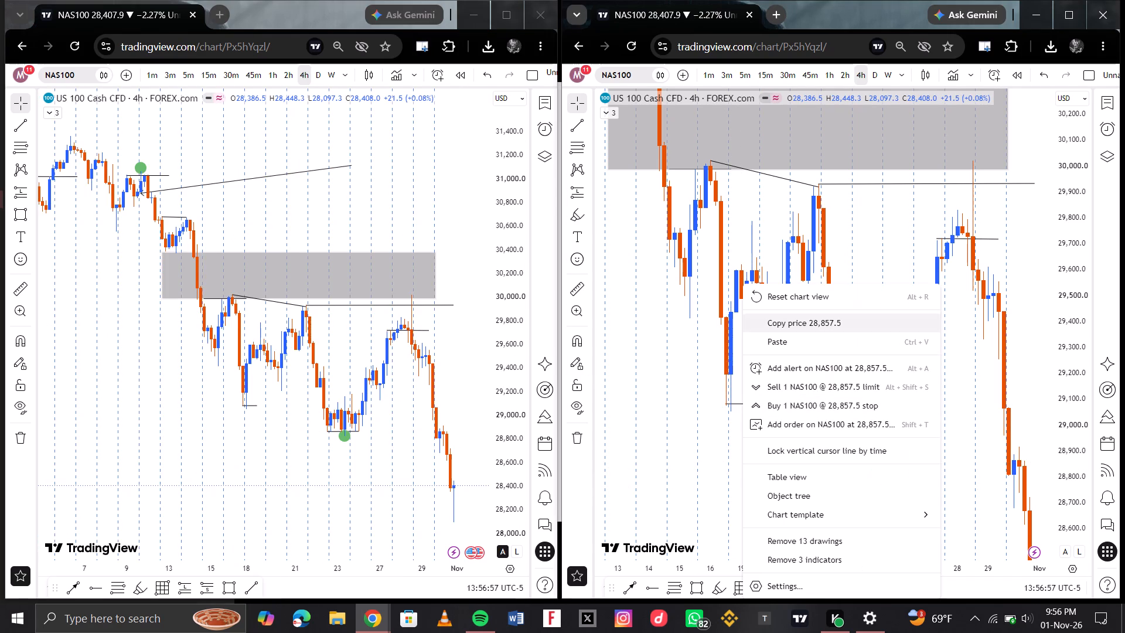
click(793, 290)
scroll(112, 313, right, 1)
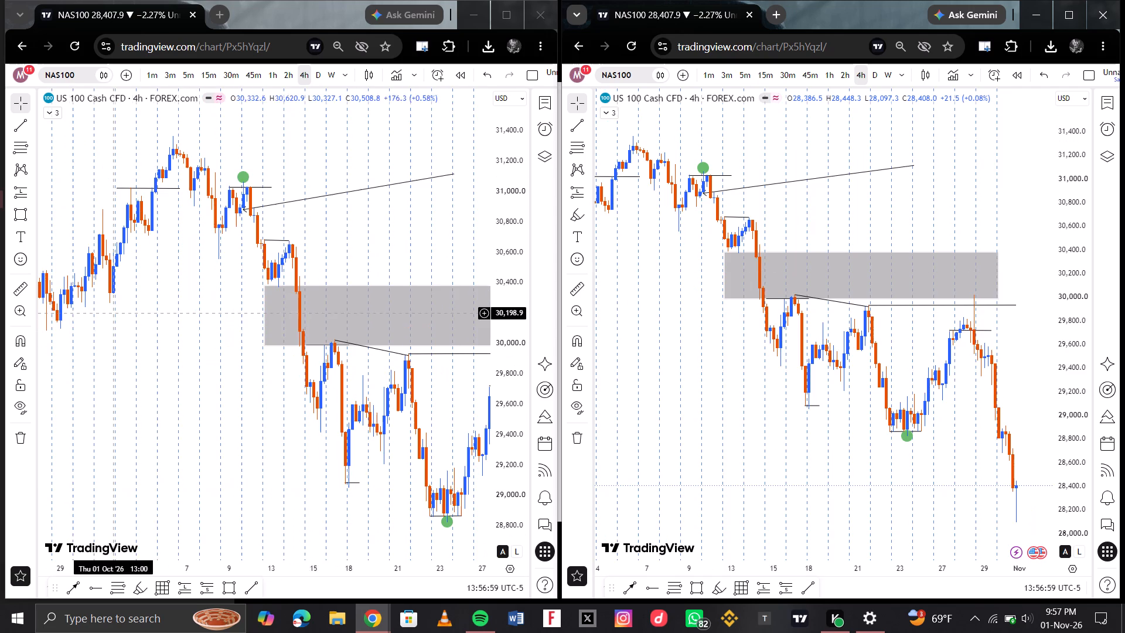
scroll(779, 379, right, 3)
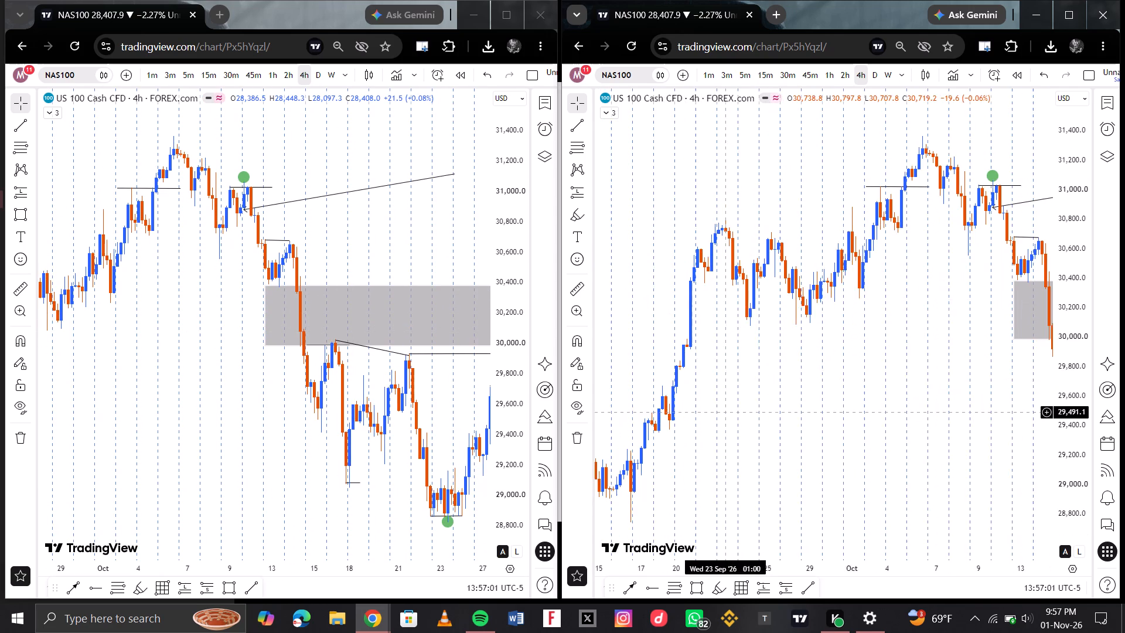
scroll(870, 373, left, 2)
scroll(808, 291, up, 4)
scroll(686, 278, right, 1)
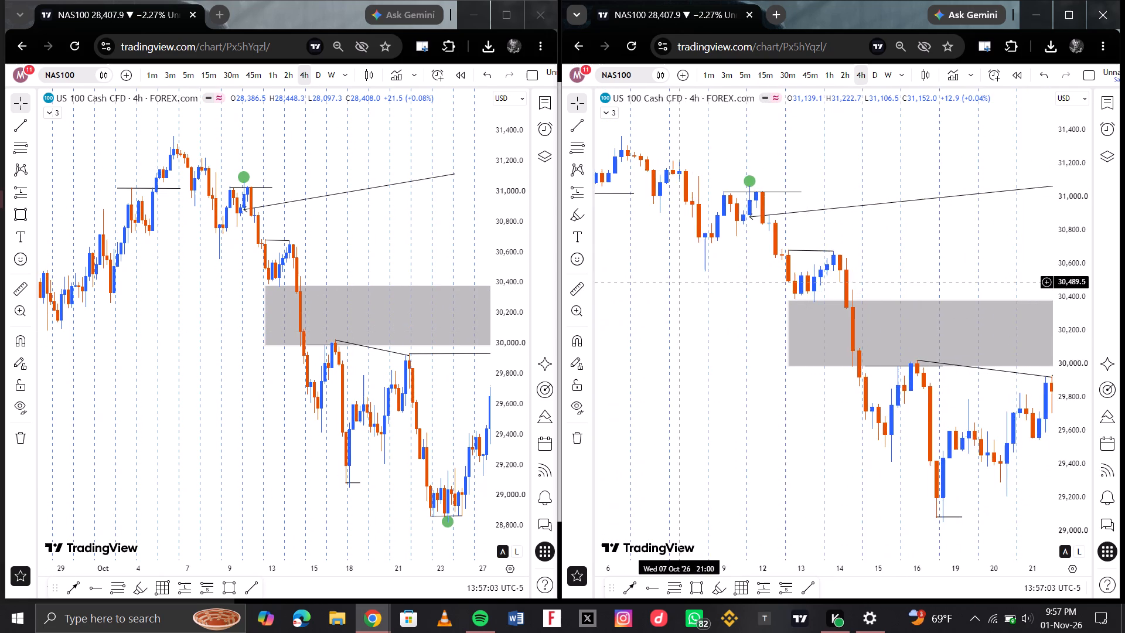
scroll(686, 278, right, 1)
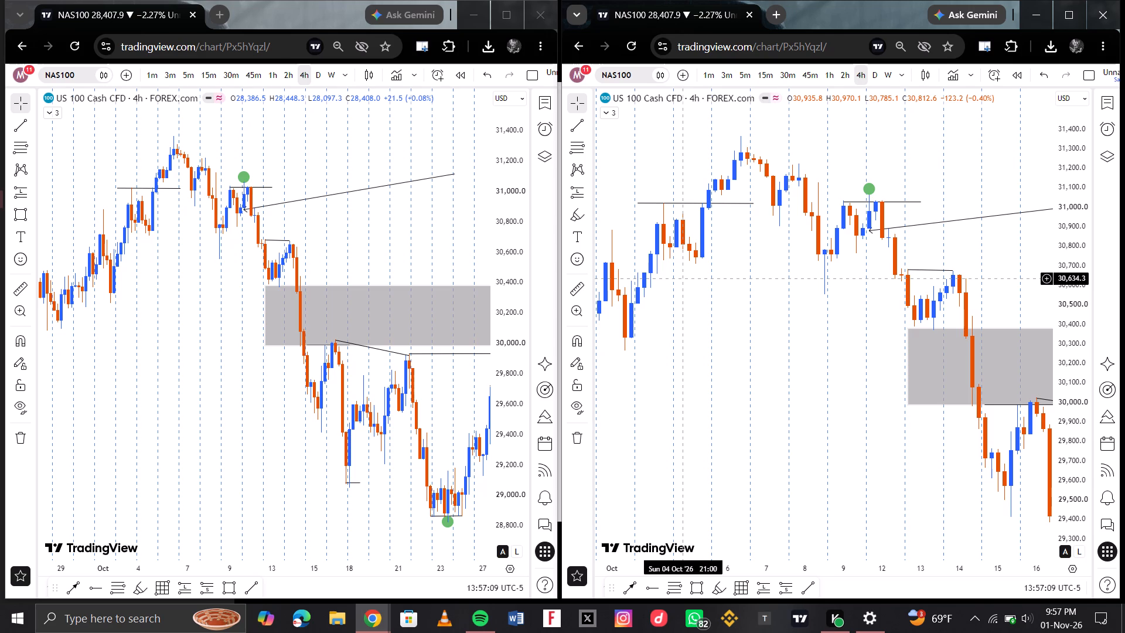
Switch the first NAS100 chart from the 4-hour to the daily timeframe.
click(315, 75)
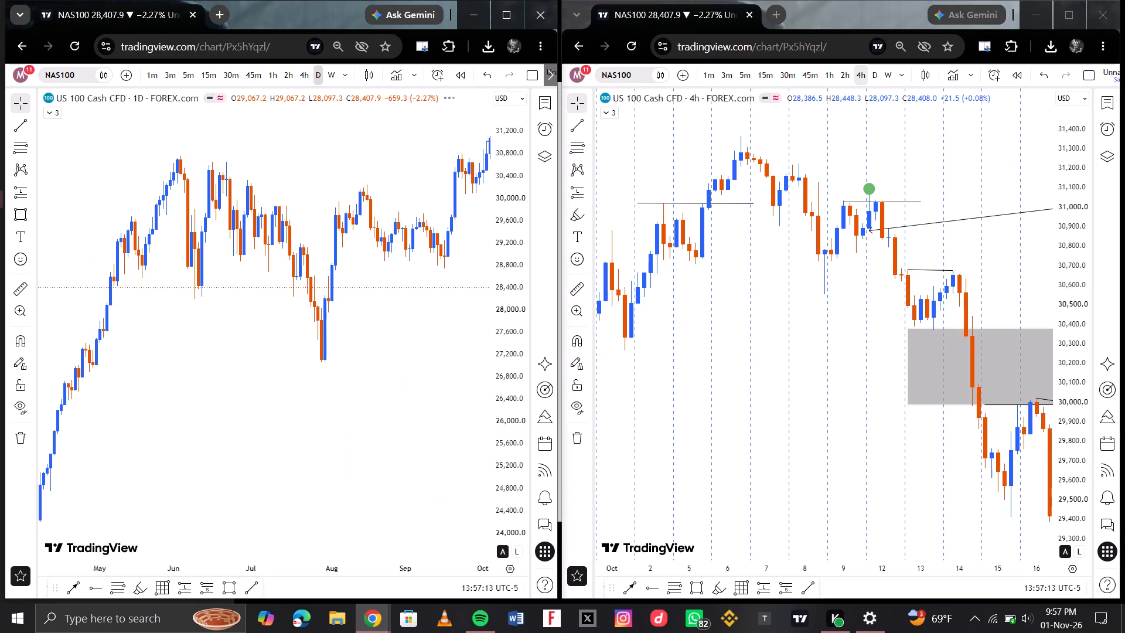
scroll(388, 245, left, 3)
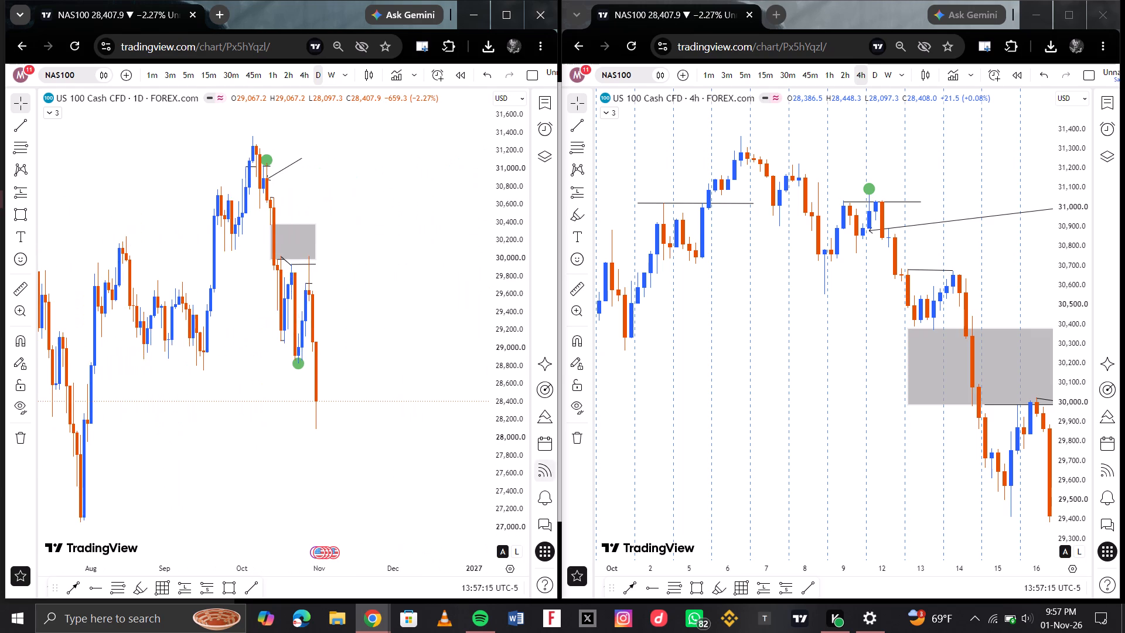
Switch to Spotify, turn repeat off and skip to the track Ni Sawa.
click(476, 632)
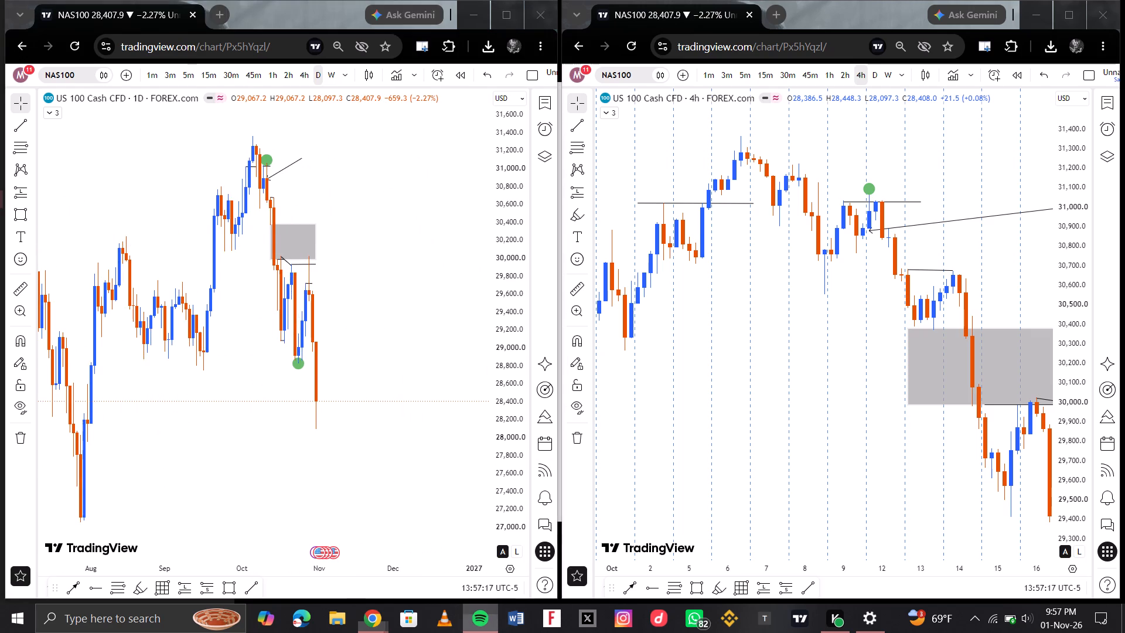
click(626, 556)
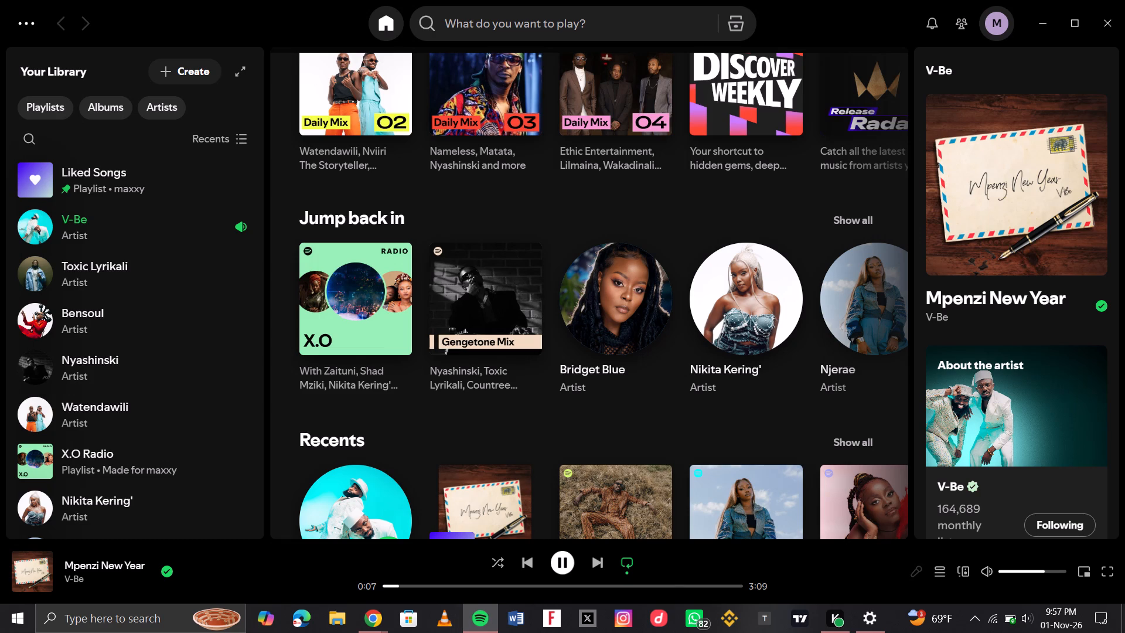
click(626, 568)
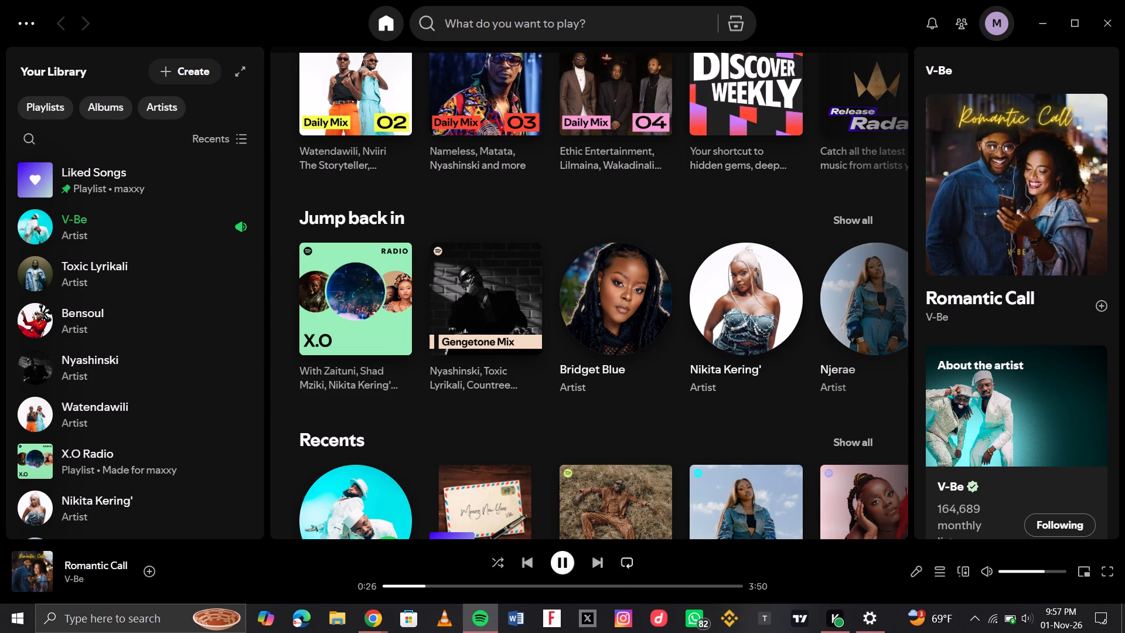
click(601, 565)
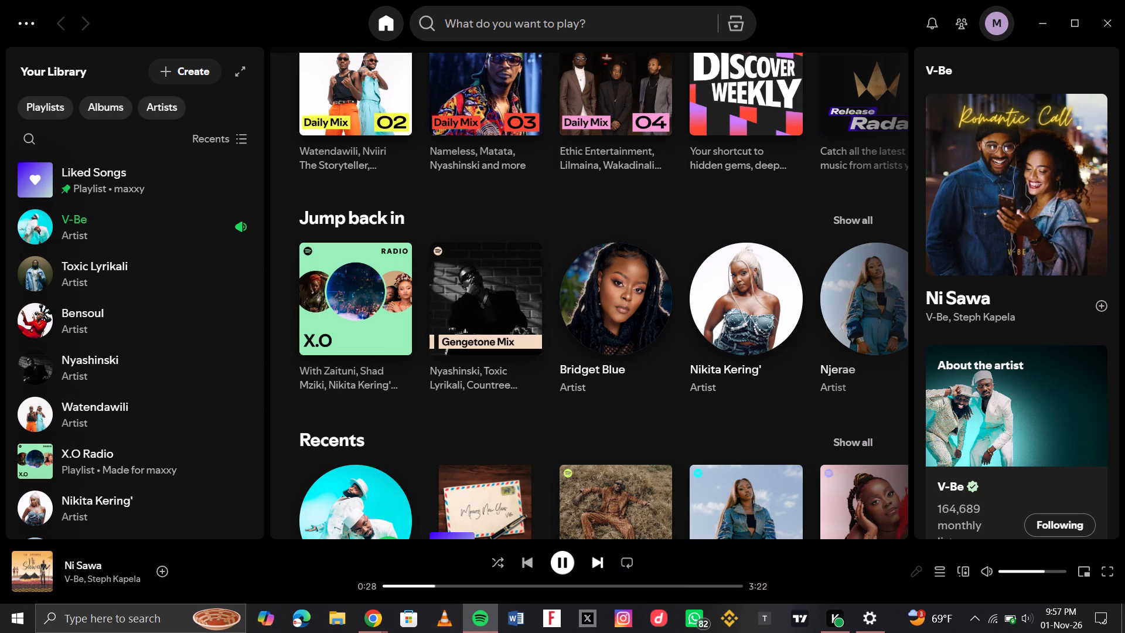
Open Bridget Blue's artist page from the Jump back in section and start playing her music.
scroll(592, 434, down, 1)
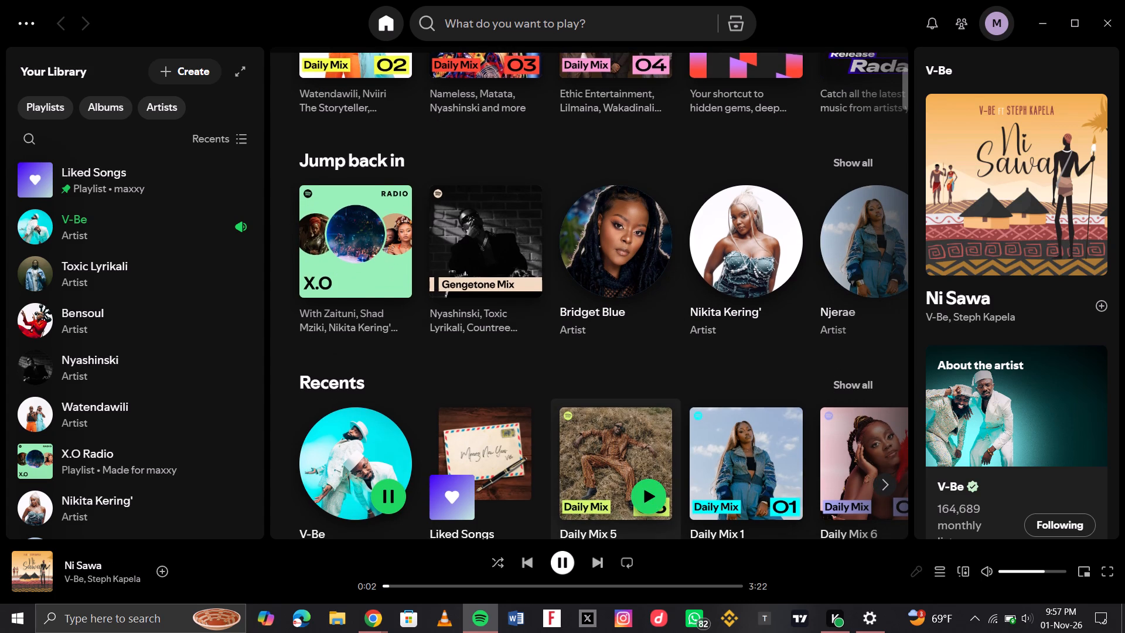
scroll(592, 449, down, 1)
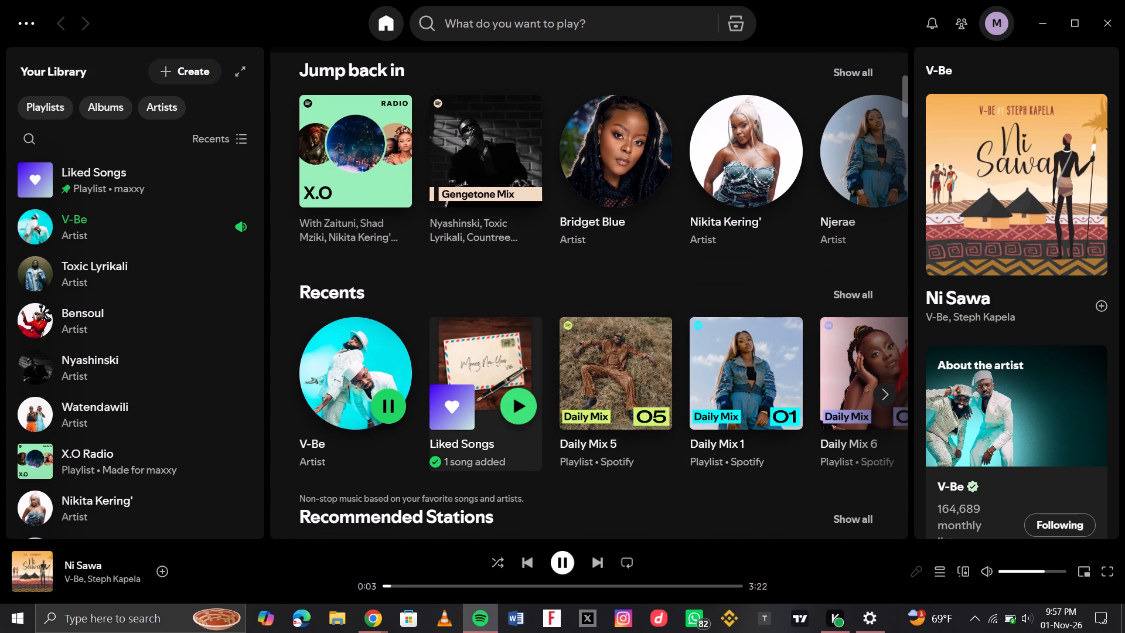
scroll(736, 384, left, 2)
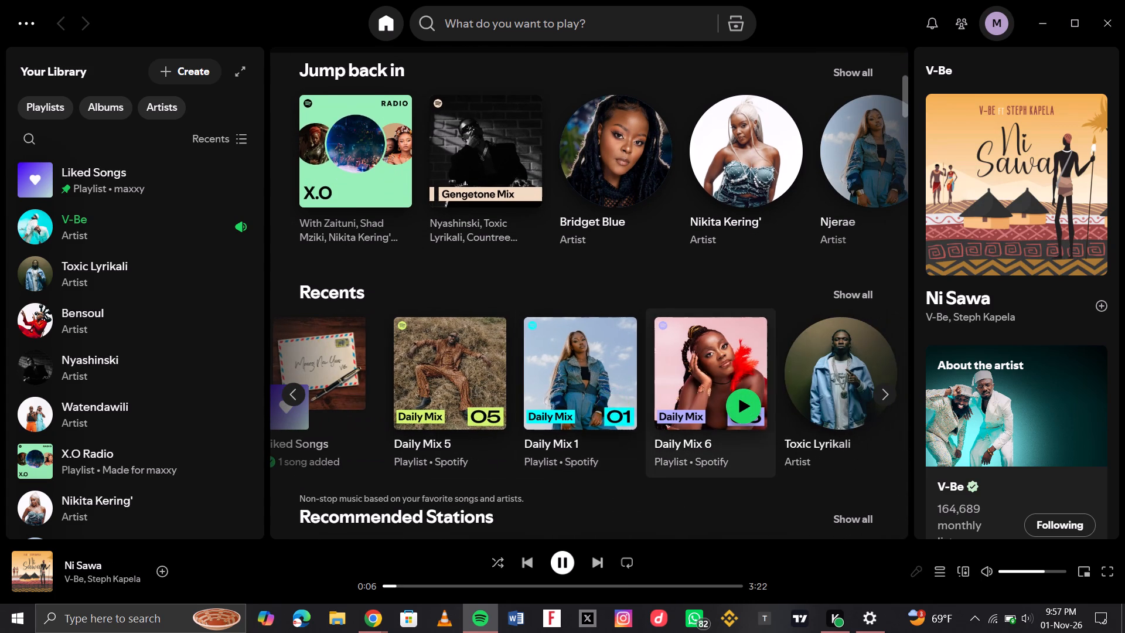
scroll(748, 399, left, 1)
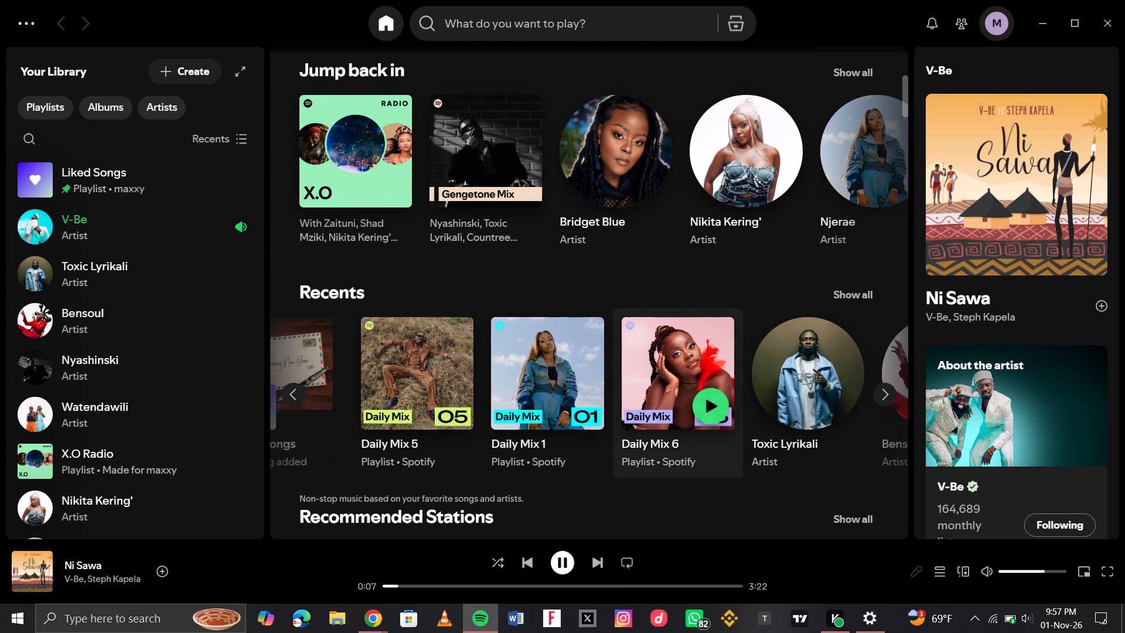
scroll(748, 399, left, 1)
click(597, 171)
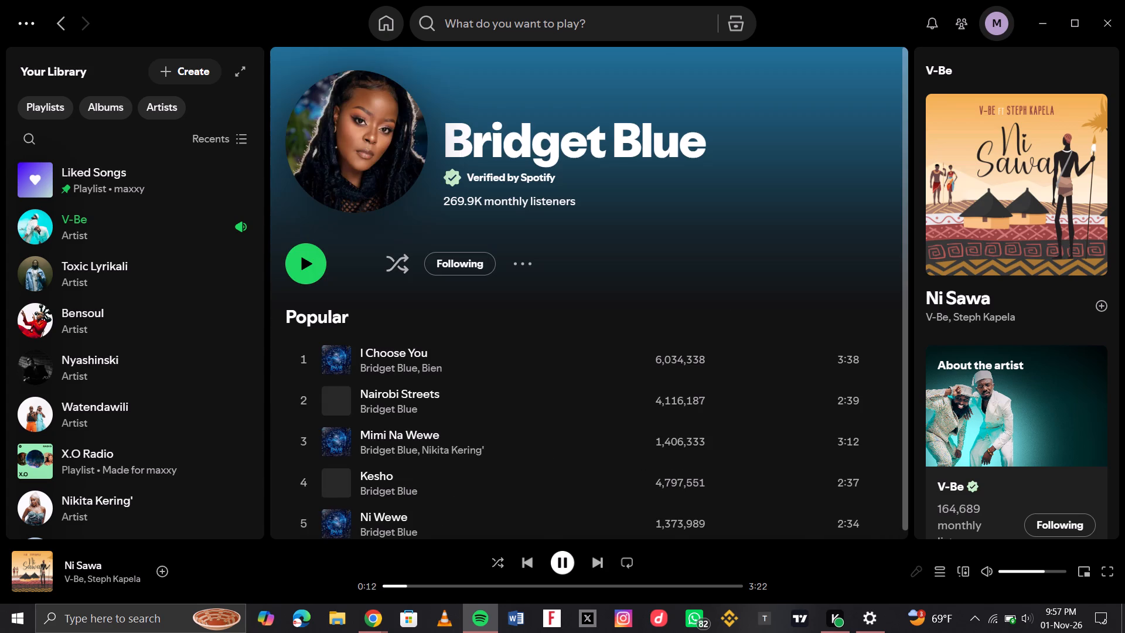
click(313, 251)
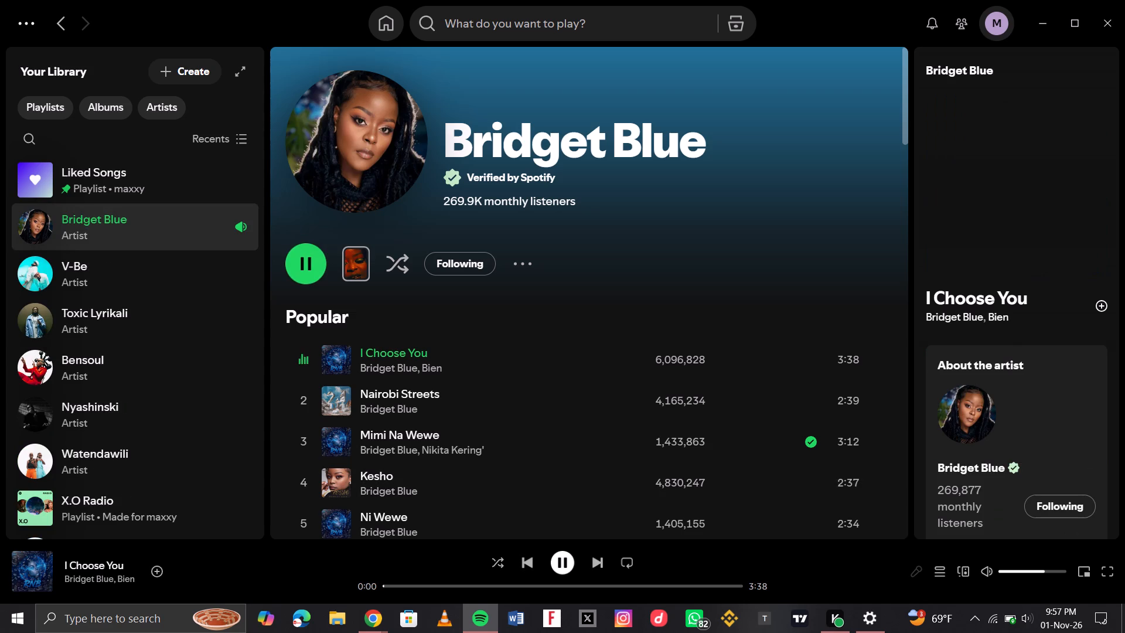
Switch back to TradingView and examine the October swings and marked levels on the NAS100 daily chart.
click(487, 624)
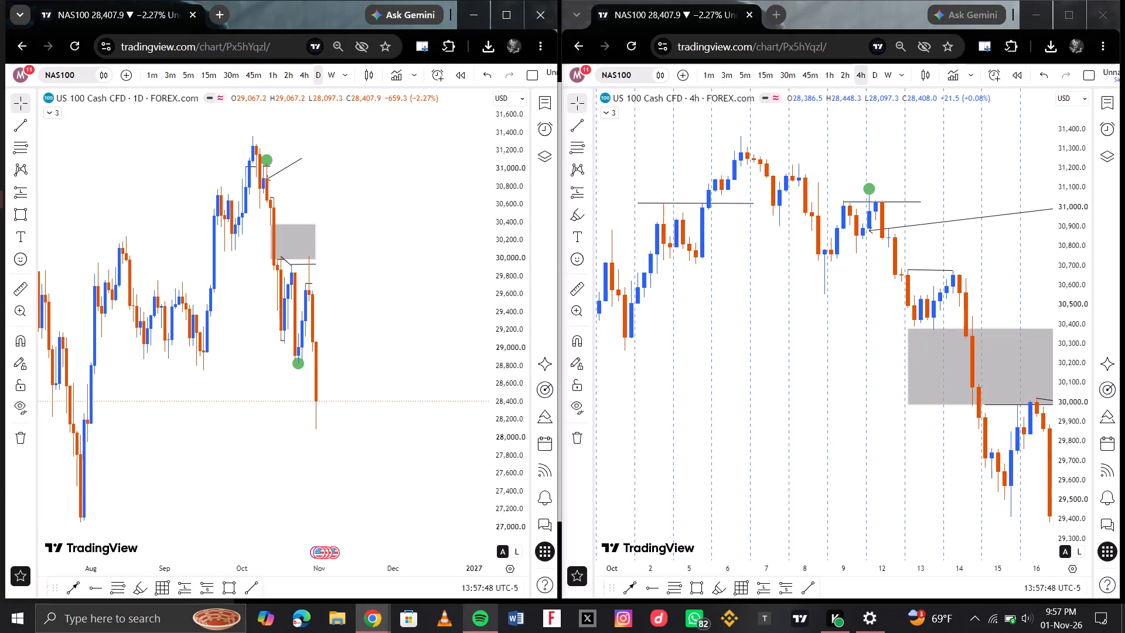
scroll(322, 359, up, 2)
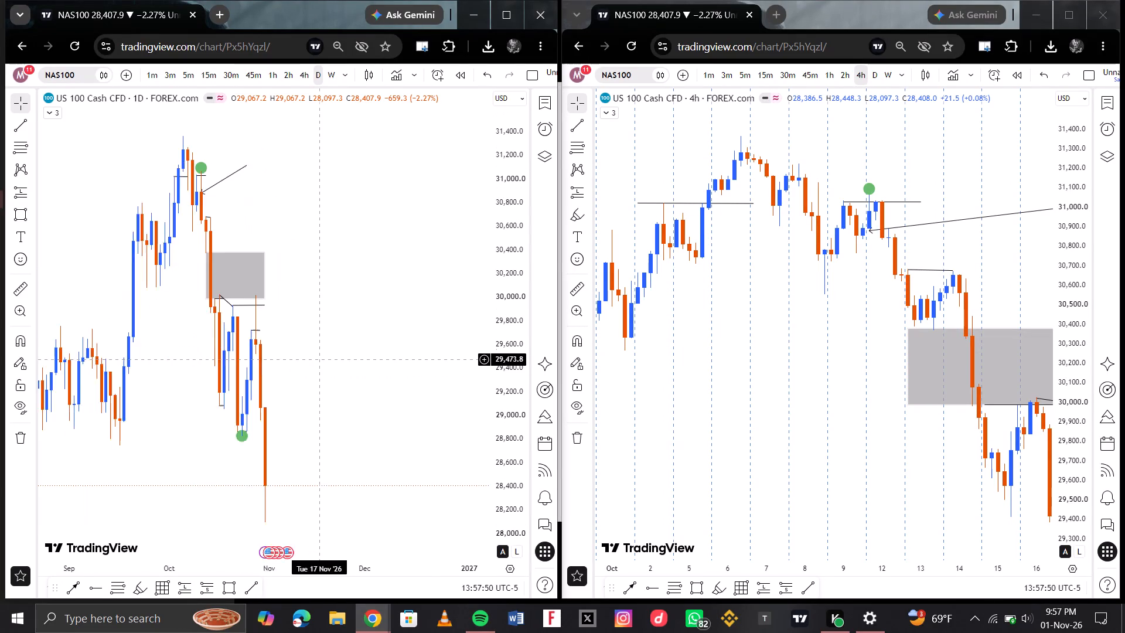
scroll(322, 359, up, 1)
scroll(295, 366, right, 3)
scroll(306, 329, up, 1)
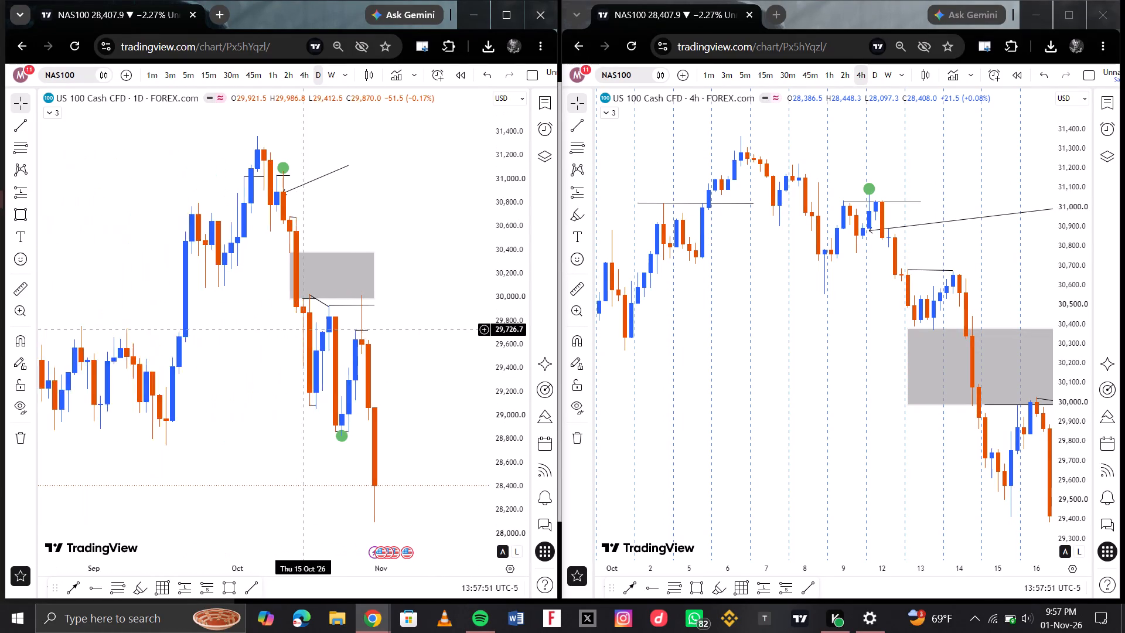
scroll(306, 329, up, 1)
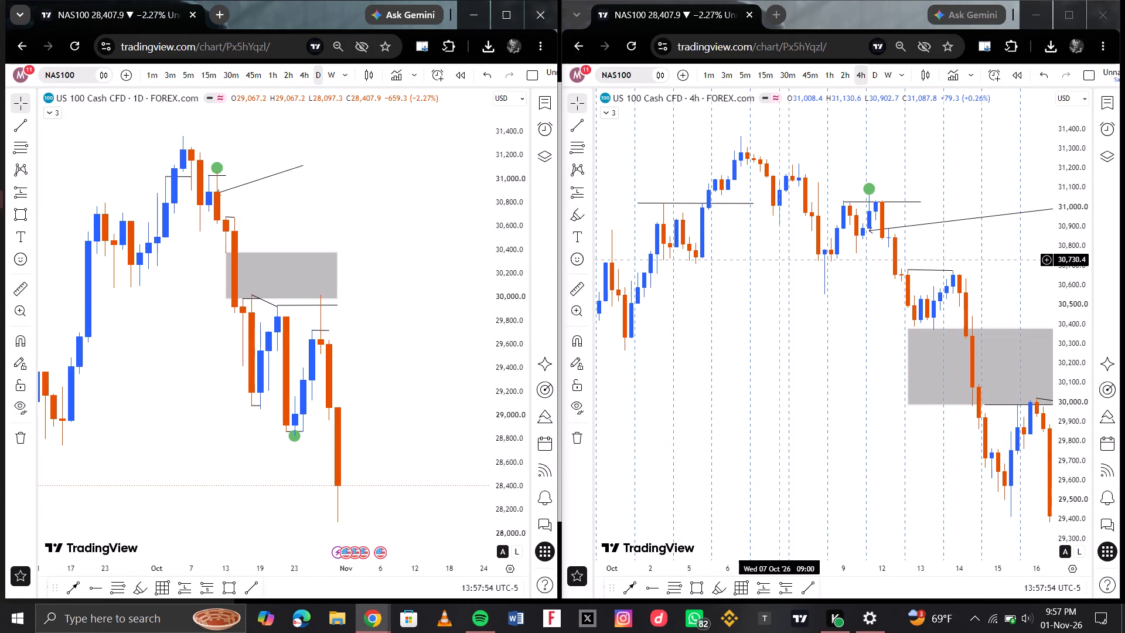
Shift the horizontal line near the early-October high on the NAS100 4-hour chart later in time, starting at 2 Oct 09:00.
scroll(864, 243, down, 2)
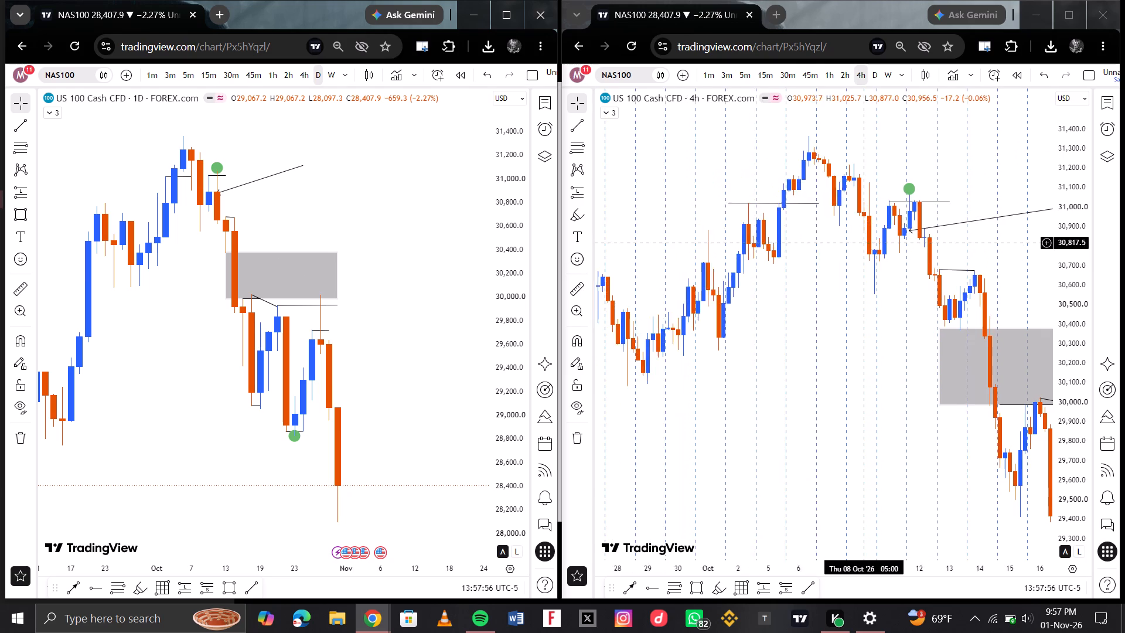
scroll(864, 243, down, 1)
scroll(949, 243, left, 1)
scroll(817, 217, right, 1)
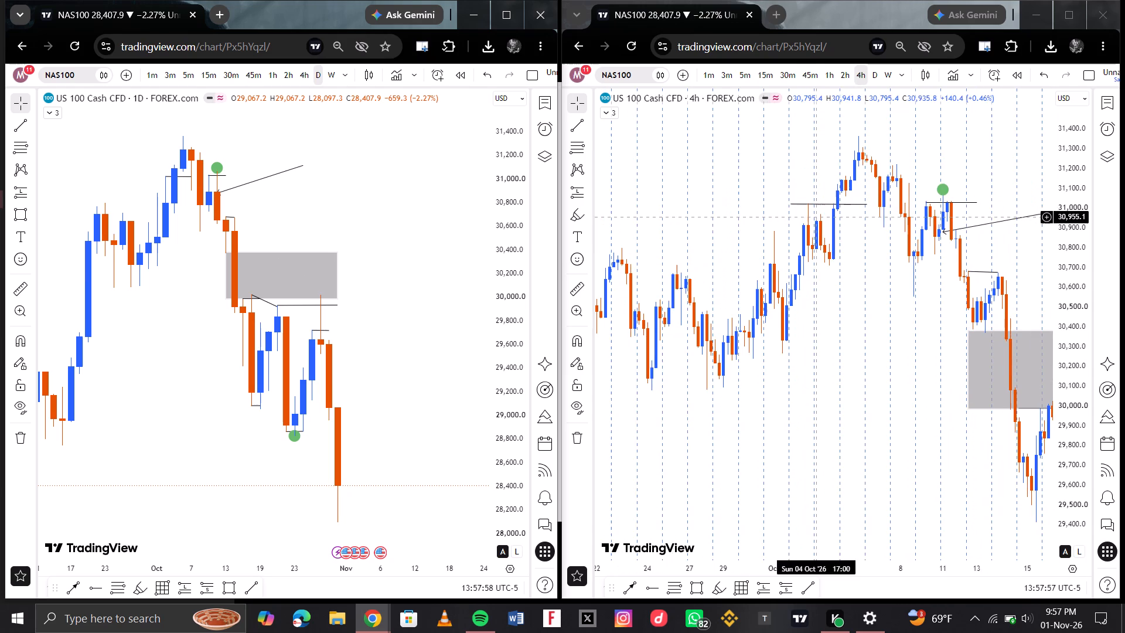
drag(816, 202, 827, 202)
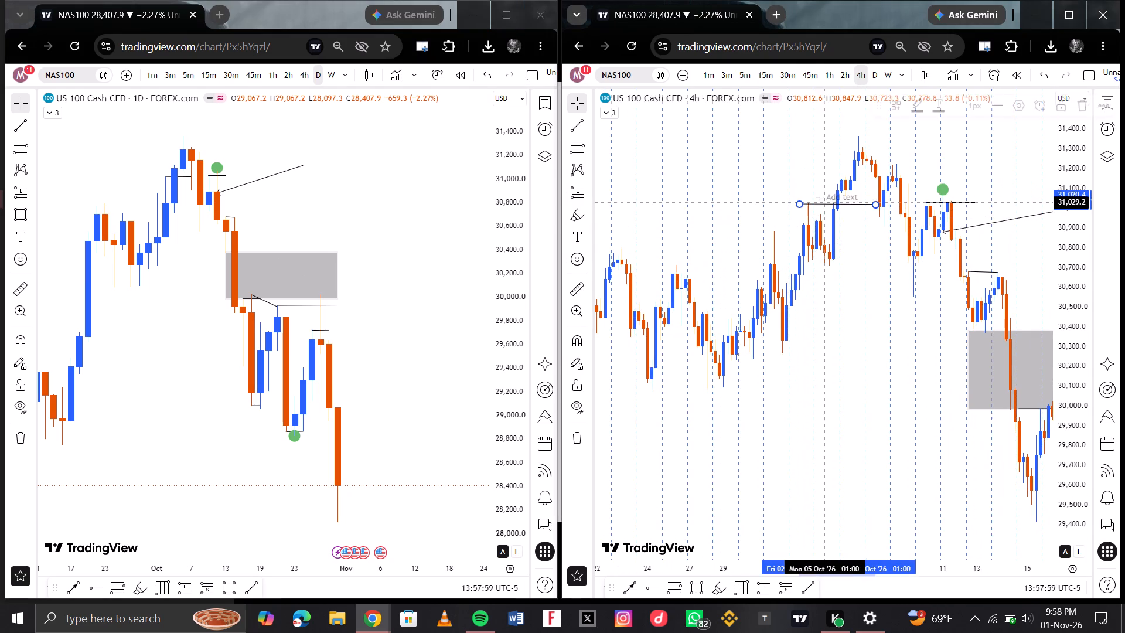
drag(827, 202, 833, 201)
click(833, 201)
Move the NAS100 4-hour line beneath the 6 Oct peak to about 31,089 and shorten it to span 6 Oct 01:00 to 7 Oct 05:00.
scroll(905, 227, left, 2)
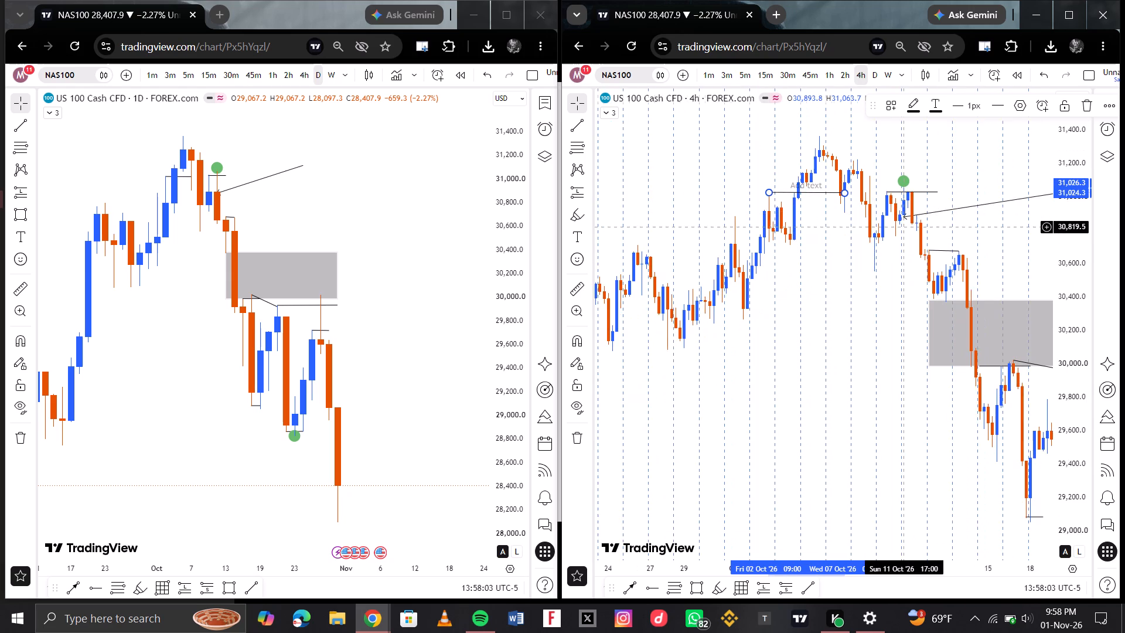
scroll(837, 202, up, 1)
scroll(744, 221, right, 2)
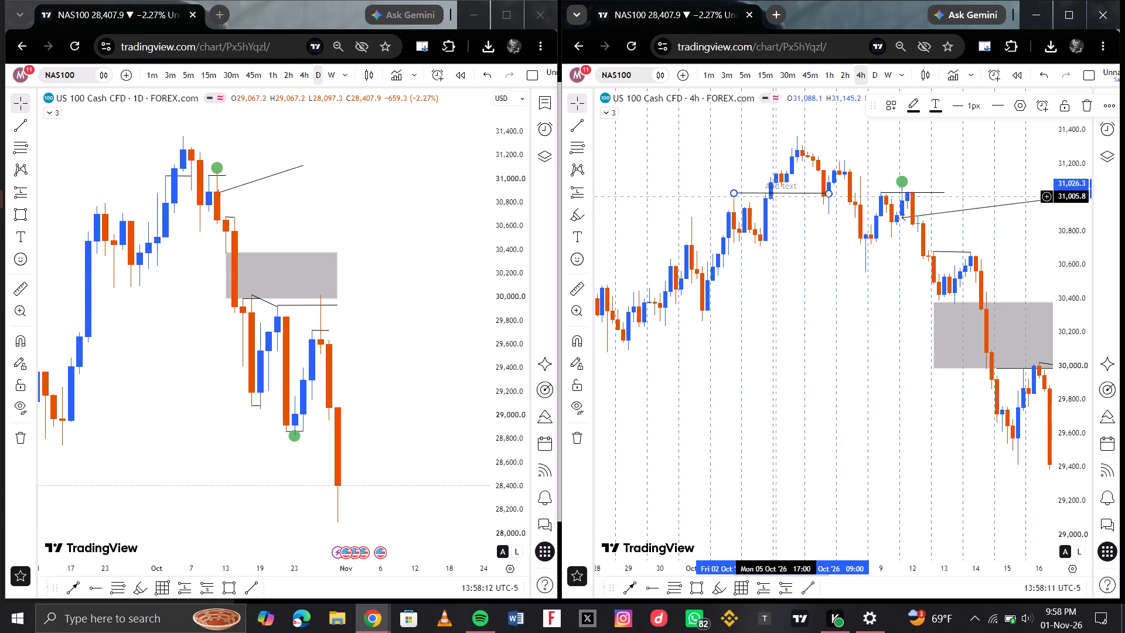
drag(755, 192, 813, 177)
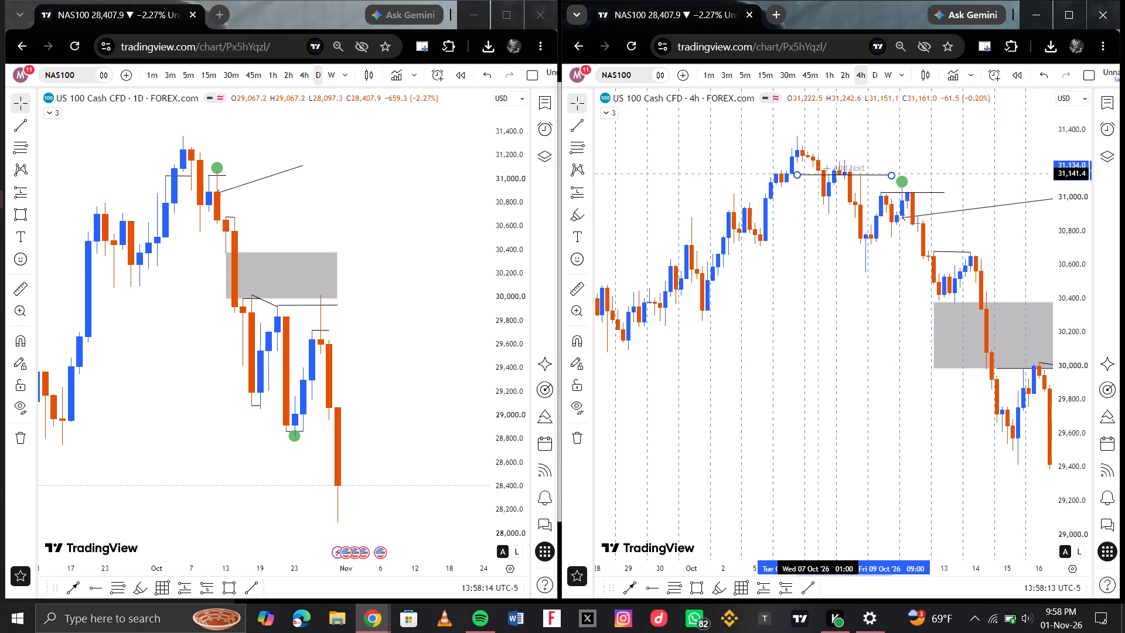
drag(813, 177, 806, 182)
drag(881, 181, 860, 187)
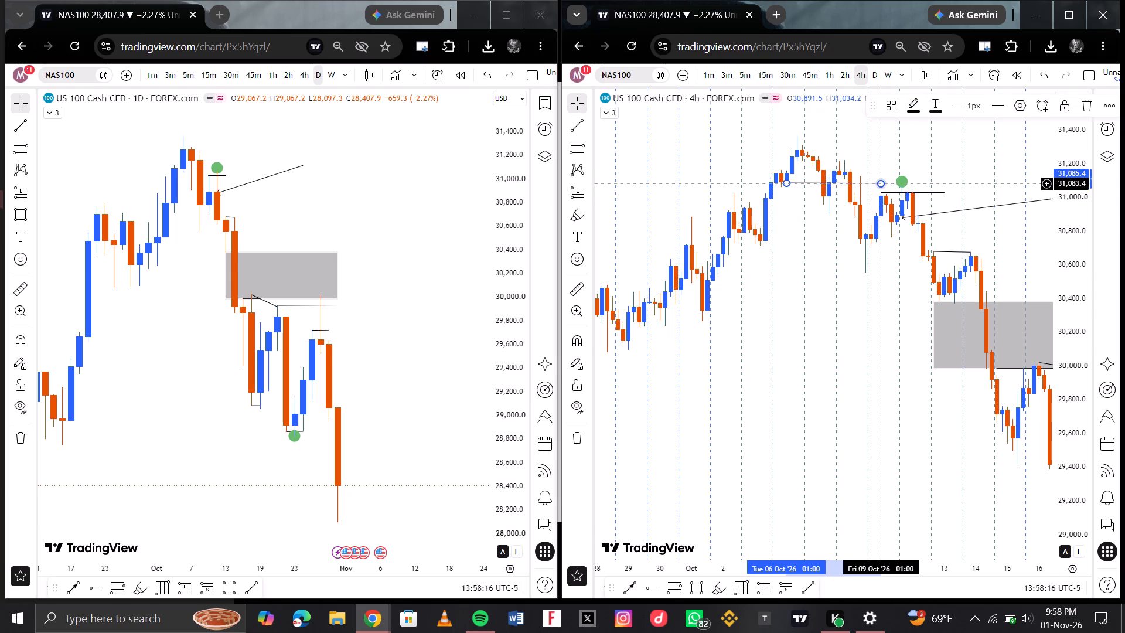
drag(860, 187, 827, 182)
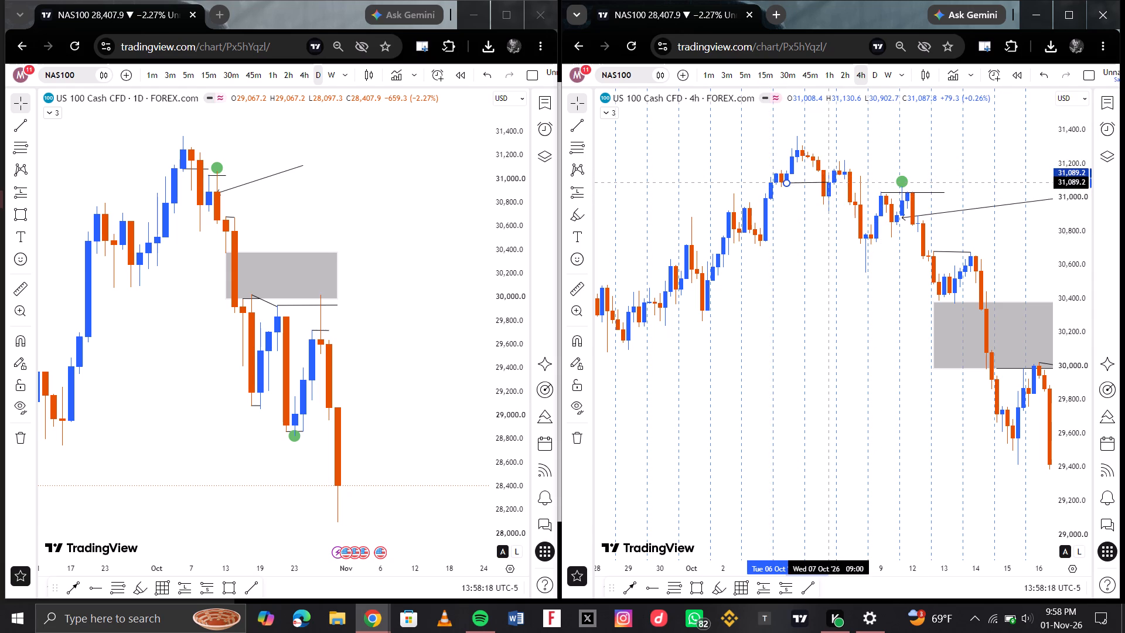
drag(827, 182, 826, 182)
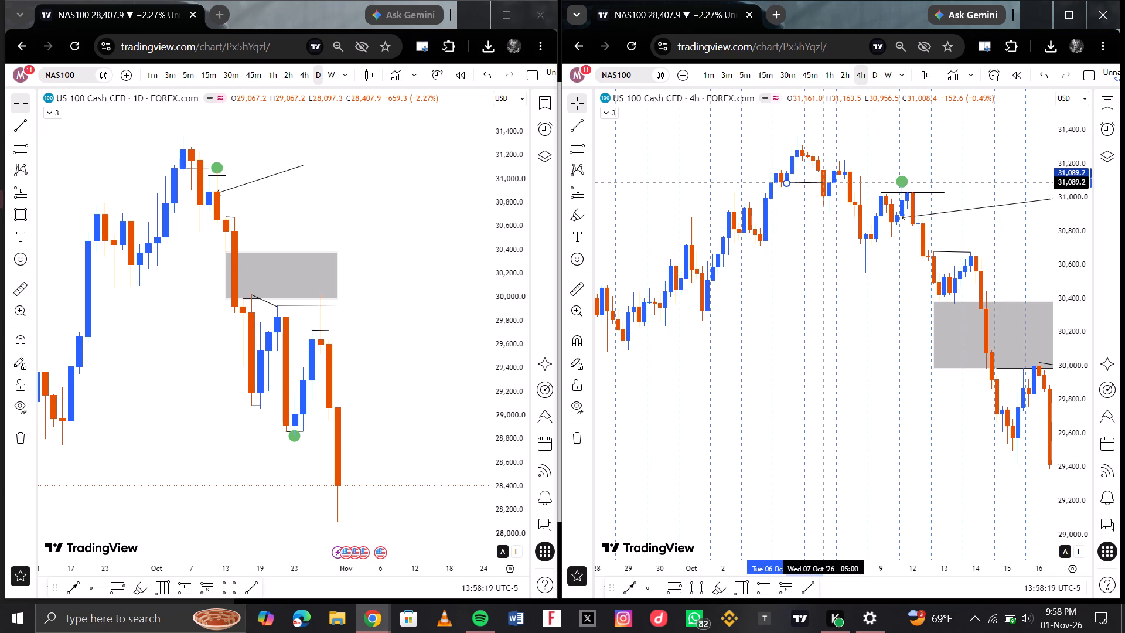
click(826, 182)
Apply the saved template that labels the line beneath the 6 Oct peak as Cisd.
click(891, 105)
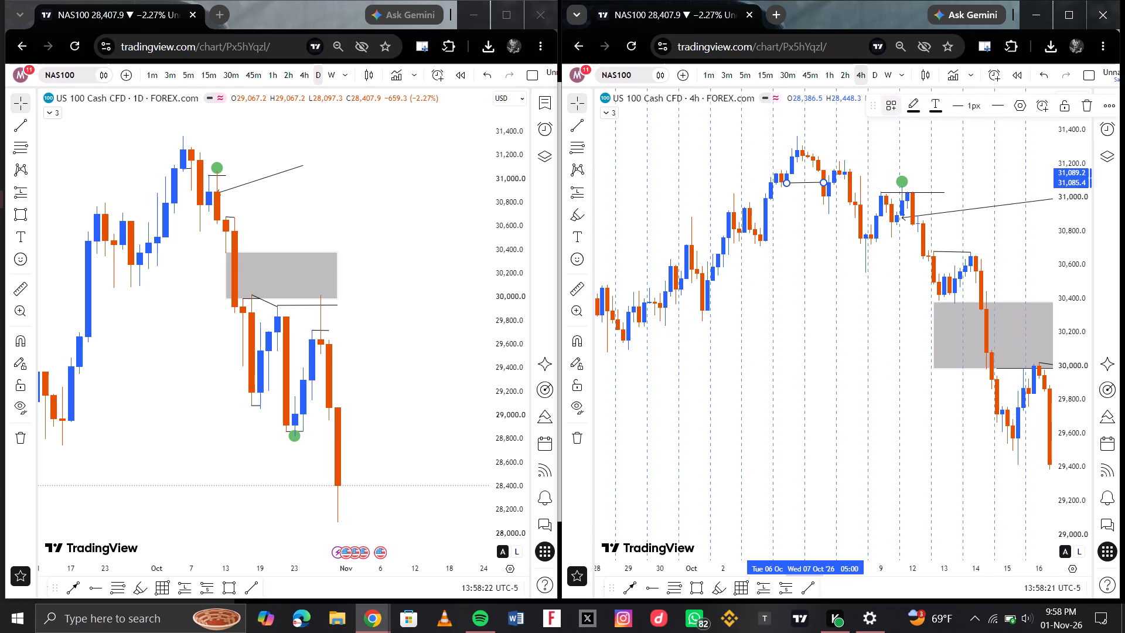
click(901, 172)
click(799, 227)
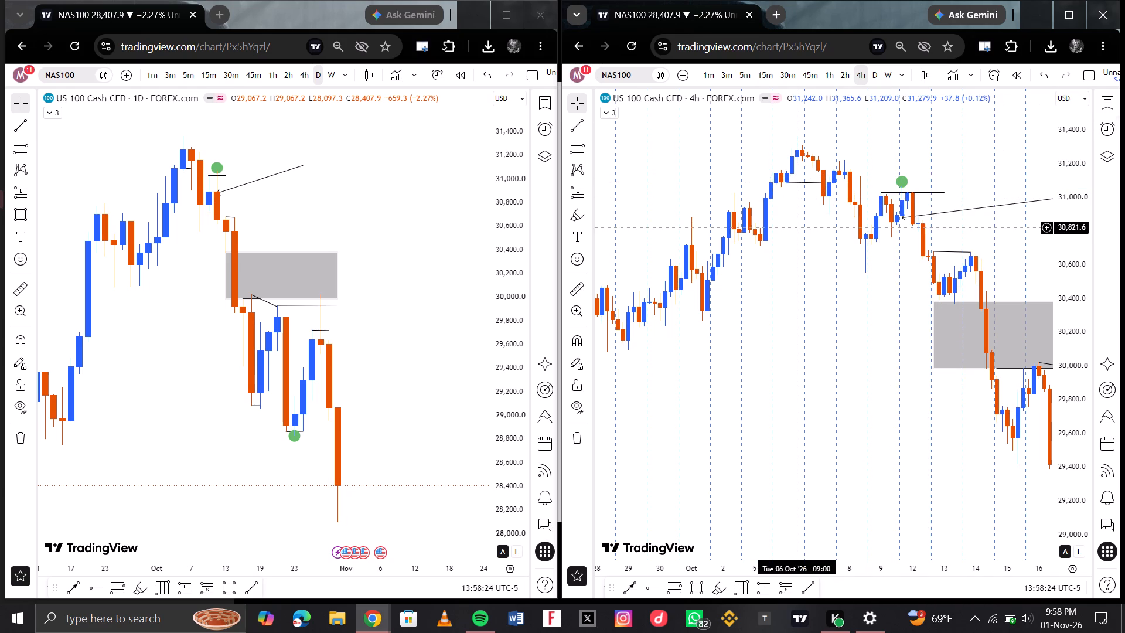
Level the Cisd line on the NAS100 4-hour chart by setting its 7 Oct 05:00 end to about 31,091.
scroll(821, 195, up, 1)
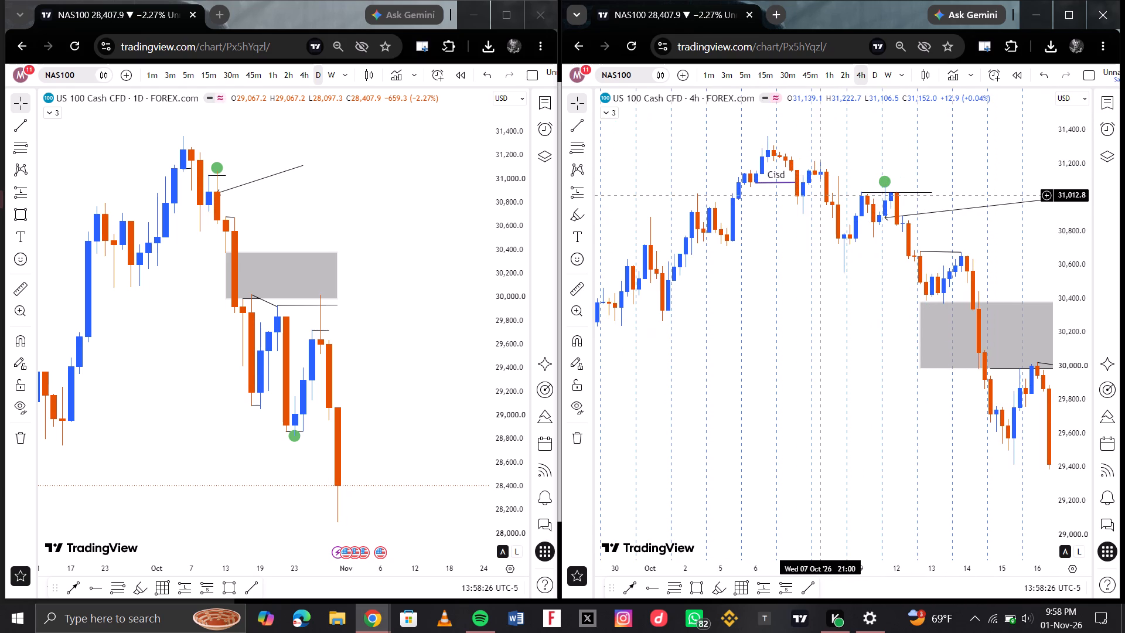
scroll(819, 241, up, 2)
scroll(715, 240, right, 1)
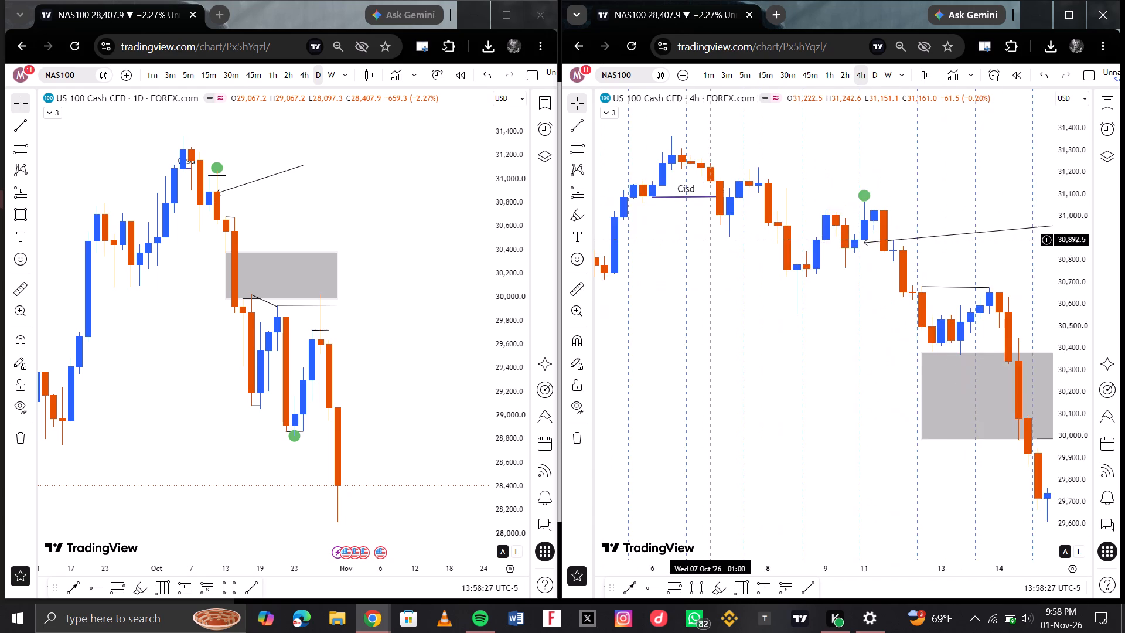
scroll(715, 240, right, 1)
click(733, 247)
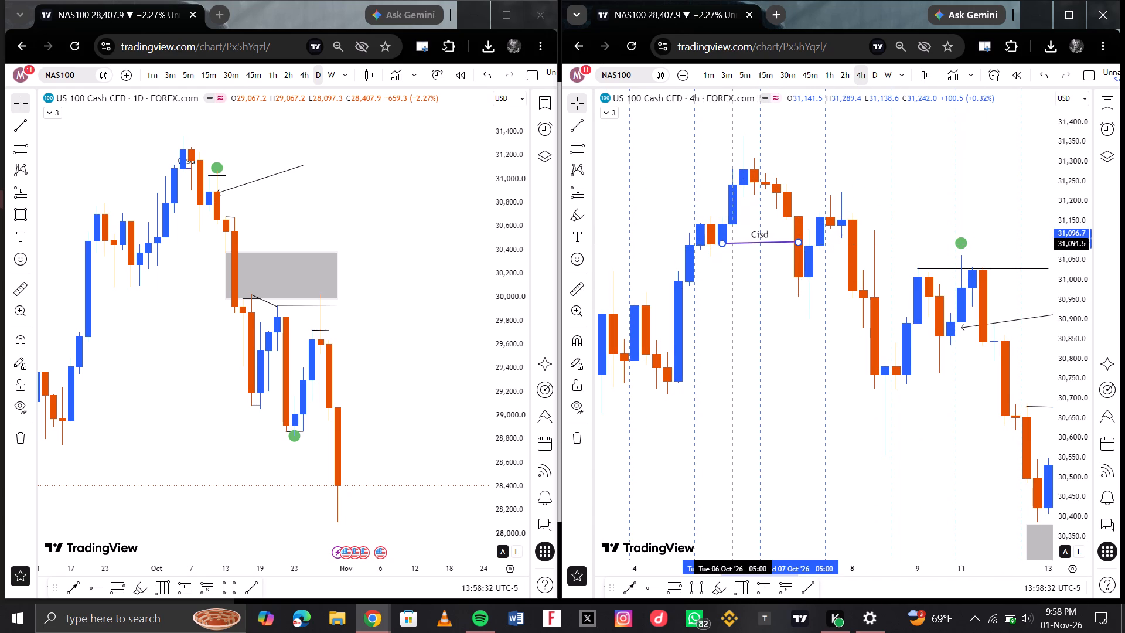
drag(800, 240, 795, 240)
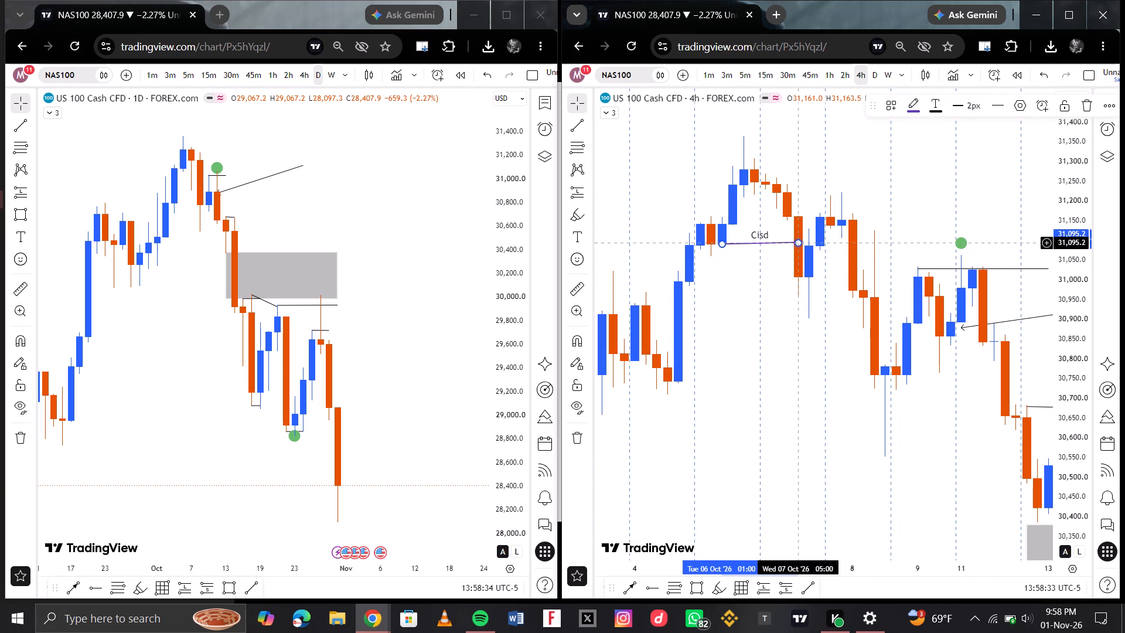
drag(795, 240, 795, 245)
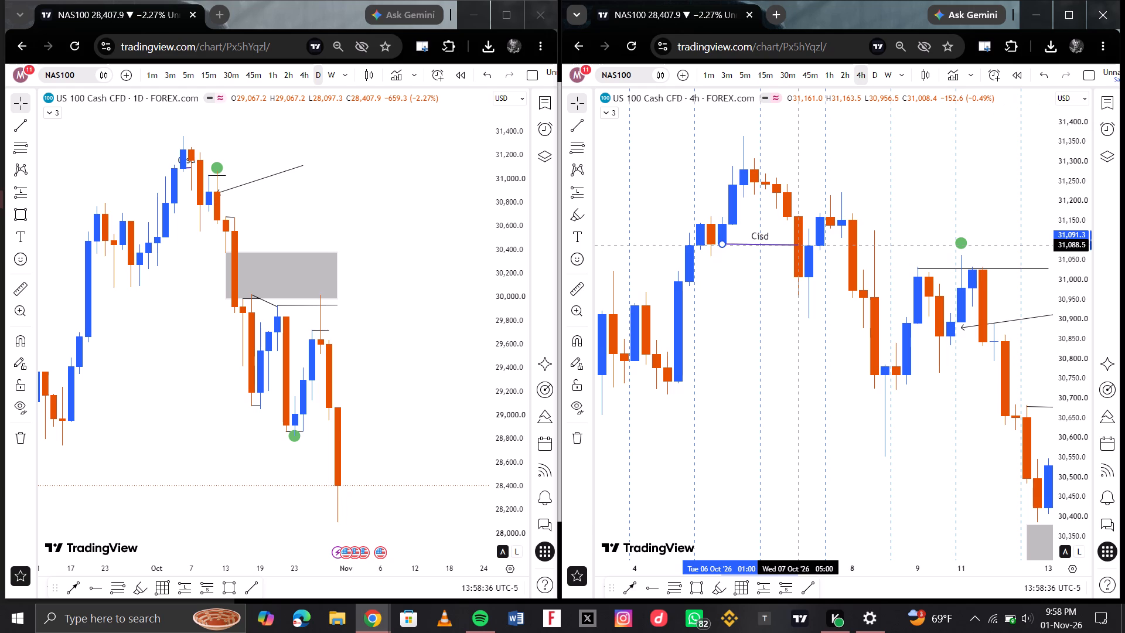
drag(795, 245, 795, 244)
click(795, 244)
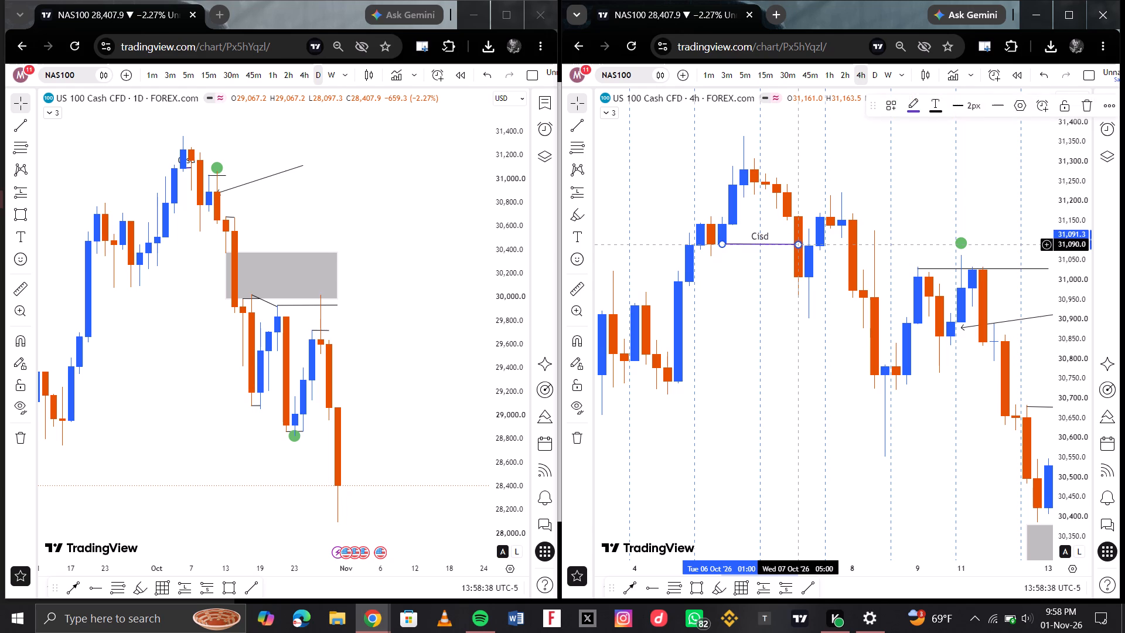
click(772, 280)
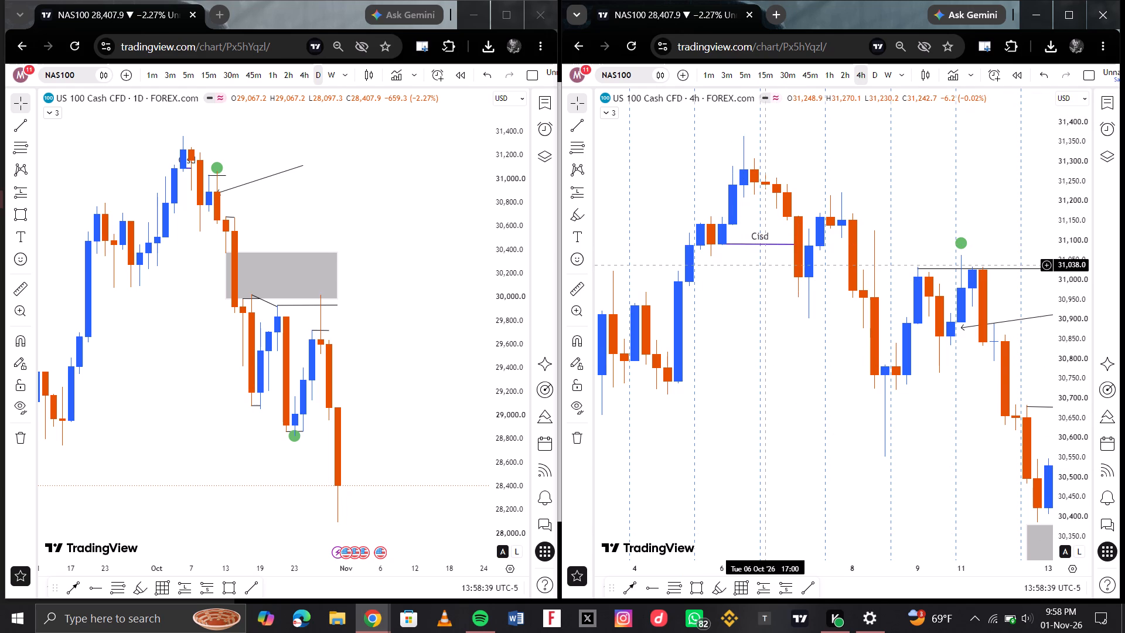
Draw a Fibonacci retracement on the 4-hour chart from the 6 Oct 09:00 high near 31,368 to about 30,903 at 8 Oct 13:00.
click(675, 595)
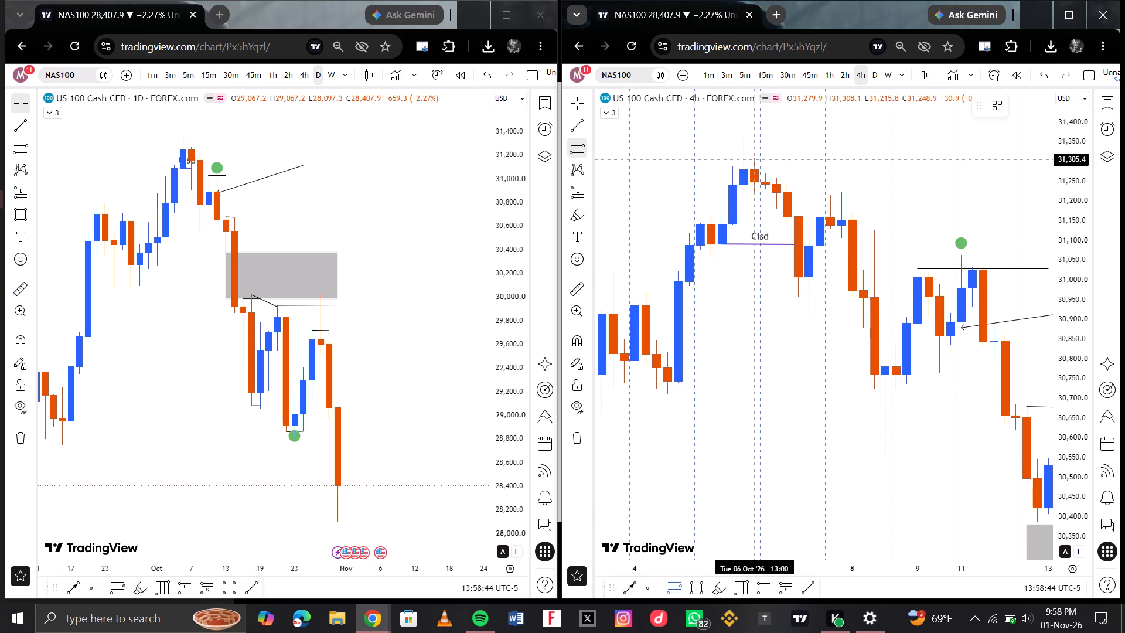
drag(755, 156, 857, 287)
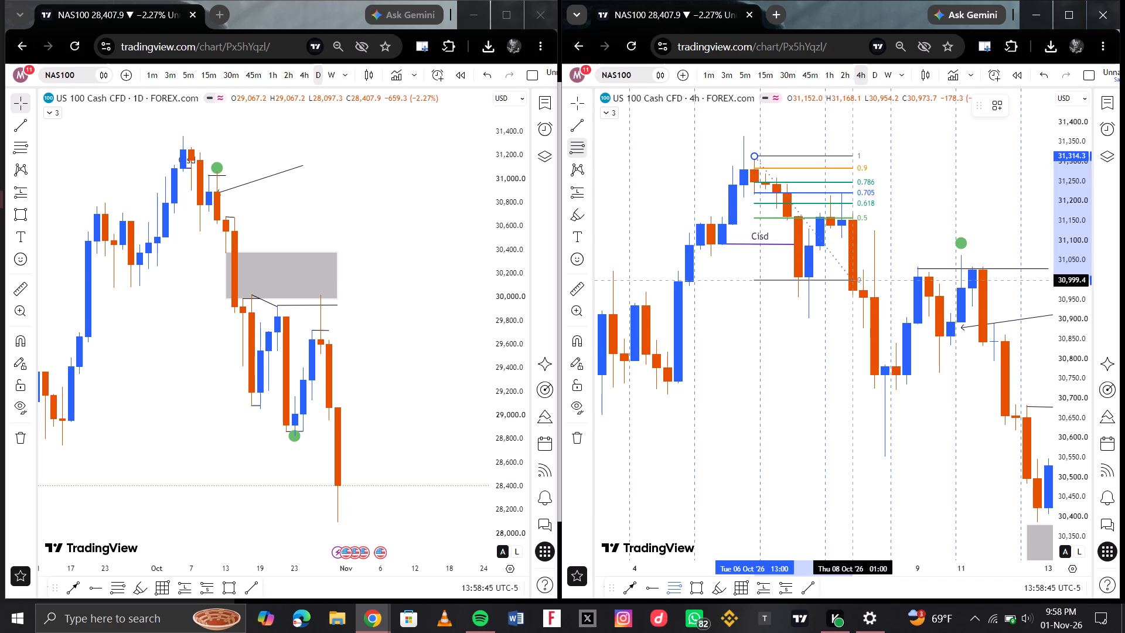
drag(857, 287, 874, 308)
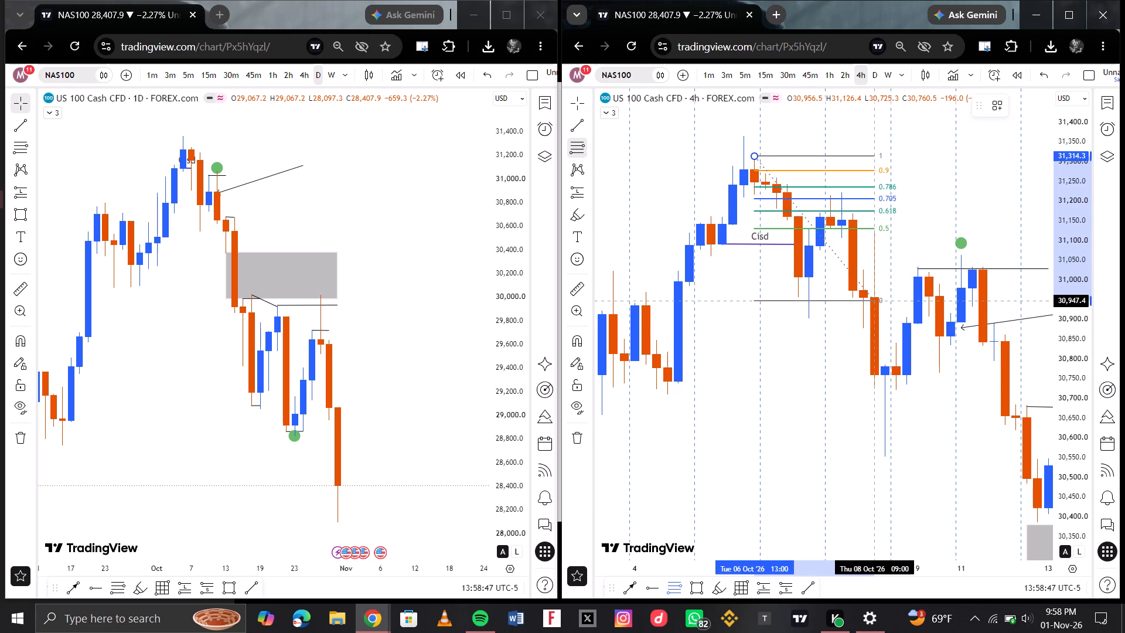
drag(874, 308, 884, 318)
click(884, 318)
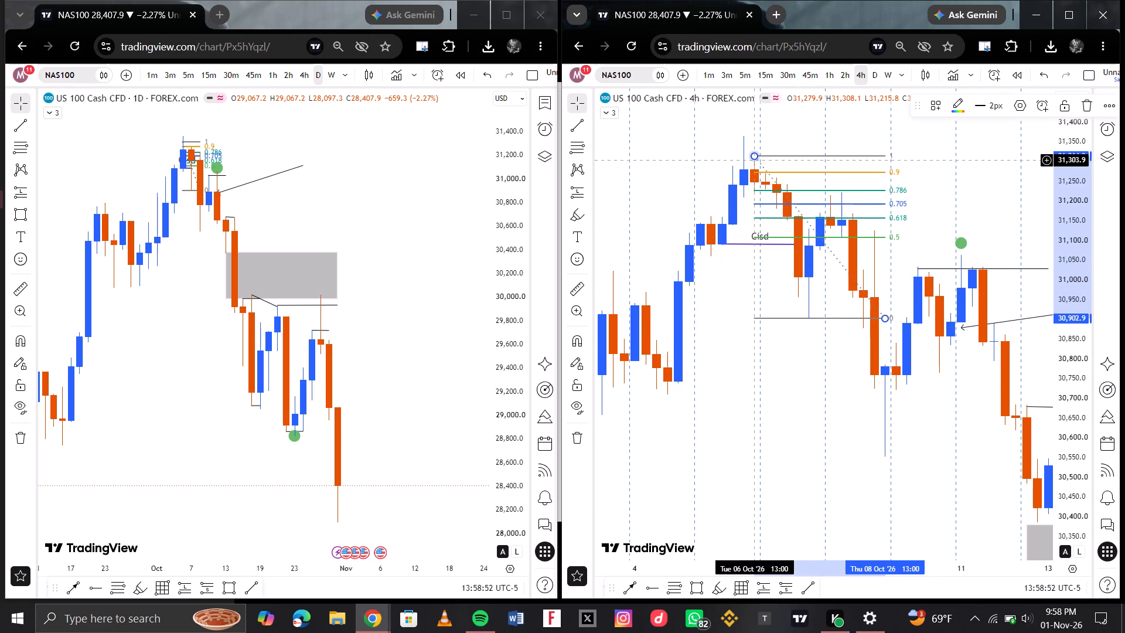
drag(754, 160, 743, 135)
click(743, 135)
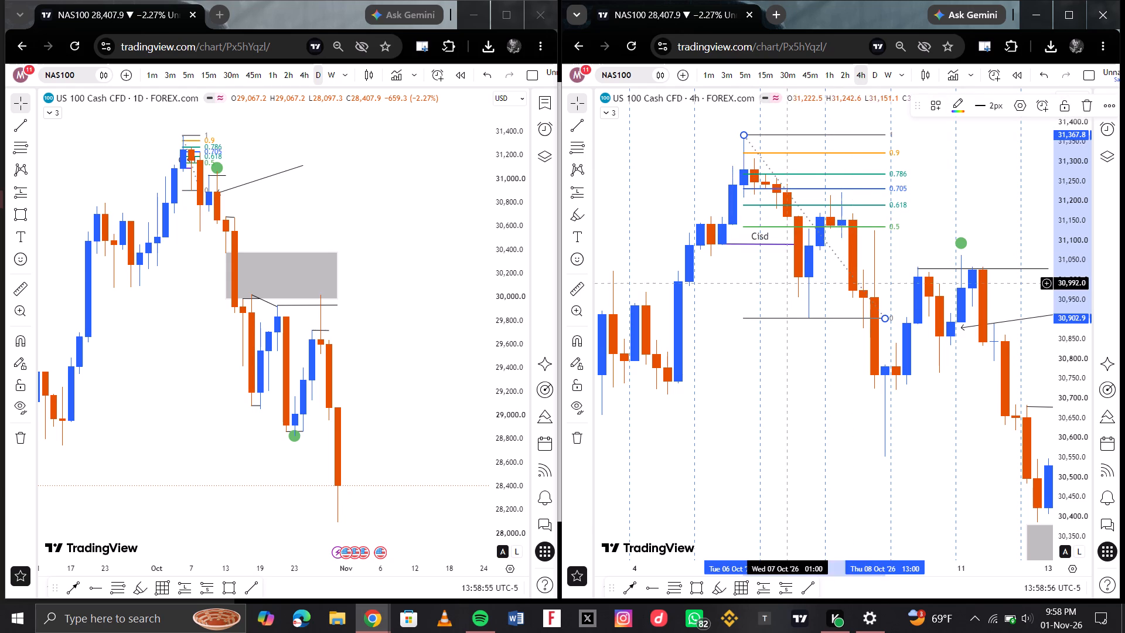
Tighten the Fibonacci retracement by moving its lower anchor to about 31,002 and its upper anchor to about 31,277.
drag(882, 321, 883, 300)
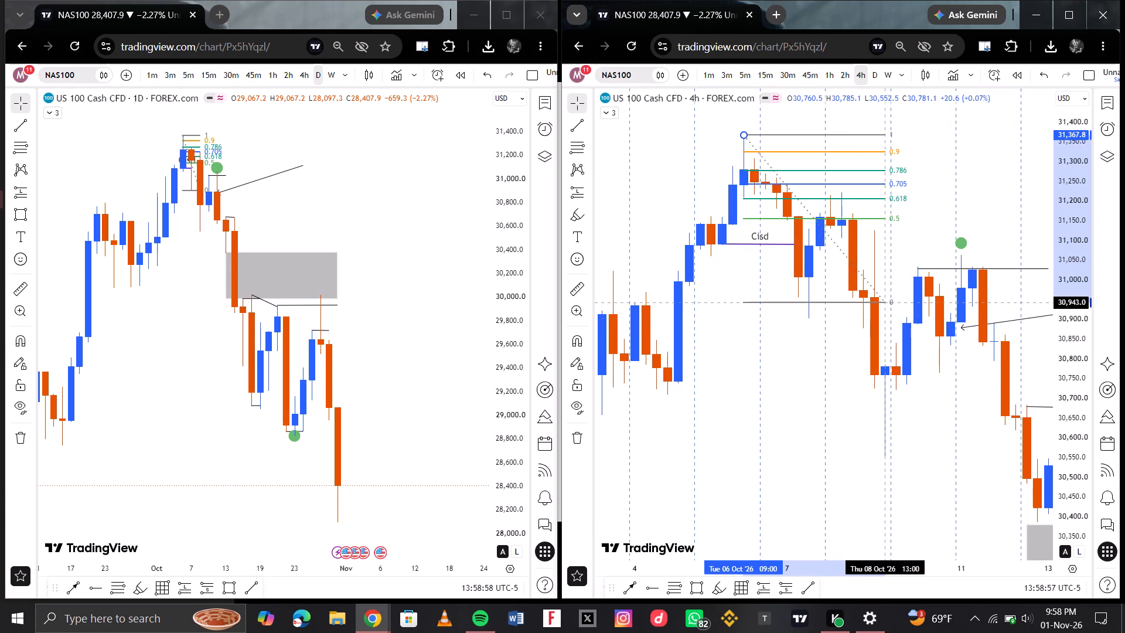
drag(883, 300, 885, 279)
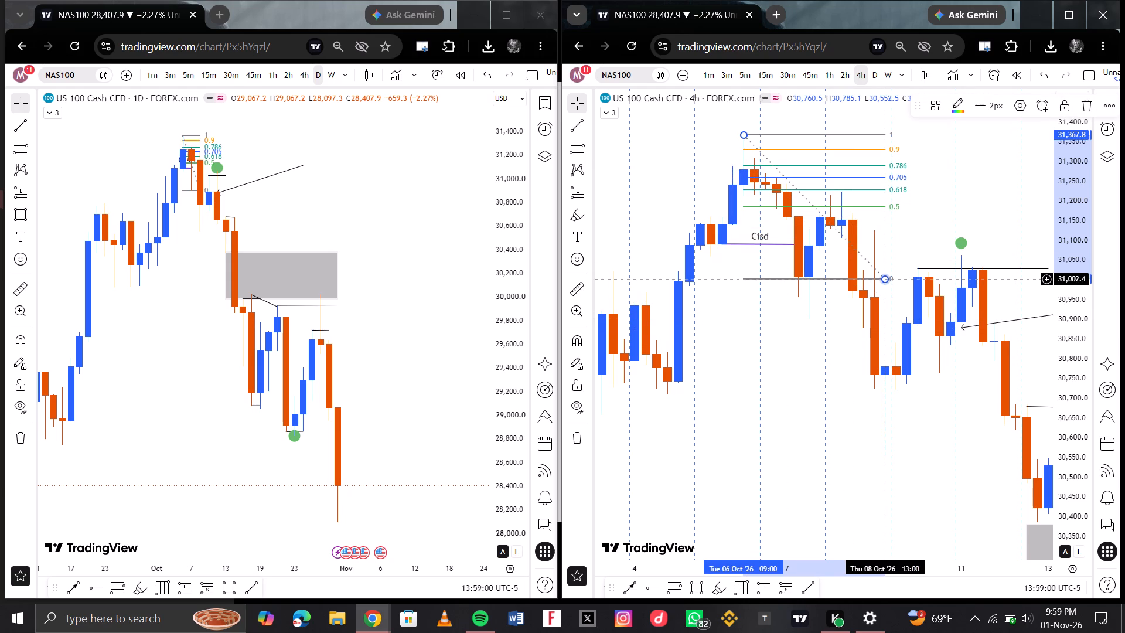
drag(745, 138, 744, 144)
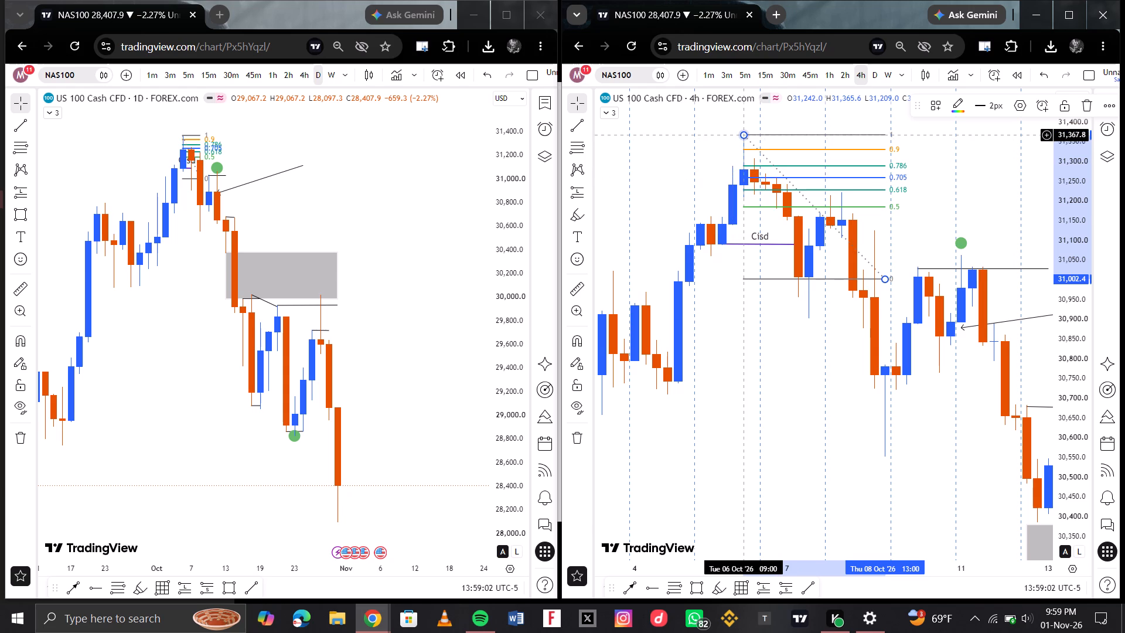
drag(744, 144, 744, 171)
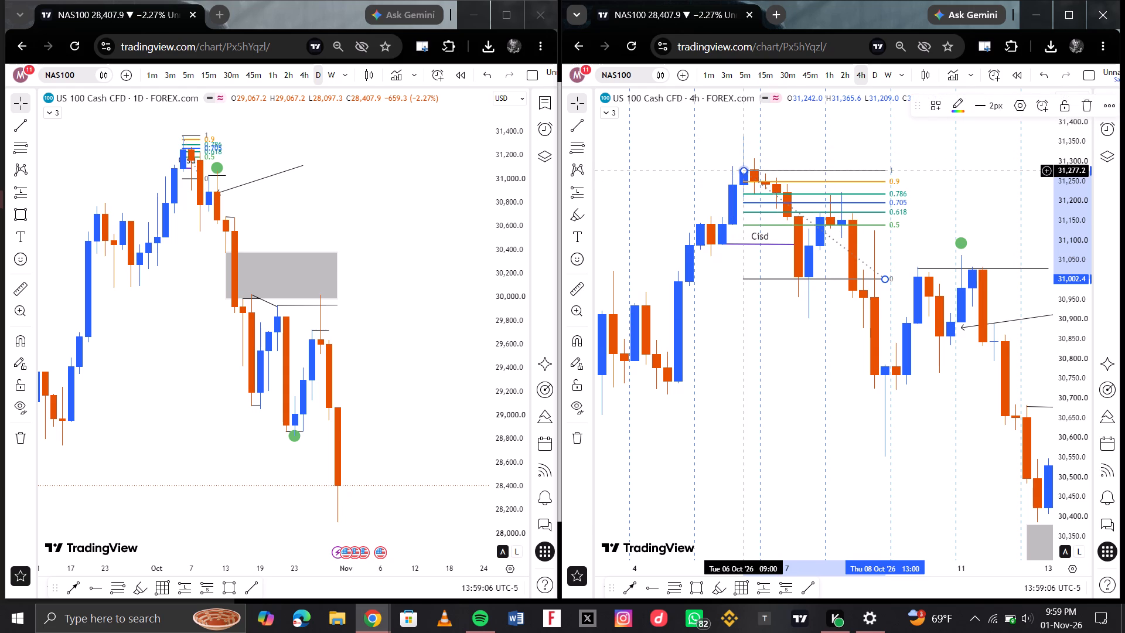
Examine the NAS100 4-hour swings before and after the 6 Oct peak against the Fibonacci levels.
scroll(848, 241, up, 1)
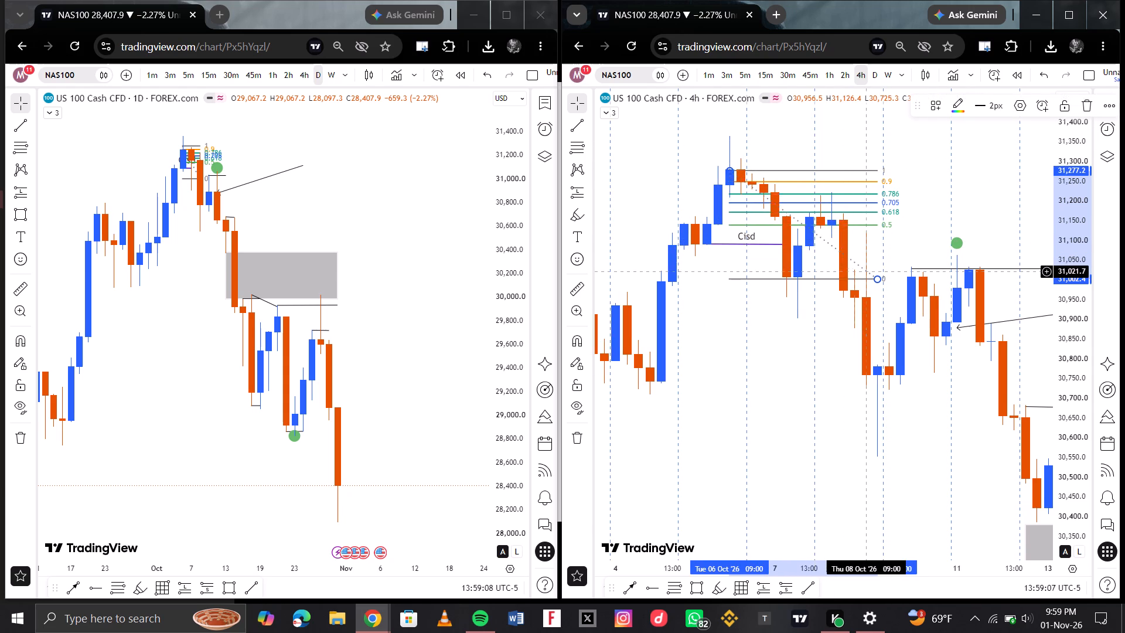
scroll(865, 271, left, 1)
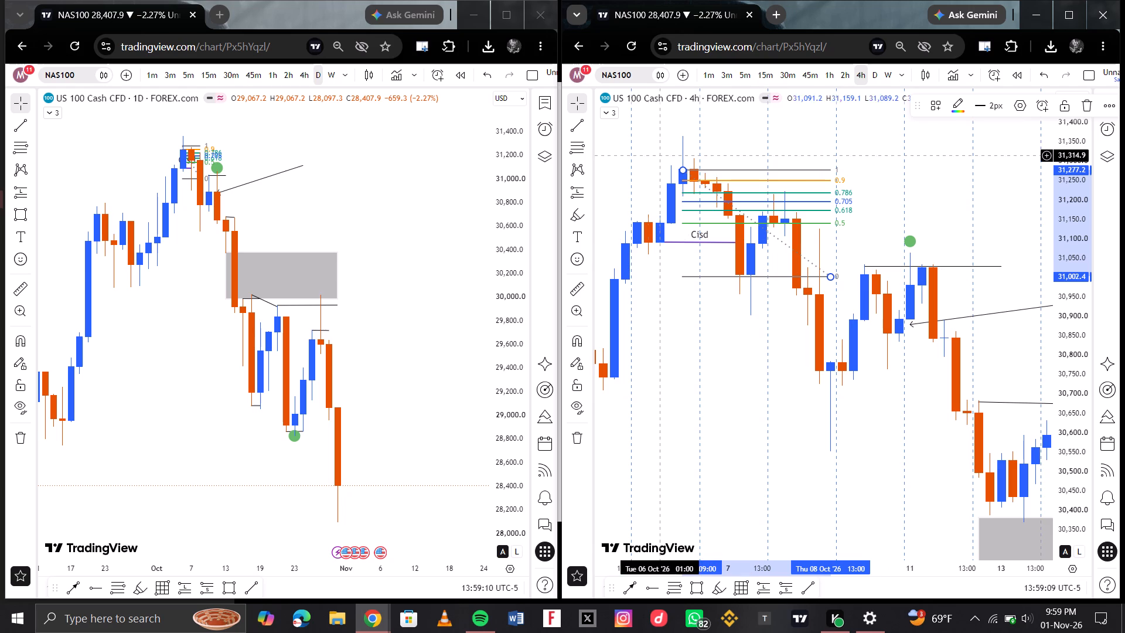
scroll(756, 173, up, 1)
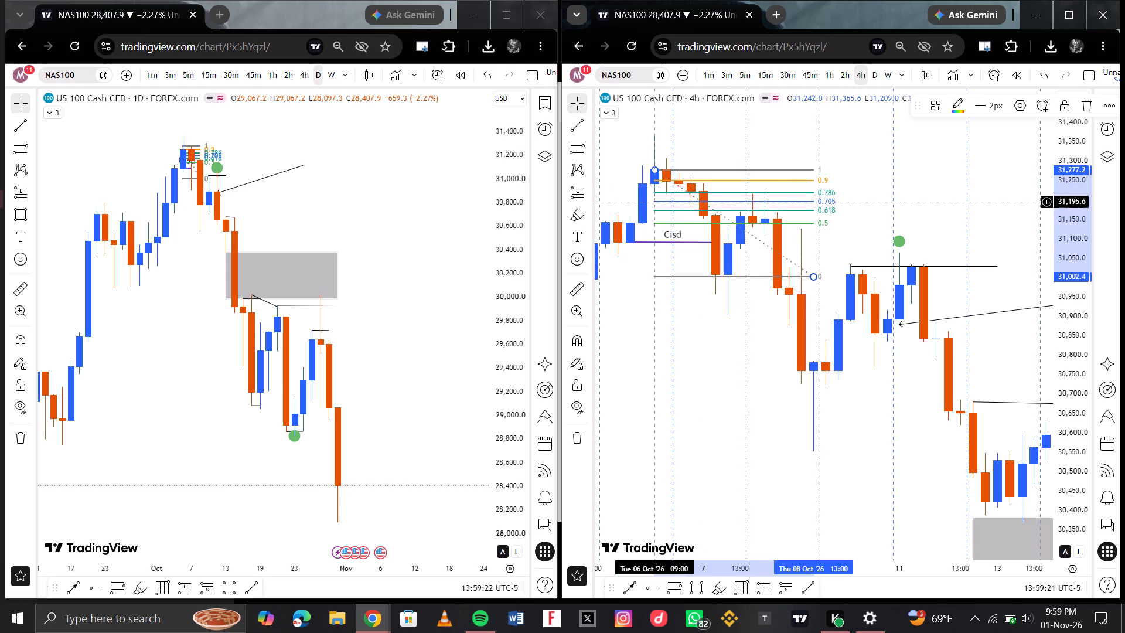
scroll(832, 331, down, 4)
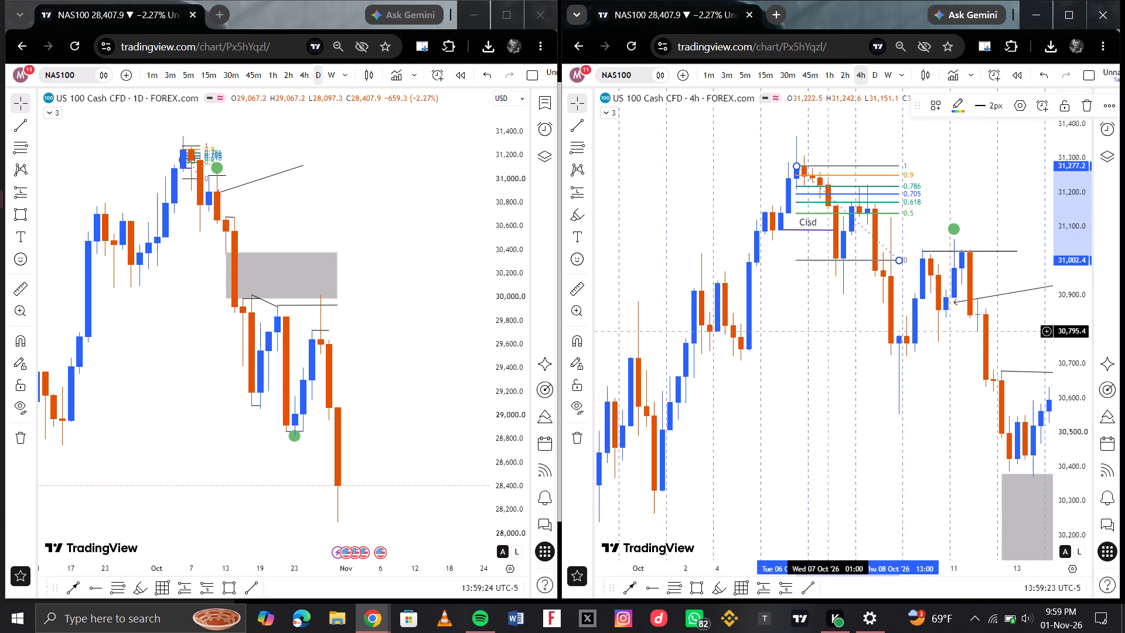
scroll(890, 321, left, 1)
scroll(771, 290, right, 1)
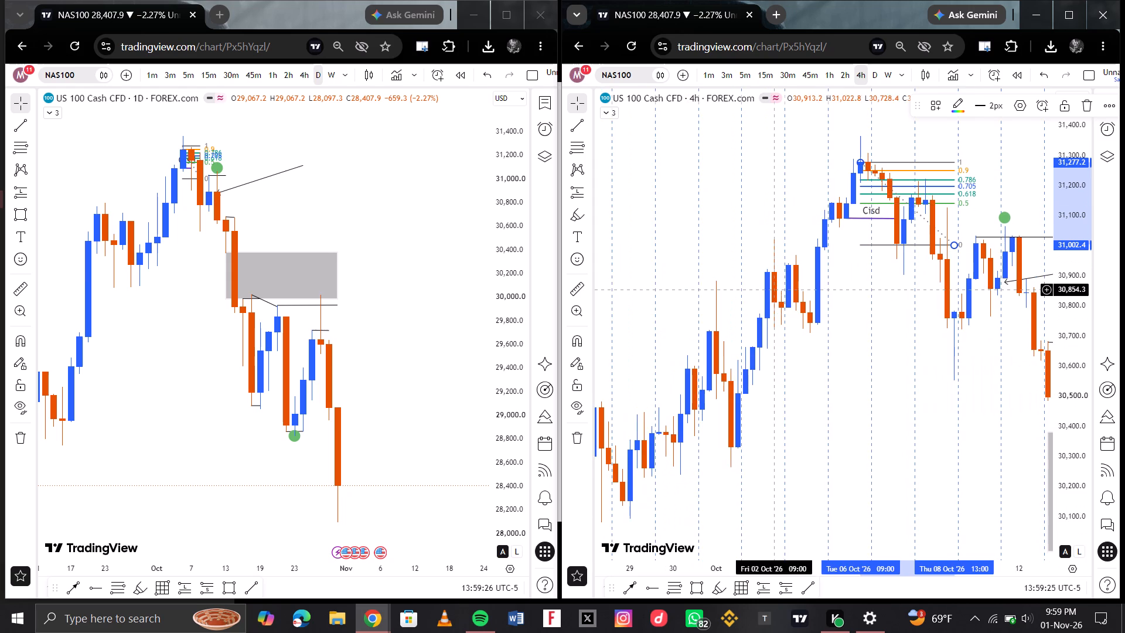
scroll(886, 314, left, 1)
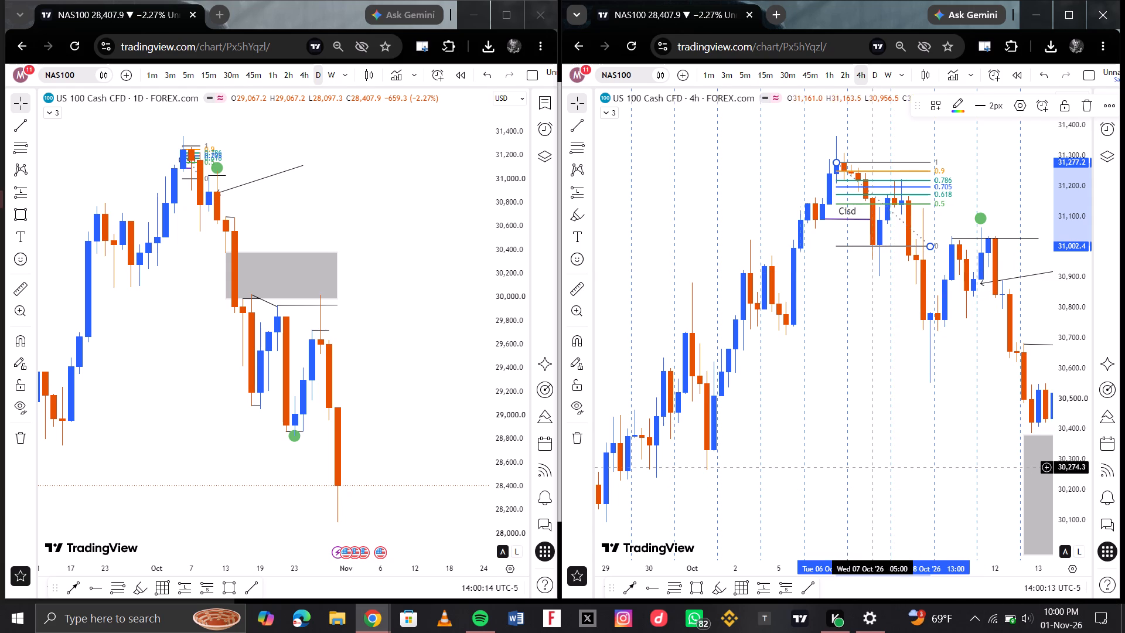
scroll(867, 284, up, 3)
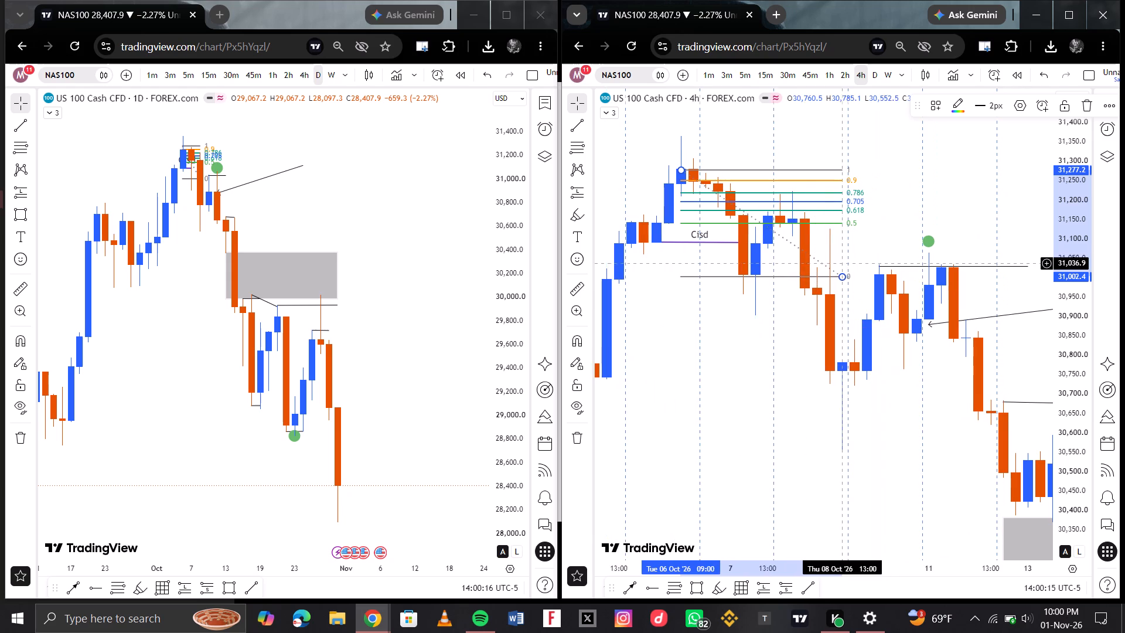
scroll(797, 392, down, 4)
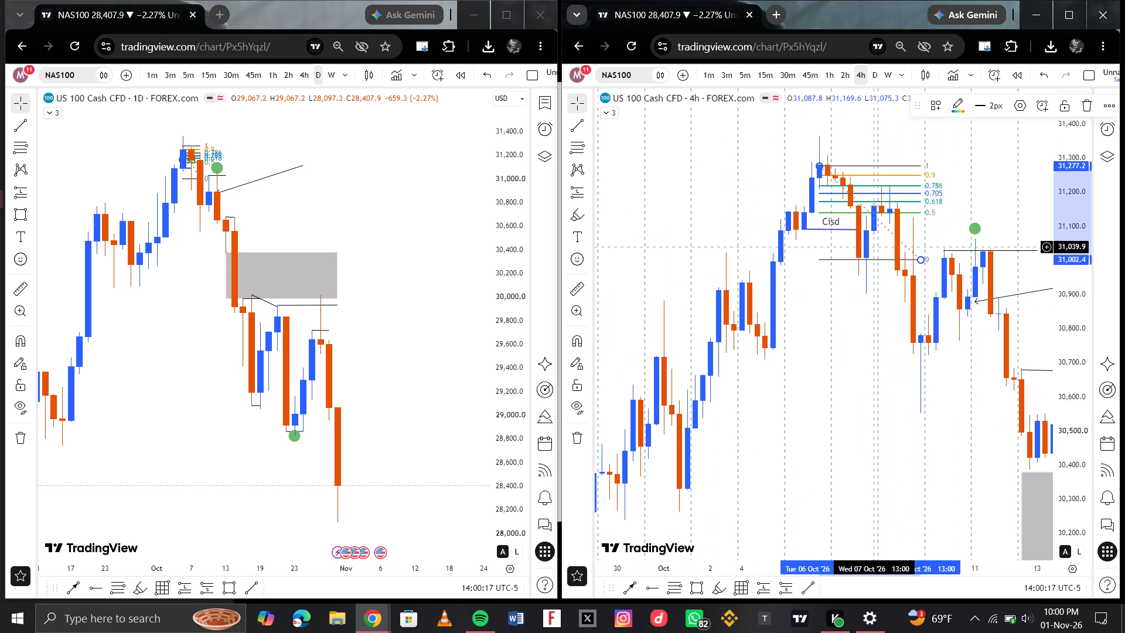
scroll(874, 171, up, 1)
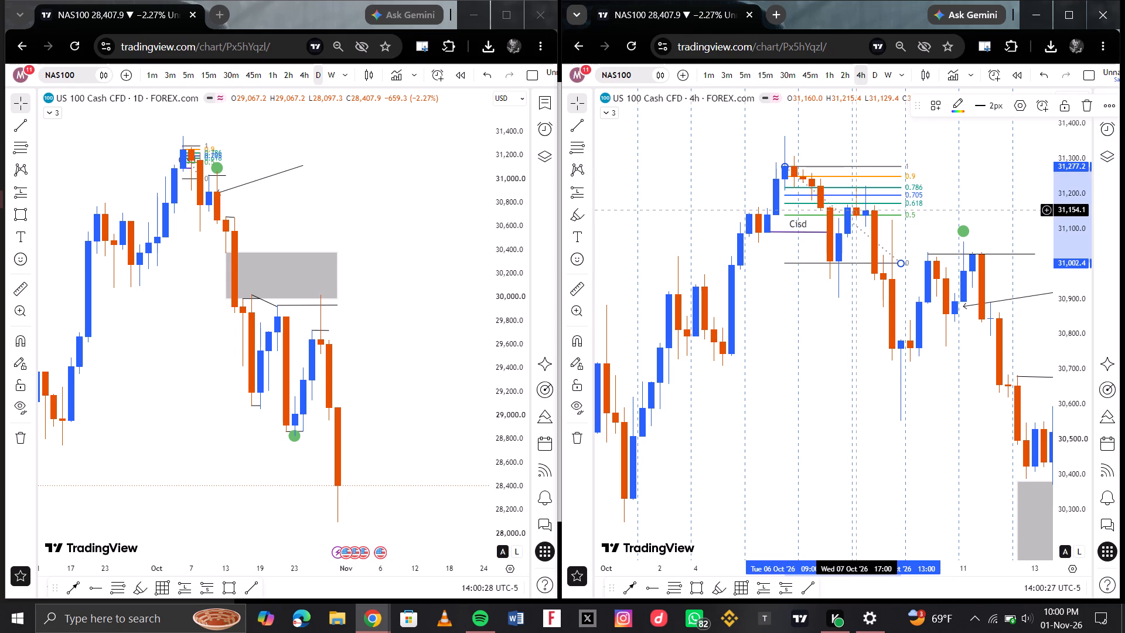
scroll(882, 226, left, 1)
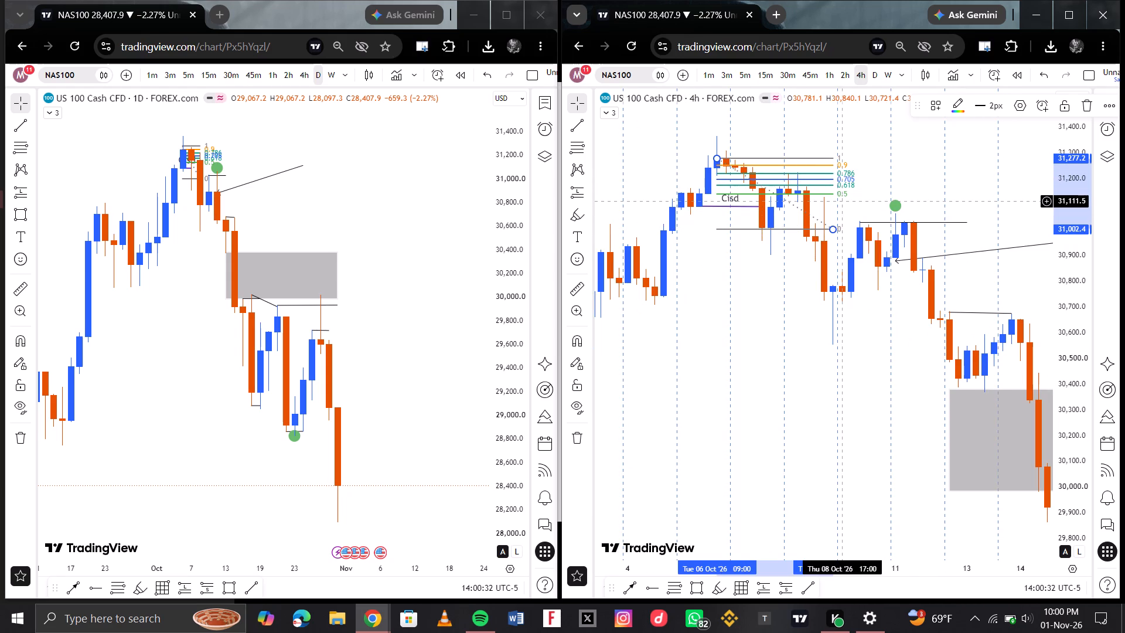
scroll(910, 230, left, 1)
scroll(793, 212, right, 1)
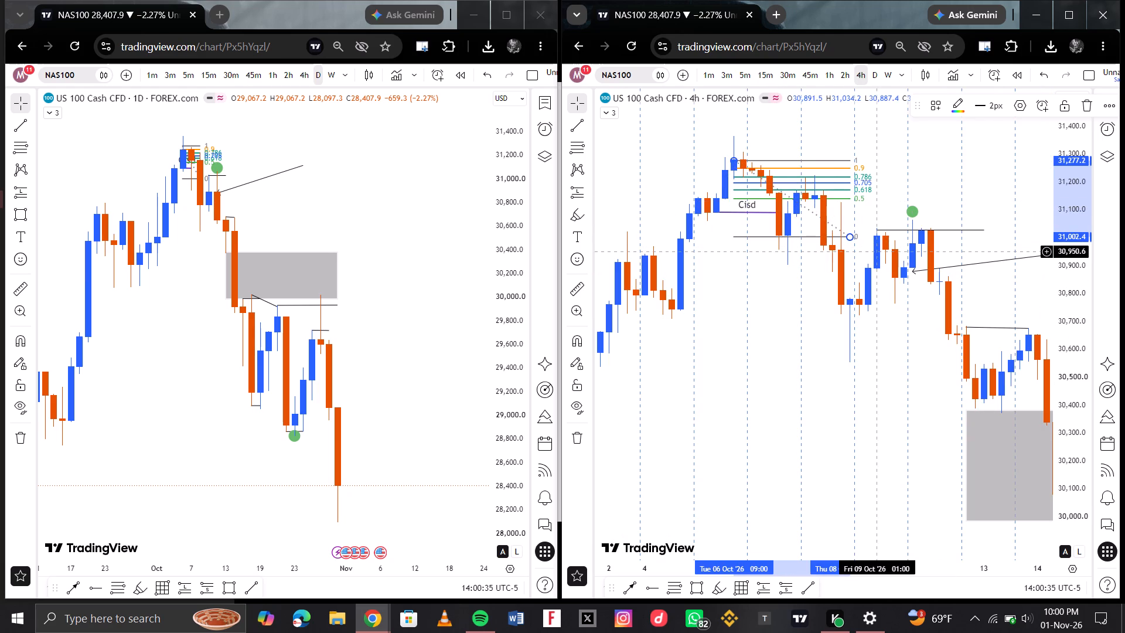
Draw a second Fibonacci retracement from about 31,230 at 7 Oct 21:00 down to about 30,560 at 13 Oct 01:00.
click(676, 584)
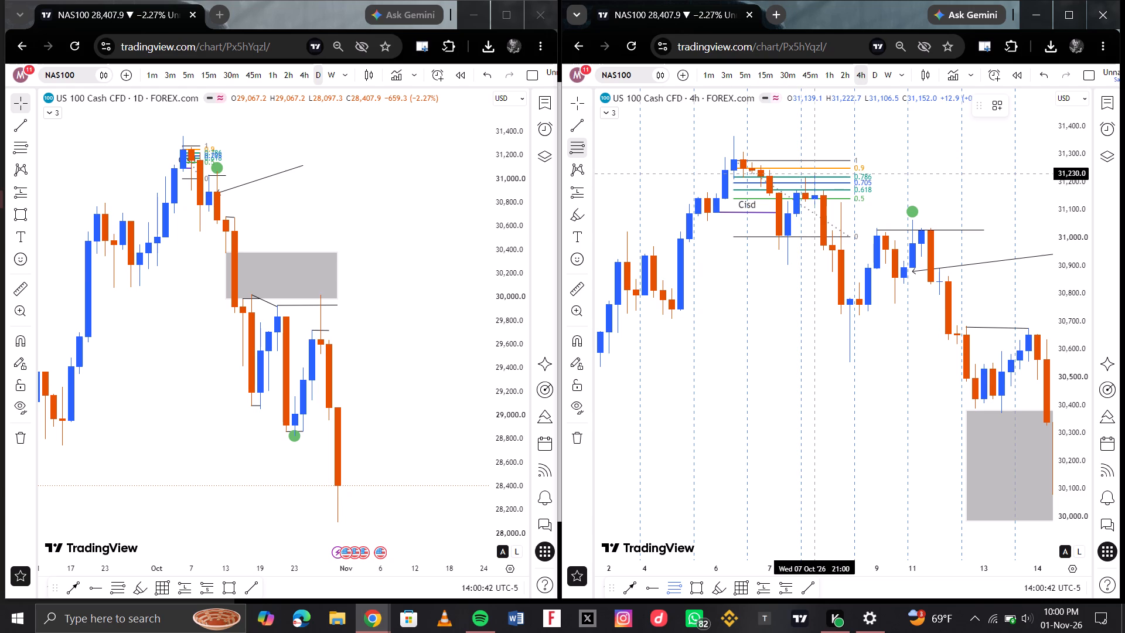
drag(814, 173, 976, 287)
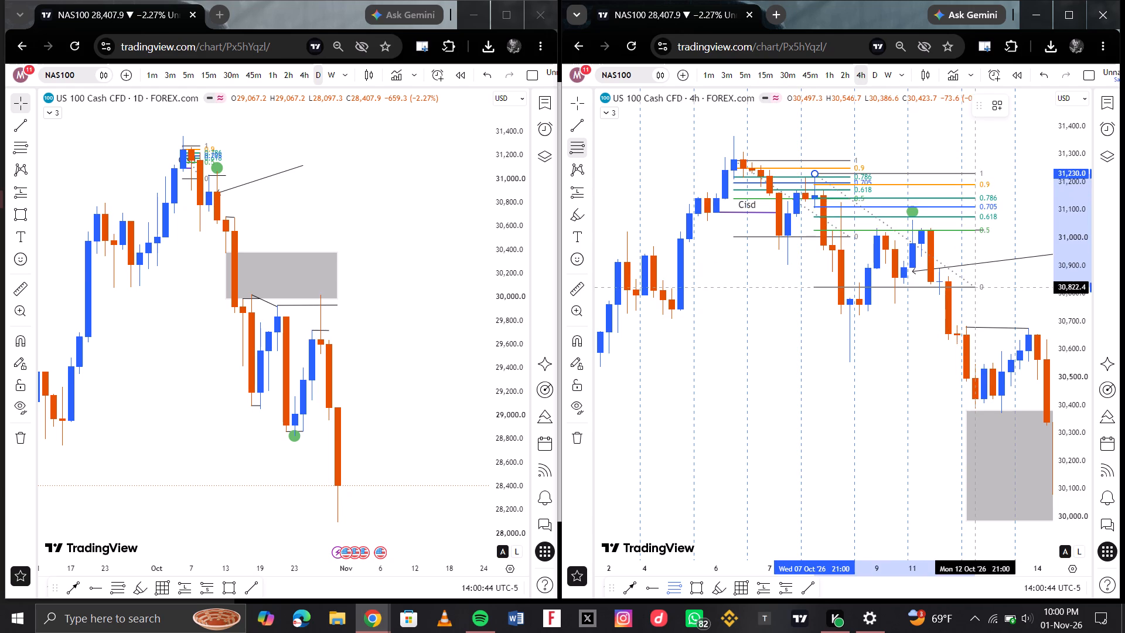
drag(976, 287, 986, 358)
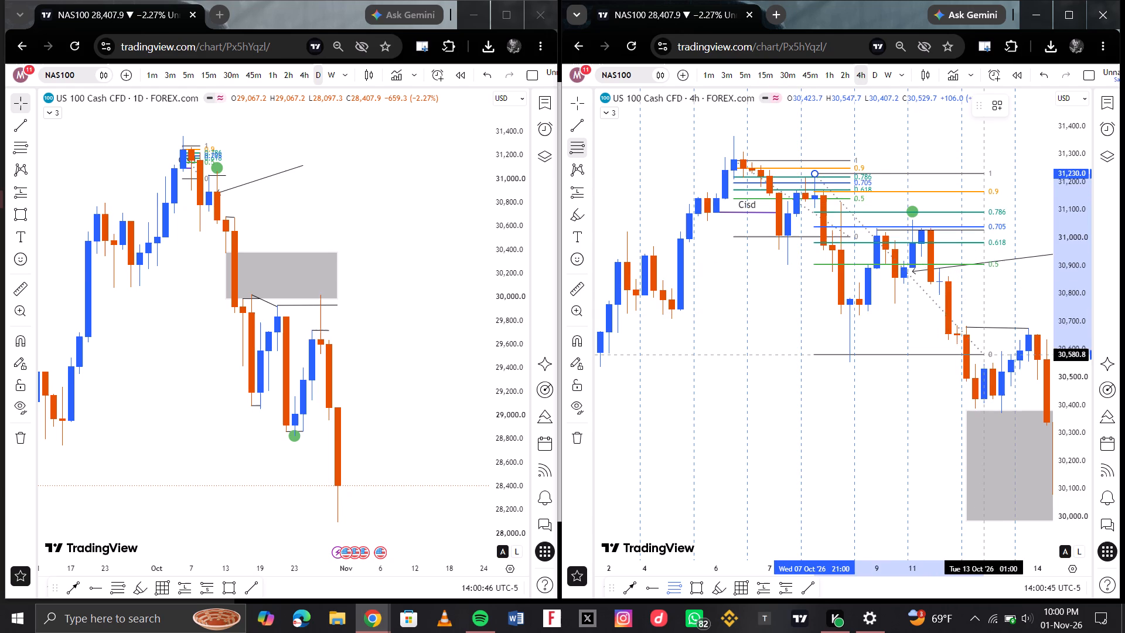
drag(986, 358, 987, 360)
click(987, 360)
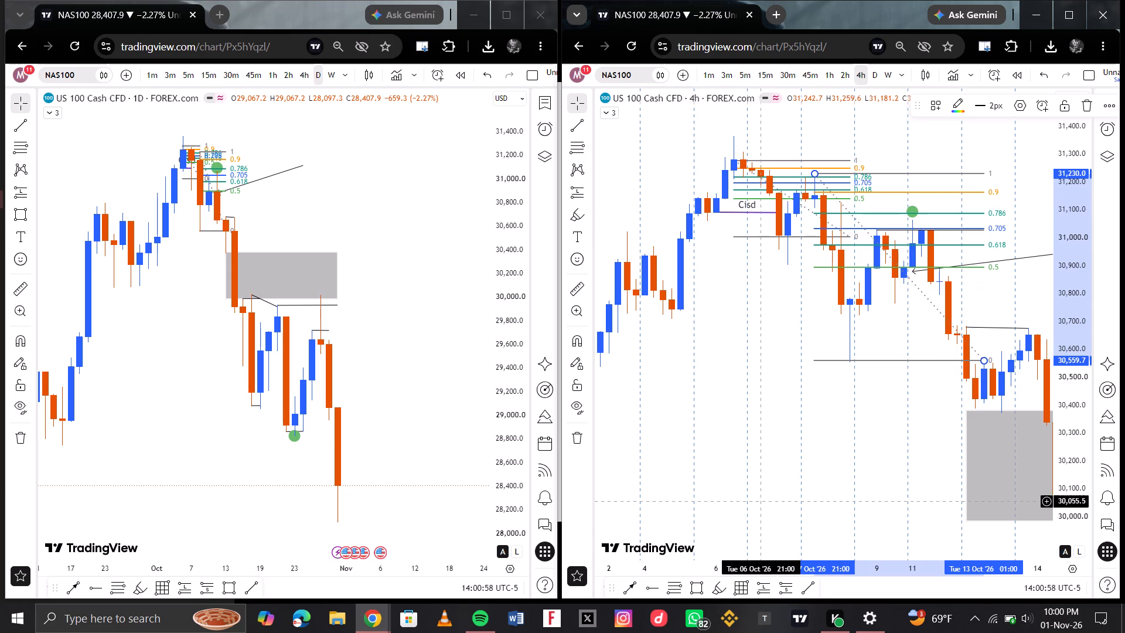
Place a short position at 11 Oct 17:00 with entry near 30,972 and its stop at about 31,161.
drag(782, 587, 884, 314)
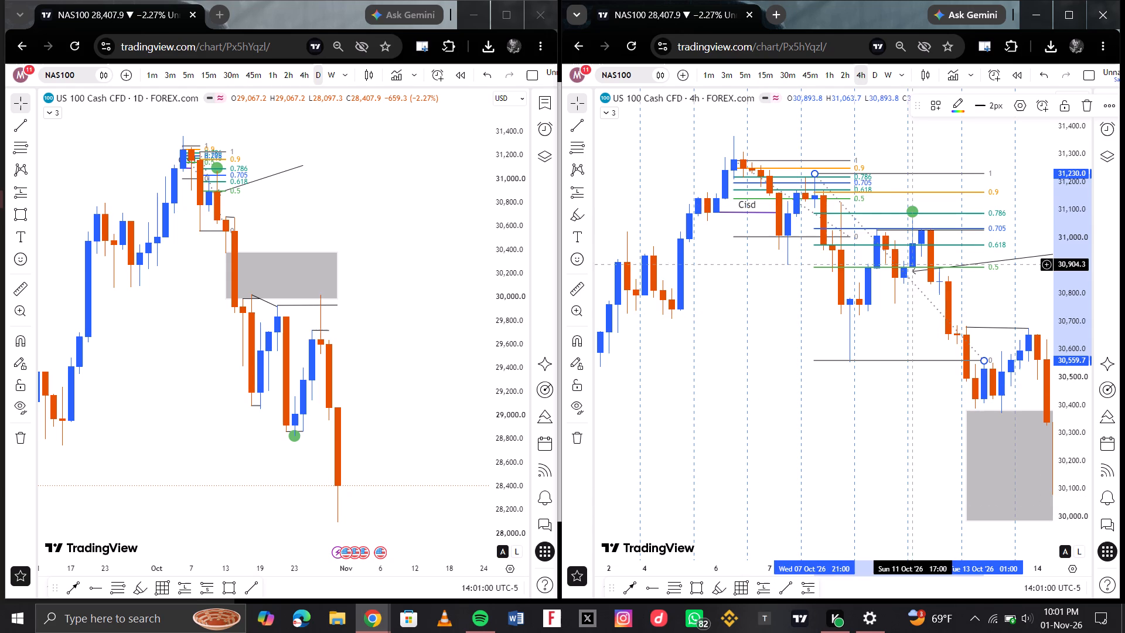
click(807, 591)
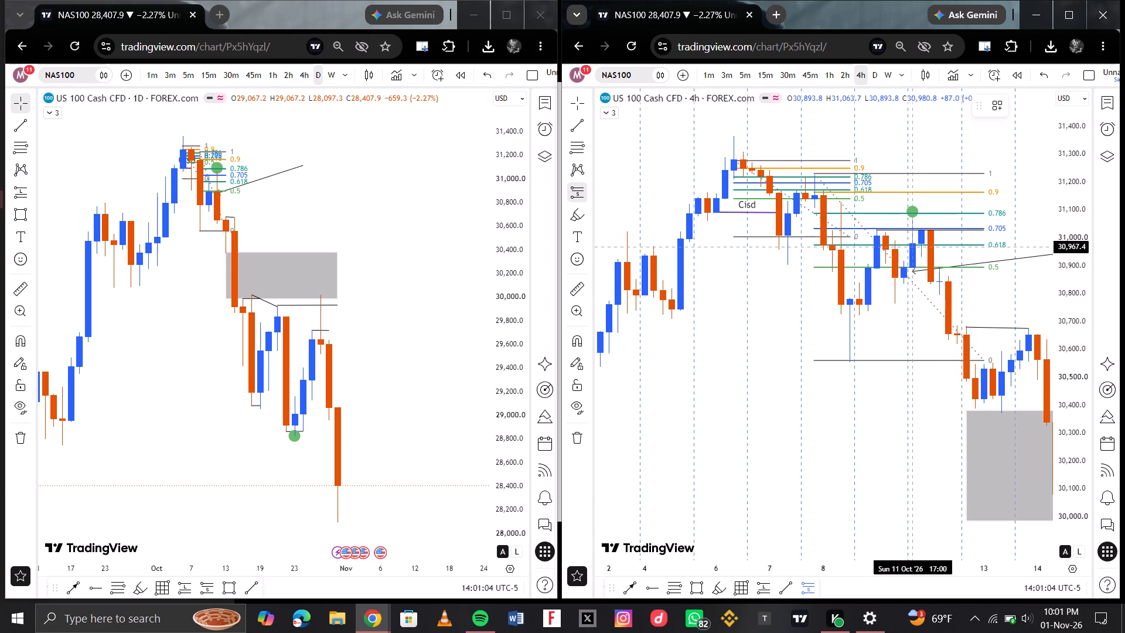
click(913, 246)
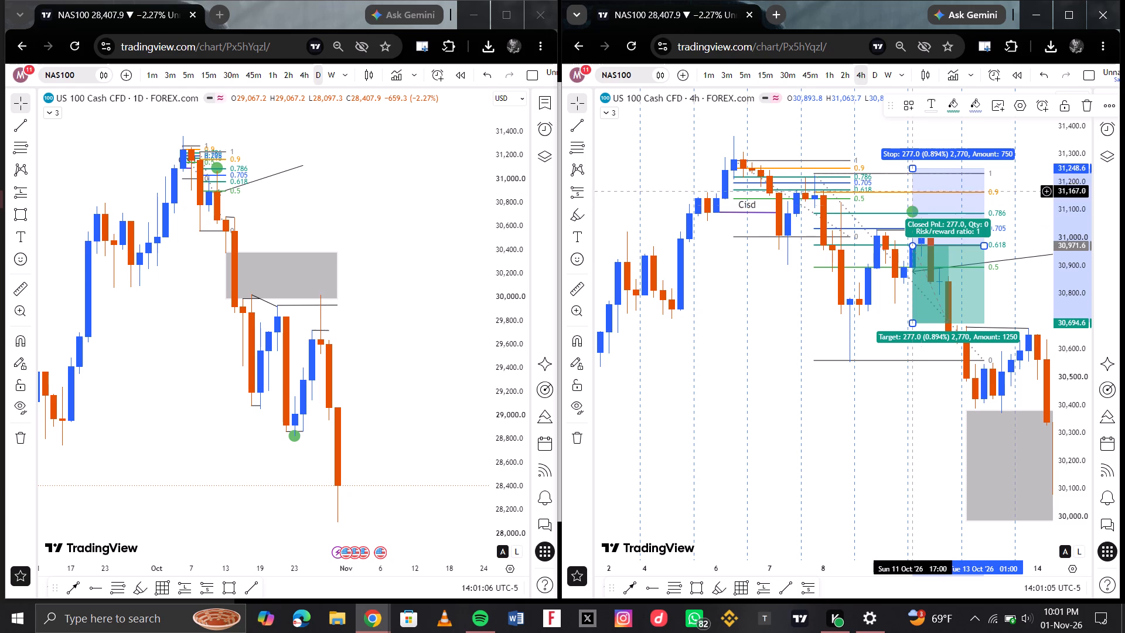
drag(912, 167, 916, 193)
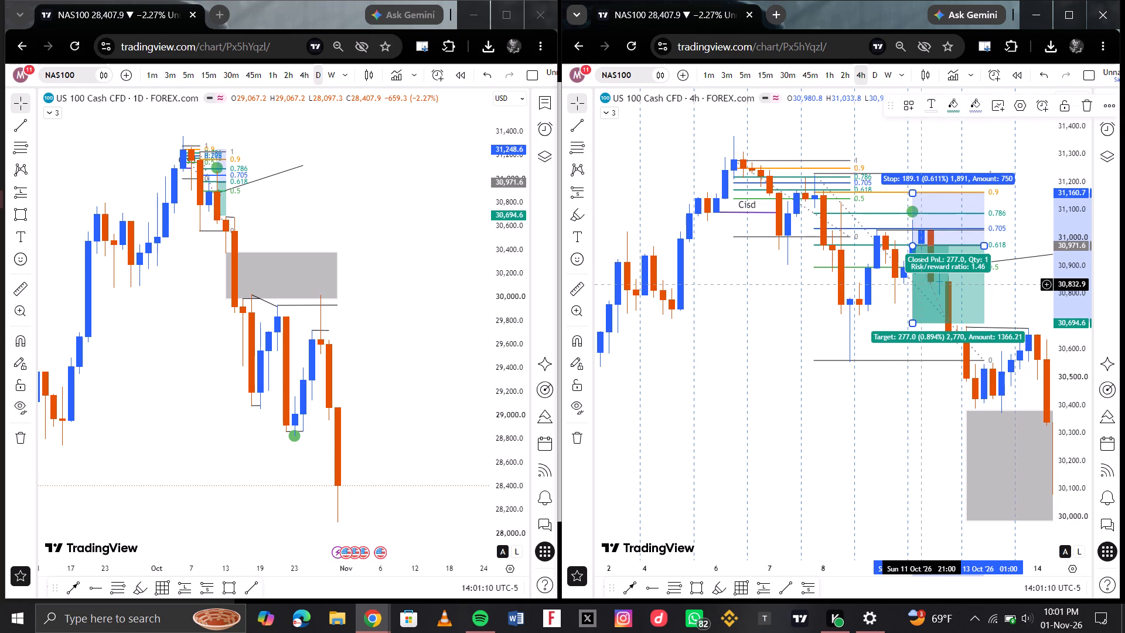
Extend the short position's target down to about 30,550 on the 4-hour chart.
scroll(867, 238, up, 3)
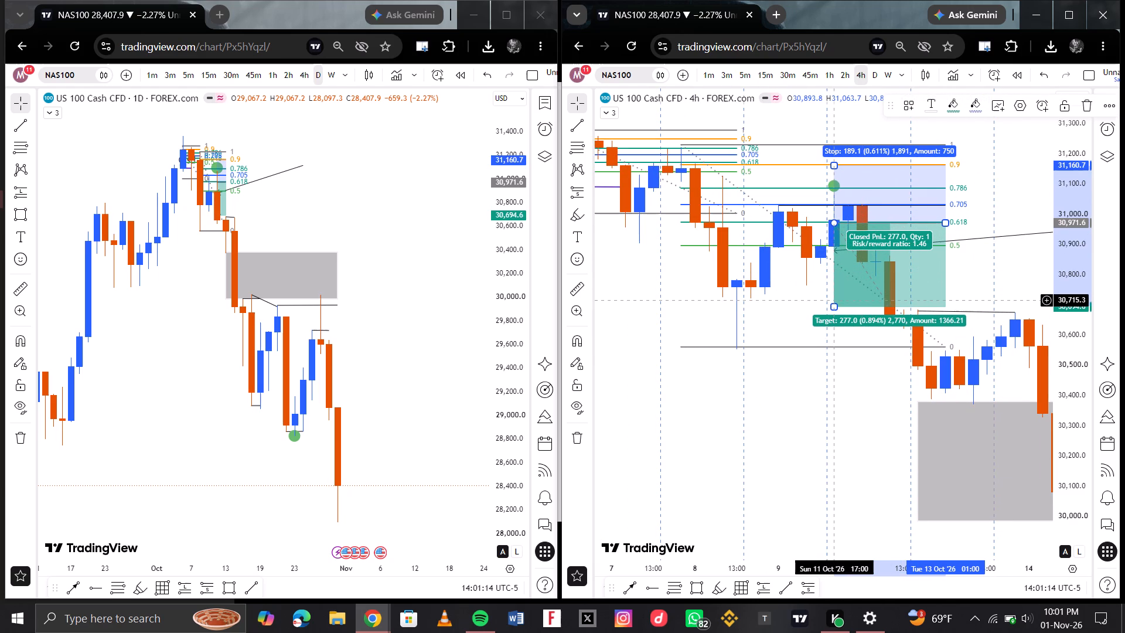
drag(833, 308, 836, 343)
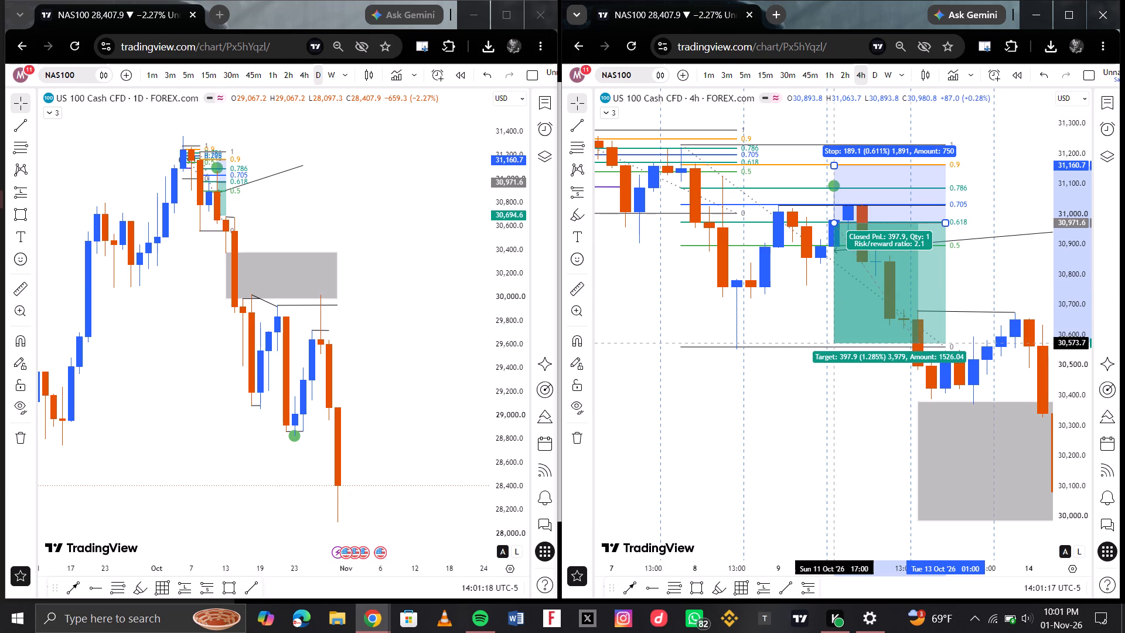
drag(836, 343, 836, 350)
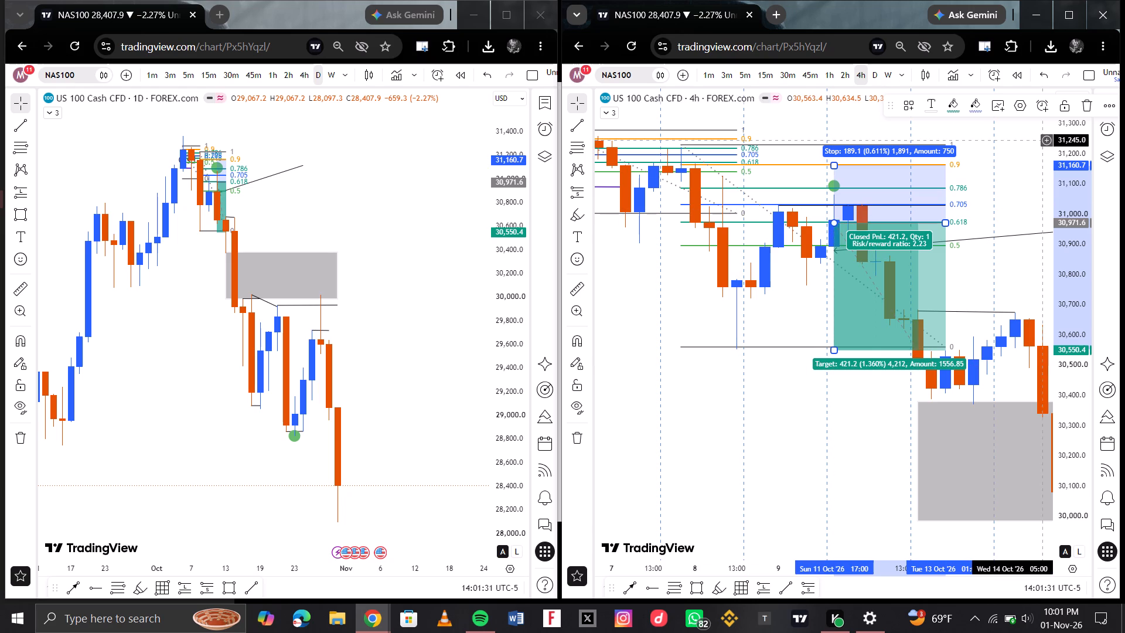
Delete the short position from the 4-hour chart.
click(1087, 108)
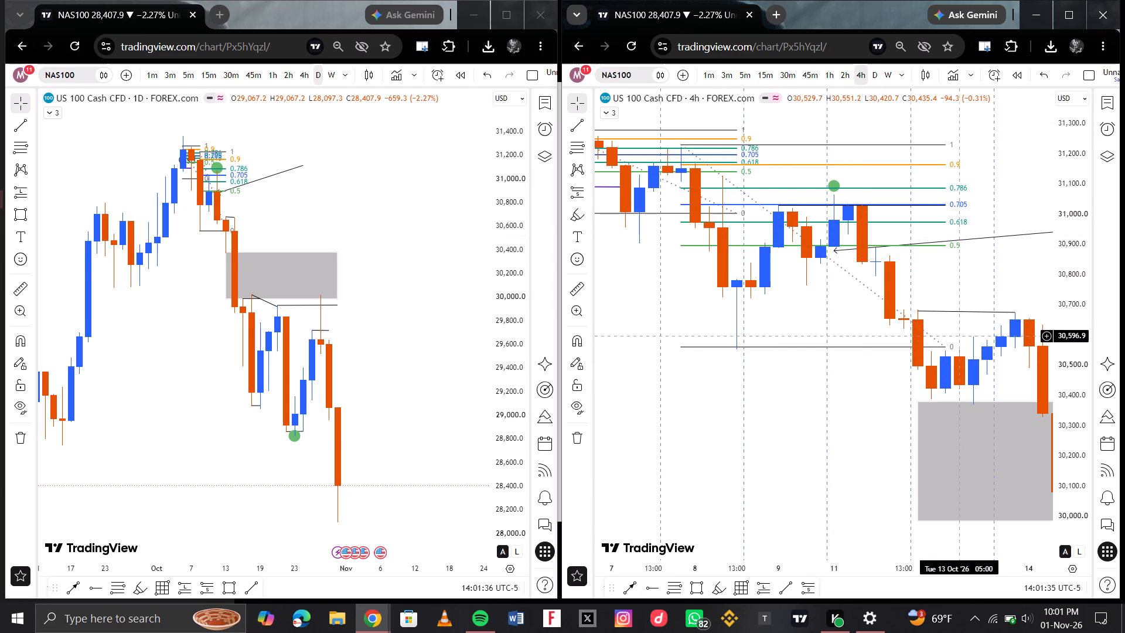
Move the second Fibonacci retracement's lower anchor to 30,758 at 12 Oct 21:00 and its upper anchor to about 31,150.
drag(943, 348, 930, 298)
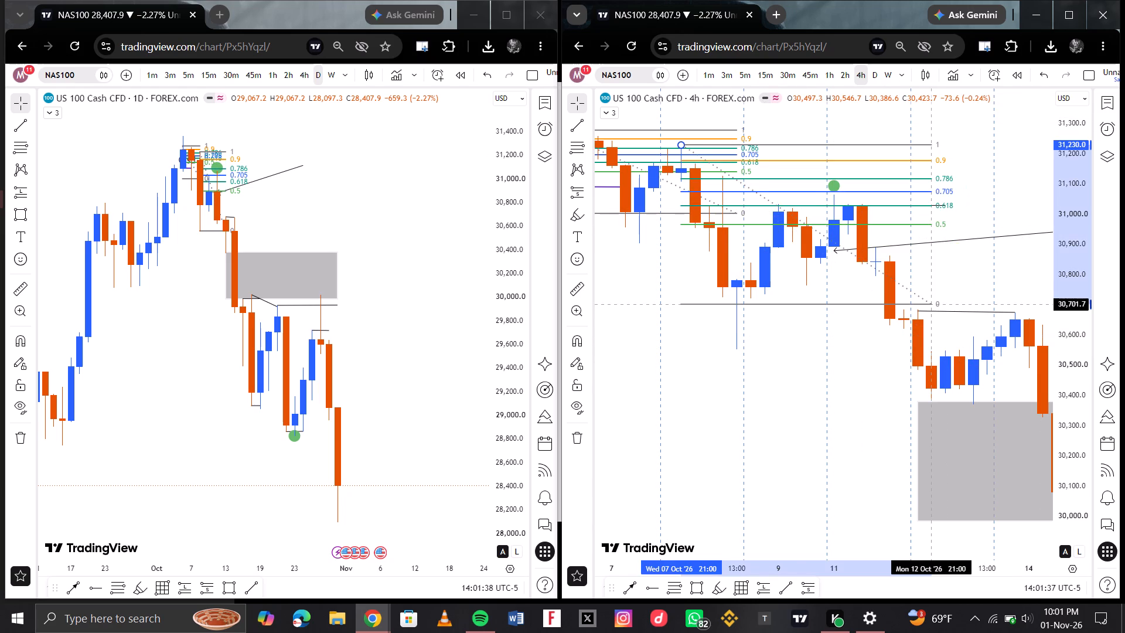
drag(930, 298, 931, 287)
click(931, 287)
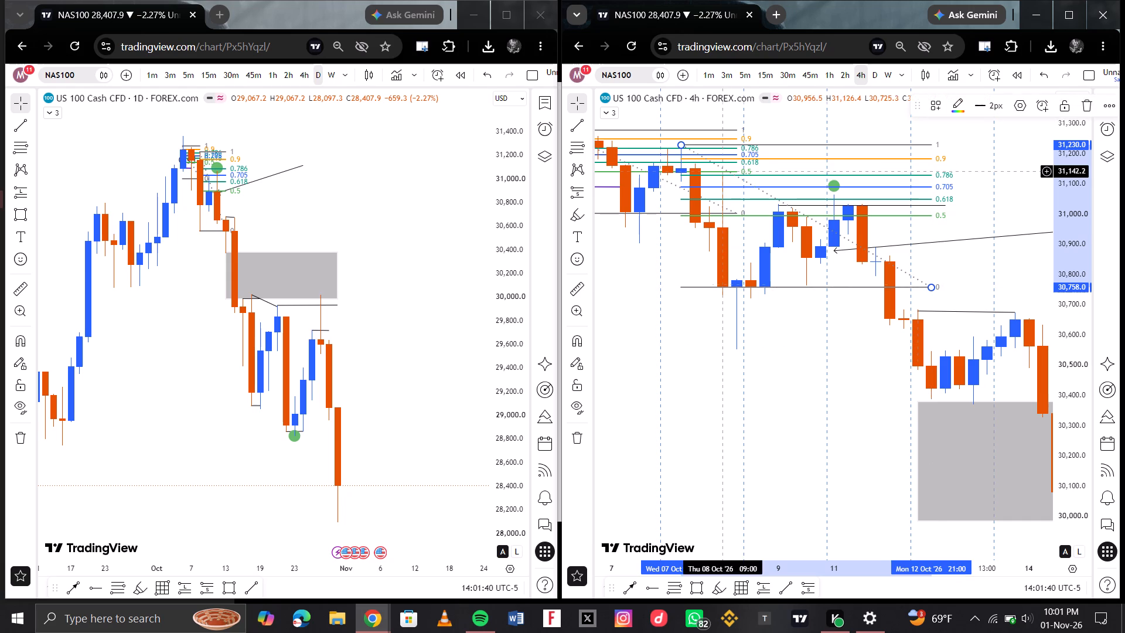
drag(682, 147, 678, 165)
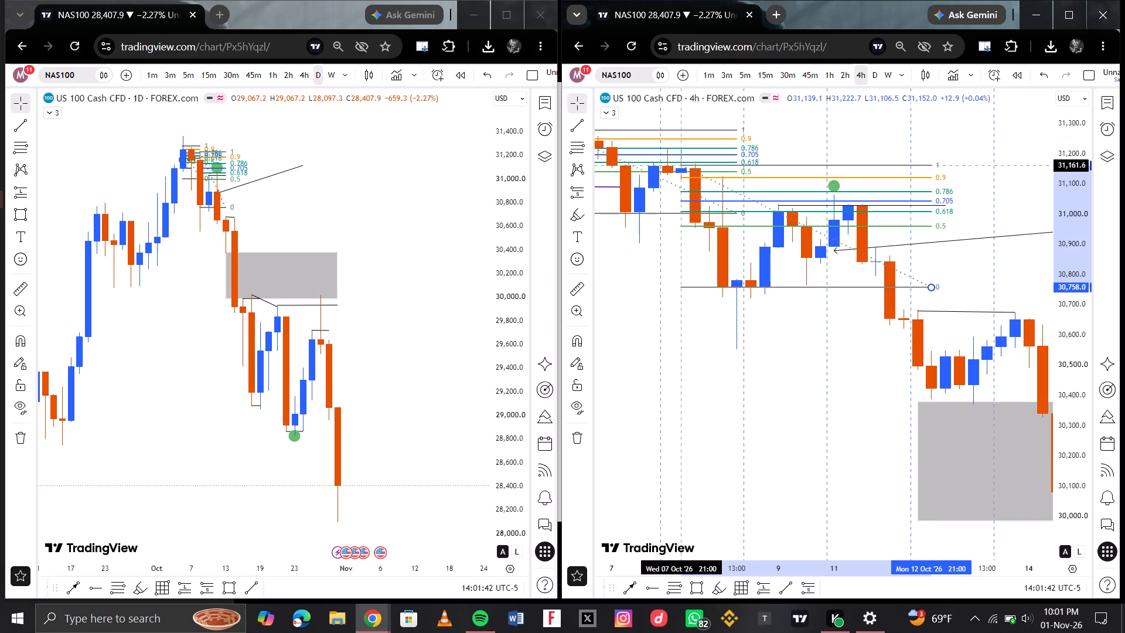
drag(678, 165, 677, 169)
Delete the second Fibonacci retracement, keeping the one drawn from the 6 Oct peak.
scroll(836, 212, up, 1)
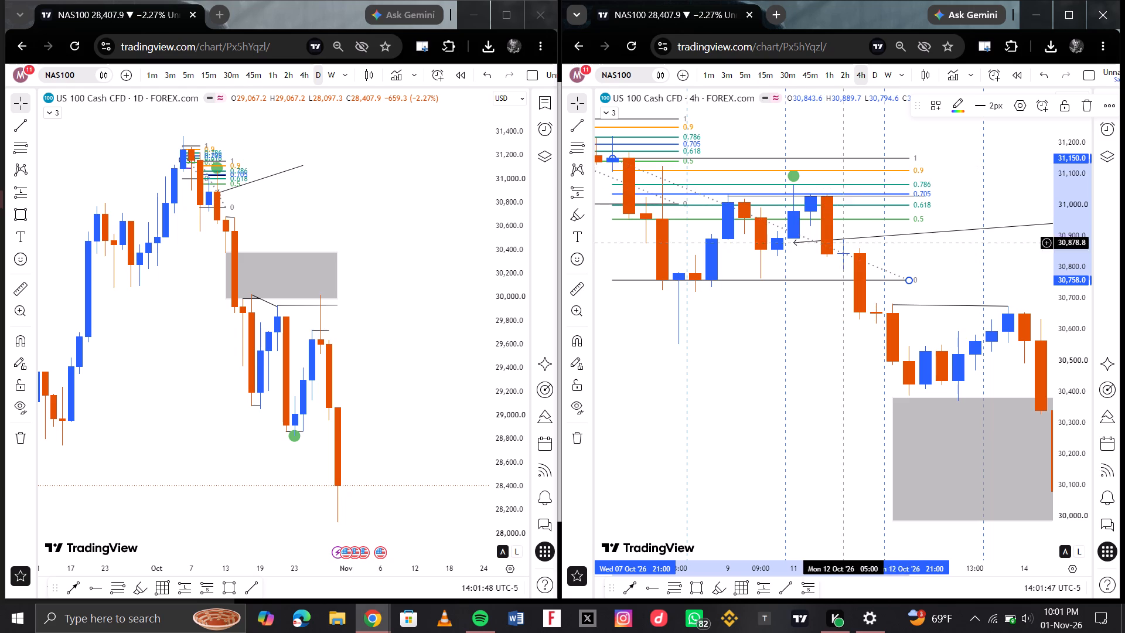
click(888, 270)
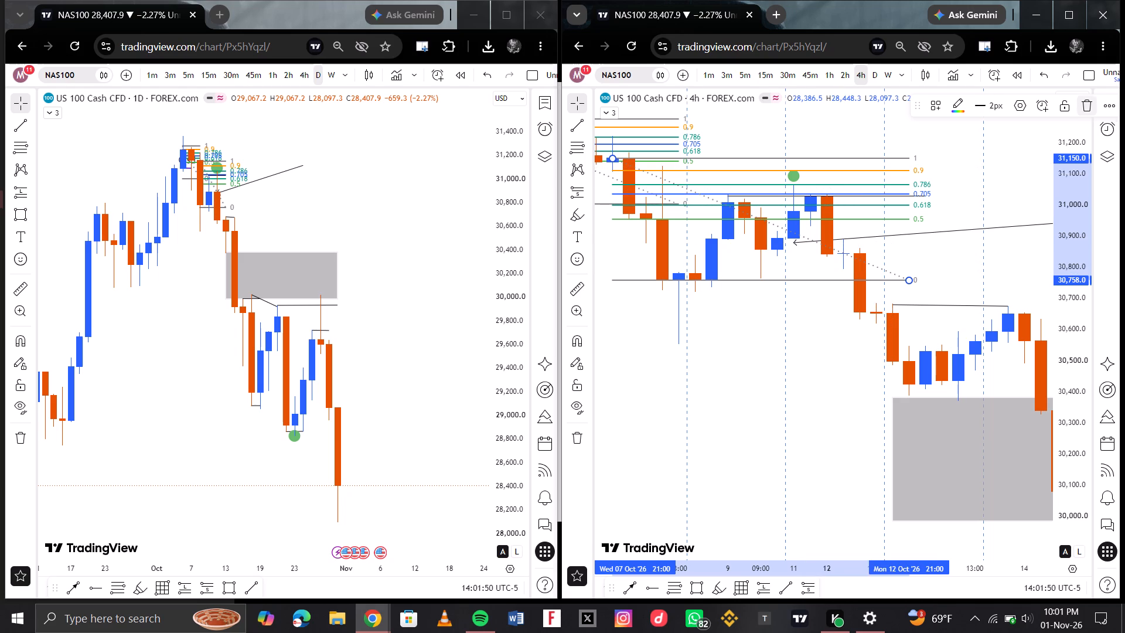
click(1086, 111)
Draw a rectangle zone from 7 Oct 21:00 at about 31,115 to 8 Oct 13:00 at about 31,032.
scroll(782, 352, down, 3)
scroll(903, 288, up, 1)
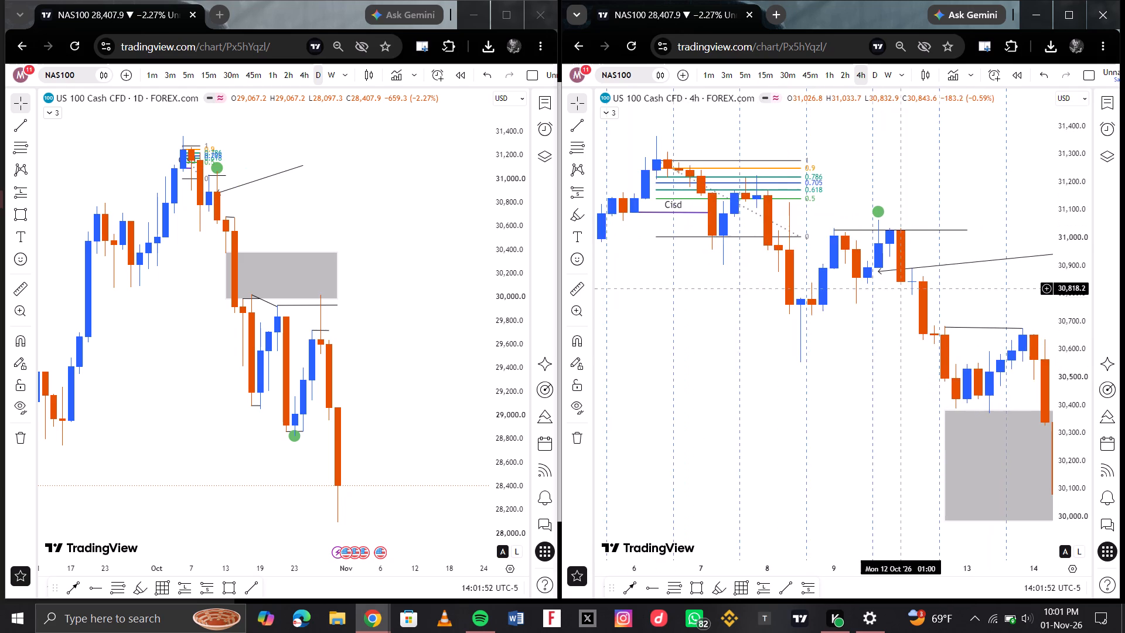
scroll(903, 288, up, 2)
scroll(818, 275, right, 1)
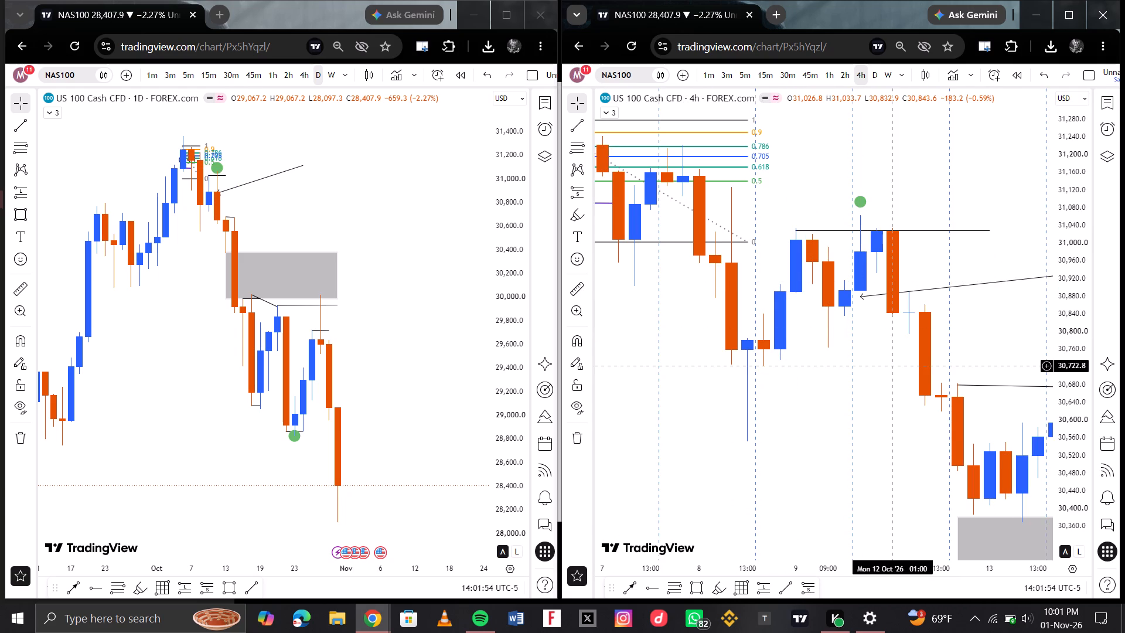
scroll(896, 363, left, 1)
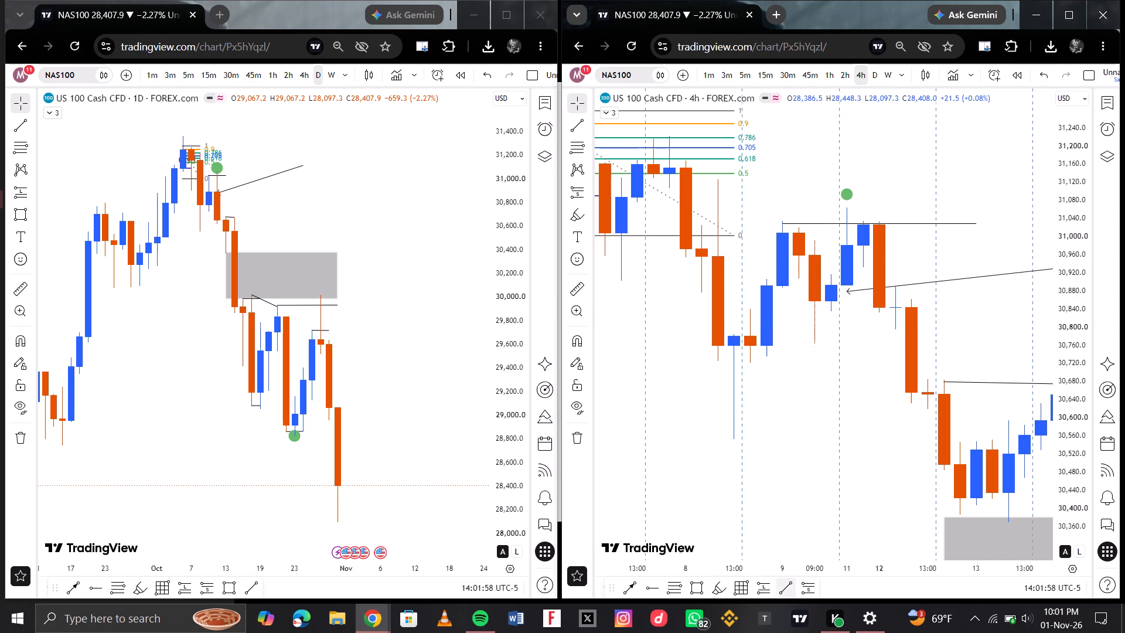
click(700, 591)
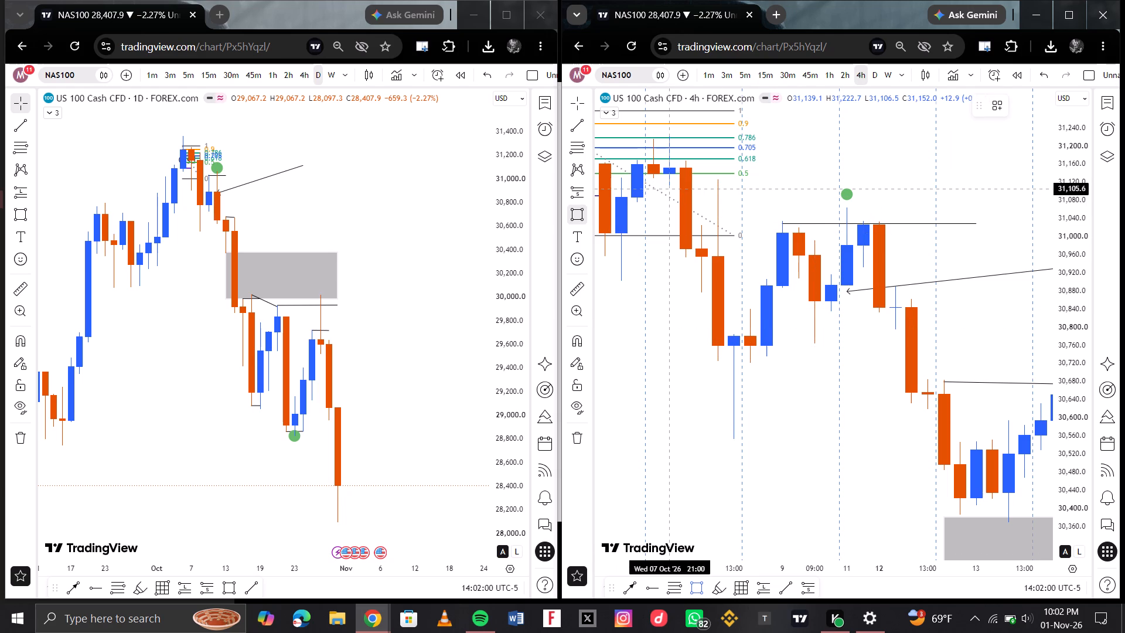
drag(670, 185, 731, 220)
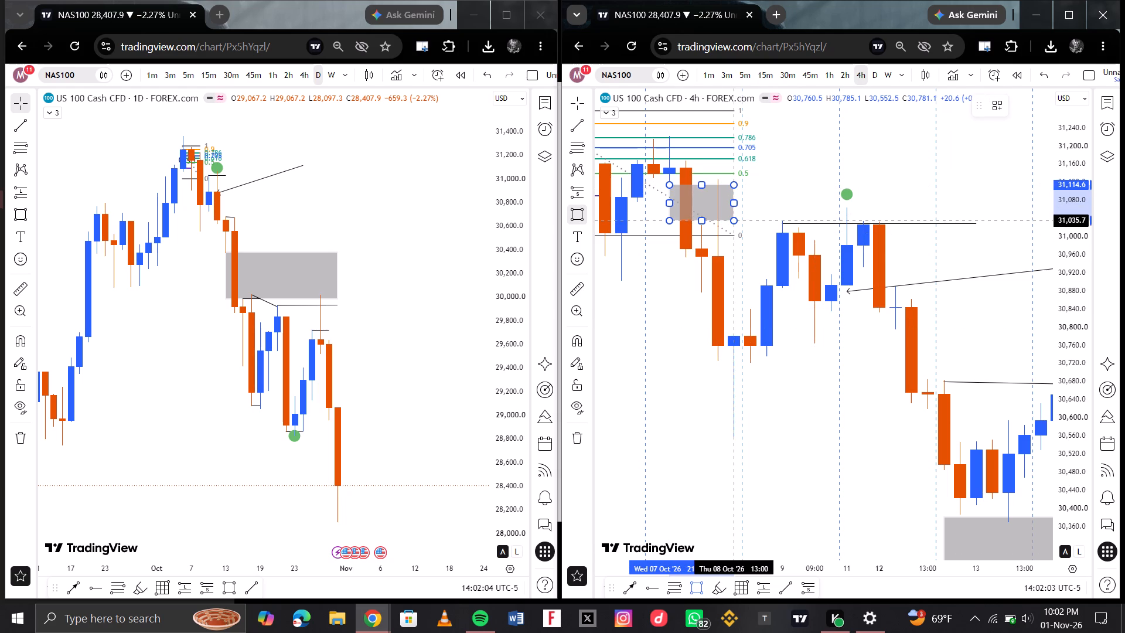
drag(731, 220, 732, 222)
click(732, 222)
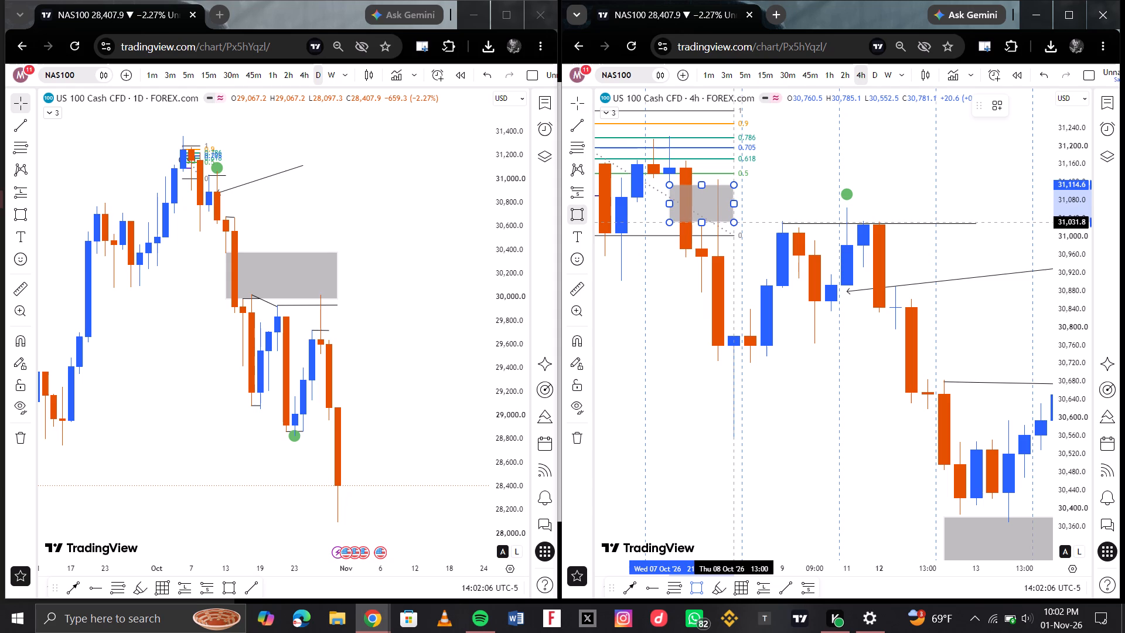
click(779, 253)
Draw a near-horizontal trend line at about 30,703 from the 5 Oct 05:00 low to 9 Oct 09:00.
scroll(742, 290, down, 2)
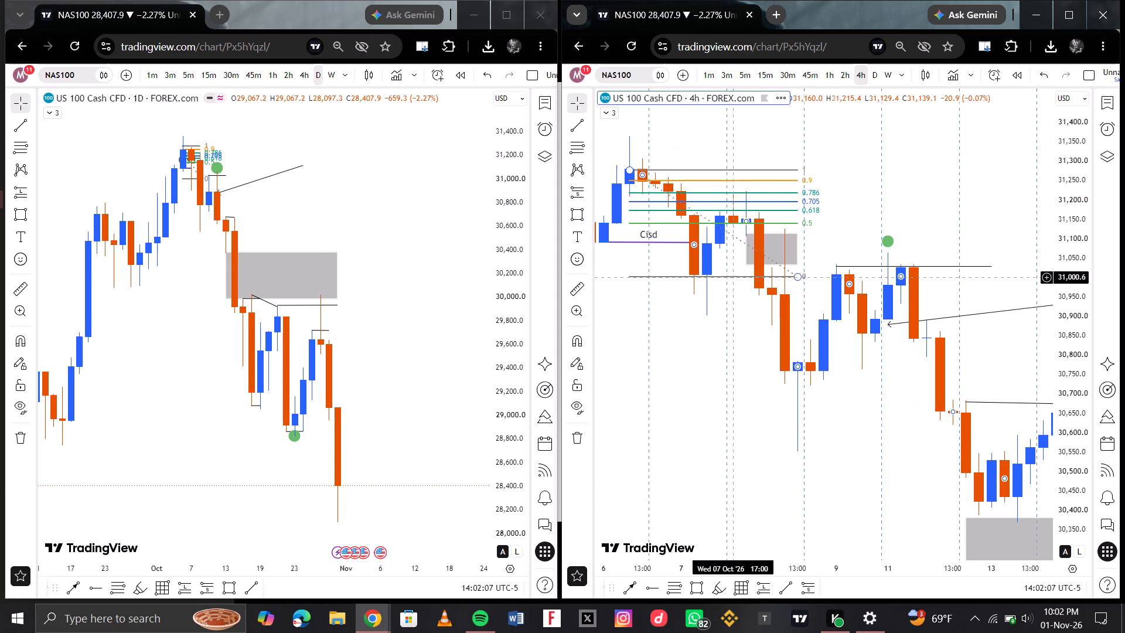
scroll(751, 183, up, 1)
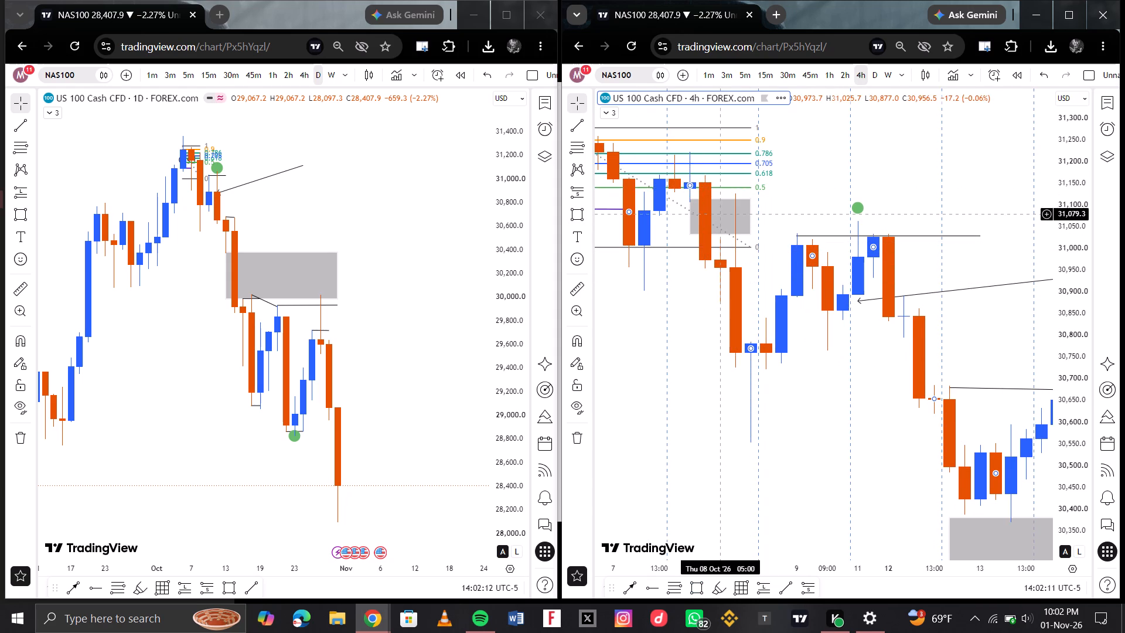
scroll(749, 339, down, 1)
scroll(748, 245, up, 1)
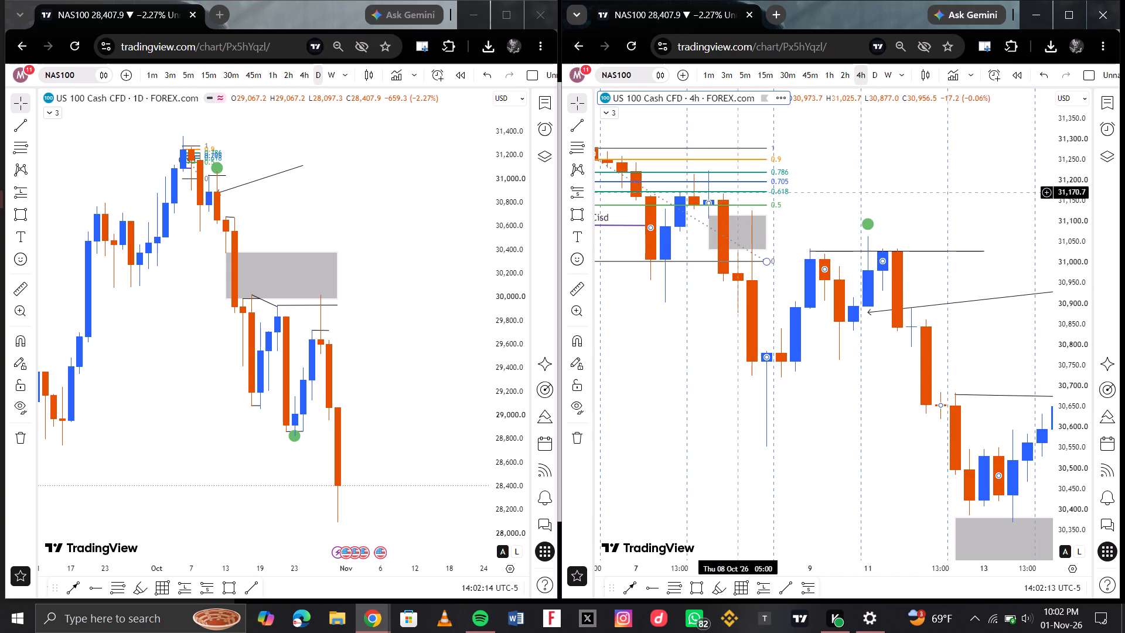
scroll(754, 386, down, 1)
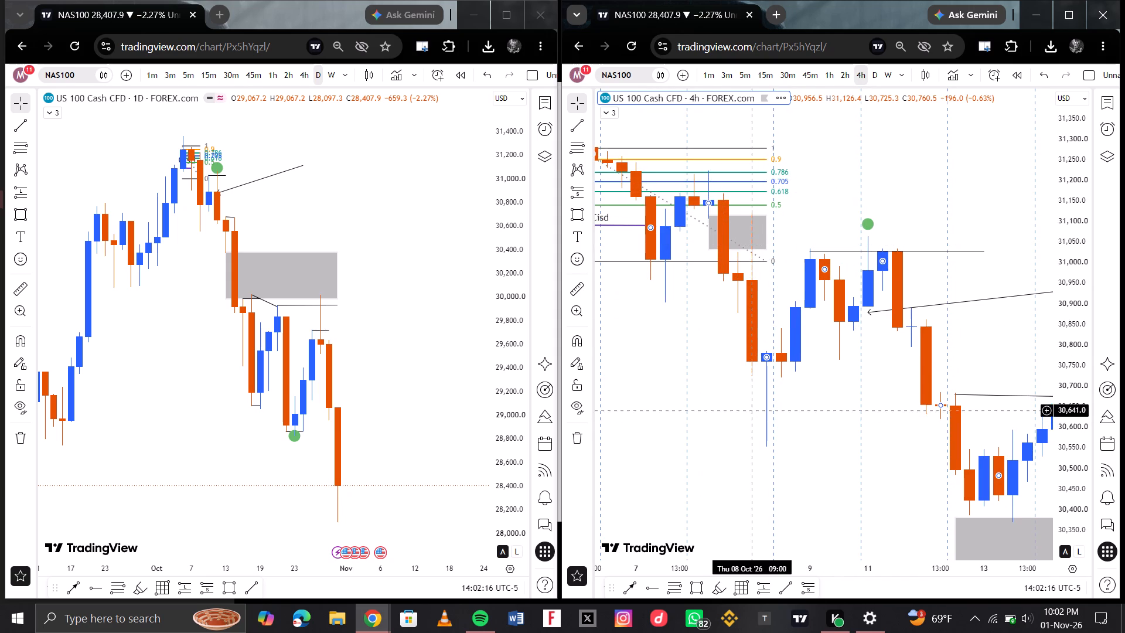
scroll(754, 386, down, 3)
scroll(756, 300, up, 1)
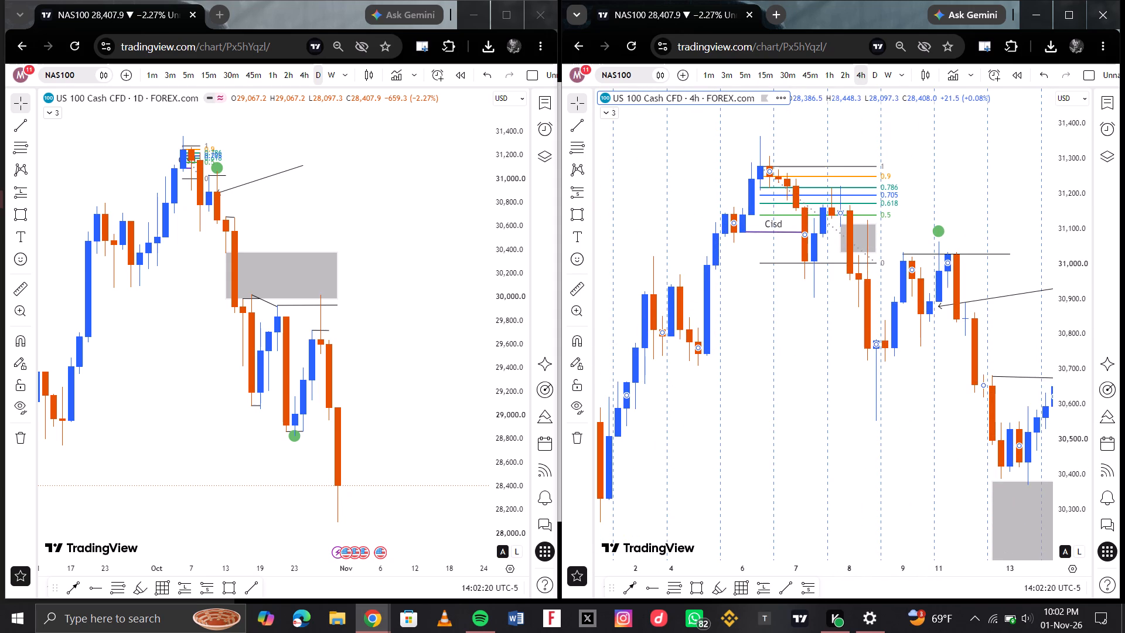
click(782, 595)
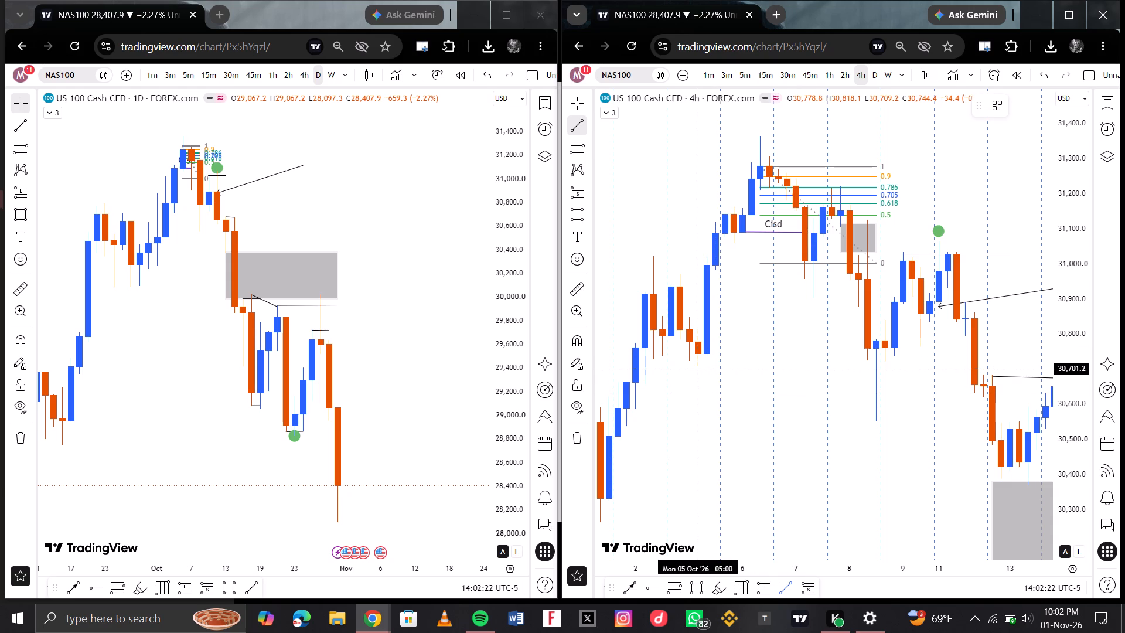
drag(696, 368, 915, 373)
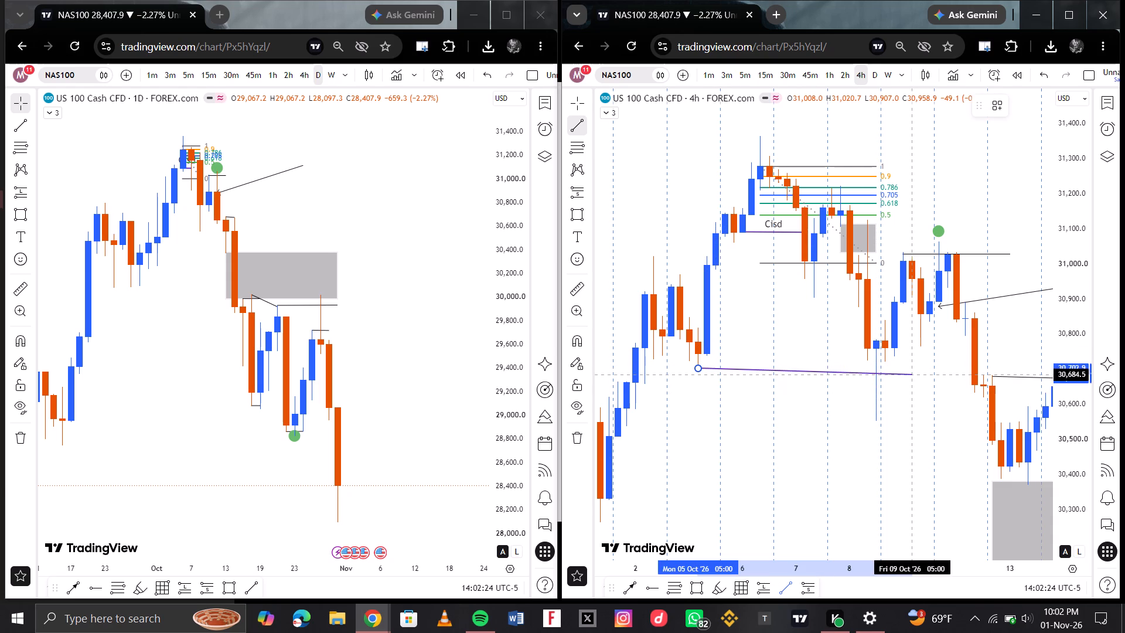
drag(915, 373, 918, 367)
click(918, 367)
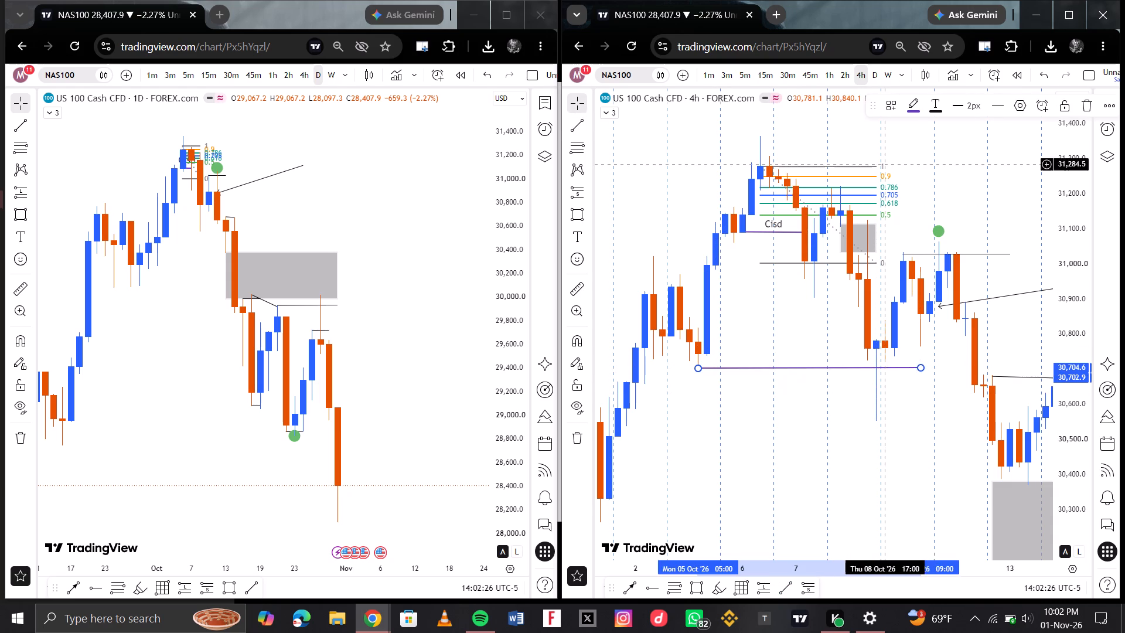
Apply the NL drawing template to the new trend line beneath the 5 Oct low.
click(887, 100)
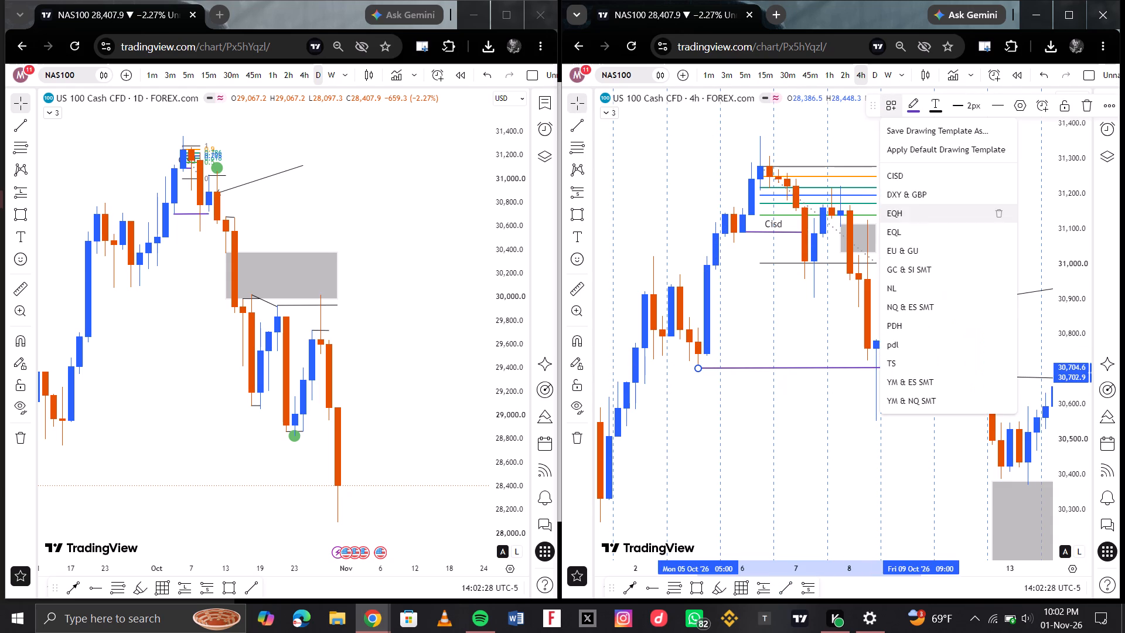
click(902, 286)
click(812, 442)
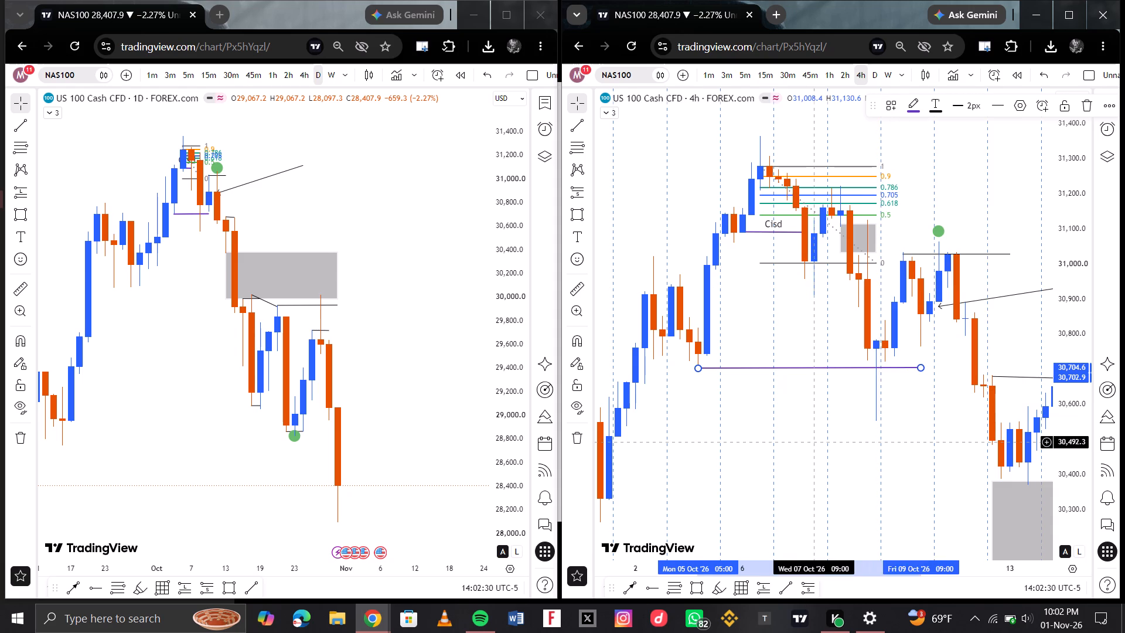
click(765, 367)
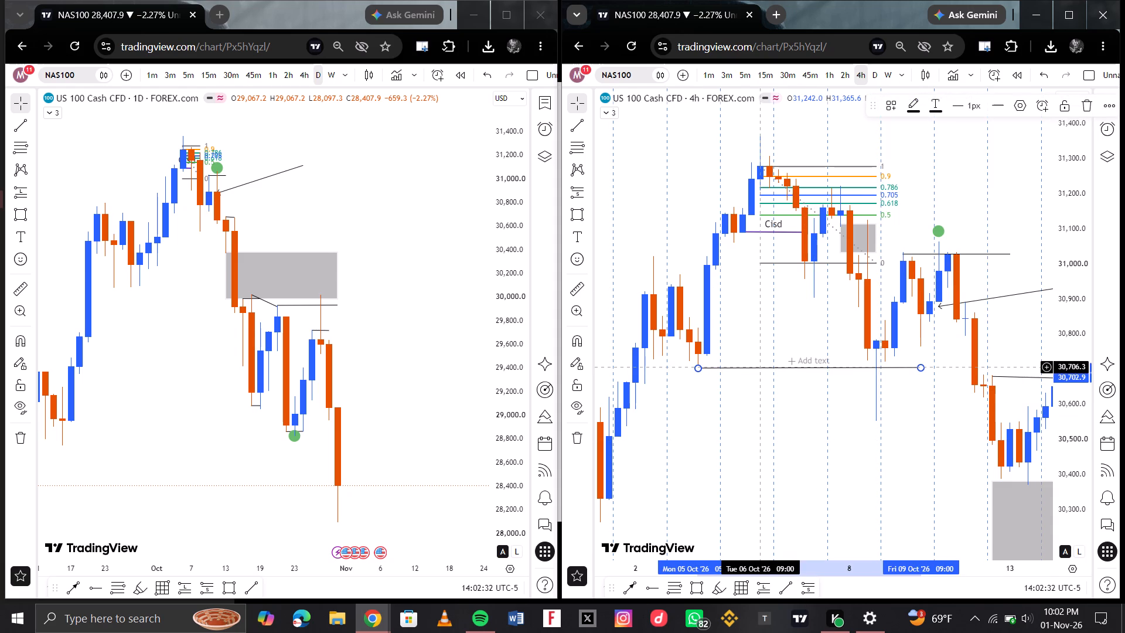
click(763, 379)
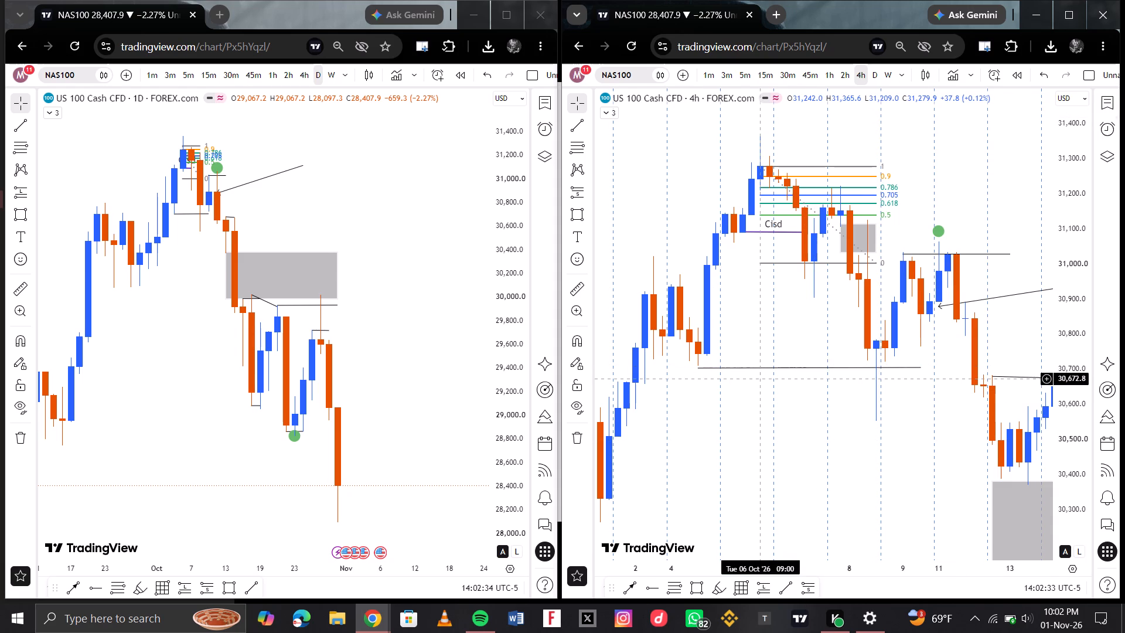
Fine-tune the height of the line under the 5 Oct low, settling it at about 30,706.
drag(764, 369, 758, 362)
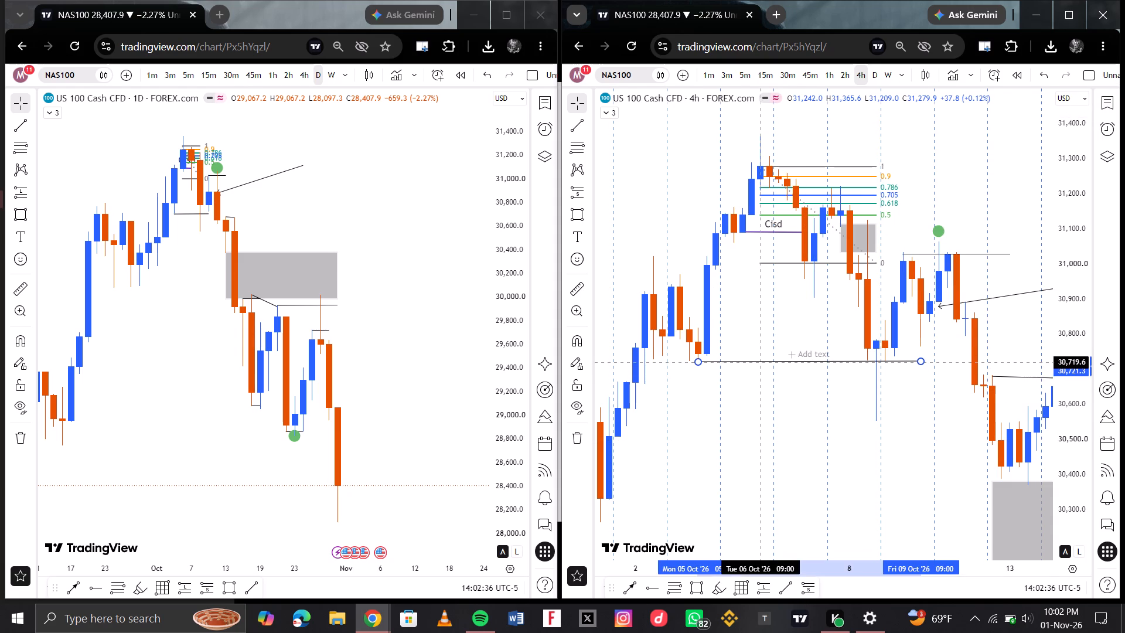
drag(758, 362, 758, 364)
click(759, 384)
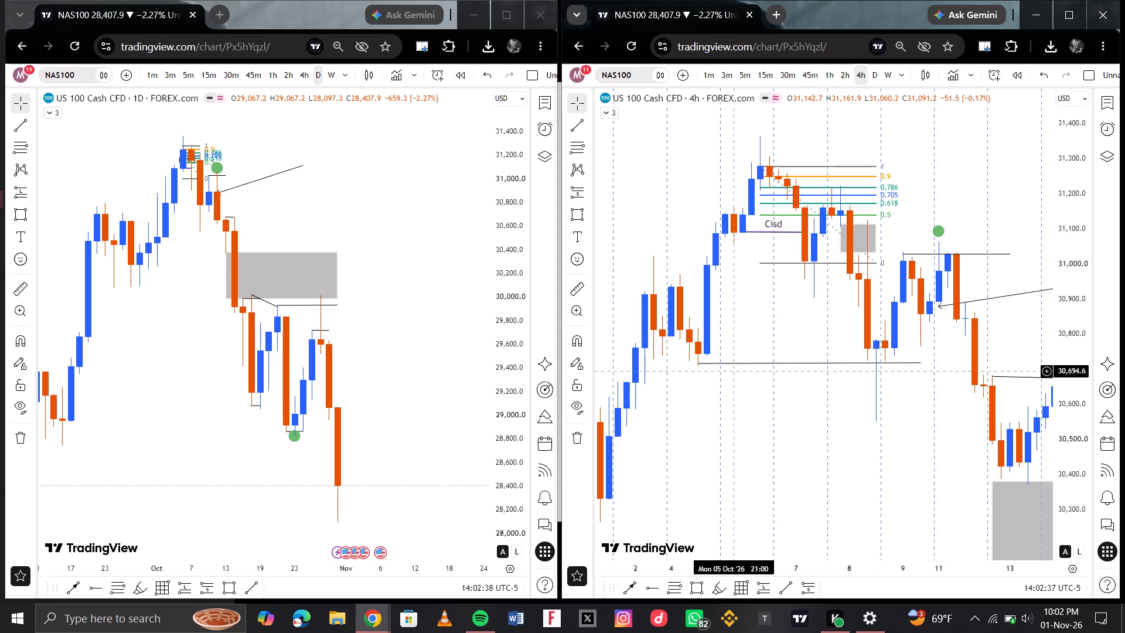
click(744, 363)
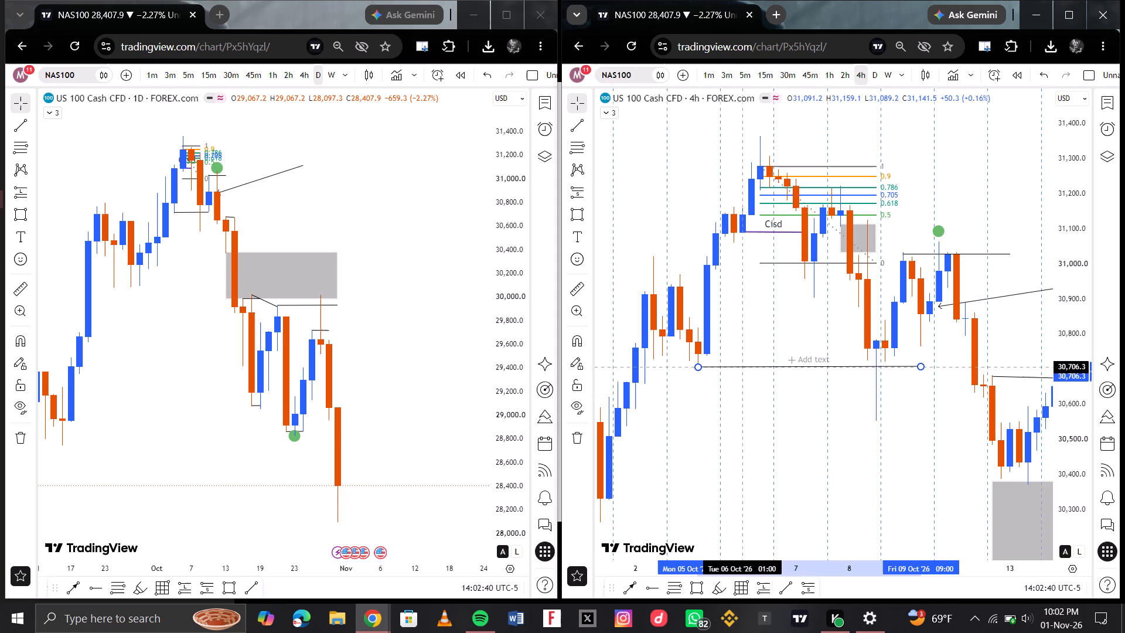
click(734, 410)
Examine the NAS100 4-hour swings from 4 to 14 Oct against the new line, rectangle zone and Fibonacci levels.
scroll(753, 342, up, 1)
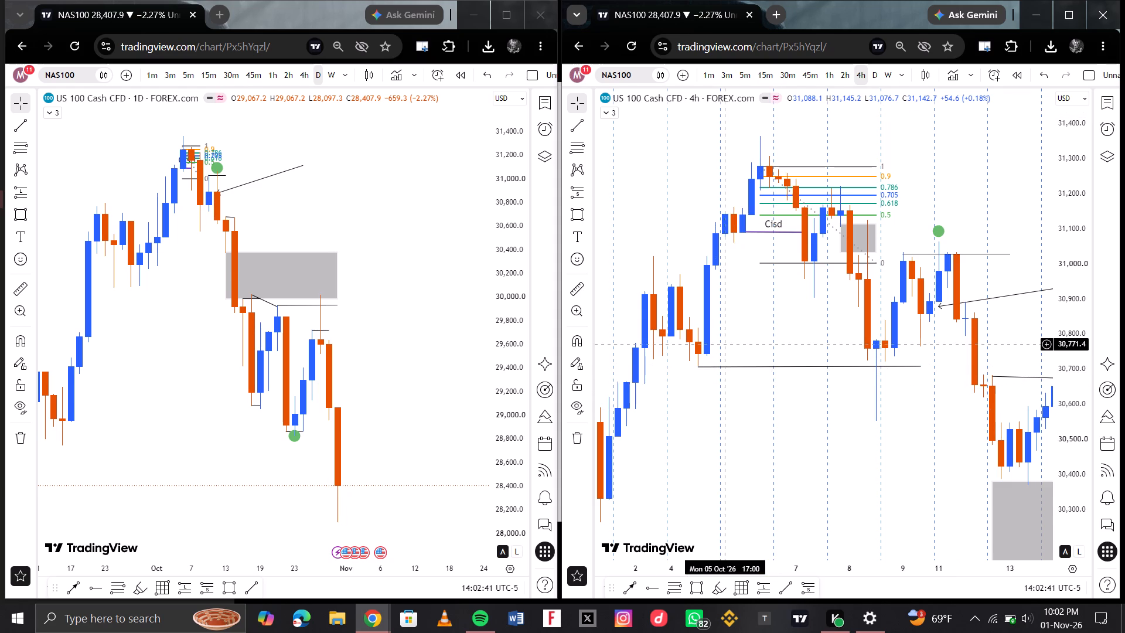
scroll(741, 347, up, 1)
scroll(761, 419, down, 1)
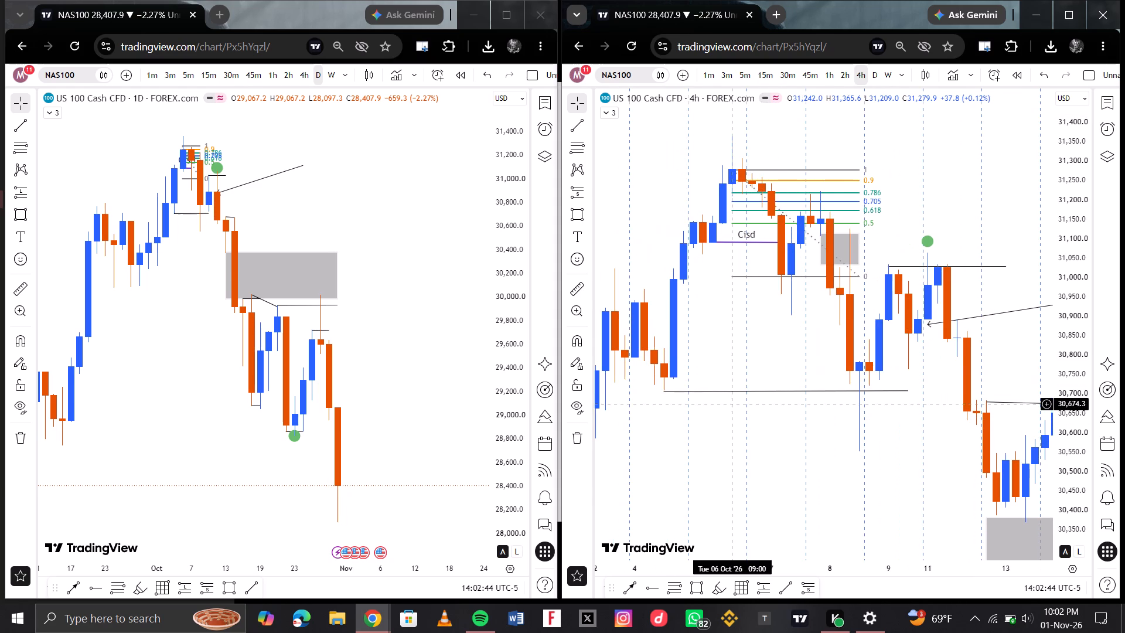
scroll(834, 326, left, 1)
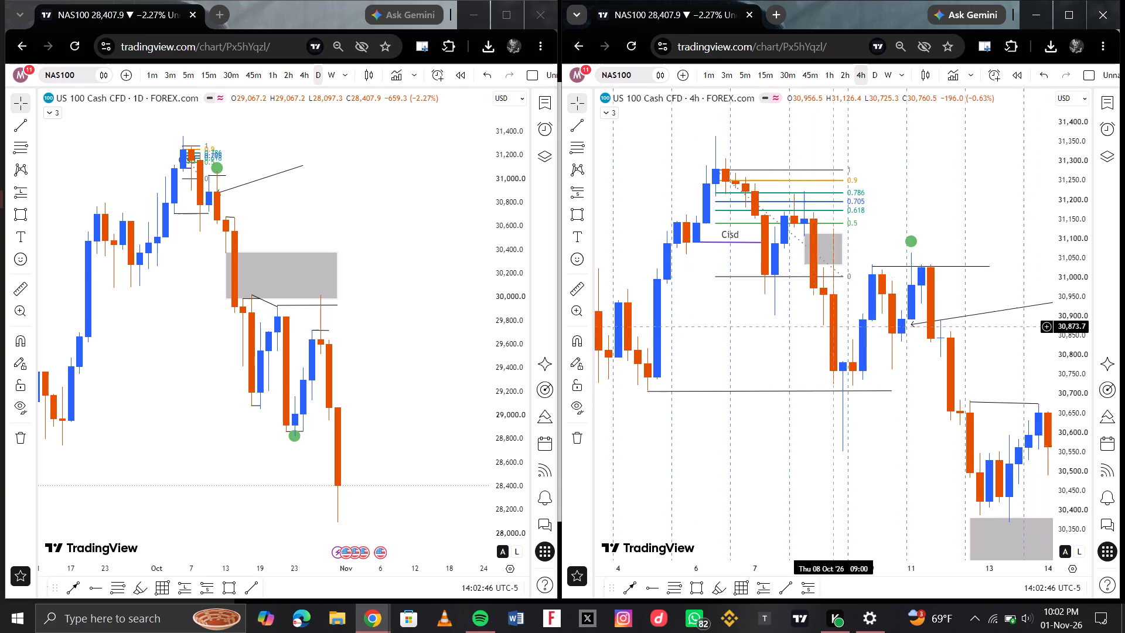
scroll(834, 326, left, 1)
scroll(763, 307, right, 2)
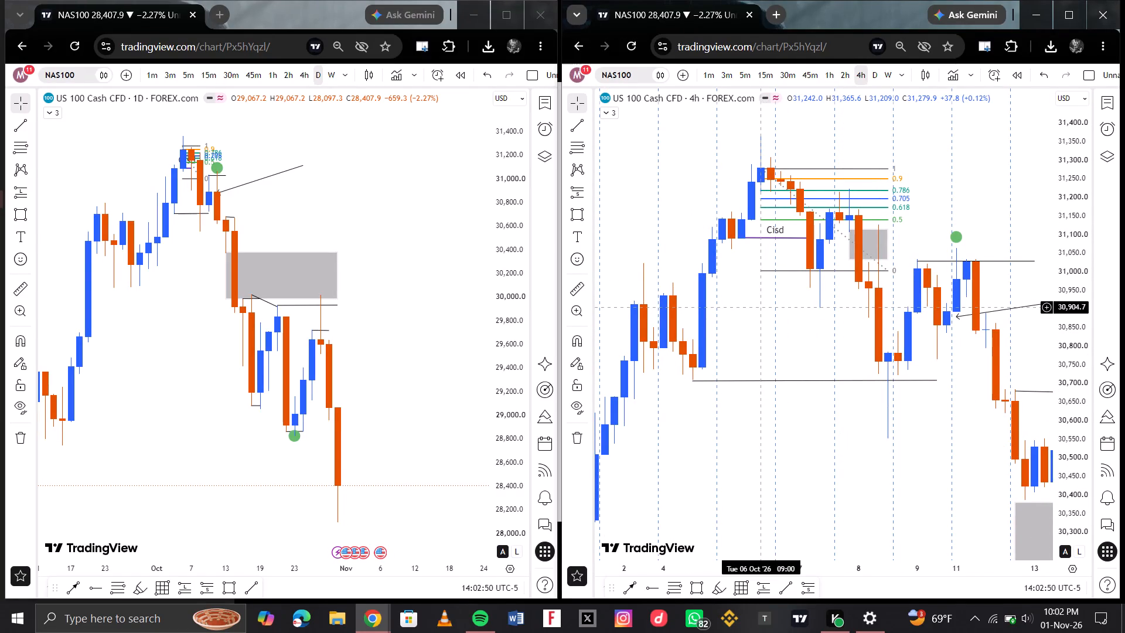
scroll(861, 326, left, 2)
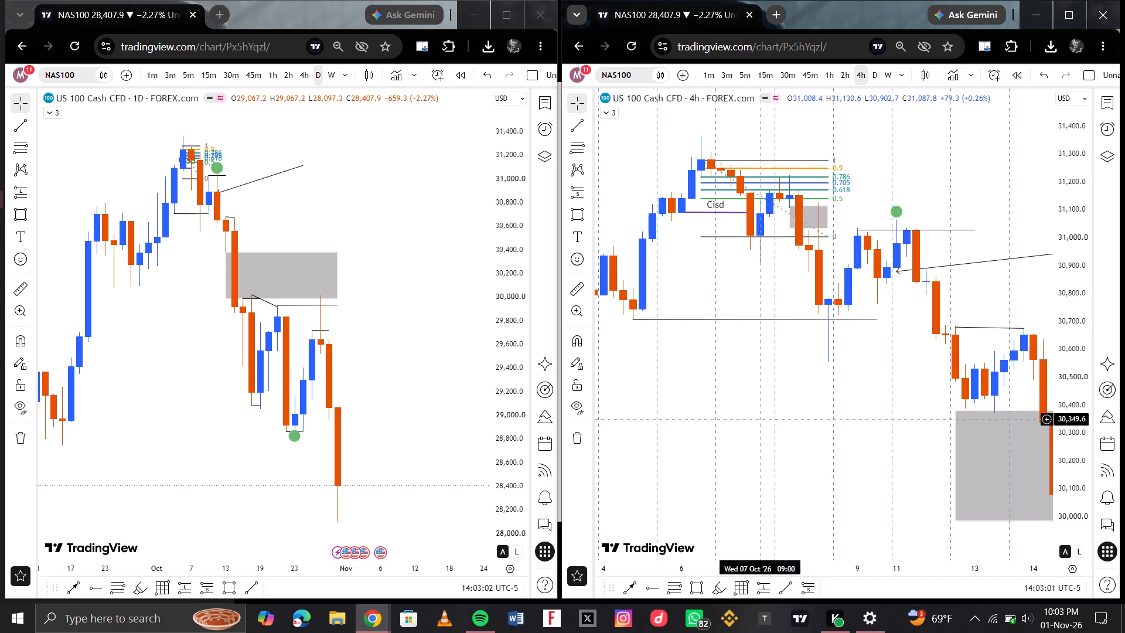
Examine the NAS100 4-hour swings from 1 to 13 Oct around the Fibonacci levels and the 5 Oct low line.
scroll(731, 362, right, 1)
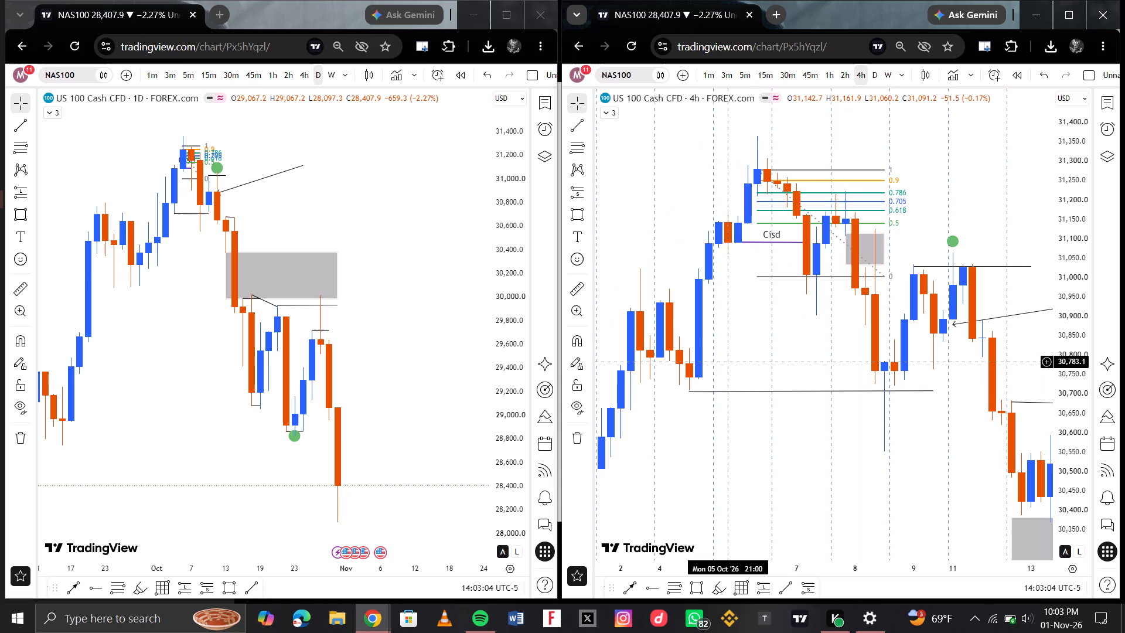
scroll(732, 434, down, 1)
scroll(724, 329, up, 1)
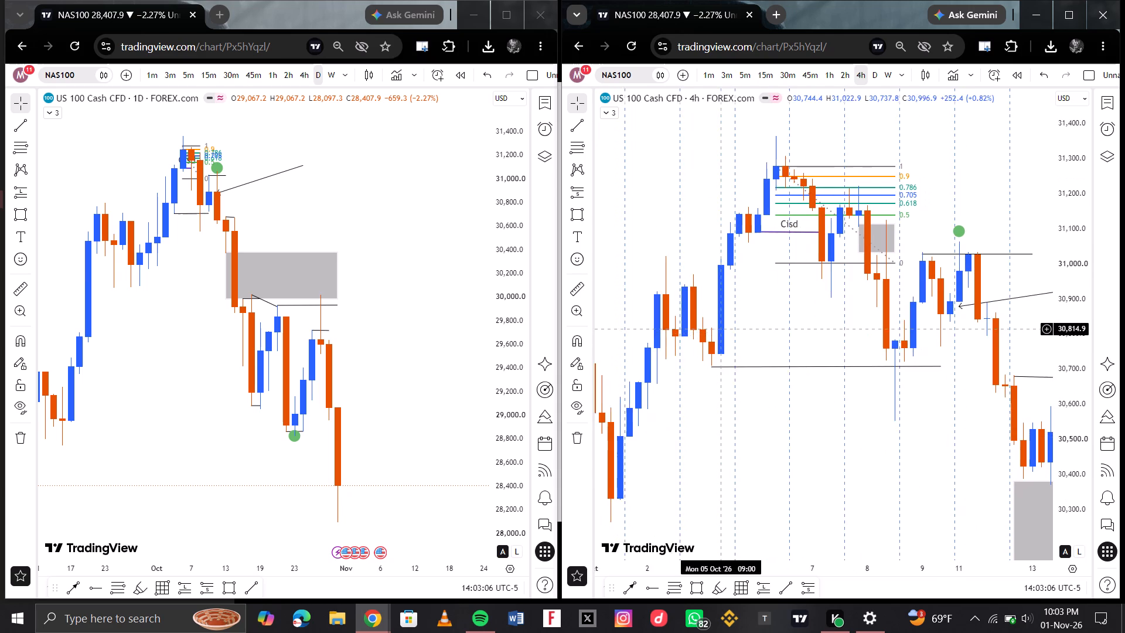
scroll(724, 329, down, 2)
scroll(731, 287, up, 1)
scroll(838, 324, left, 1)
scroll(792, 297, right, 1)
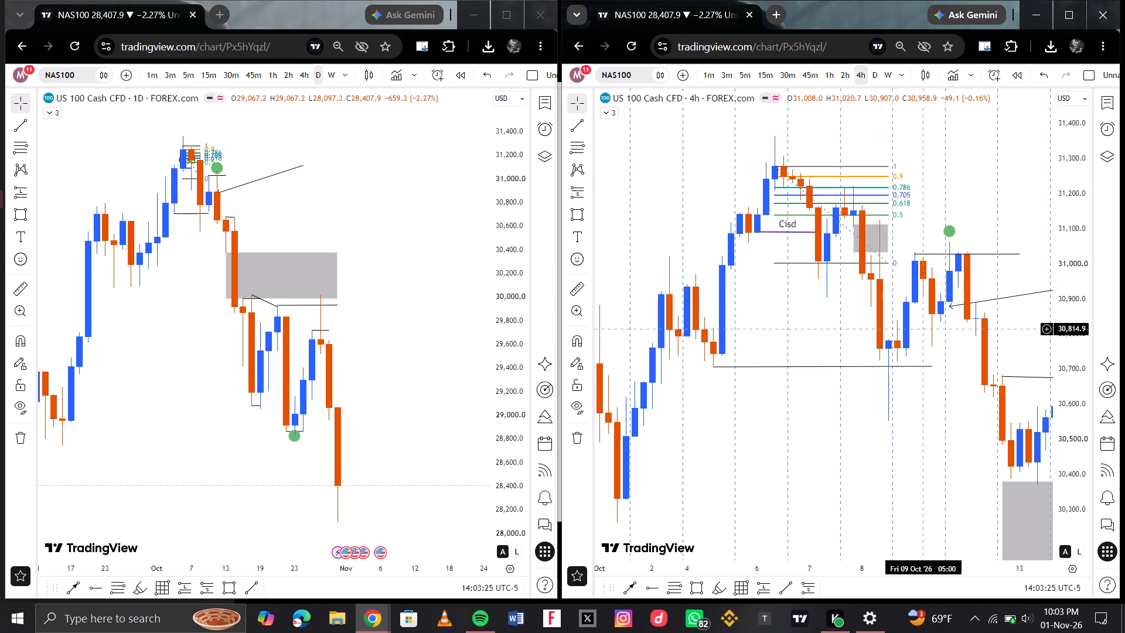
Switch the 4-hour NAS100 chart to the 1-hour timeframe and go back to the 6–9 Oct swings.
click(834, 75)
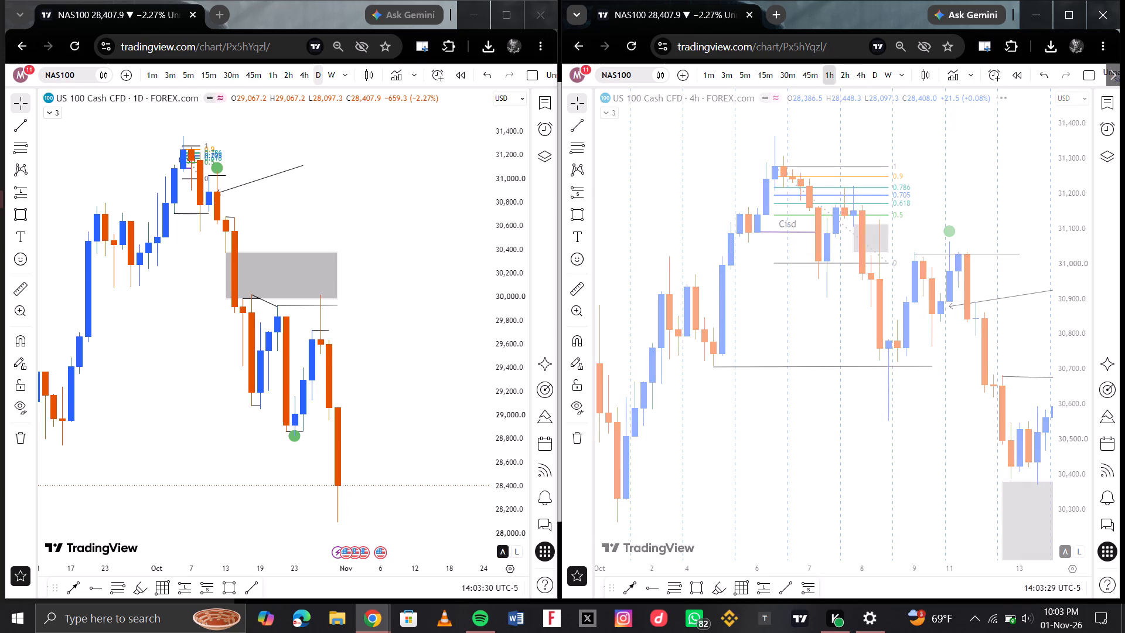
scroll(860, 222, down, 8)
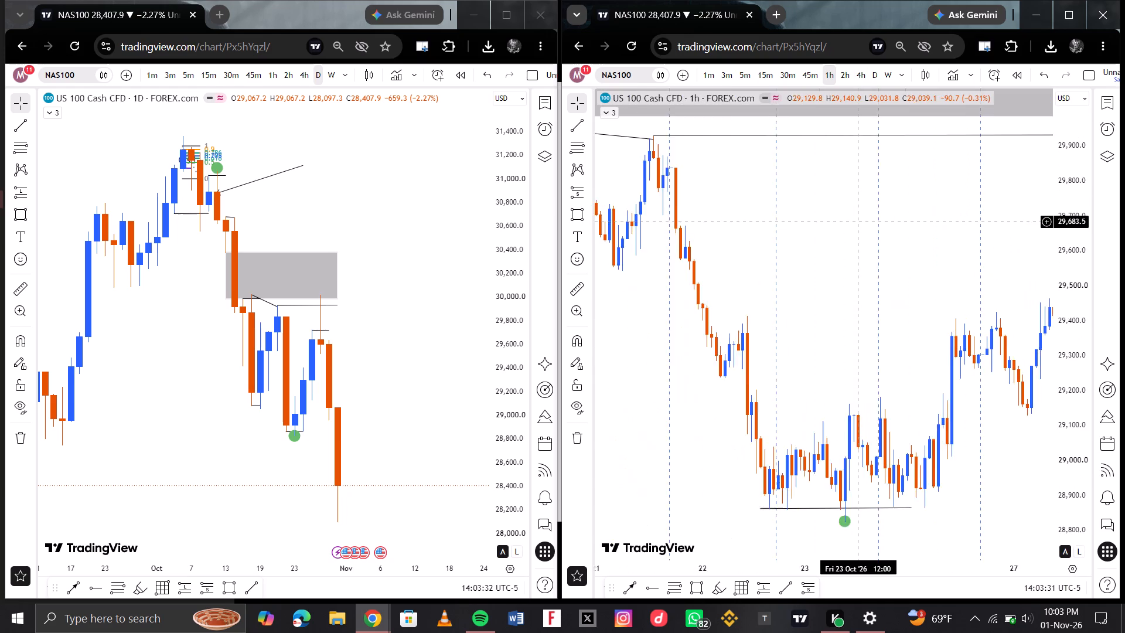
scroll(860, 222, down, 8)
scroll(765, 194, right, 2)
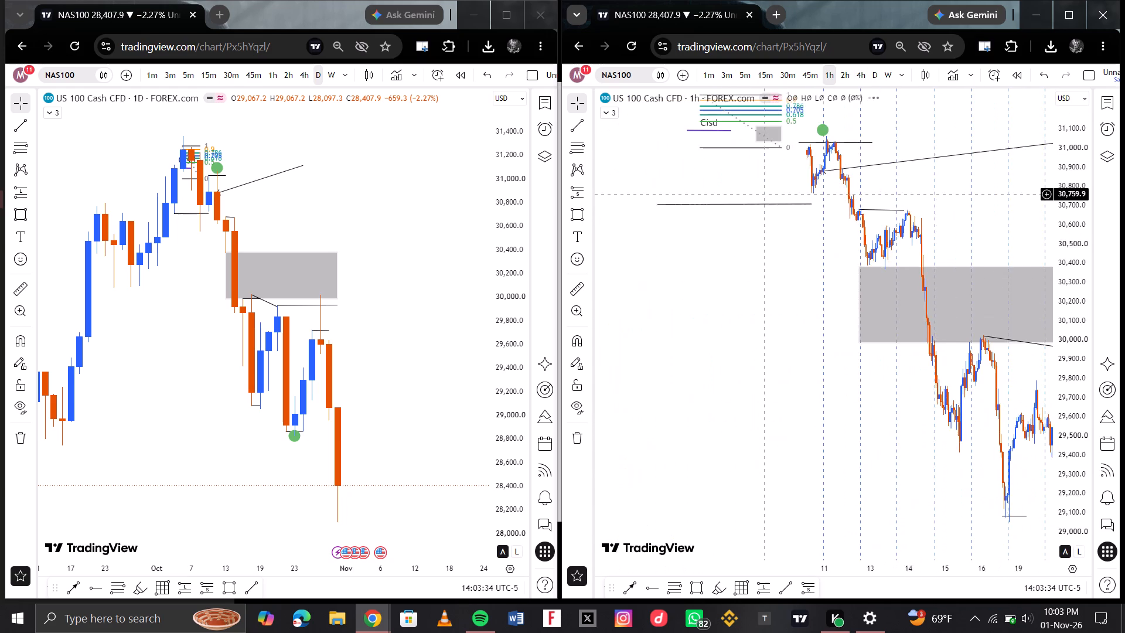
scroll(765, 194, right, 1)
scroll(781, 178, up, 4)
scroll(781, 178, right, 2)
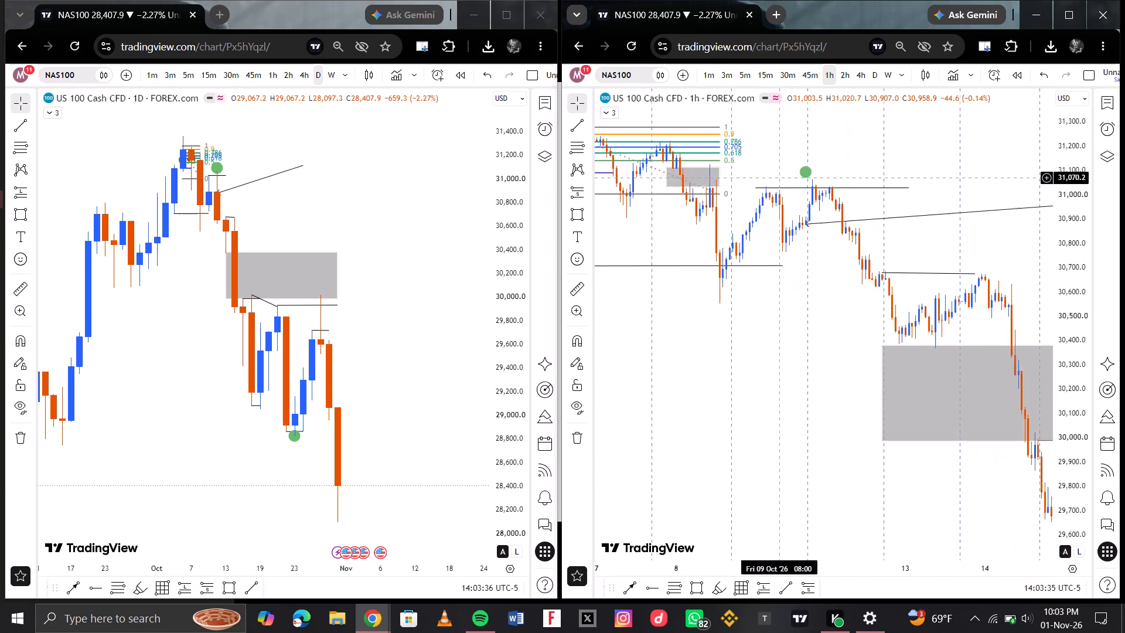
scroll(781, 178, right, 1)
scroll(819, 175, up, 1)
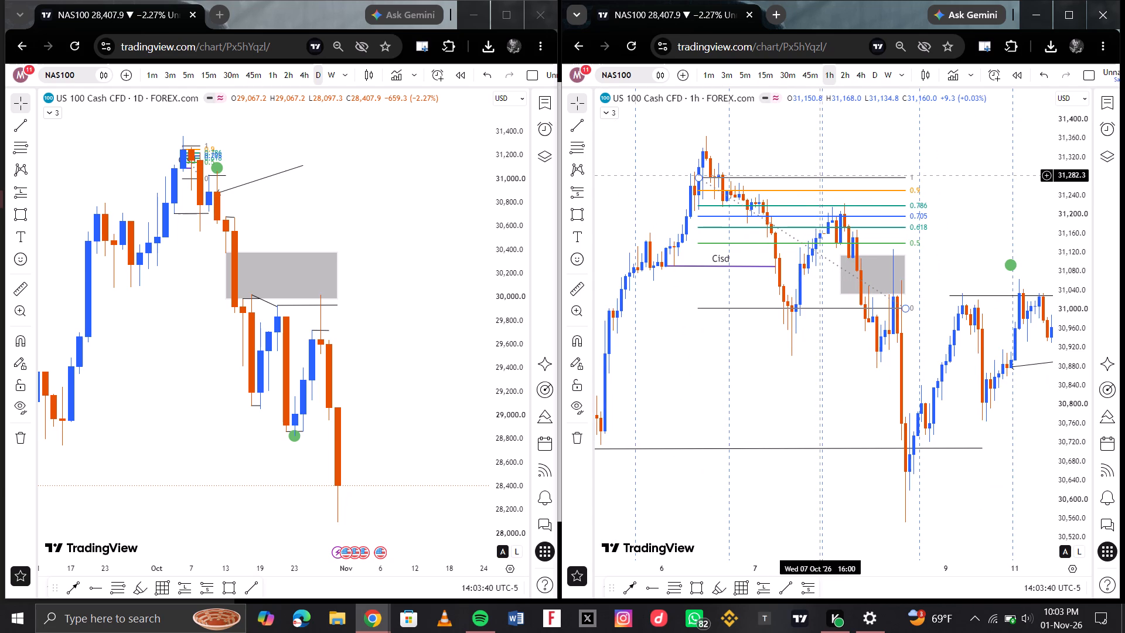
Examine the 1-hour price action from 6 to 11 Oct around the Cisd line, Fibonacci levels and rectangle zone.
scroll(830, 179, up, 1)
scroll(768, 192, right, 1)
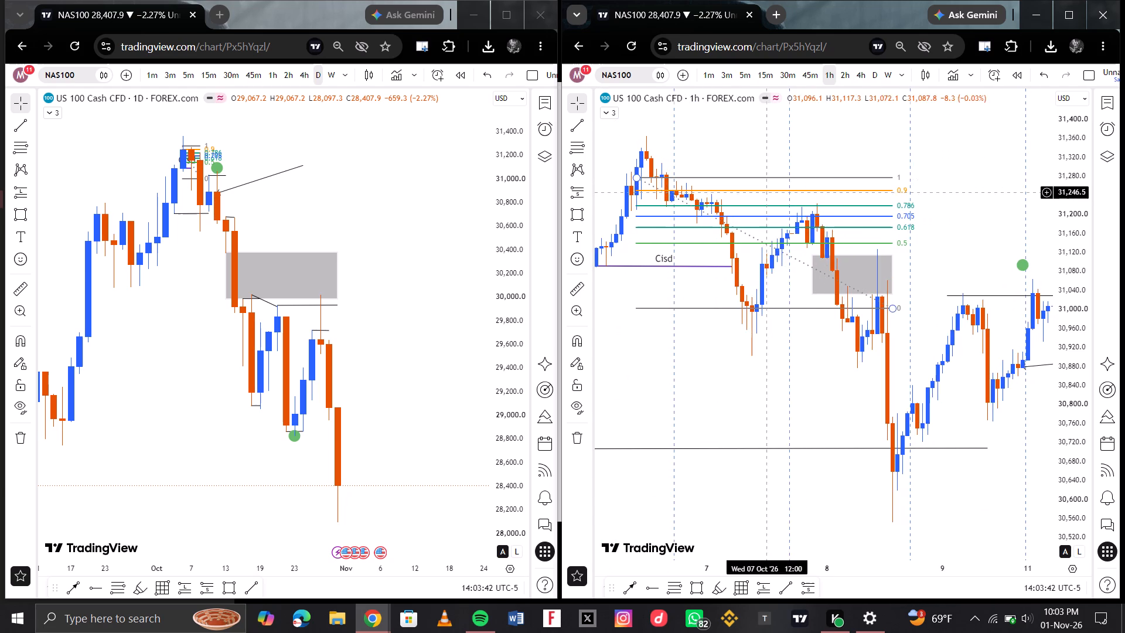
scroll(768, 192, right, 1)
scroll(854, 307, down, 1)
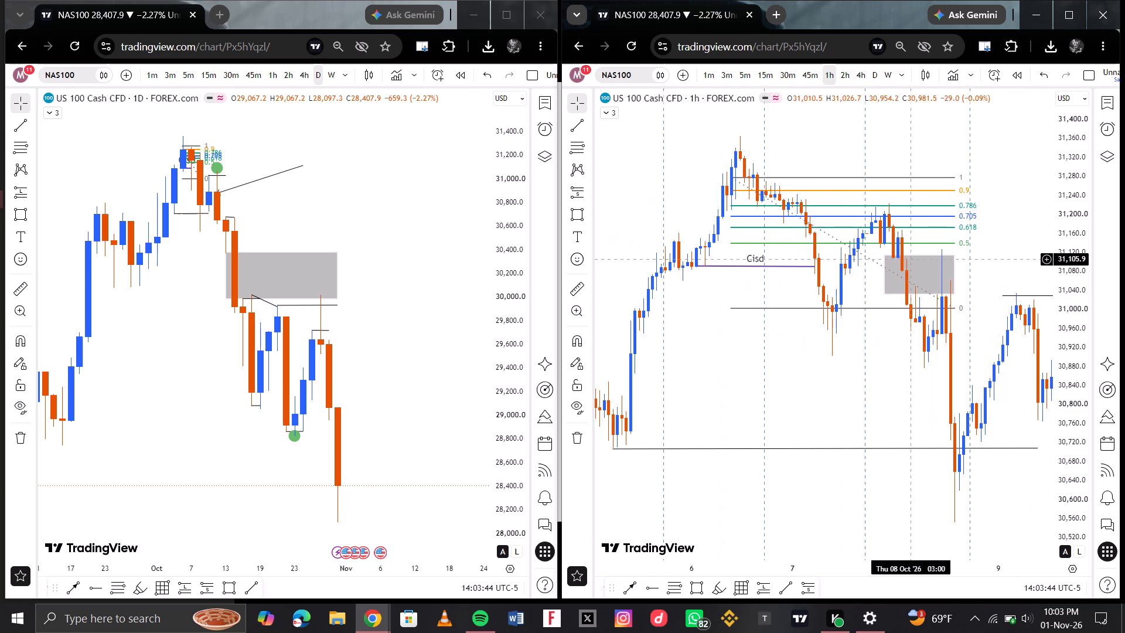
scroll(914, 259, left, 1)
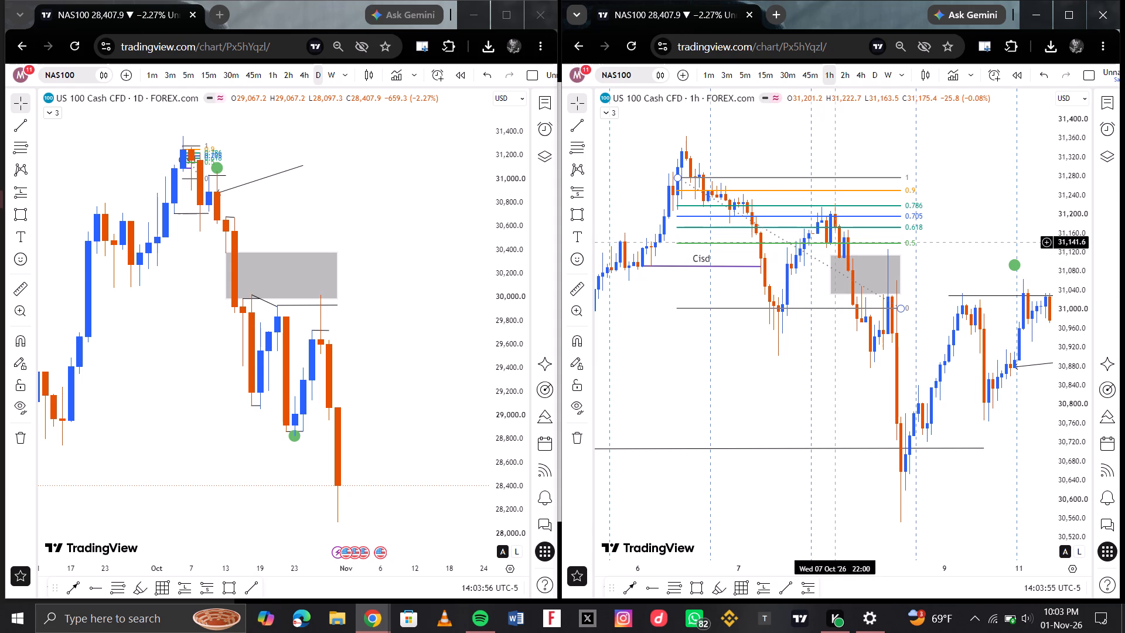
scroll(853, 239, left, 1)
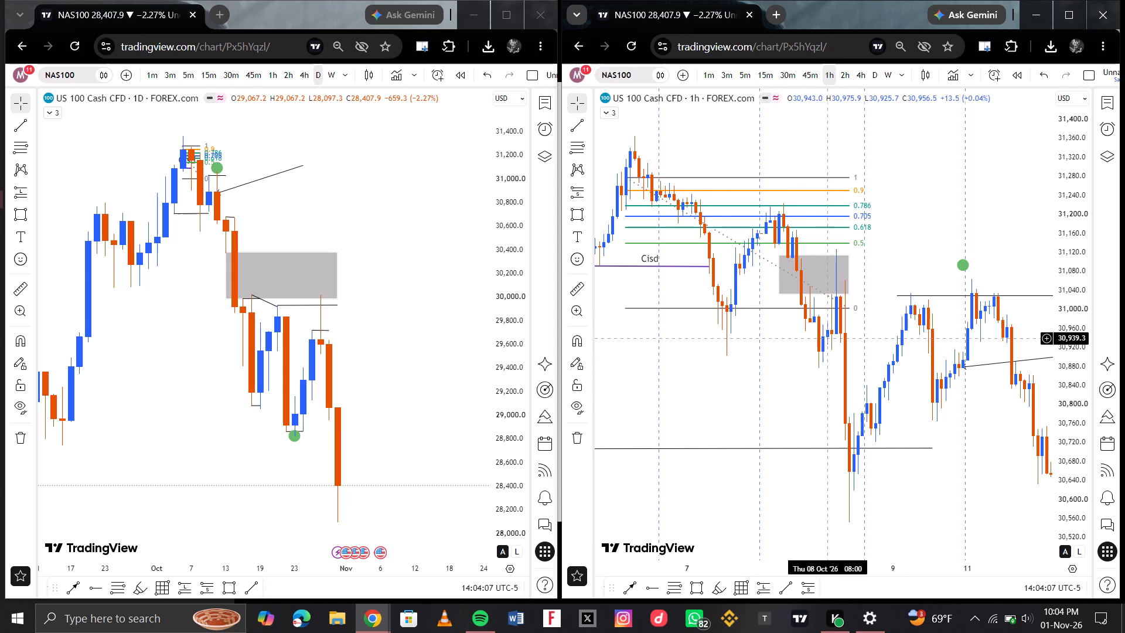
Extend the end of the Cisd line to 7 Oct 06:00 at about 31,090 on the 1-hour chart.
scroll(789, 355, down, 1)
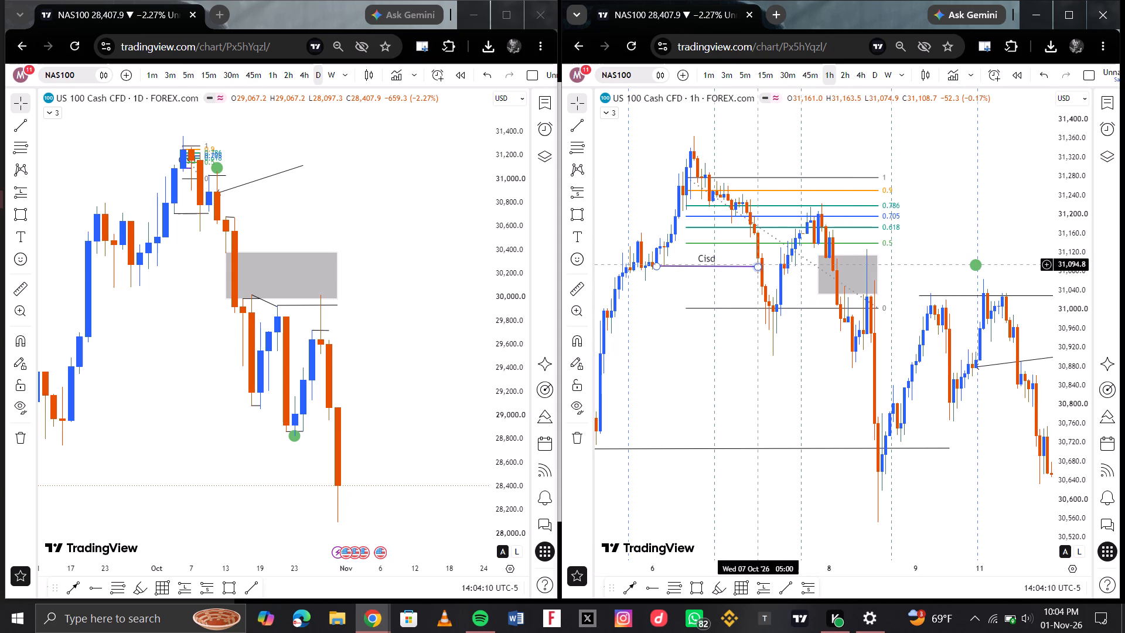
drag(756, 264, 762, 266)
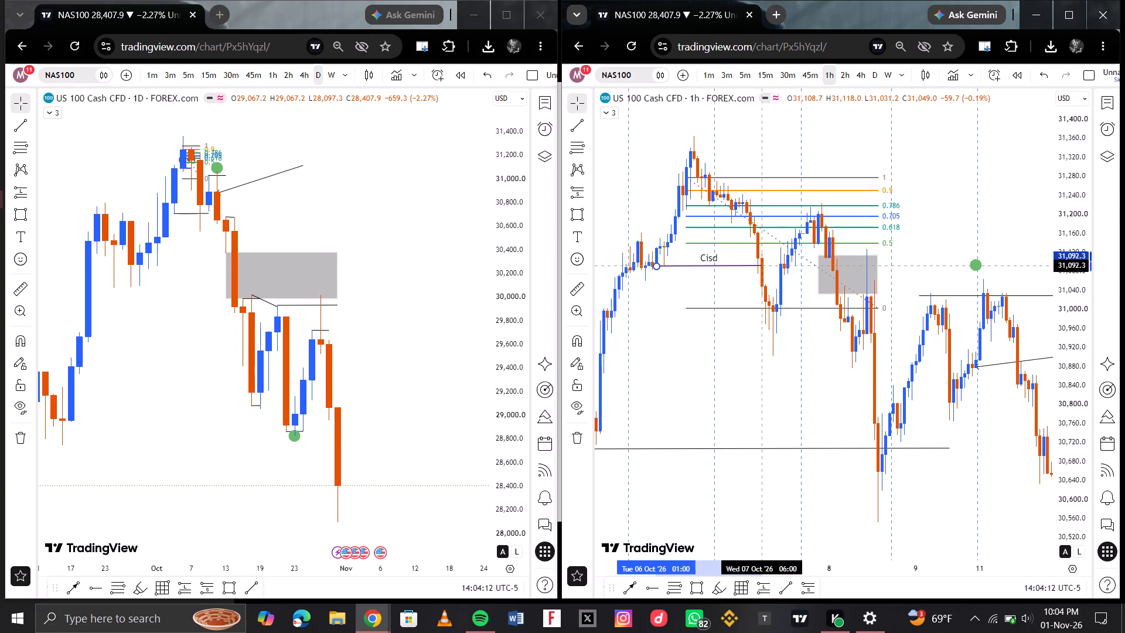
drag(762, 266, 762, 267)
click(762, 267)
click(862, 335)
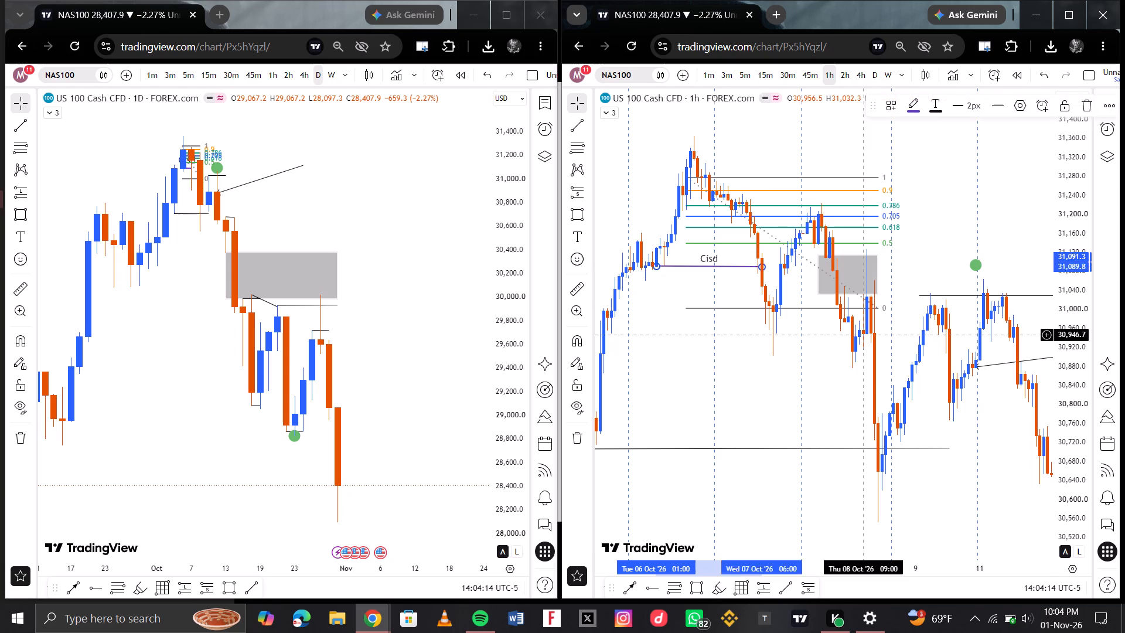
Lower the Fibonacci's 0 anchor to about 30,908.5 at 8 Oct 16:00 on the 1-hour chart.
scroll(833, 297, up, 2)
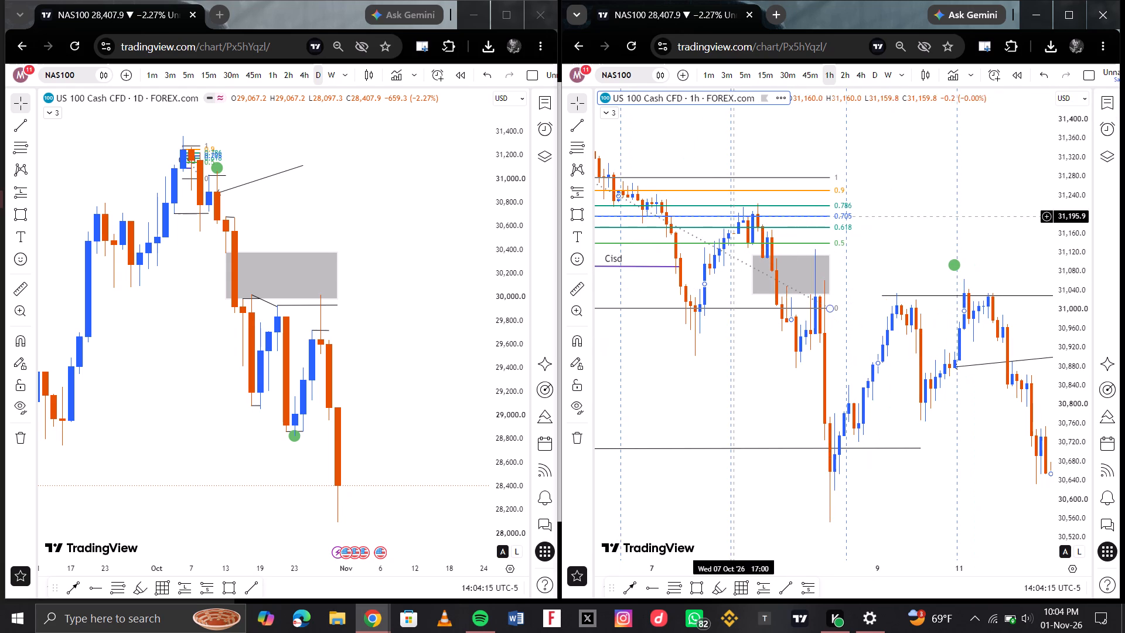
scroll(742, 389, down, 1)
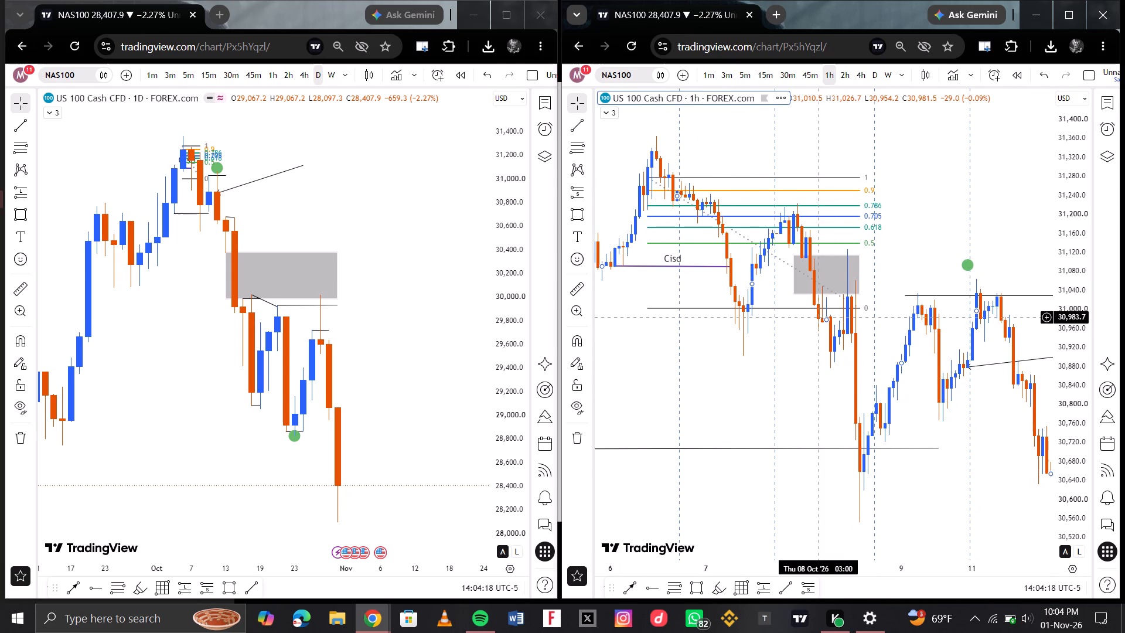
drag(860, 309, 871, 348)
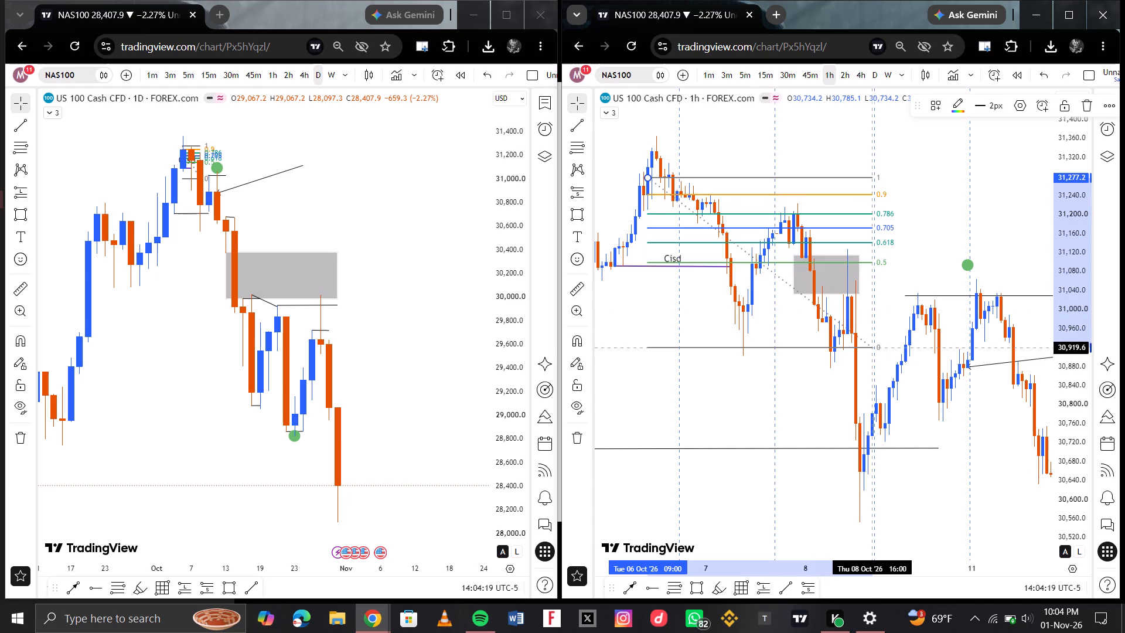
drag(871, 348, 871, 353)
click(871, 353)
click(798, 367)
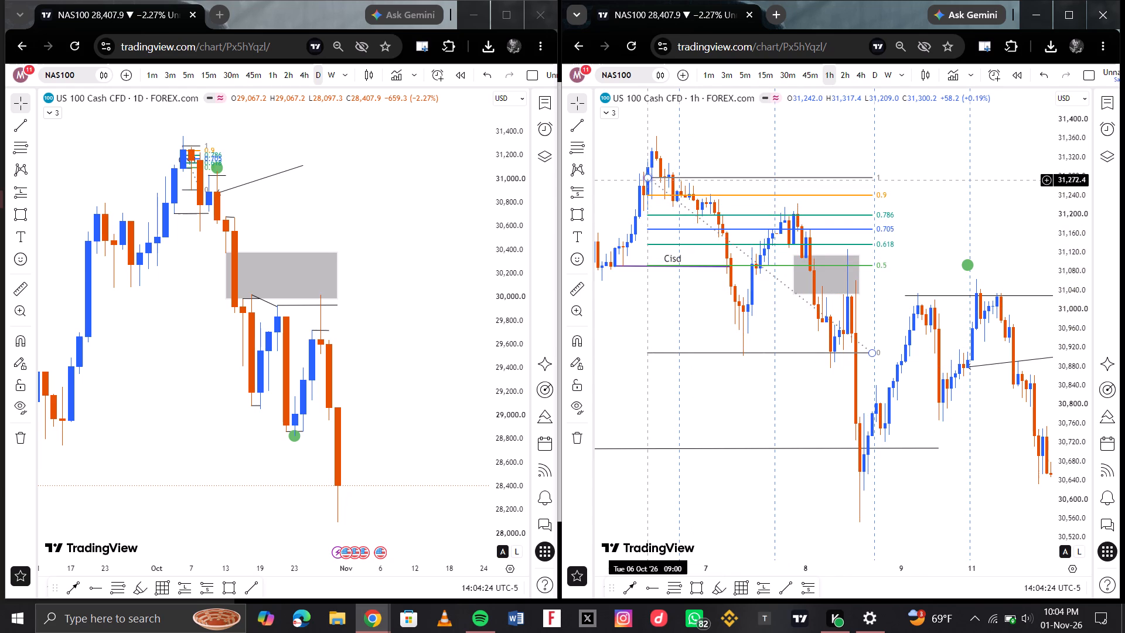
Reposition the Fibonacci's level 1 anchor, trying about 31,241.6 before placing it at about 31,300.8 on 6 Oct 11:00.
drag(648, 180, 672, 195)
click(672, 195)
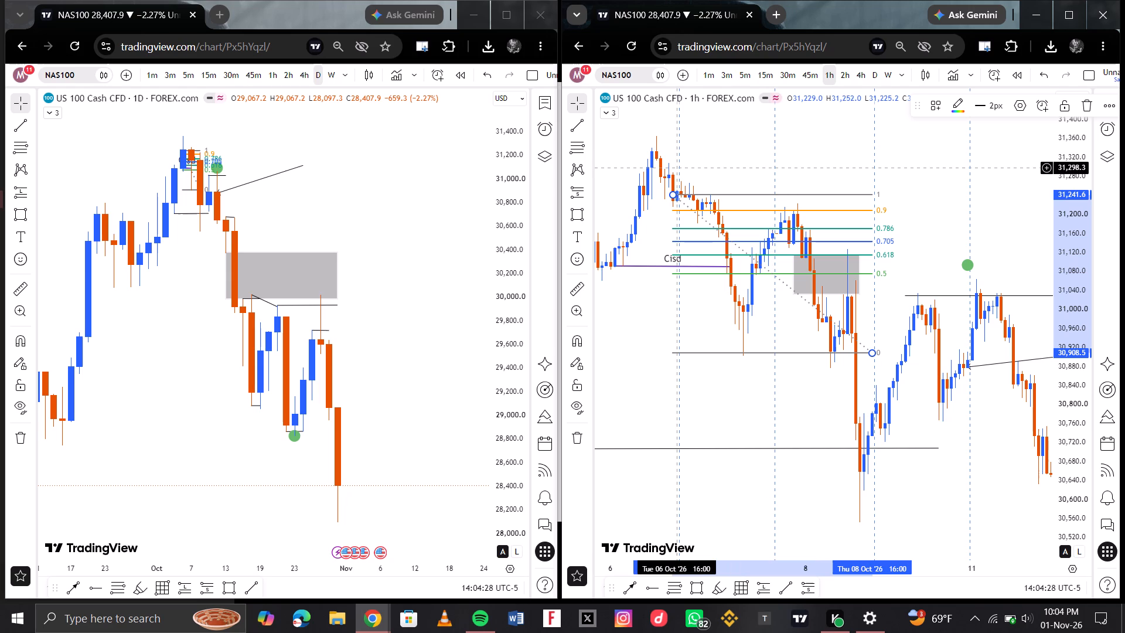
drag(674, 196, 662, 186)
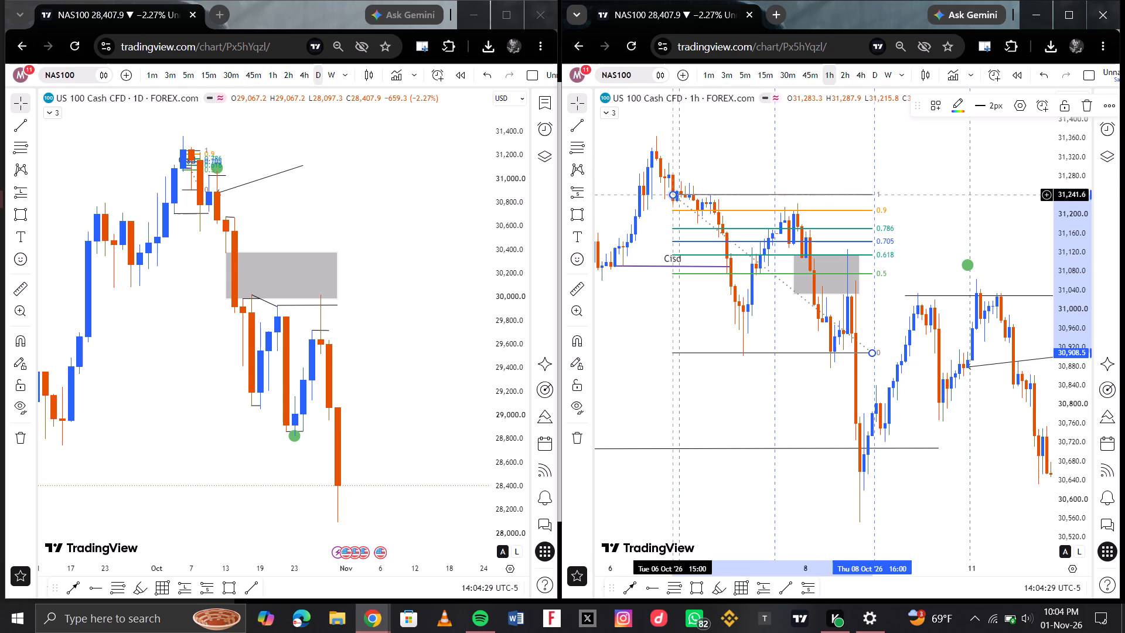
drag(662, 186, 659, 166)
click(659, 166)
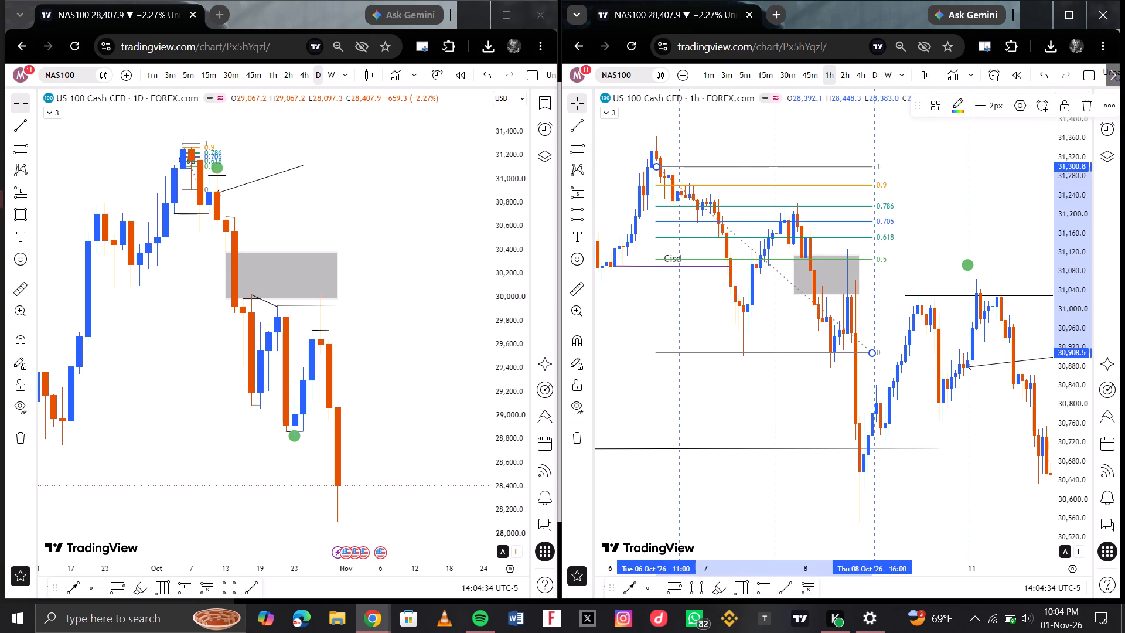
Switch the daily NAS100 chart to the 4-hour timeframe and go to the Fibonacci drawing around 6–8 Oct.
click(297, 73)
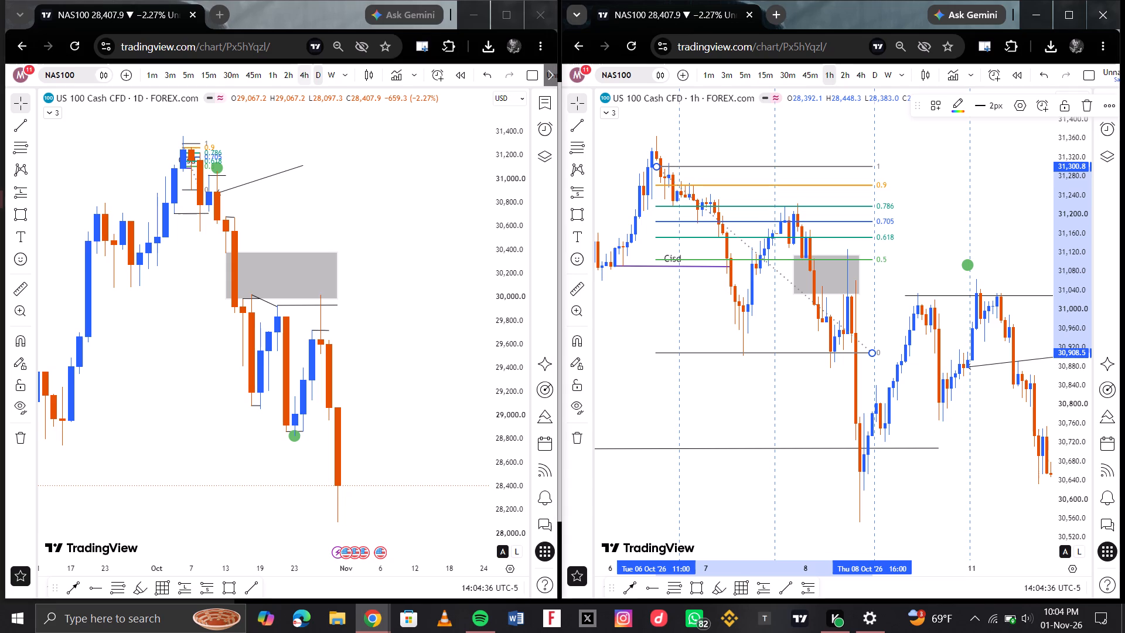
scroll(204, 220, right, 3)
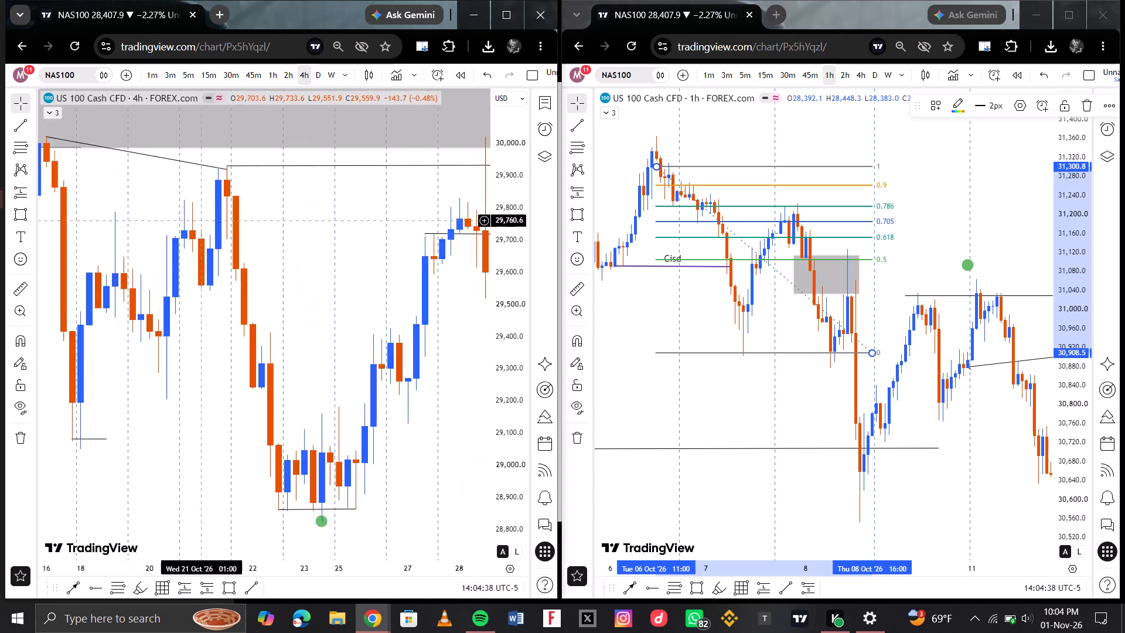
scroll(204, 220, right, 8)
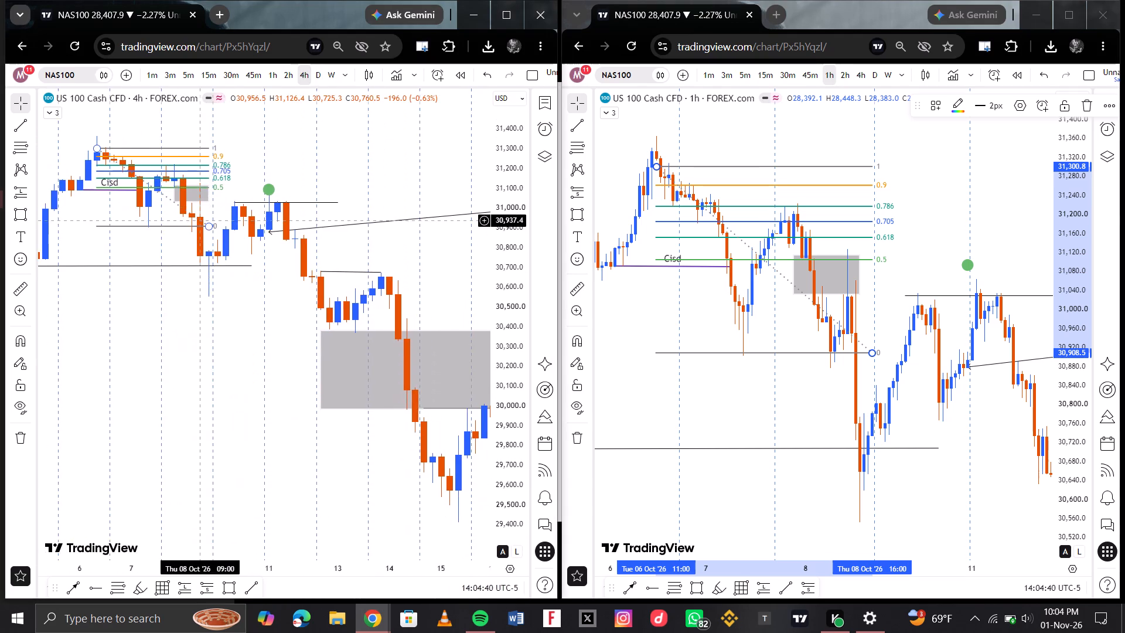
scroll(204, 220, right, 2)
scroll(299, 225, left, 1)
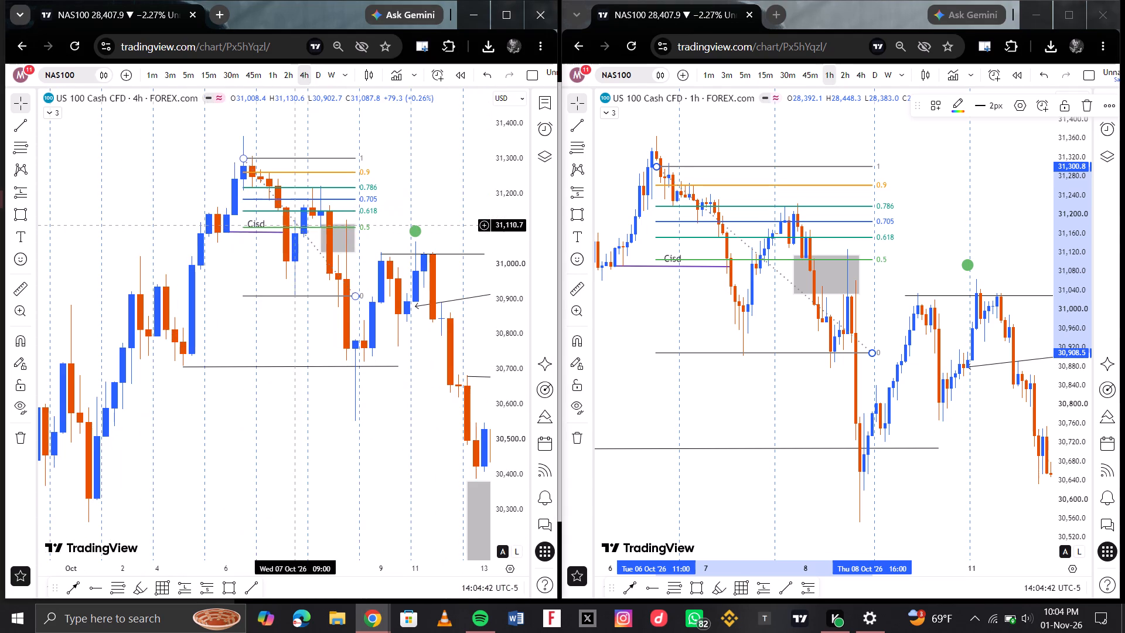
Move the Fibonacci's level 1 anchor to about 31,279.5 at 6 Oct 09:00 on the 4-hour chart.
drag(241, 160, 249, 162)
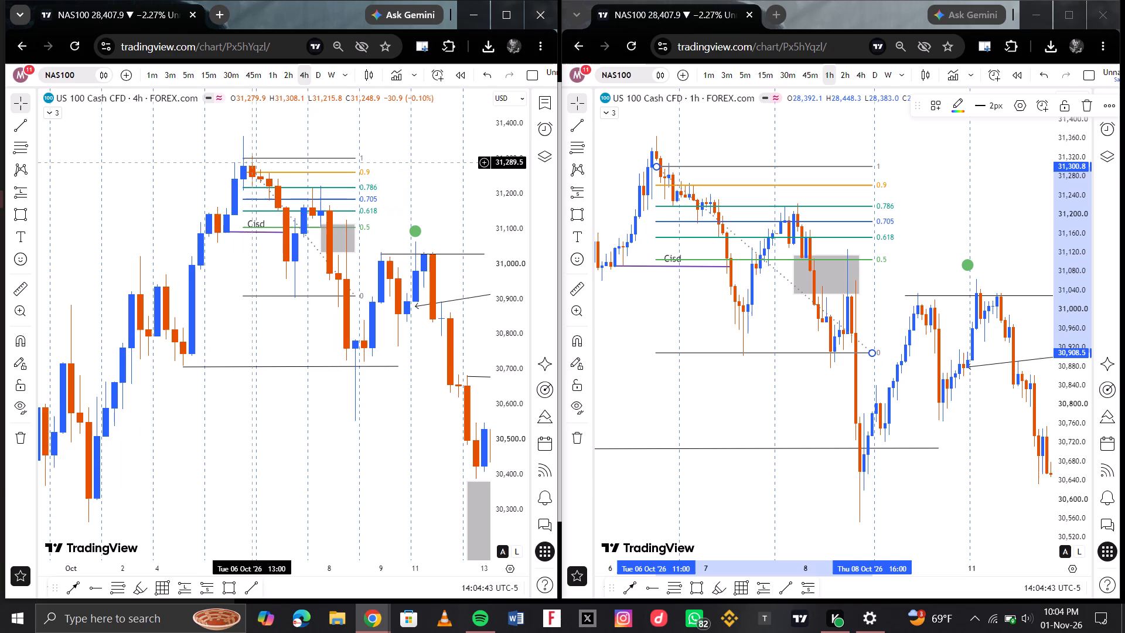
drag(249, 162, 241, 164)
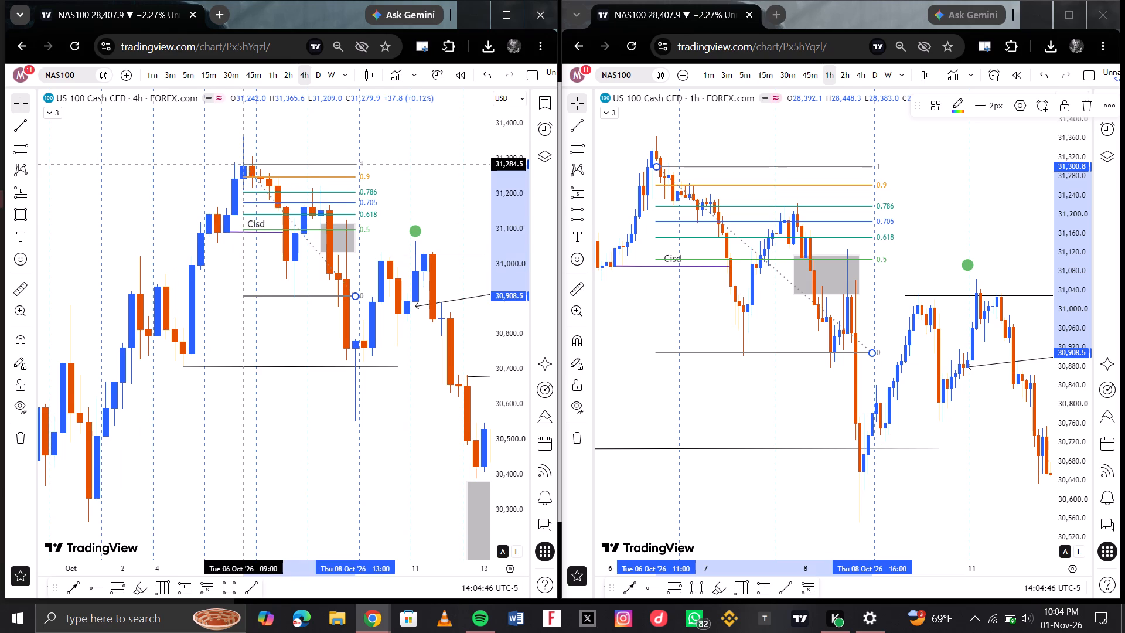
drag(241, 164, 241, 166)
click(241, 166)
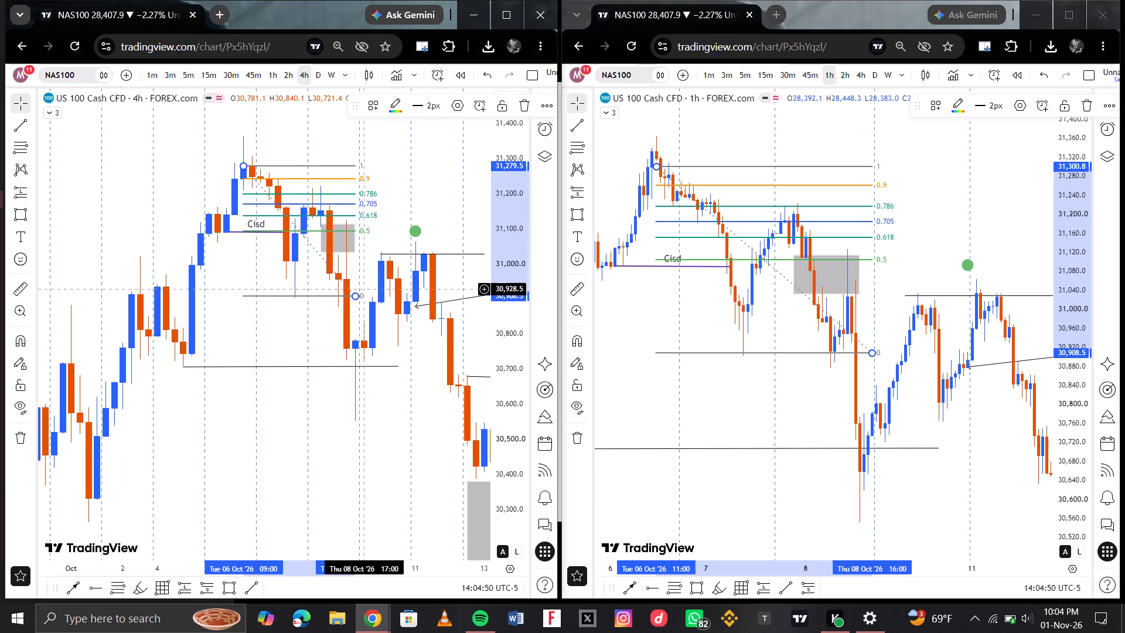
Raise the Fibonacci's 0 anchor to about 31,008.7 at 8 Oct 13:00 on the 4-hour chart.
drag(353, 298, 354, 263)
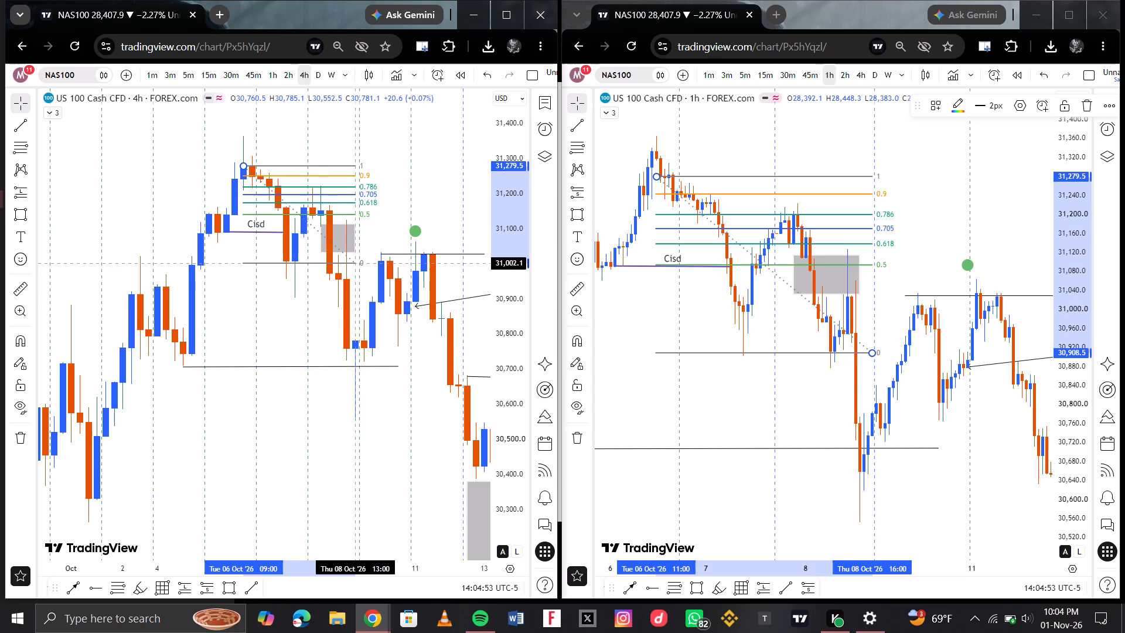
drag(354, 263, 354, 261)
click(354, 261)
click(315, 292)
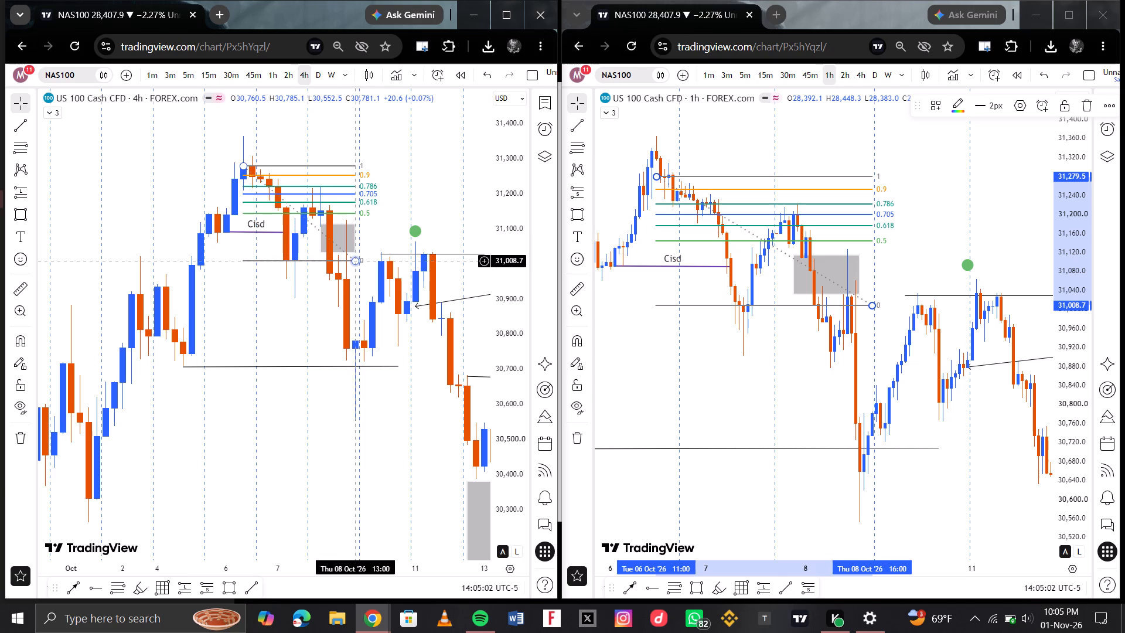
Lower the Fibonacci's 0 anchor to about 30,905.1 at 8 Oct 13:00 on the 4-hour chart.
drag(356, 261, 356, 295)
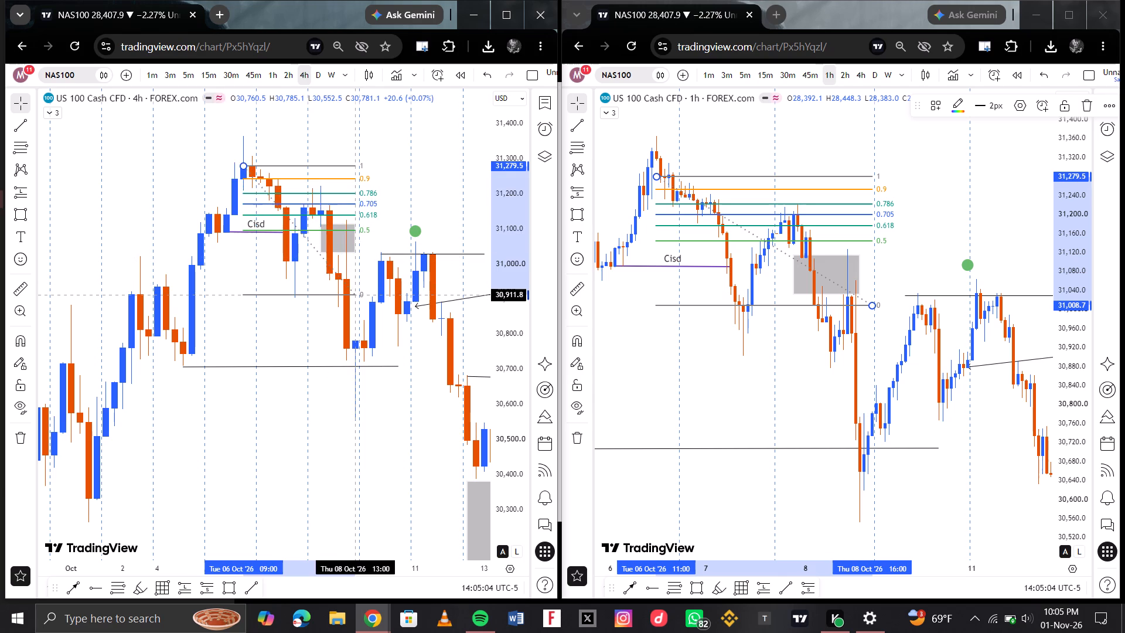
drag(356, 295, 356, 297)
click(356, 297)
Raise the Fibonacci's level 1 anchor to the swing high at about 31,364.7, starting at 6 Oct 05:00.
drag(243, 169, 236, 144)
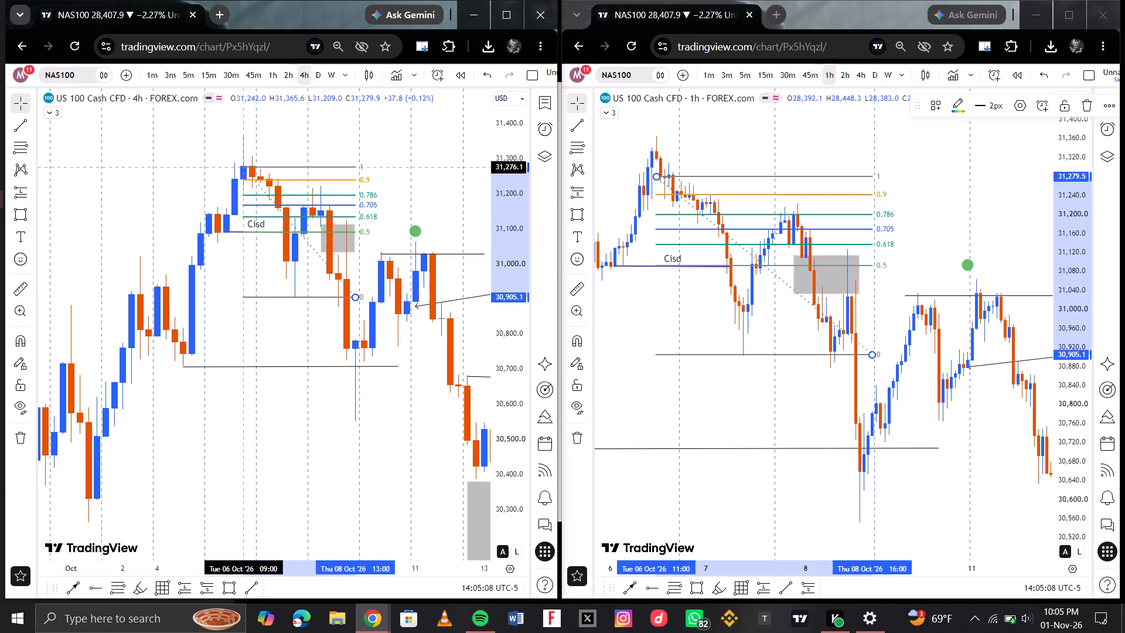
drag(236, 144, 235, 136)
click(235, 136)
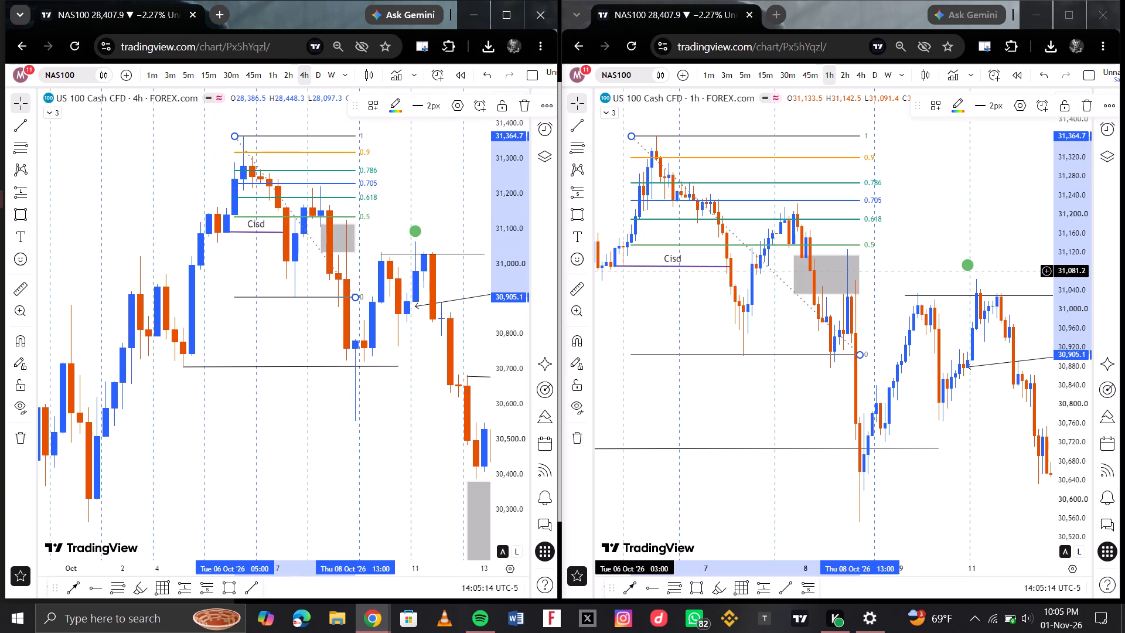
Switch the 4-hour chart back to the daily timeframe.
click(315, 76)
scroll(417, 277, left, 3)
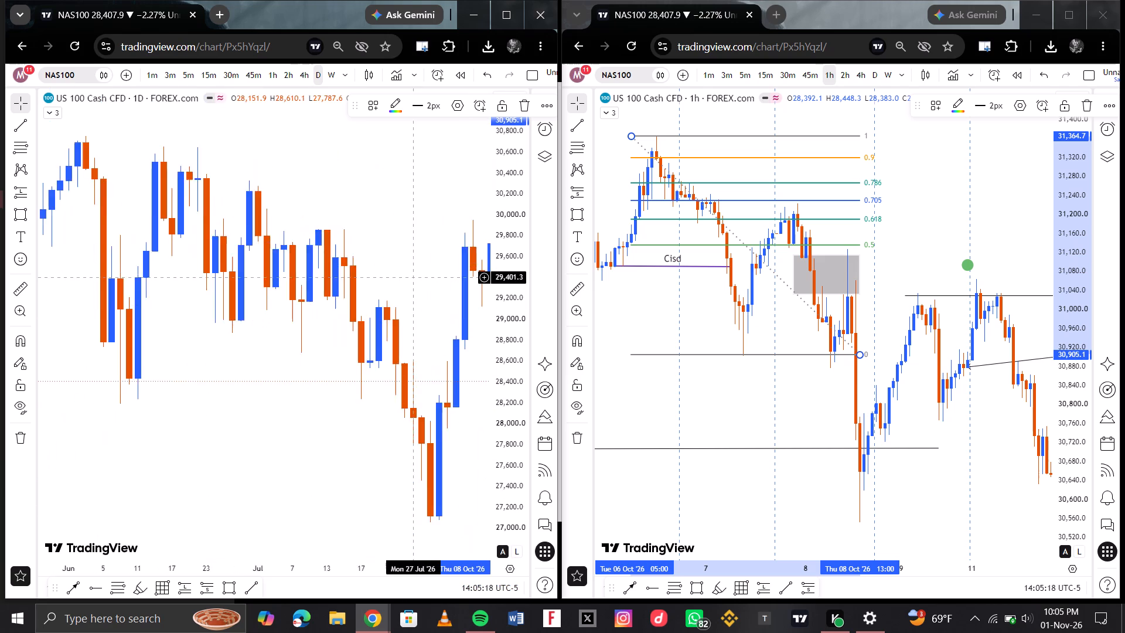
Draw a horizontal trend line at about 31,090.0 from 7 Oct to 8 Oct 01:00 on the 1-hour chart.
scroll(417, 277, left, 6)
scroll(398, 268, up, 3)
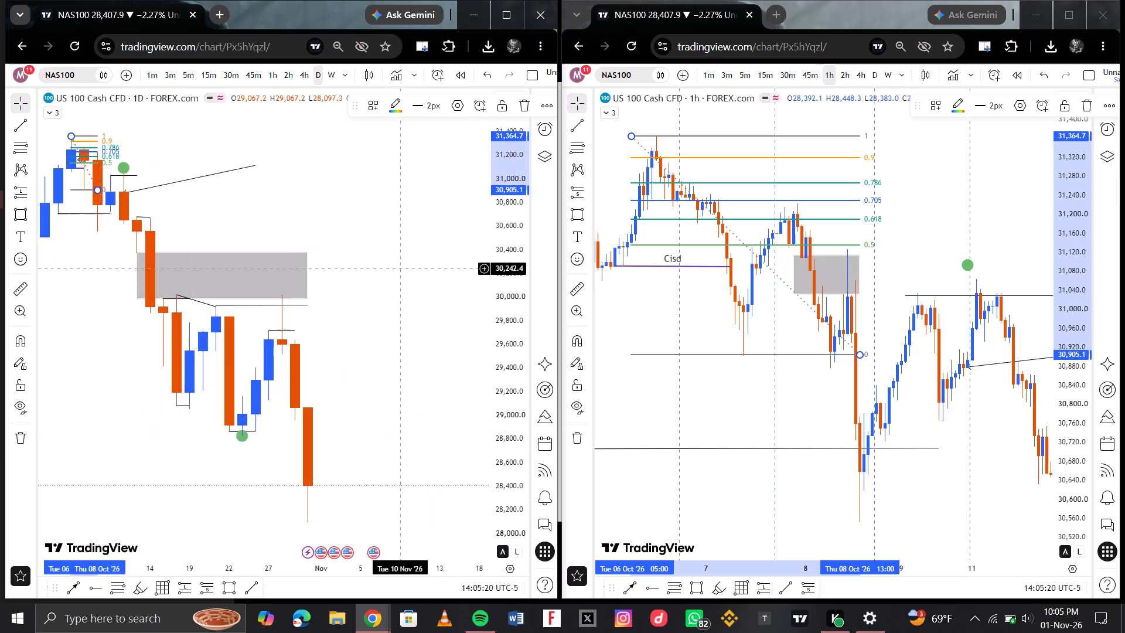
scroll(398, 268, right, 3)
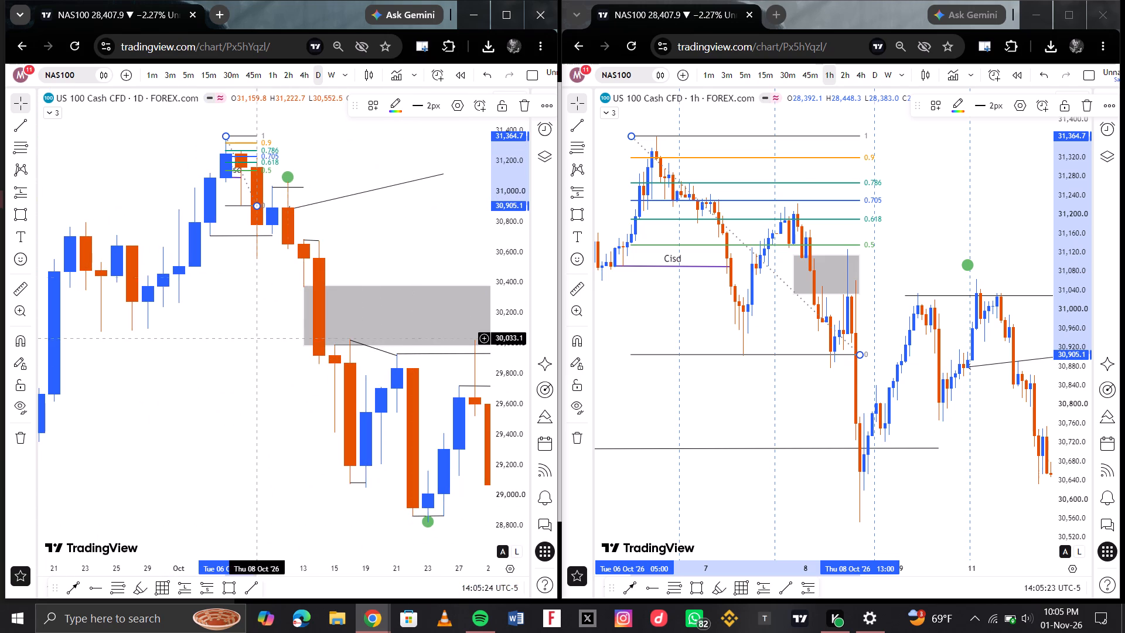
scroll(938, 266, left, 1)
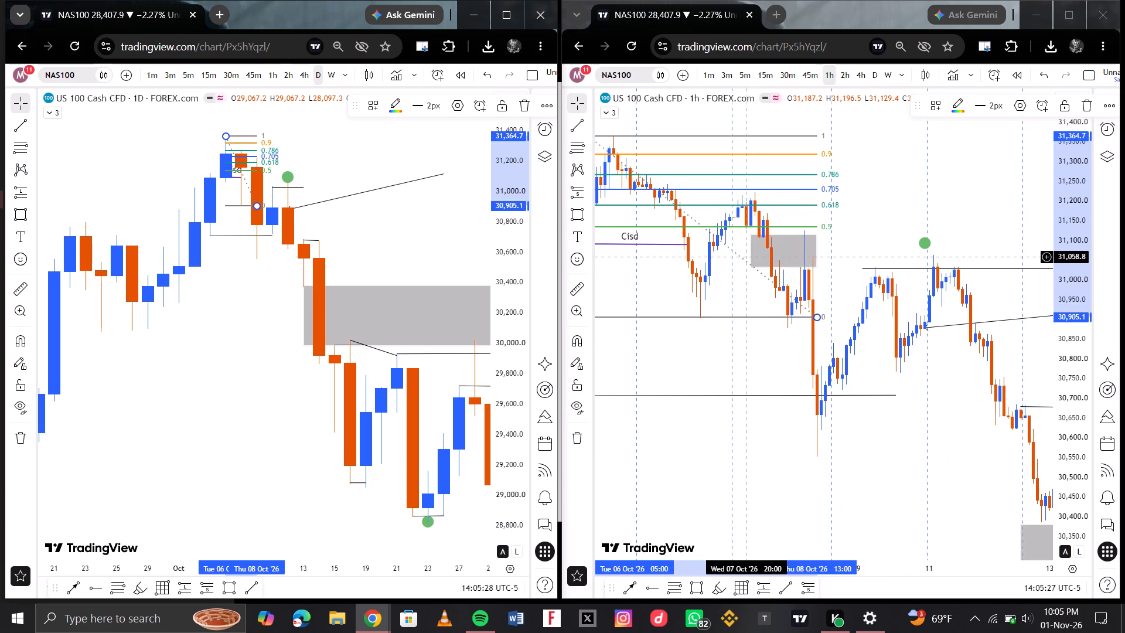
click(791, 590)
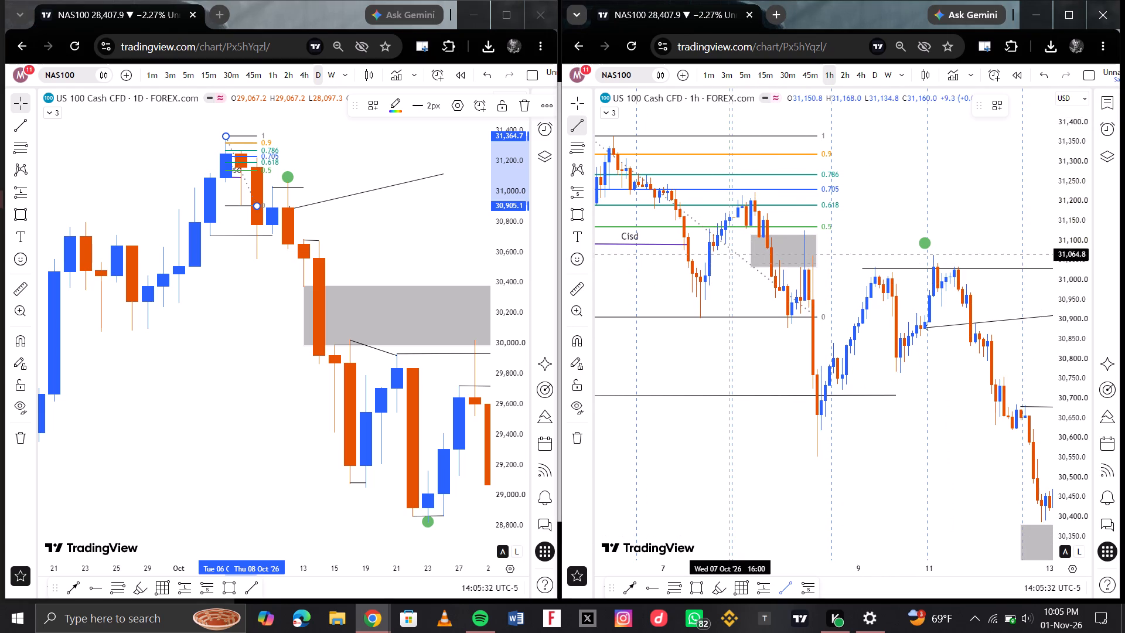
drag(715, 244, 768, 246)
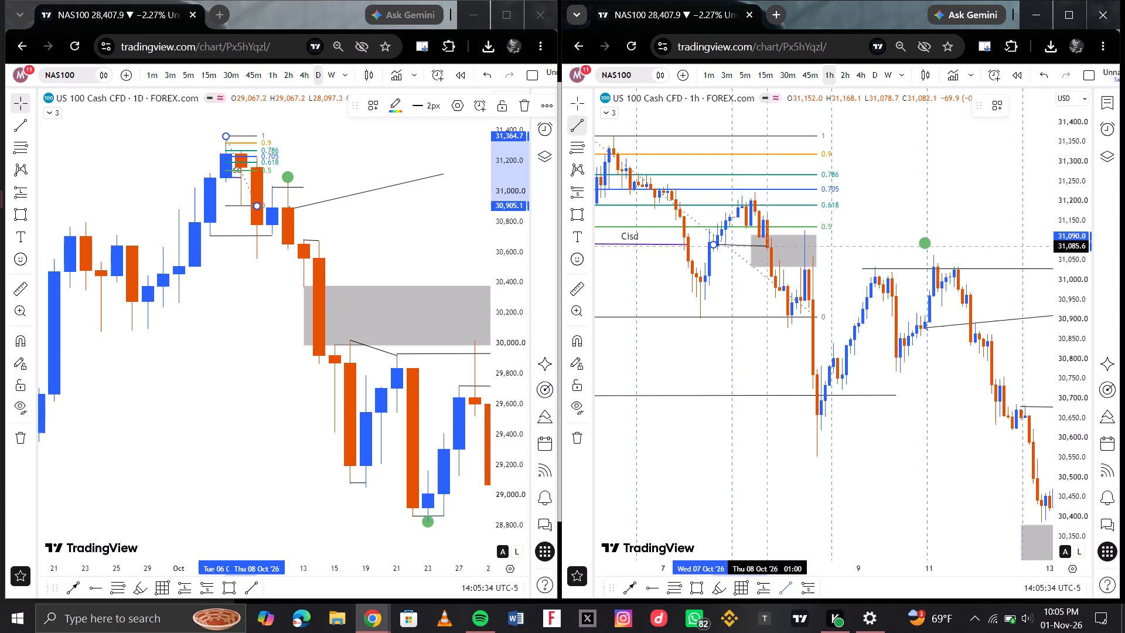
drag(768, 246, 769, 244)
click(769, 244)
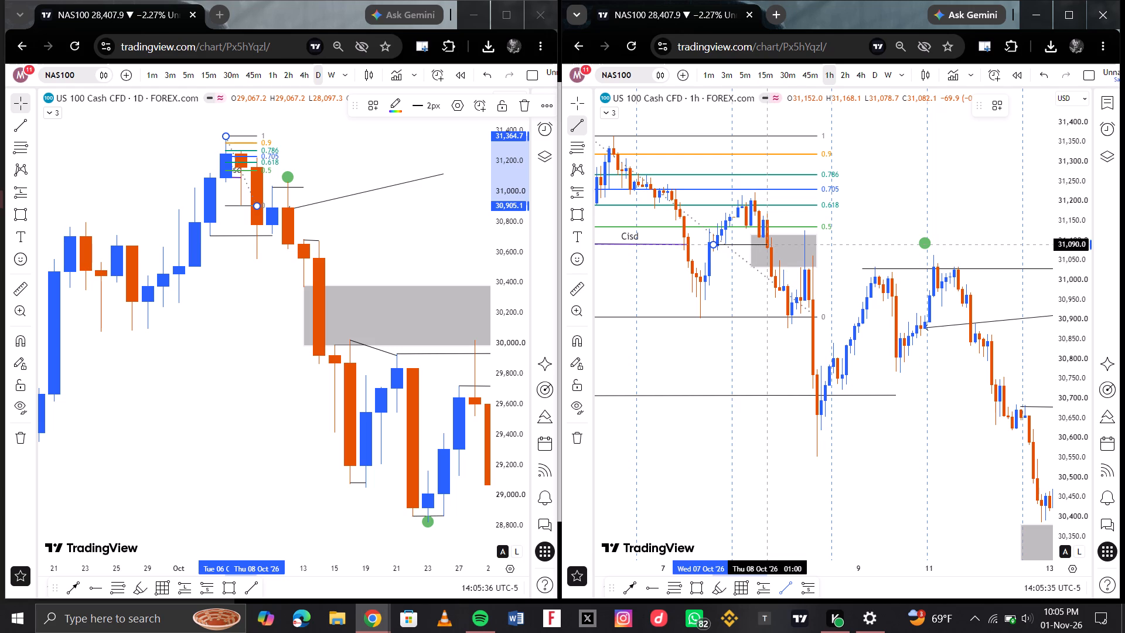
Apply the CISD drawing template to the new 31,090.0 trend line on the 1-hour chart and deselect it.
click(891, 107)
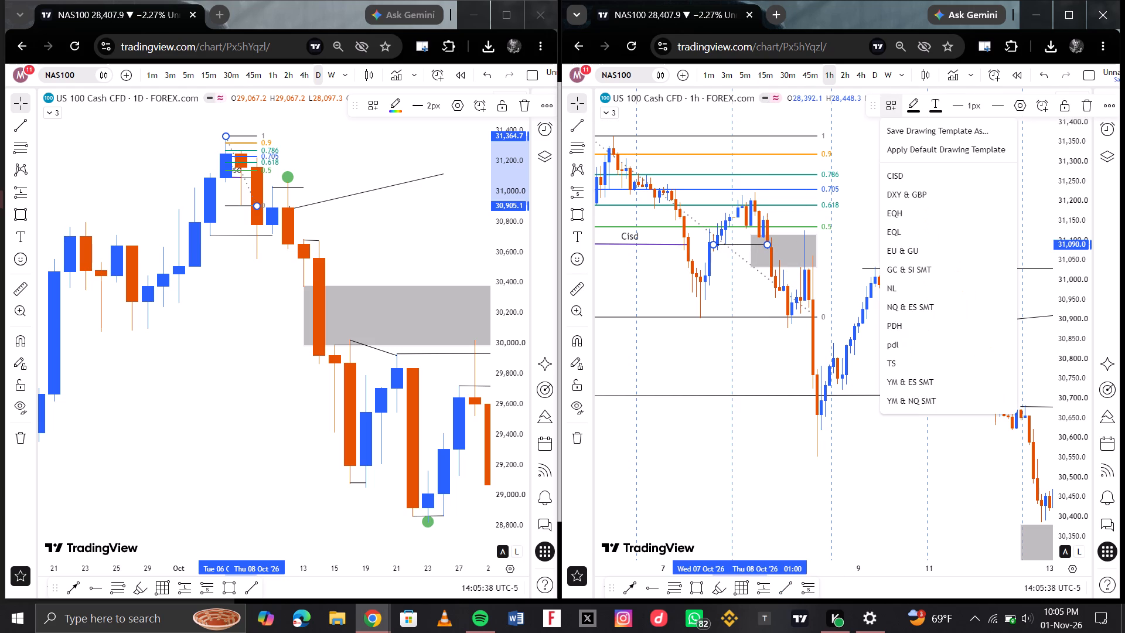
click(908, 180)
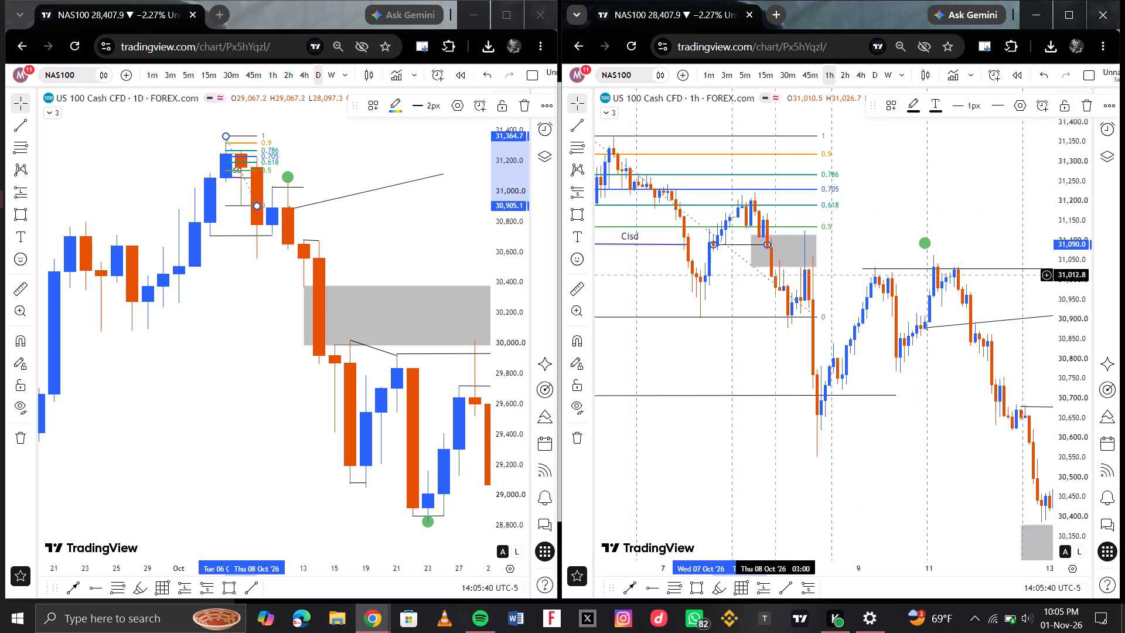
click(778, 275)
scroll(744, 252, up, 1)
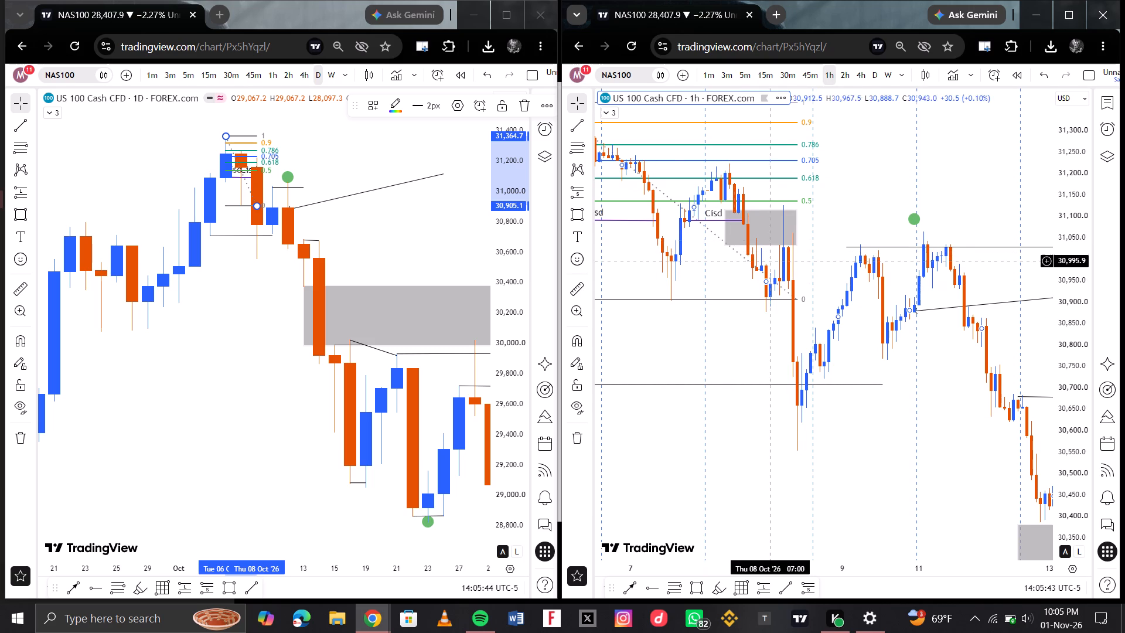
scroll(756, 333, down, 1)
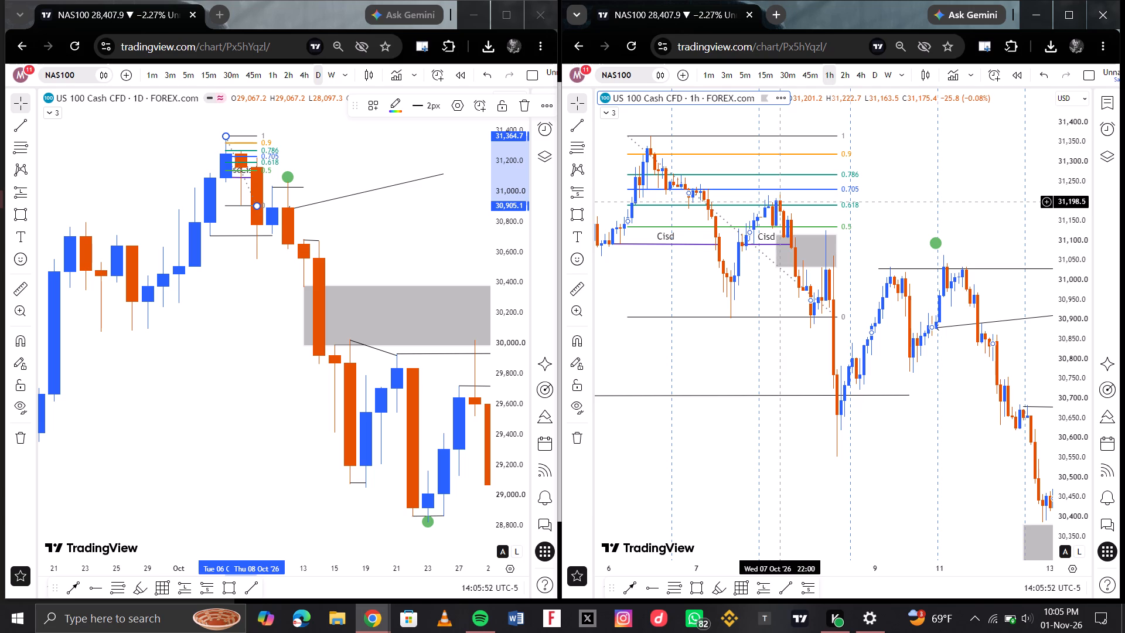
Switch to Spotify, turn on single-track repeat, and return to the charts.
click(493, 614)
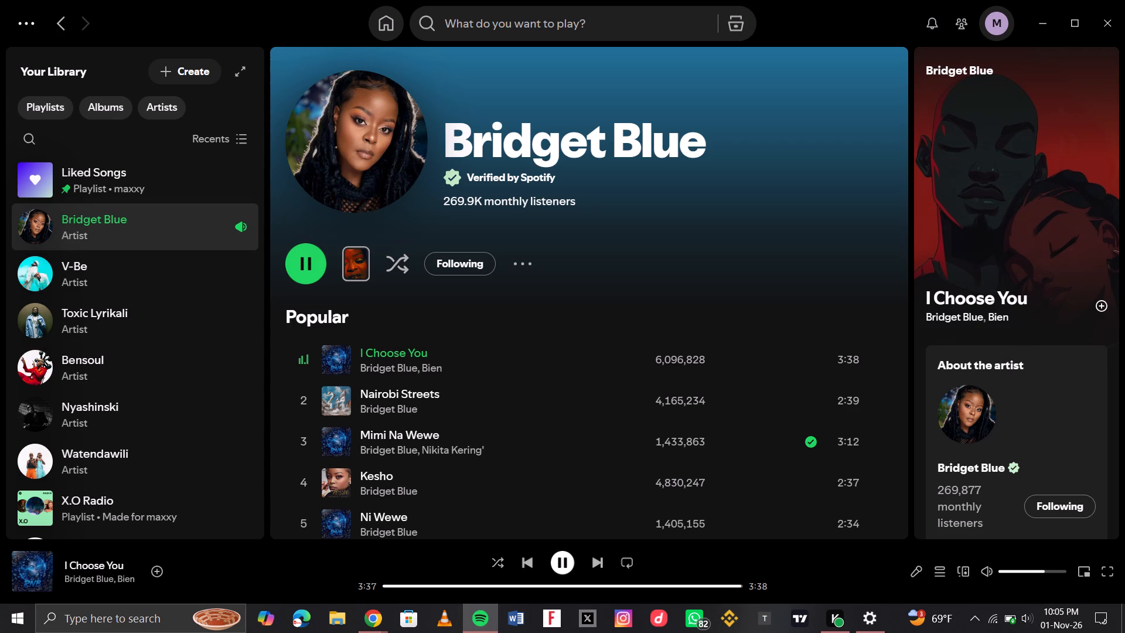
double_click(626, 563)
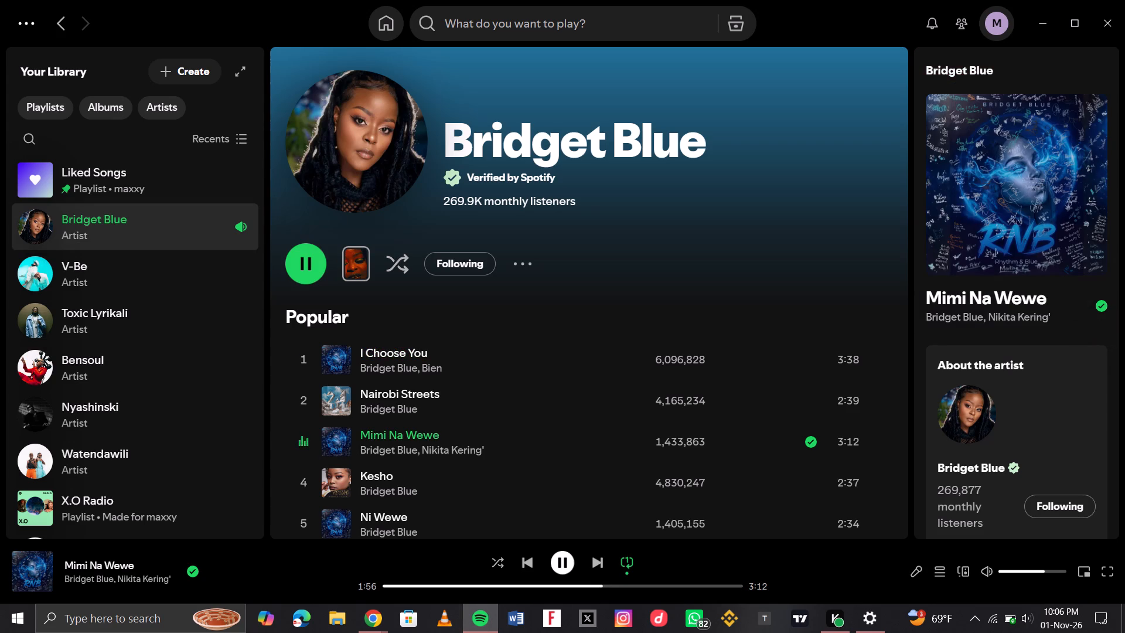
click(488, 615)
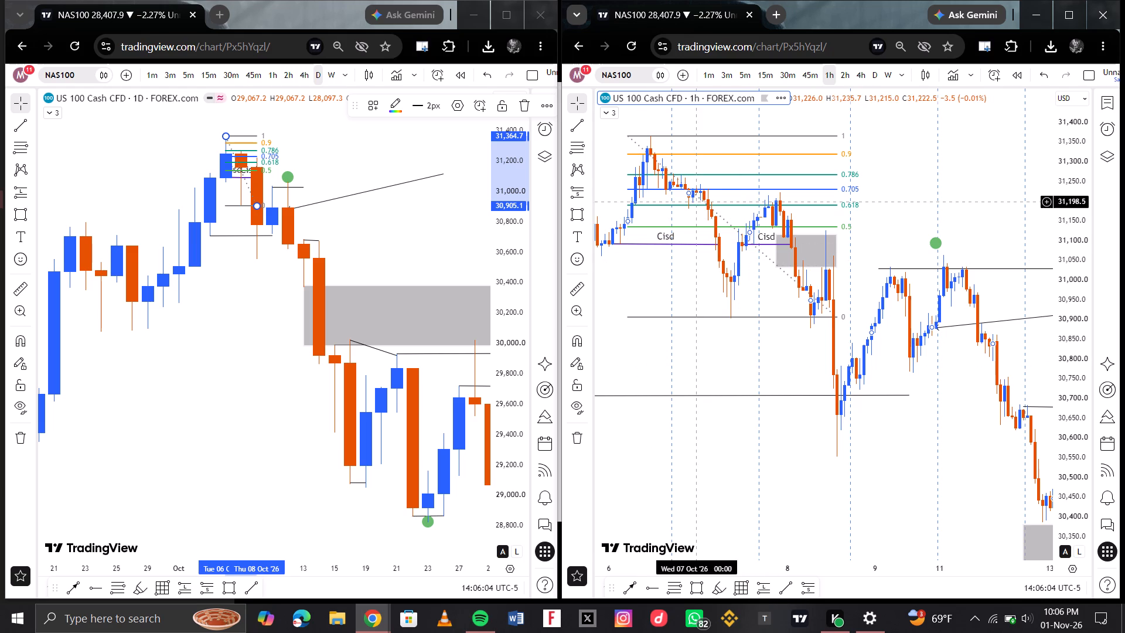
Examine the 1-hour price action around the two Cisd lines, the Fibonacci levels and the grey zone between 6 and 11 Oct.
scroll(703, 232, down, 1)
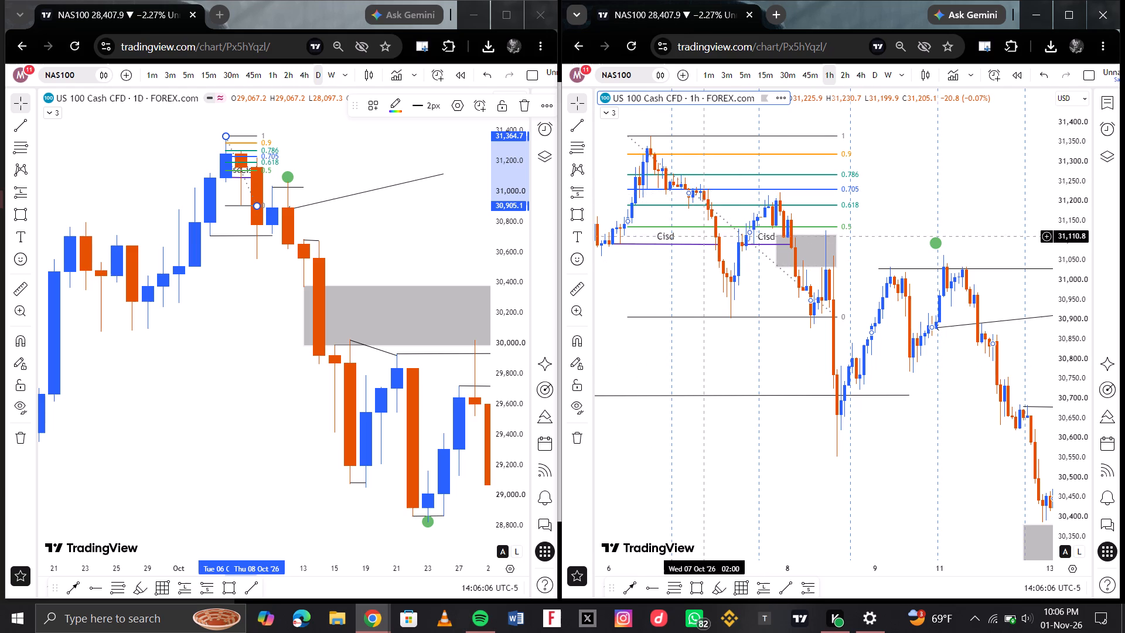
scroll(703, 232, down, 1)
scroll(711, 197, up, 1)
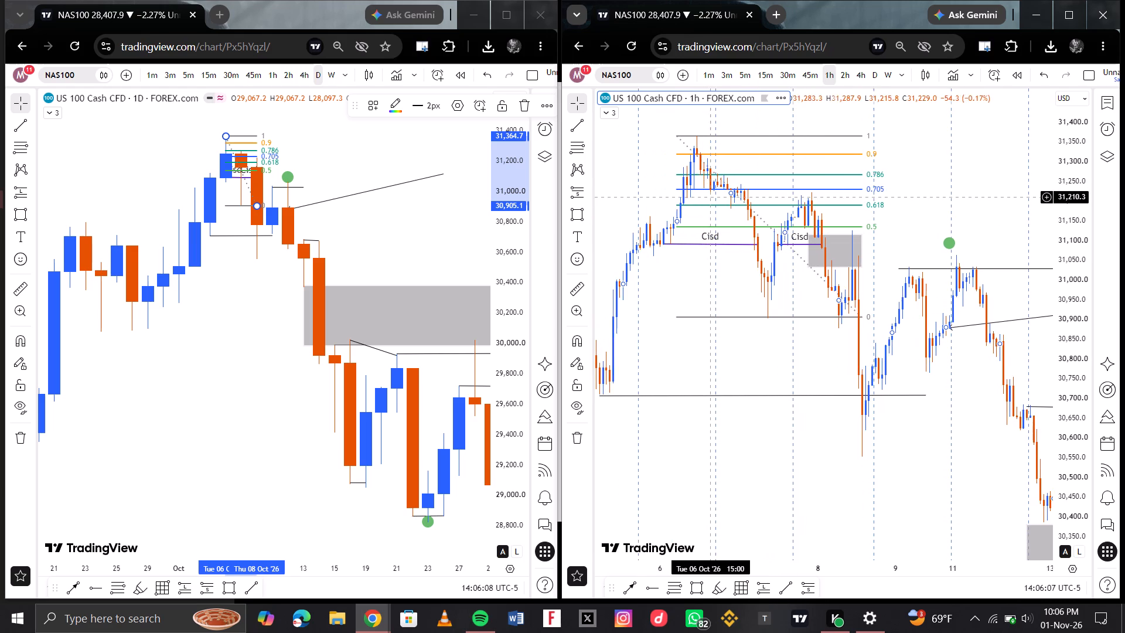
scroll(711, 197, up, 1)
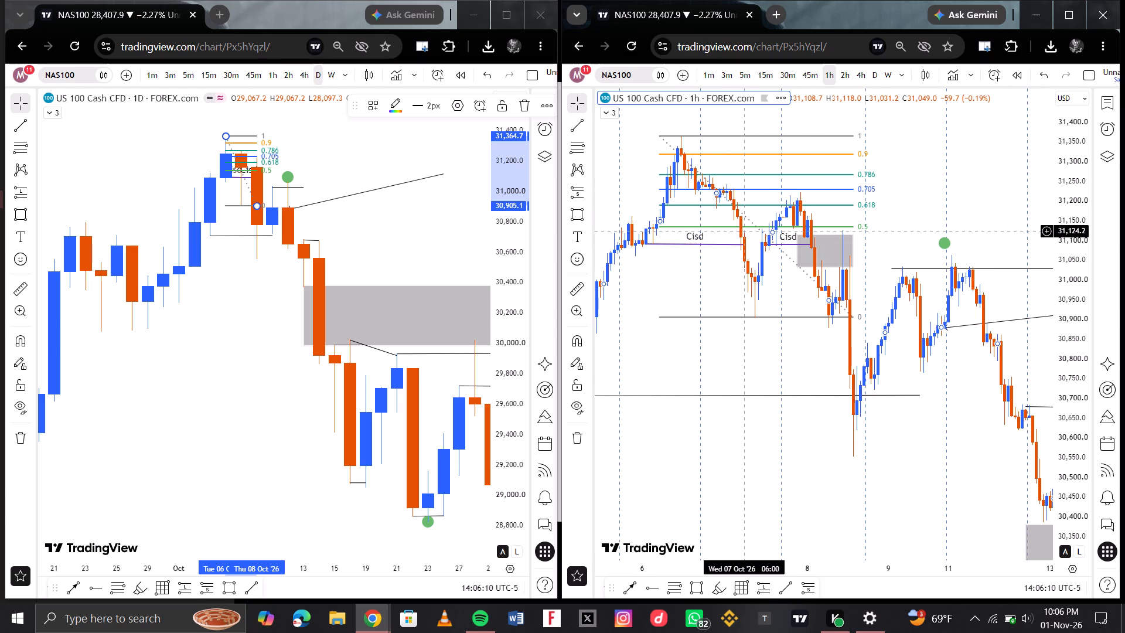
scroll(742, 195, up, 1)
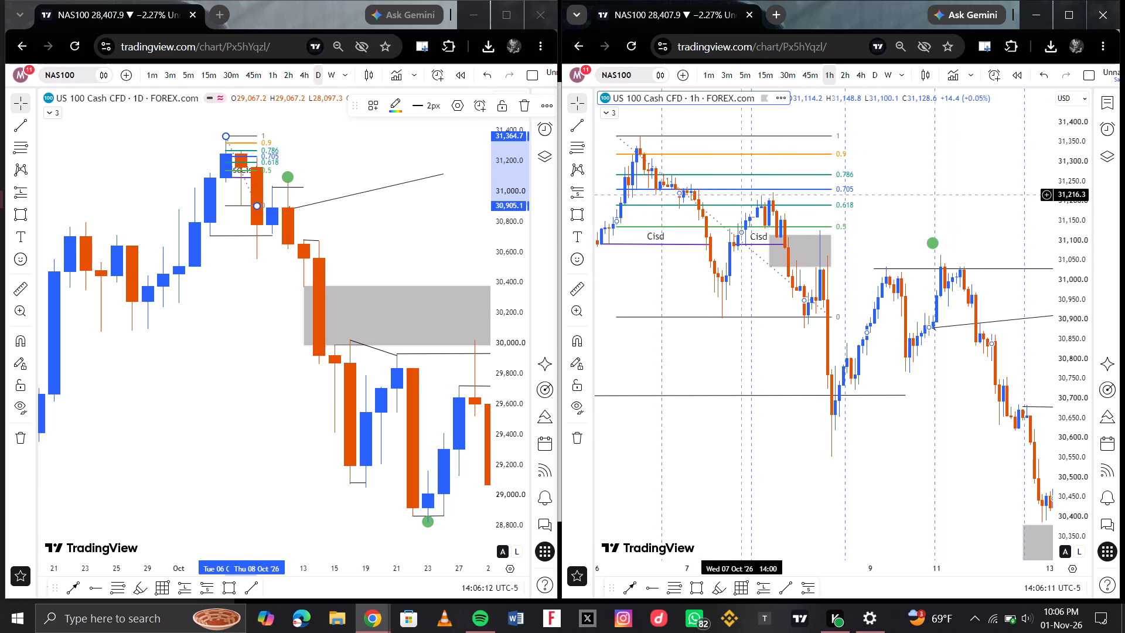
scroll(825, 262, down, 1)
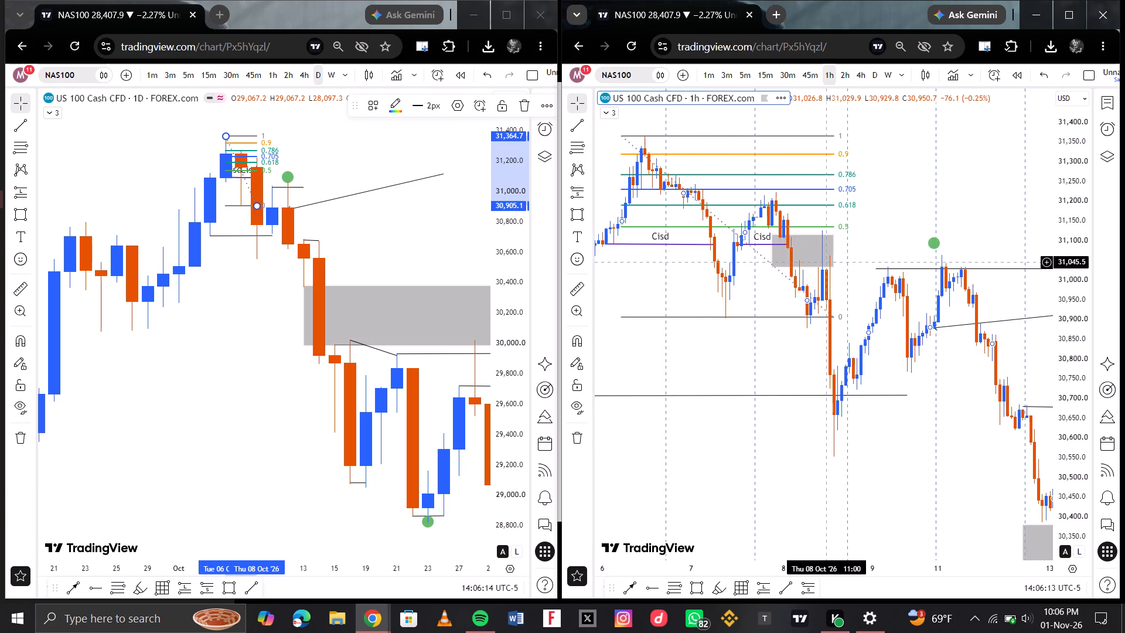
scroll(825, 262, down, 2)
scroll(828, 189, up, 1)
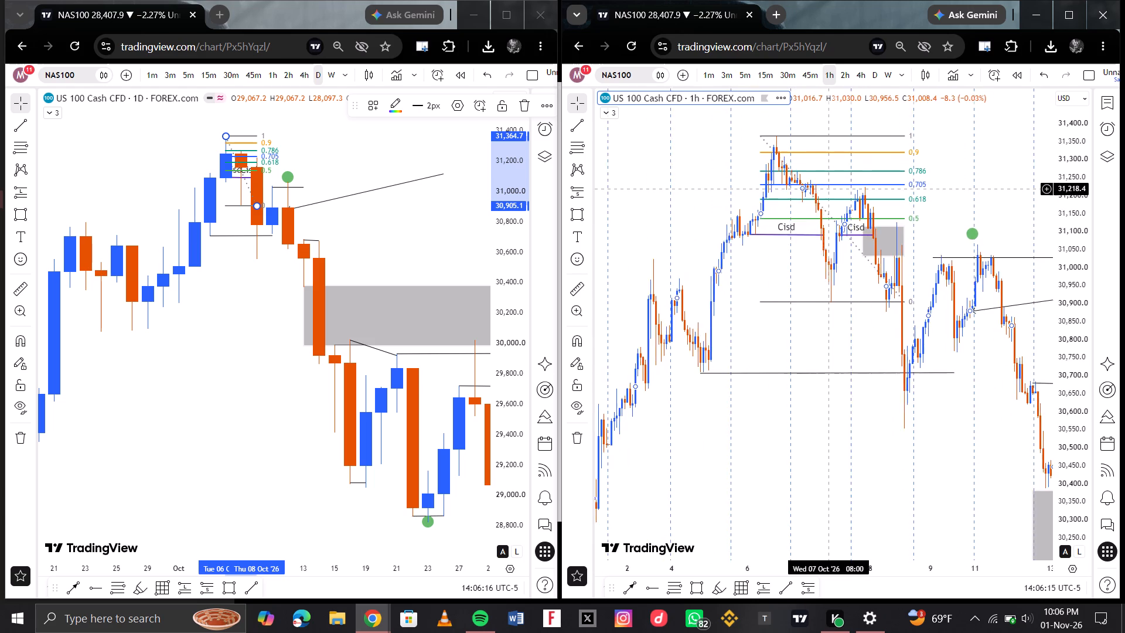
scroll(828, 189, up, 2)
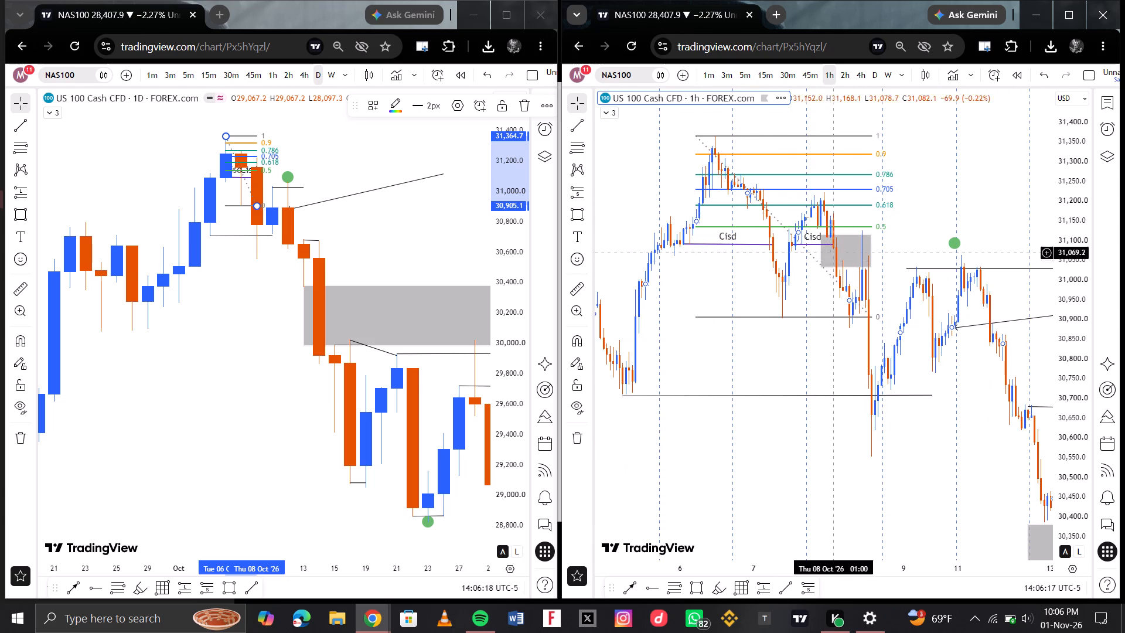
scroll(831, 194, up, 3)
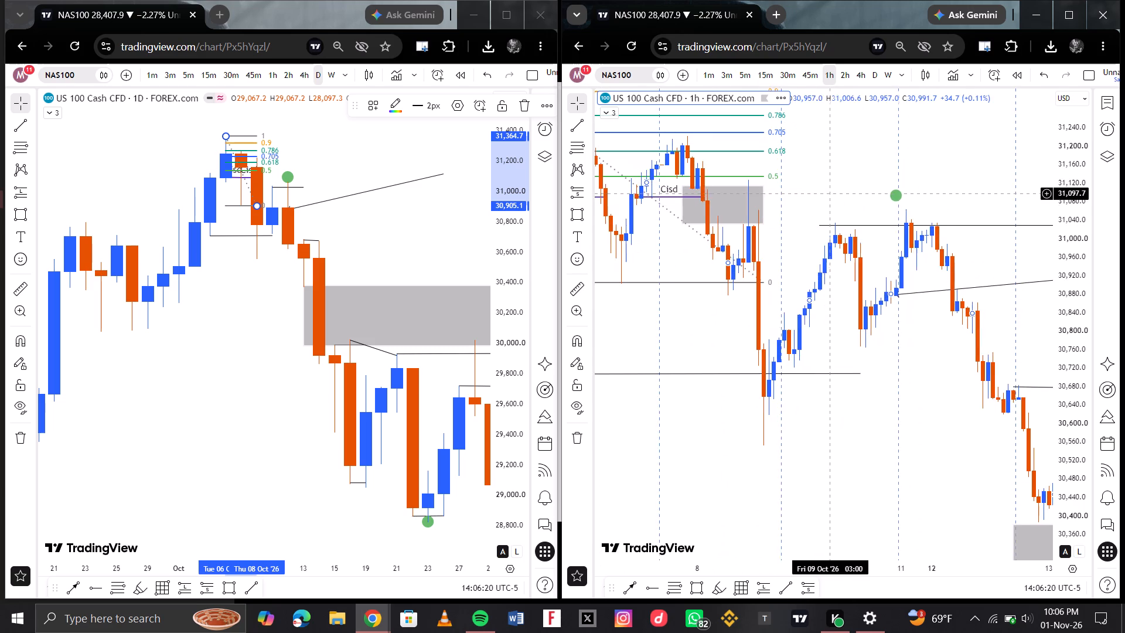
scroll(762, 196, right, 2)
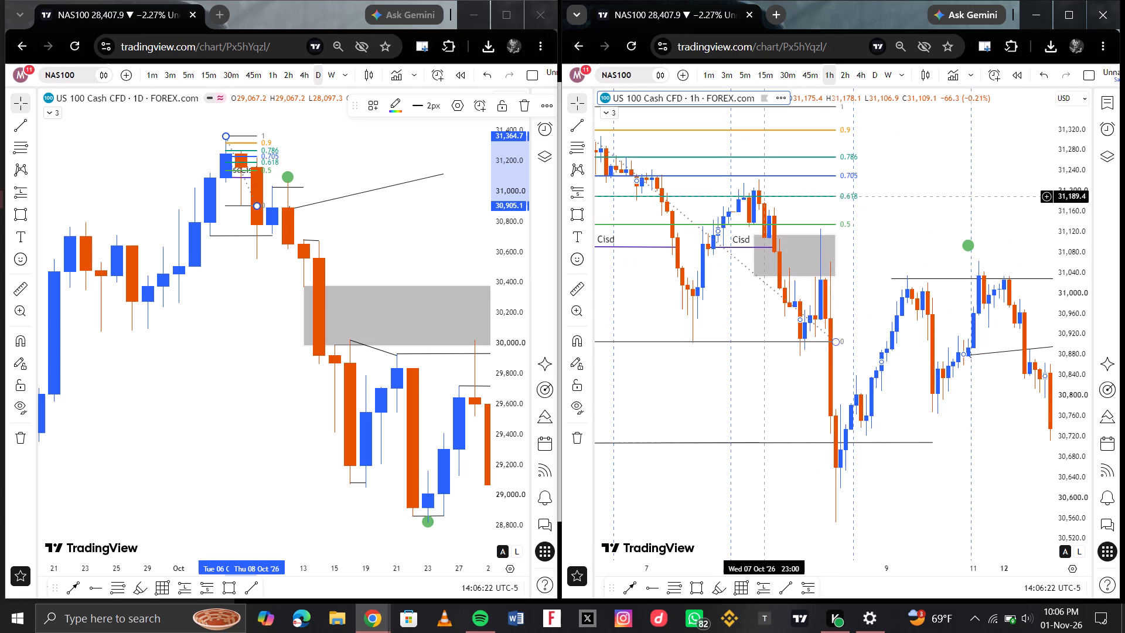
scroll(765, 181, right, 1)
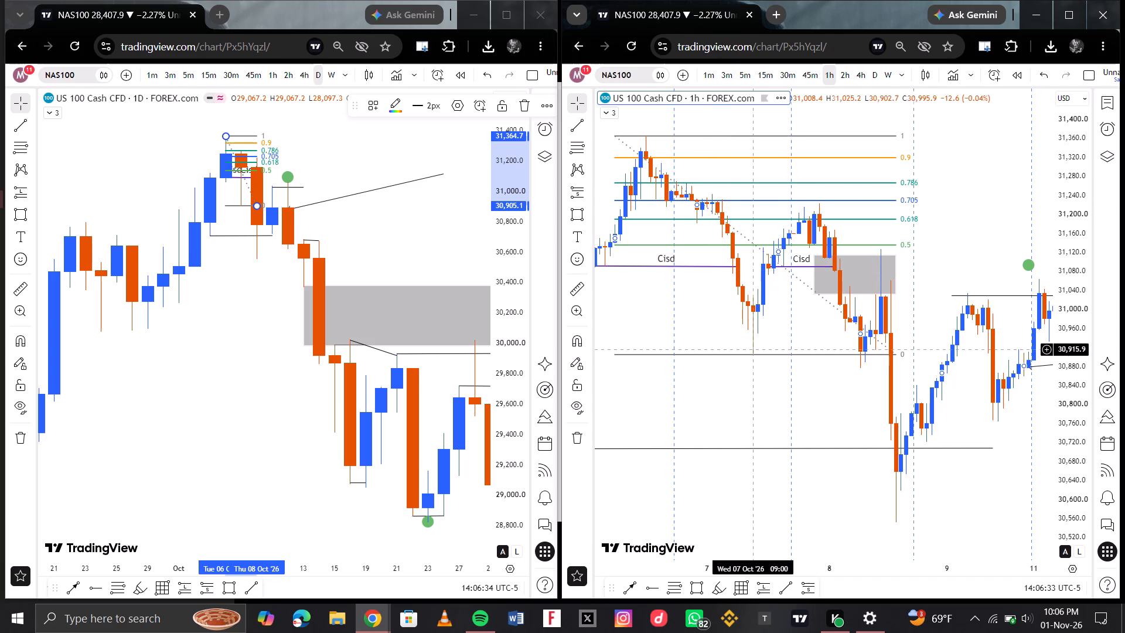
scroll(789, 187, up, 1)
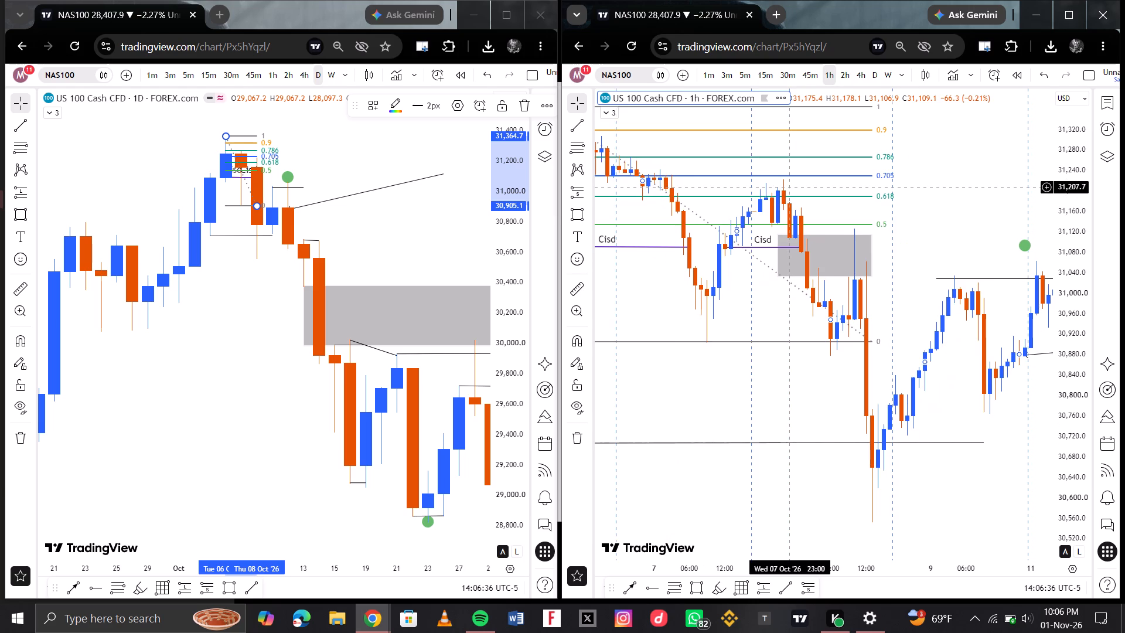
scroll(773, 258, down, 1)
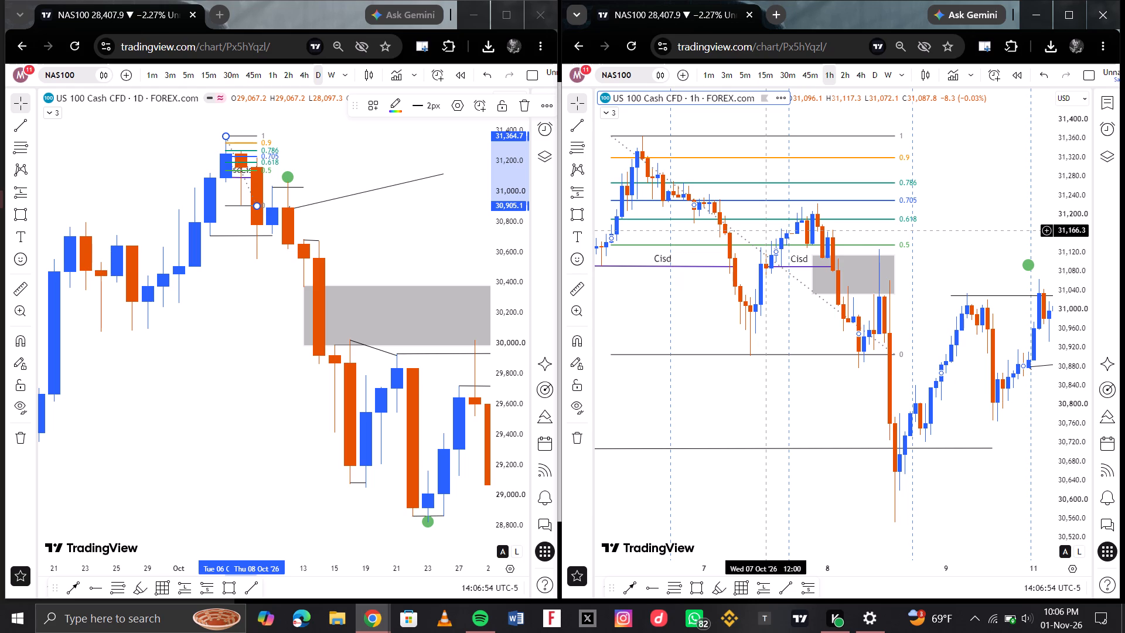
scroll(846, 251, up, 1)
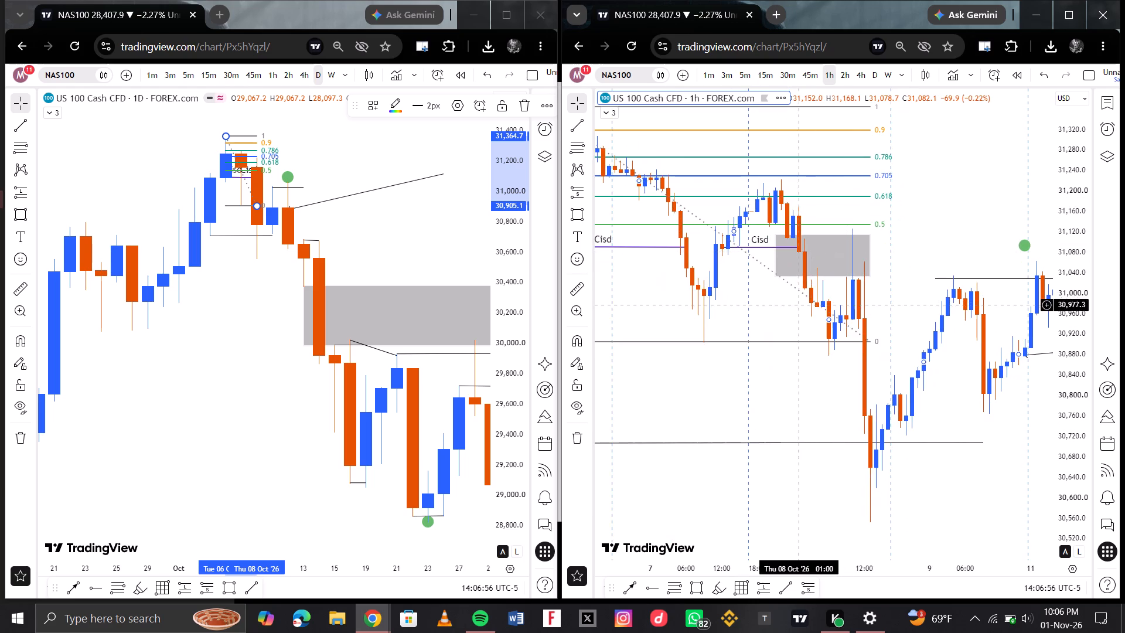
scroll(798, 300, down, 1)
scroll(858, 305, left, 1)
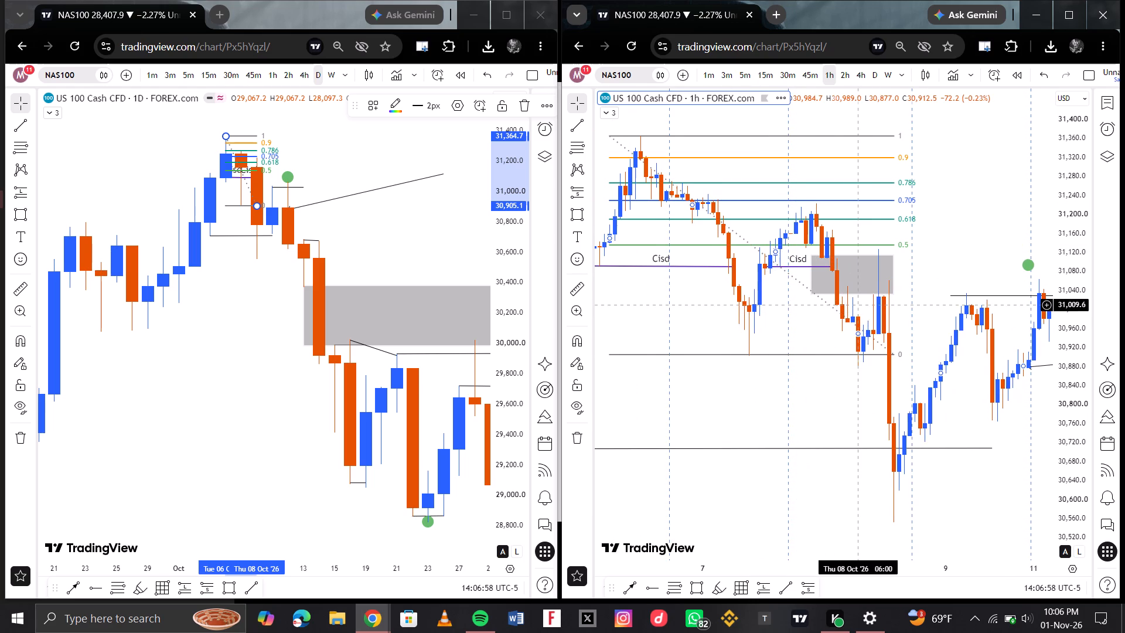
scroll(858, 305, left, 1)
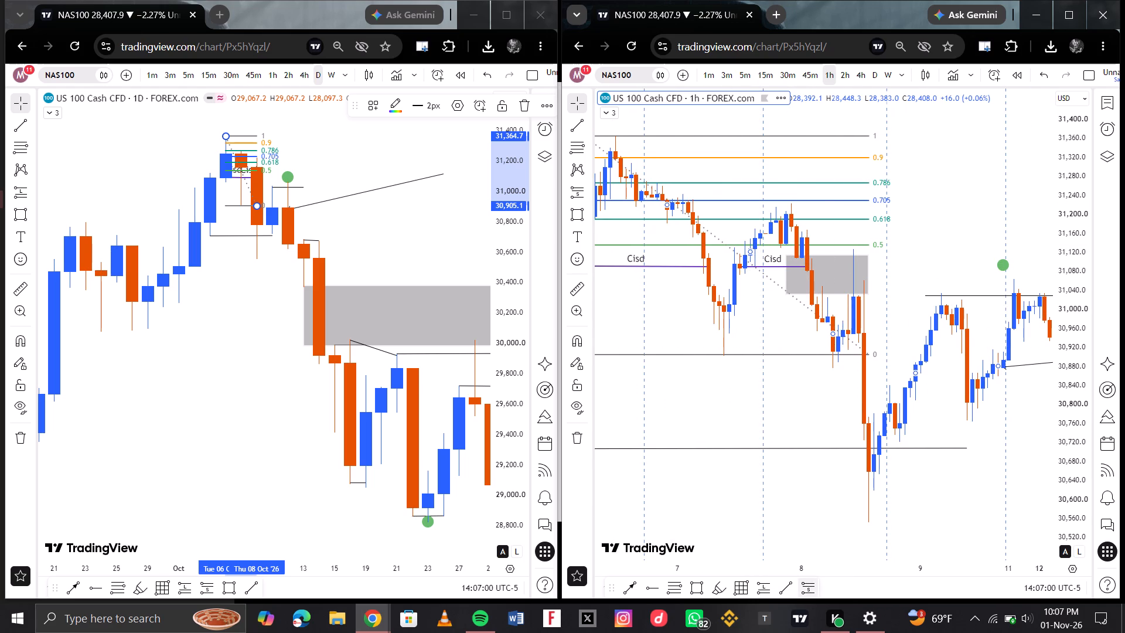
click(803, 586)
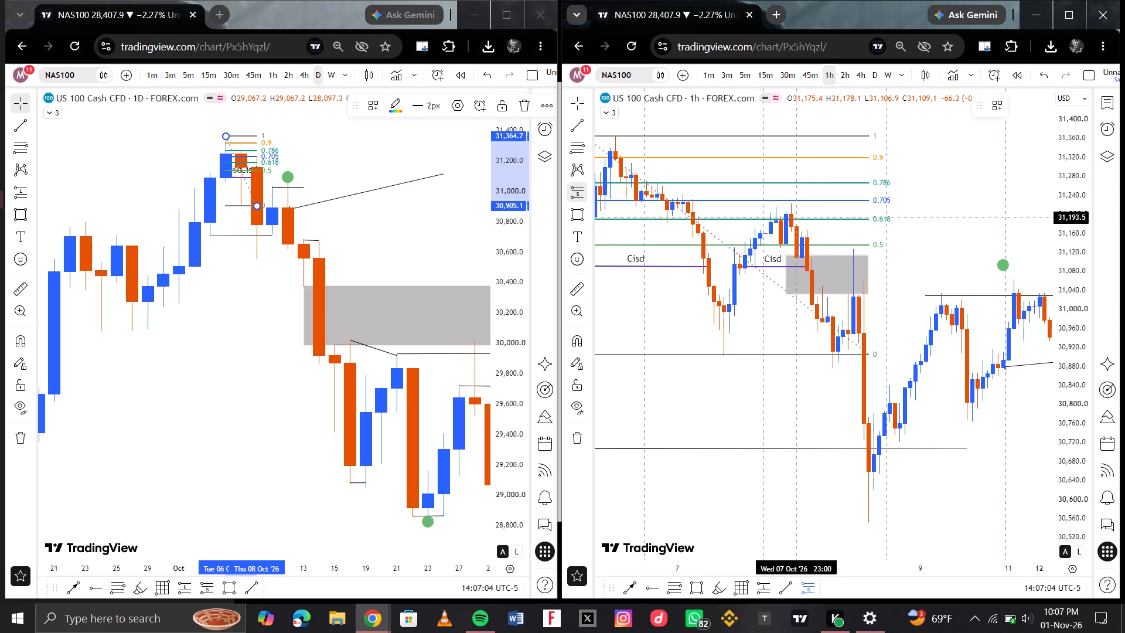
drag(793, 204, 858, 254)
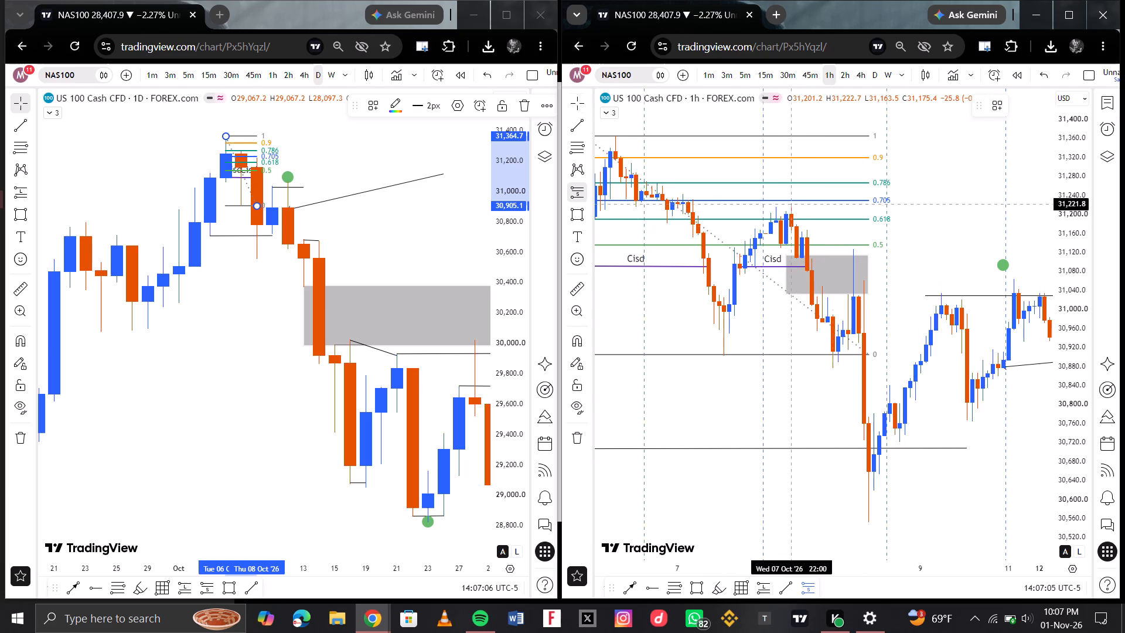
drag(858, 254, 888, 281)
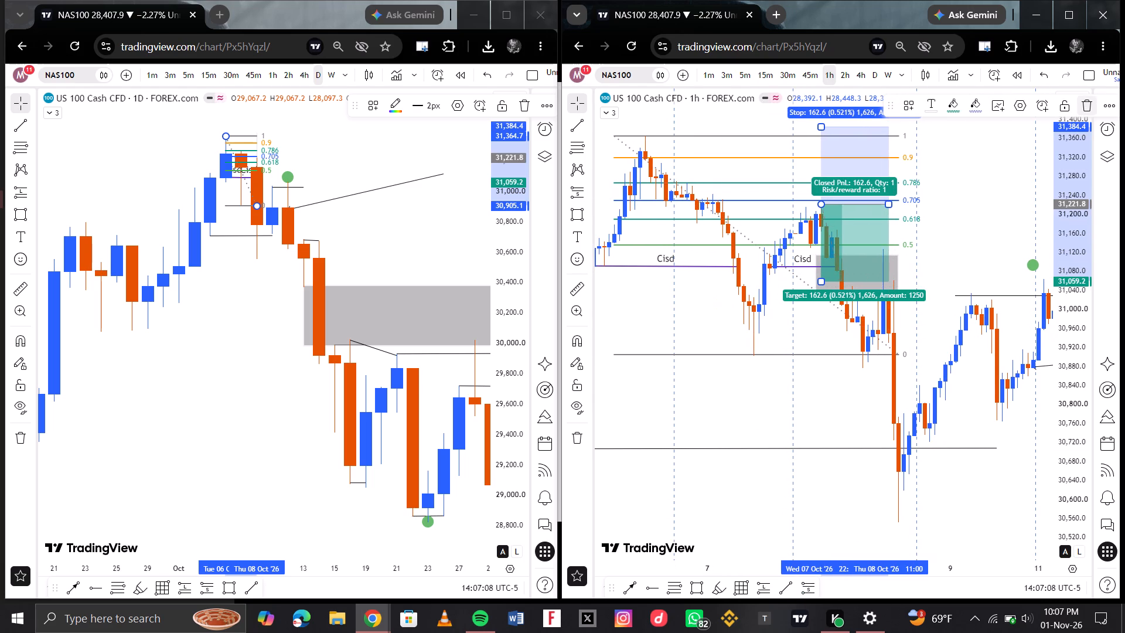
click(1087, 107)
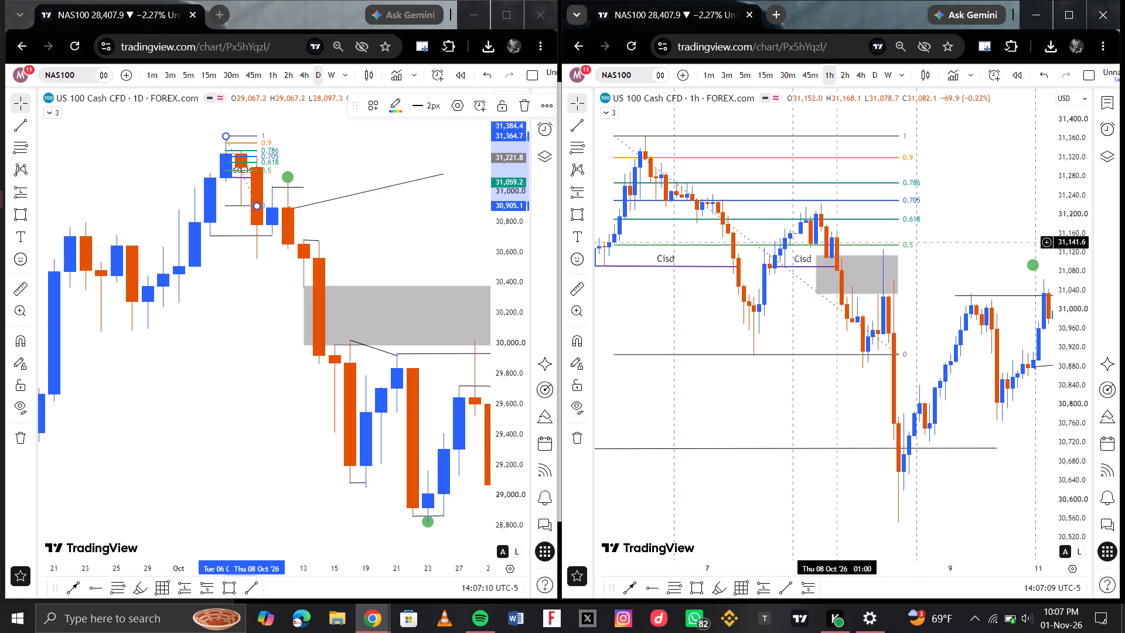
Draw a Fibonacci retracement on the 1-hour chart from about 31,224 at 7 Oct 22:00 down to about 30,880 on 8 Oct, and deselect it.
click(678, 584)
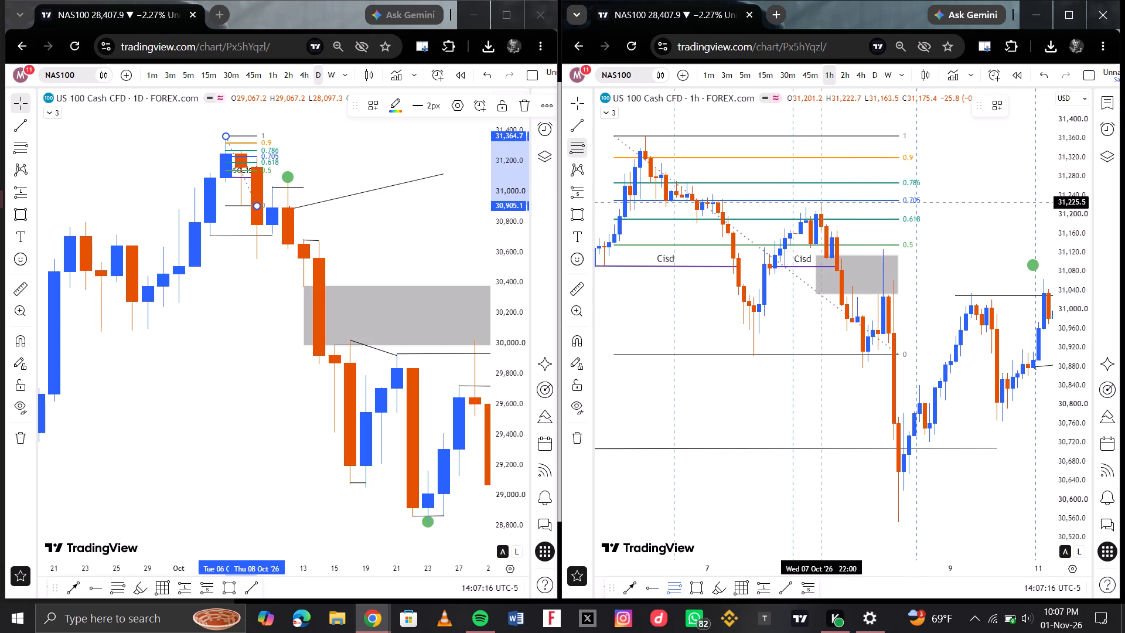
drag(823, 203, 950, 332)
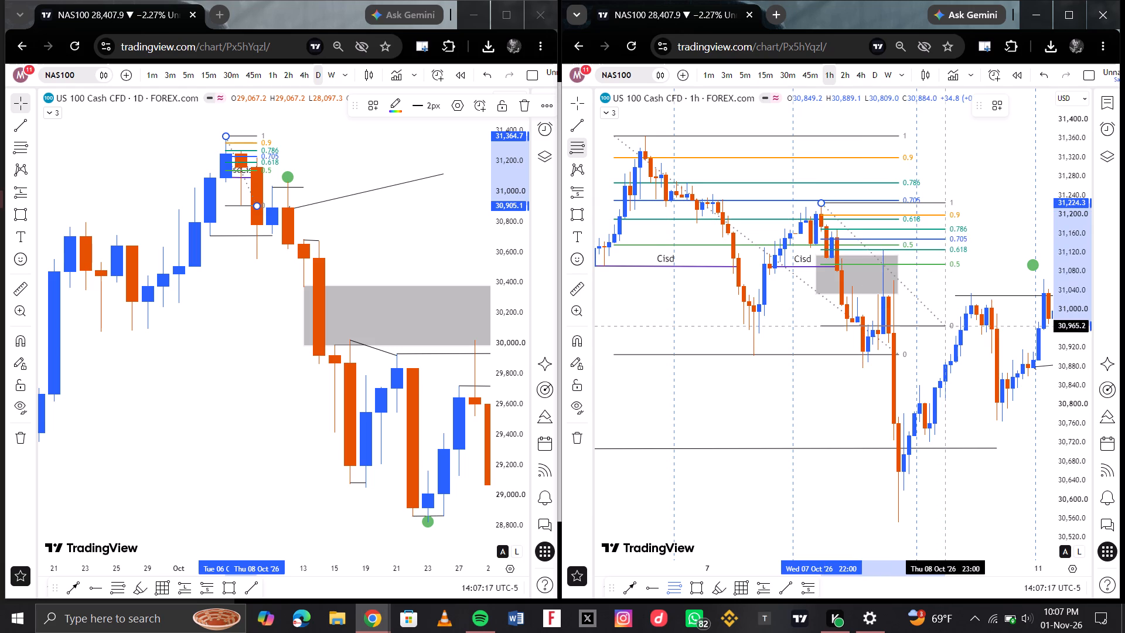
drag(950, 332, 949, 365)
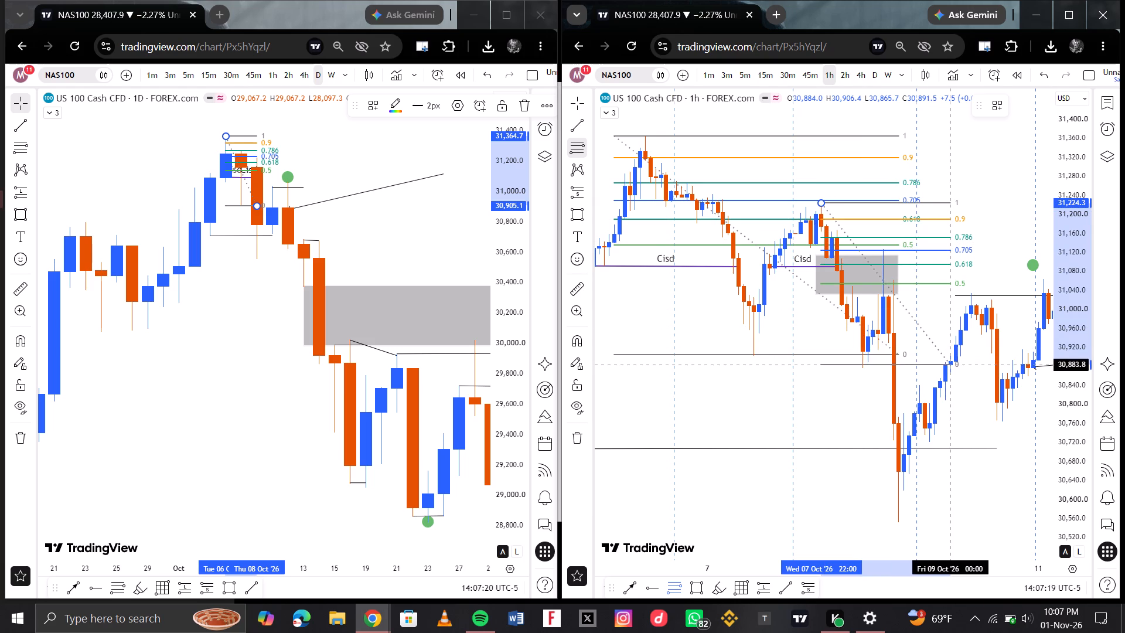
drag(949, 365, 935, 366)
click(935, 366)
click(829, 371)
Examine the price action around the new retracement and grey zone on the 1-hour chart and on the 15-minute timeframe between 7 and 9 Oct.
scroll(830, 256, up, 1)
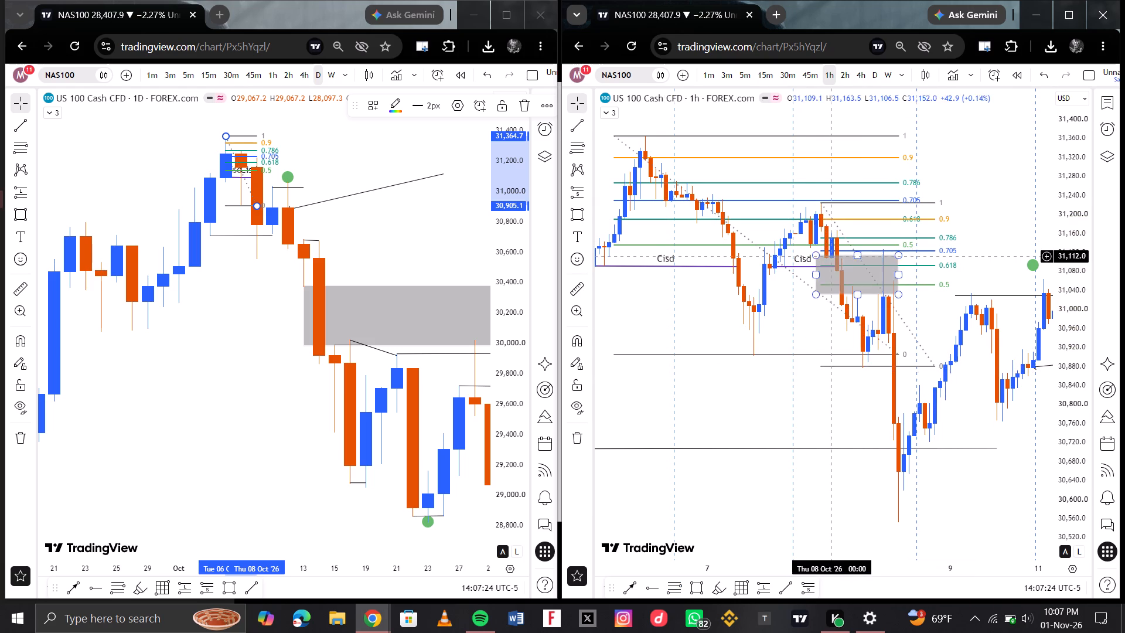
scroll(830, 256, up, 1)
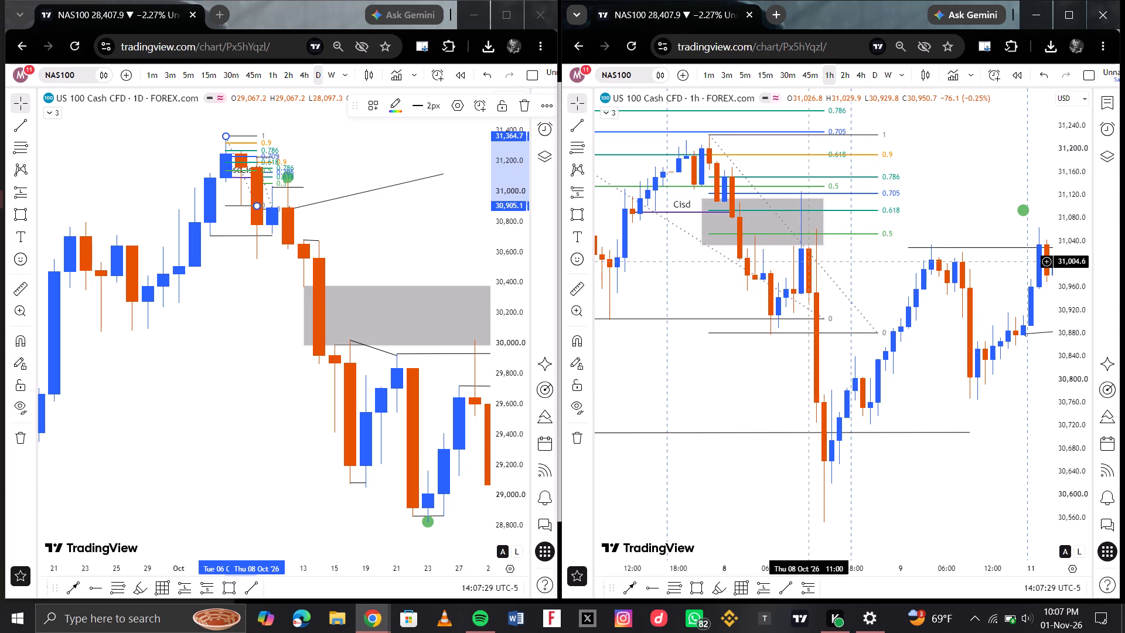
scroll(824, 308, down, 1)
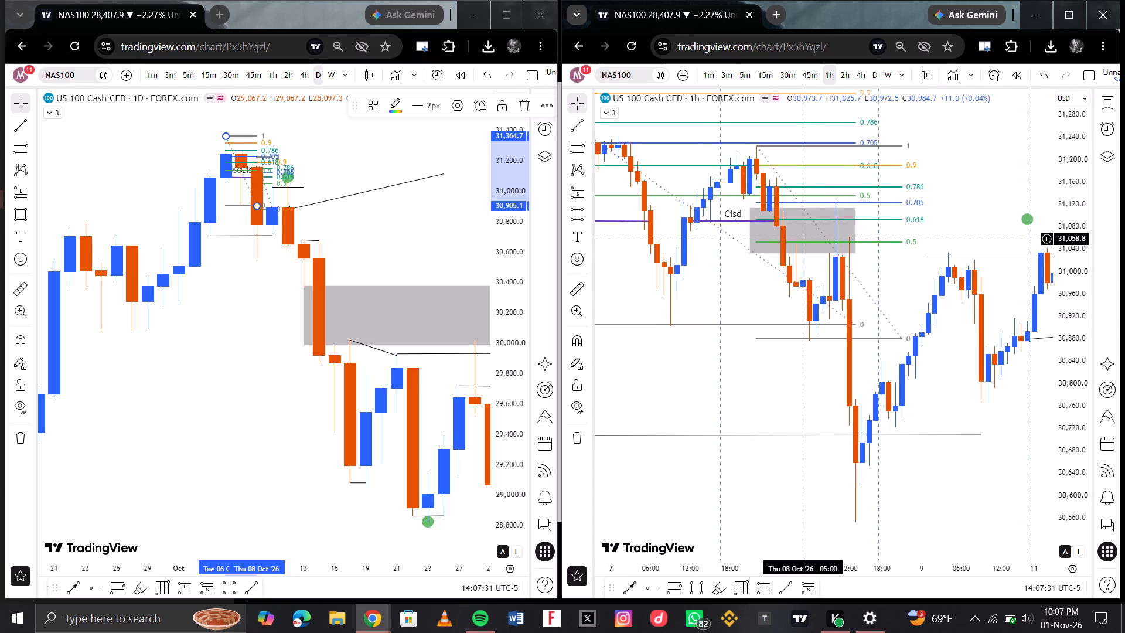
scroll(790, 188, up, 1)
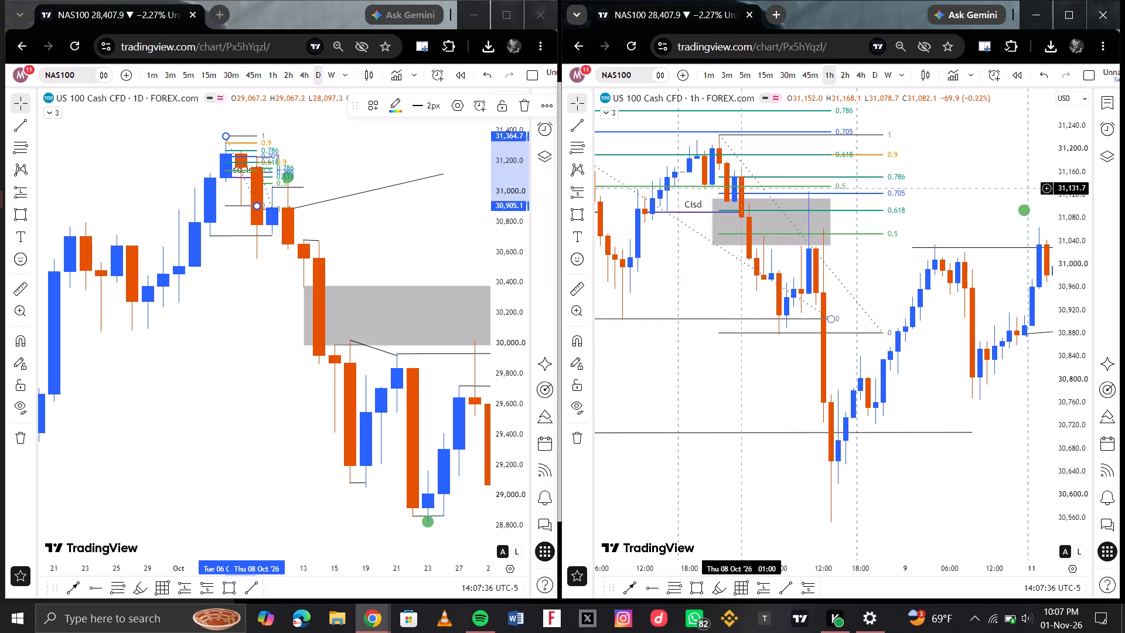
scroll(768, 243, down, 1)
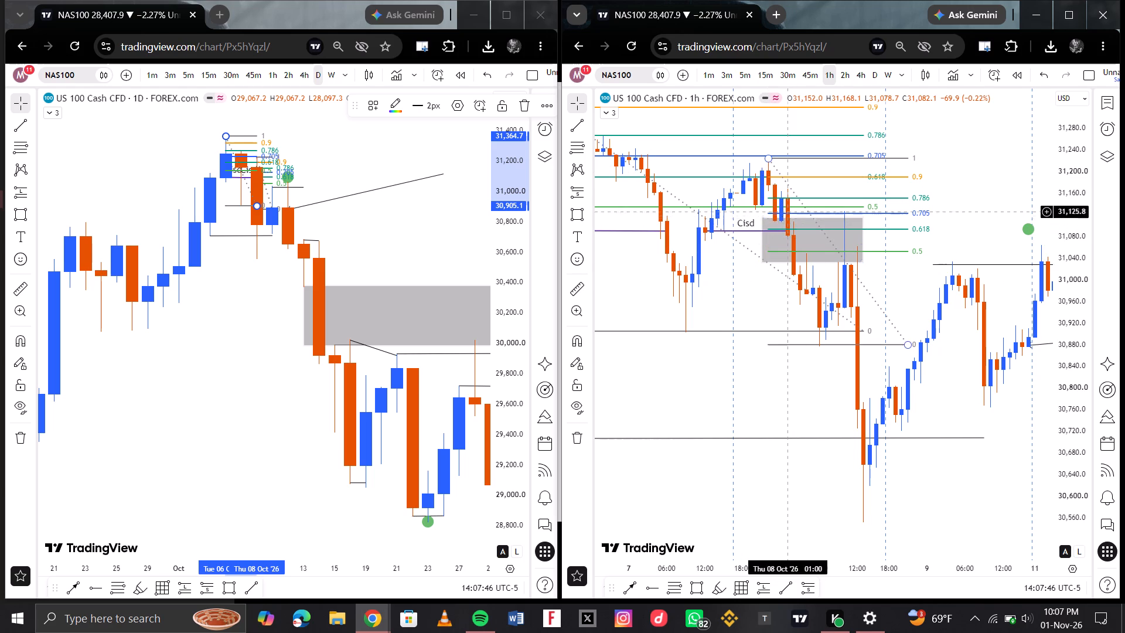
click(765, 82)
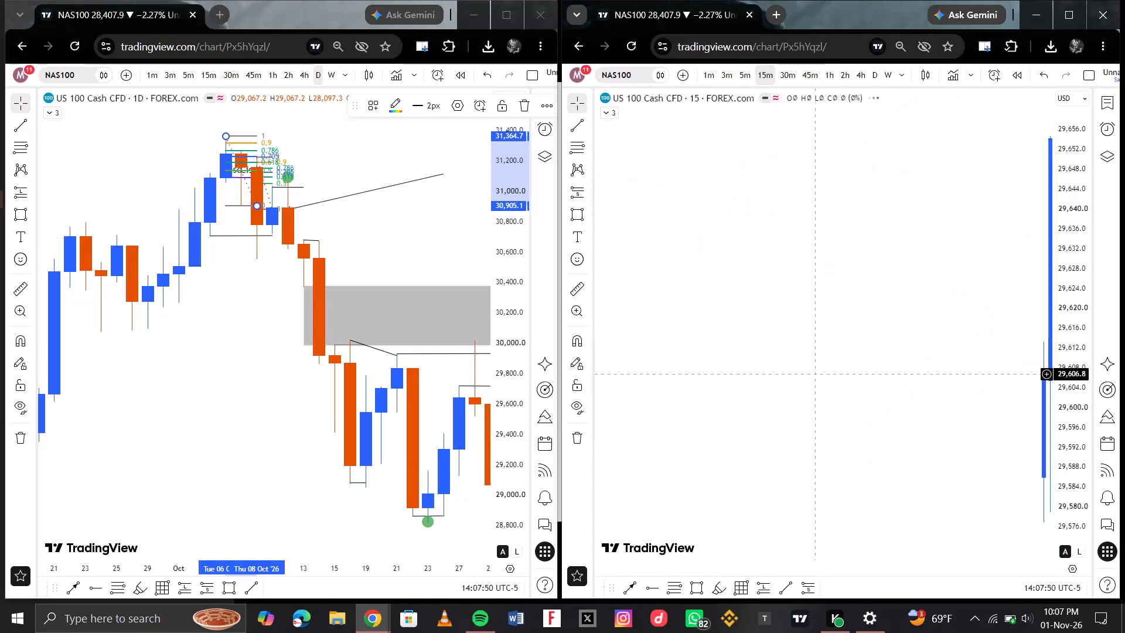
scroll(818, 374, down, 19)
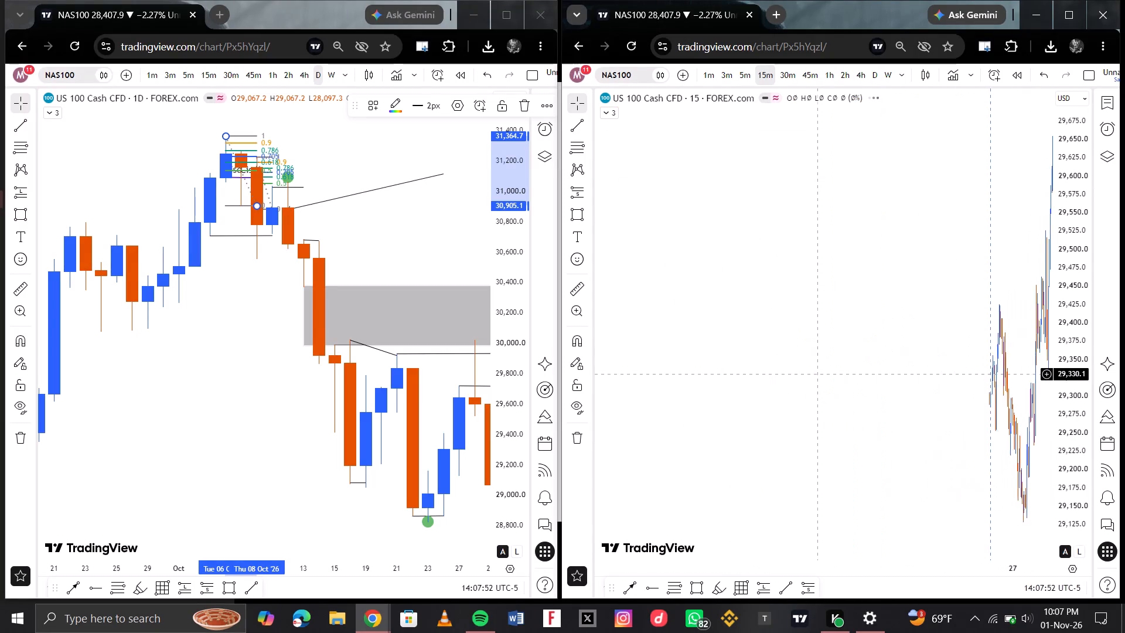
scroll(779, 360, right, 2)
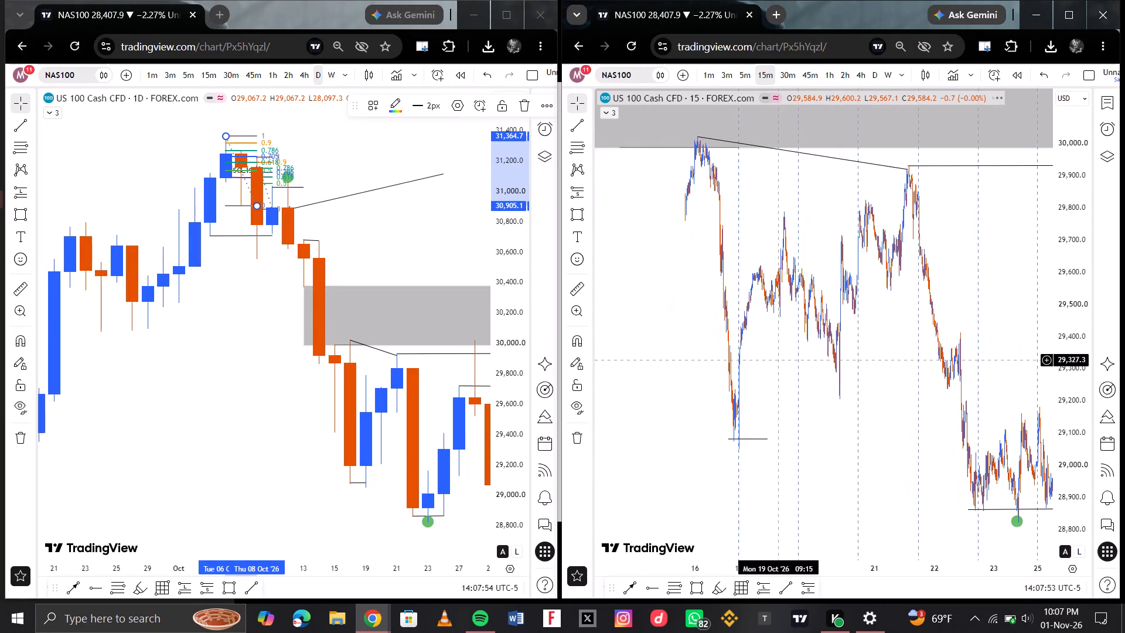
scroll(779, 360, right, 3)
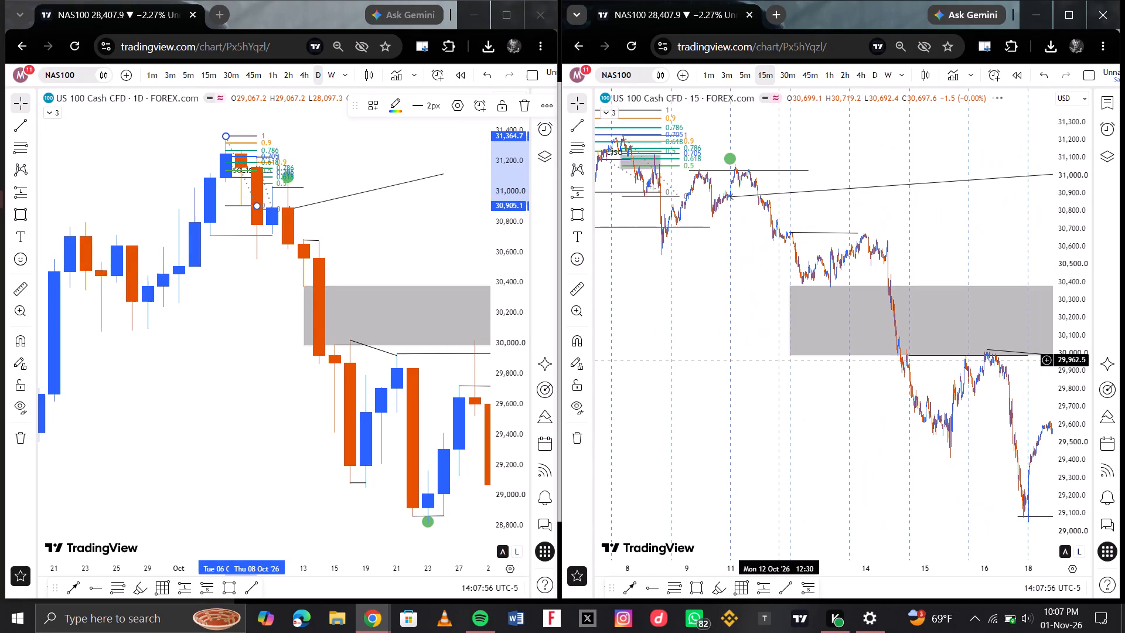
scroll(779, 360, right, 4)
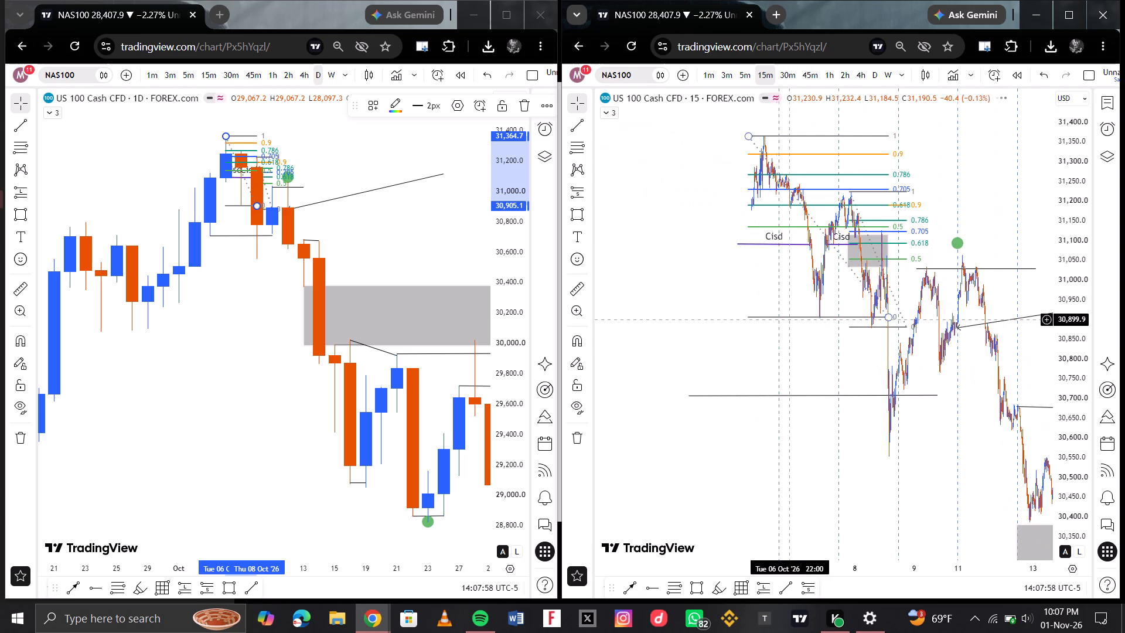
scroll(793, 305, up, 4)
scroll(776, 305, right, 3)
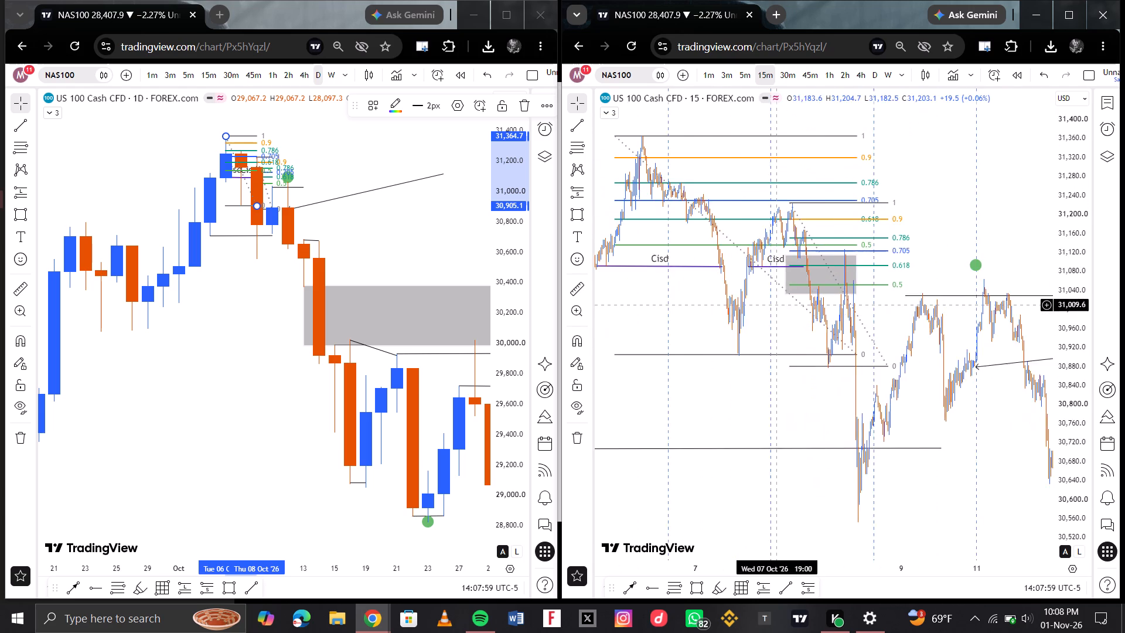
scroll(817, 280, up, 5)
scroll(774, 277, right, 2)
scroll(874, 273, up, 1)
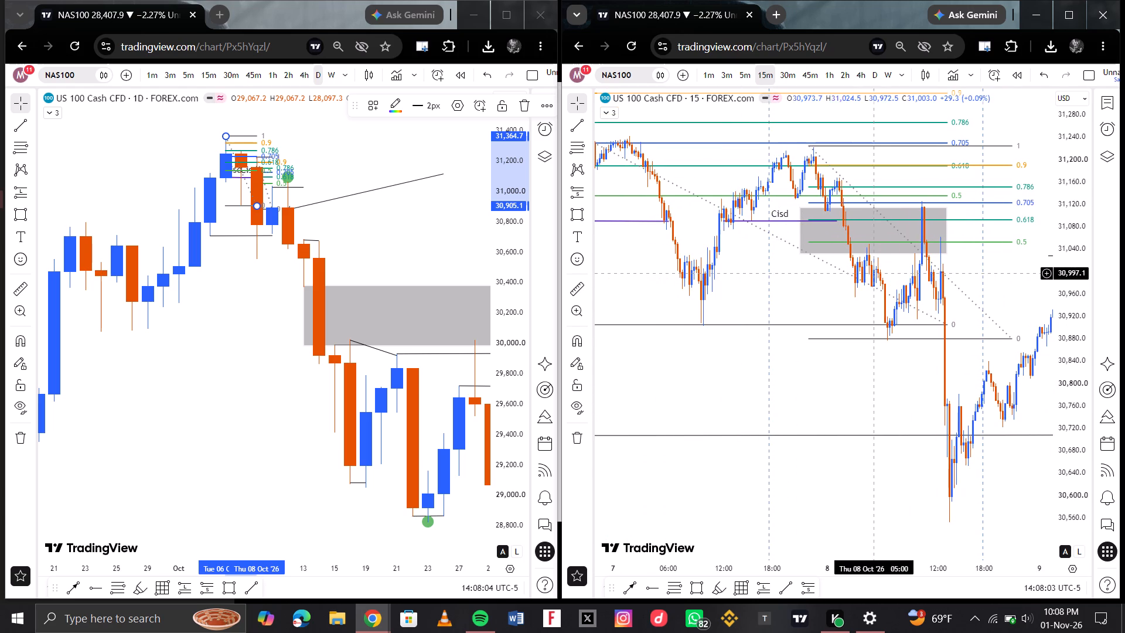
scroll(874, 273, right, 2)
scroll(942, 288, left, 1)
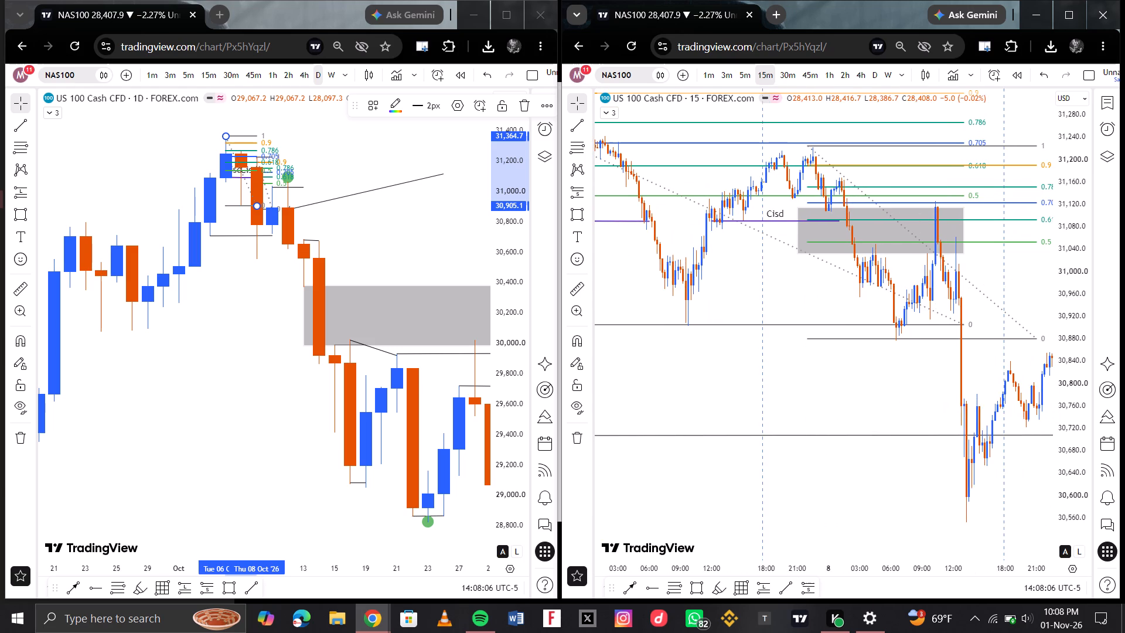
Switch the 15-minute NAS100 chart to the 30-minute timeframe.
click(782, 88)
click(783, 79)
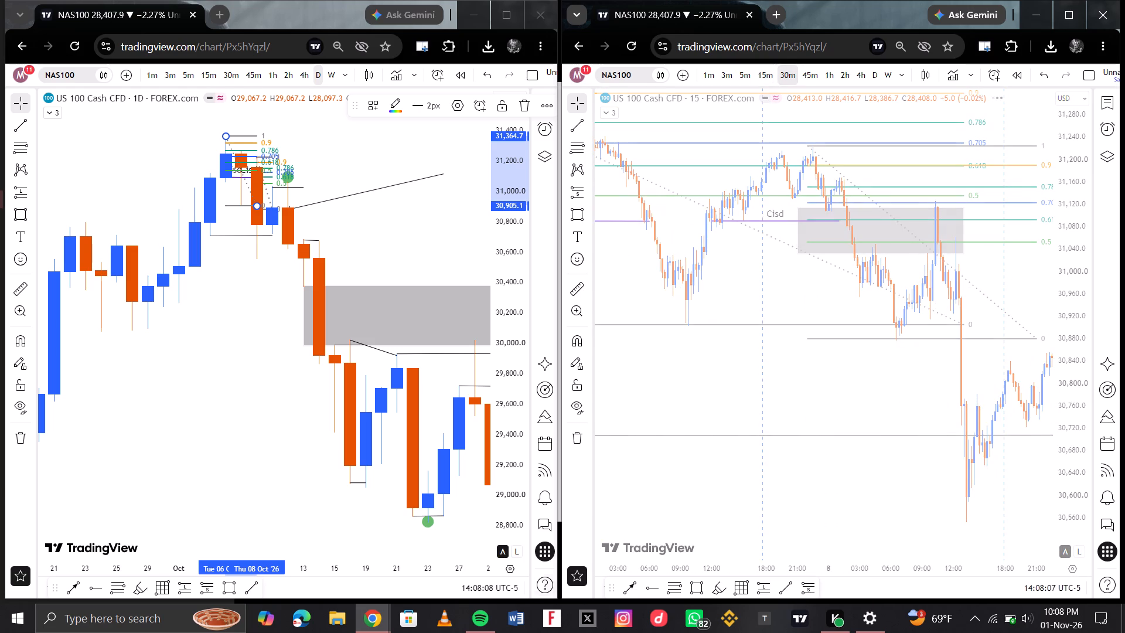
Switch to Spotify, view the play queue and the options for the song Kesho, close the queue, and return to the charts.
click(490, 612)
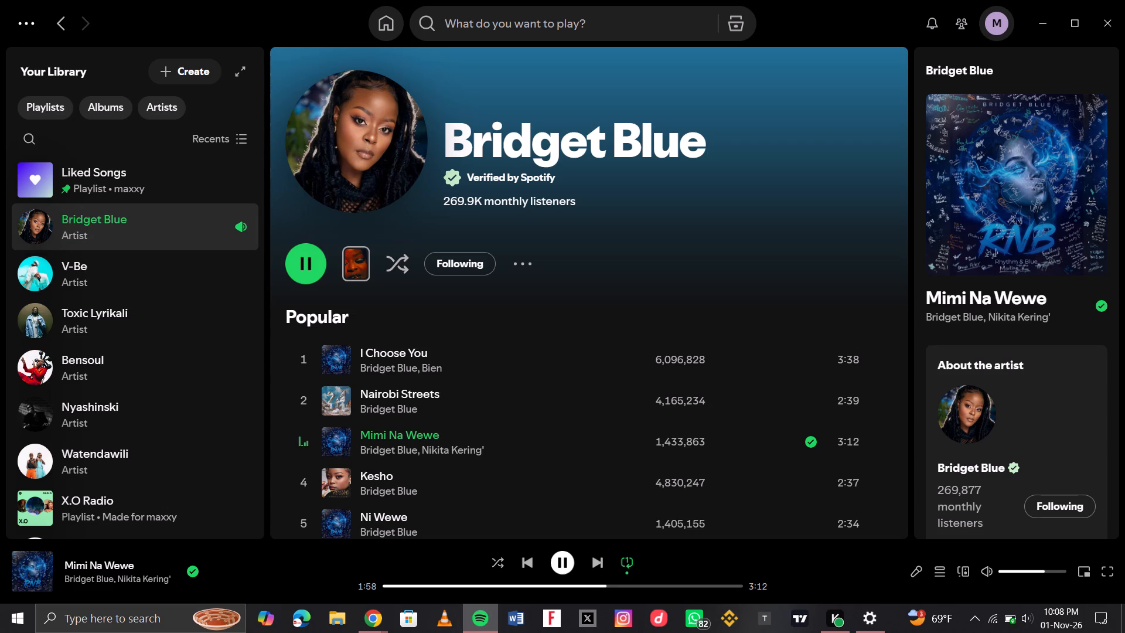
scroll(1021, 427, down, 1)
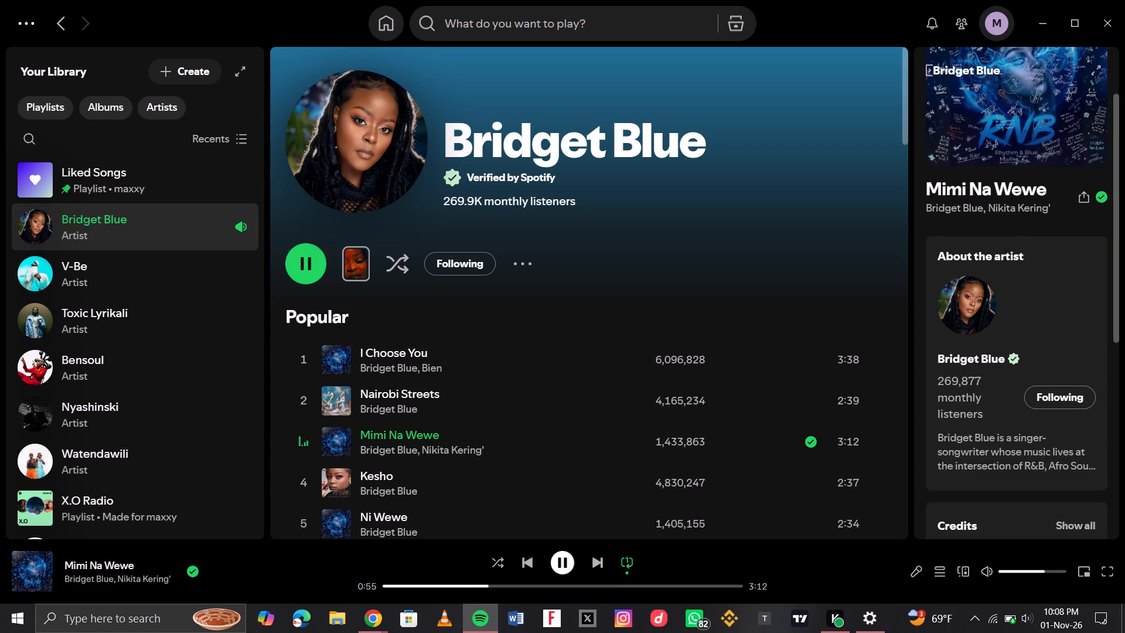
scroll(1021, 427, down, 6)
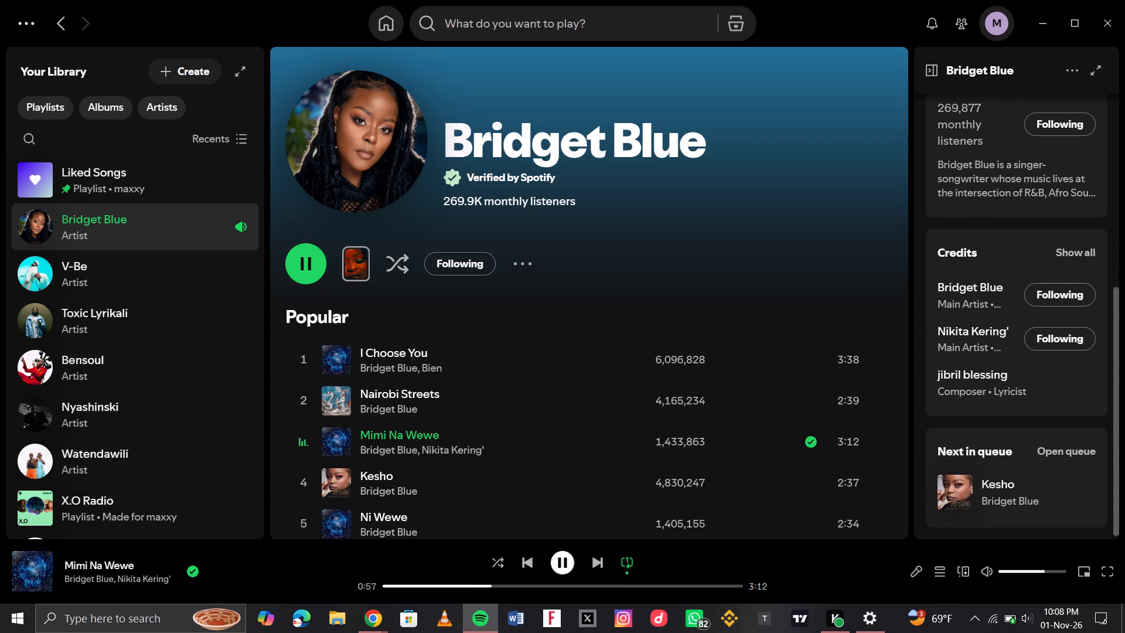
scroll(1003, 468, down, 1)
scroll(1005, 372, up, 1)
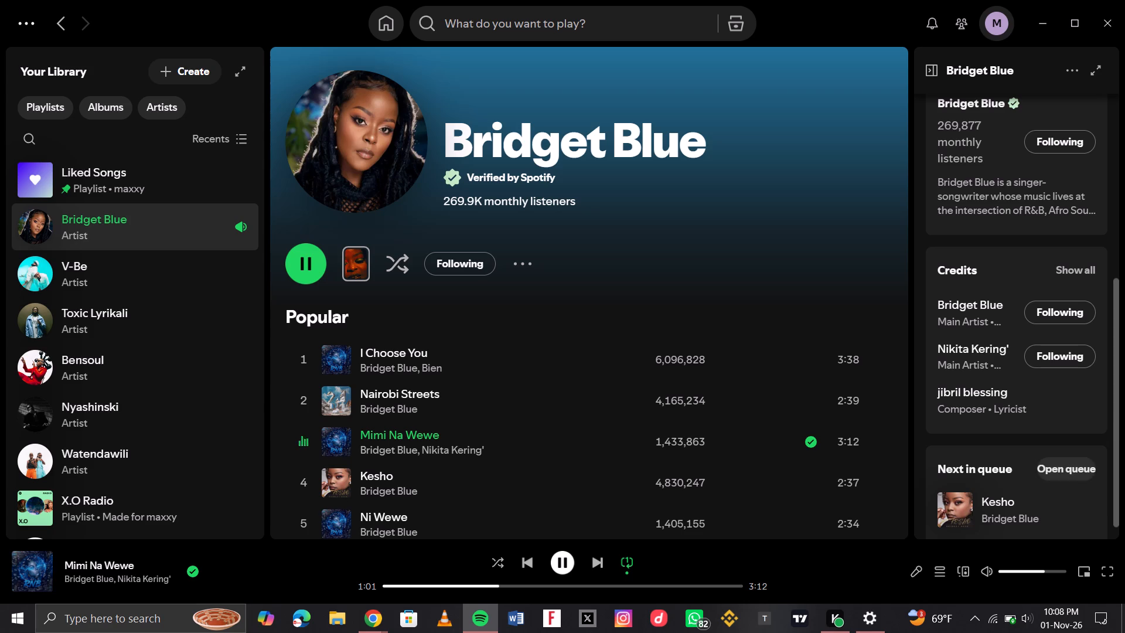
click(1052, 468)
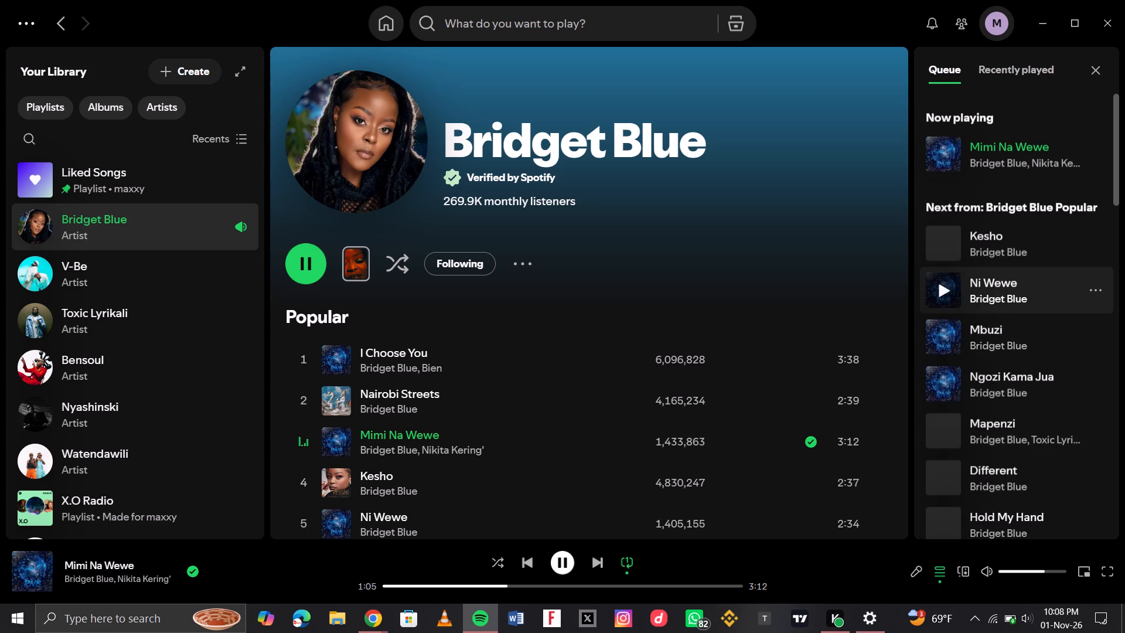
click(1090, 239)
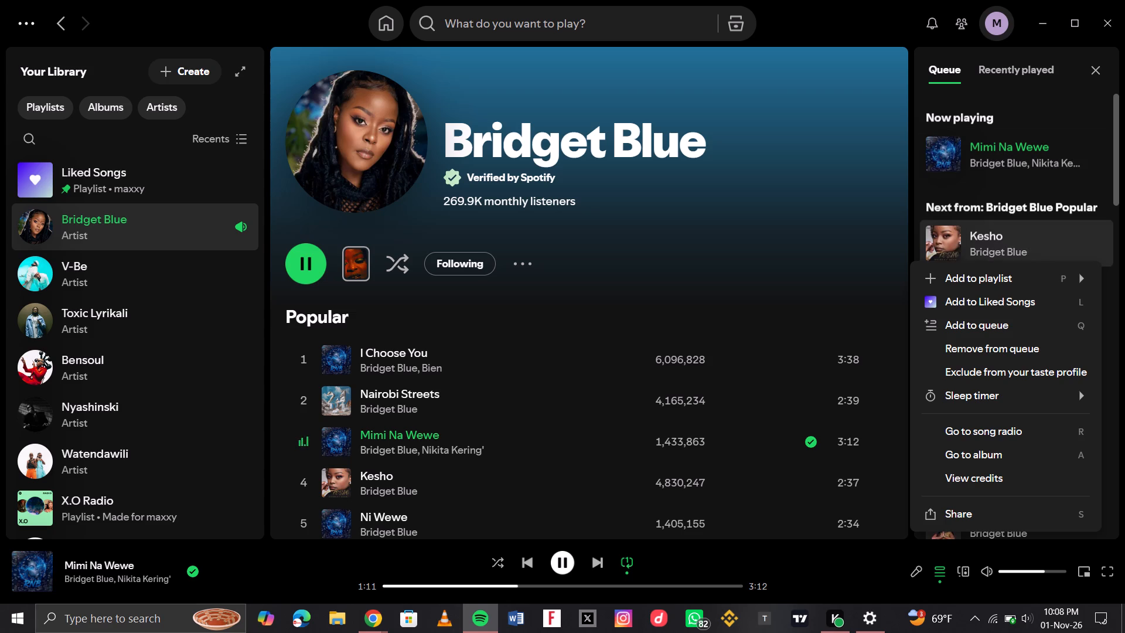
click(1097, 72)
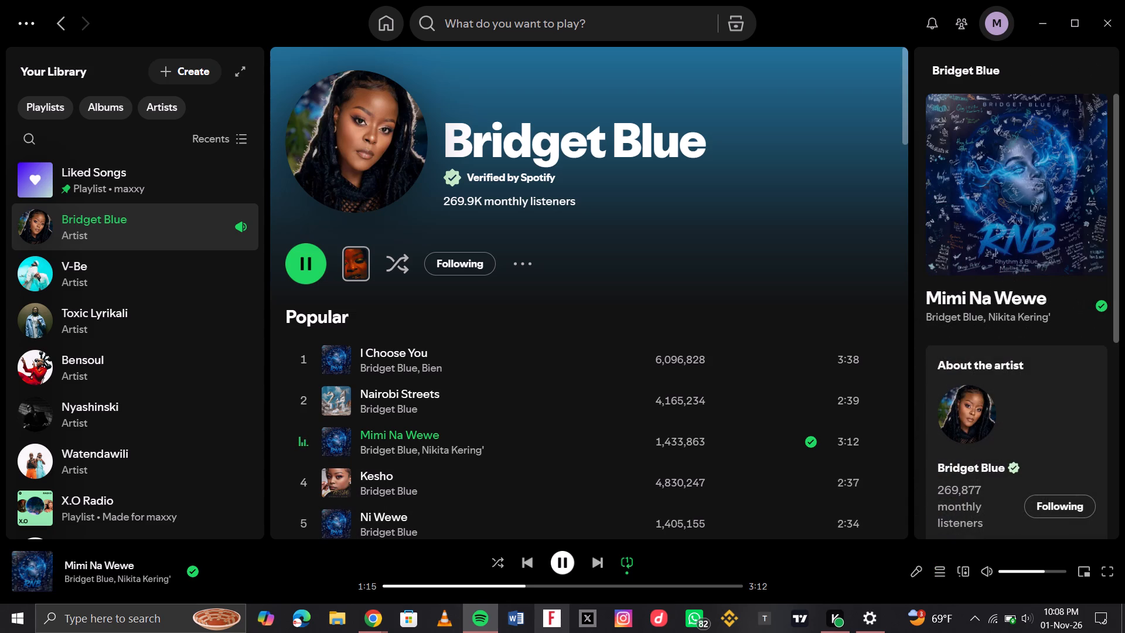
click(483, 624)
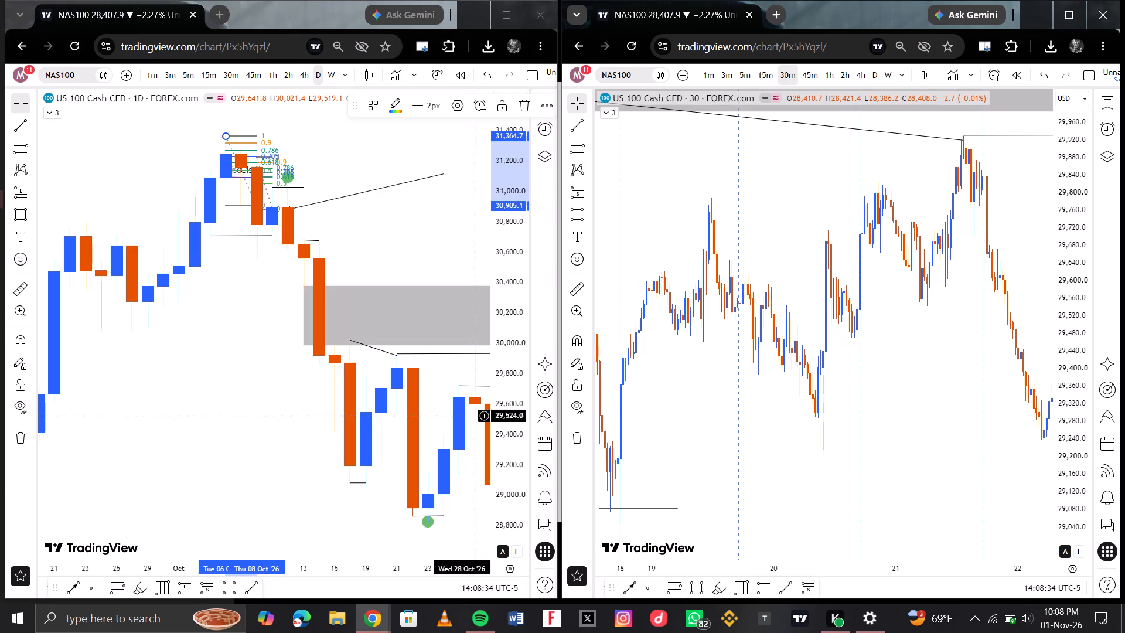
On the 30-minute chart, move the upper anchor of the smaller Fibonacci retracement to about 31,170 at 8 Oct 00:00.
scroll(756, 309, down, 2)
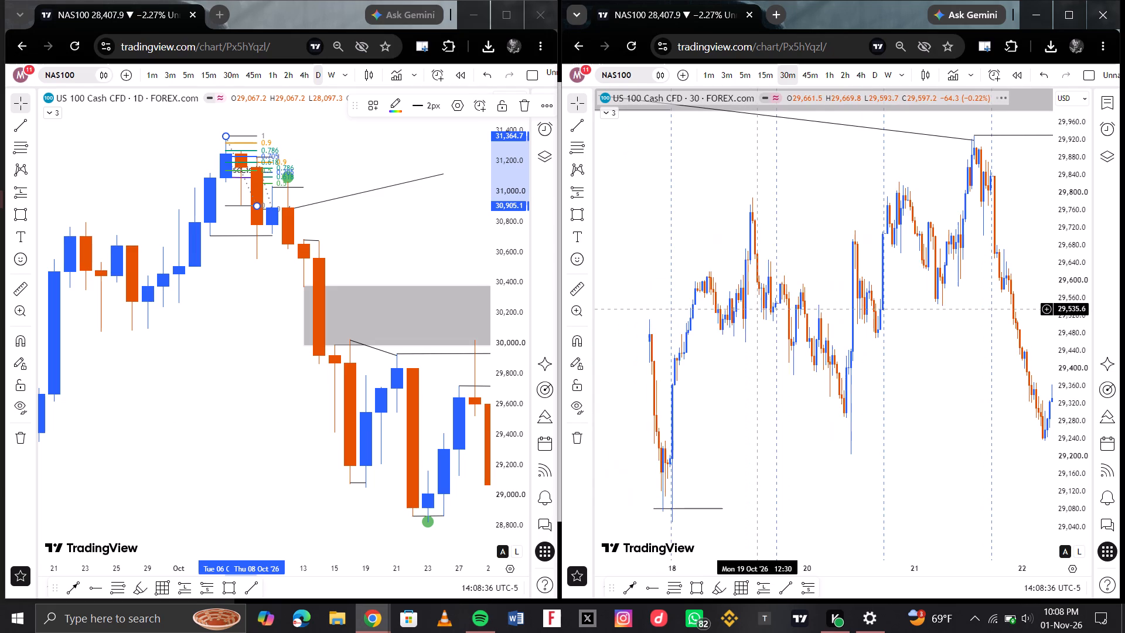
scroll(756, 309, down, 3)
scroll(754, 306, right, 2)
scroll(943, 342, right, 1)
scroll(762, 324, right, 5)
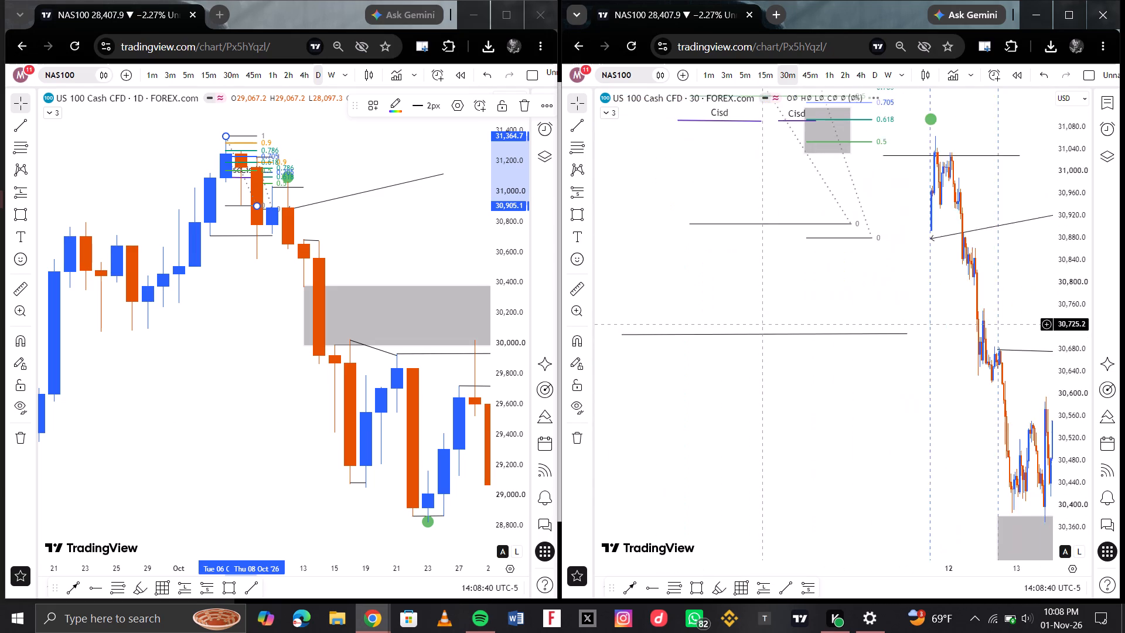
scroll(762, 324, right, 2)
scroll(787, 263, up, 3)
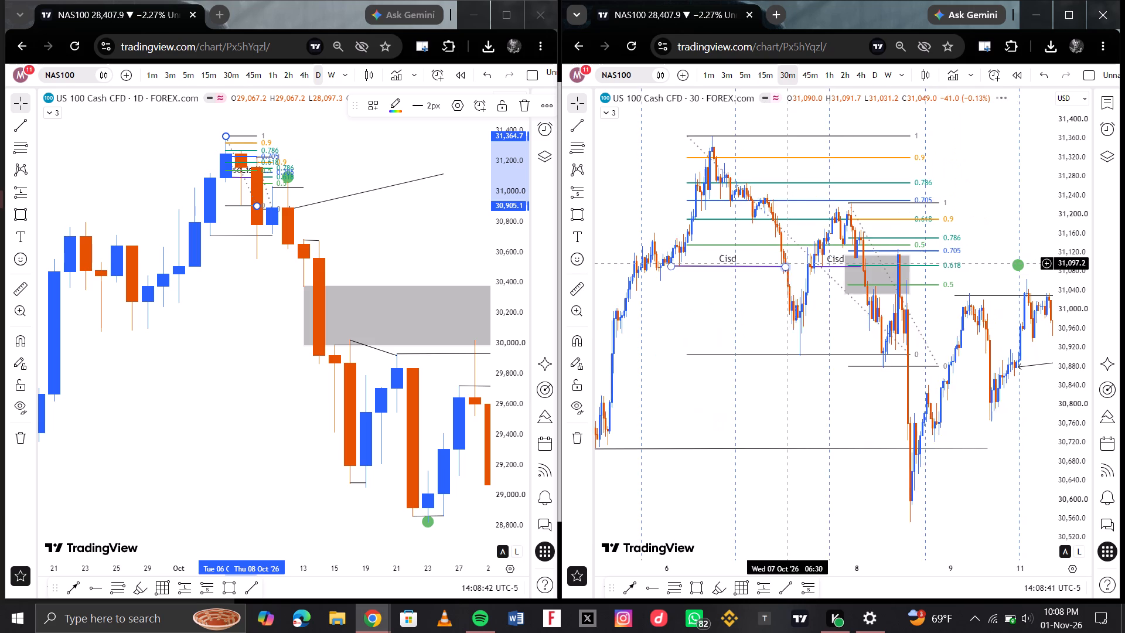
scroll(787, 263, up, 3)
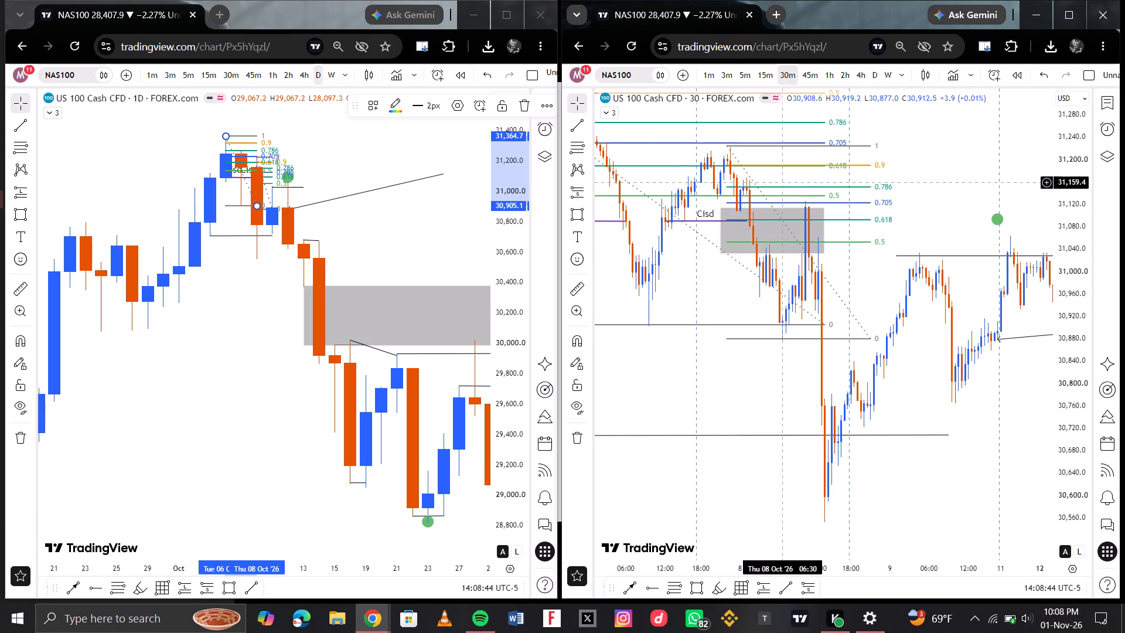
scroll(783, 182, right, 2)
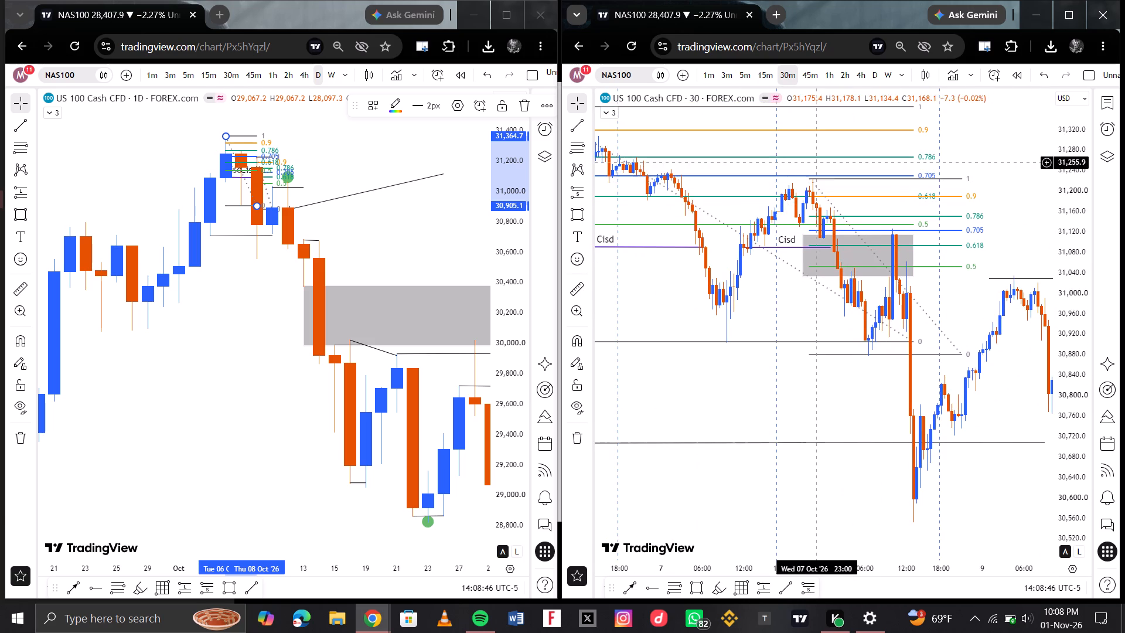
scroll(822, 159, up, 1)
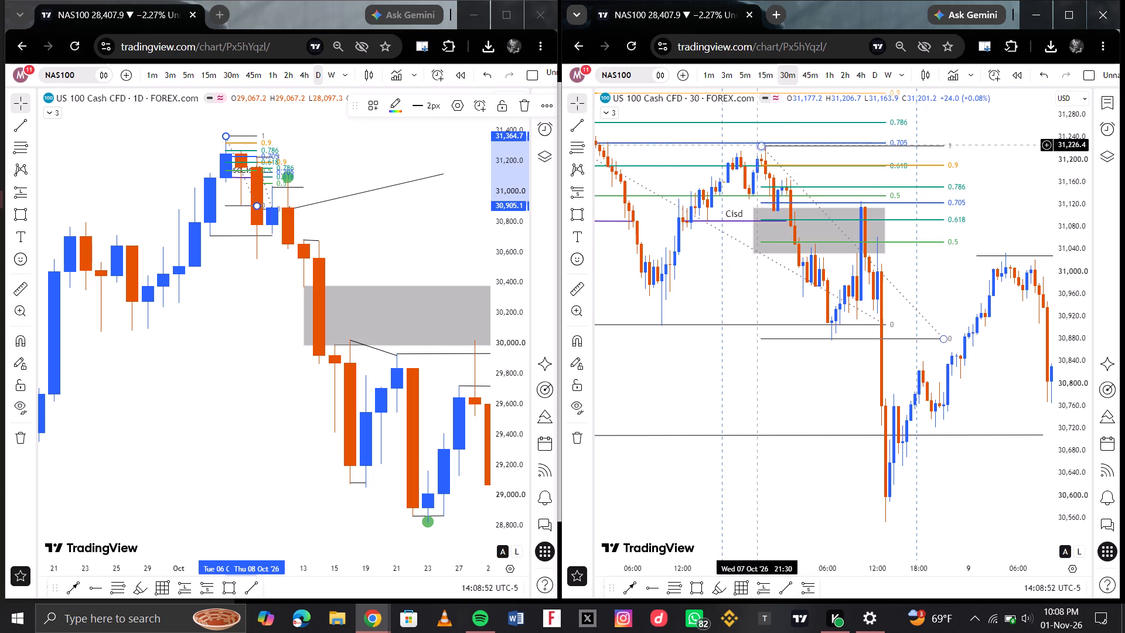
drag(759, 145, 773, 176)
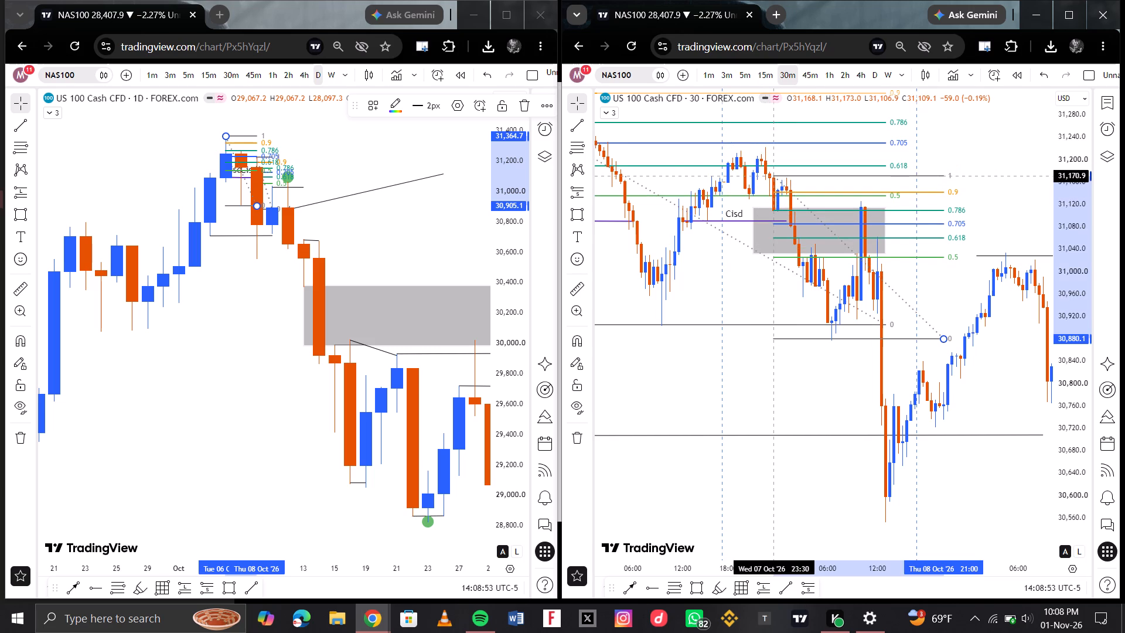
drag(773, 176, 776, 176)
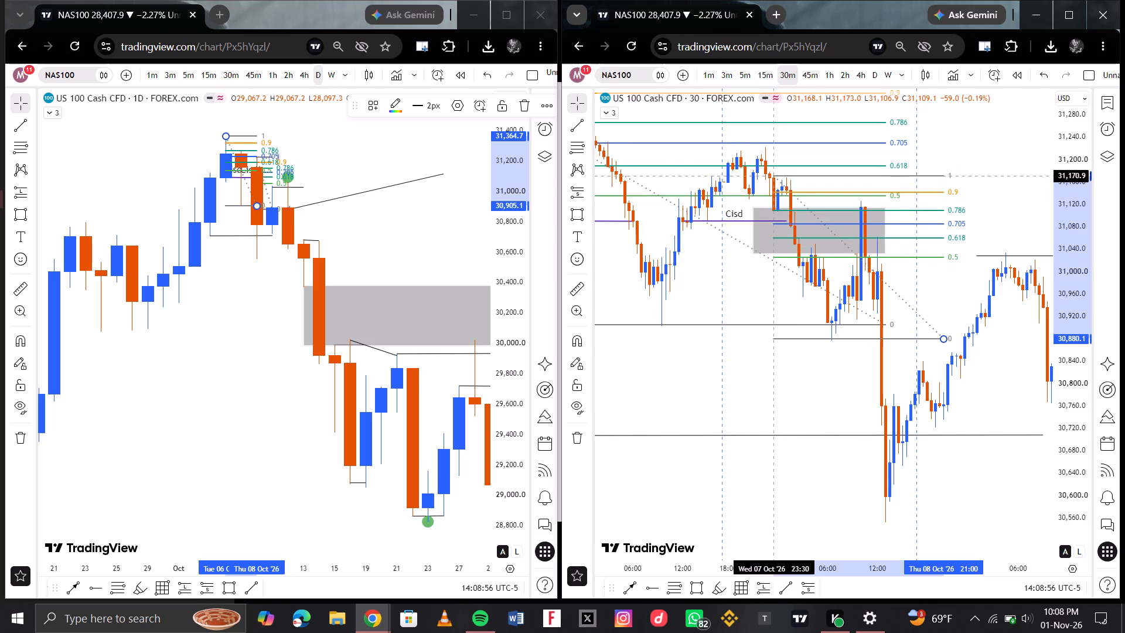
drag(776, 176, 778, 176)
click(778, 176)
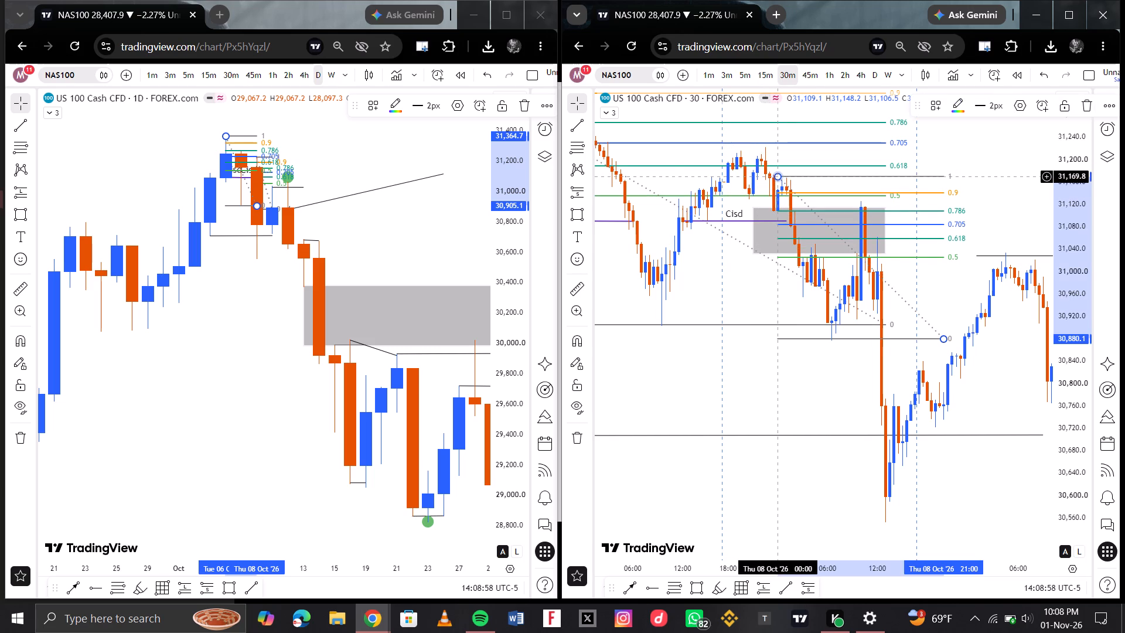
Examine the 30-minute price action around the grey zone and the smaller Fibonacci retracement on 8 and 9 Oct.
click(814, 366)
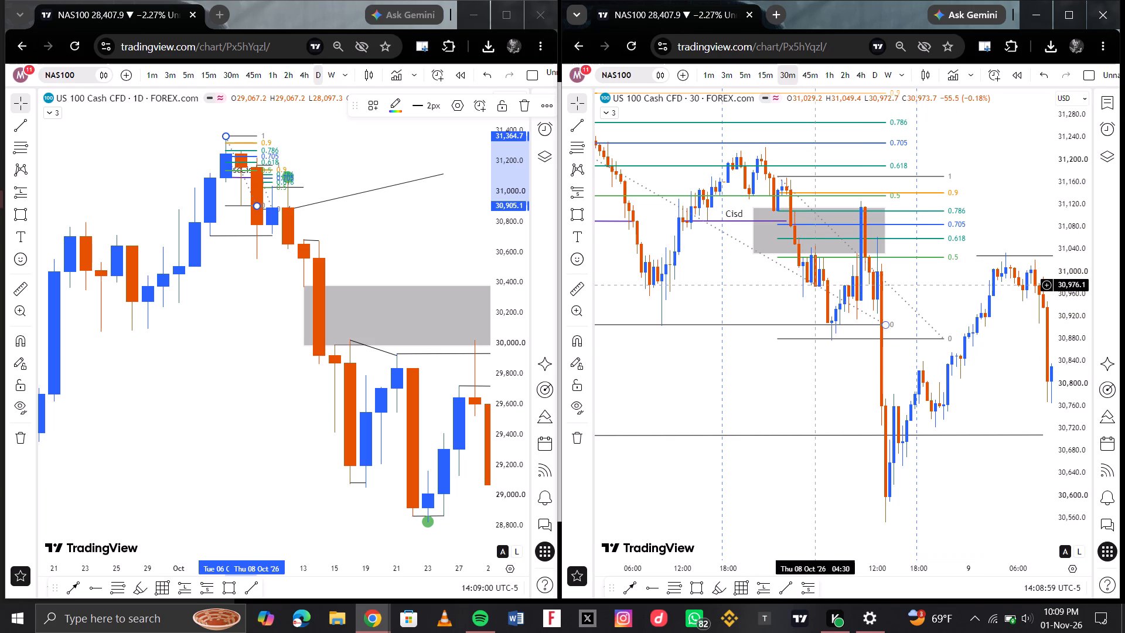
scroll(827, 244, up, 2)
scroll(766, 230, right, 1)
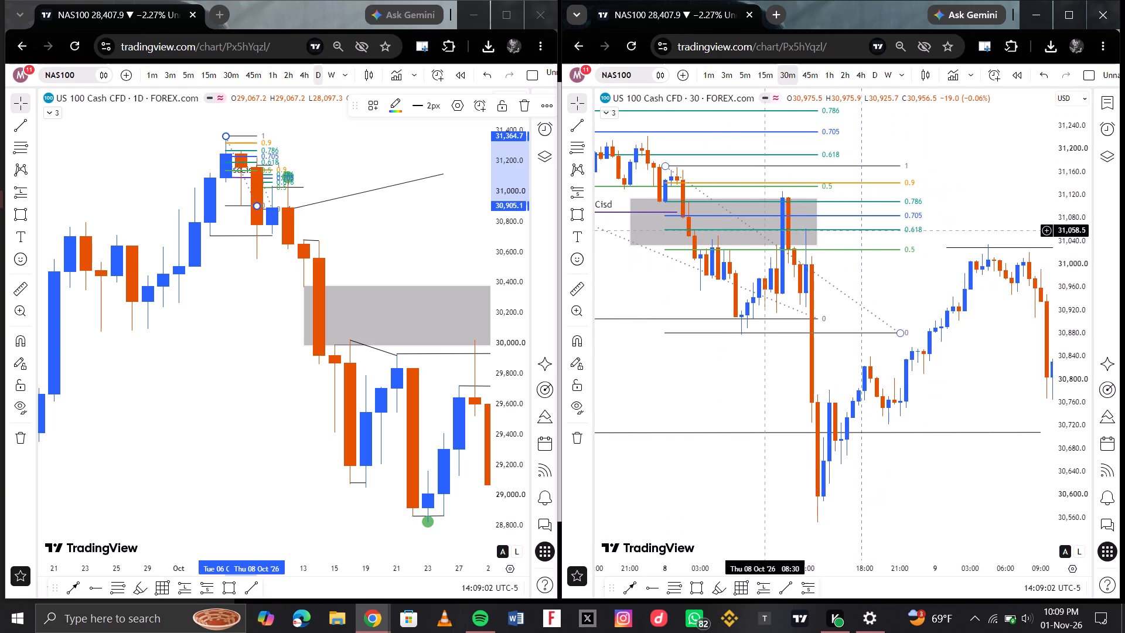
scroll(766, 230, right, 2)
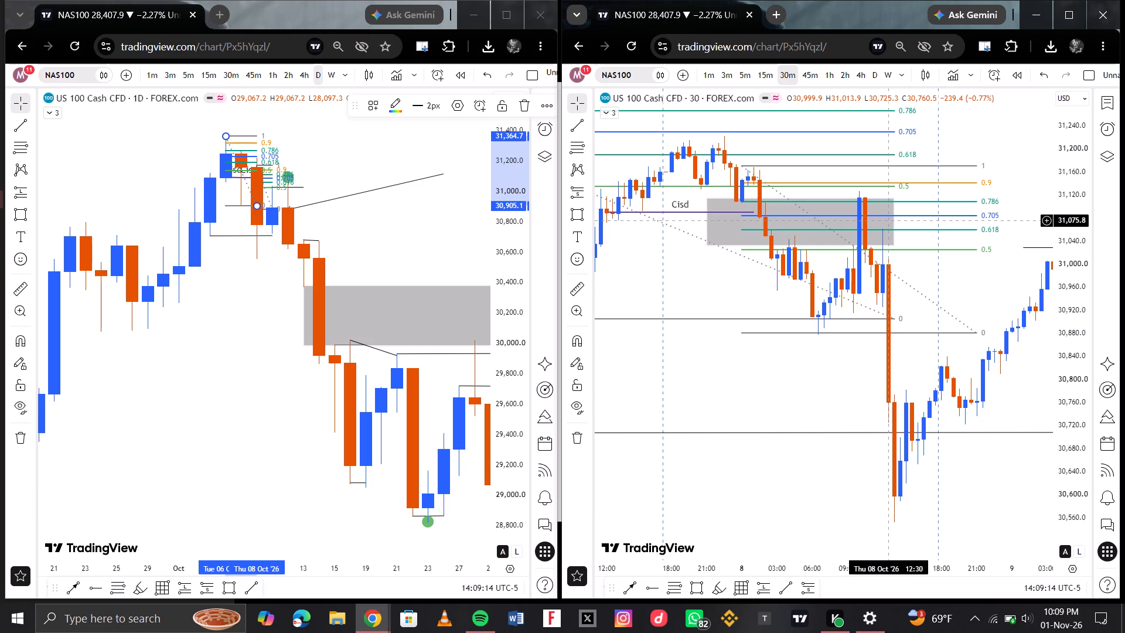
scroll(881, 194, left, 1)
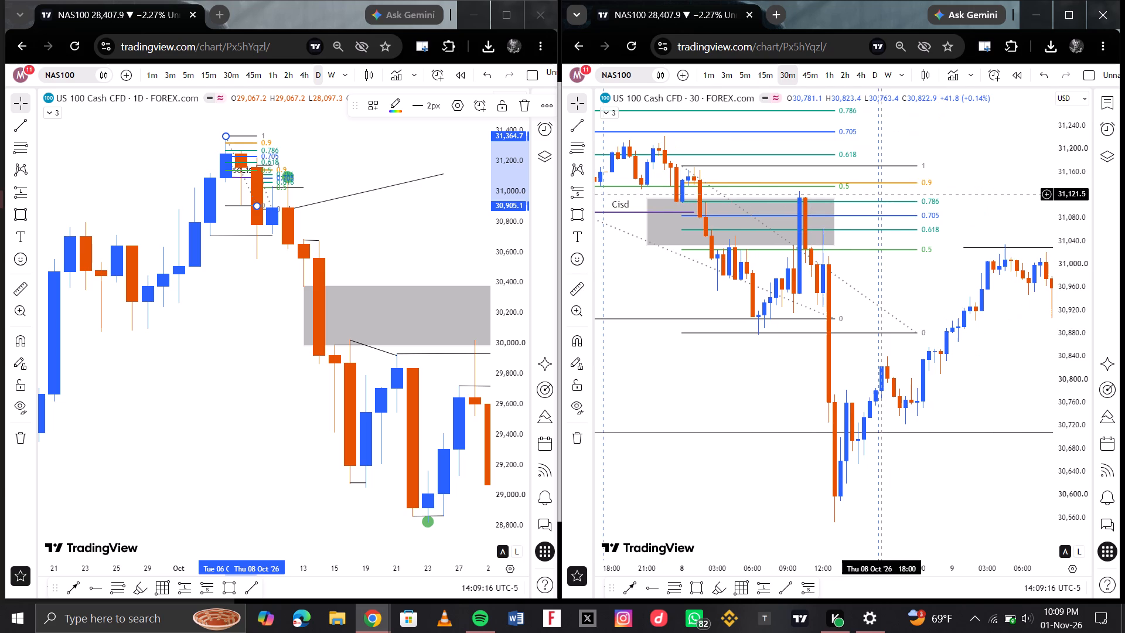
scroll(845, 175, up, 1)
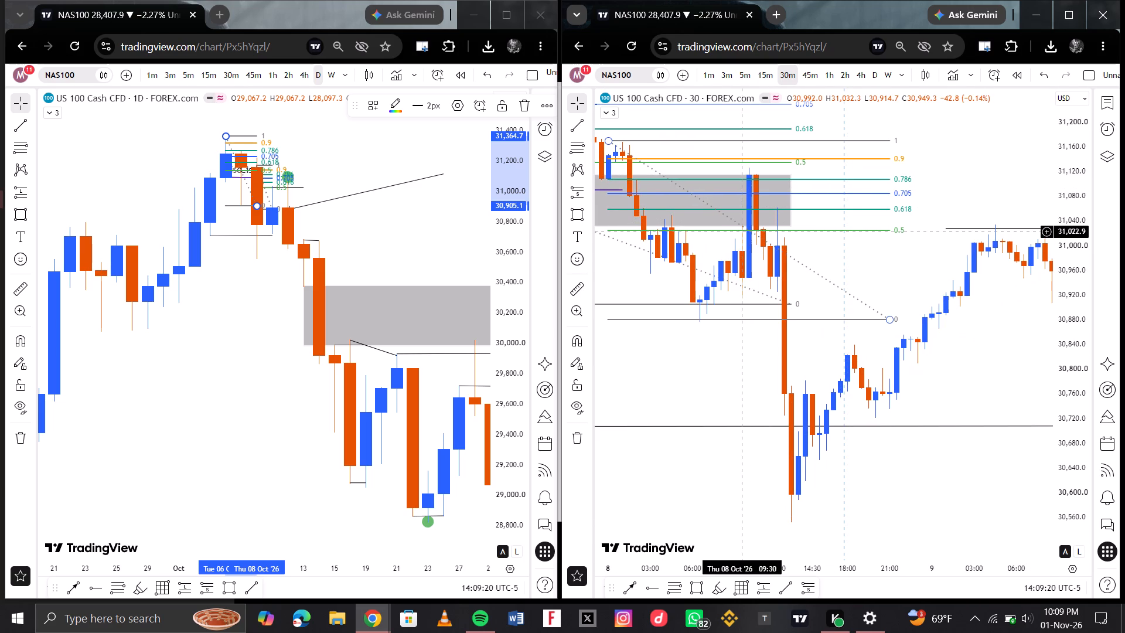
scroll(748, 230, right, 1)
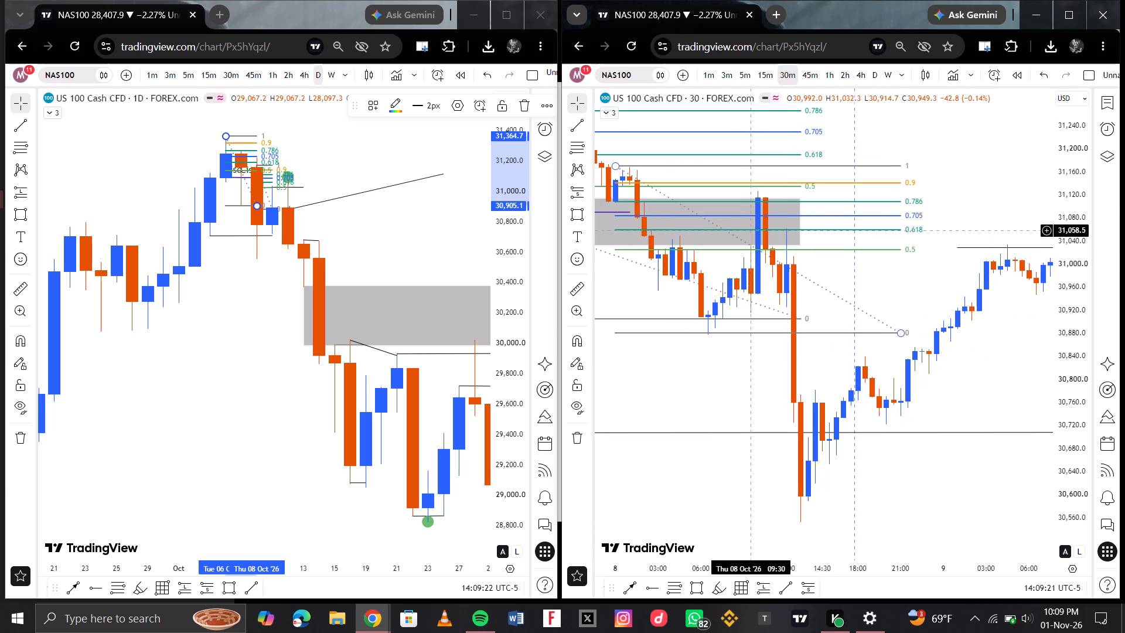
scroll(764, 240, right, 1)
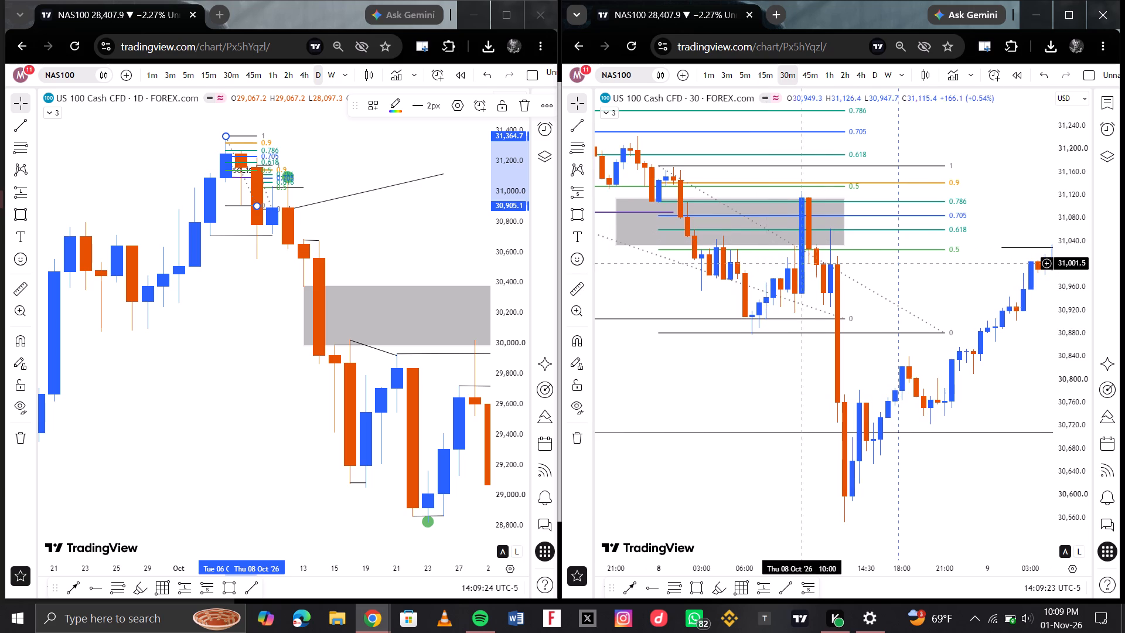
Shorten the grey zone on the 30-minute chart by moving its start to 7 Oct 23:30.
scroll(818, 304, down, 1)
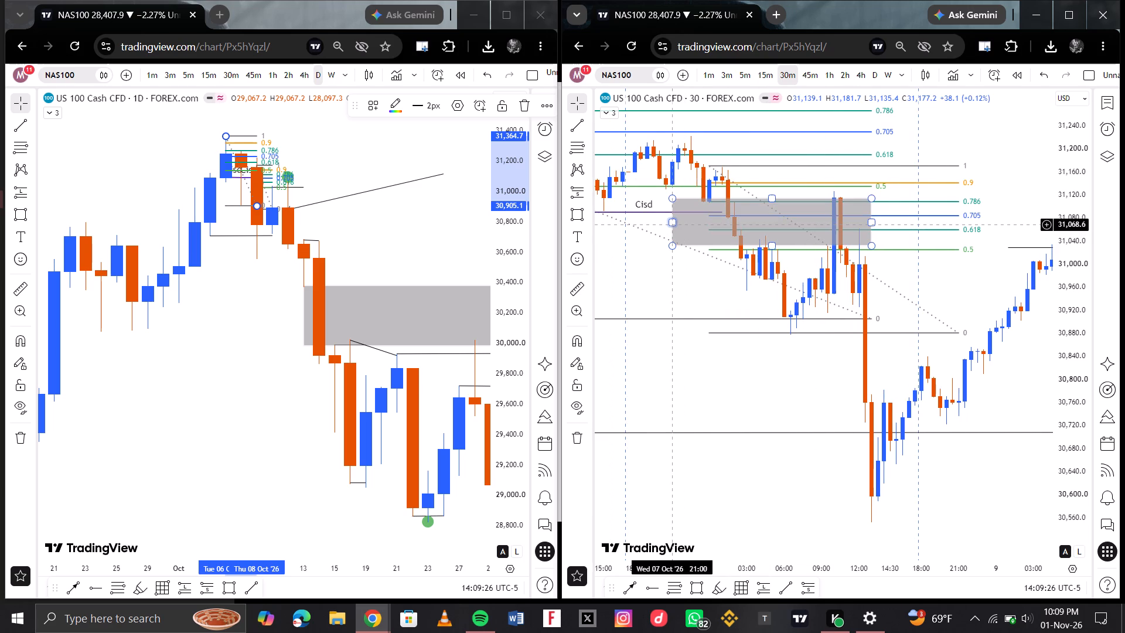
drag(671, 224, 703, 221)
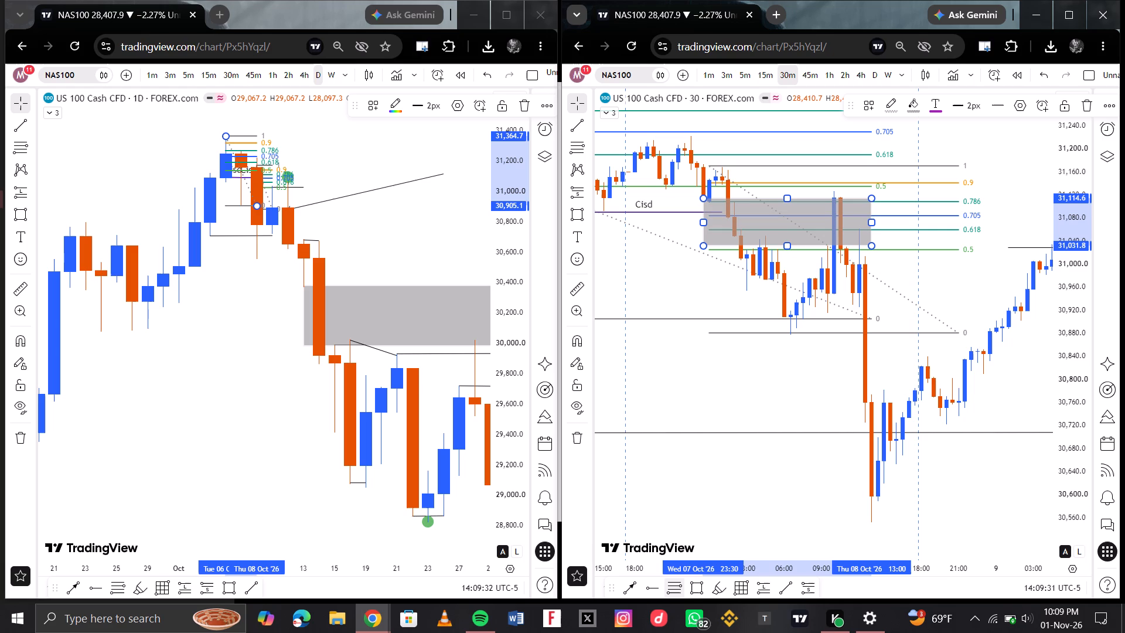
Place a short position at 8 Oct 10:00 with entry at about 31,083 and the stop at about 31,144.
click(804, 591)
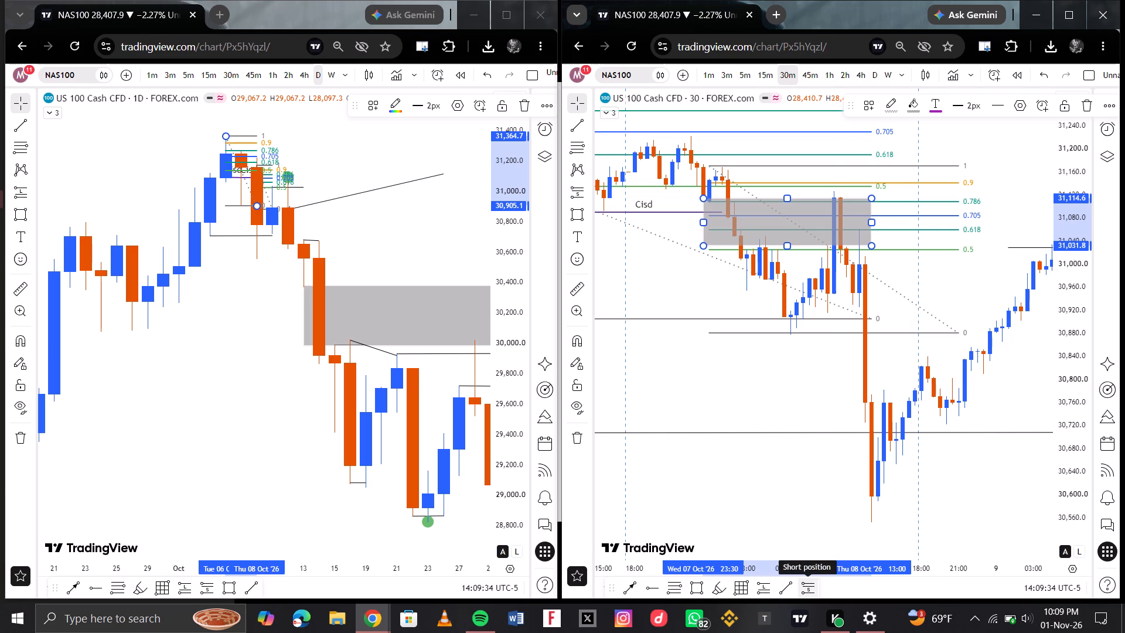
click(836, 216)
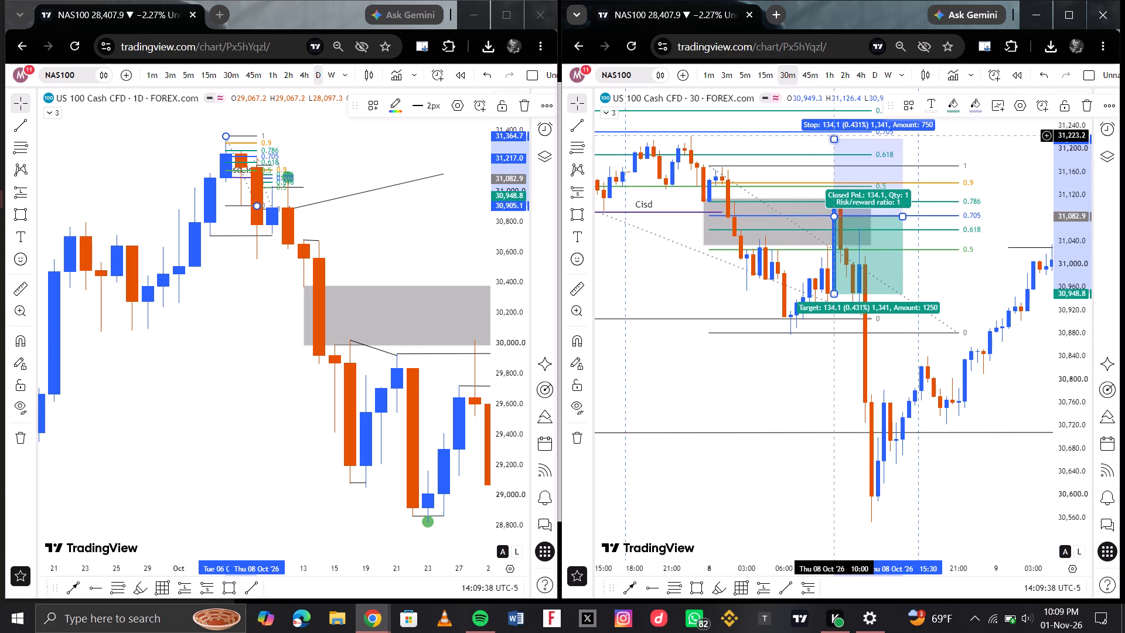
drag(833, 135, 834, 179)
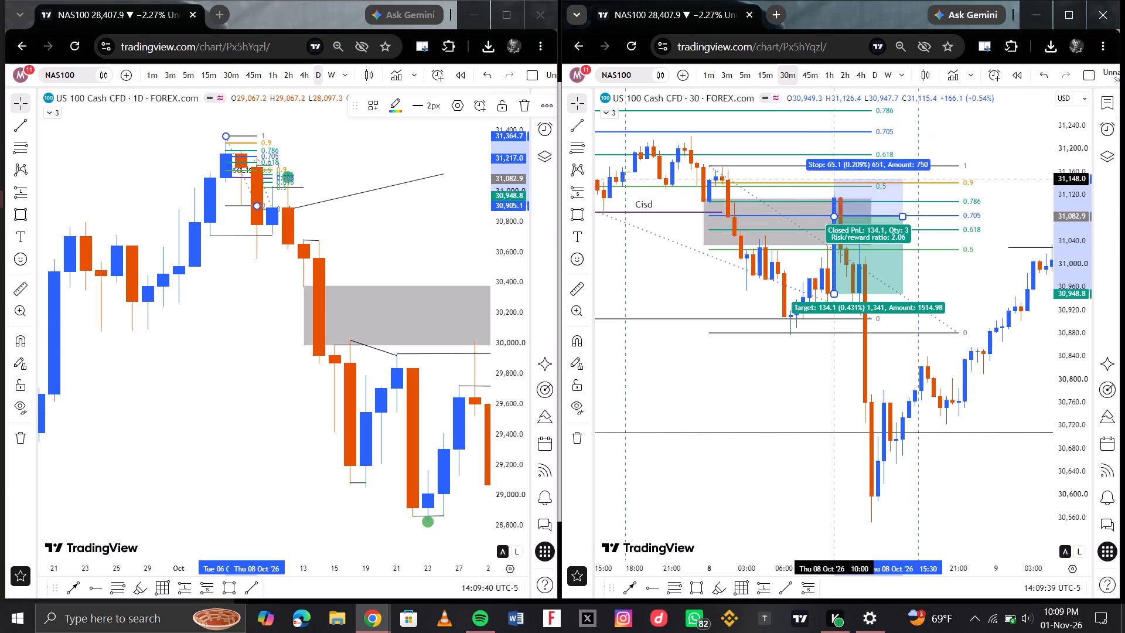
drag(834, 179, 834, 179)
drag(834, 179, 835, 181)
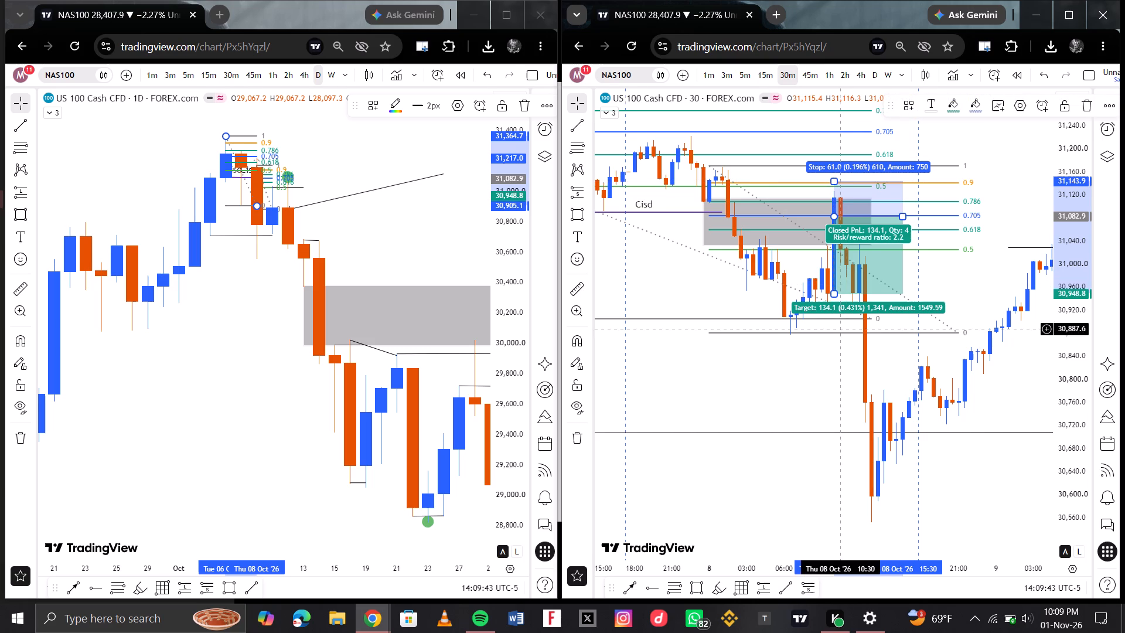
Switch the 30-minute NAS100 chart to the 1-hour timeframe.
scroll(821, 360, down, 4)
scroll(843, 342, left, 1)
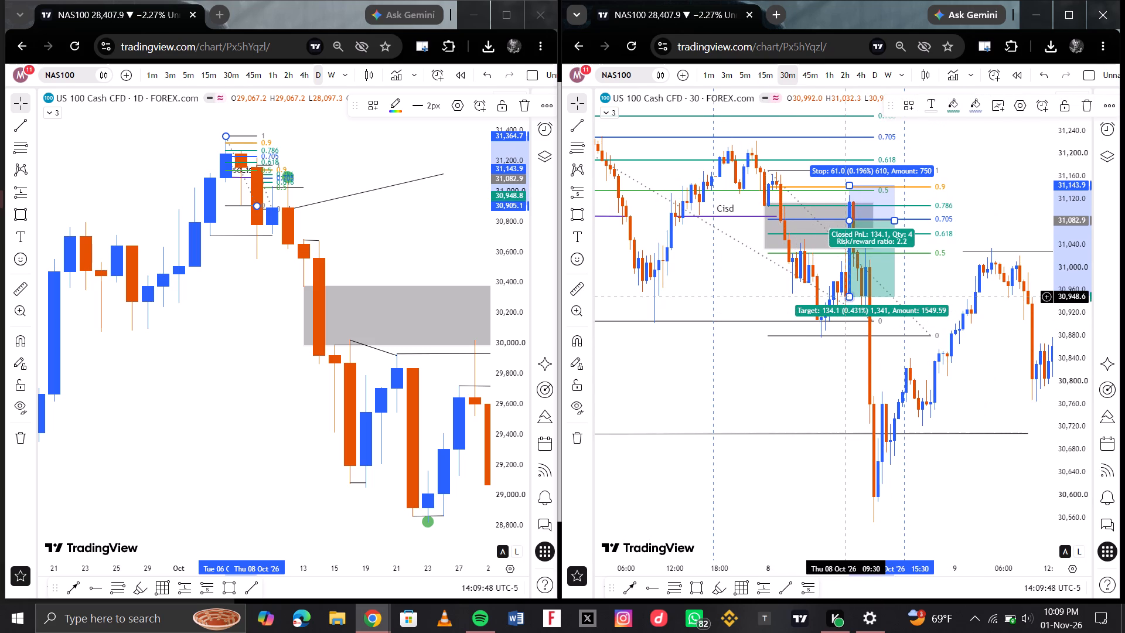
scroll(817, 393, down, 3)
scroll(830, 319, up, 1)
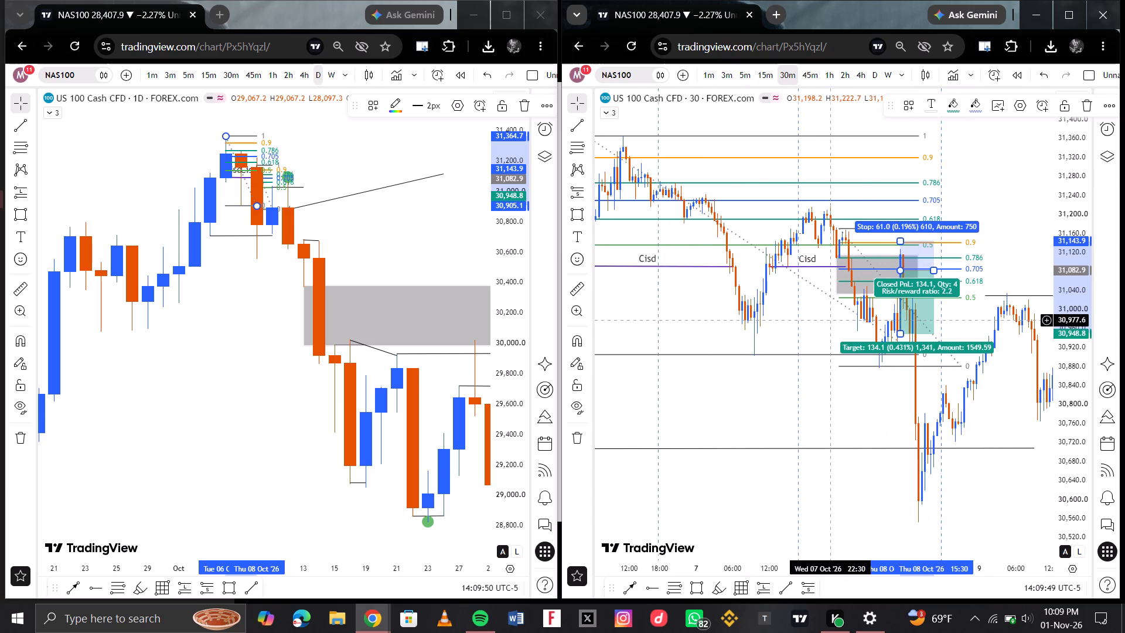
click(829, 70)
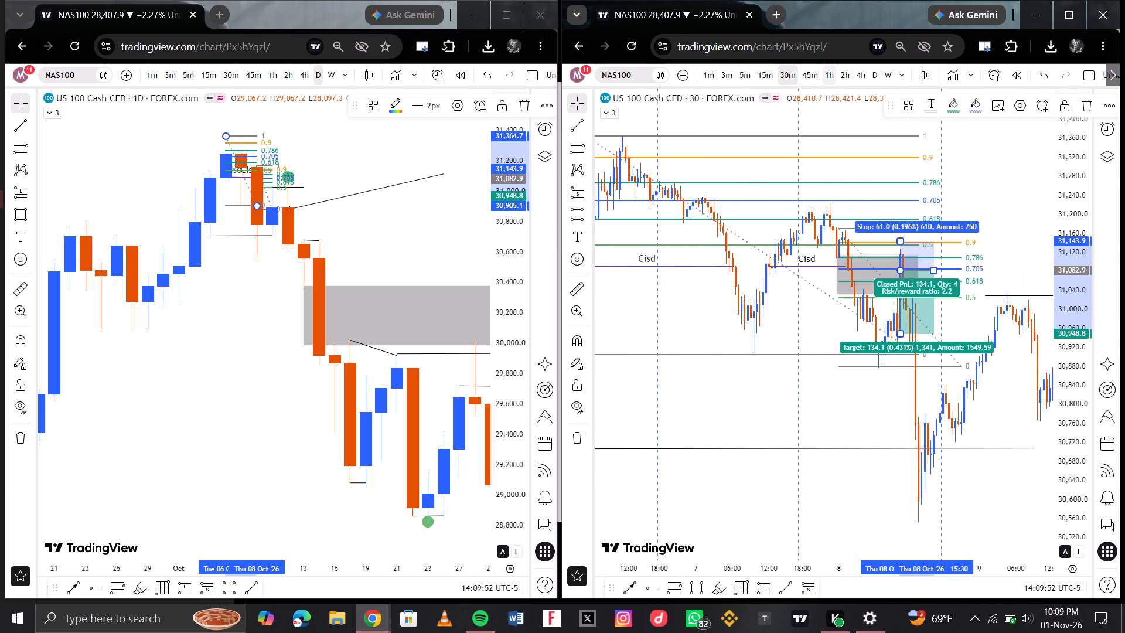
Extend the short position's target down to about 30,696, just below the horizontal line under the 8 Oct drop.
scroll(830, 271, right, 1)
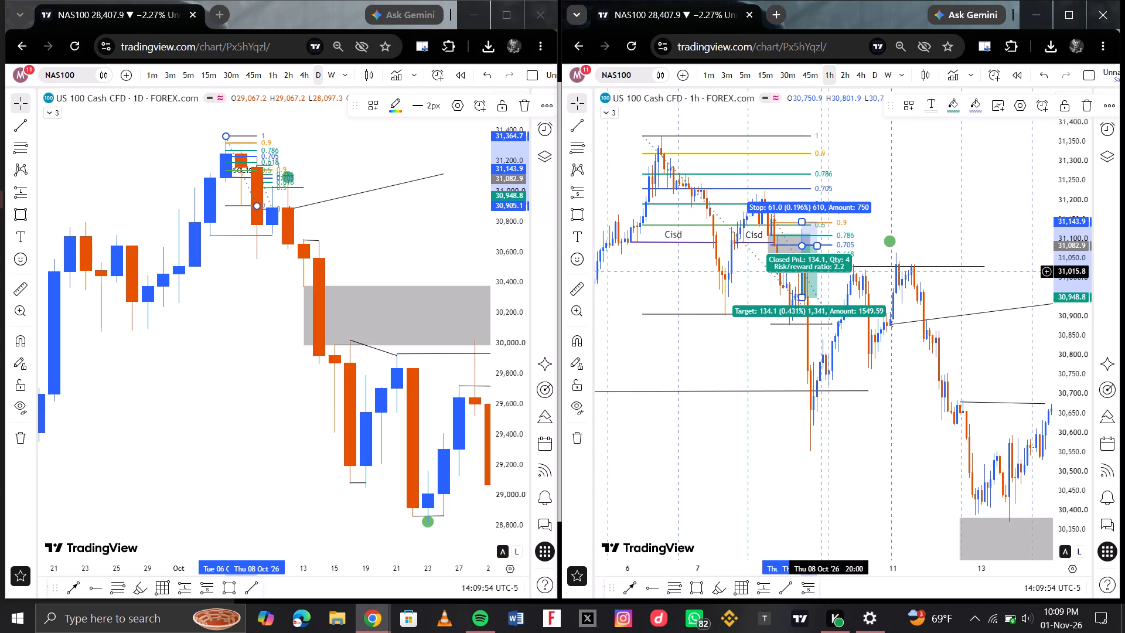
scroll(830, 271, right, 1)
scroll(840, 244, up, 3)
scroll(817, 245, right, 2)
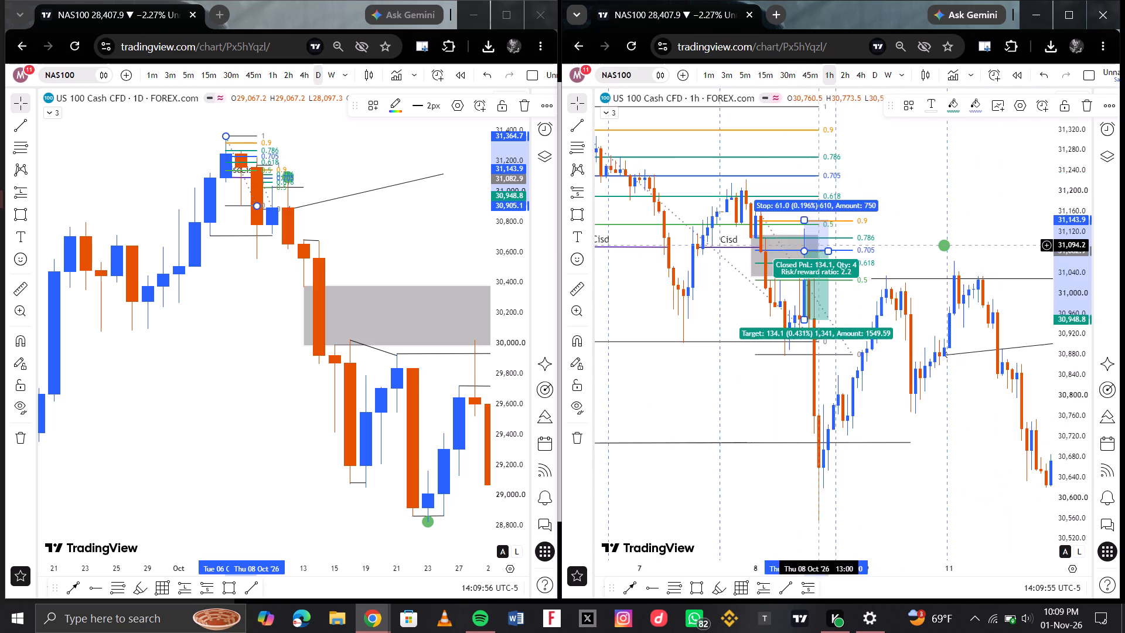
scroll(817, 245, right, 1)
scroll(817, 233, up, 2)
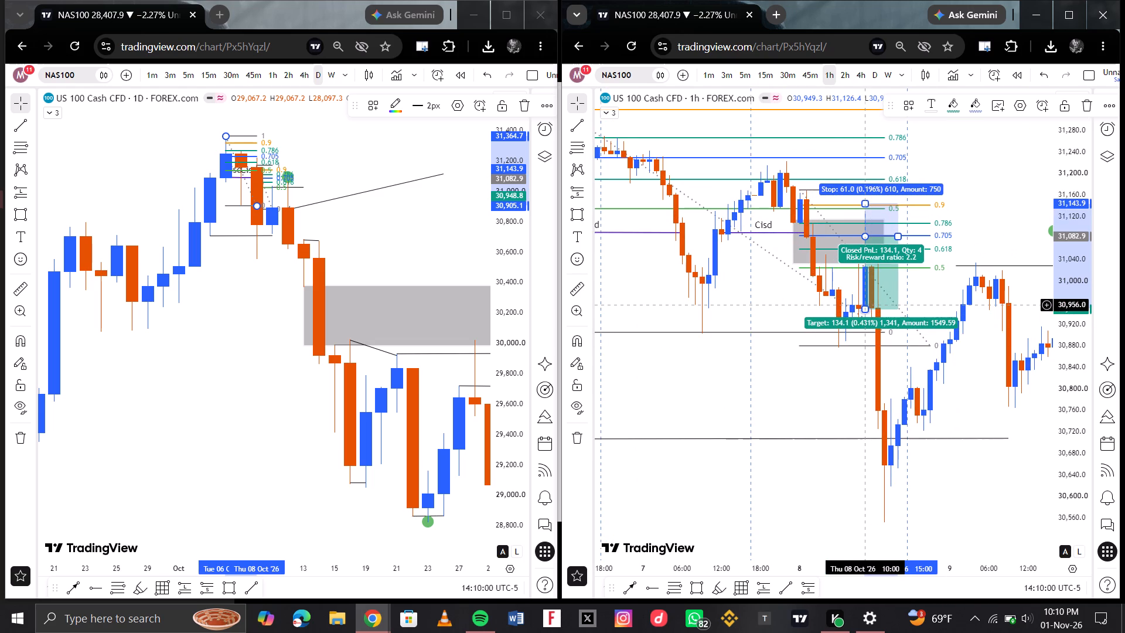
drag(863, 307, 871, 344)
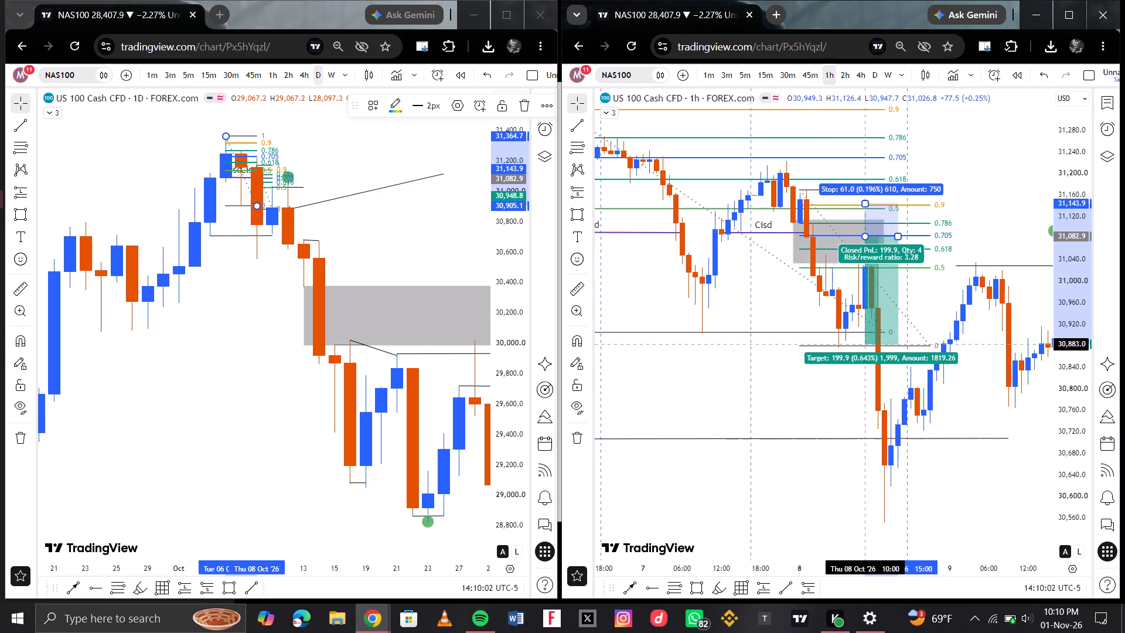
drag(871, 344, 872, 345)
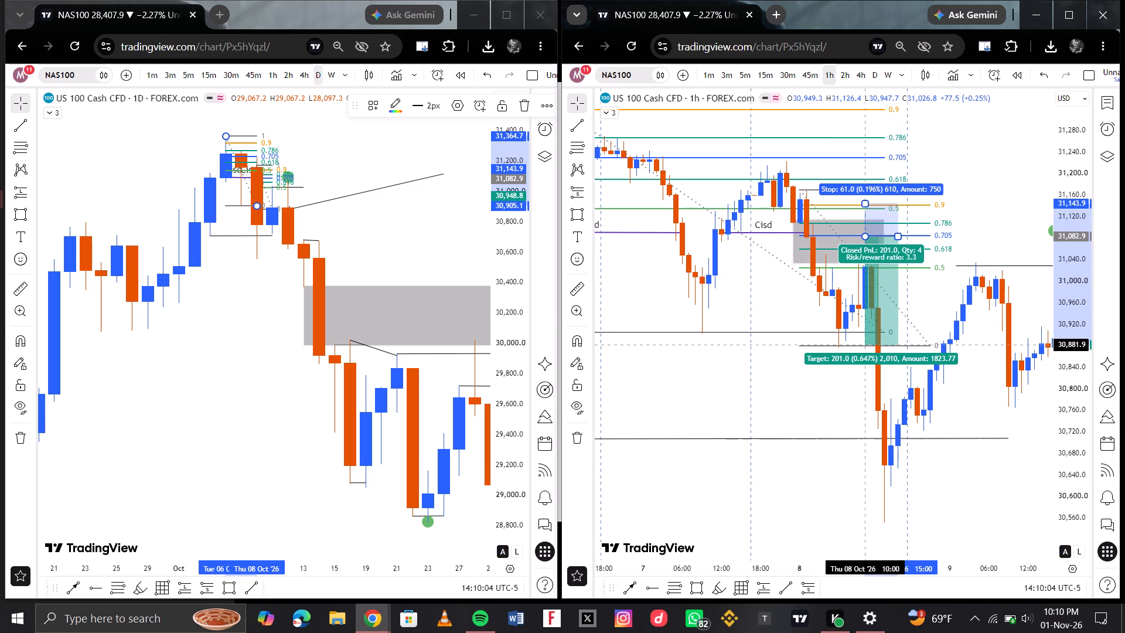
drag(872, 345, 860, 438)
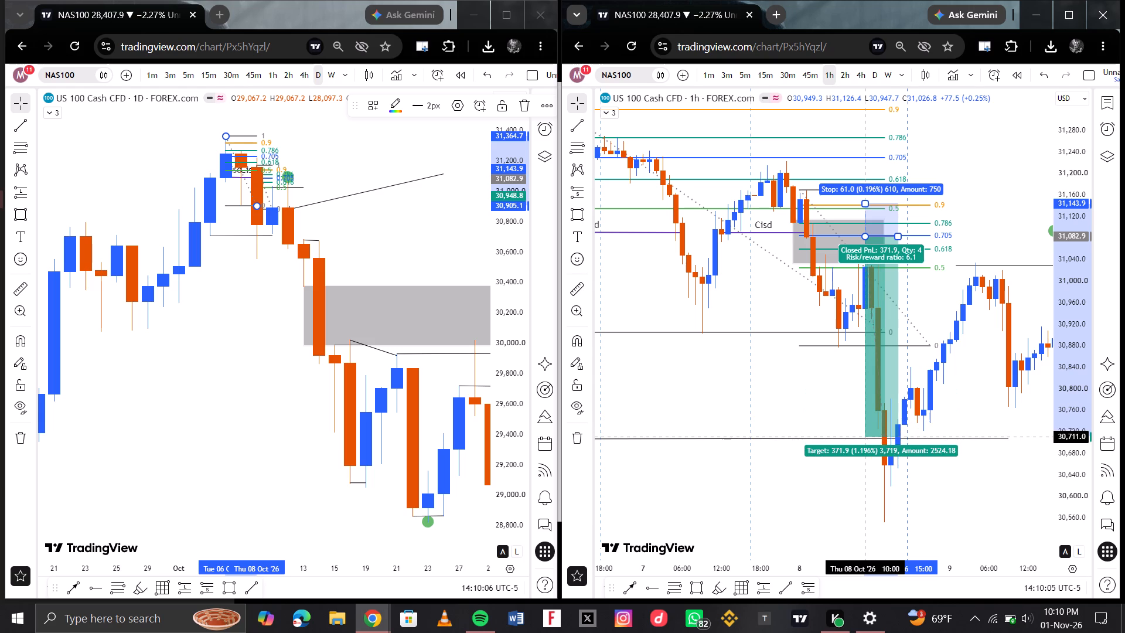
drag(860, 438, 860, 445)
Examine the 1-hour price action around the short position and the following swings from 8 to 12 Oct.
drag(766, 482, 867, 358)
scroll(916, 355, left, 1)
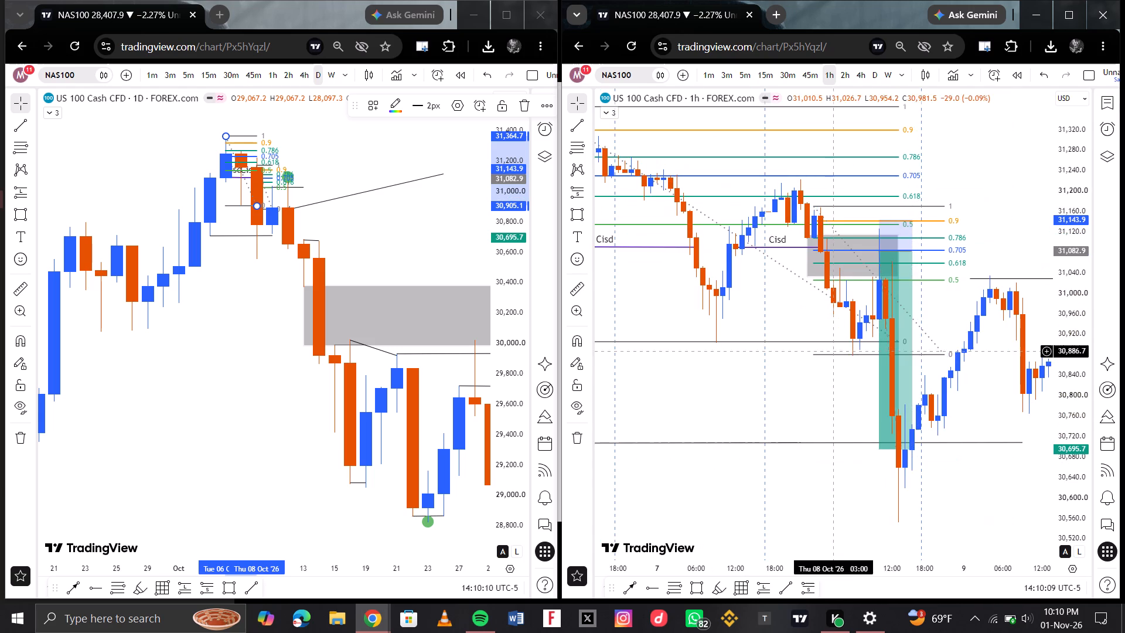
scroll(898, 342, left, 1)
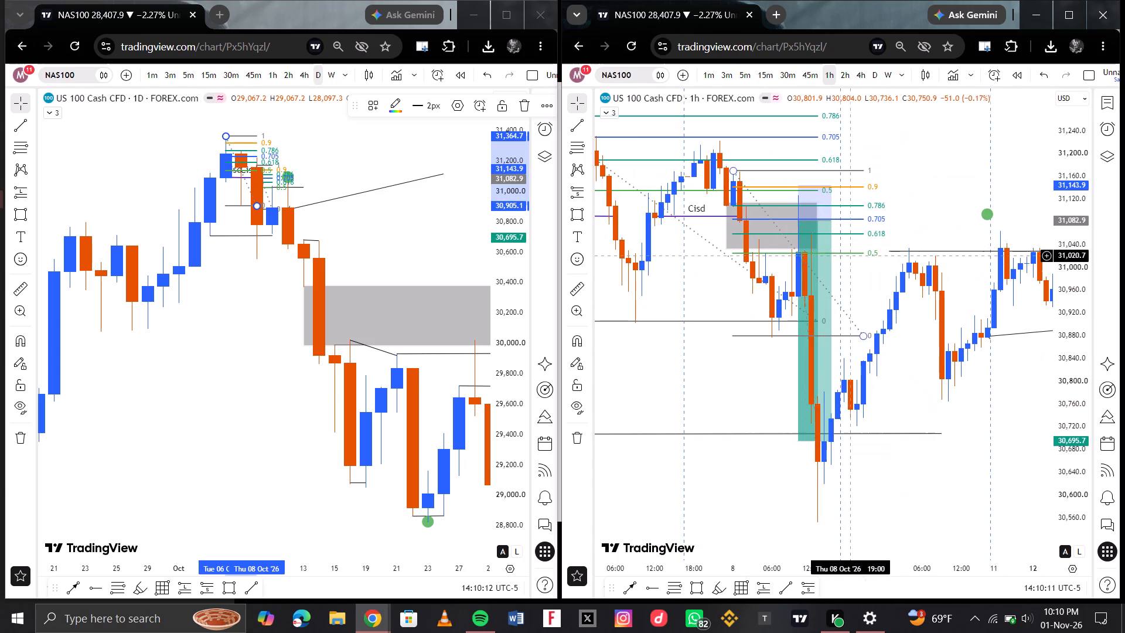
scroll(871, 234, left, 1)
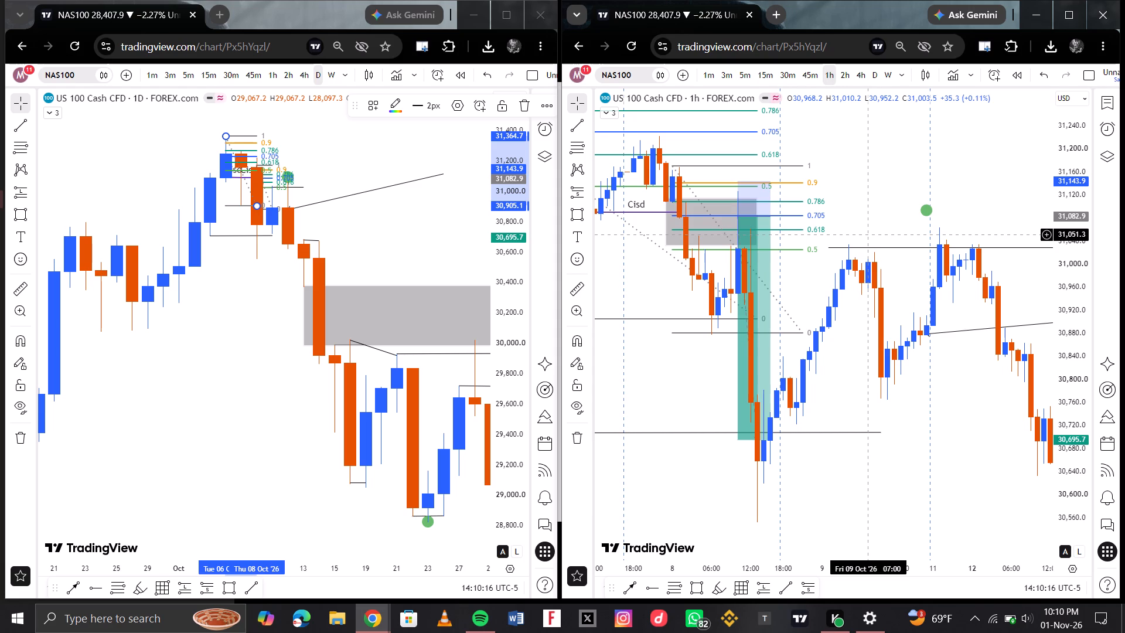
scroll(826, 346, down, 2)
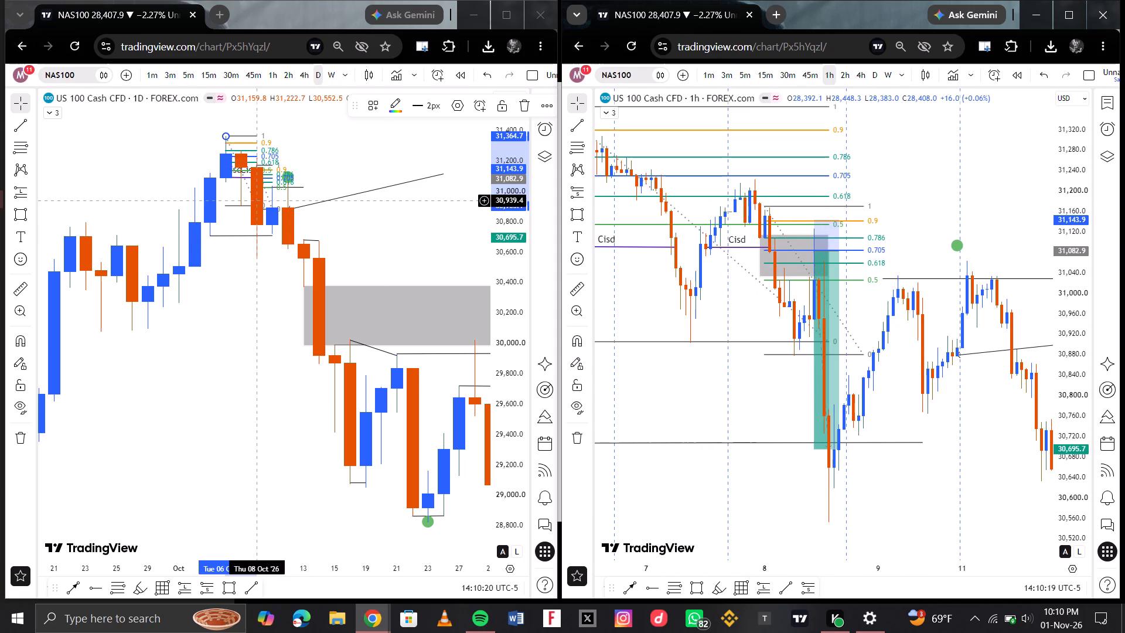
scroll(843, 282, up, 2)
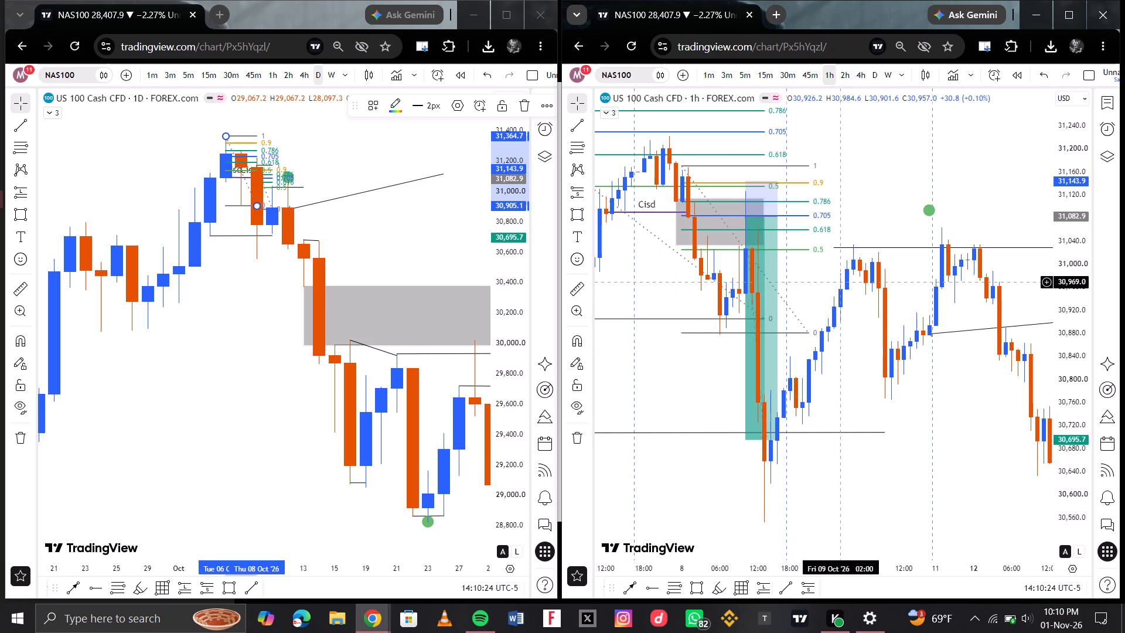
scroll(771, 239, up, 2)
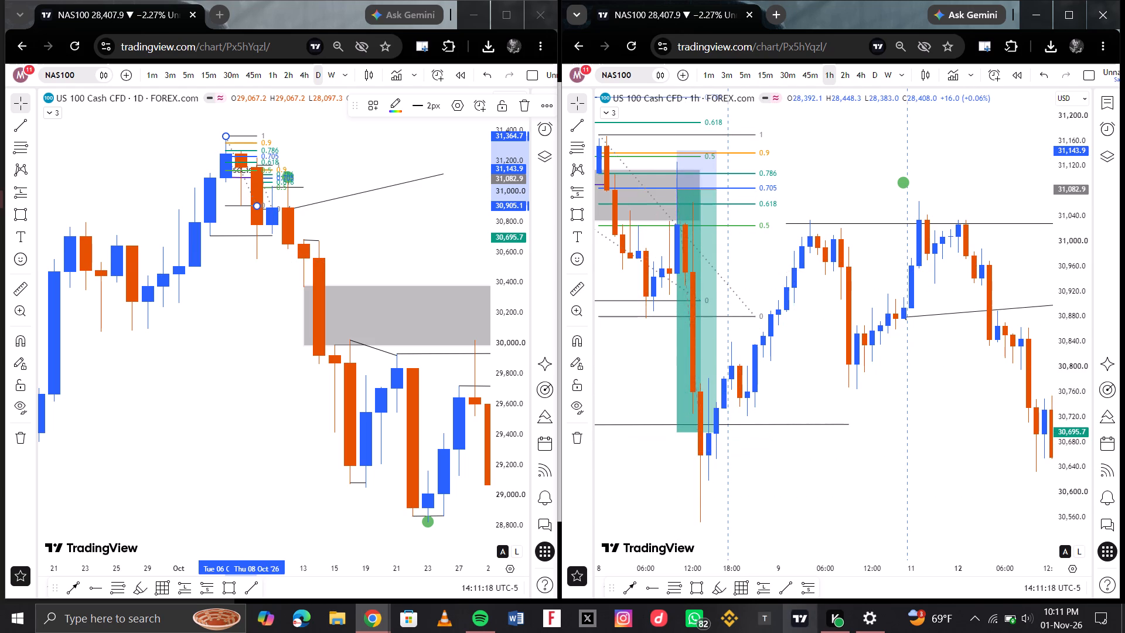
Draw a Fibonacci retracement from about 30,722 at 8 Oct 20:00 up to about 31,035 at 11 Oct 21:00.
click(677, 583)
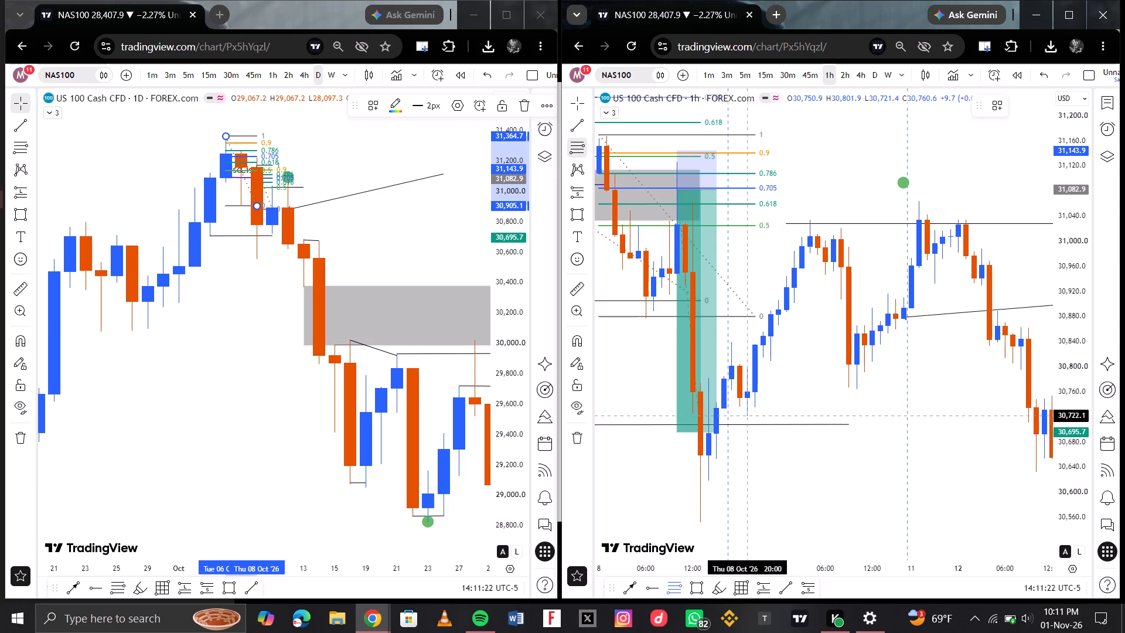
drag(748, 416, 924, 254)
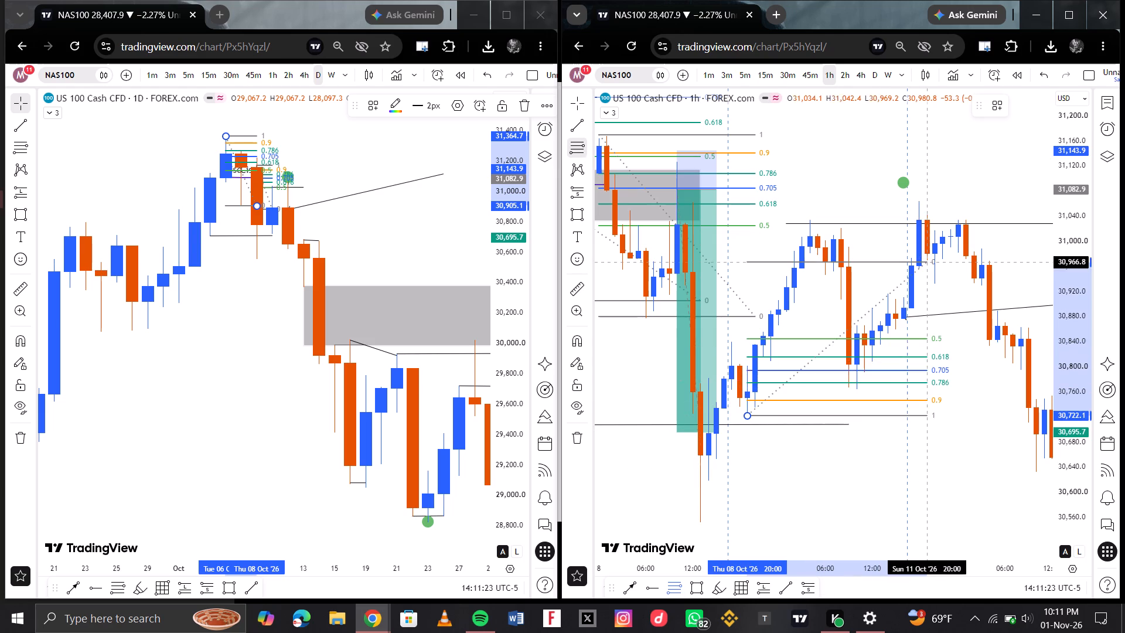
drag(924, 254, 935, 219)
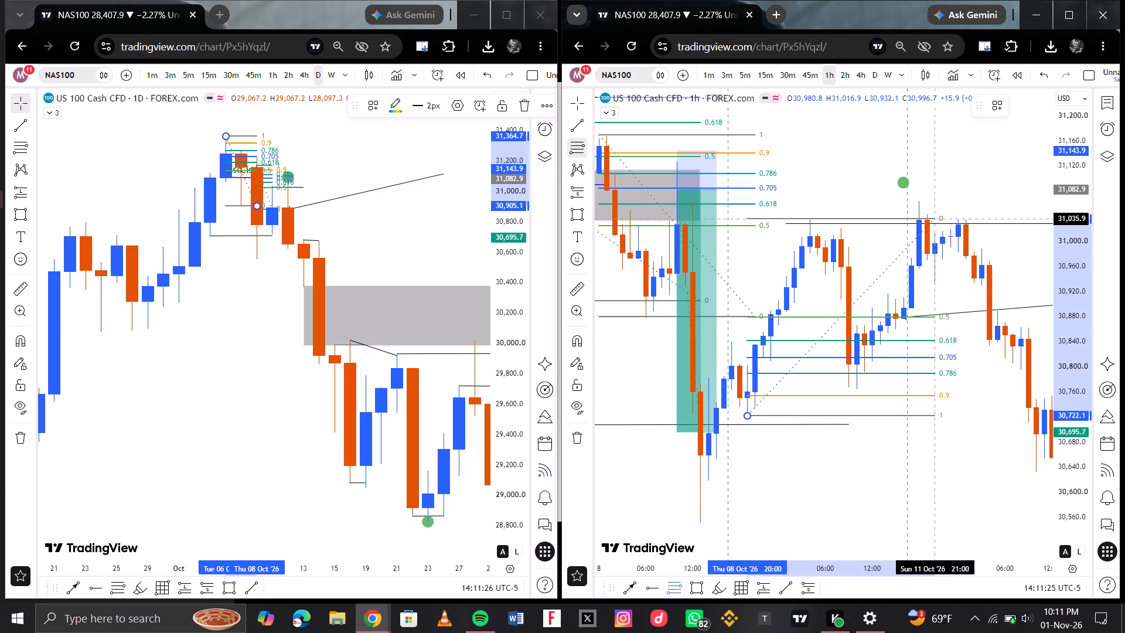
drag(935, 219, 935, 219)
click(935, 219)
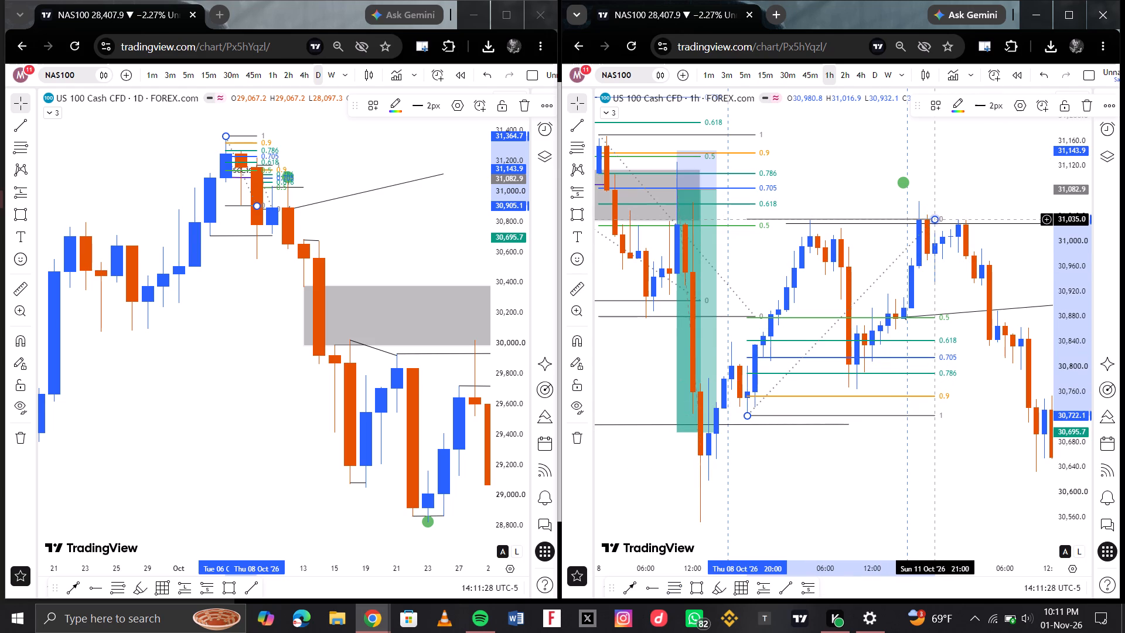
click(848, 187)
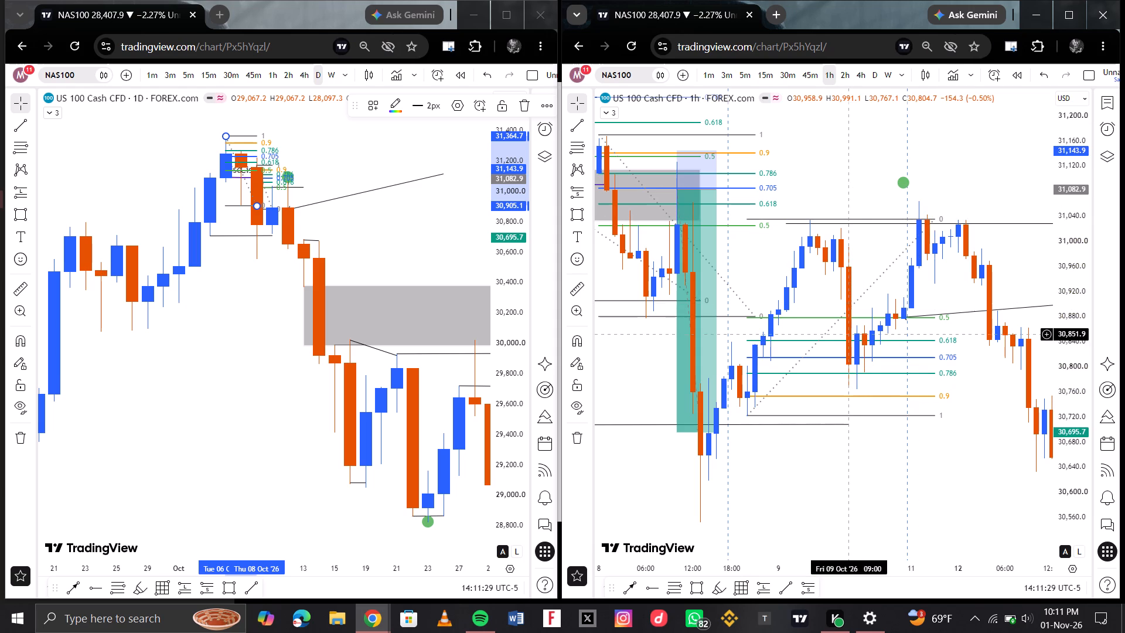
scroll(876, 309, left, 1)
scroll(783, 331, right, 1)
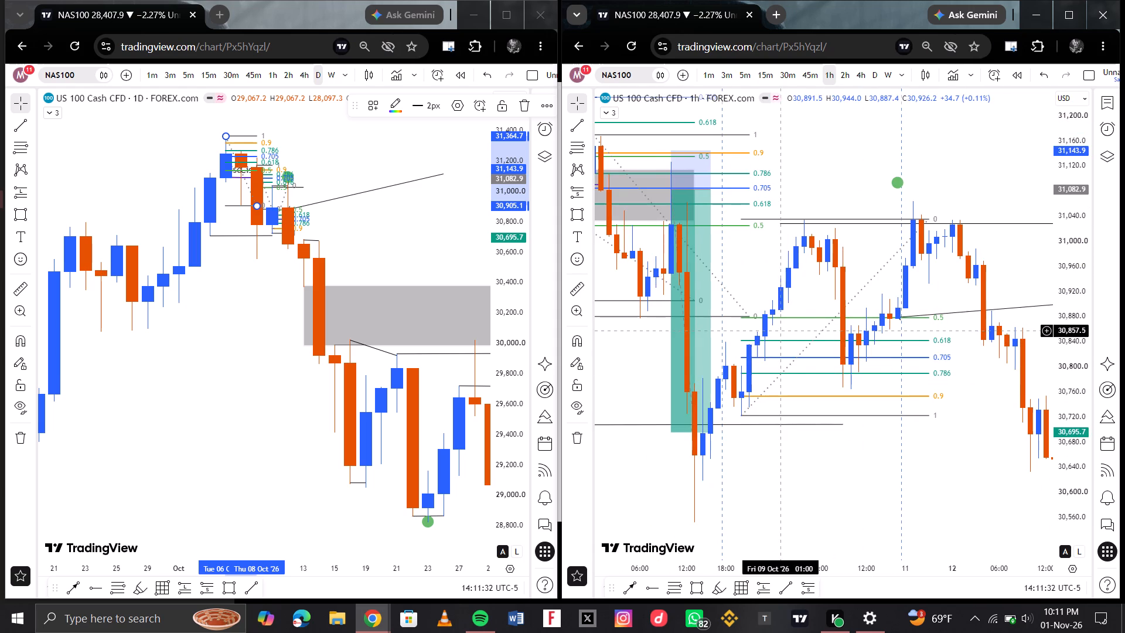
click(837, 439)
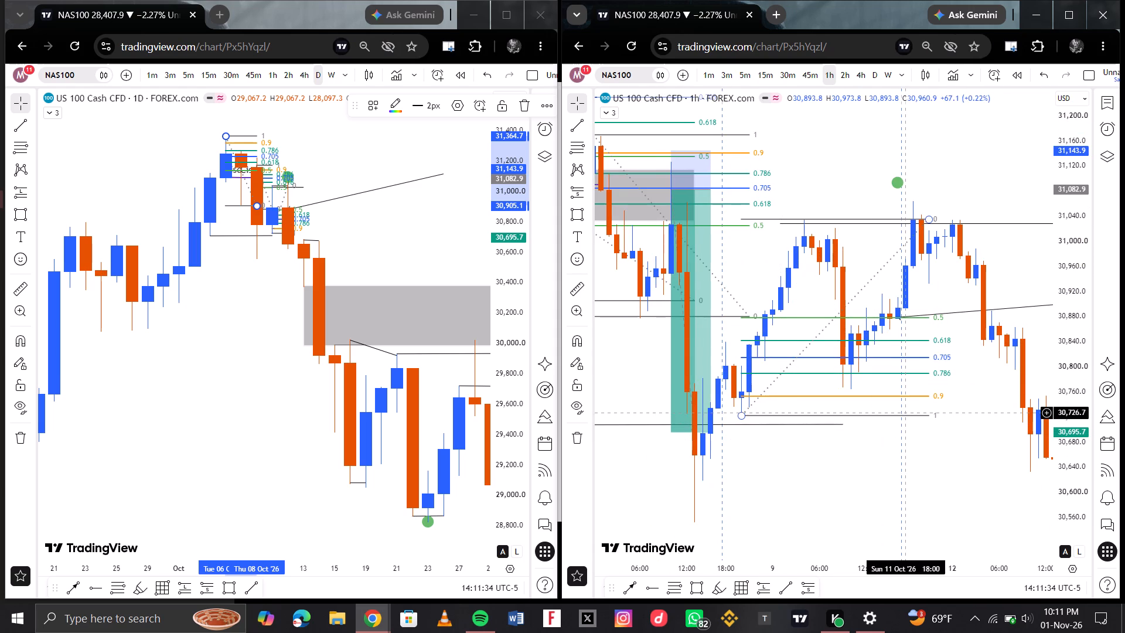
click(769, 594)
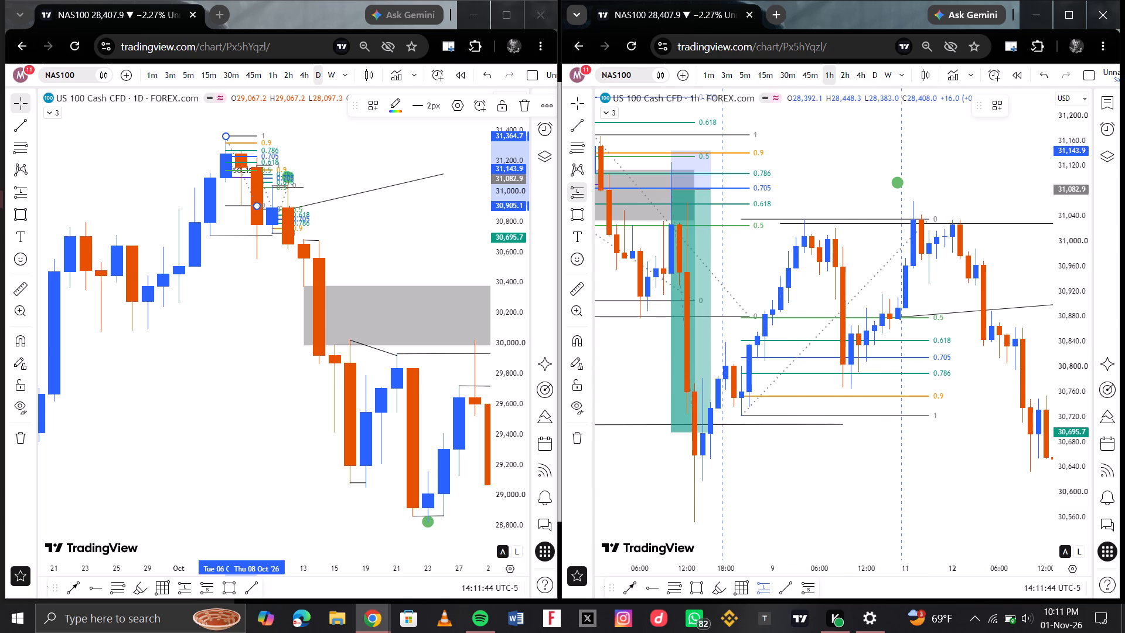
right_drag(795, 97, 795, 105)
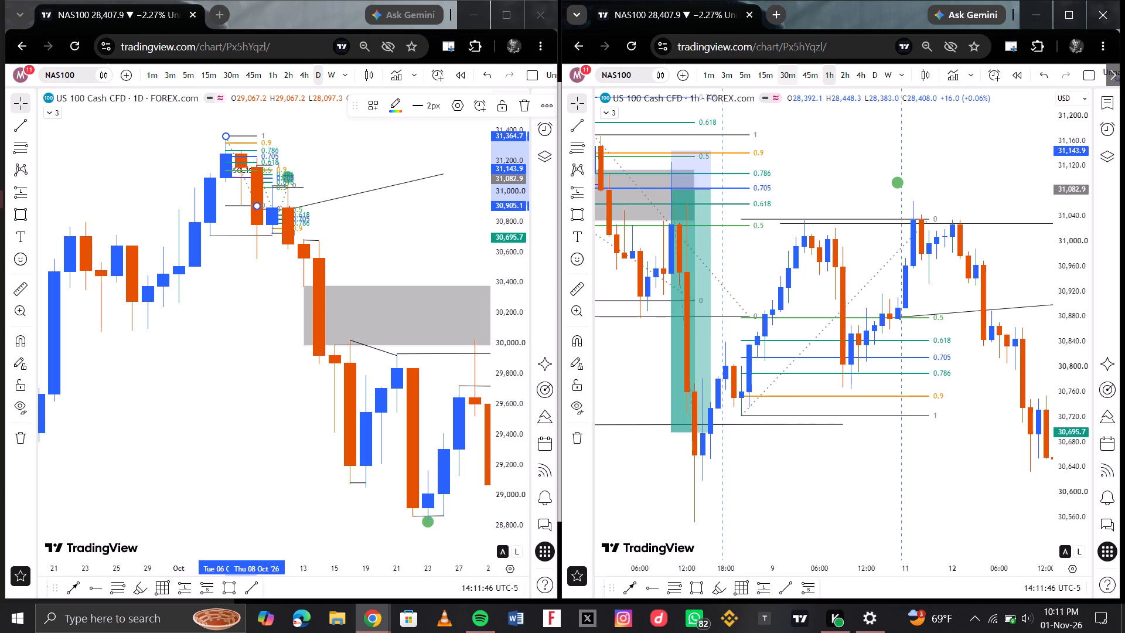
Switch the 1-hour NAS100 chart to the 30-minute timeframe and find the 8–12 Oct swings again.
click(788, 69)
scroll(820, 417, down, 5)
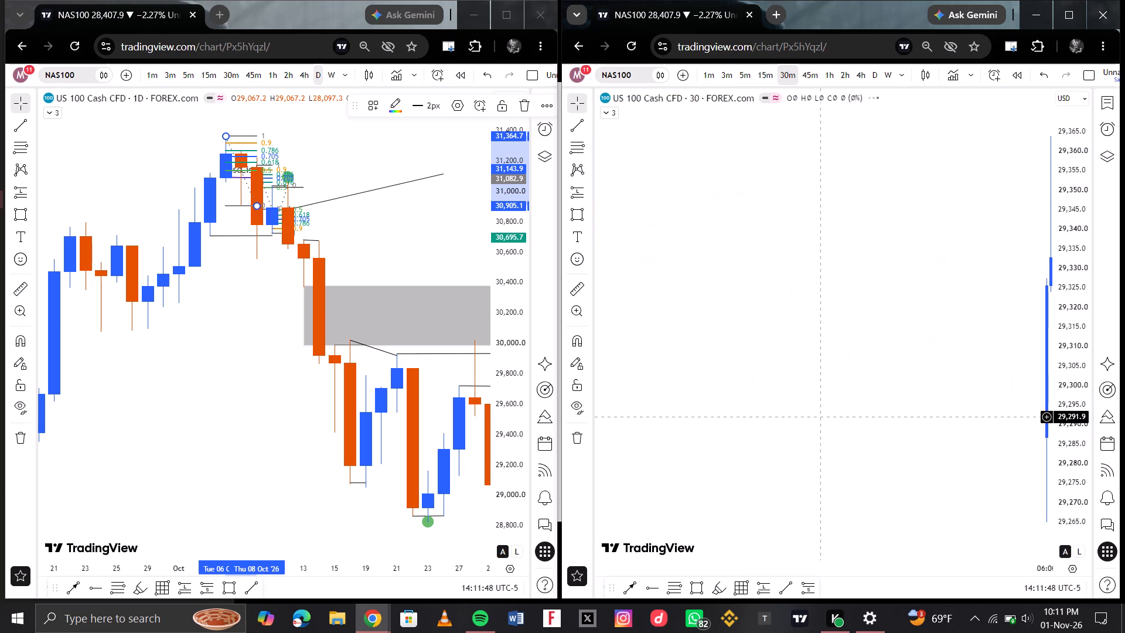
scroll(820, 417, down, 7)
scroll(705, 390, right, 4)
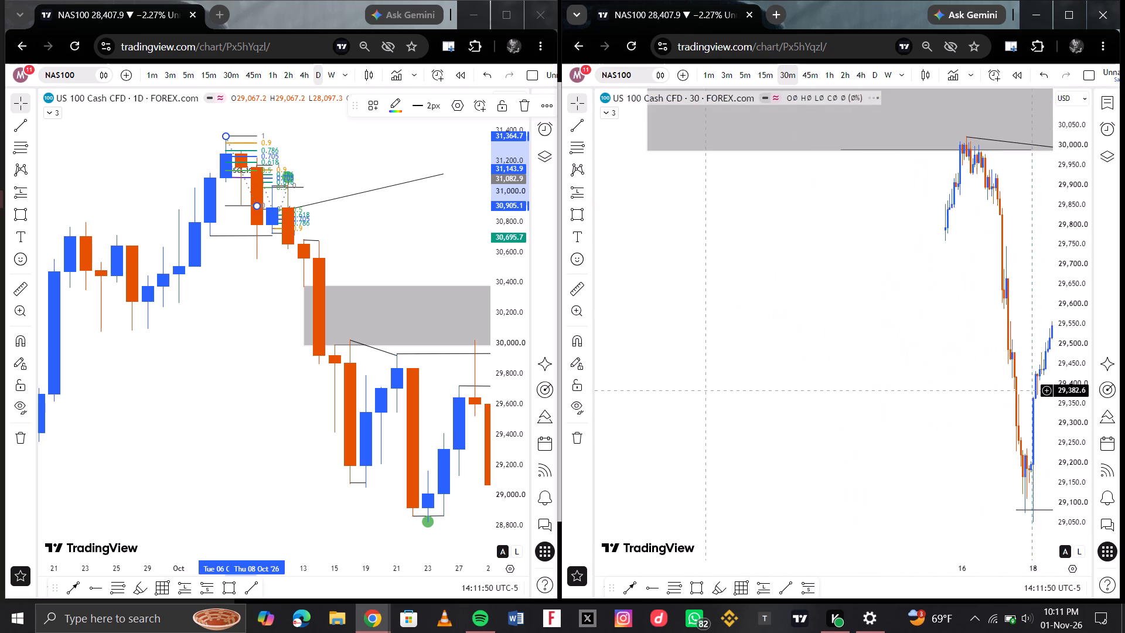
scroll(705, 390, right, 4)
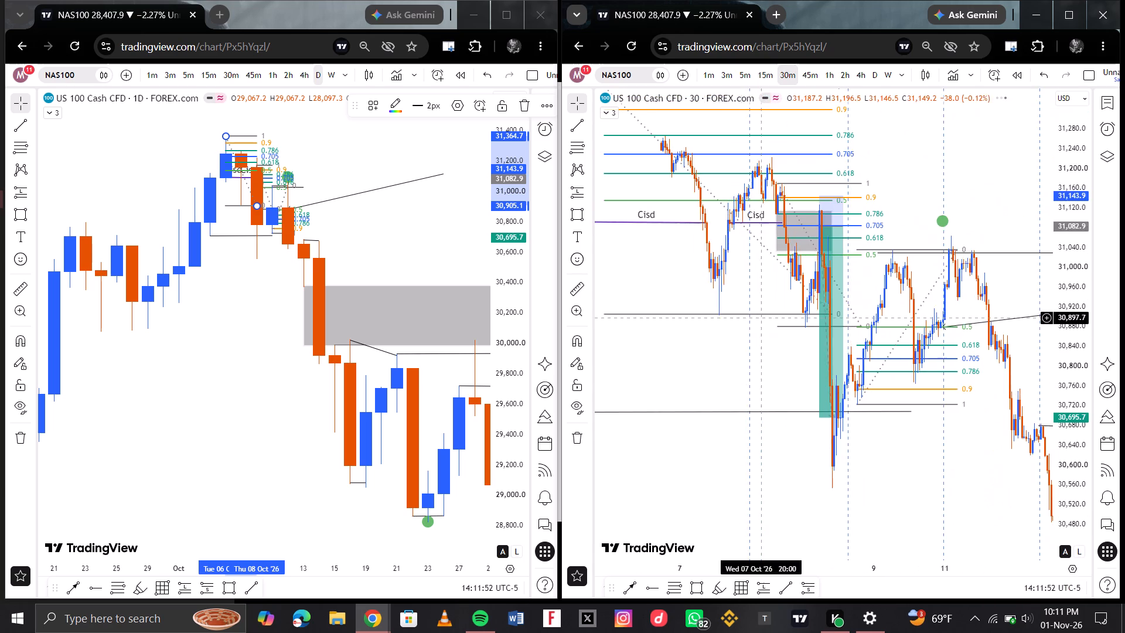
scroll(762, 324, up, 7)
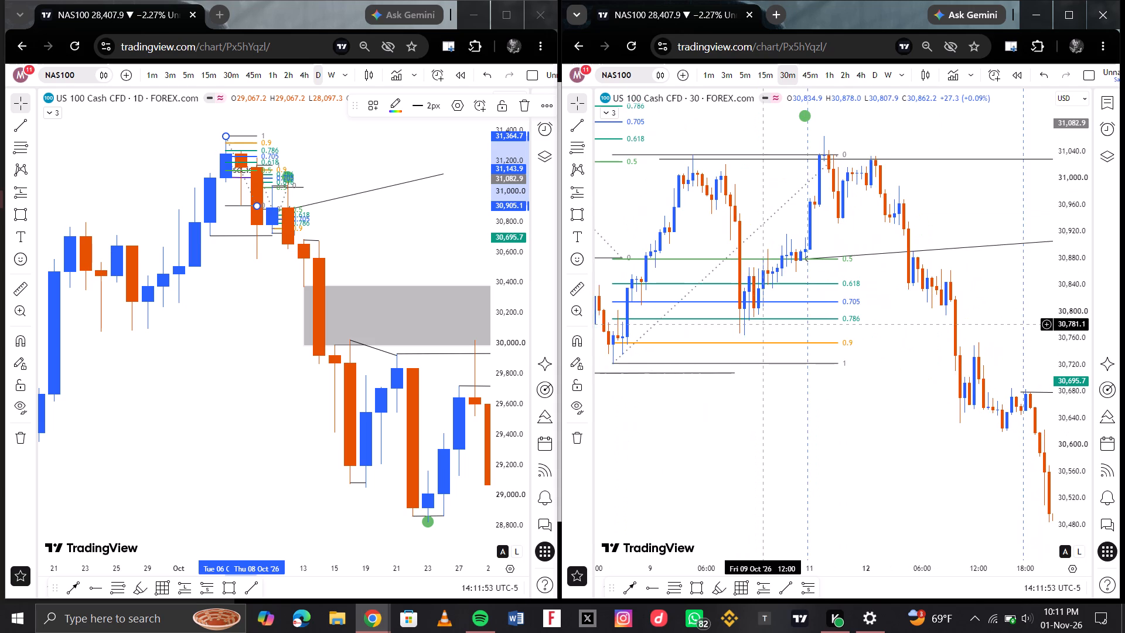
scroll(698, 318, right, 2)
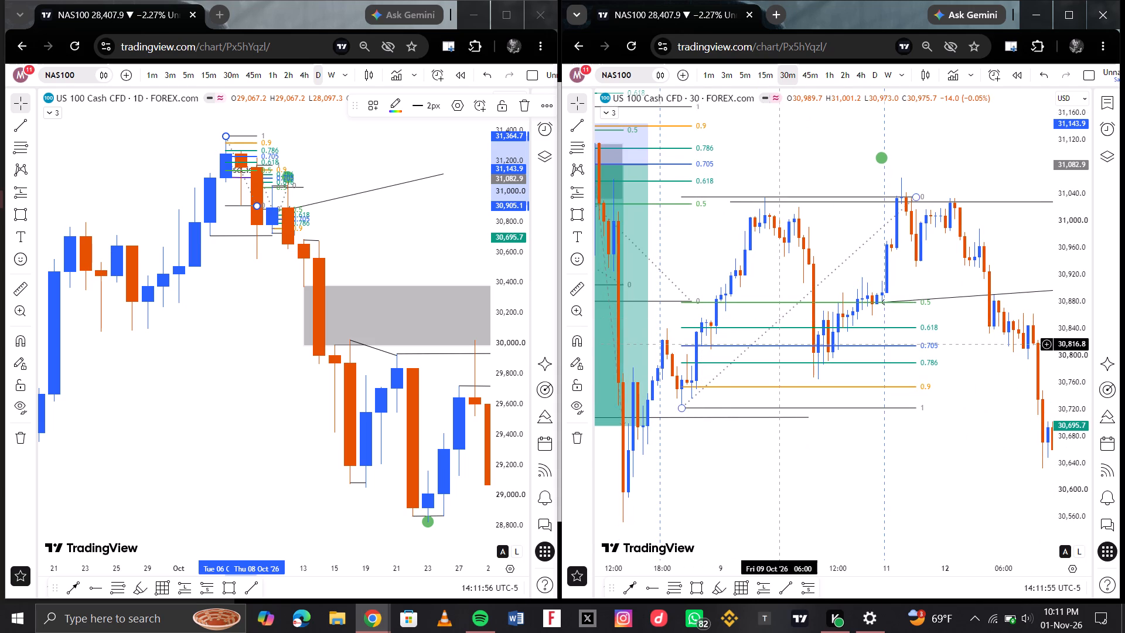
Draw a grey rectangle from 8 Oct 21:00 to 11 Oct evening, spanning about 30,815 to just below the 0.786 Fibonacci level.
click(701, 590)
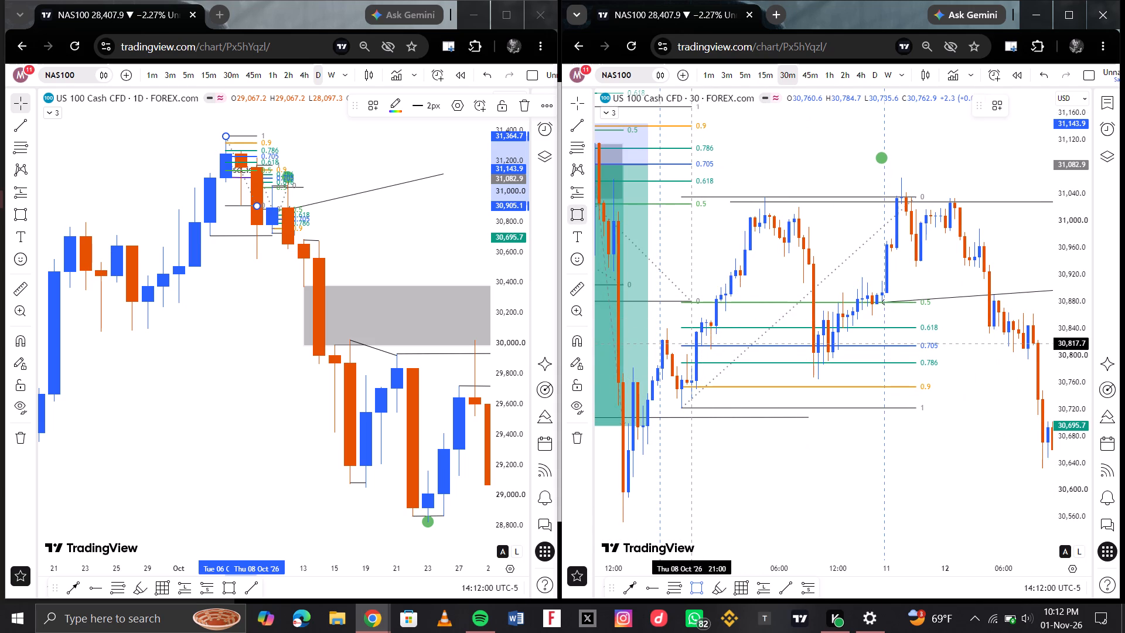
drag(694, 345, 741, 358)
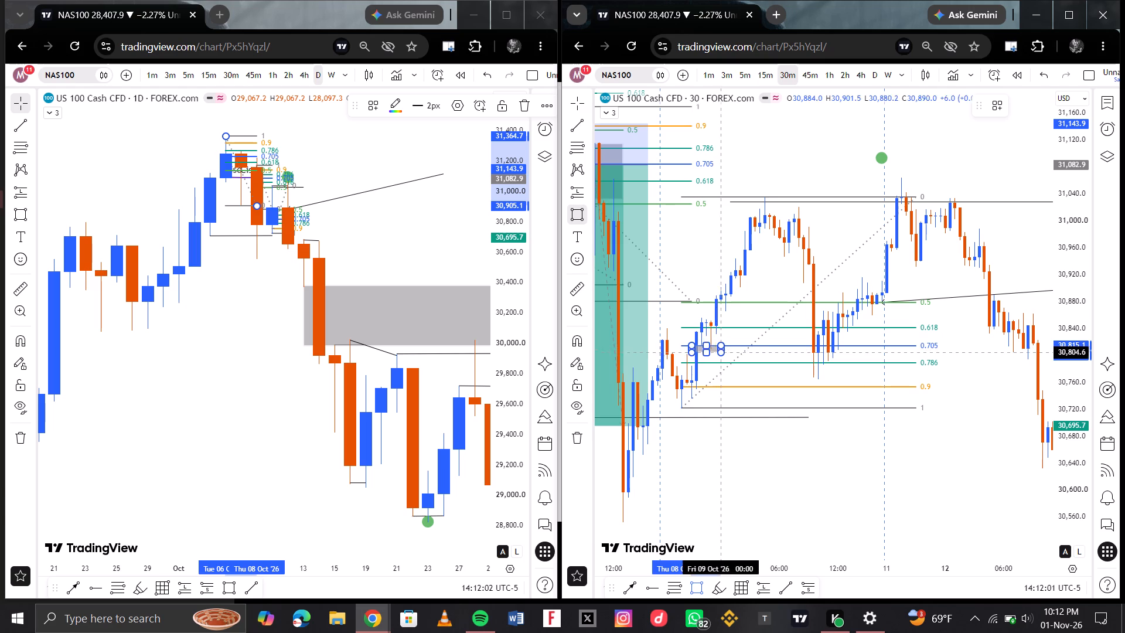
drag(741, 358, 904, 359)
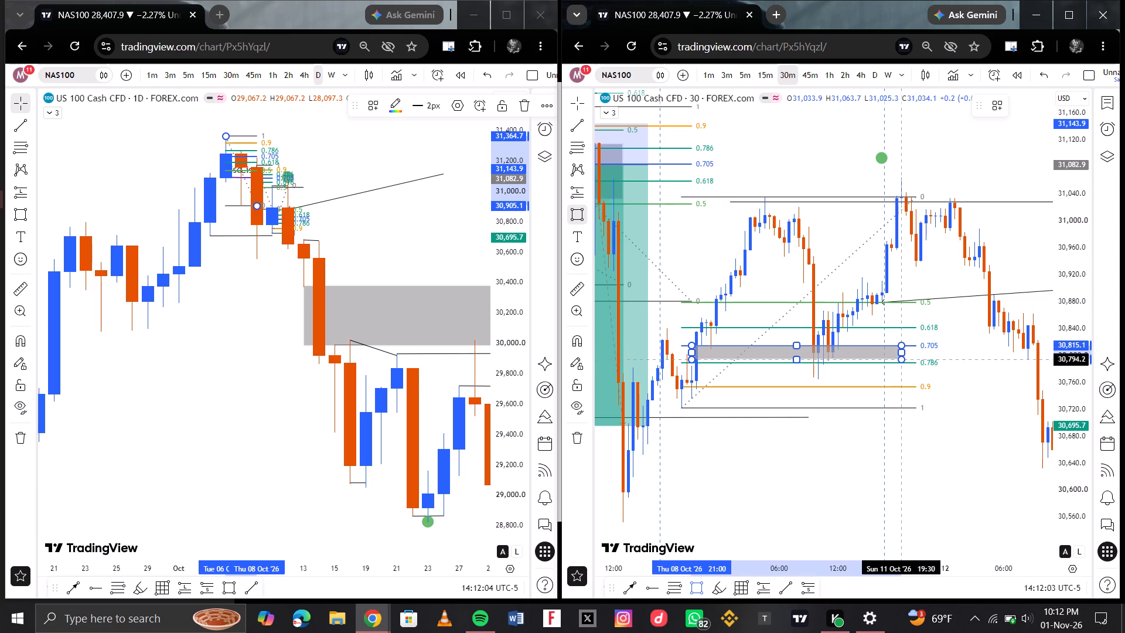
drag(904, 359, 906, 366)
click(906, 366)
click(950, 372)
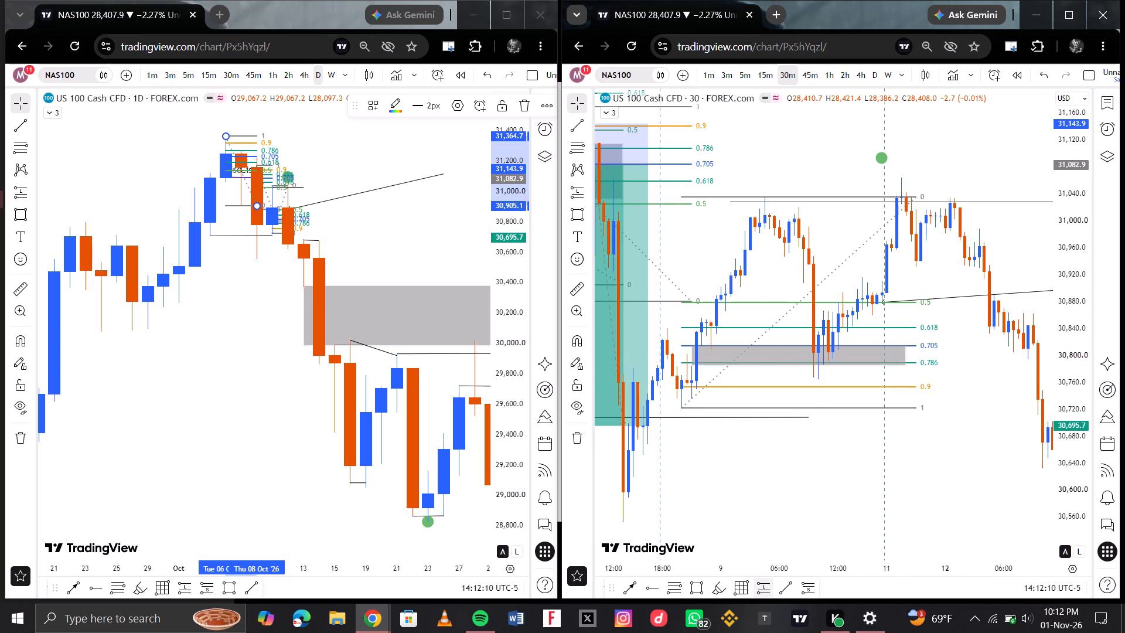
Place a long position at 9 Oct 10:00 with entry at about 30,798.5 and stop at about 30,745.4, below the 0.9 level.
drag(759, 588, 802, 409)
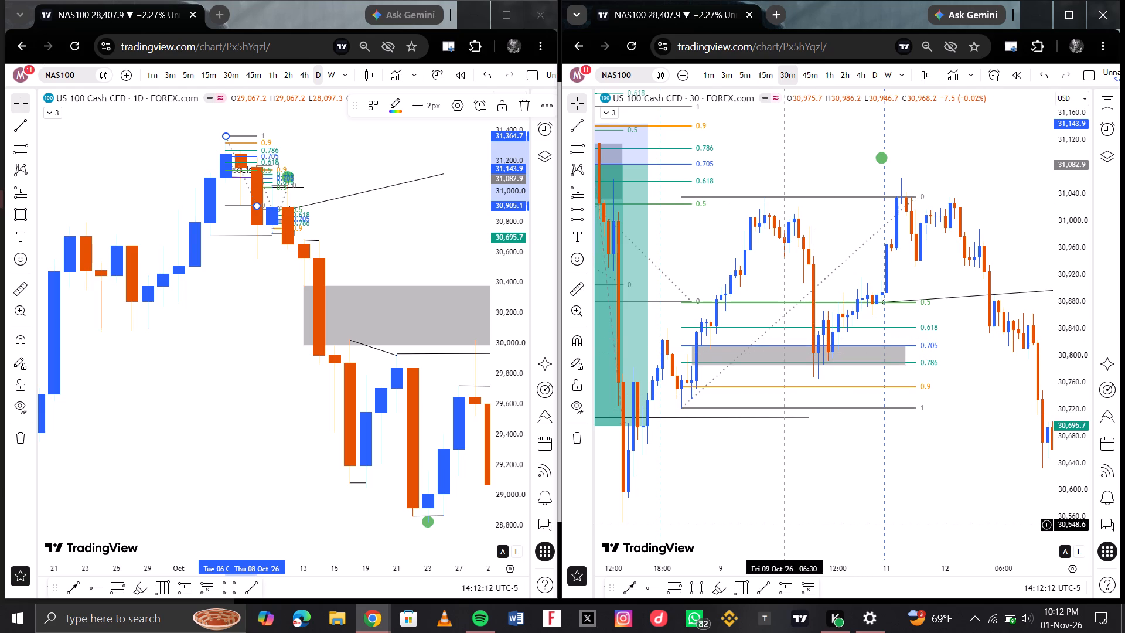
click(785, 590)
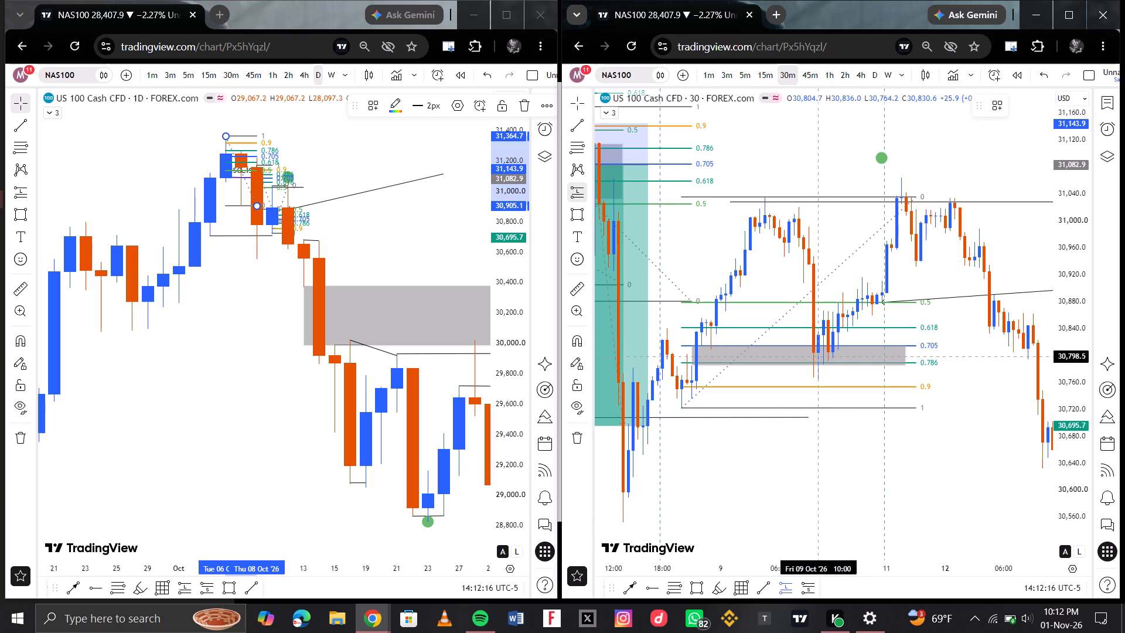
click(817, 356)
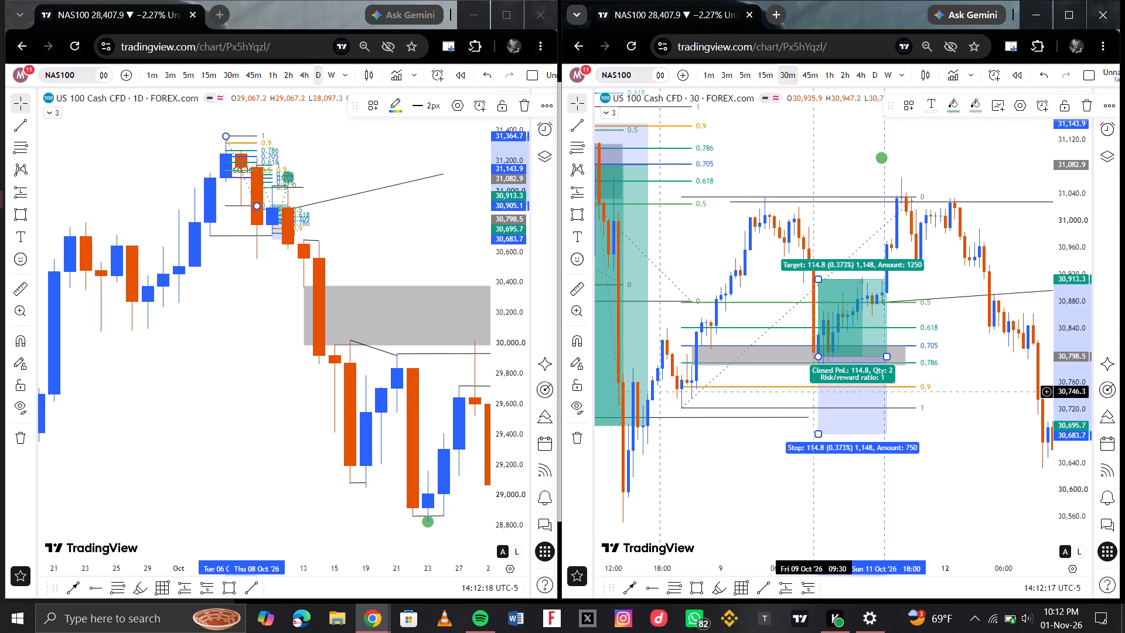
drag(818, 434, 817, 400)
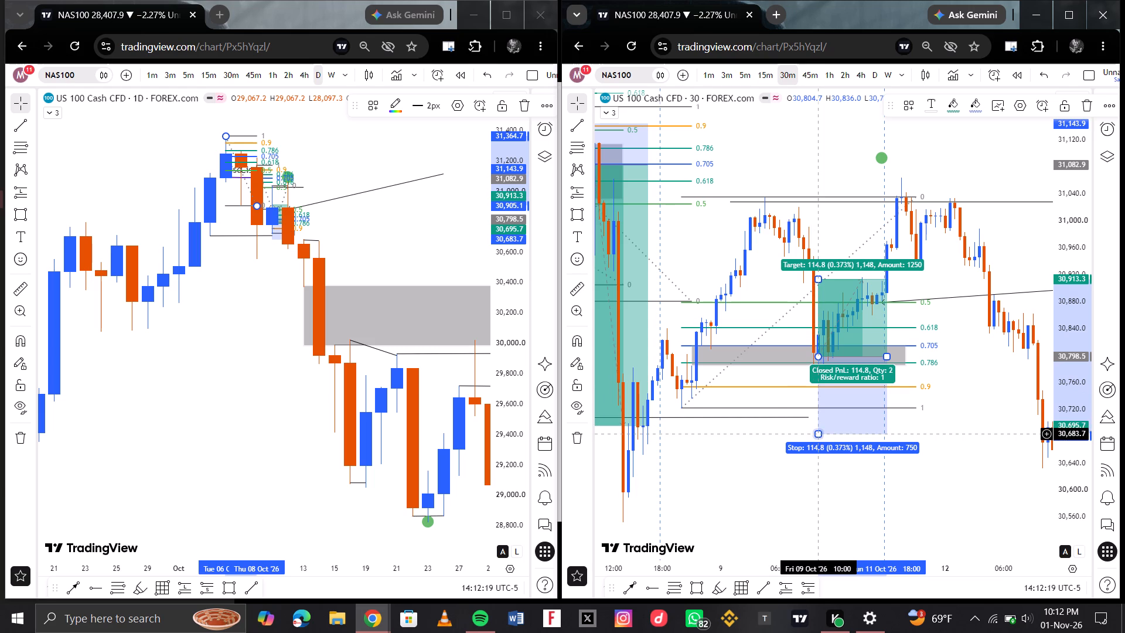
drag(817, 400, 814, 386)
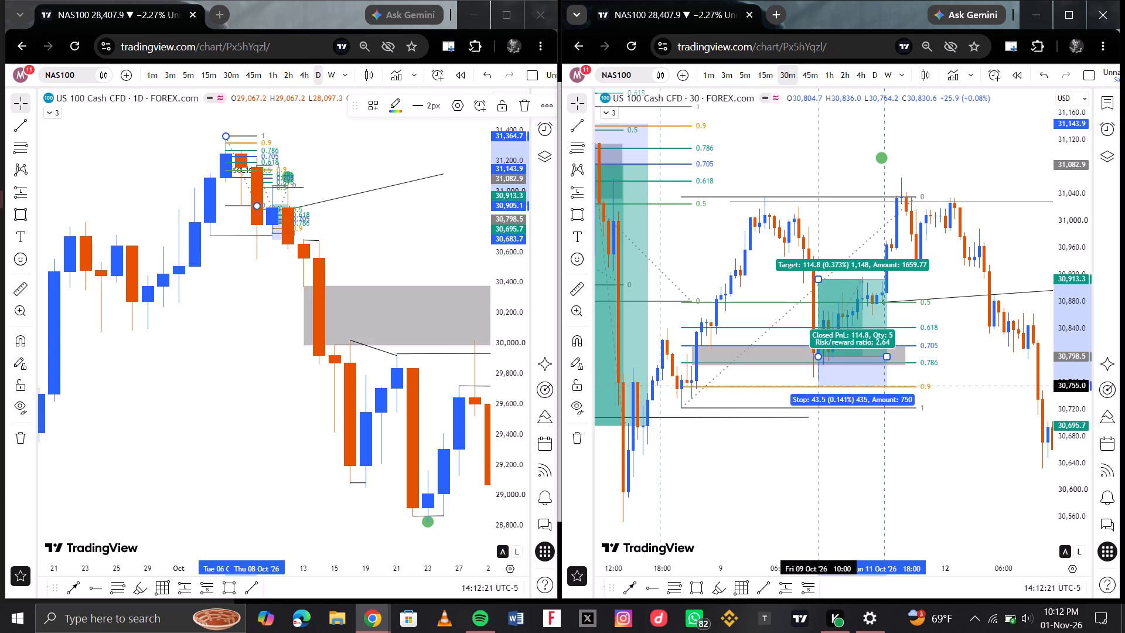
drag(814, 386, 814, 390)
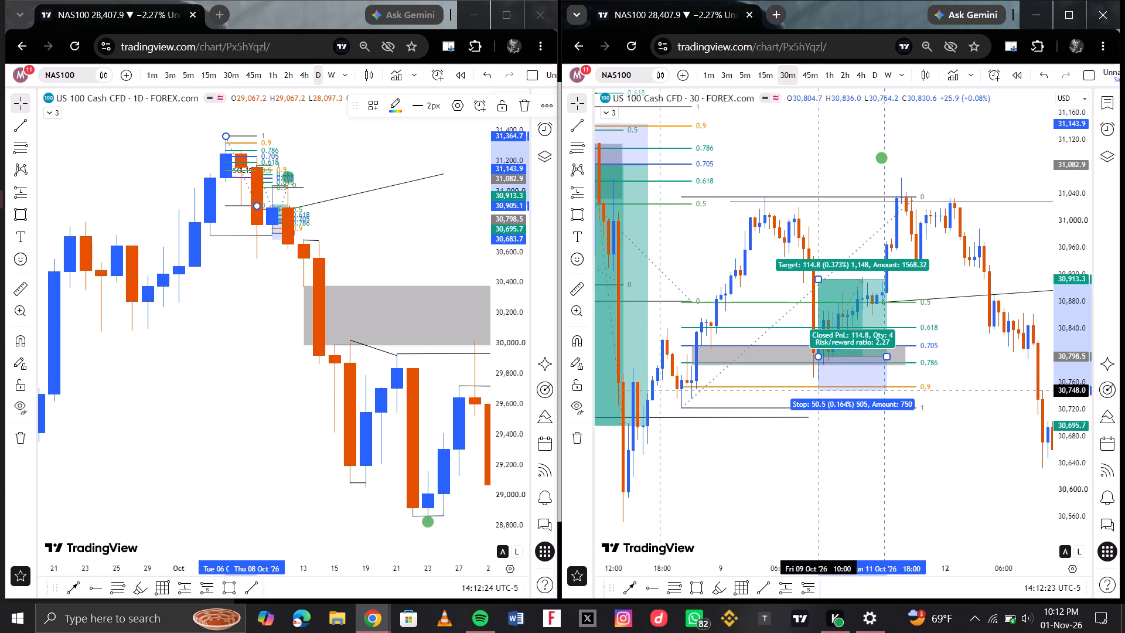
drag(814, 390, 814, 392)
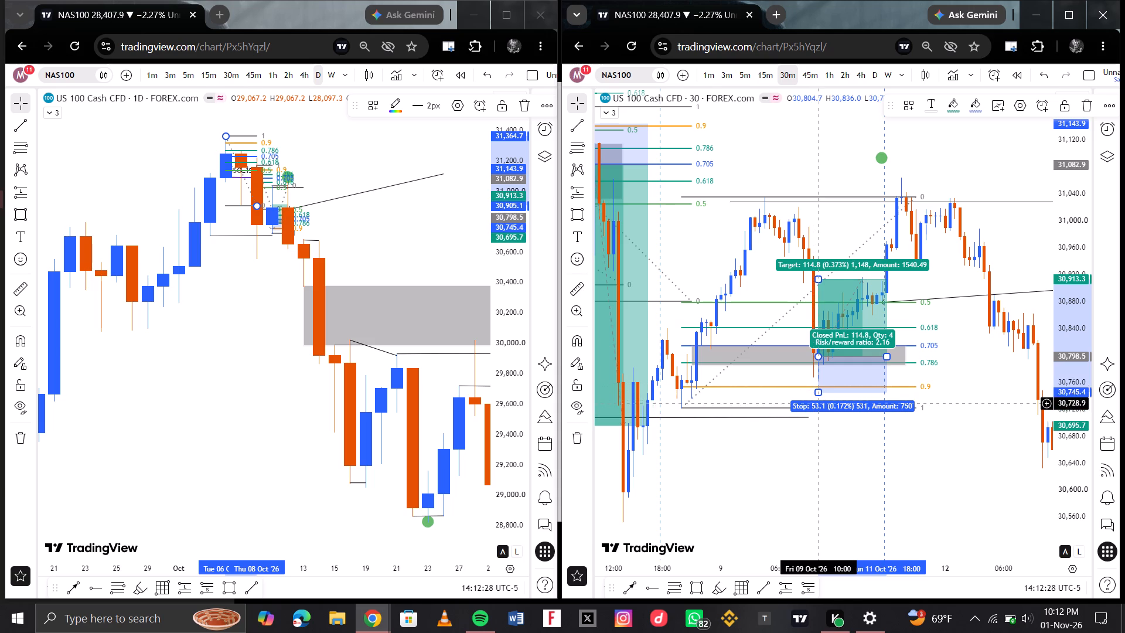
Raise the long position's target to about 31,038, near the Fibonacci 0 level.
drag(820, 281, 818, 280)
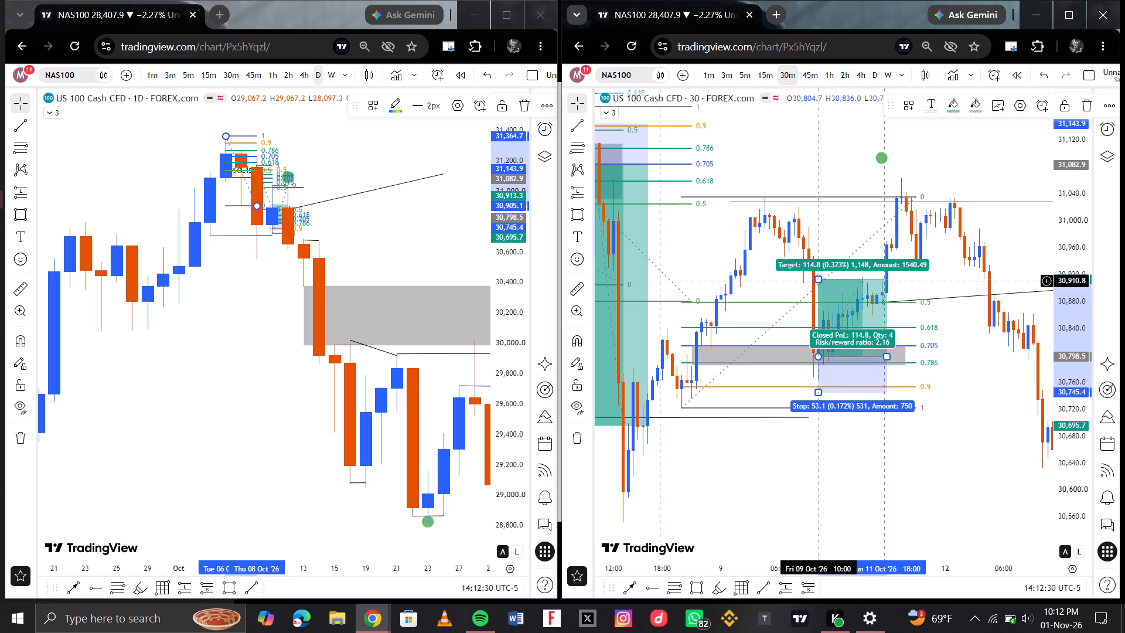
drag(818, 280, 820, 196)
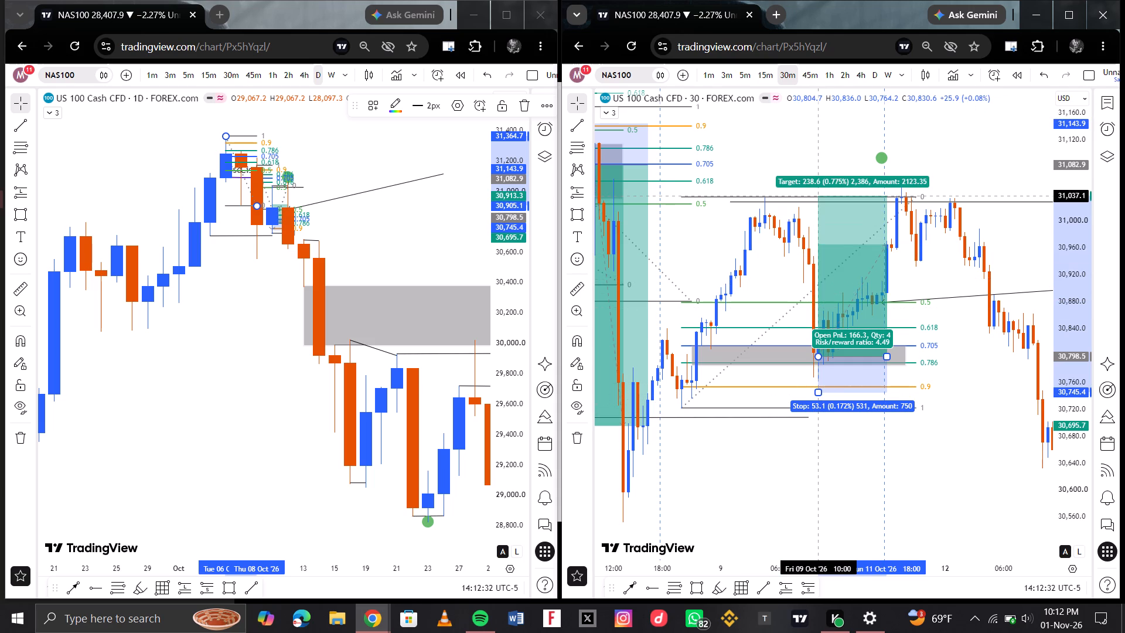
drag(820, 196, 820, 195)
click(820, 195)
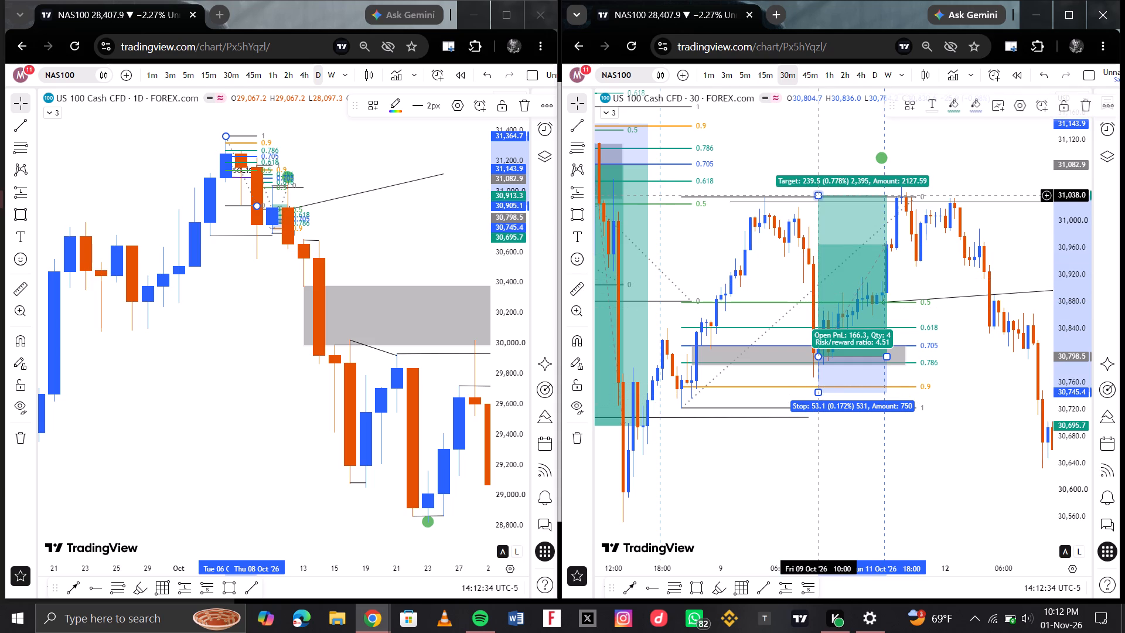
click(775, 177)
Switch the 30-minute NAS100 chart back to the 1-hour timeframe.
scroll(865, 299, down, 1)
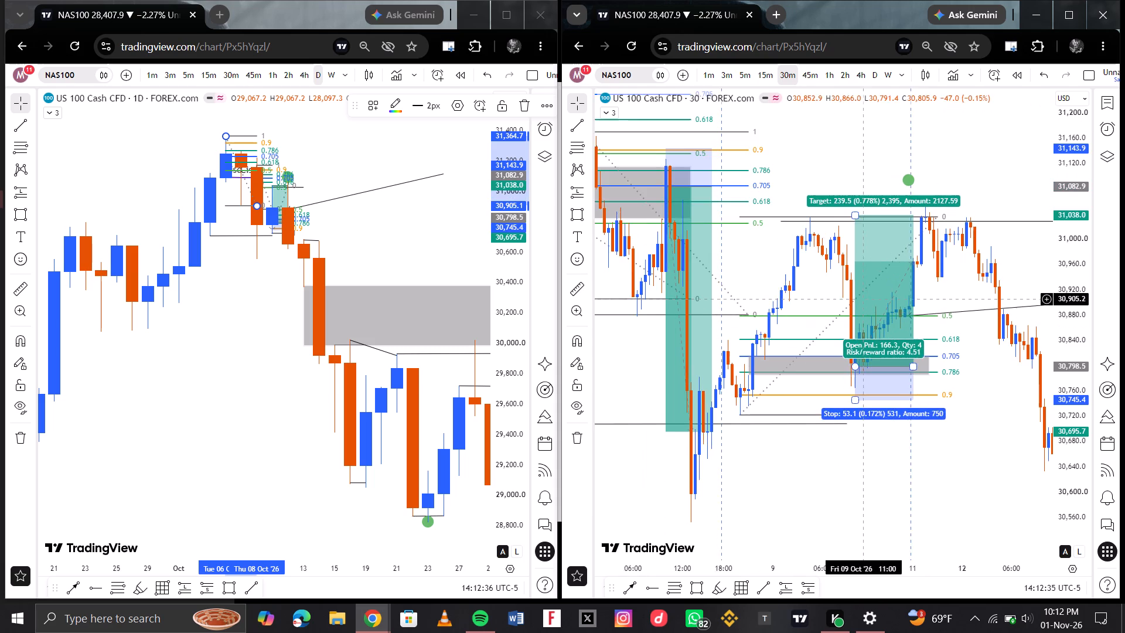
scroll(942, 278, left, 1)
scroll(845, 256, right, 1)
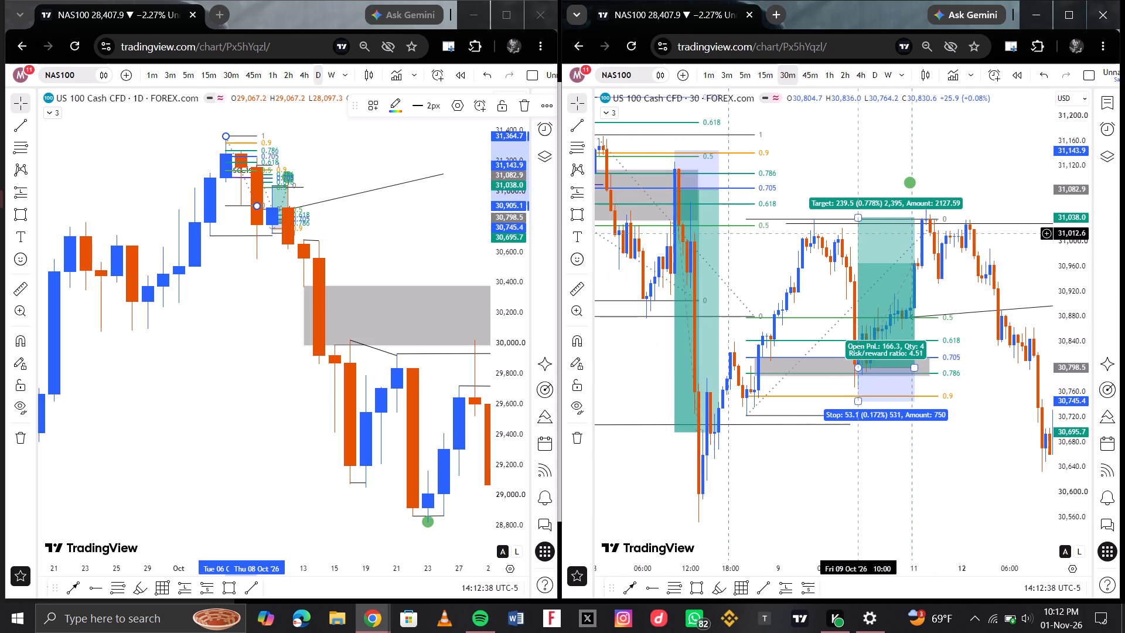
scroll(857, 231, up, 2)
scroll(933, 256, left, 1)
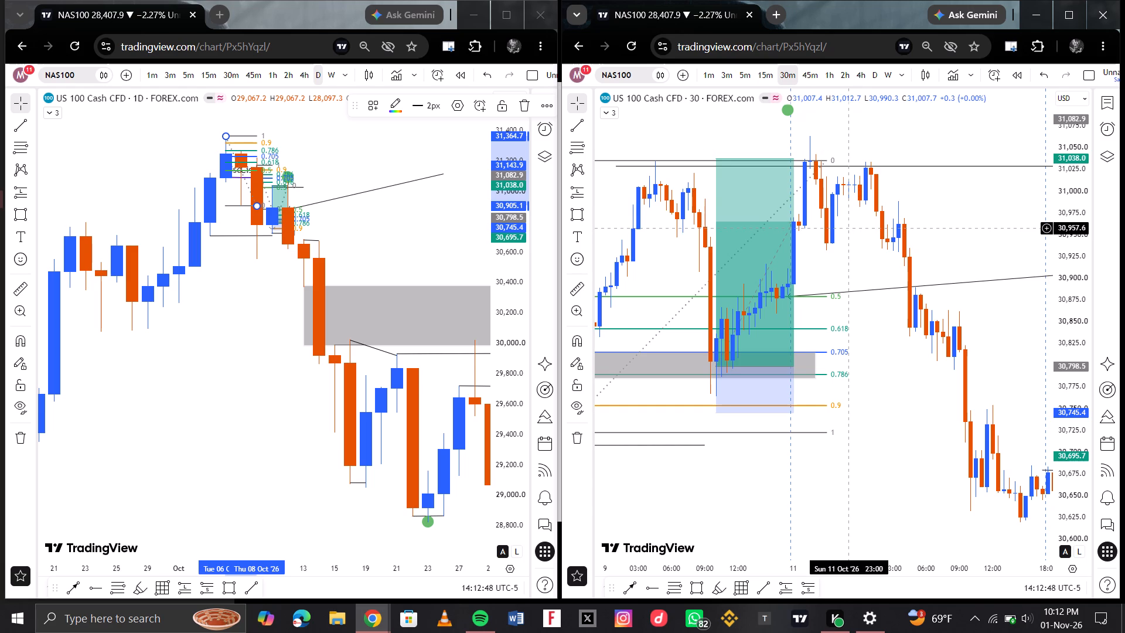
click(830, 76)
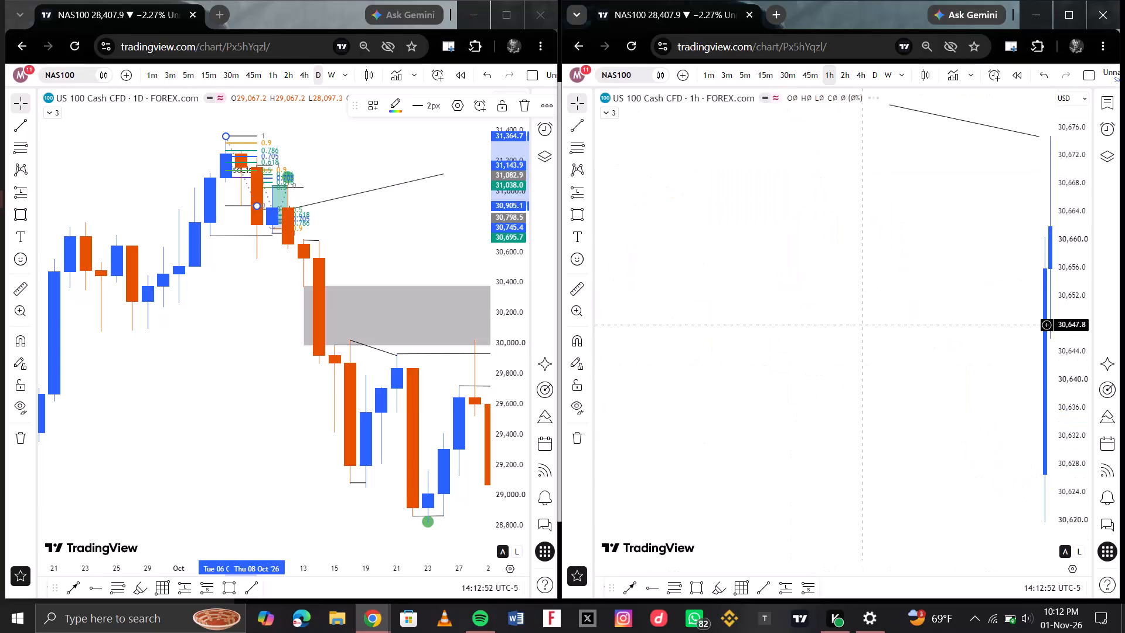
Examine the 1-hour price action from the long position into 13 Oct and the matching October candles on the daily chart.
scroll(797, 330, right, 1)
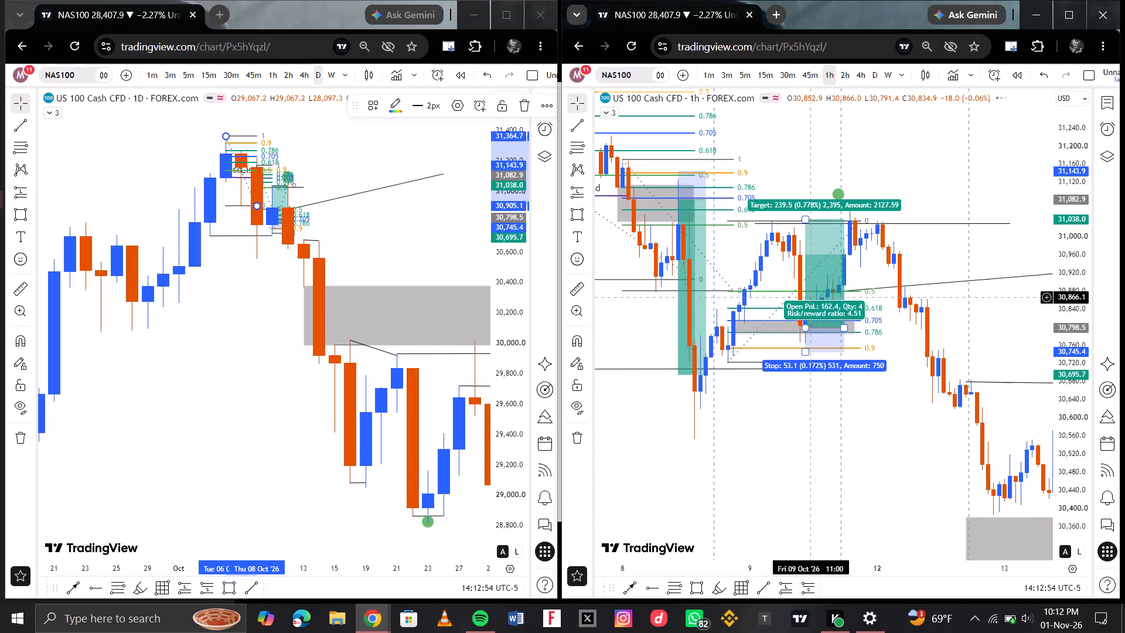
scroll(826, 239, up, 2)
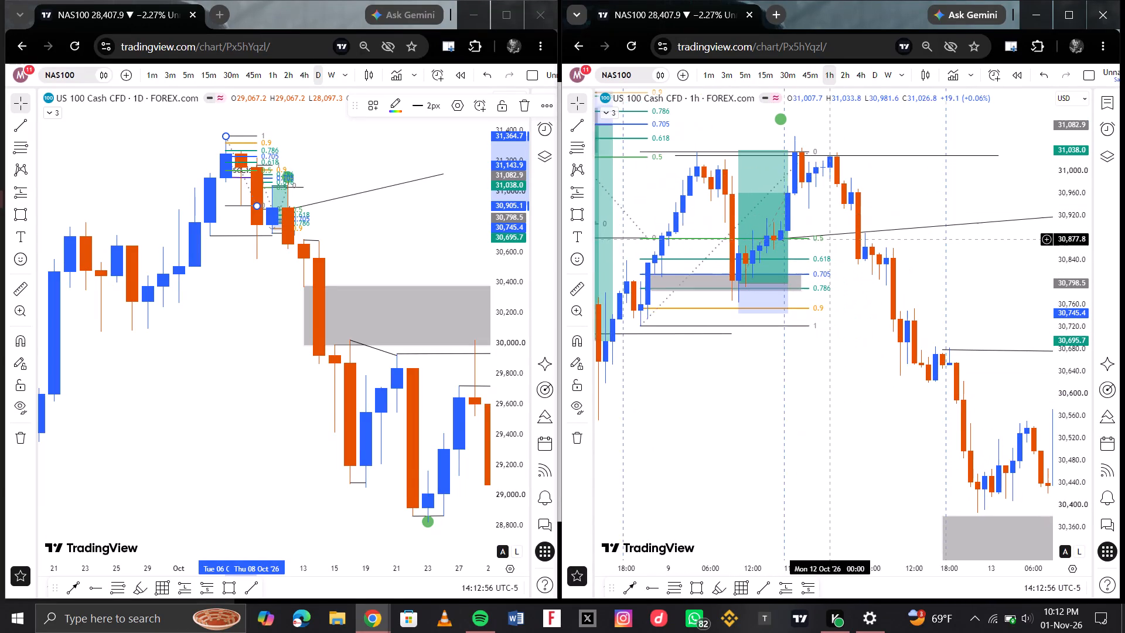
scroll(790, 240, down, 1)
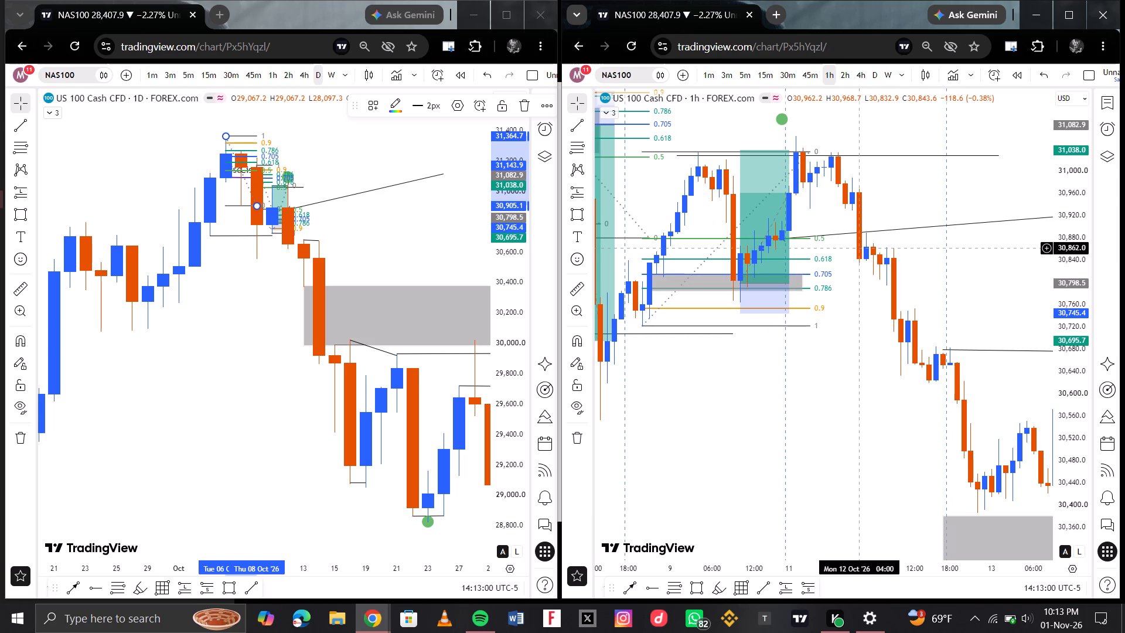
scroll(875, 248, left, 1)
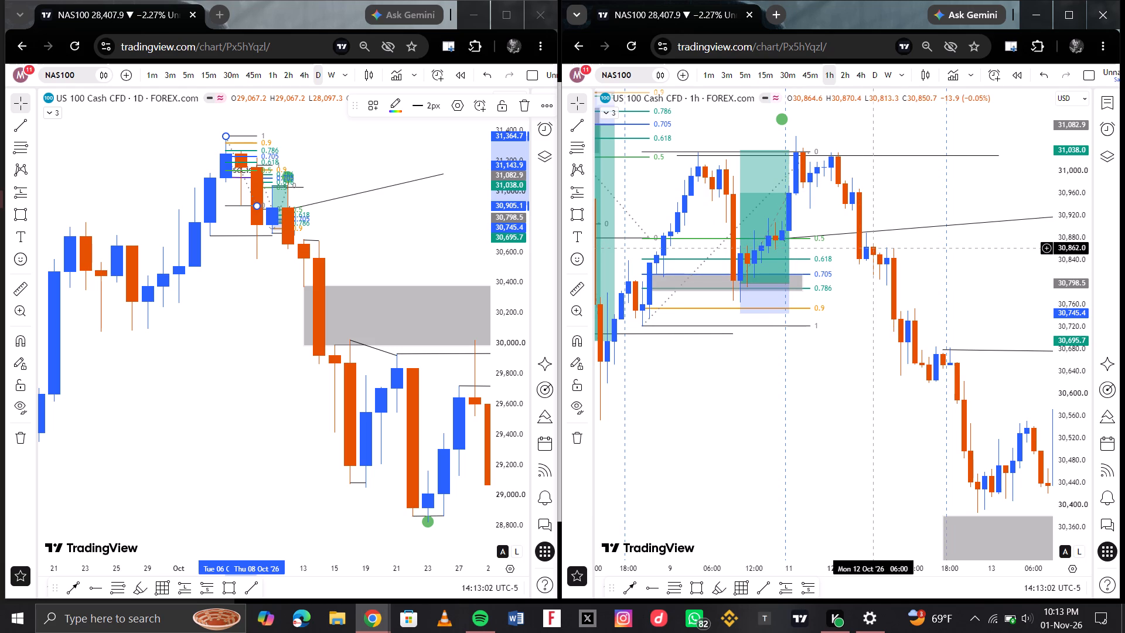
scroll(875, 248, left, 1)
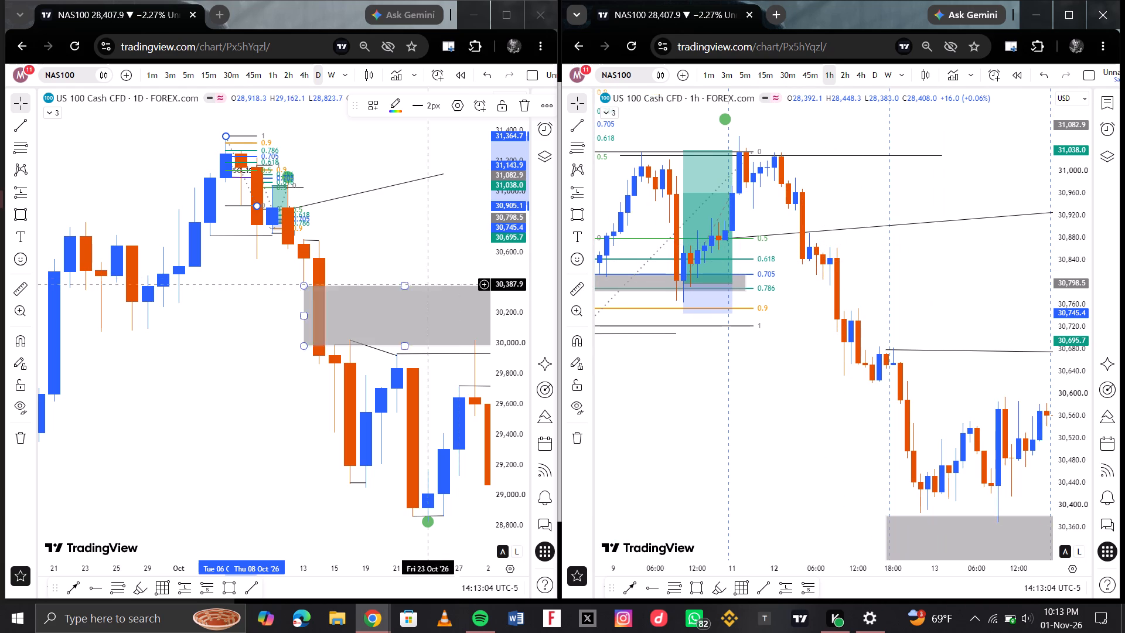
scroll(346, 281, left, 1)
scroll(267, 253, right, 1)
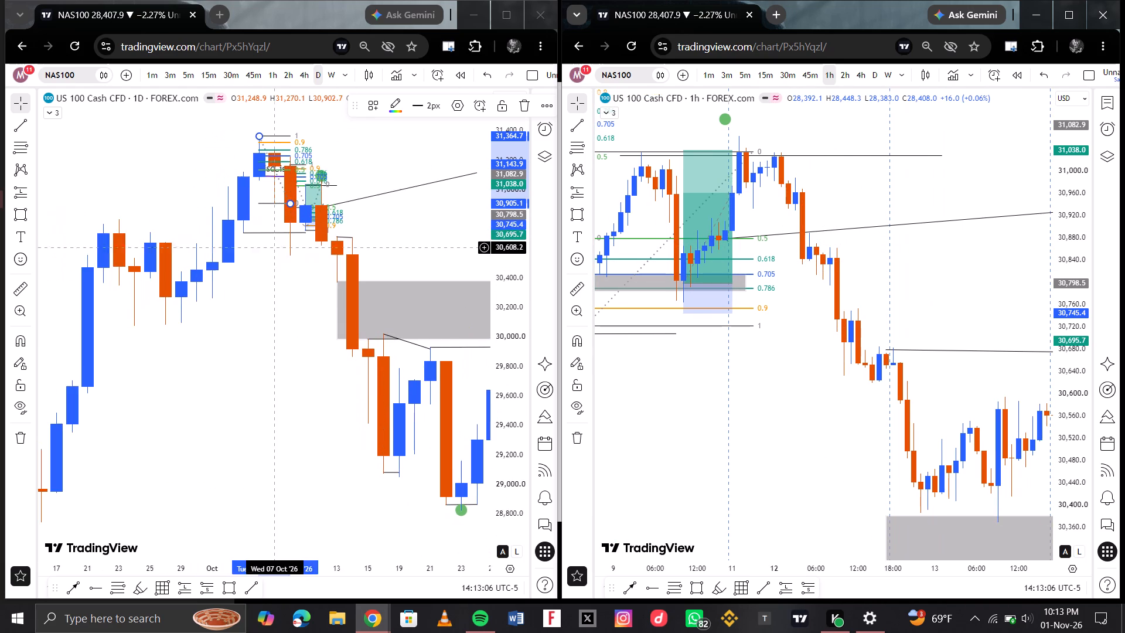
scroll(287, 226, up, 1)
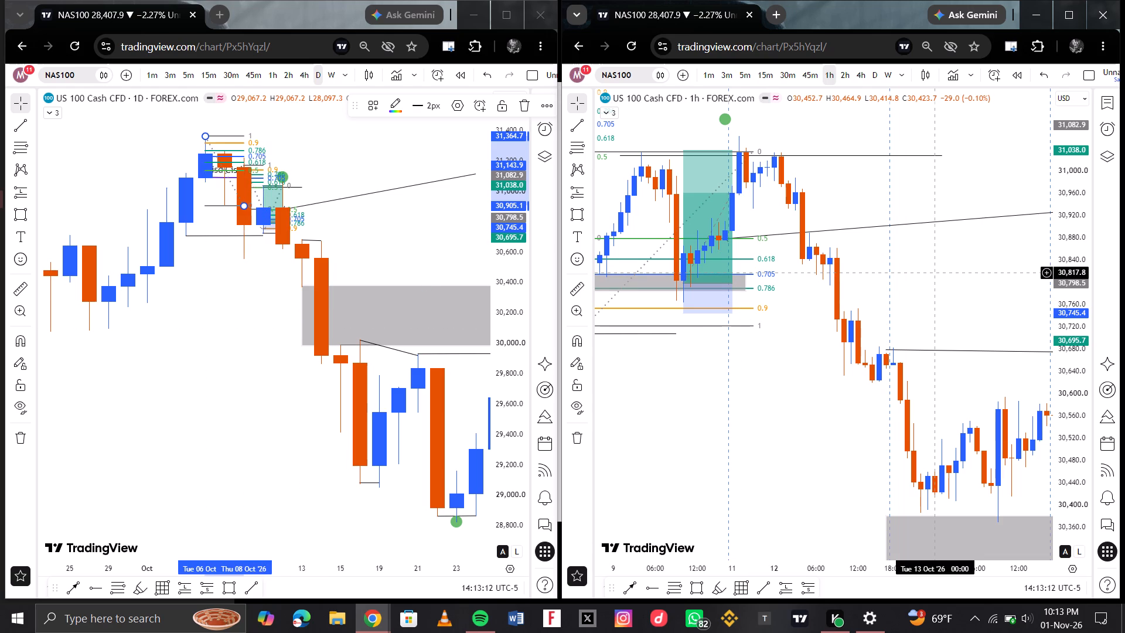
Switch the 1-hour NAS100 chart to the 30-minute timeframe.
click(790, 76)
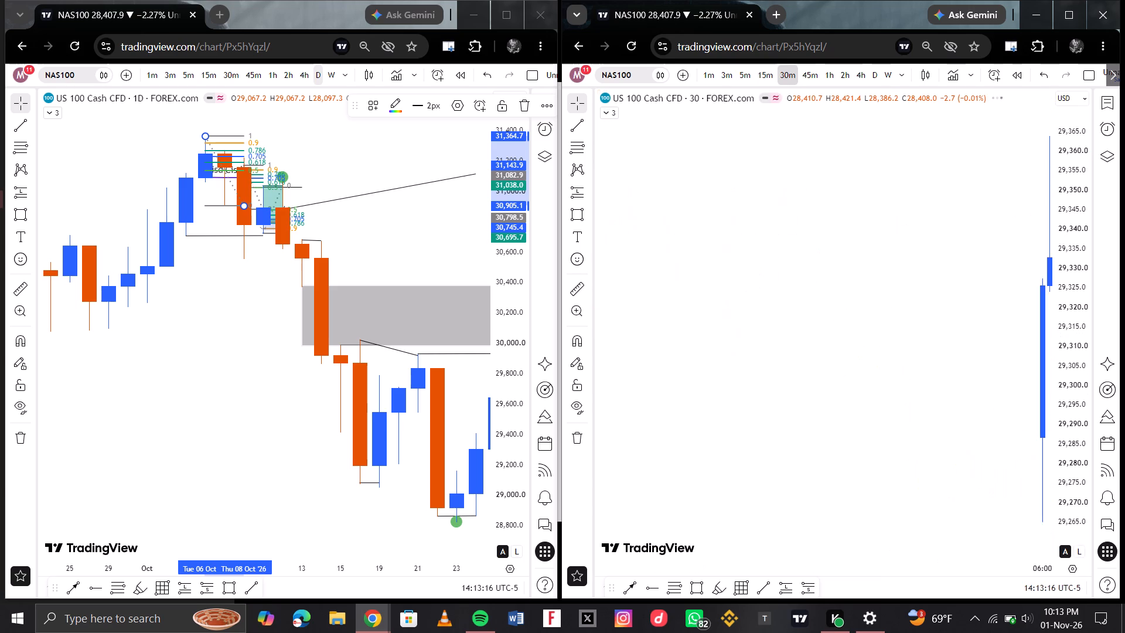
Draw a nearly level trend line at about 30,961 from 11 Oct 19:00 to 21:00 on the 30-minute chart.
scroll(872, 316, down, 5)
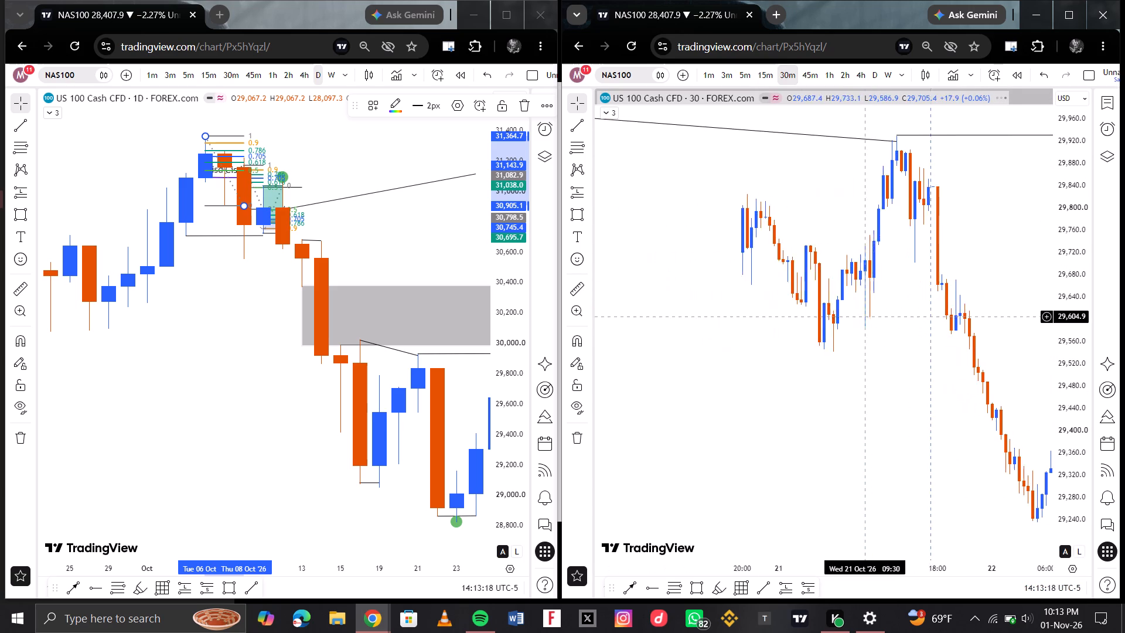
scroll(744, 258, right, 7)
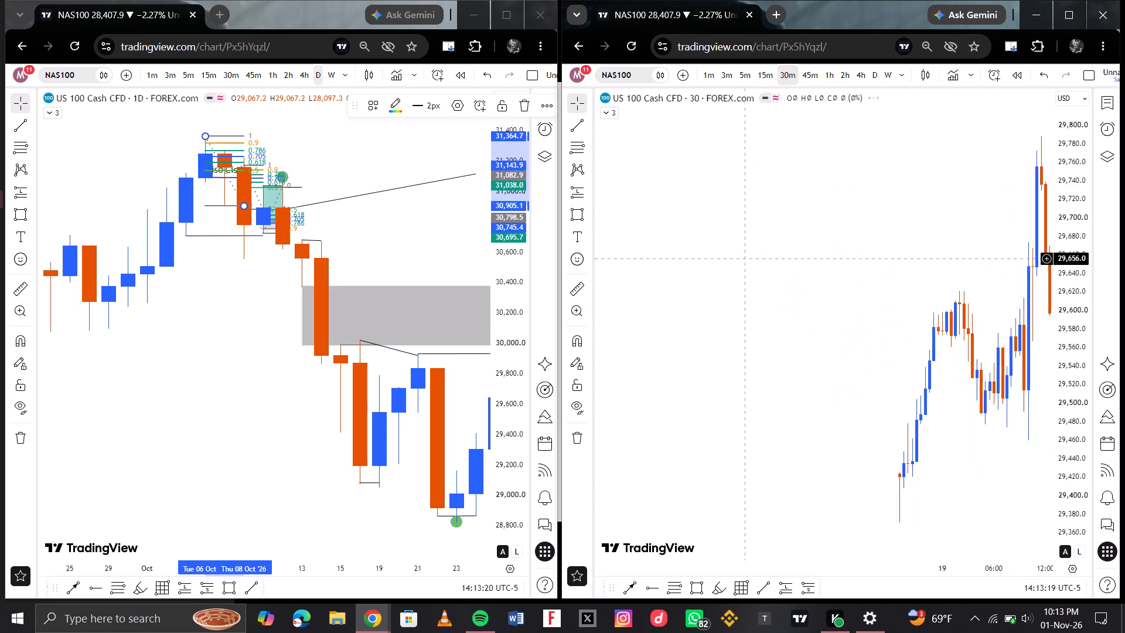
scroll(744, 258, right, 7)
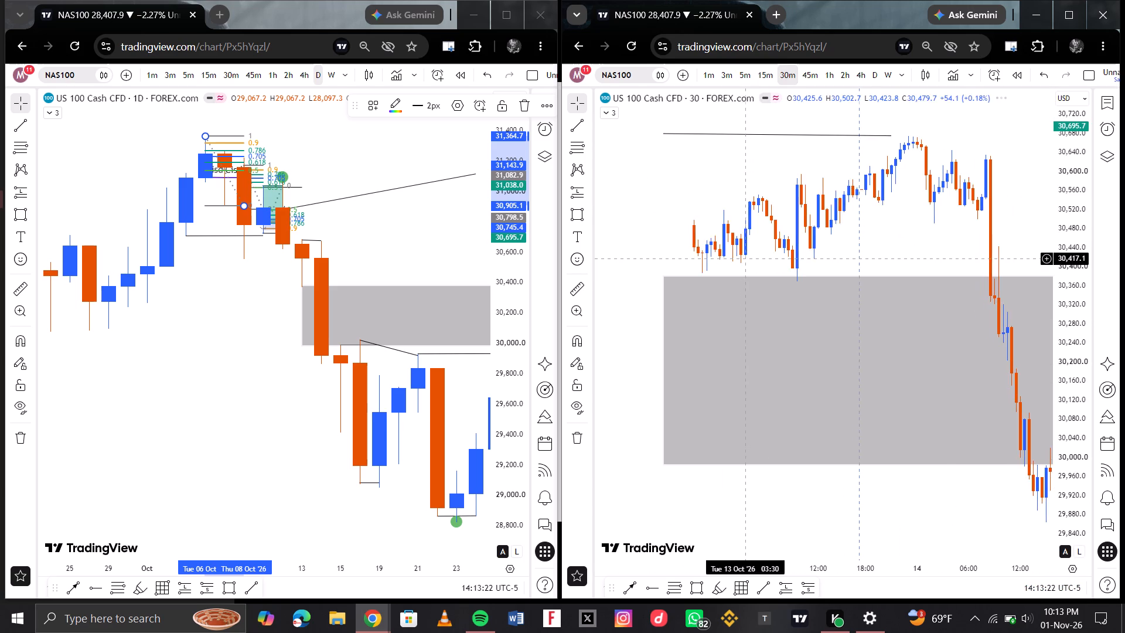
scroll(744, 258, right, 3)
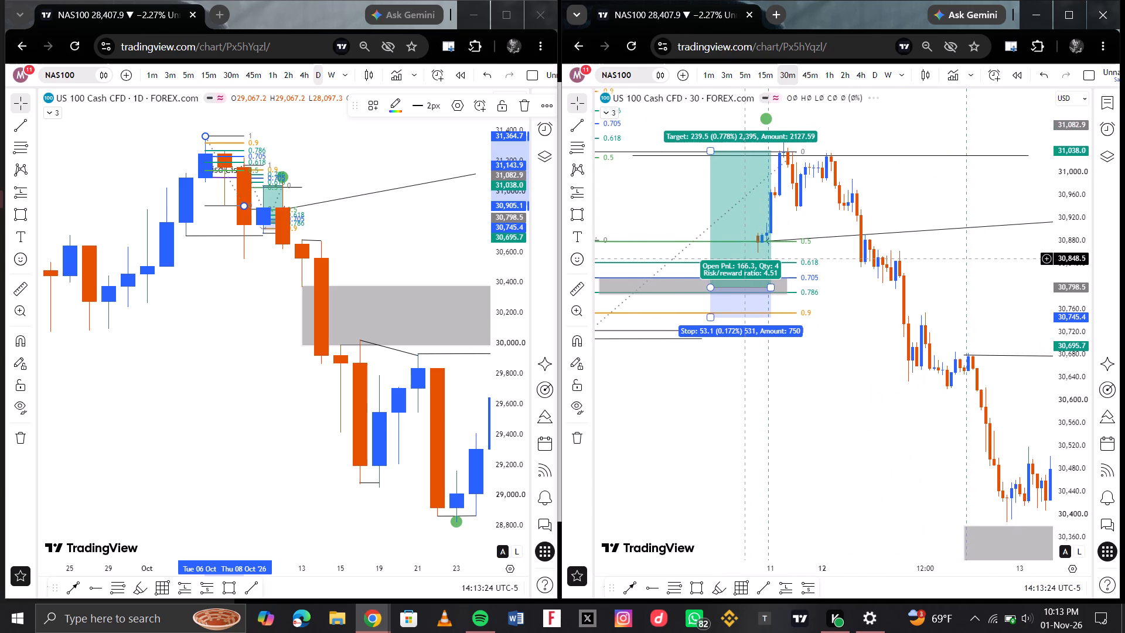
scroll(744, 258, right, 1)
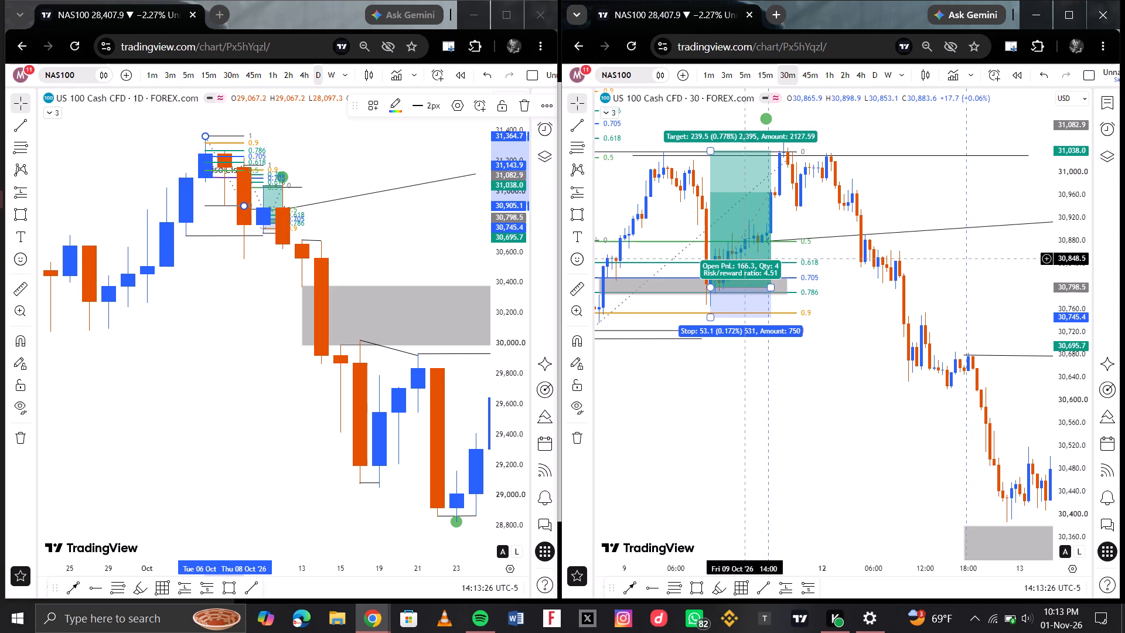
scroll(744, 258, right, 1)
scroll(819, 162, up, 3)
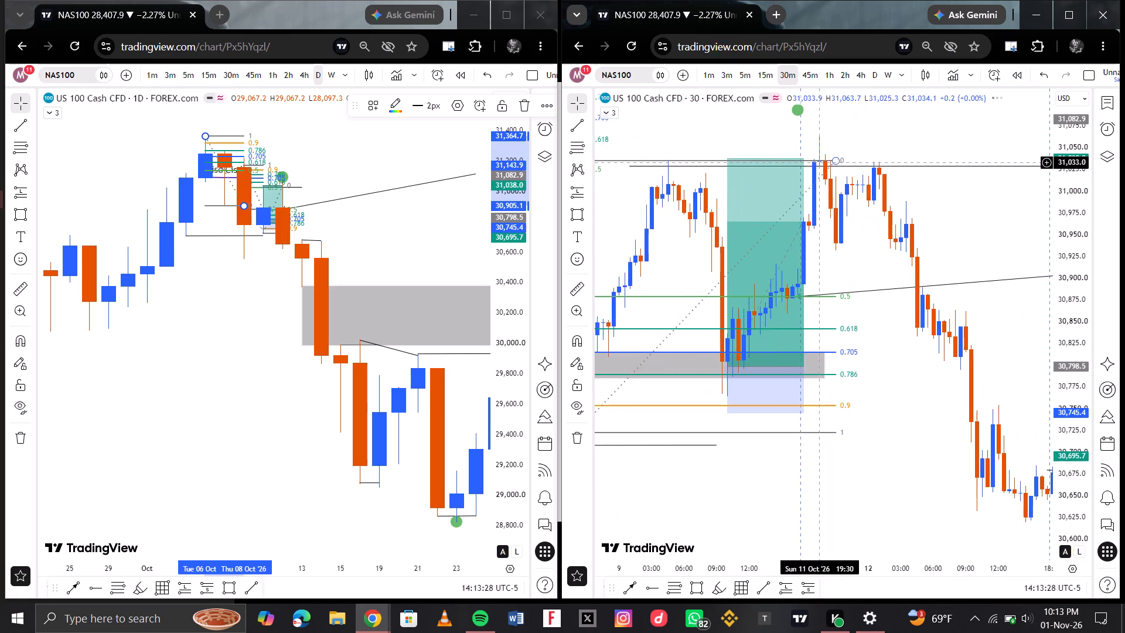
click(771, 598)
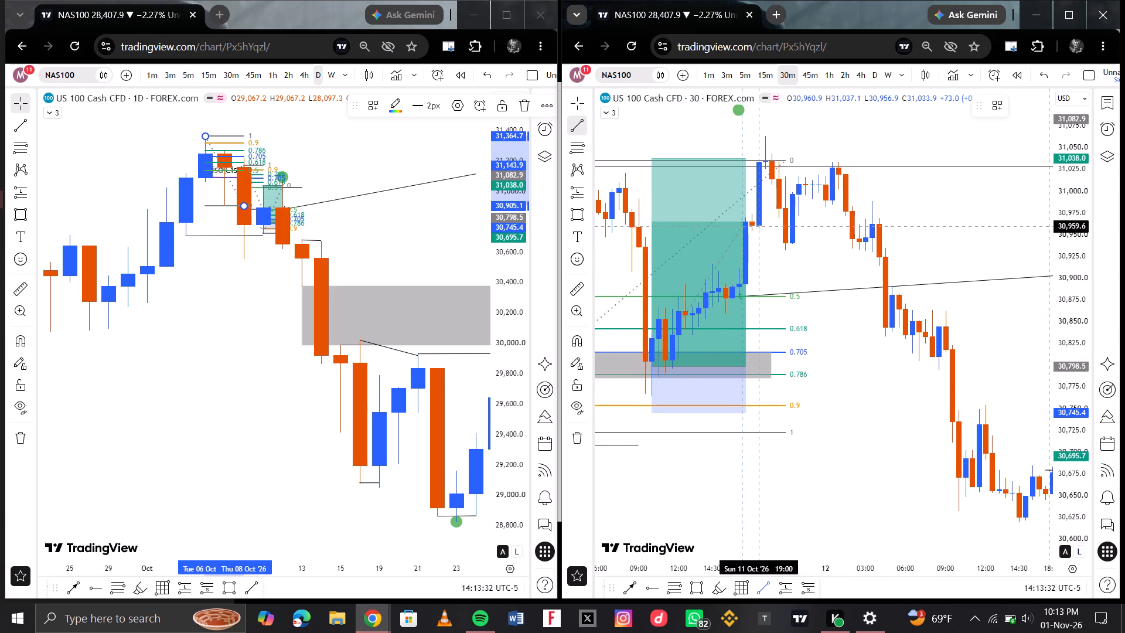
drag(757, 225, 788, 224)
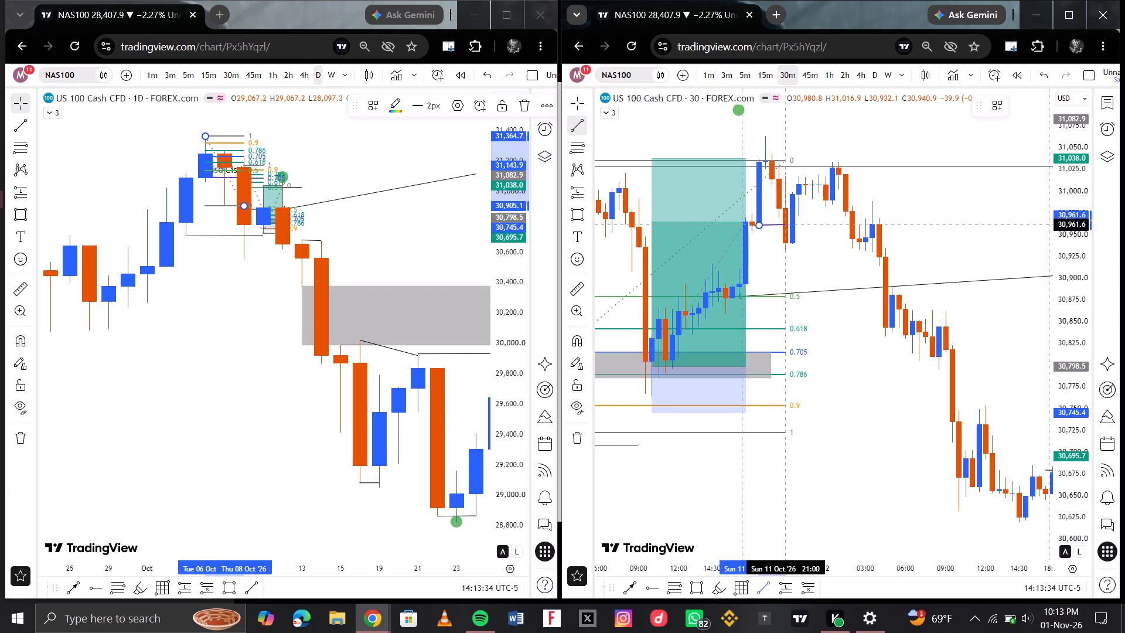
drag(788, 224, 789, 226)
click(789, 226)
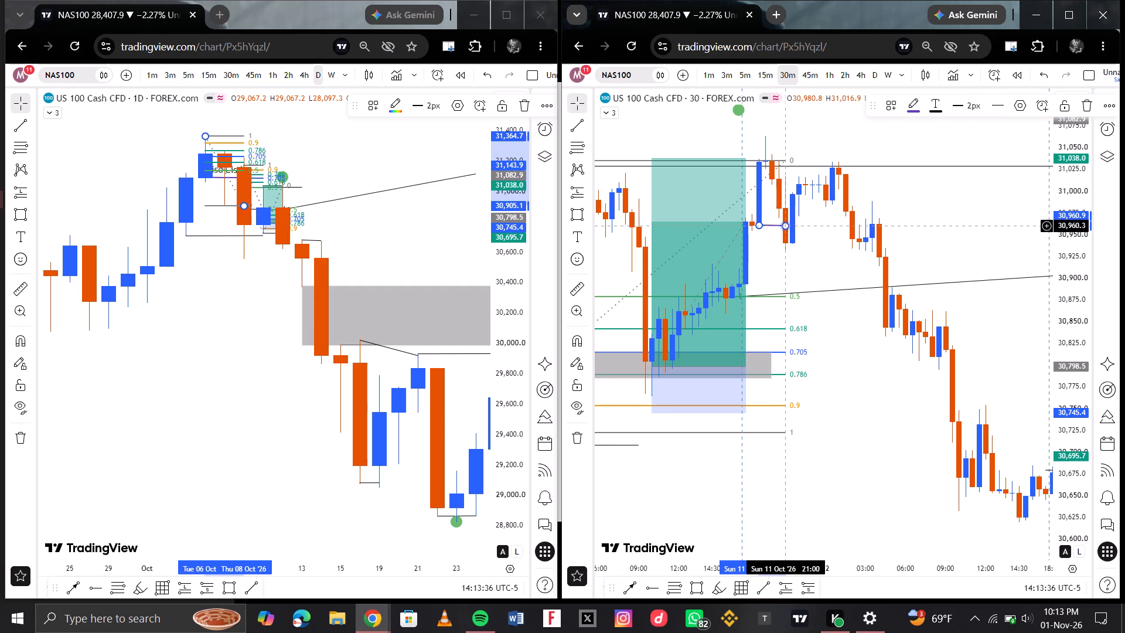
Apply the CISD drawing template to the new 11 Oct trend line.
click(892, 104)
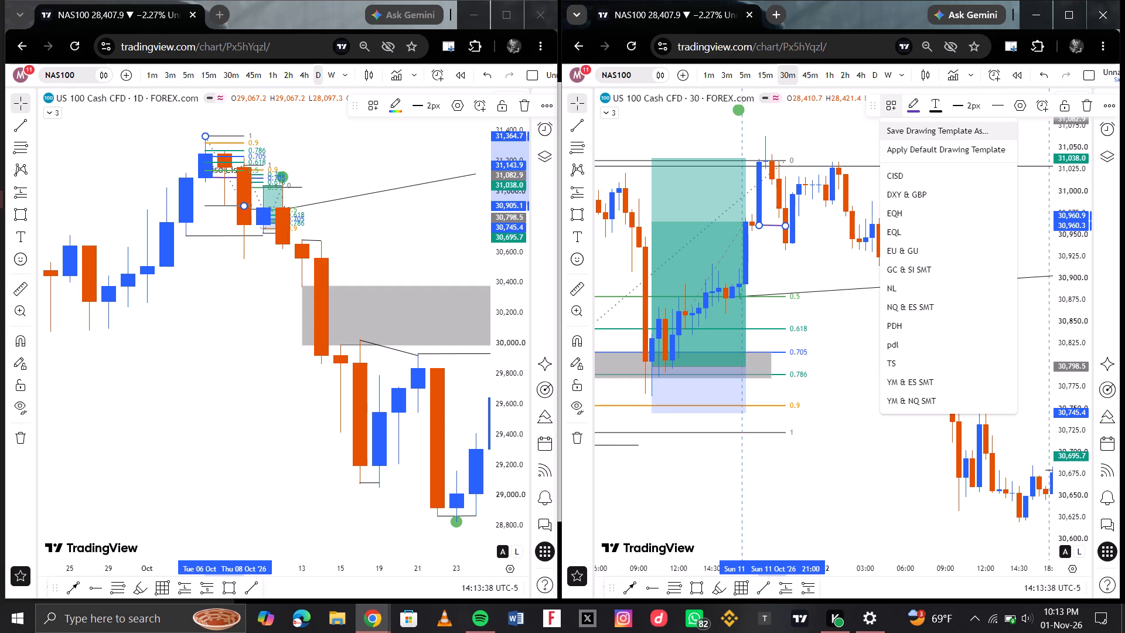
click(905, 182)
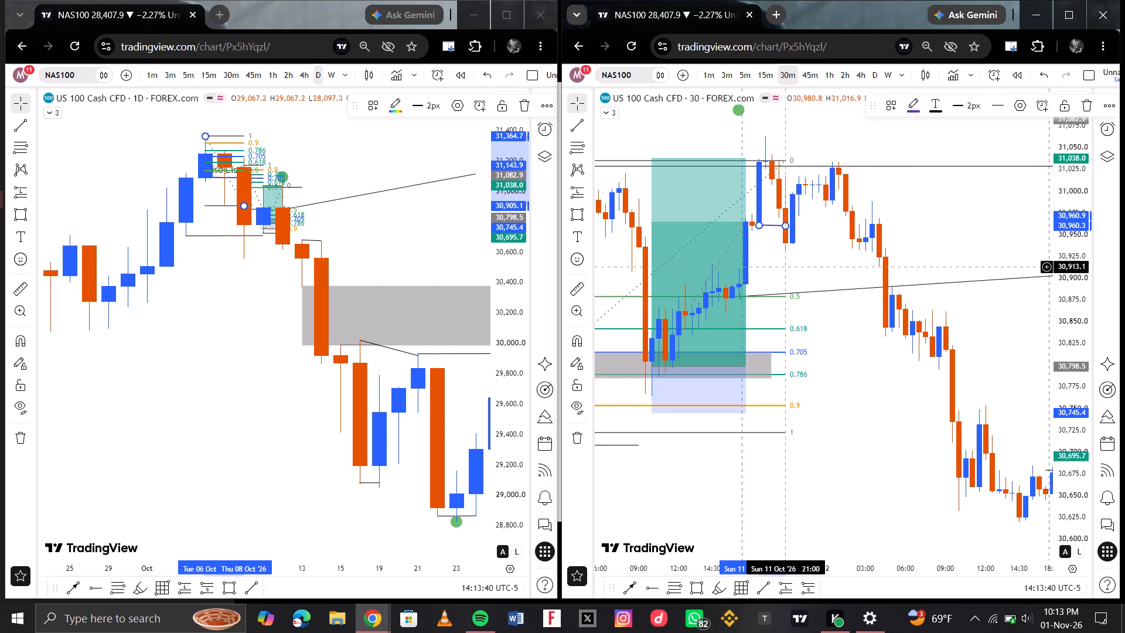
click(785, 226)
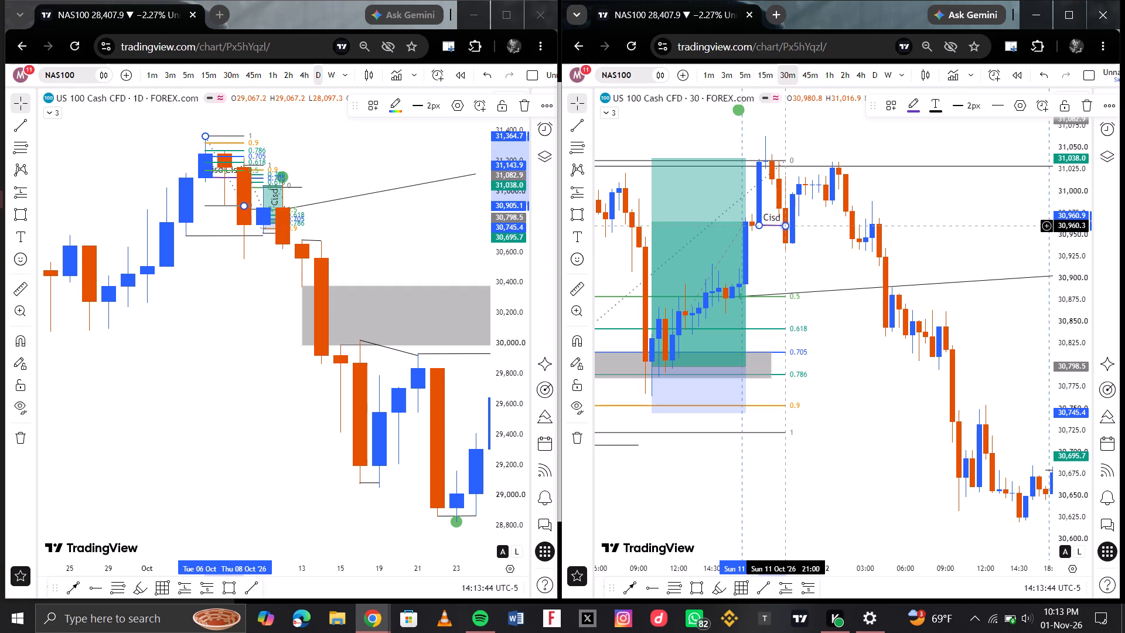
click(785, 225)
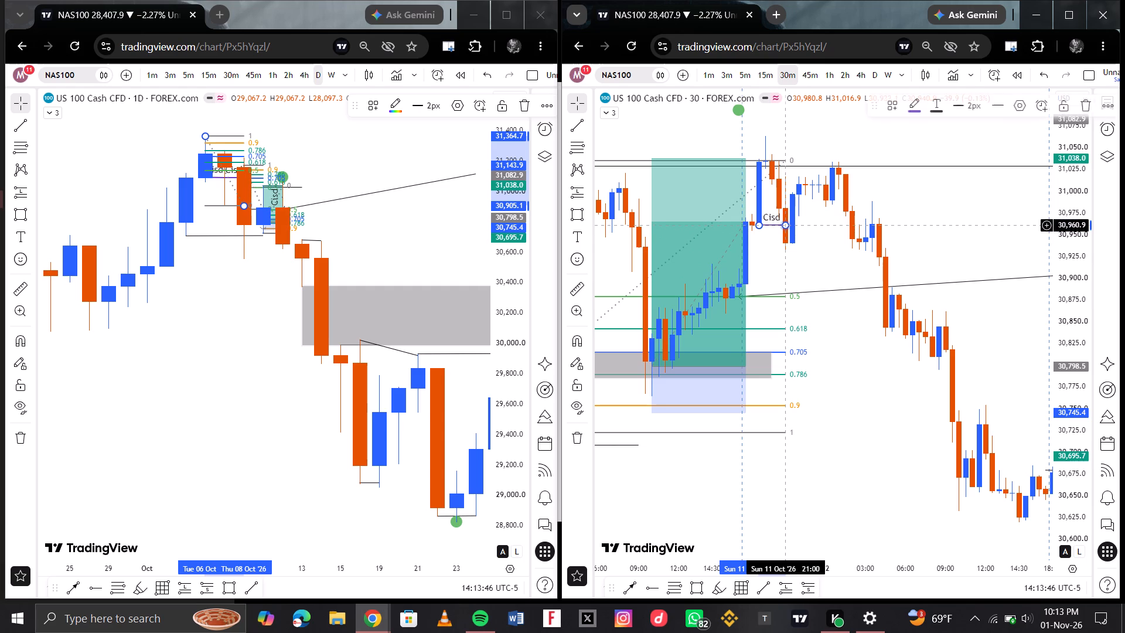
Draw a Fibonacci retracement from the 11 Oct 19:30 high at about 31,064.7 to 12 Oct 03:00 at about 30,932.
drag(836, 245, 827, 185)
scroll(827, 185, up, 1)
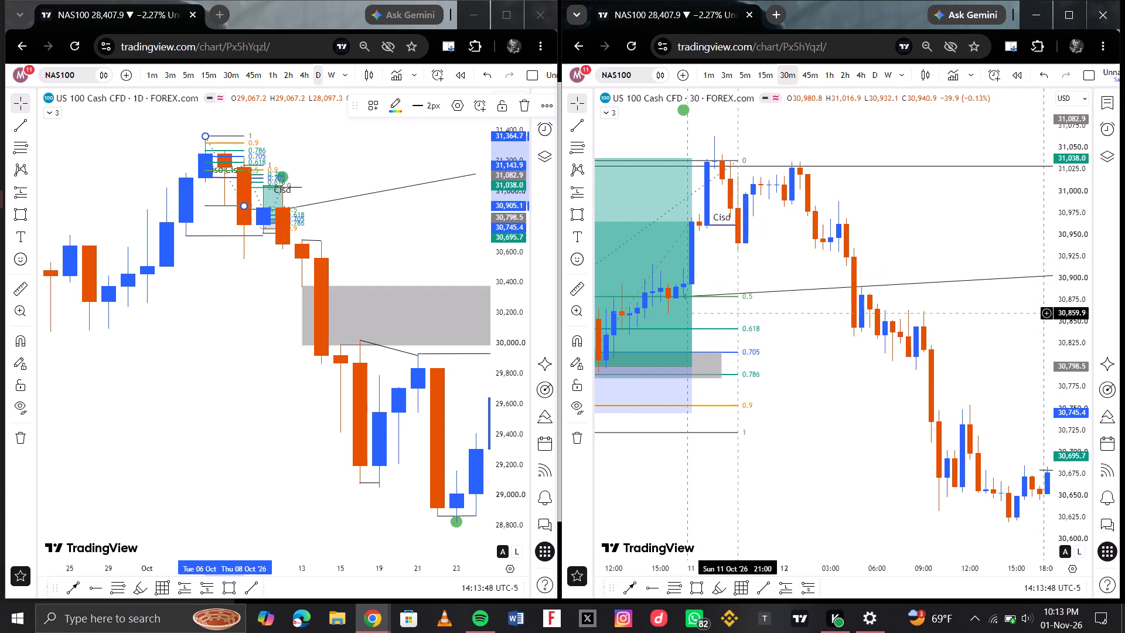
click(676, 591)
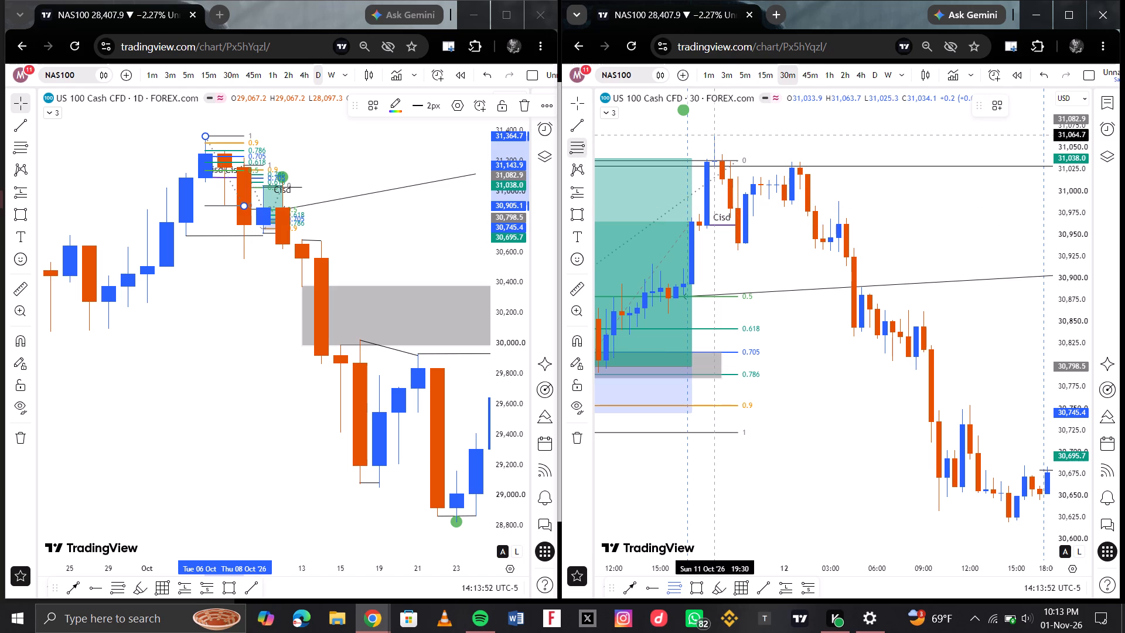
drag(716, 135, 832, 237)
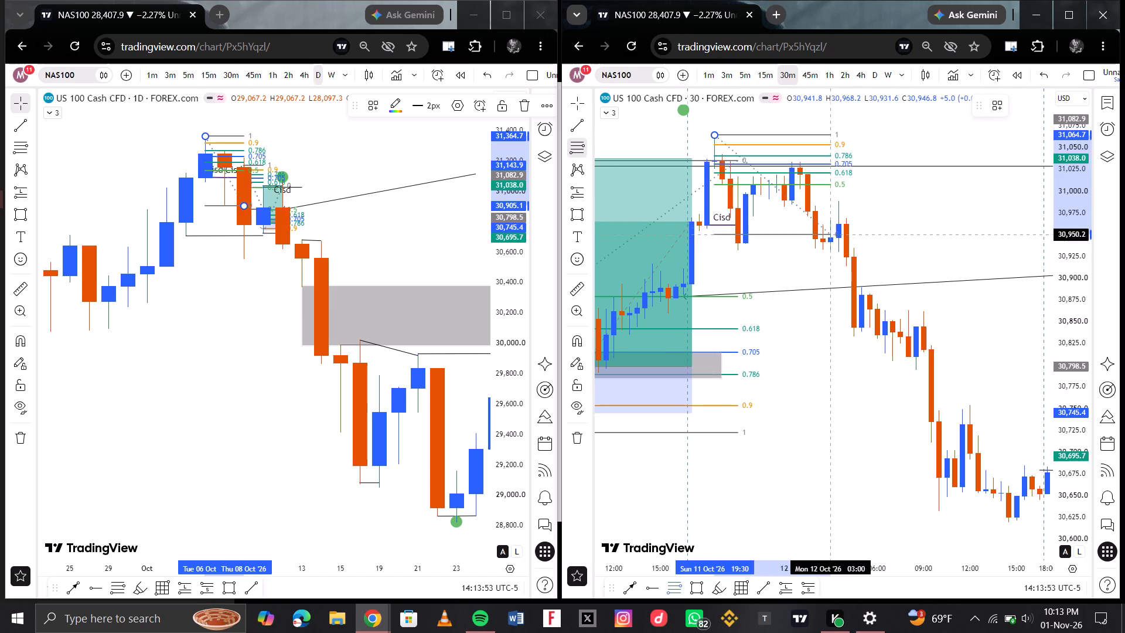
drag(832, 237, 833, 247)
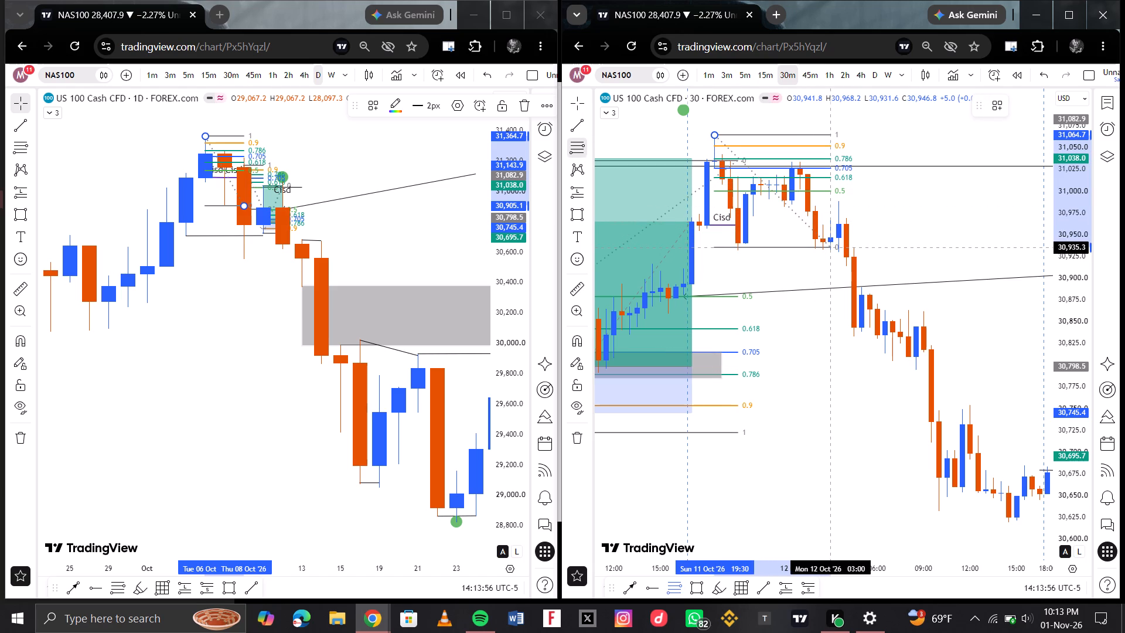
drag(833, 247, 834, 250)
click(834, 250)
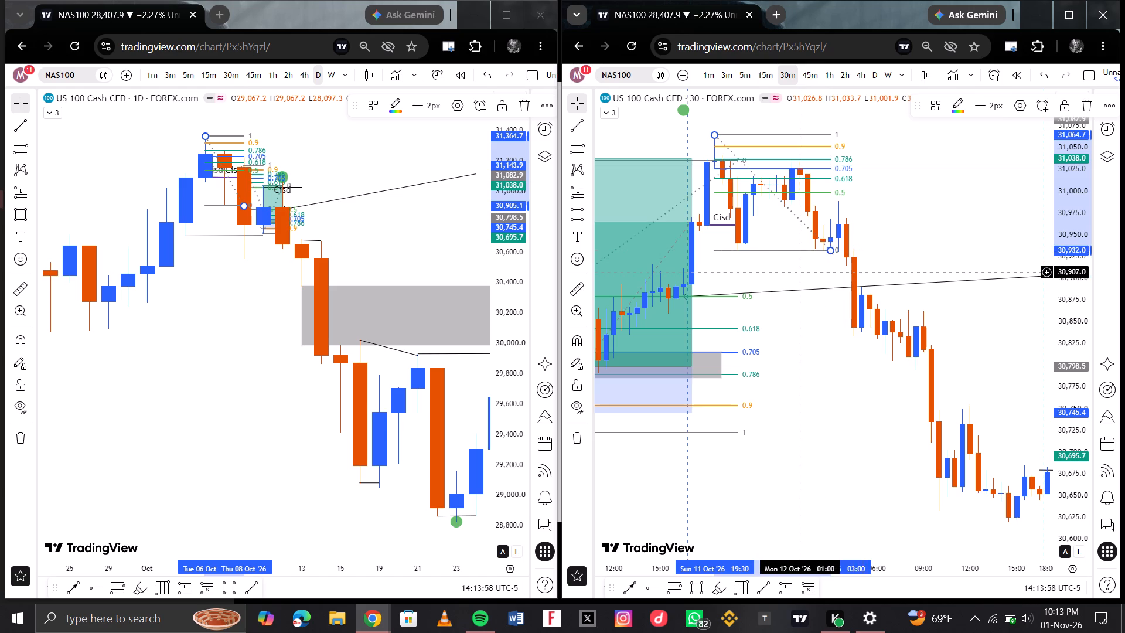
click(802, 272)
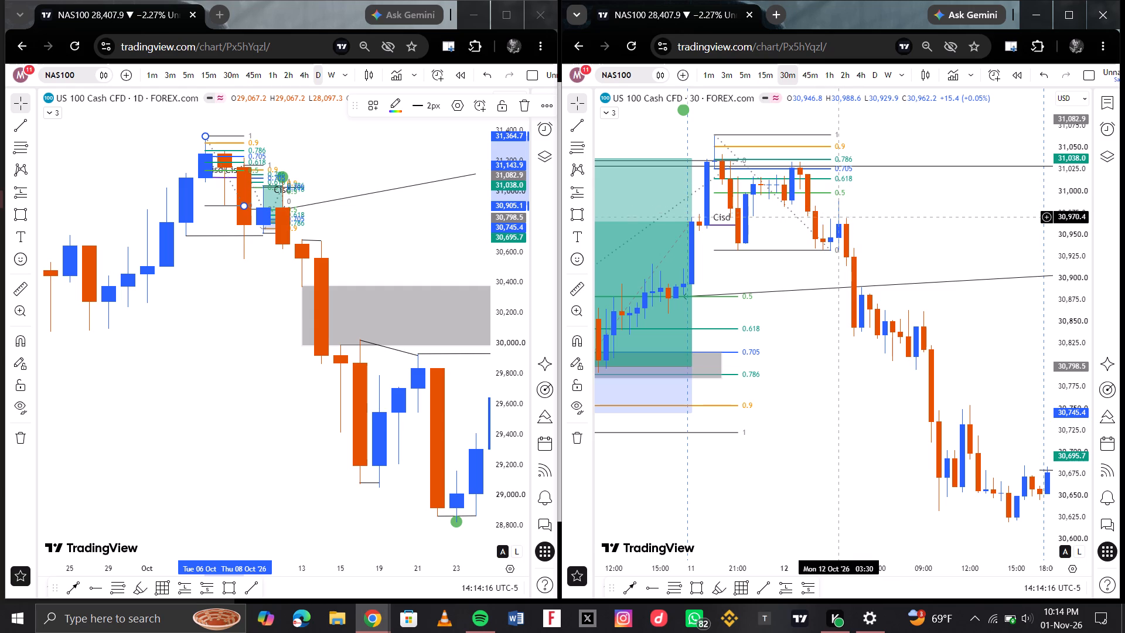
Examine the 30-minute price action around the new Fibonacci retracement, the Cisd line and the 9–12 Oct swings.
scroll(807, 142, up, 1)
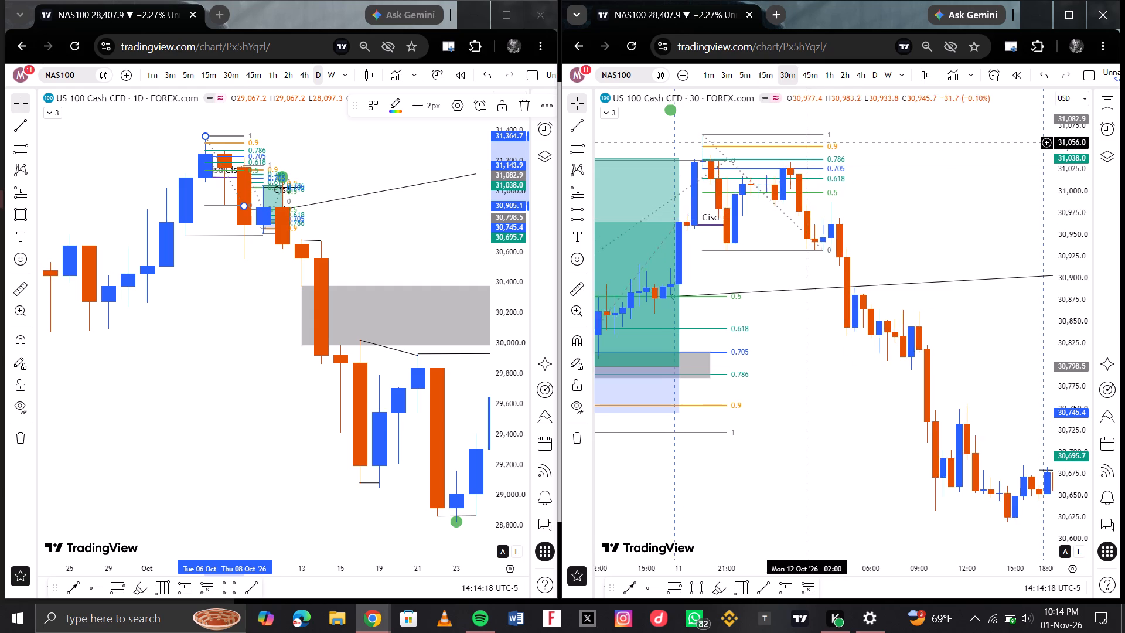
scroll(807, 142, up, 1)
scroll(734, 156, down, 2)
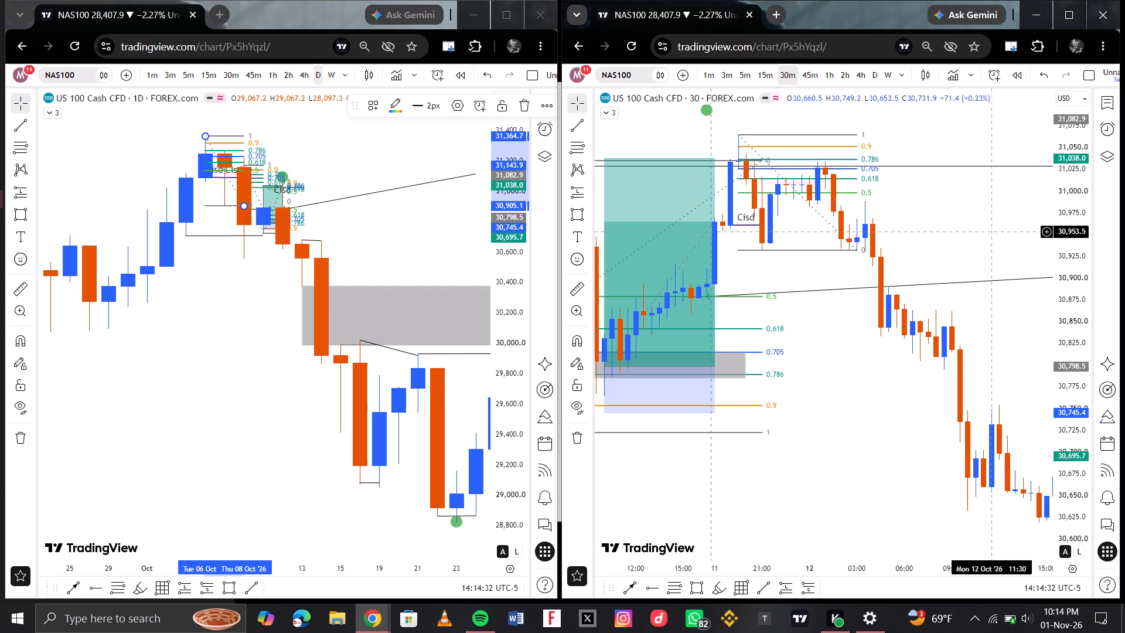
scroll(826, 285, down, 5)
scroll(747, 255, right, 1)
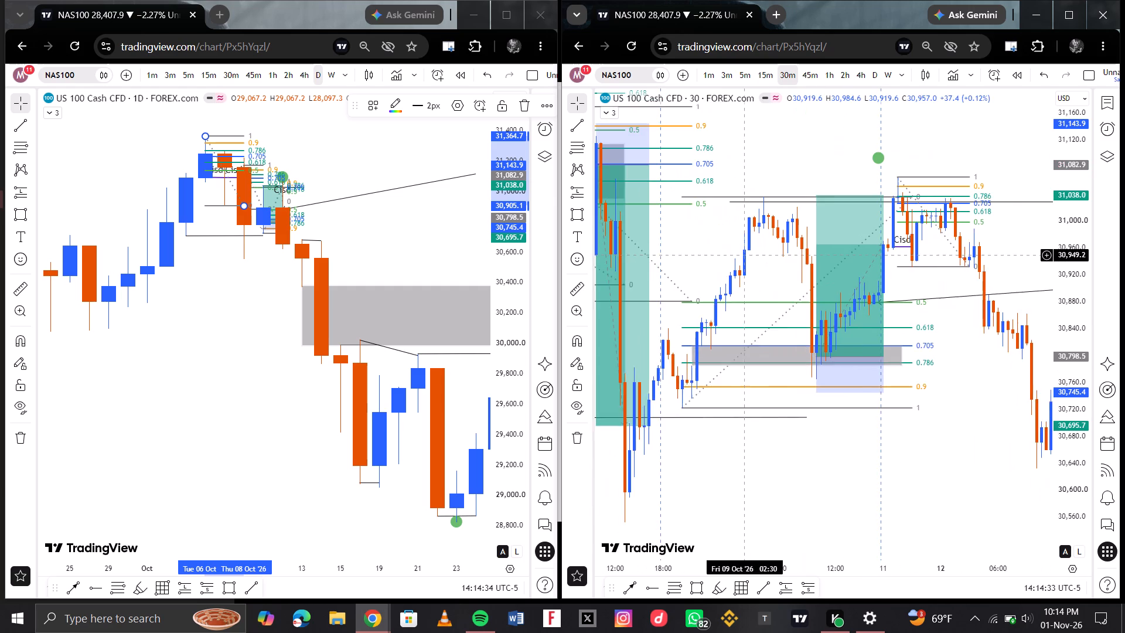
scroll(747, 255, right, 2)
scroll(892, 269, left, 3)
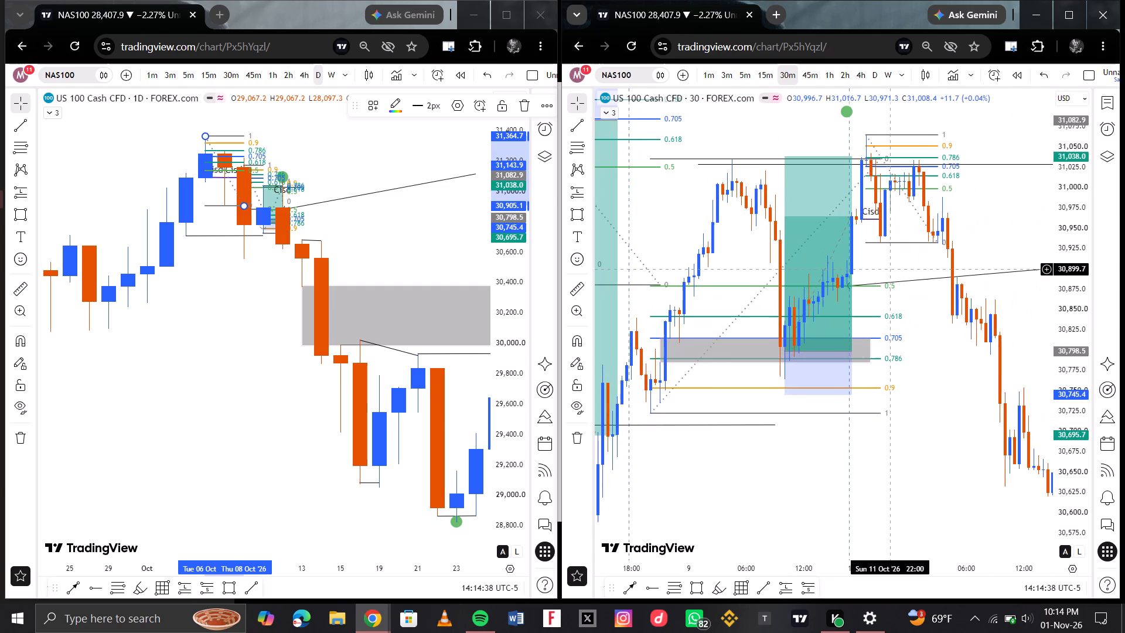
scroll(892, 269, left, 1)
scroll(763, 250, right, 1)
scroll(833, 261, left, 1)
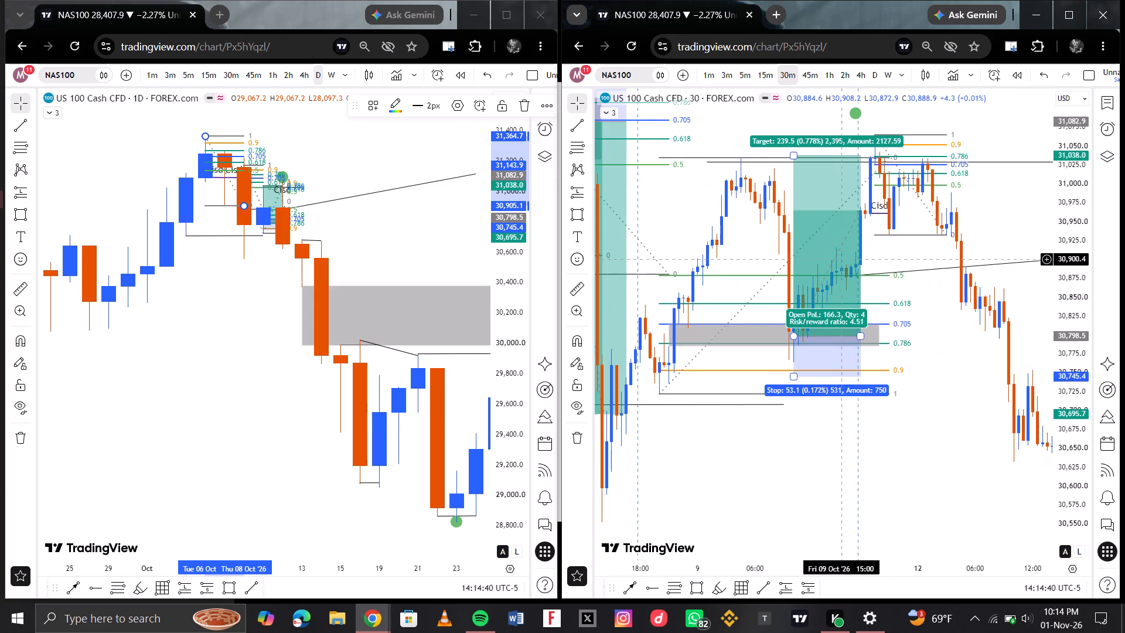
scroll(833, 261, left, 1)
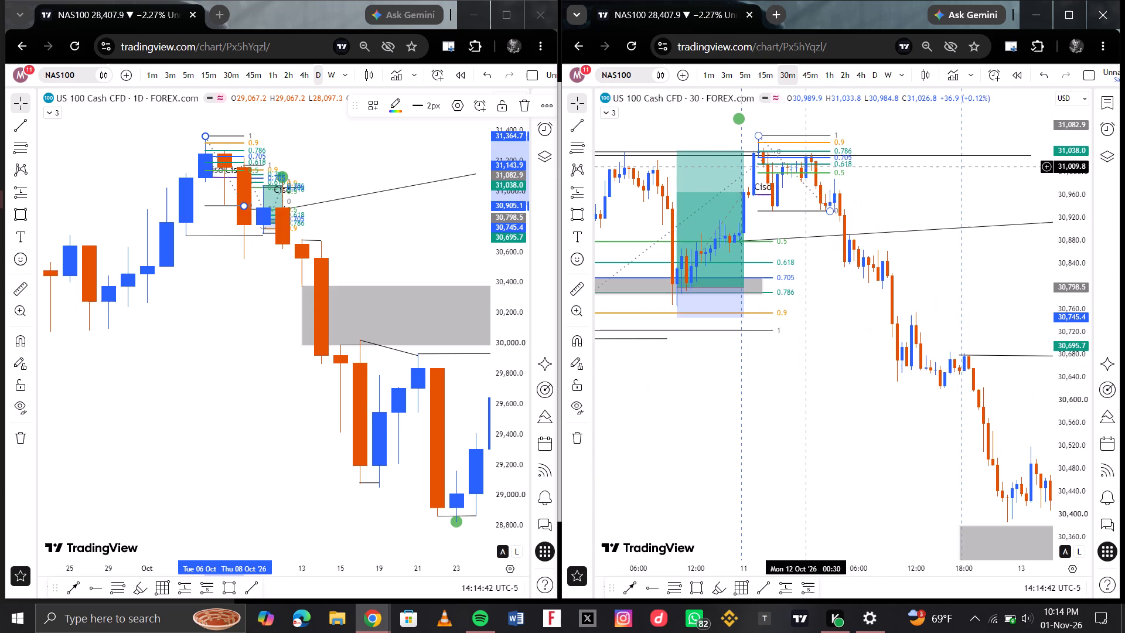
scroll(806, 166, up, 1)
scroll(742, 193, right, 1)
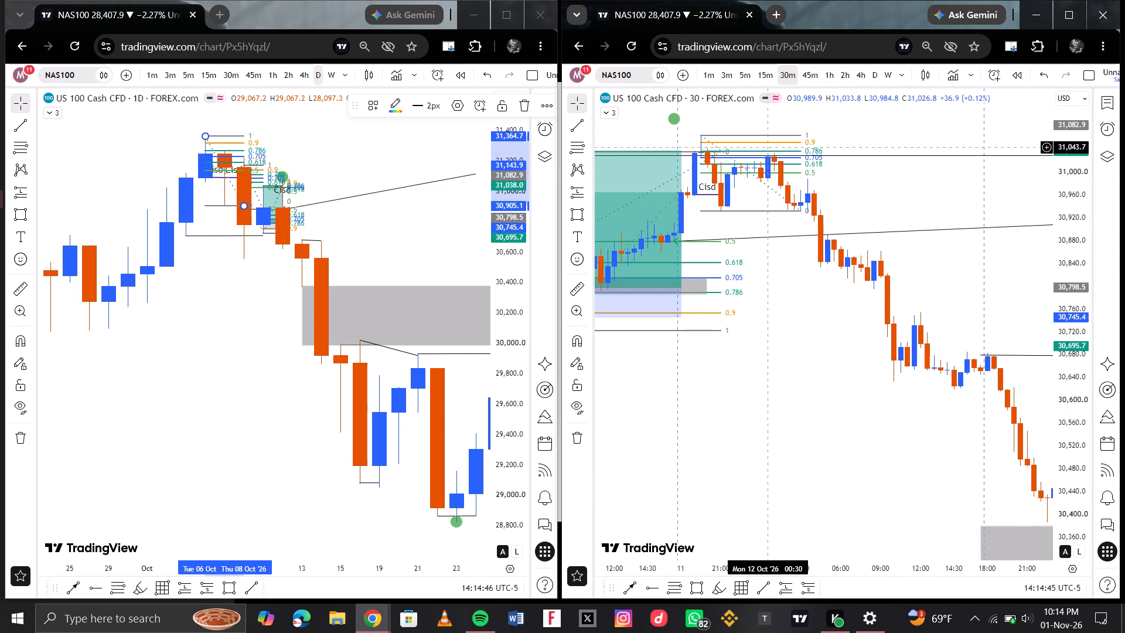
scroll(731, 217, right, 1)
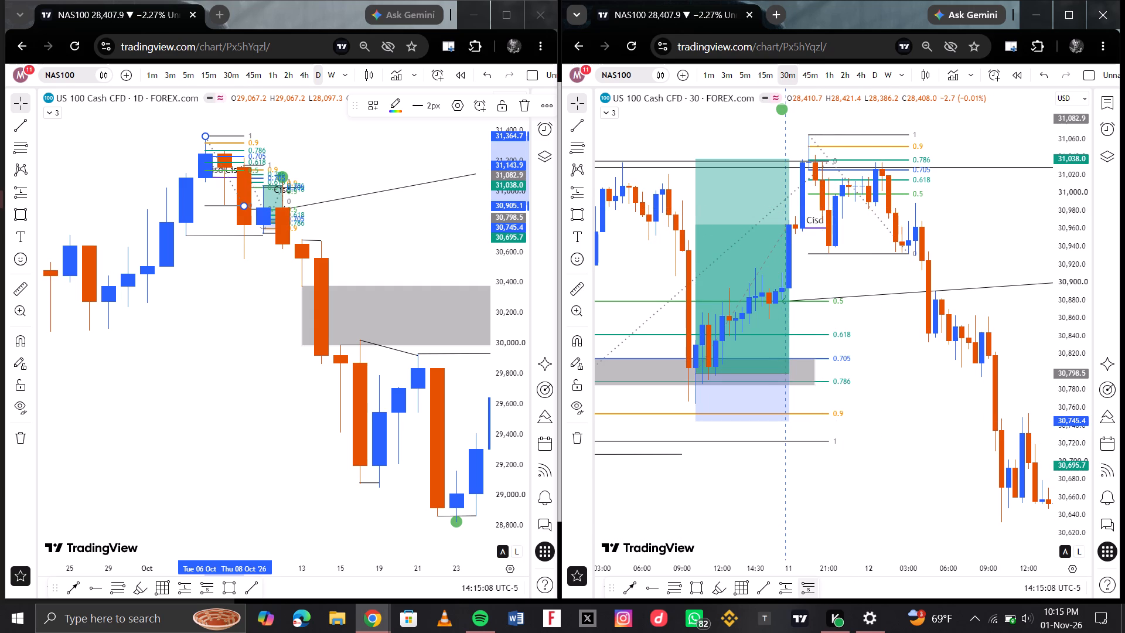
Draw a second Fibonacci retracement from the early 12 Oct high at about 31,033.9 to 12 Oct 06:00 at about 30,932.5.
click(672, 586)
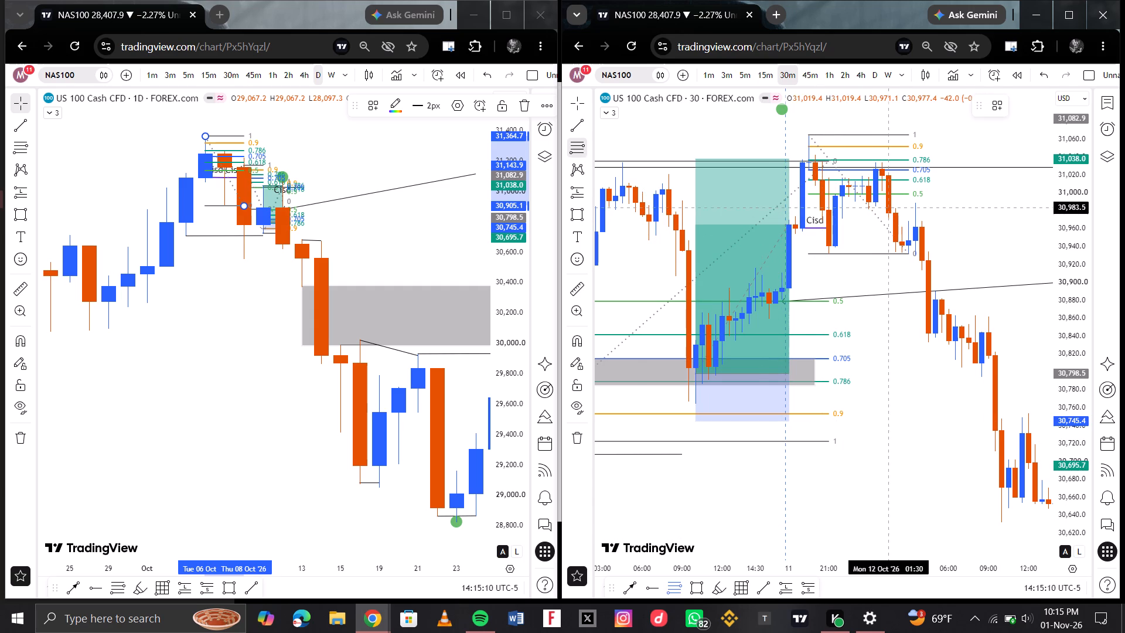
drag(882, 162, 946, 249)
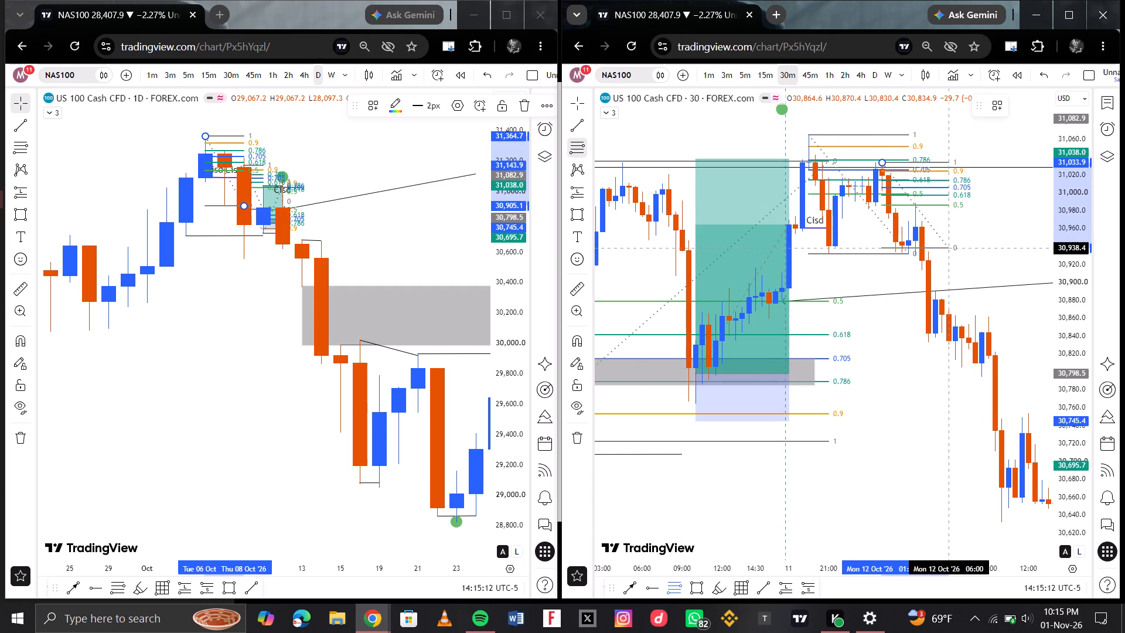
drag(946, 249, 947, 253)
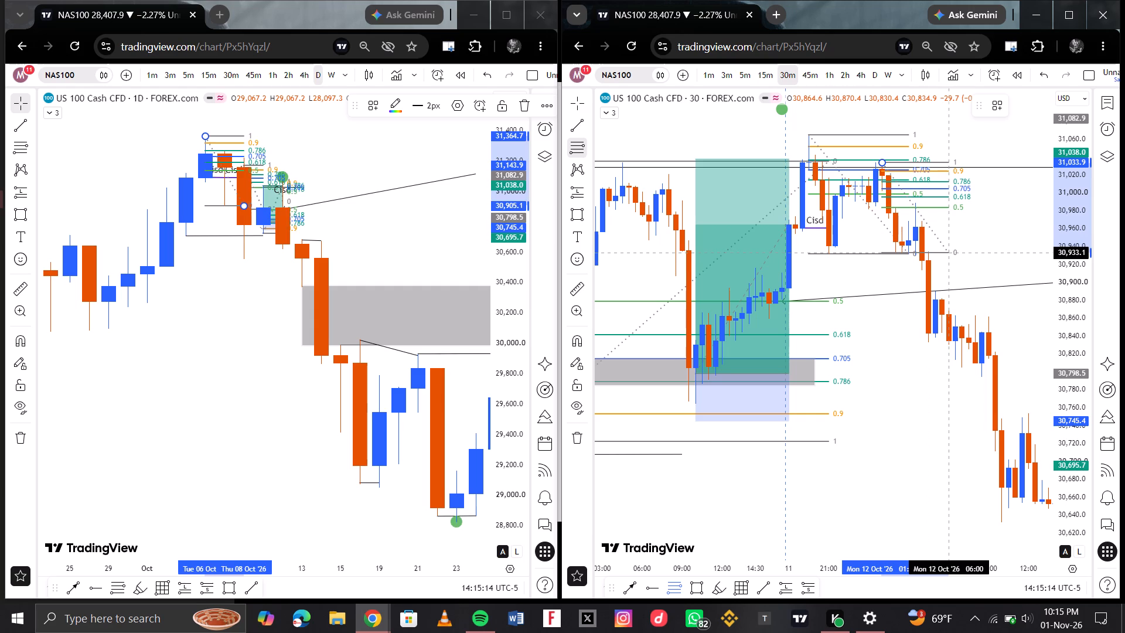
drag(947, 253, 947, 253)
click(947, 253)
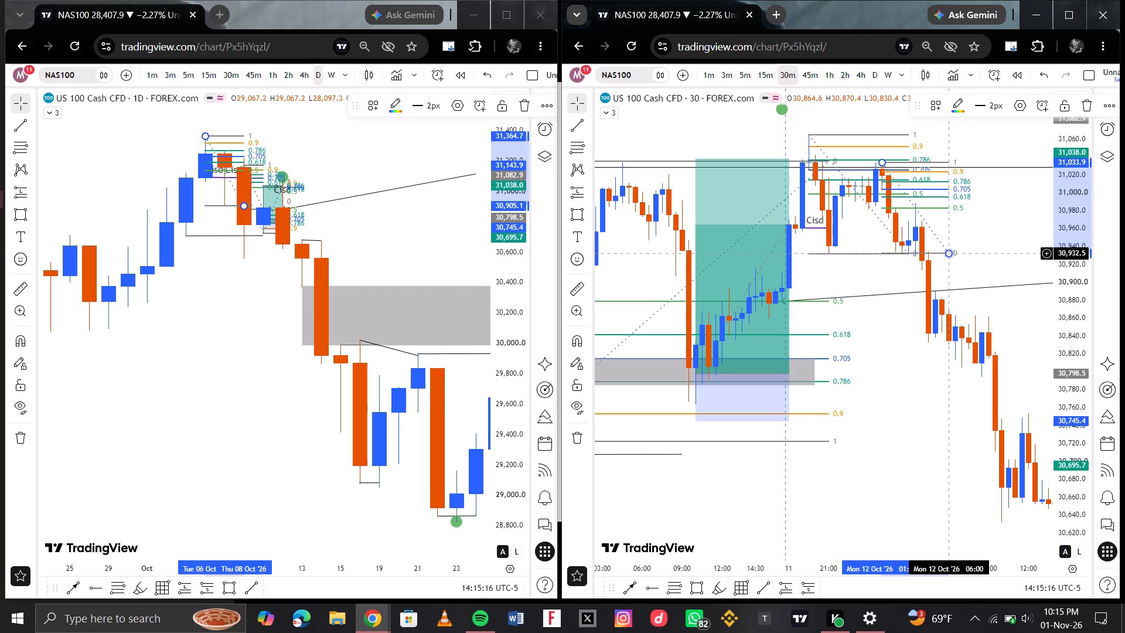
click(973, 263)
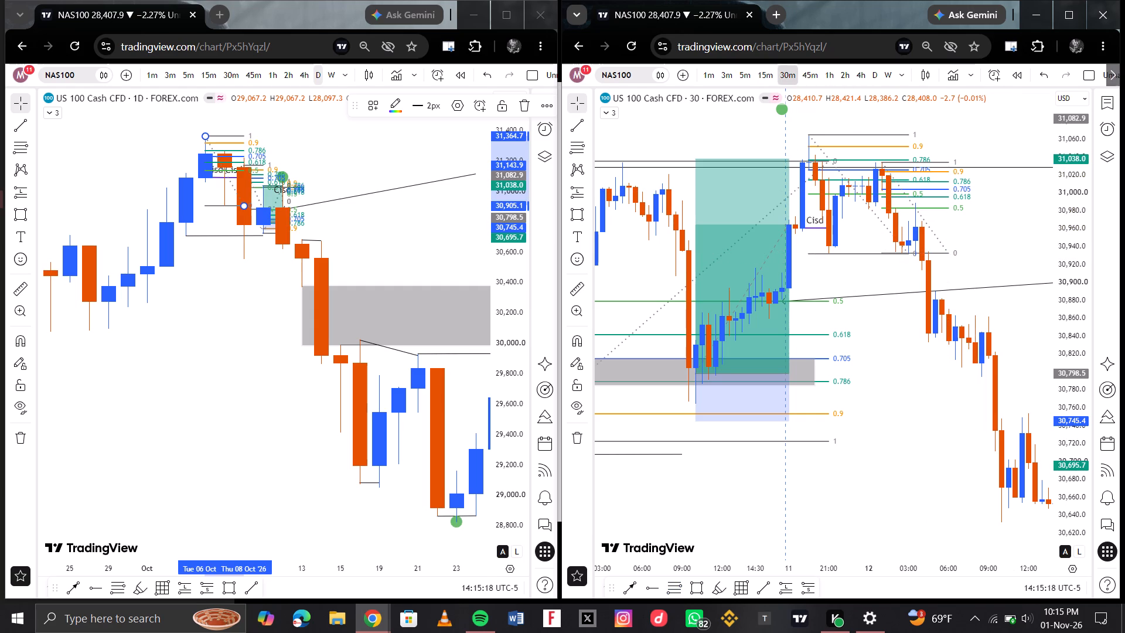
Switch the 30-minute NAS100 chart to the 15-minute timeframe.
click(763, 67)
scroll(845, 338, down, 2)
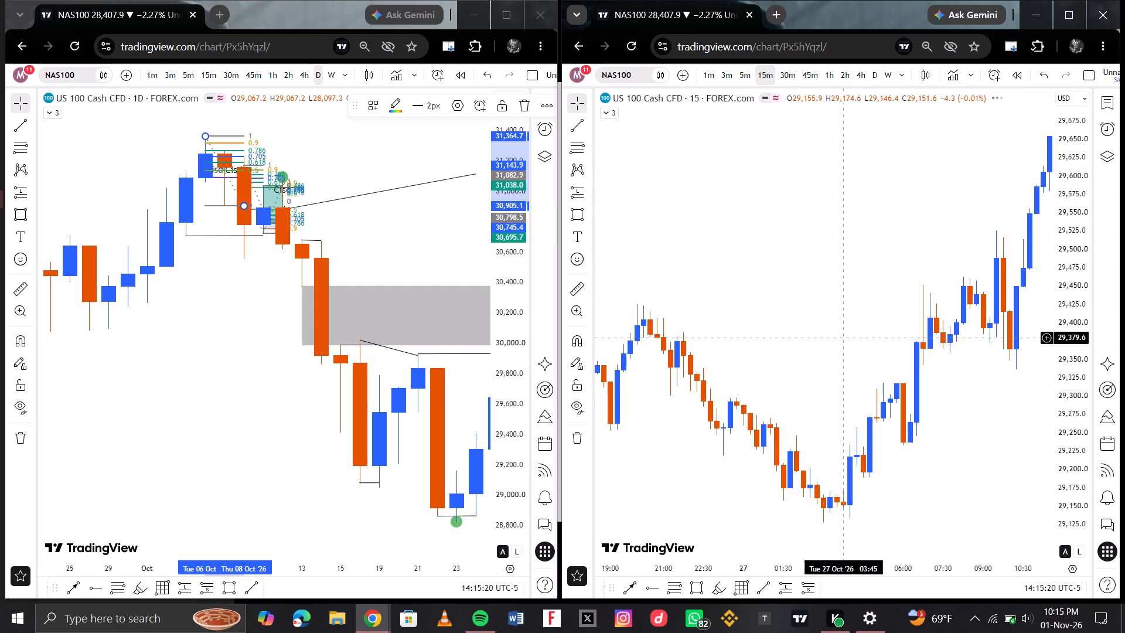
scroll(845, 338, down, 15)
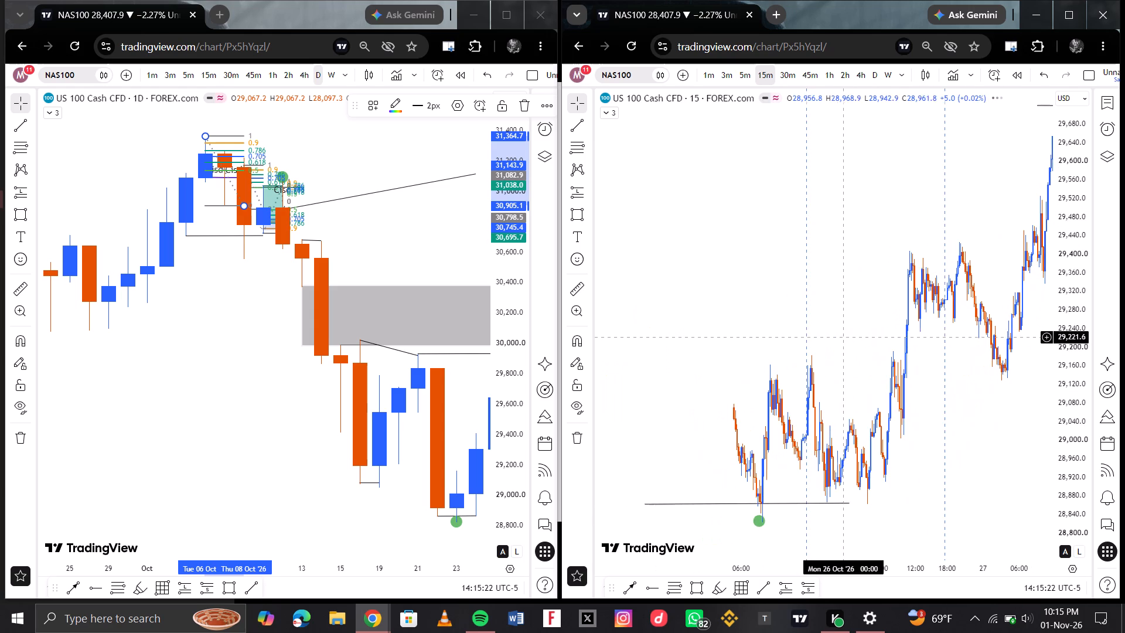
Delete the long slanted arrow line anchored at 9 Oct 16:45 near 30,878.7 on the 15-minute chart.
scroll(808, 304, right, 6)
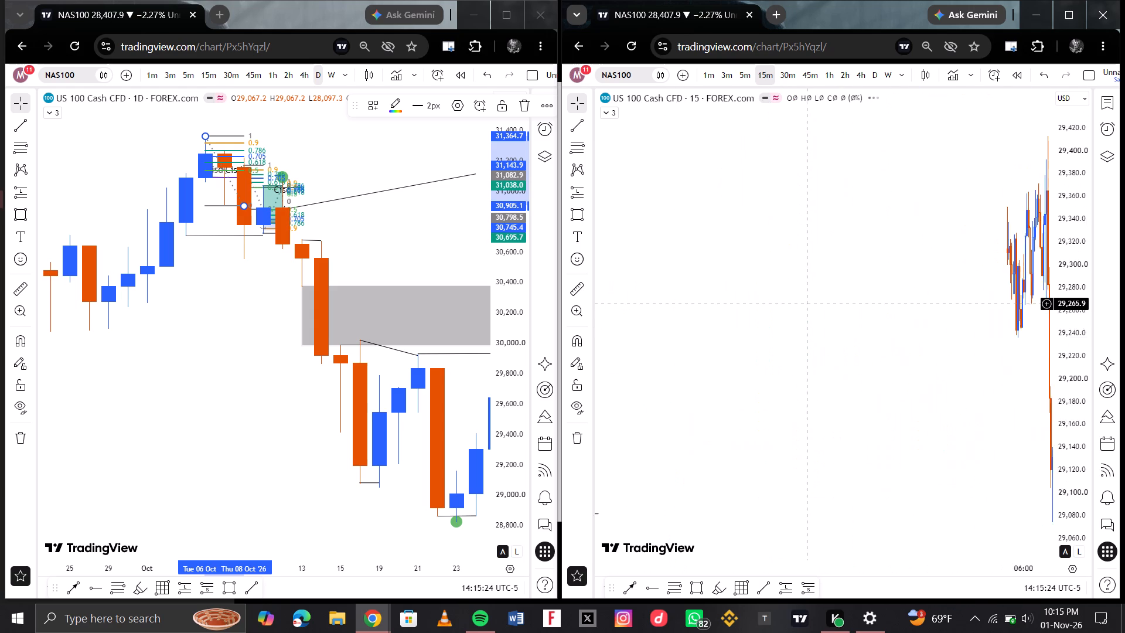
scroll(808, 304, right, 7)
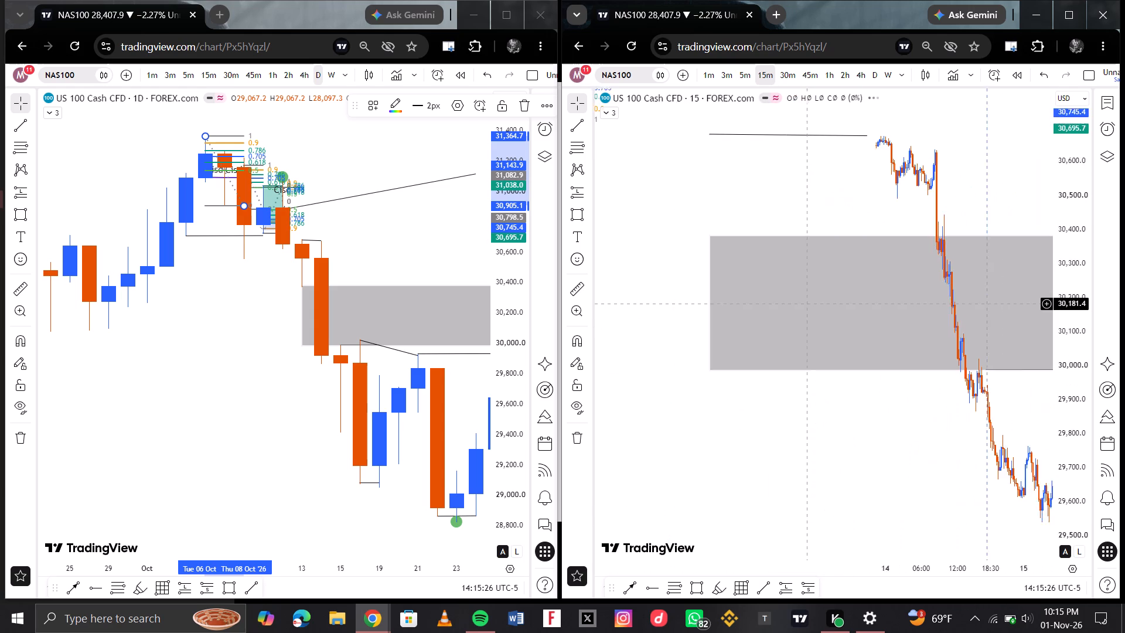
scroll(808, 304, right, 4)
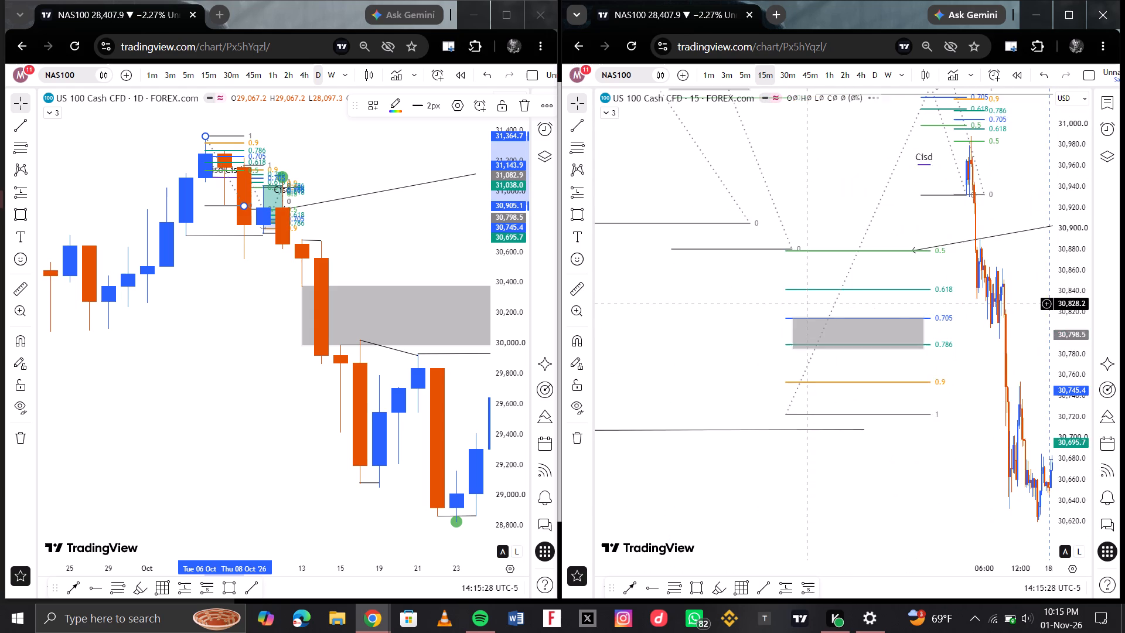
scroll(806, 190, up, 7)
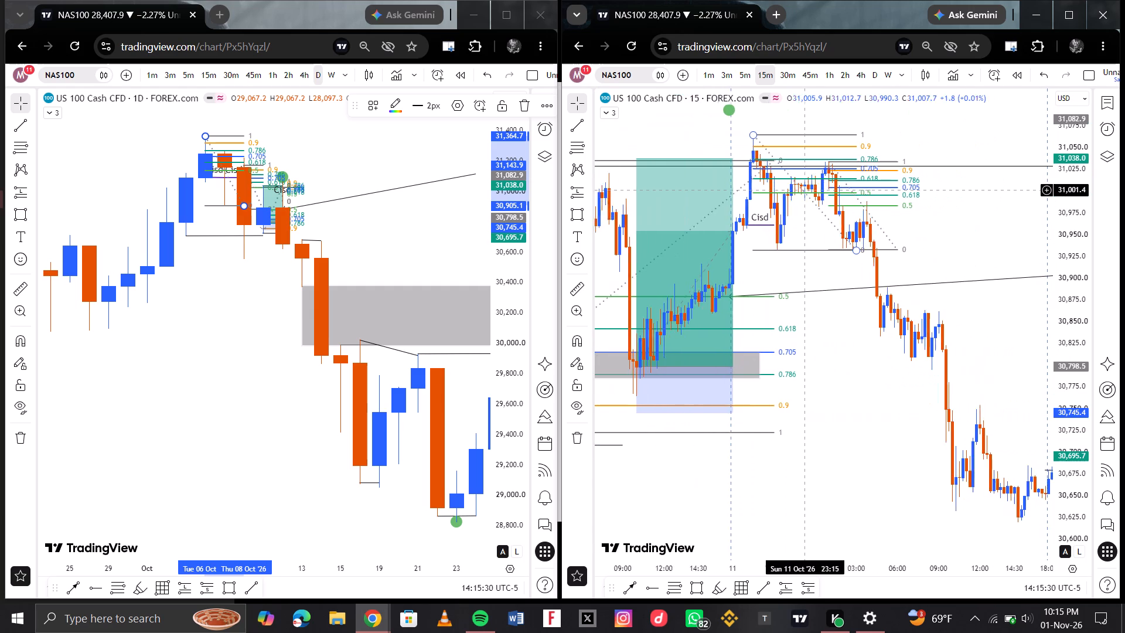
click(861, 288)
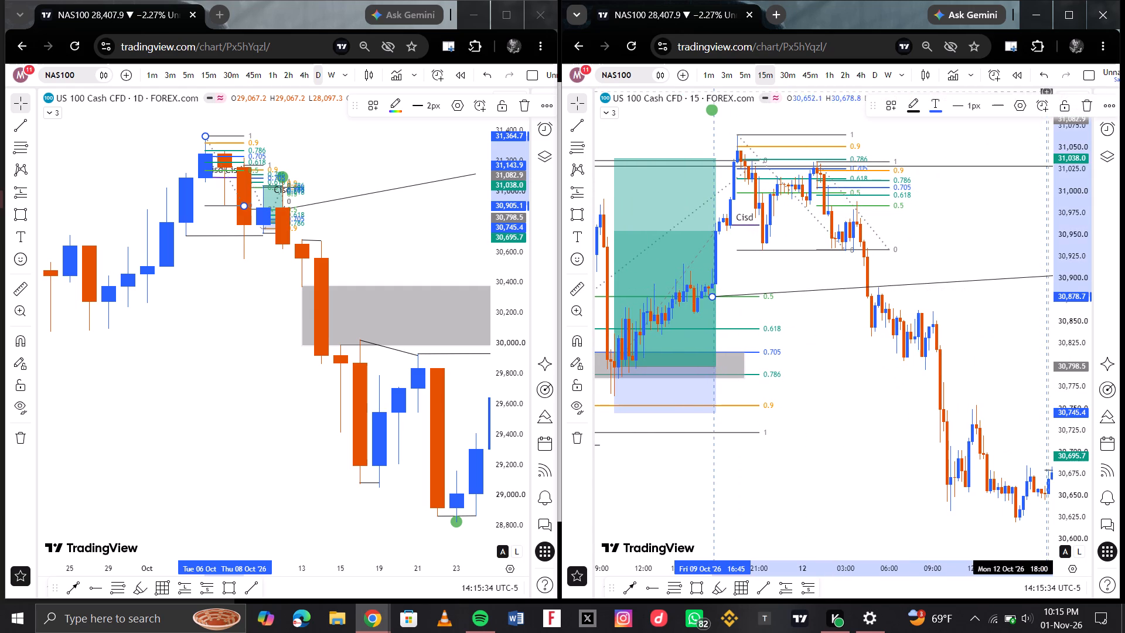
click(1086, 103)
Examine the 15-minute price action around the two Fibonacci retracements and the Cisd line on 11–12 Oct.
scroll(827, 205, up, 3)
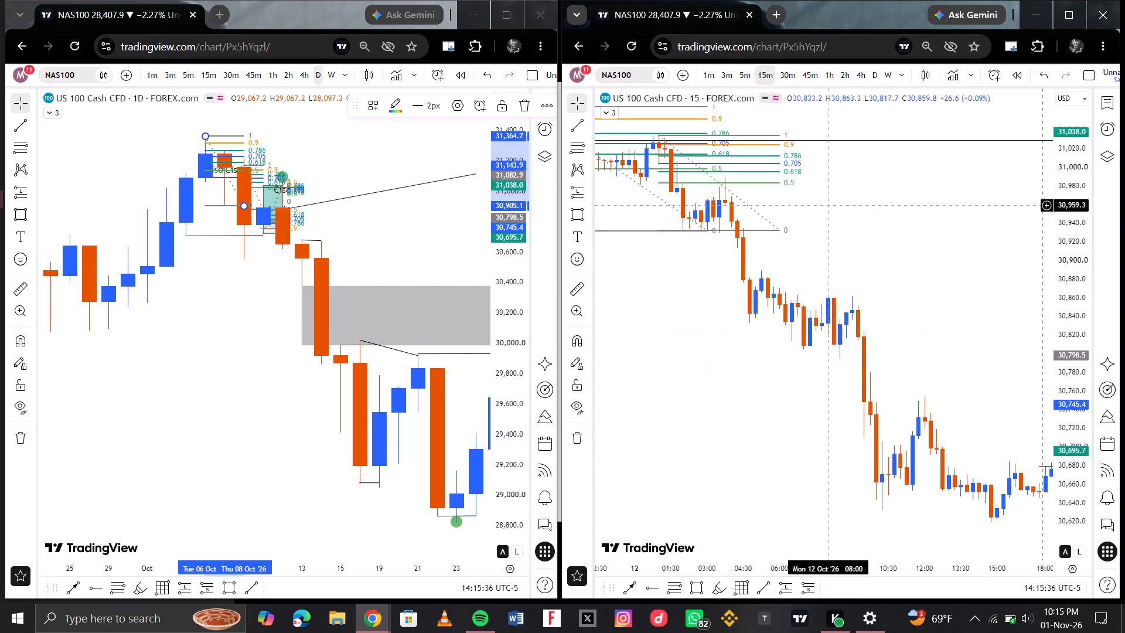
scroll(787, 217, right, 4)
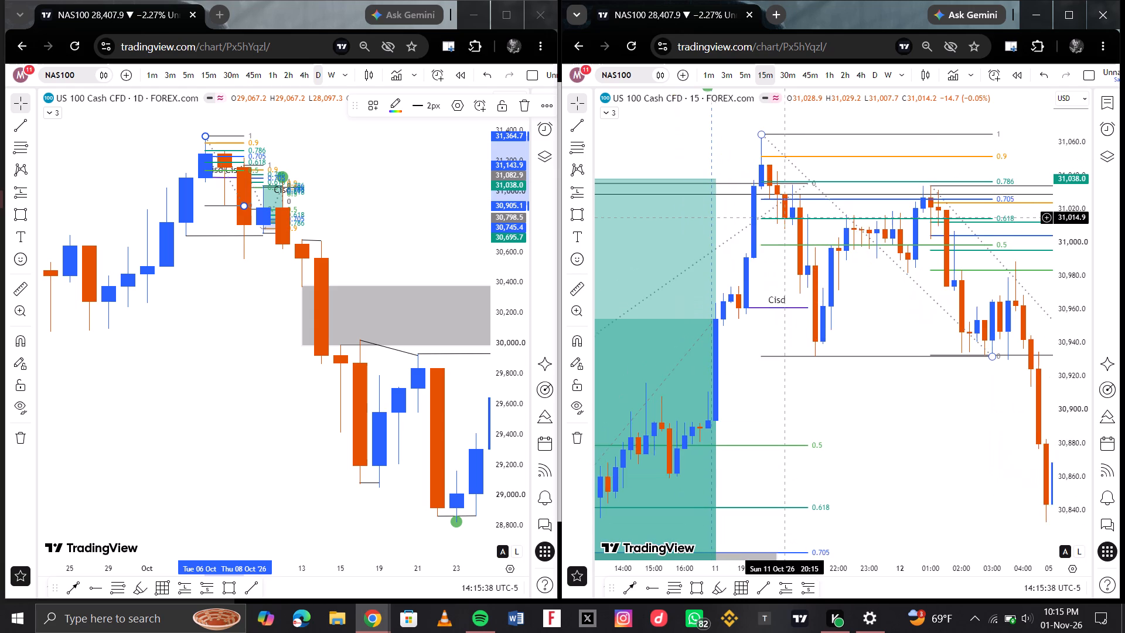
scroll(879, 240, left, 1)
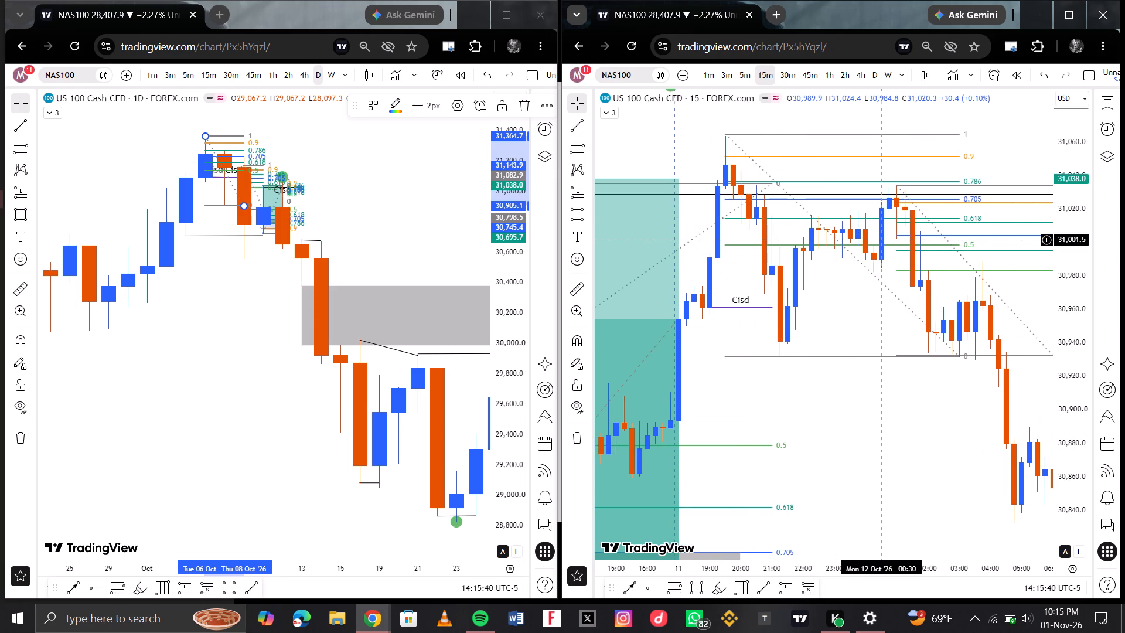
scroll(929, 246, left, 1)
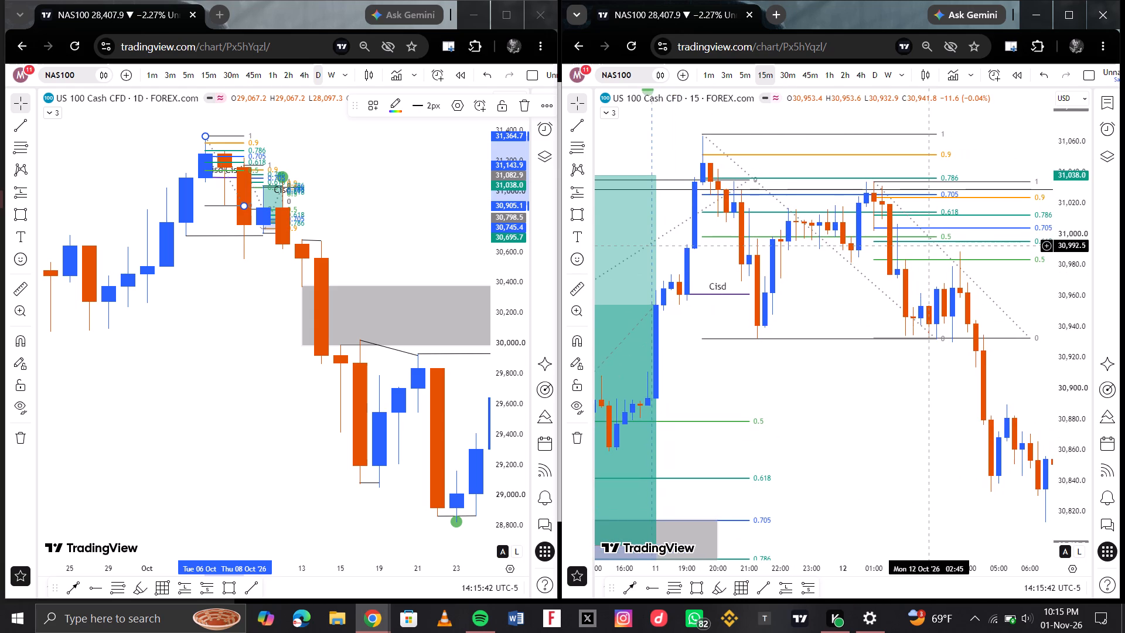
scroll(870, 232, right, 1)
scroll(959, 290, left, 1)
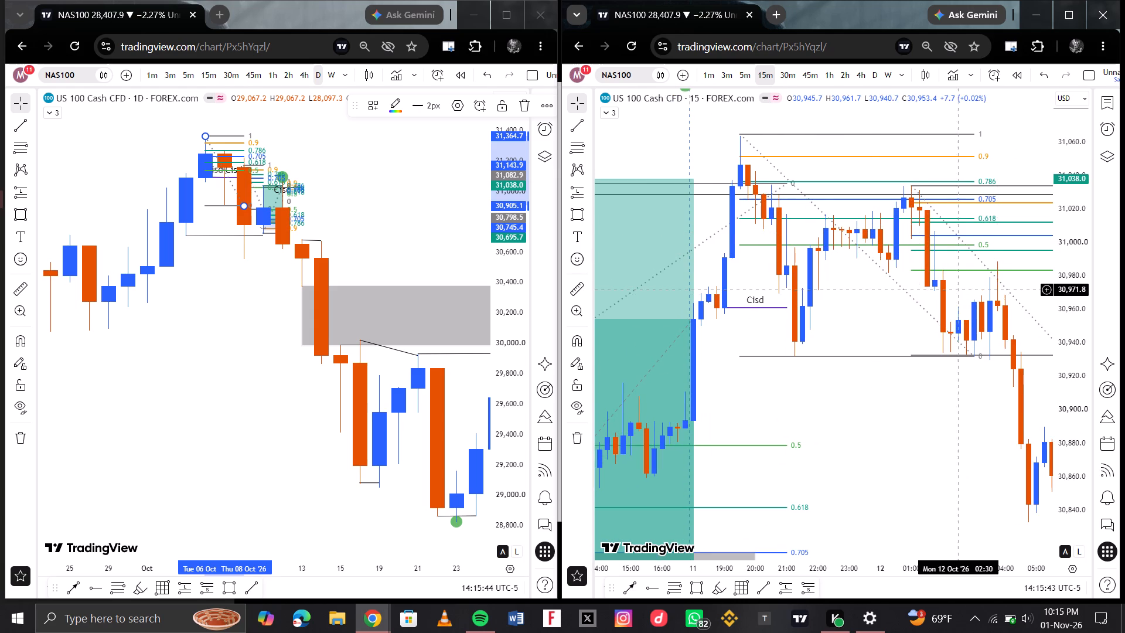
scroll(959, 290, left, 1)
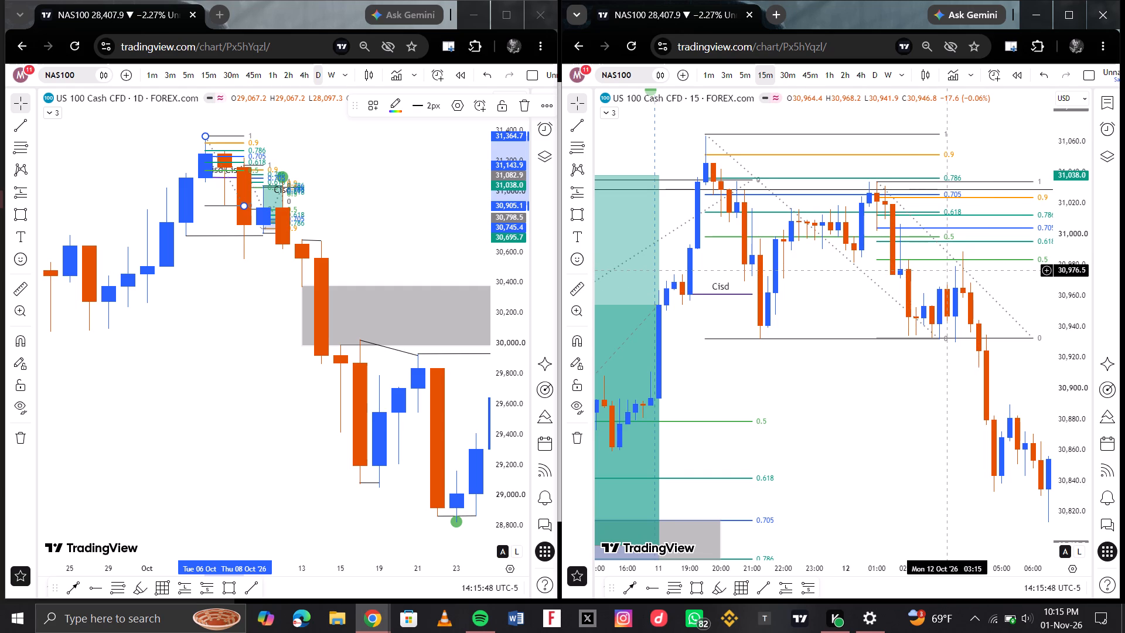
scroll(945, 270, left, 1)
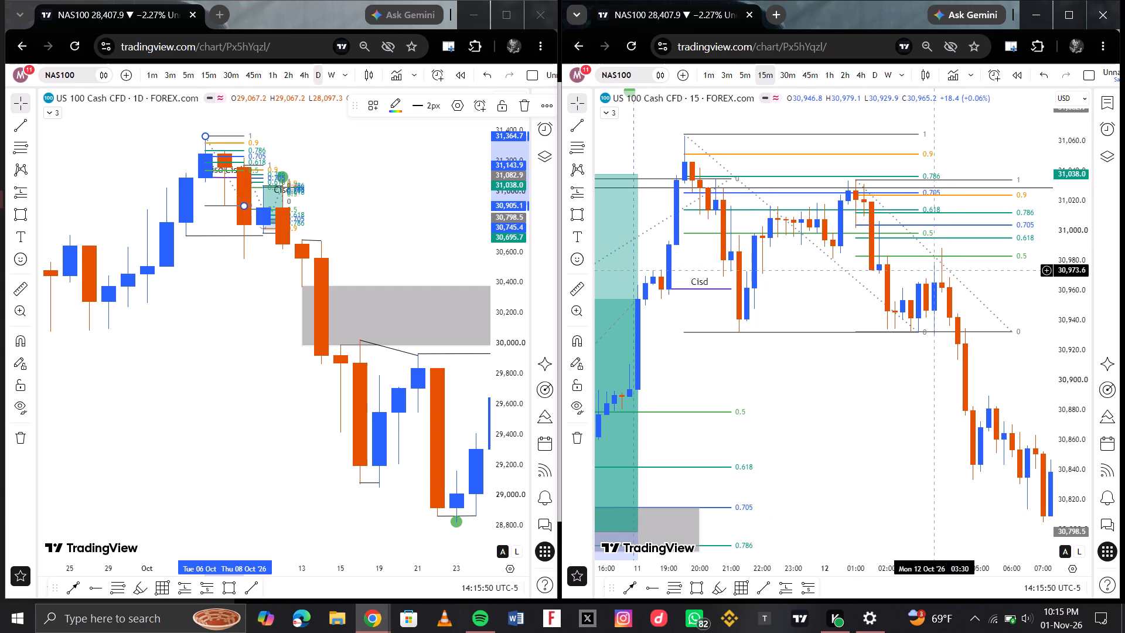
scroll(949, 266, left, 1)
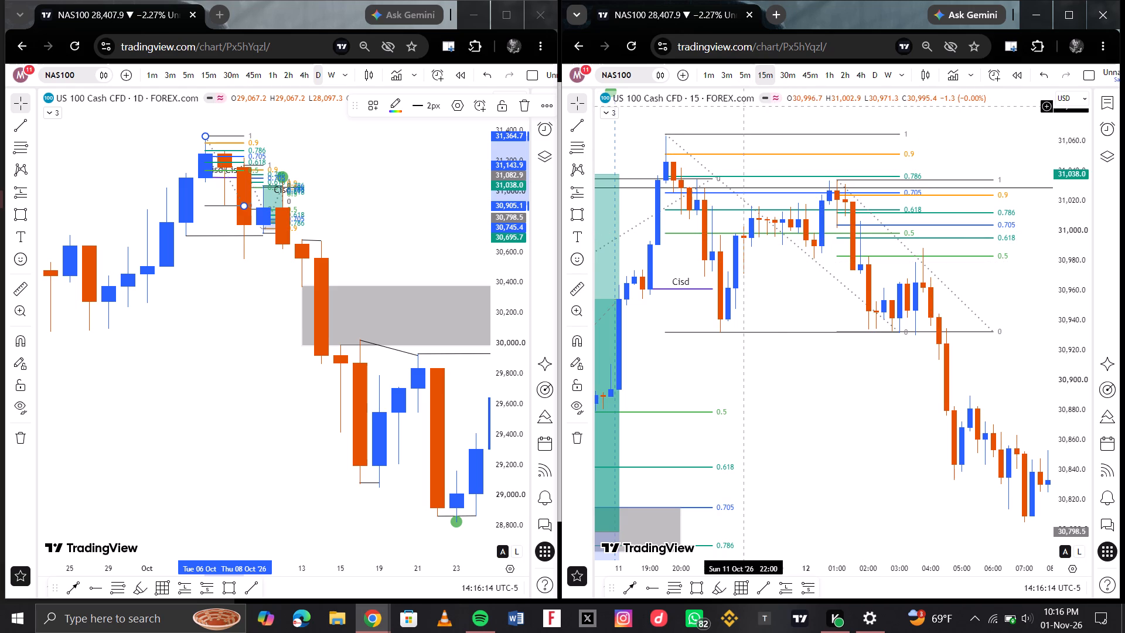
Switch the 15-minute NAS100 chart to the 5-minute timeframe.
click(744, 77)
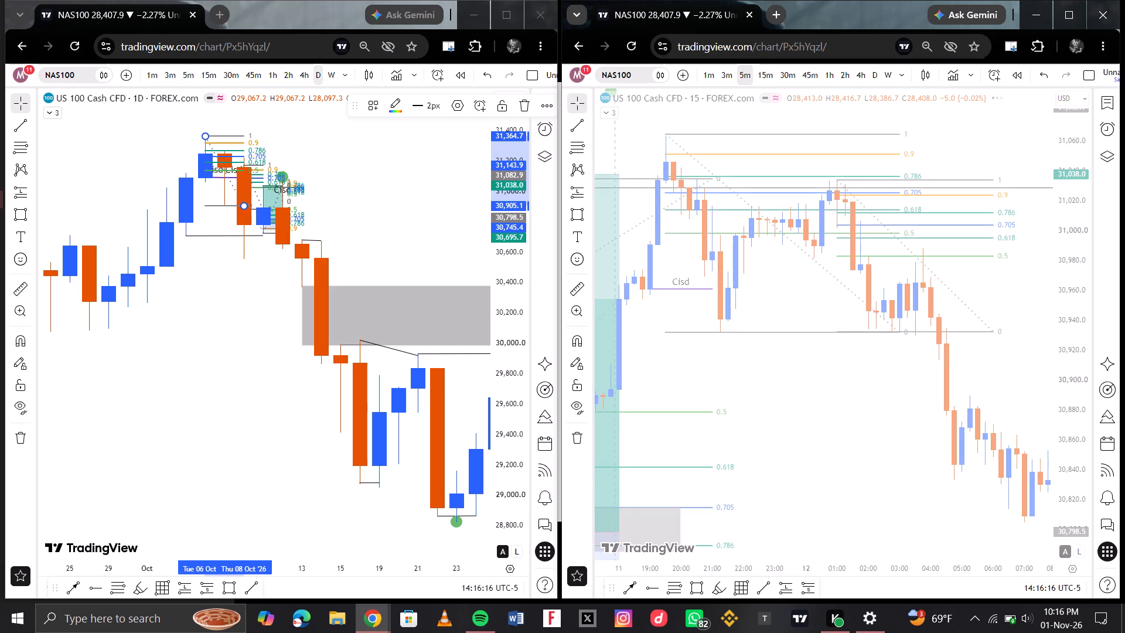
Go back to 11–12 Oct on the 5-minute chart and examine the price action around the two Fibonacci retracements.
scroll(829, 394, down, 12)
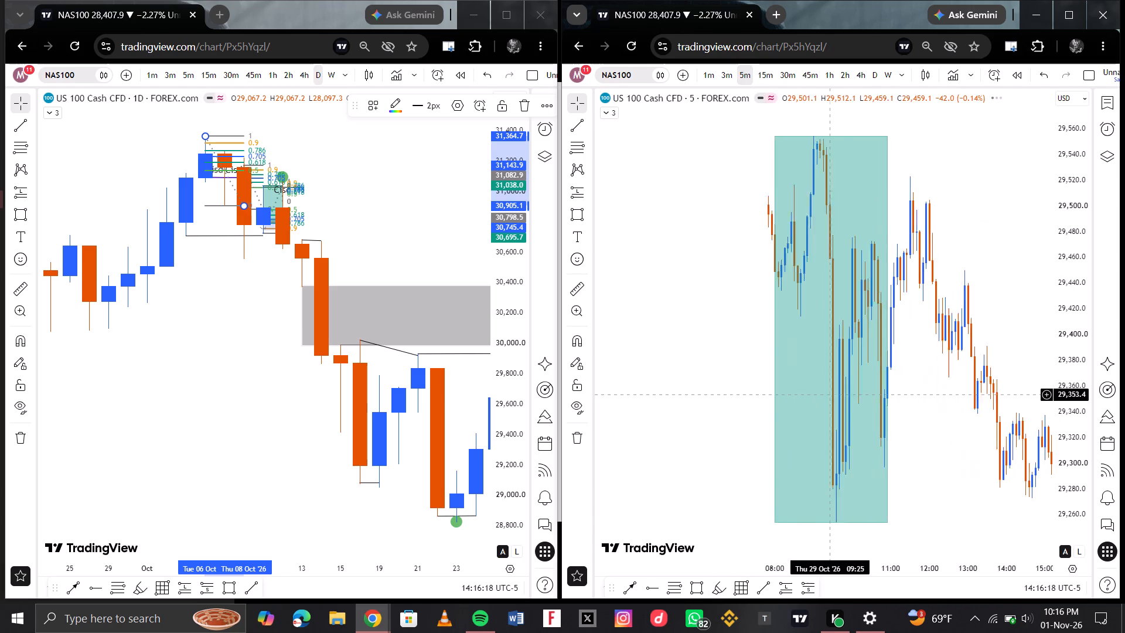
scroll(829, 394, down, 7)
scroll(734, 365, right, 3)
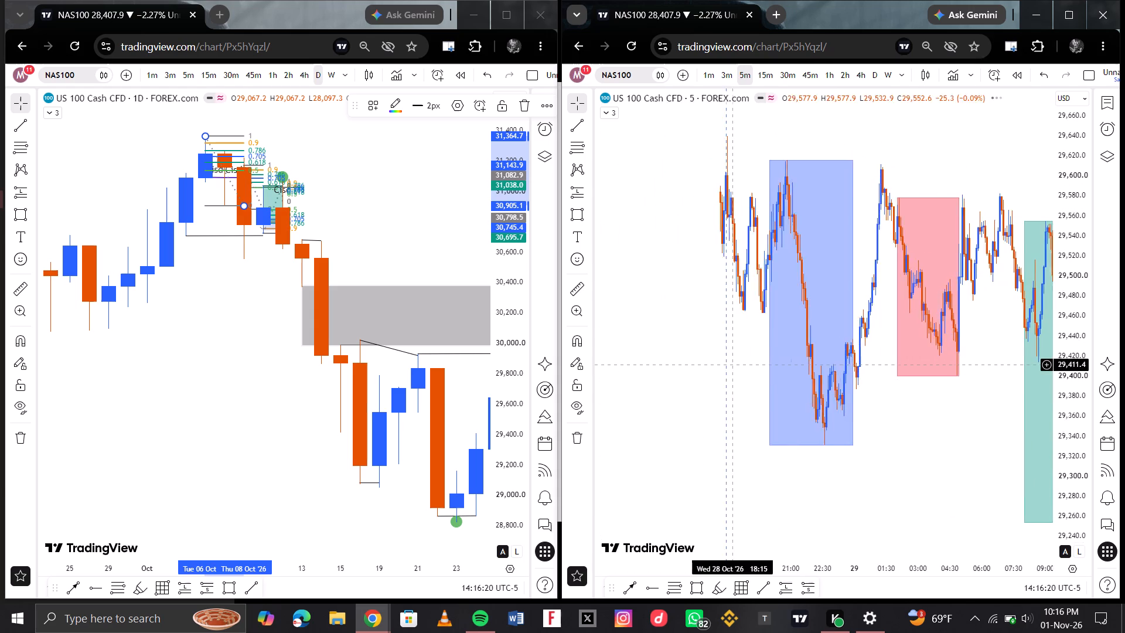
scroll(734, 365, right, 8)
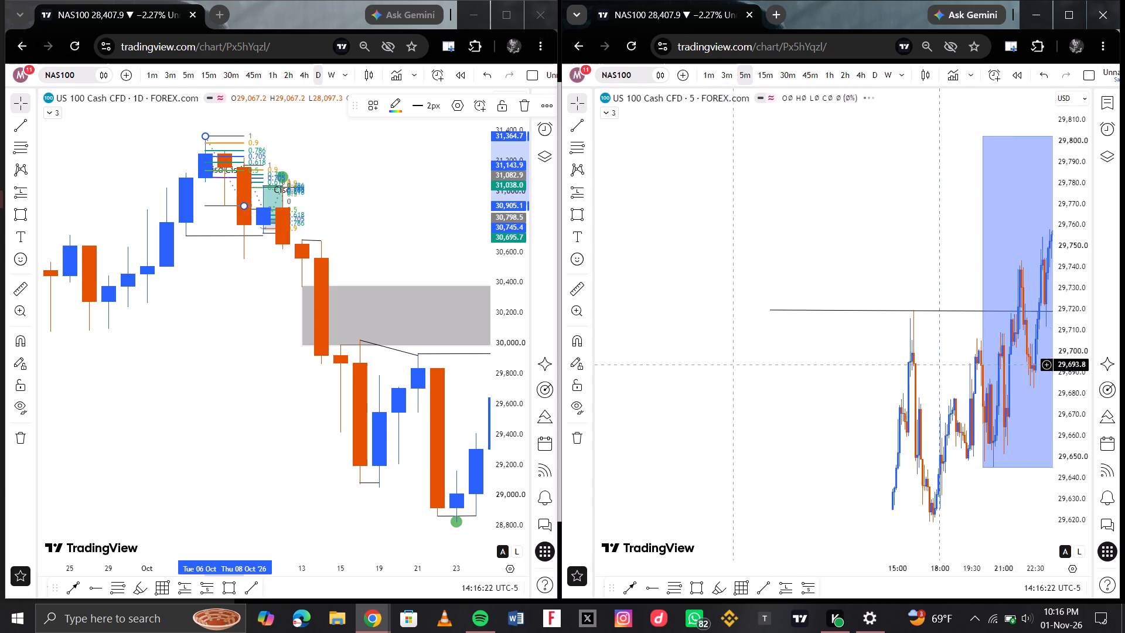
scroll(734, 365, right, 10)
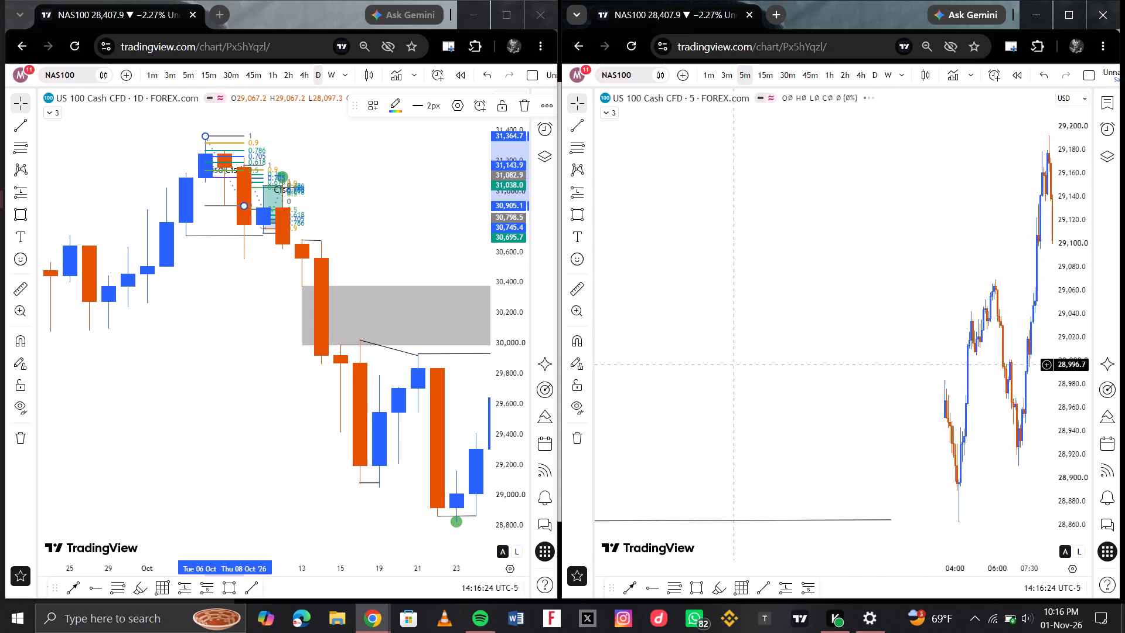
scroll(734, 365, right, 7)
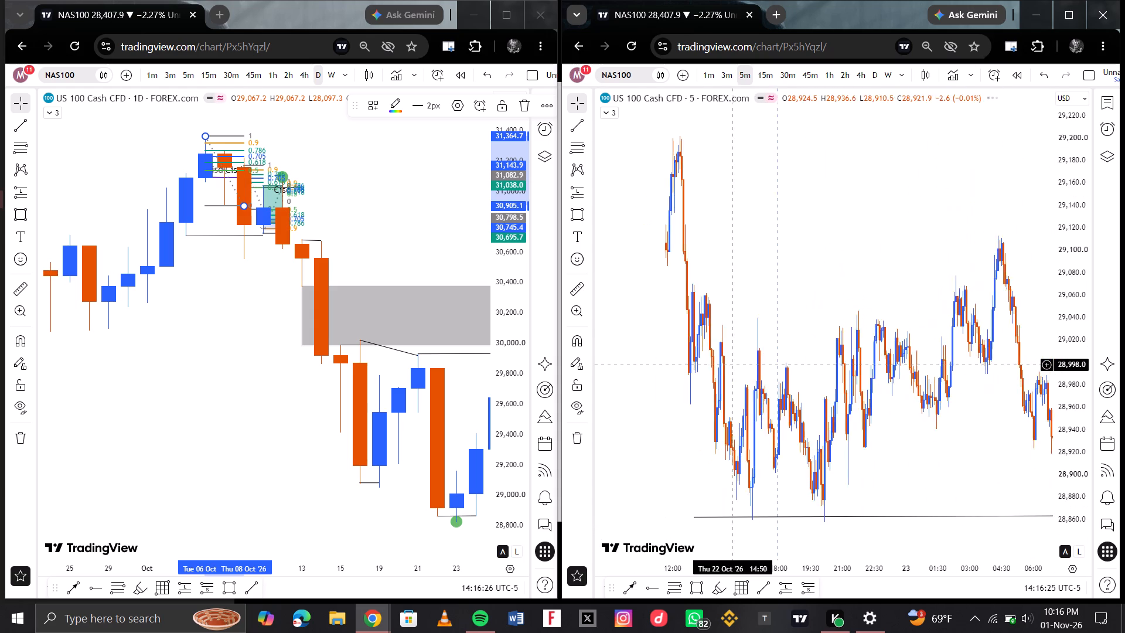
scroll(734, 365, right, 6)
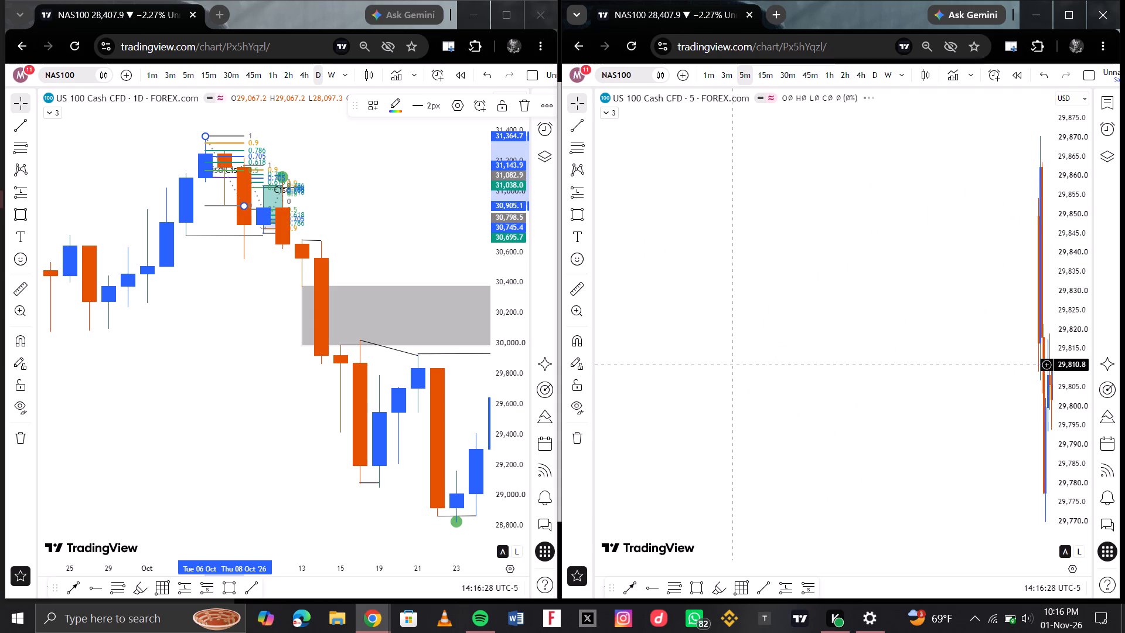
scroll(734, 365, right, 7)
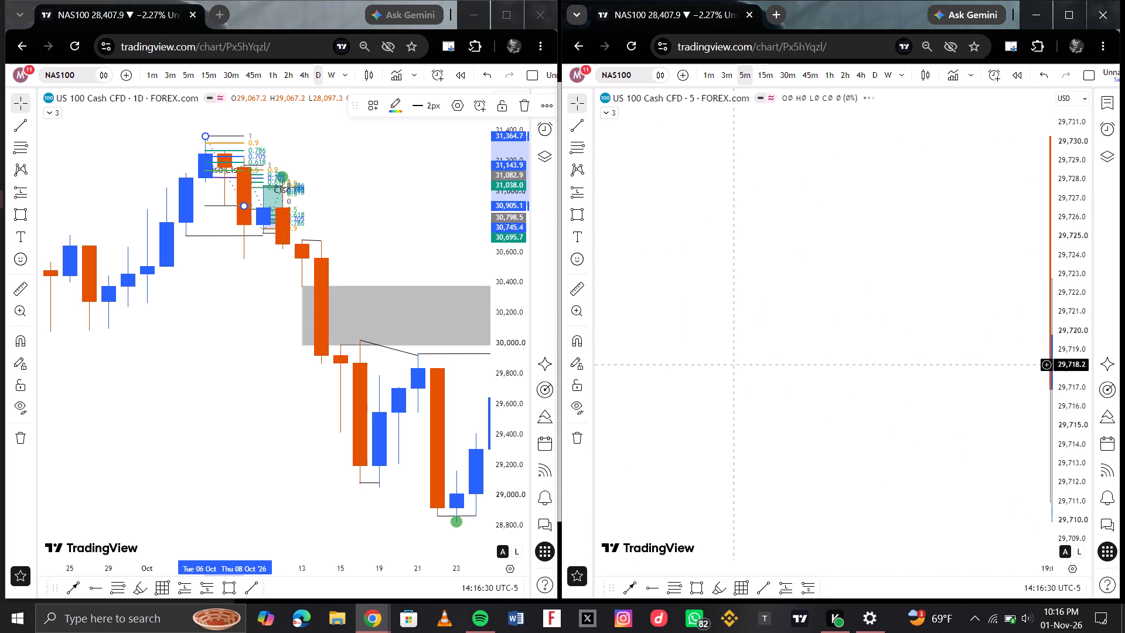
scroll(734, 365, right, 4)
scroll(734, 365, down, 6)
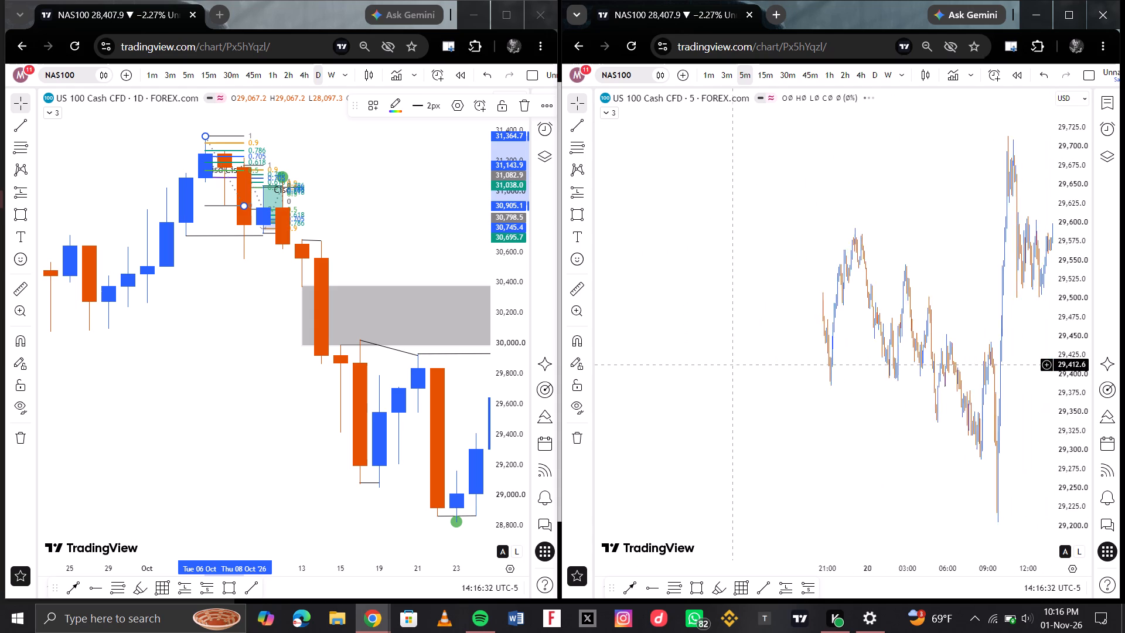
scroll(734, 365, down, 2)
scroll(708, 328, right, 5)
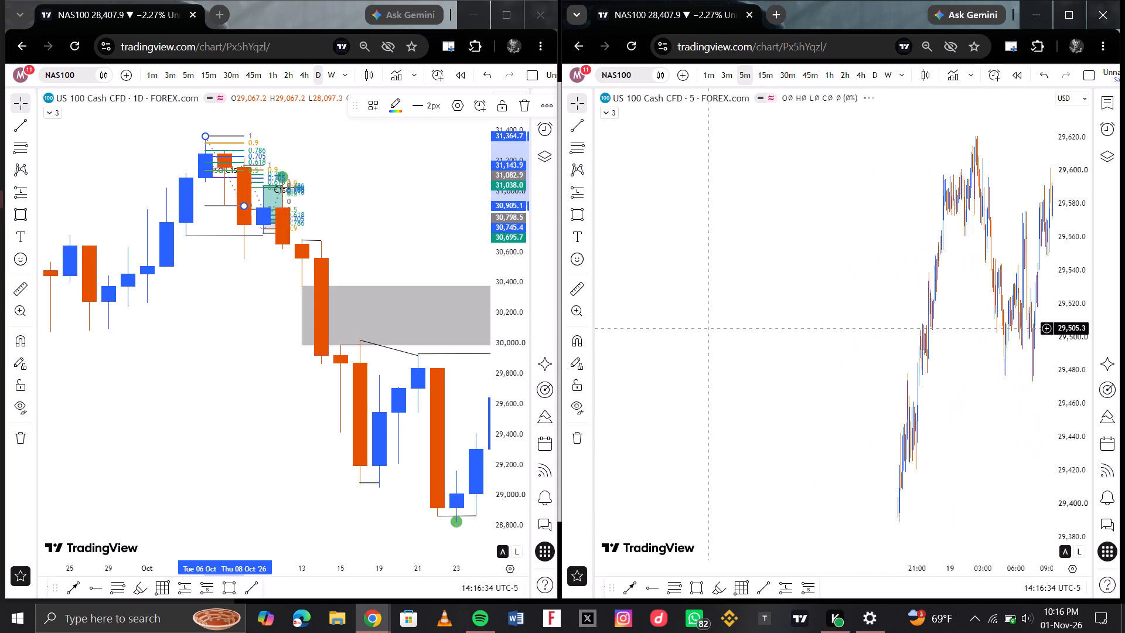
scroll(708, 328, right, 6)
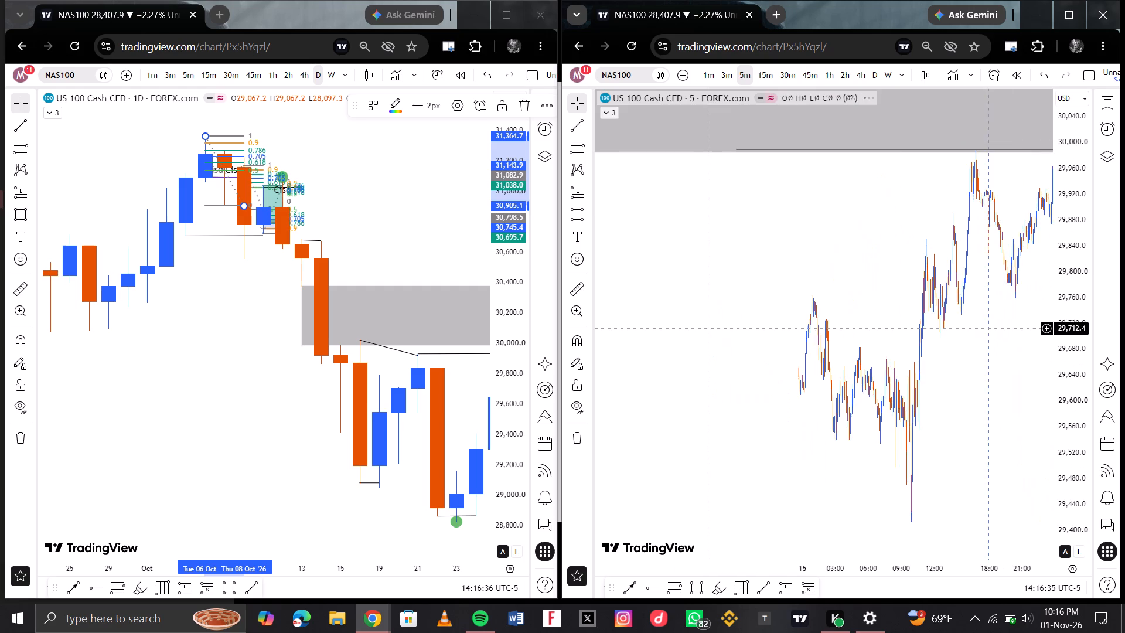
scroll(708, 328, right, 7)
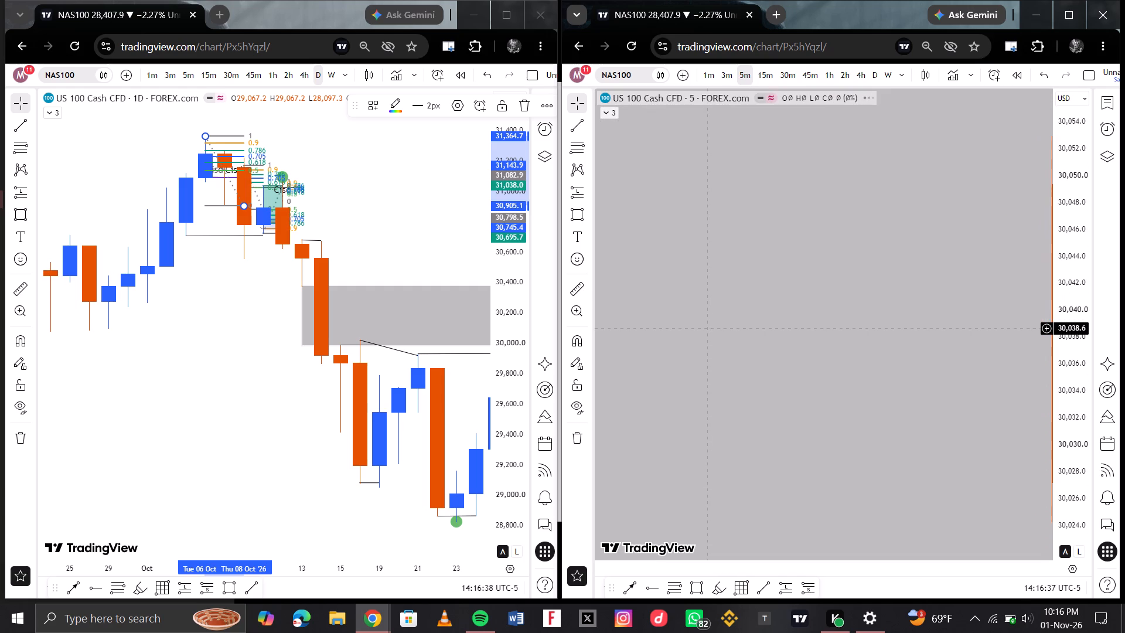
scroll(708, 328, right, 4)
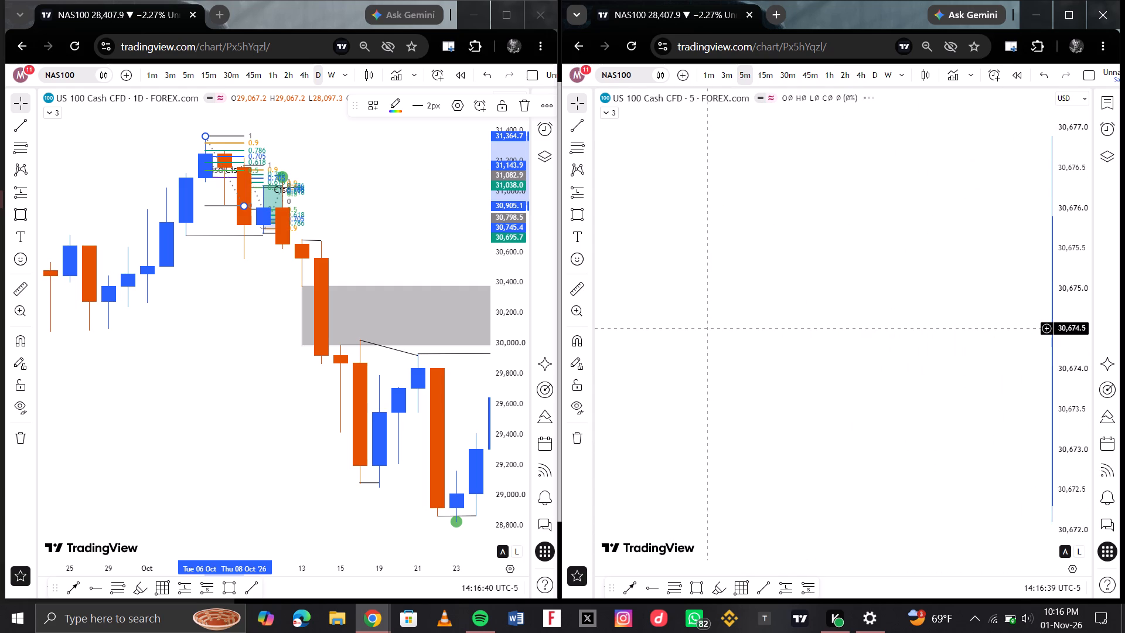
scroll(831, 186, up, 1)
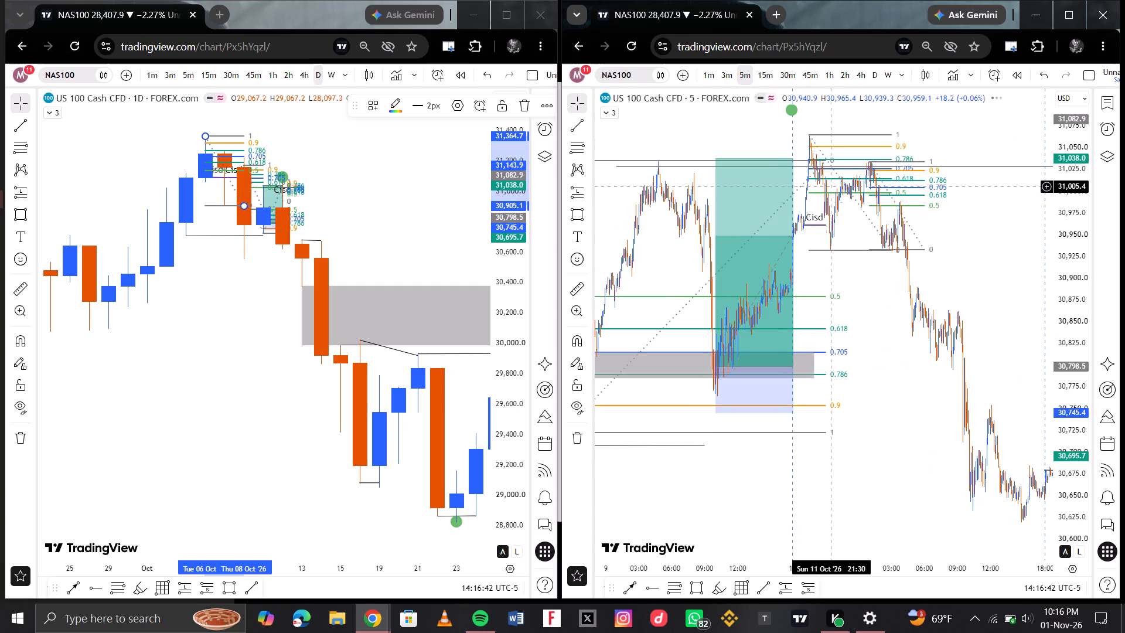
scroll(831, 186, up, 5)
scroll(742, 209, right, 1)
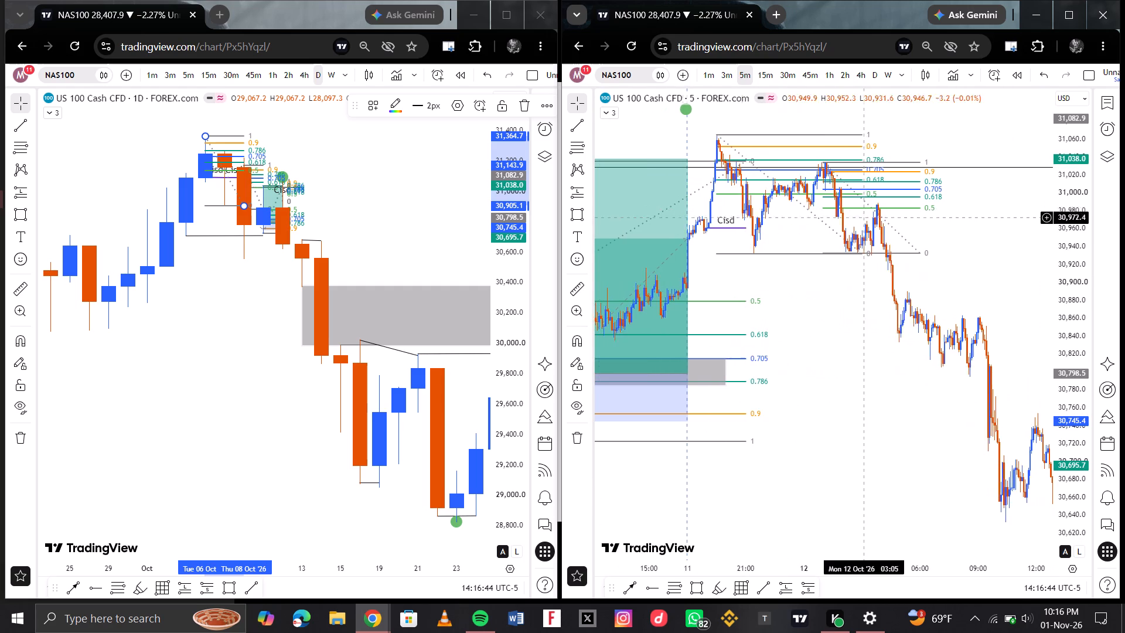
scroll(865, 201, up, 4)
scroll(865, 201, right, 3)
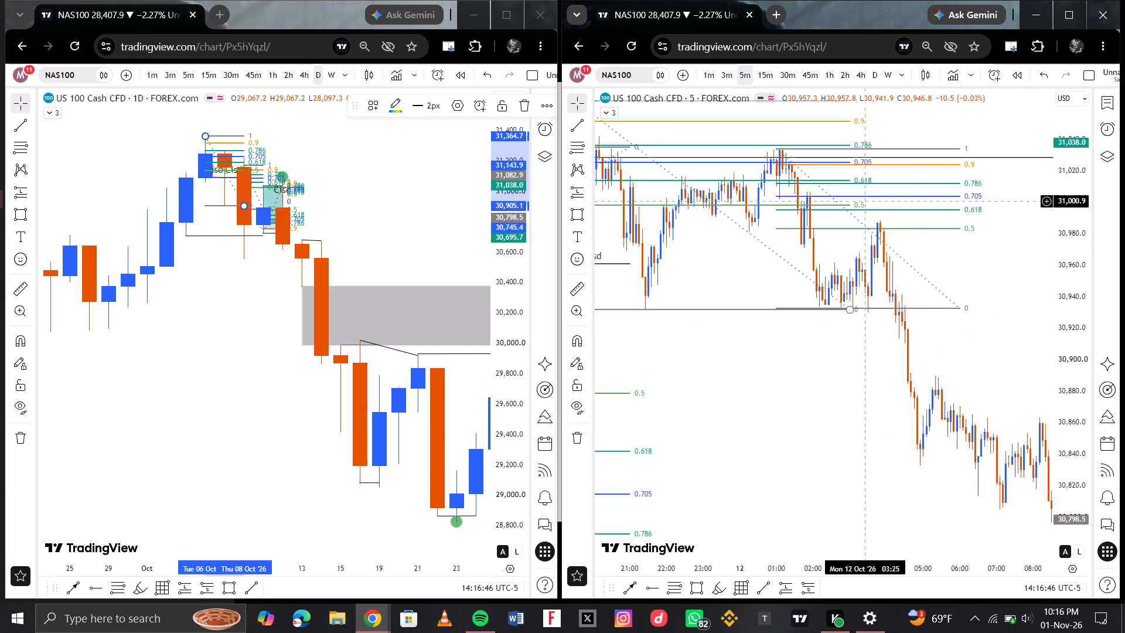
scroll(865, 201, up, 4)
scroll(865, 201, right, 1)
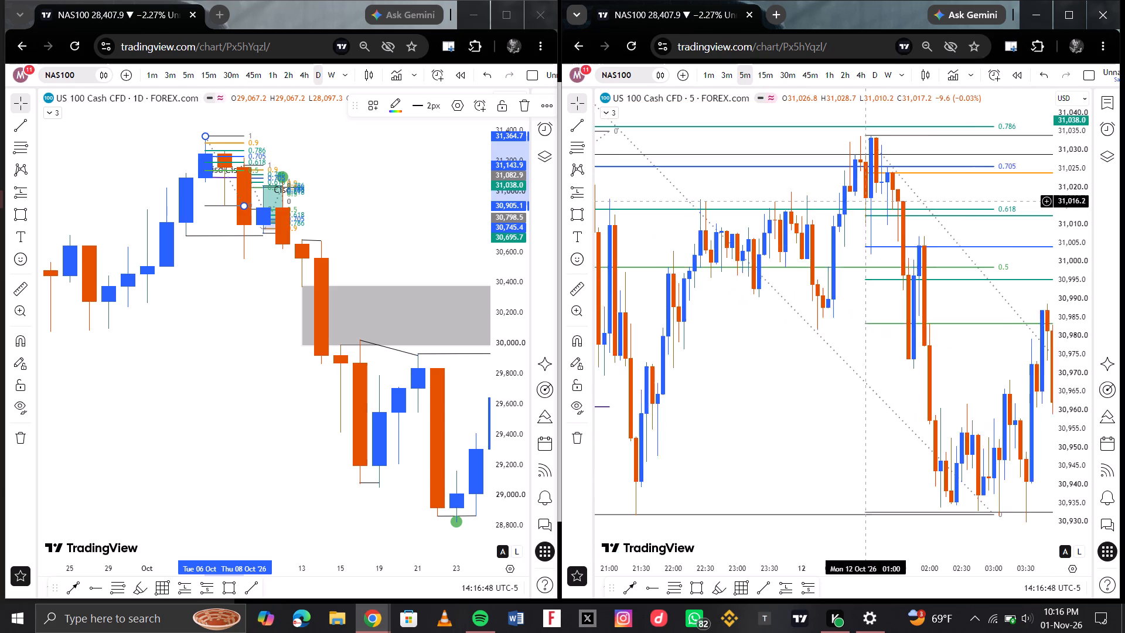
scroll(865, 201, right, 1)
scroll(941, 210, left, 1)
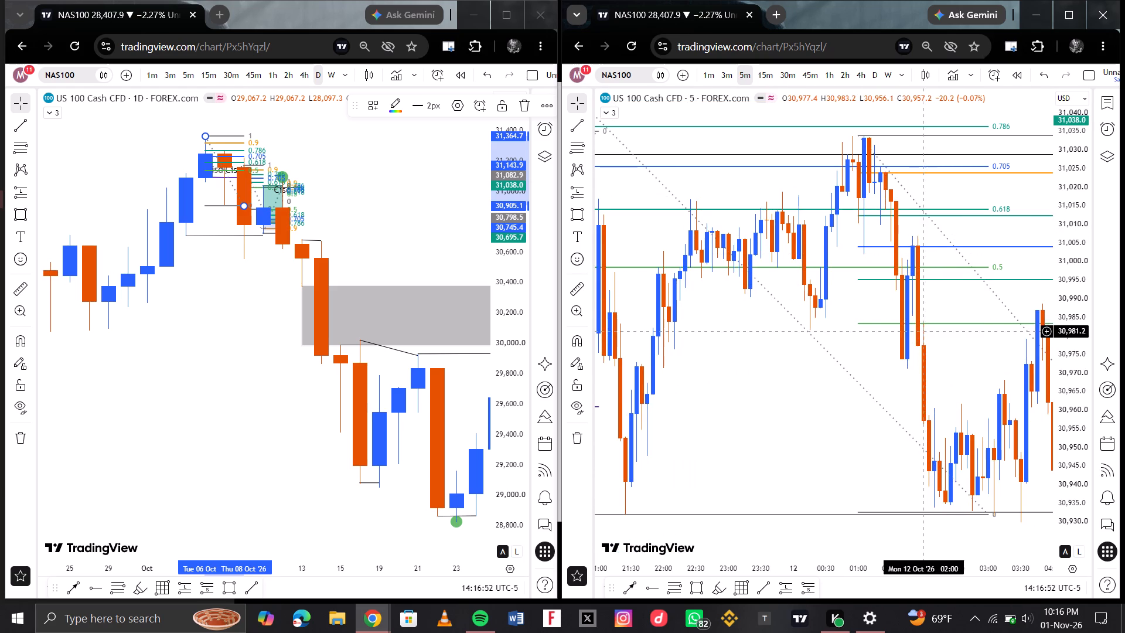
scroll(920, 295, left, 2)
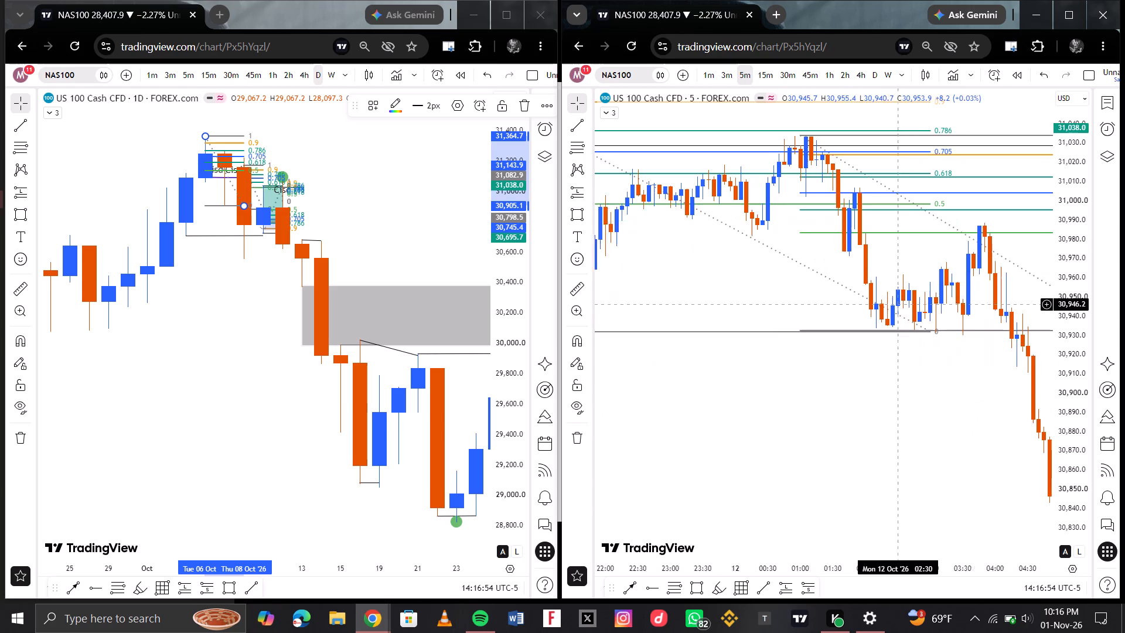
scroll(899, 304, left, 1)
scroll(811, 301, right, 1)
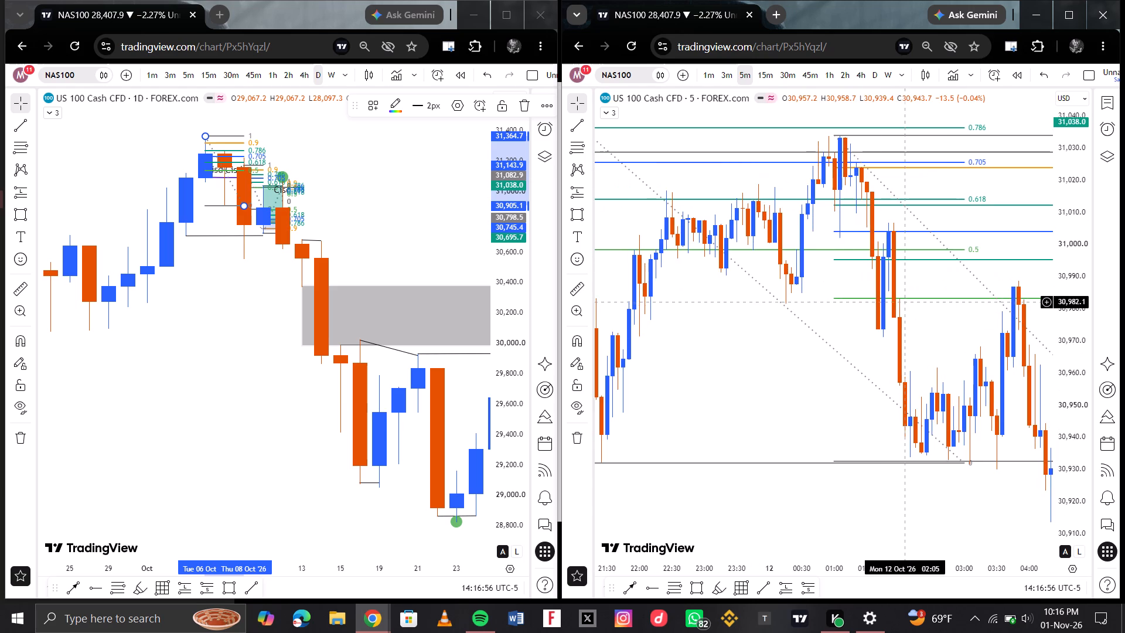
scroll(911, 323, left, 1)
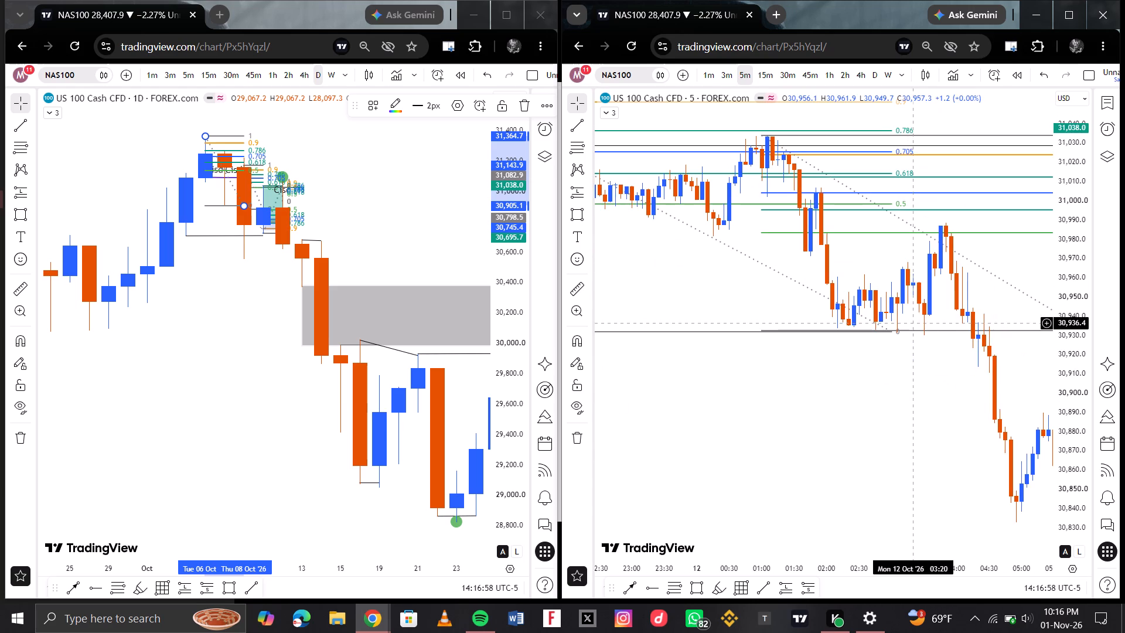
scroll(870, 304, left, 2)
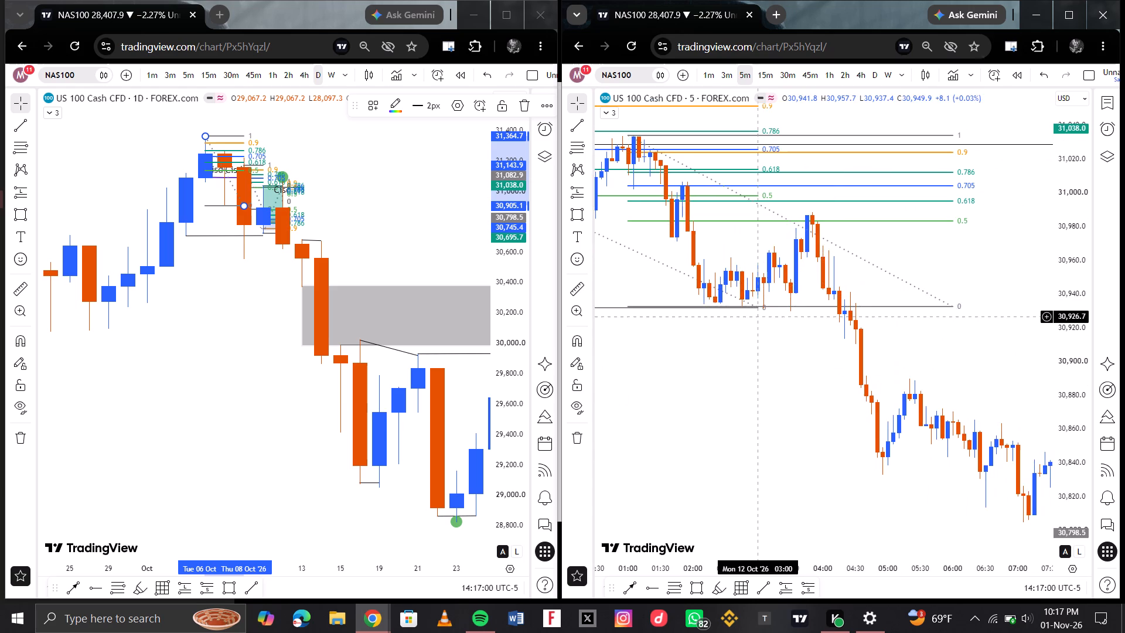
Examine the 5-minute price action between the two Fibonacci retracements, the Cisd line and the 12 Oct sell-off.
scroll(756, 316, right, 2)
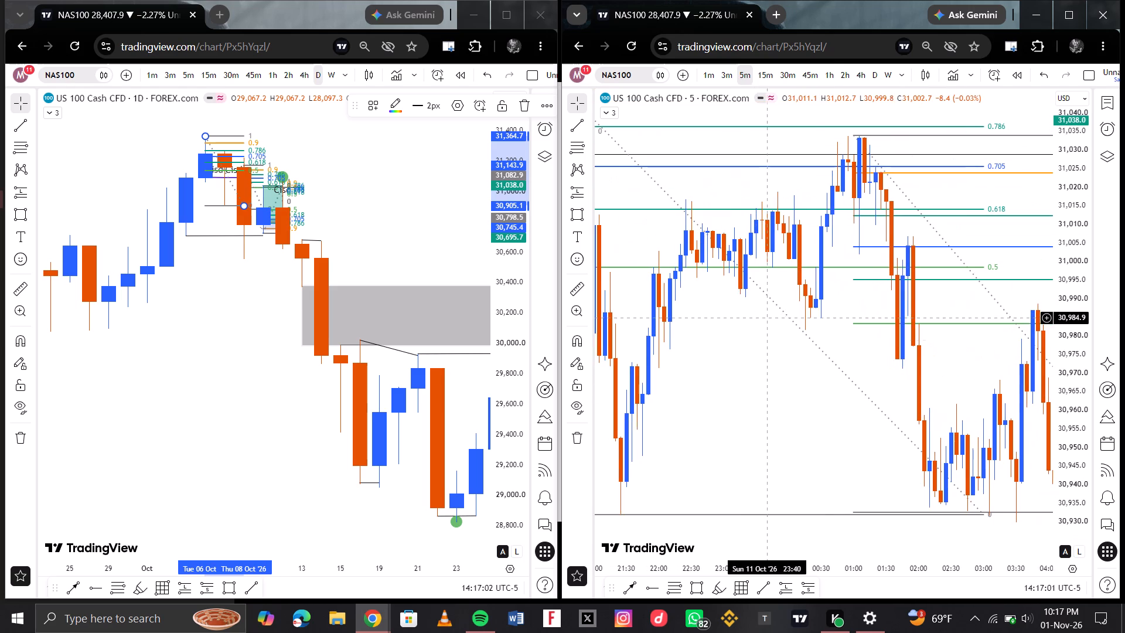
scroll(822, 341, left, 1)
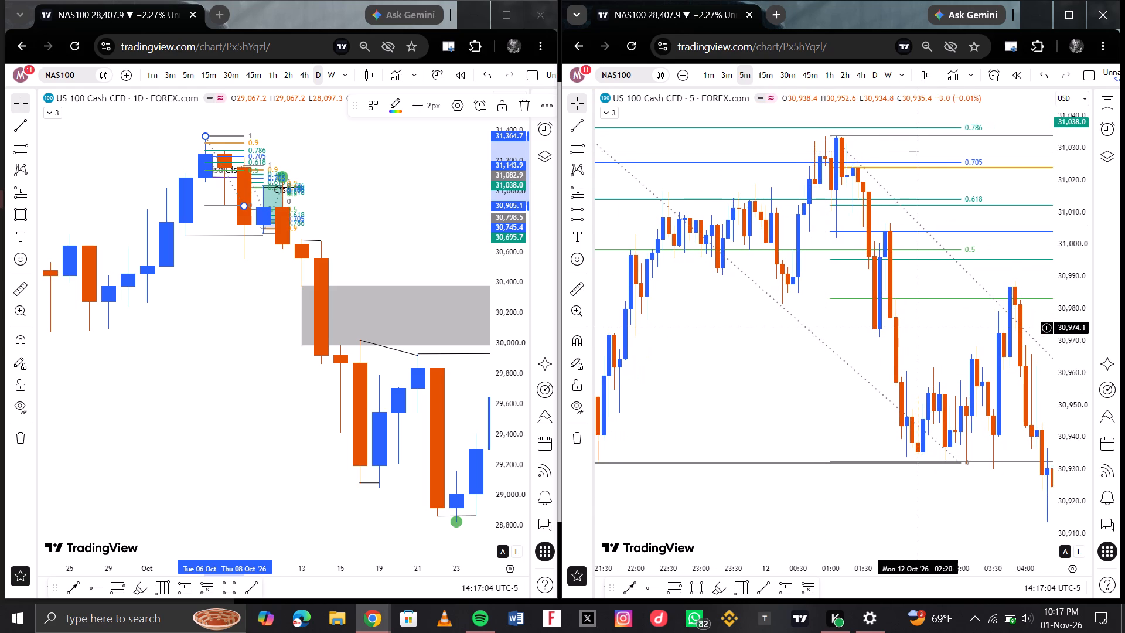
scroll(900, 330, left, 1)
scroll(848, 292, right, 1)
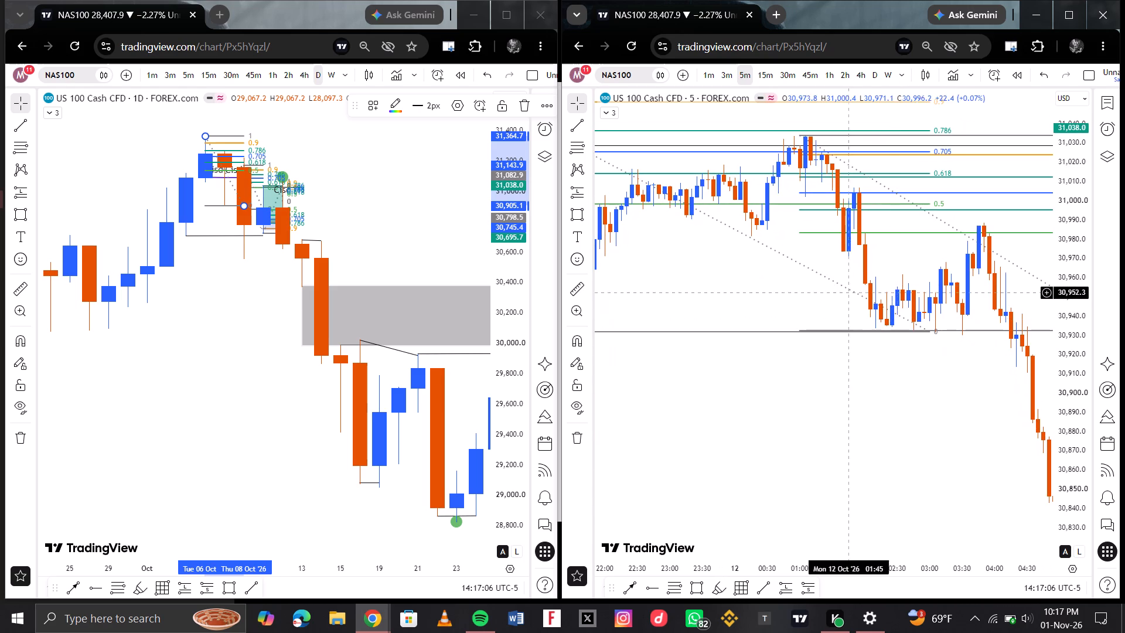
scroll(863, 324, down, 1)
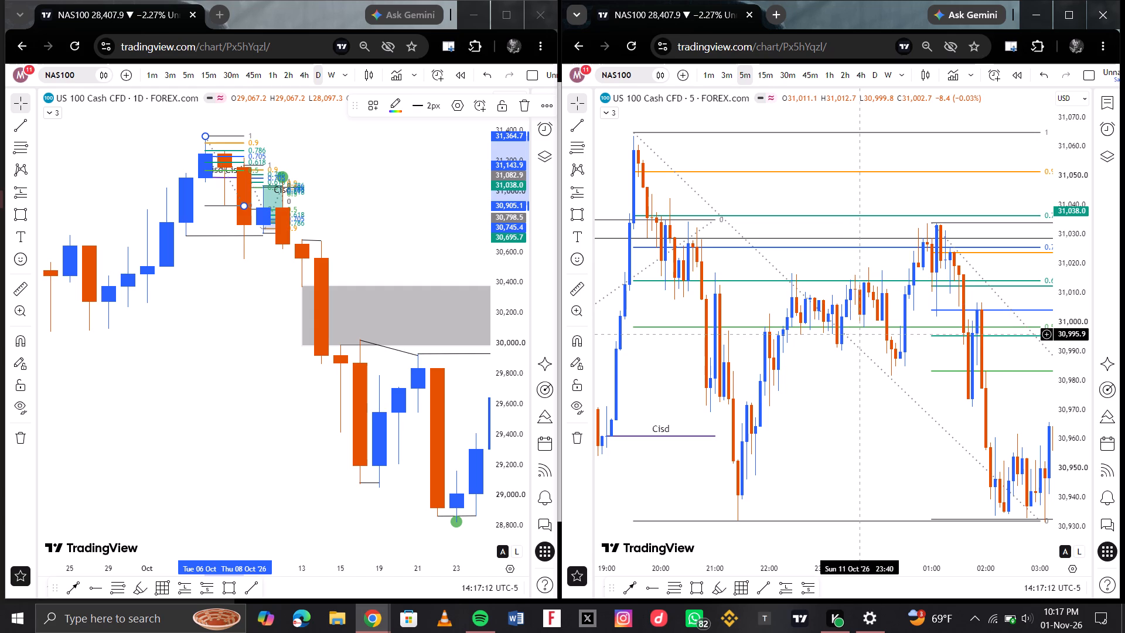
scroll(932, 396, left, 1)
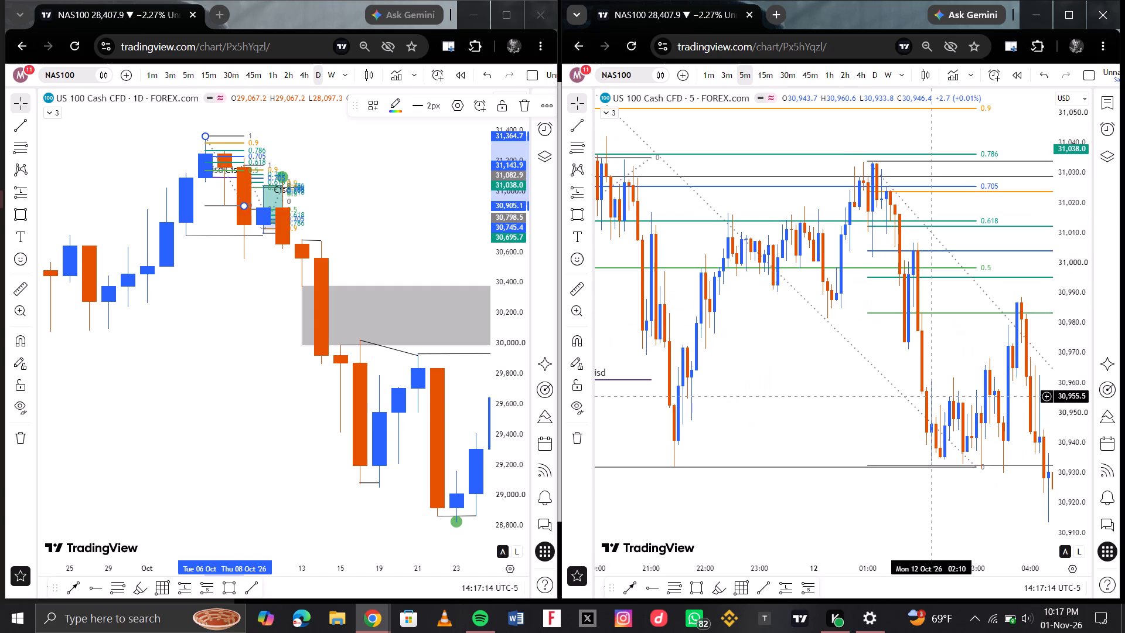
scroll(926, 376, left, 1)
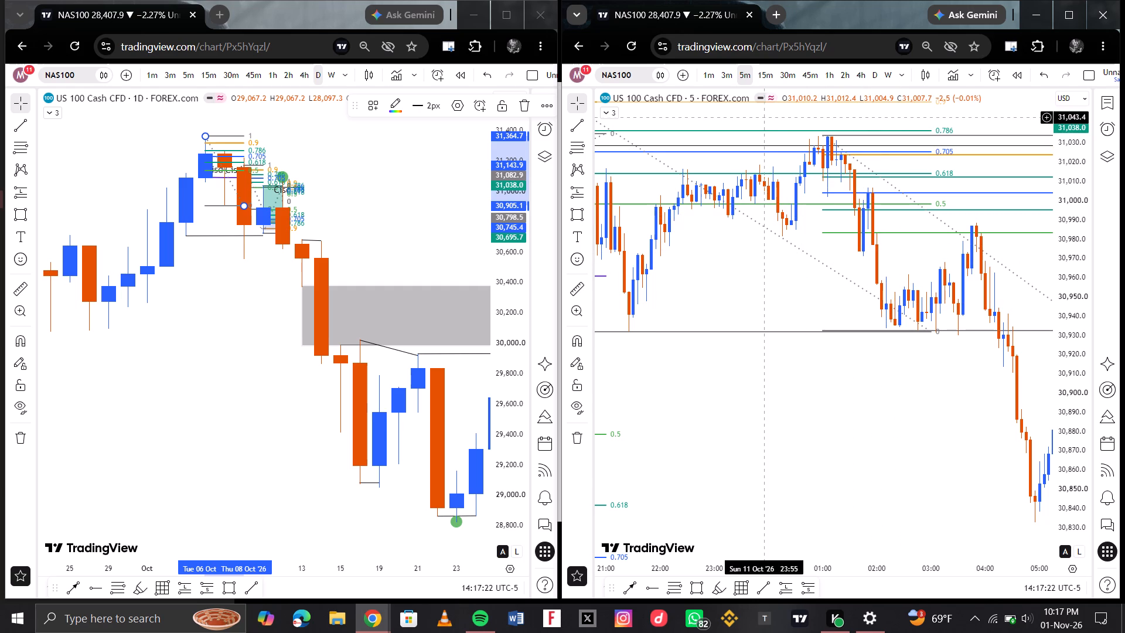
Switch the 5-minute NAS100 chart back to the 15-minute timeframe.
click(758, 77)
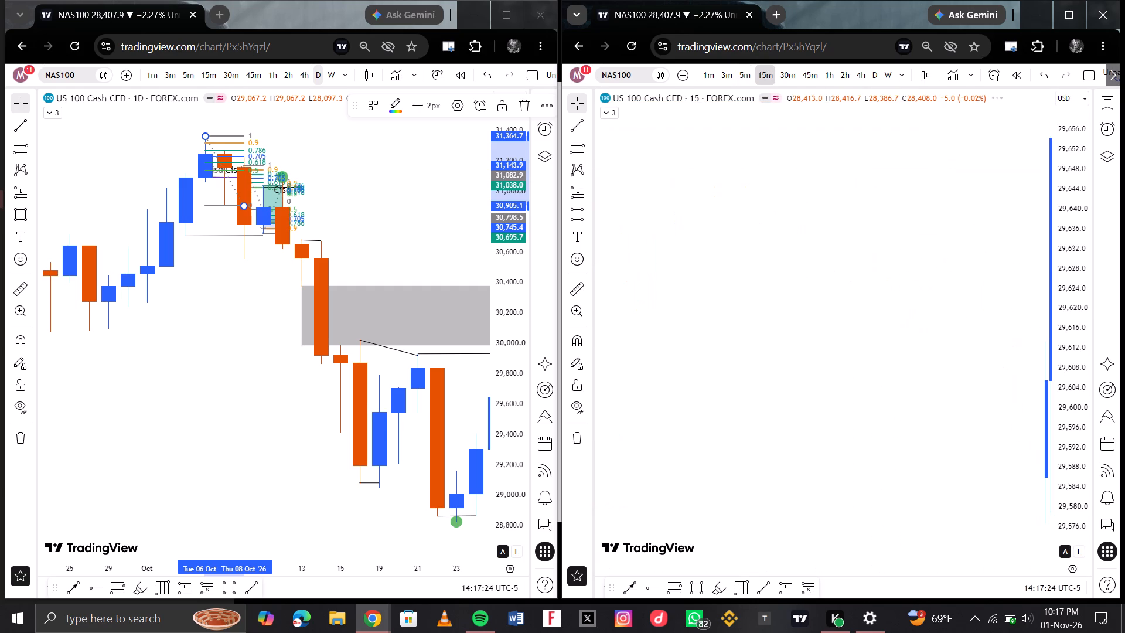
Go back to 11–12 Oct on the 15-minute chart and examine the pullback into the smaller Fibonacci retracement.
scroll(899, 315, down, 7)
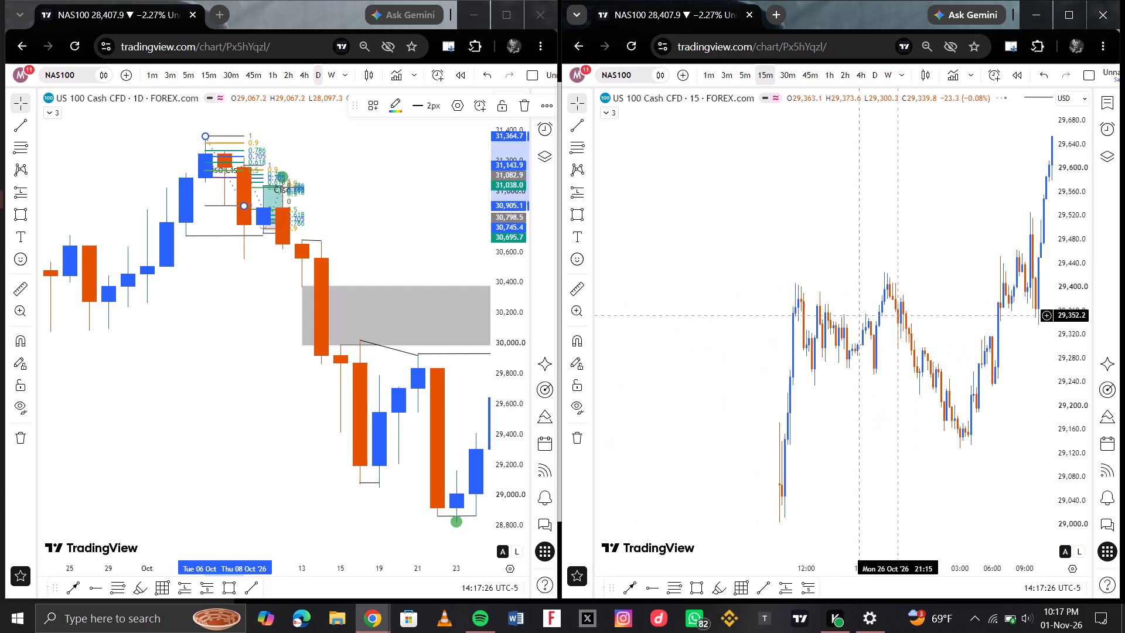
scroll(899, 315, down, 13)
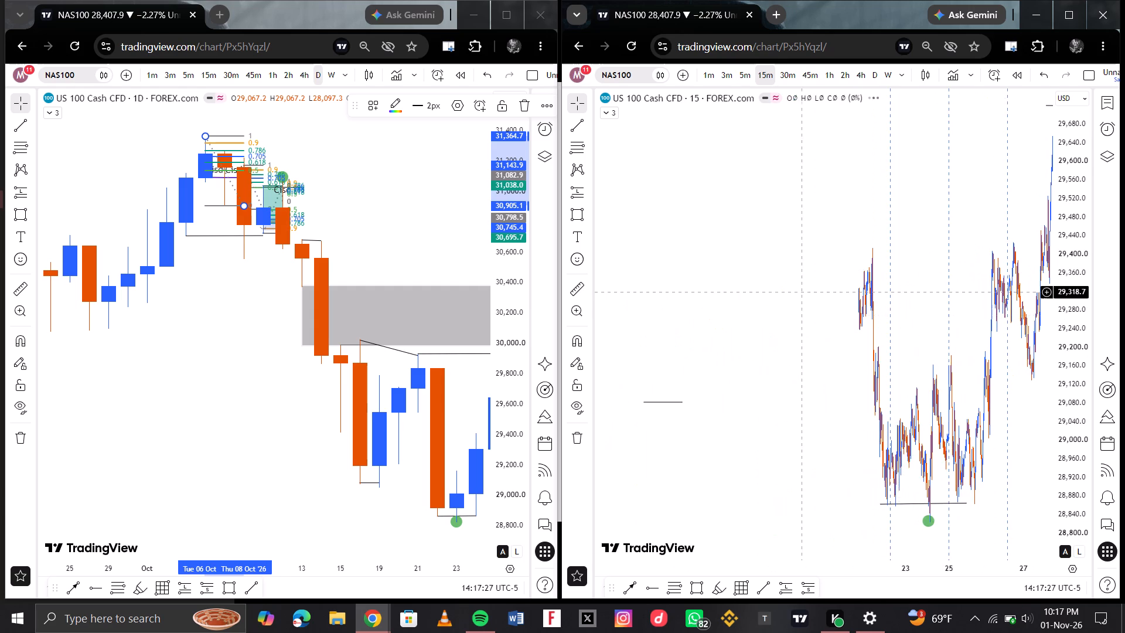
scroll(768, 285, right, 5)
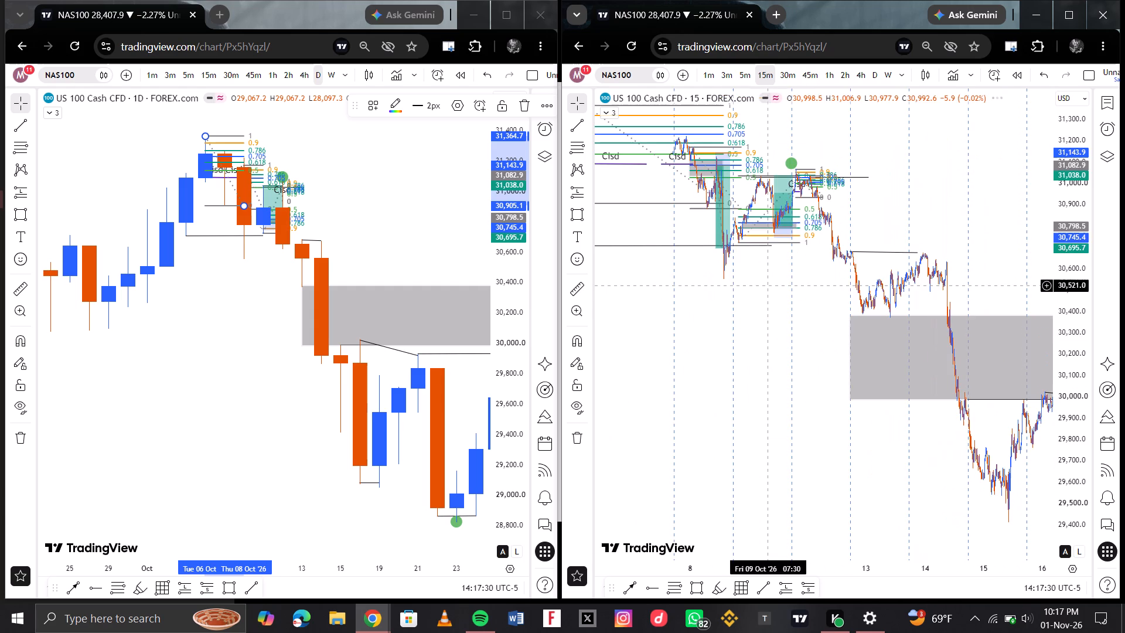
scroll(844, 219, up, 2)
scroll(844, 219, right, 3)
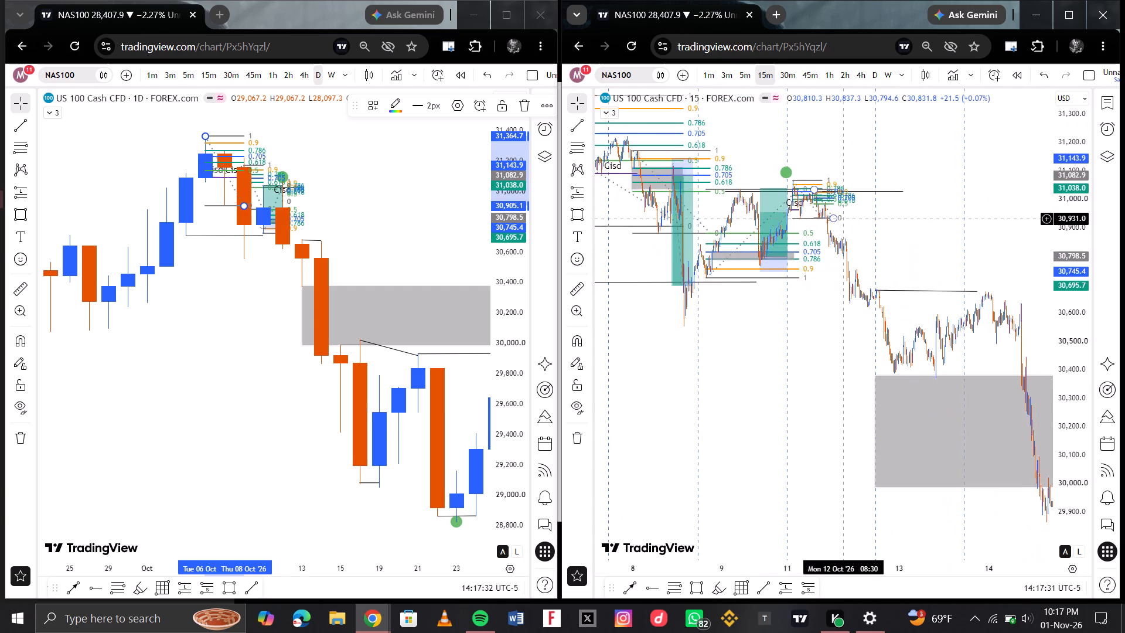
scroll(864, 176, up, 7)
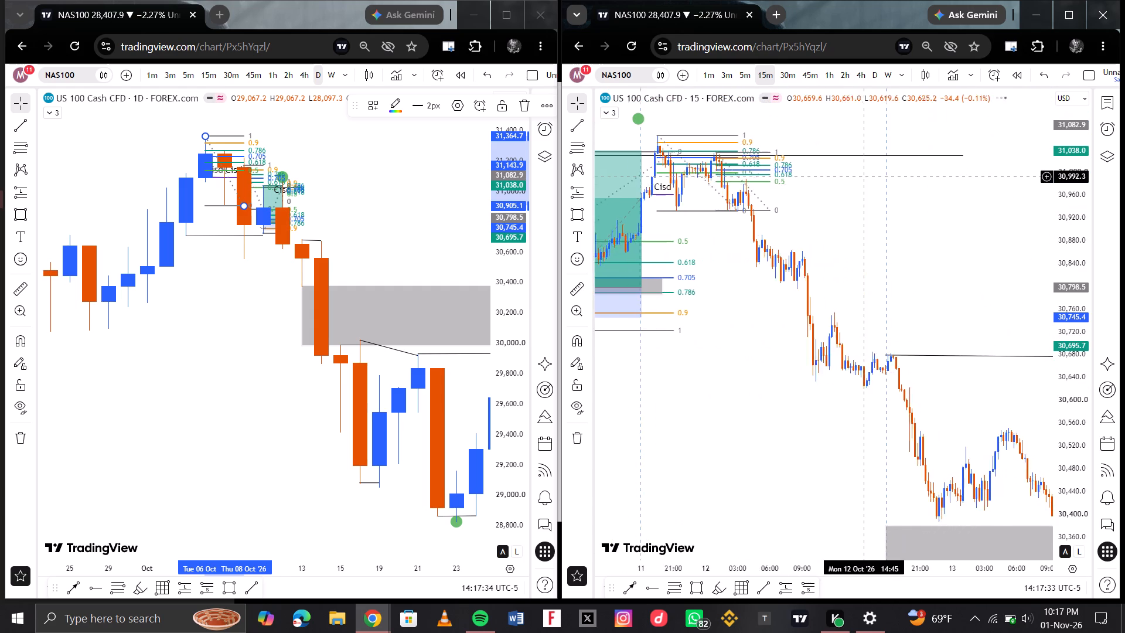
scroll(840, 187, right, 2)
scroll(844, 186, up, 3)
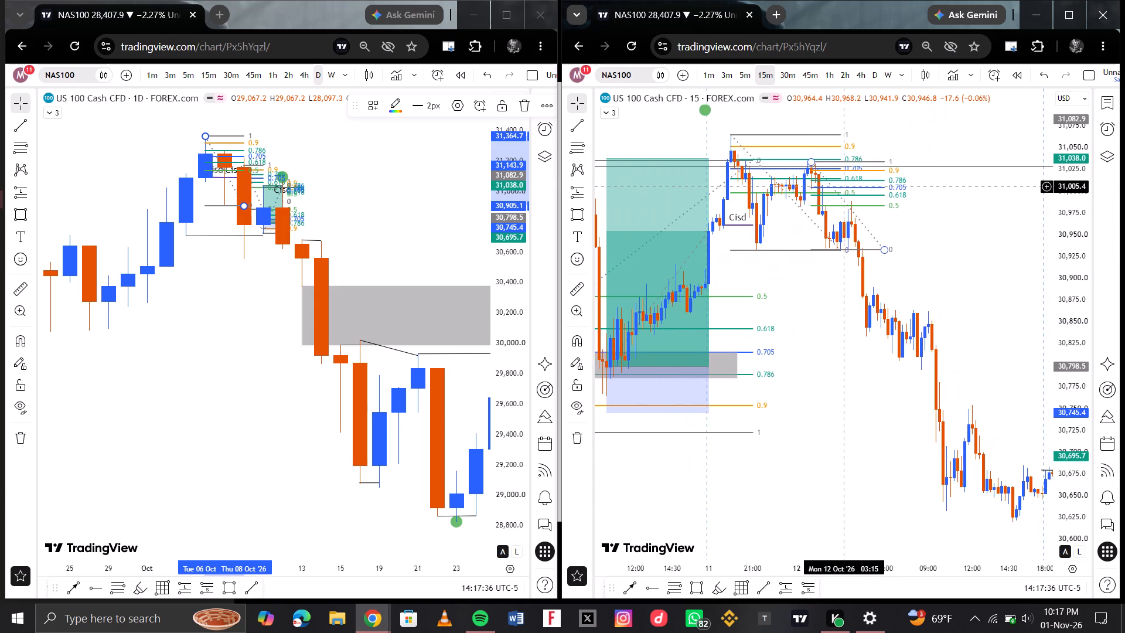
scroll(844, 186, up, 1)
scroll(810, 209, right, 2)
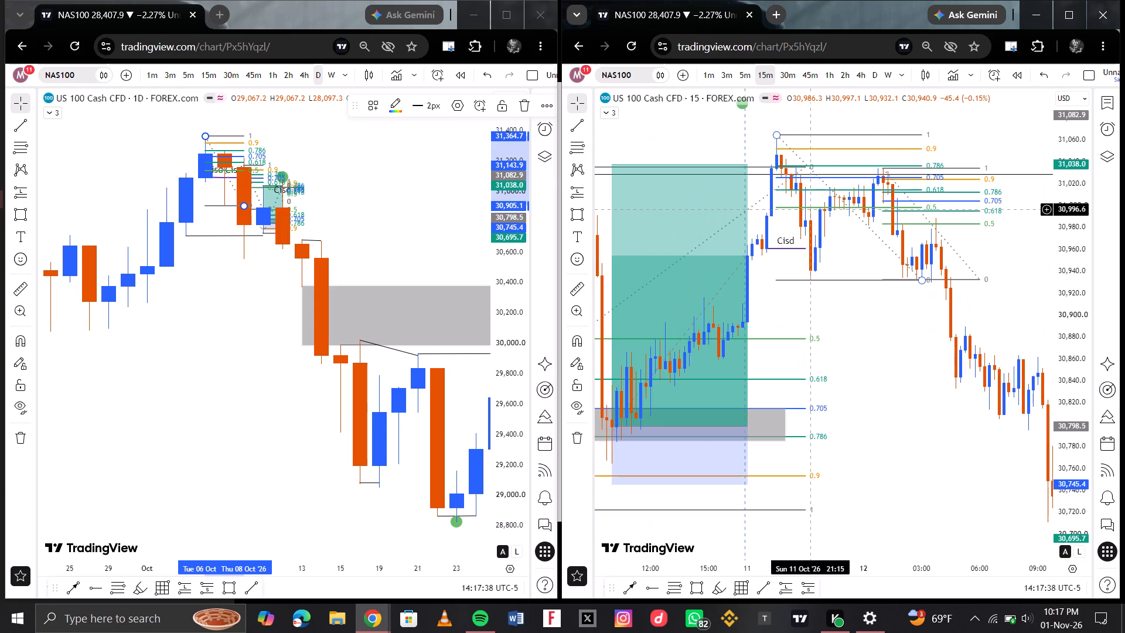
scroll(885, 209, up, 2)
scroll(947, 241, up, 1)
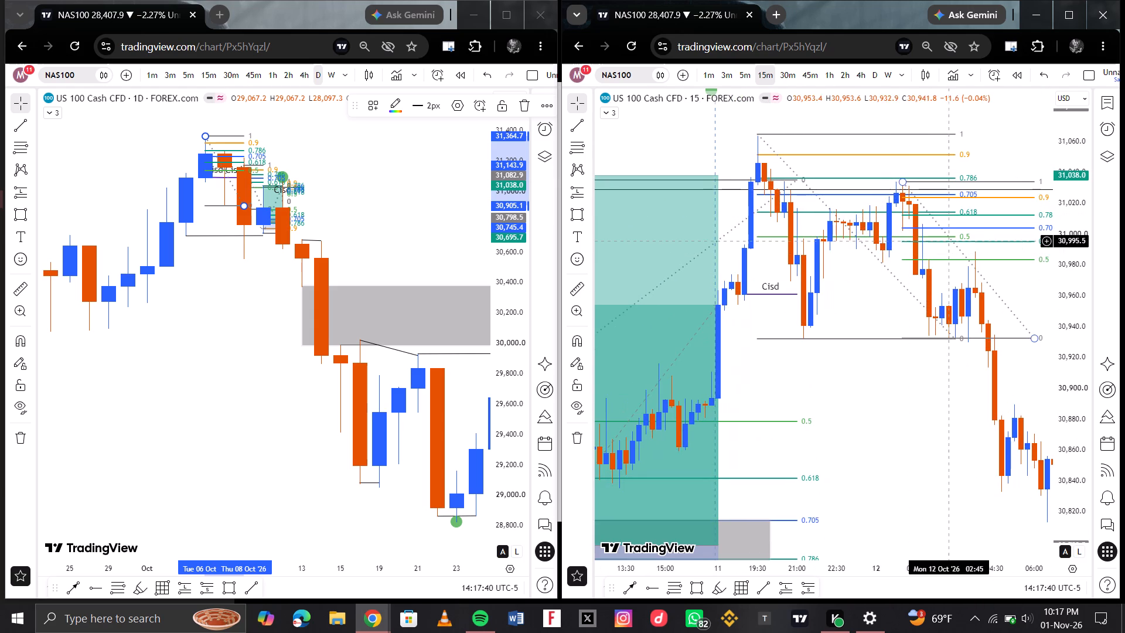
scroll(943, 300, left, 1)
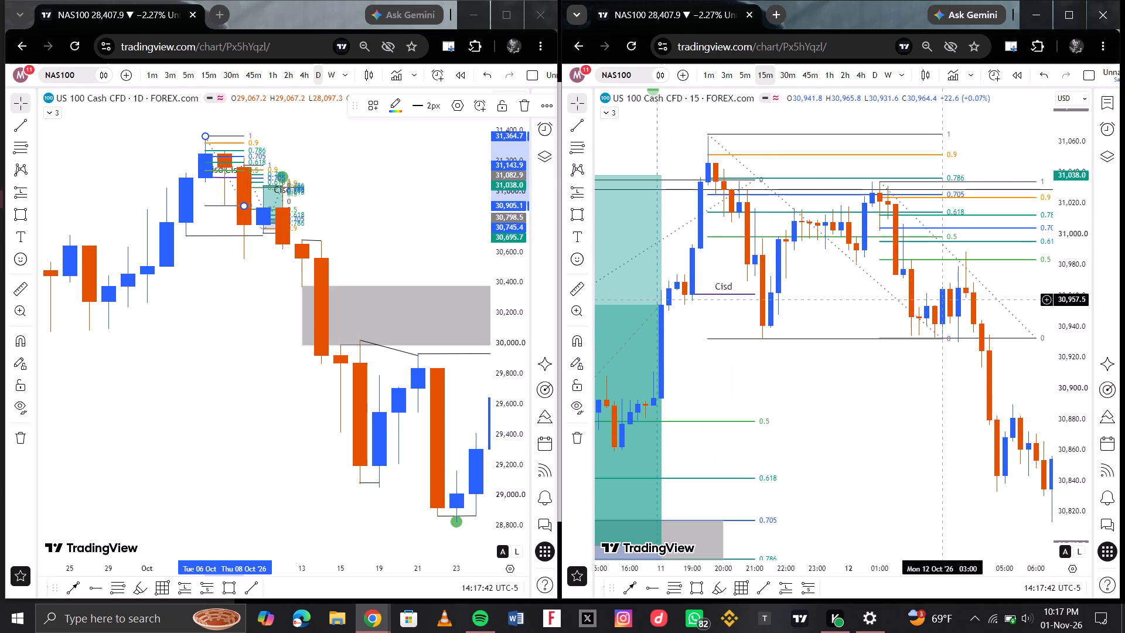
scroll(915, 305, left, 1)
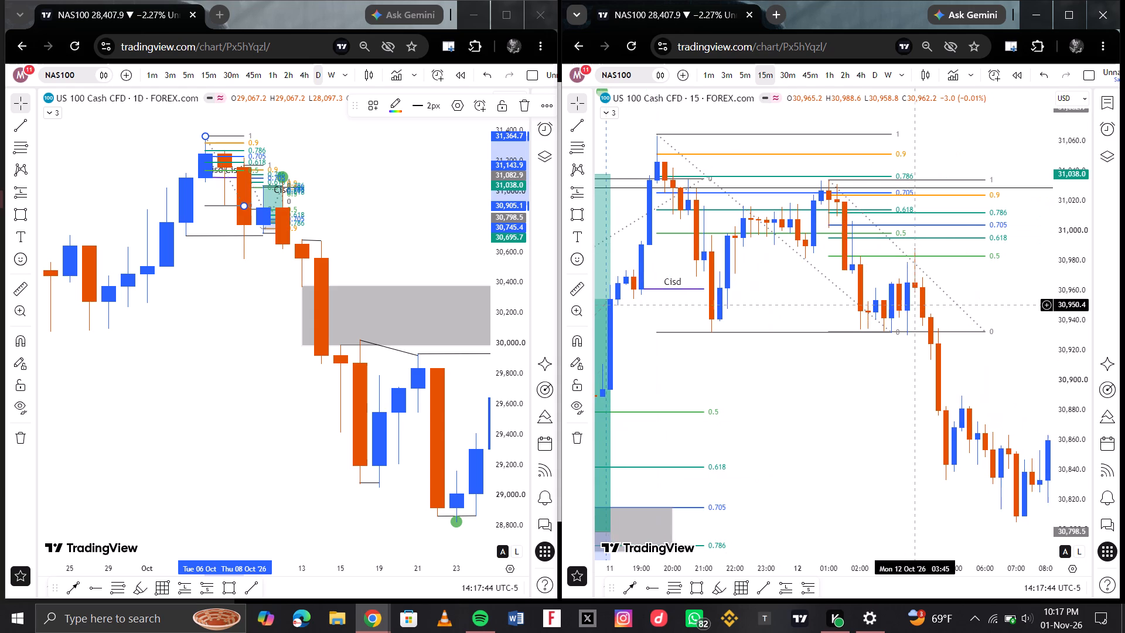
Place a short position at 12 Oct 03:45 with entry 30,983.0 on the 0.5 level and stop about 31,024.2 at the 0.9 level.
click(802, 589)
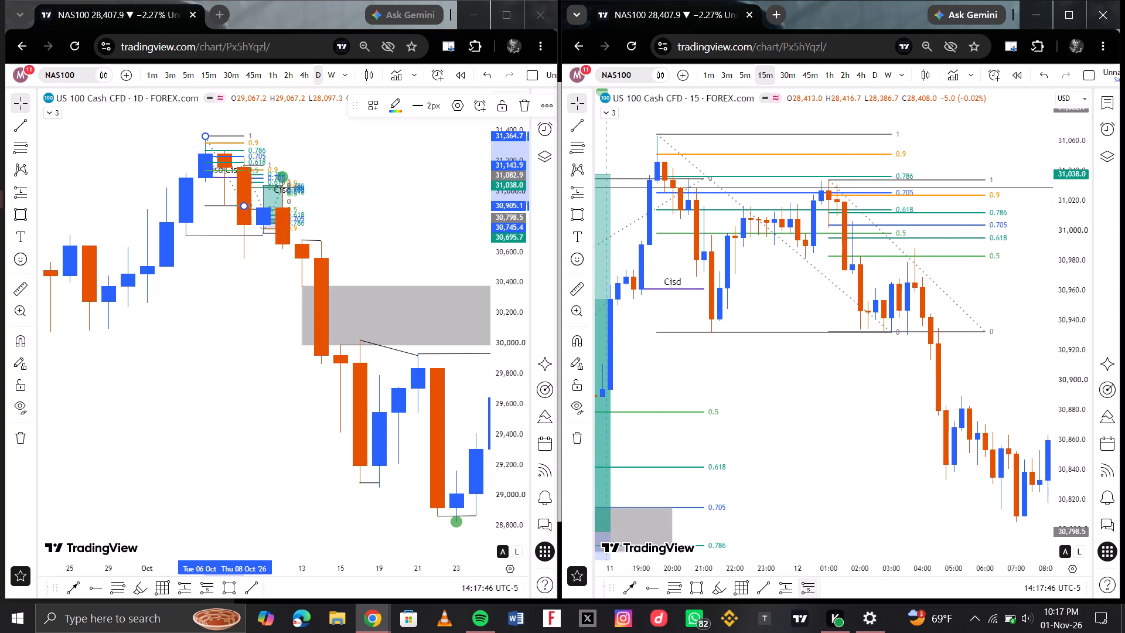
click(916, 256)
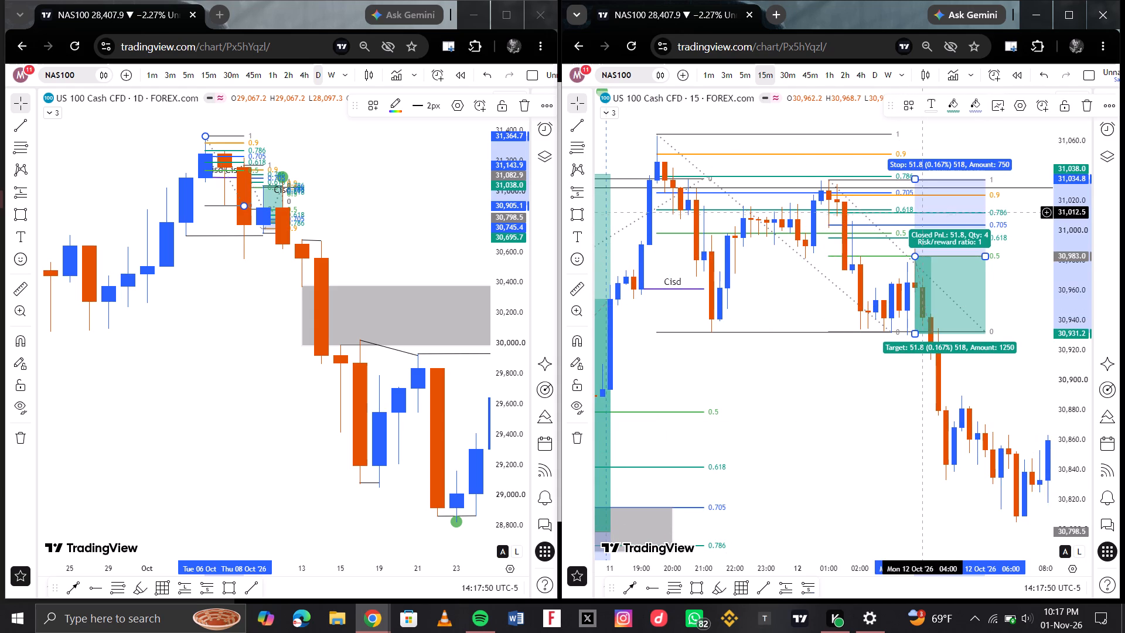
drag(916, 176, 918, 226)
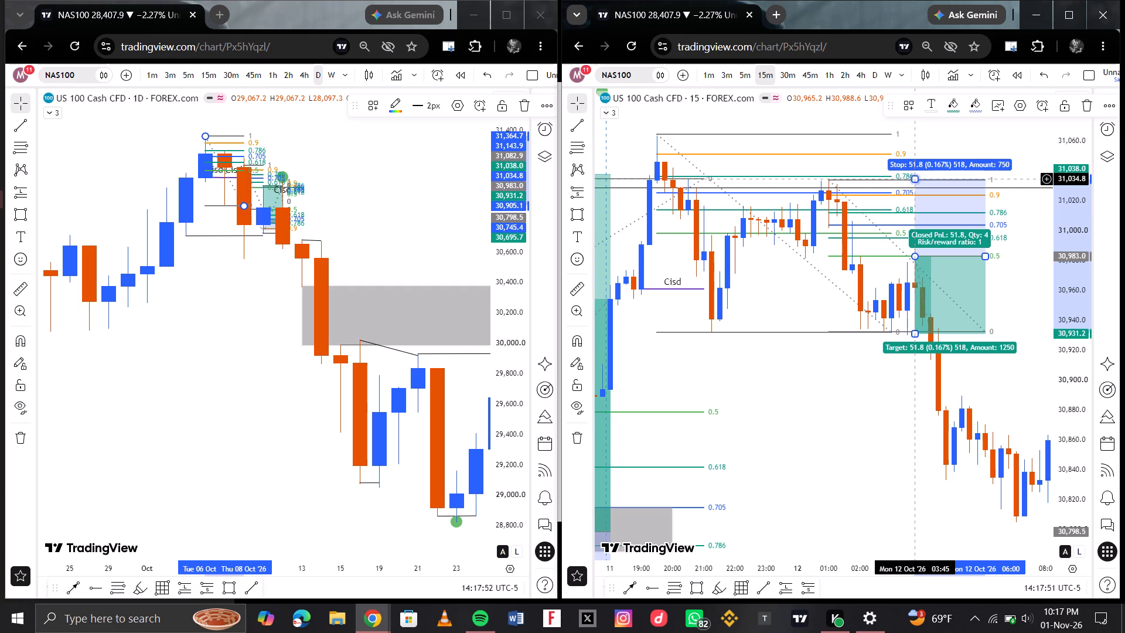
drag(918, 226, 920, 195)
click(920, 195)
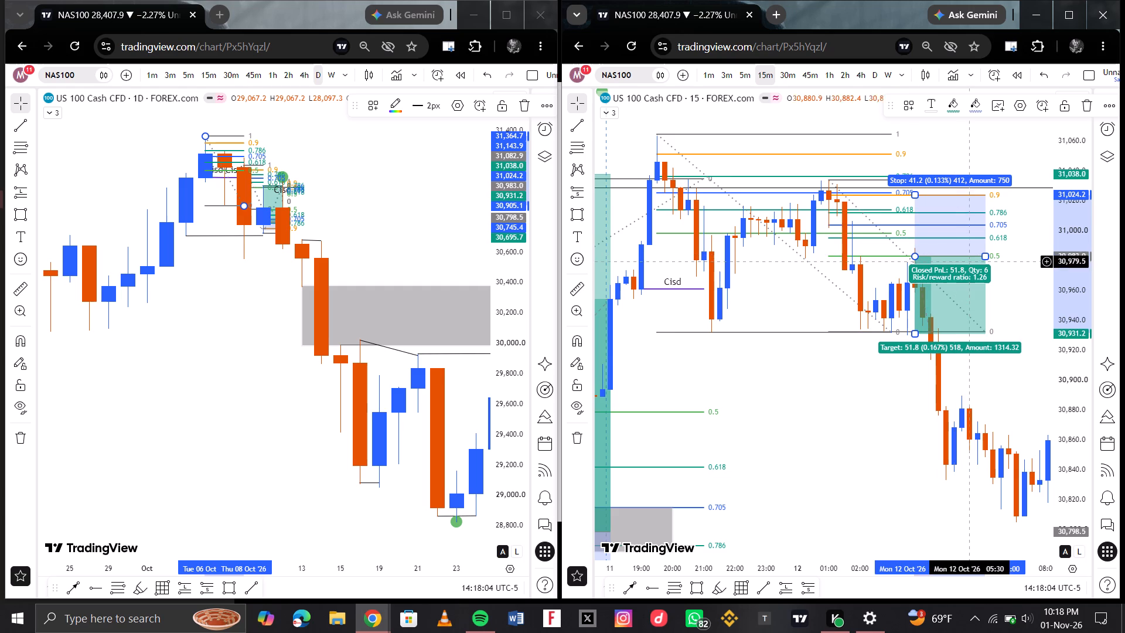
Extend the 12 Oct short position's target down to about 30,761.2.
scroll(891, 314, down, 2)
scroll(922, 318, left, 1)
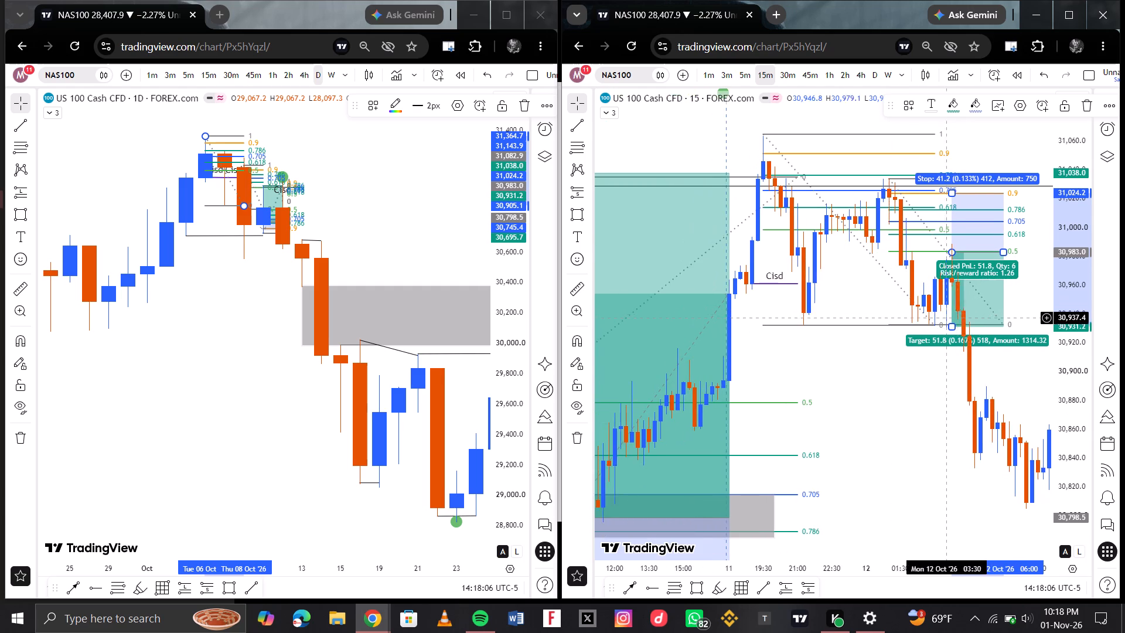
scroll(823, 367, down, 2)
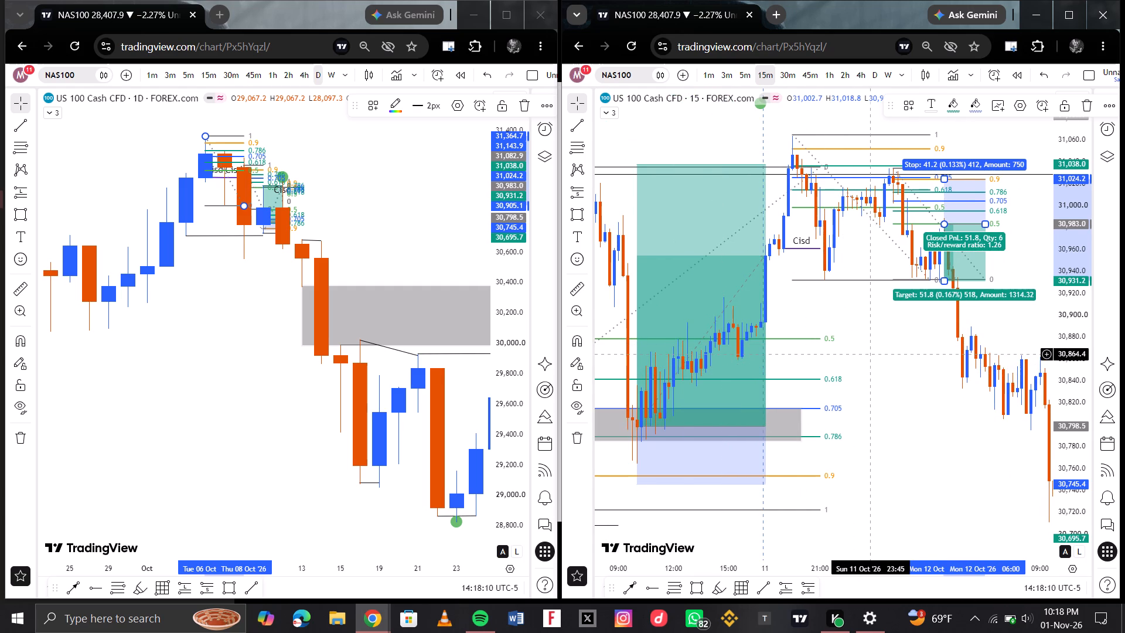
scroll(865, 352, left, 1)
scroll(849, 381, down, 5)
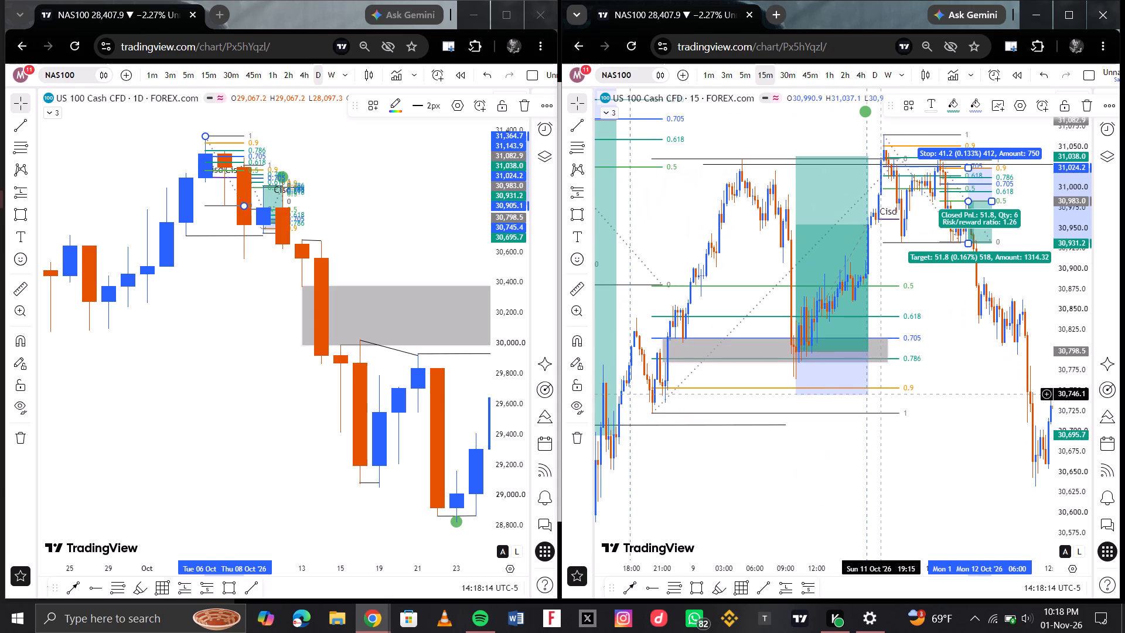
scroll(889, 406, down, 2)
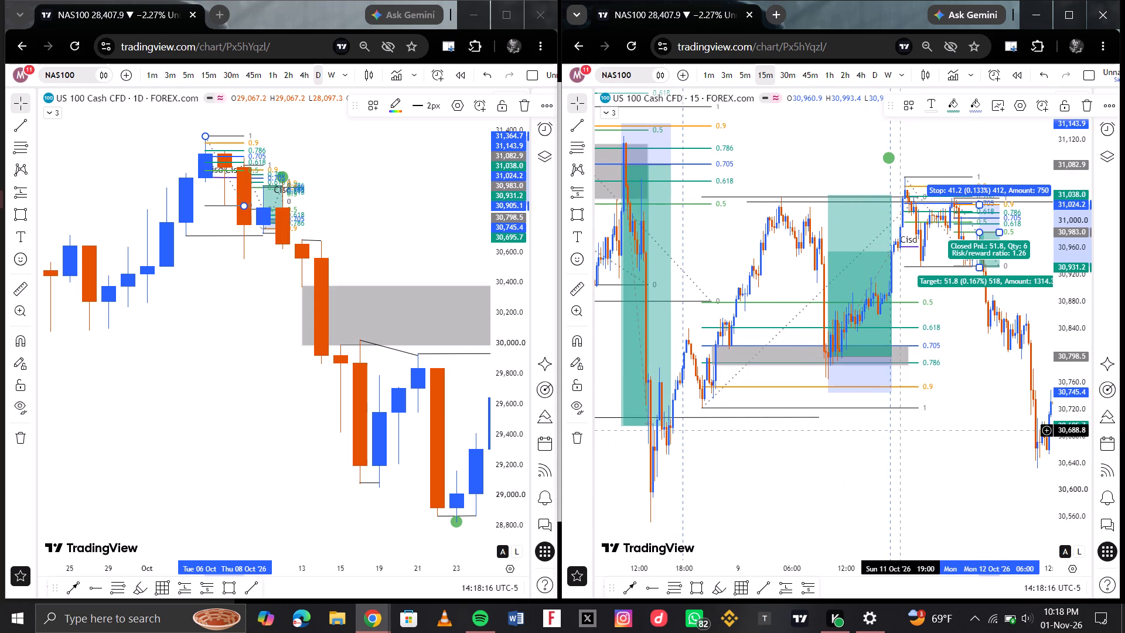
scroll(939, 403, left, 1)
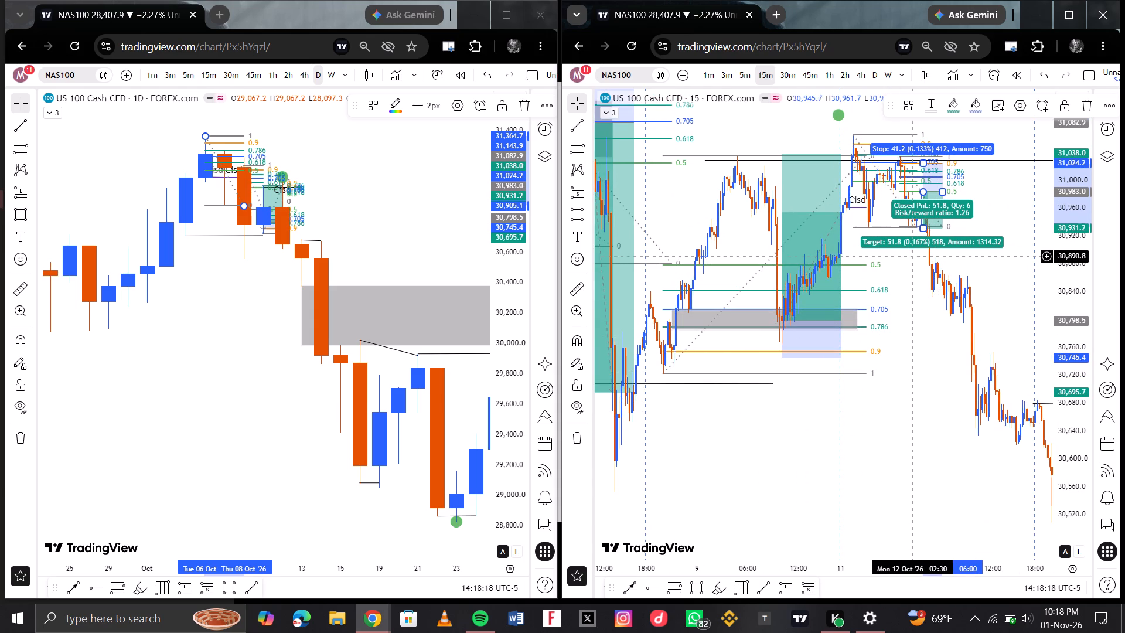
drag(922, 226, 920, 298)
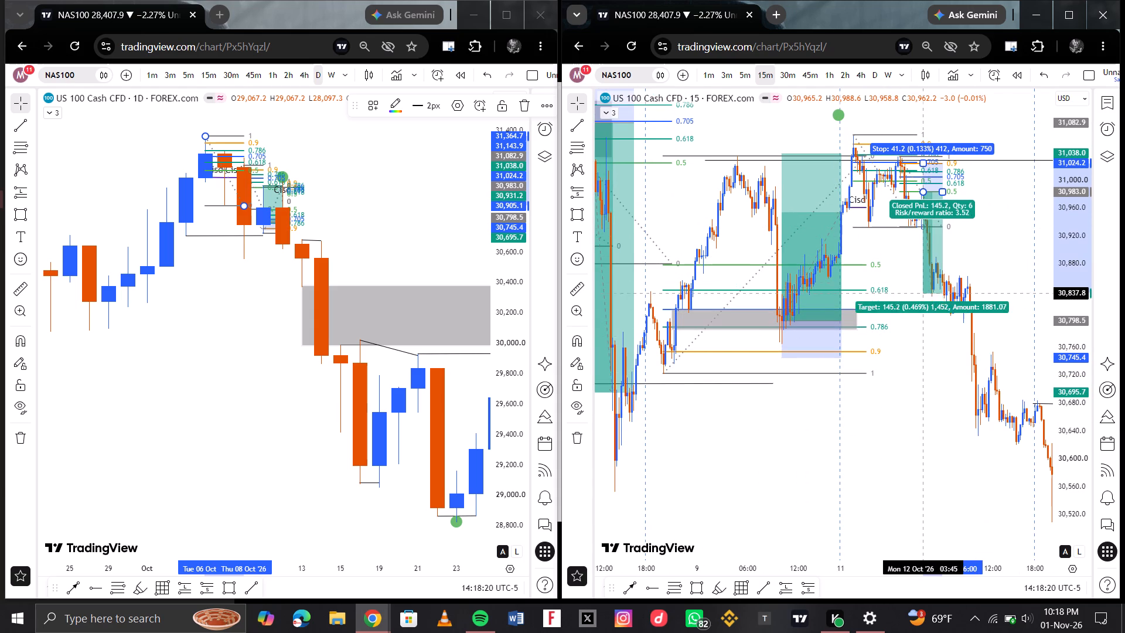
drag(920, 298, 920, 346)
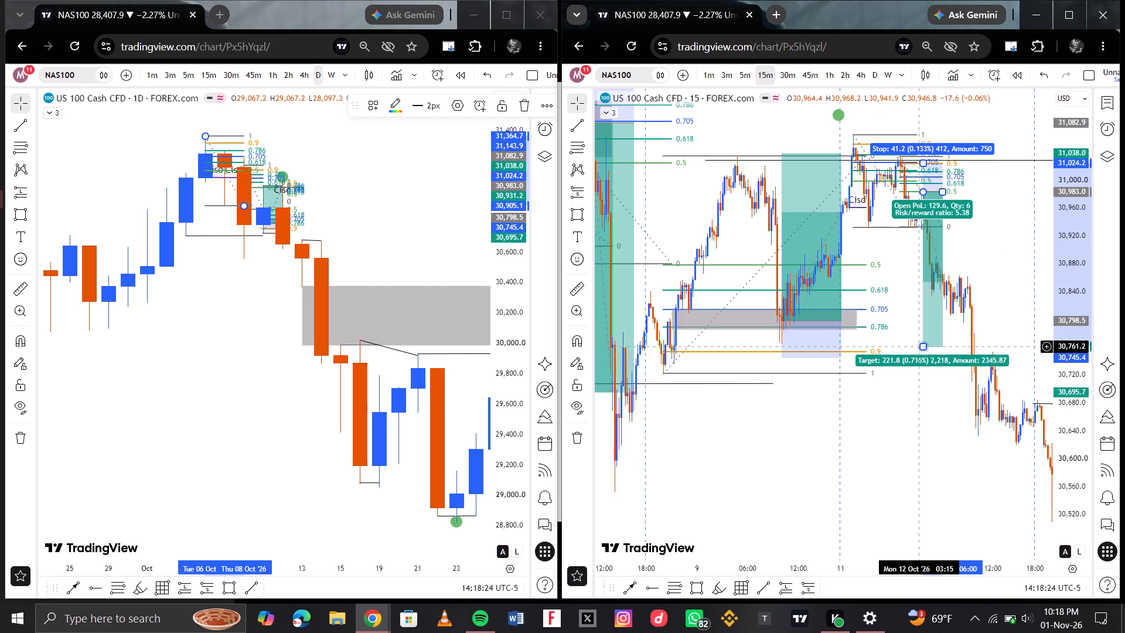
Set the 12 Oct short position's target to about 30,711.7, just below the 1 level of the 9 Oct Fibonacci retracement.
scroll(888, 241, up, 2)
scroll(862, 397, down, 2)
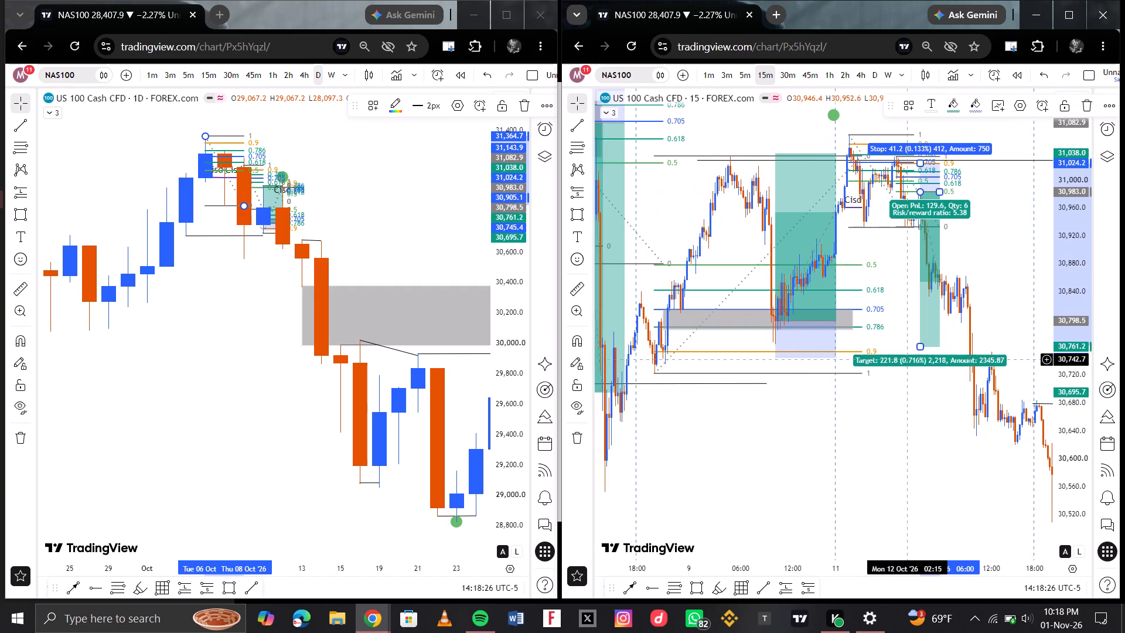
scroll(914, 354, down, 1)
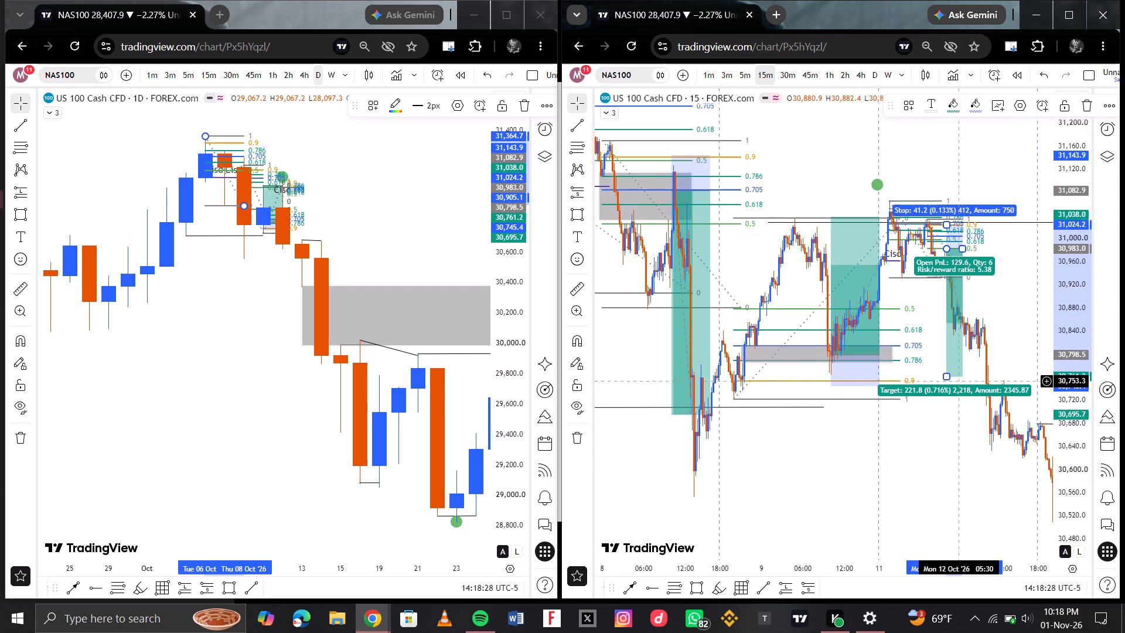
drag(947, 379, 940, 492)
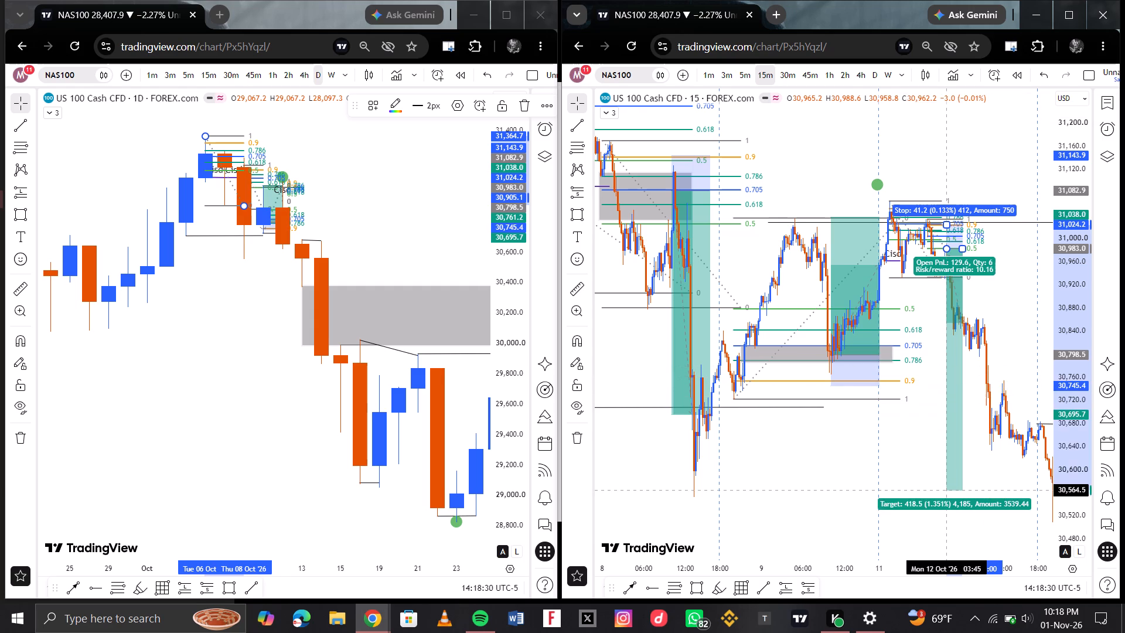
drag(940, 492, 940, 501)
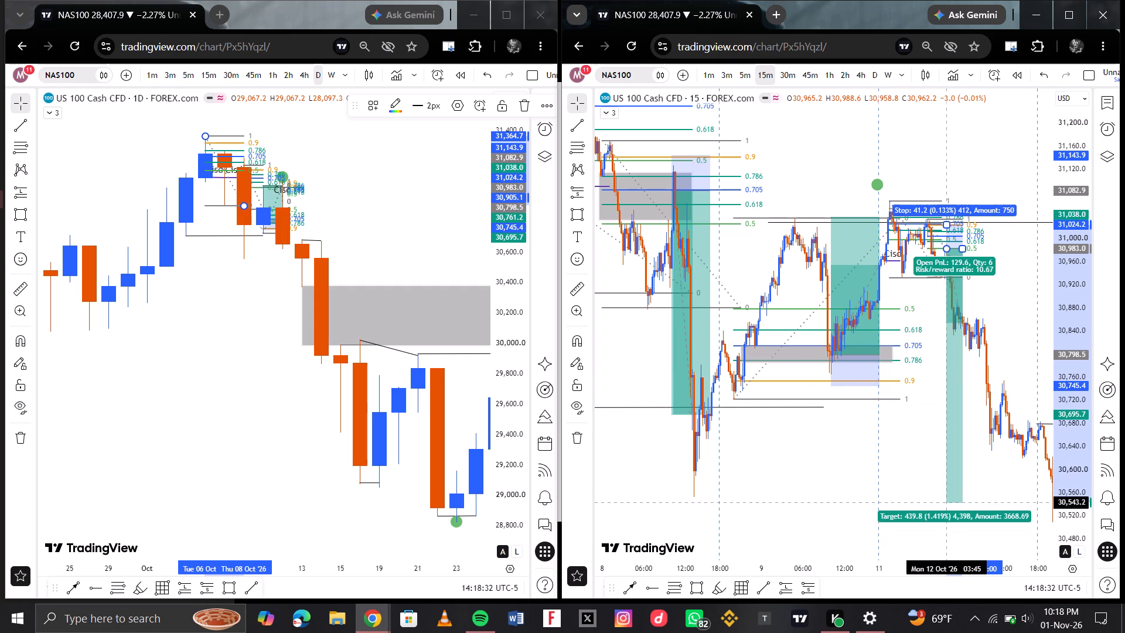
drag(940, 501, 946, 399)
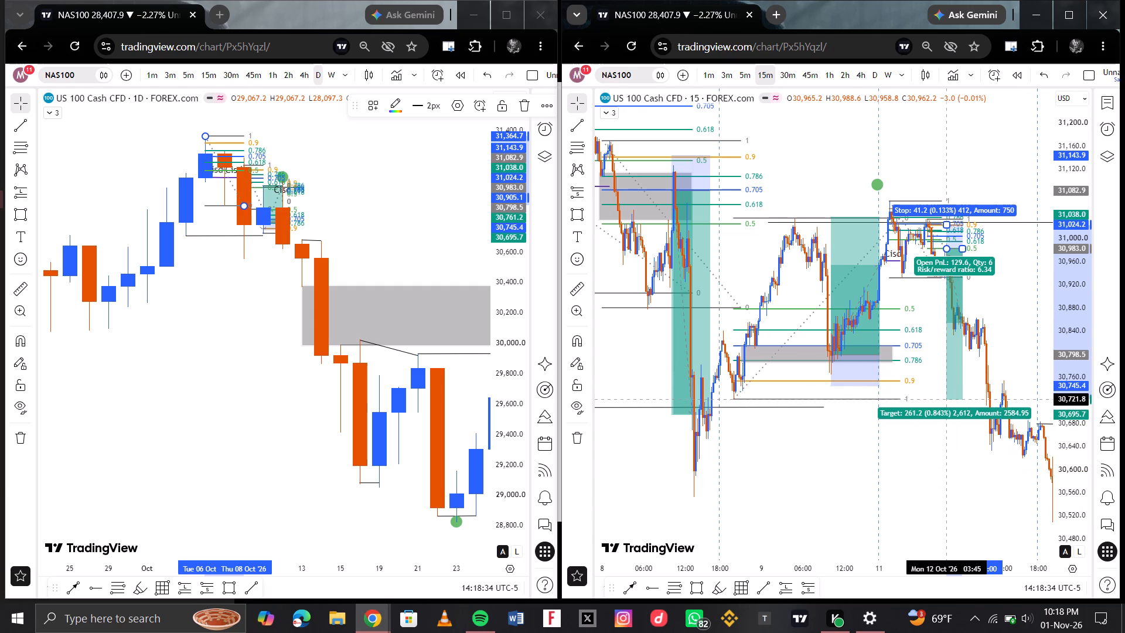
drag(946, 399, 946, 401)
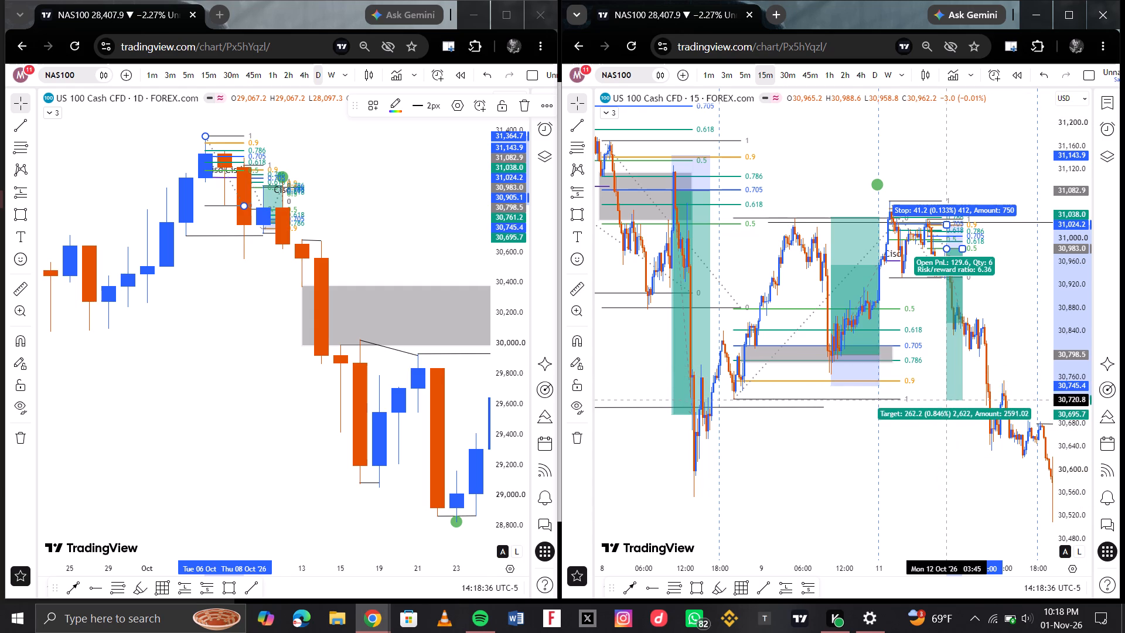
drag(946, 401, 947, 405)
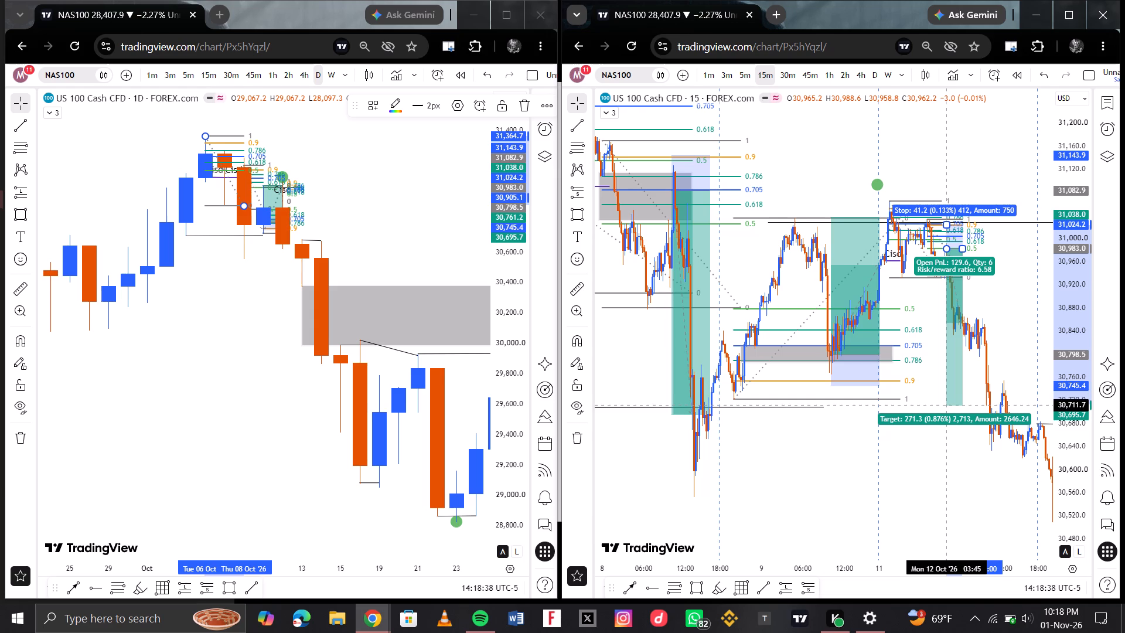
Extend the target of the 12 Oct 03:45 short position down to about 30,549.3, near the 8 Oct low.
drag(947, 405, 944, 495)
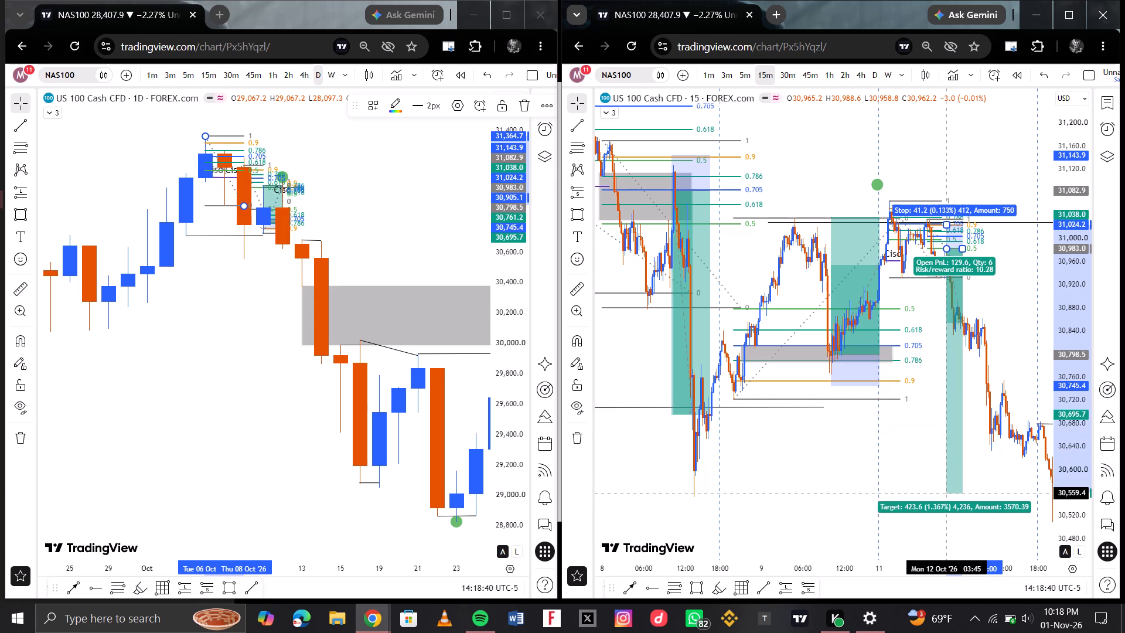
drag(944, 495, 944, 499)
click(944, 499)
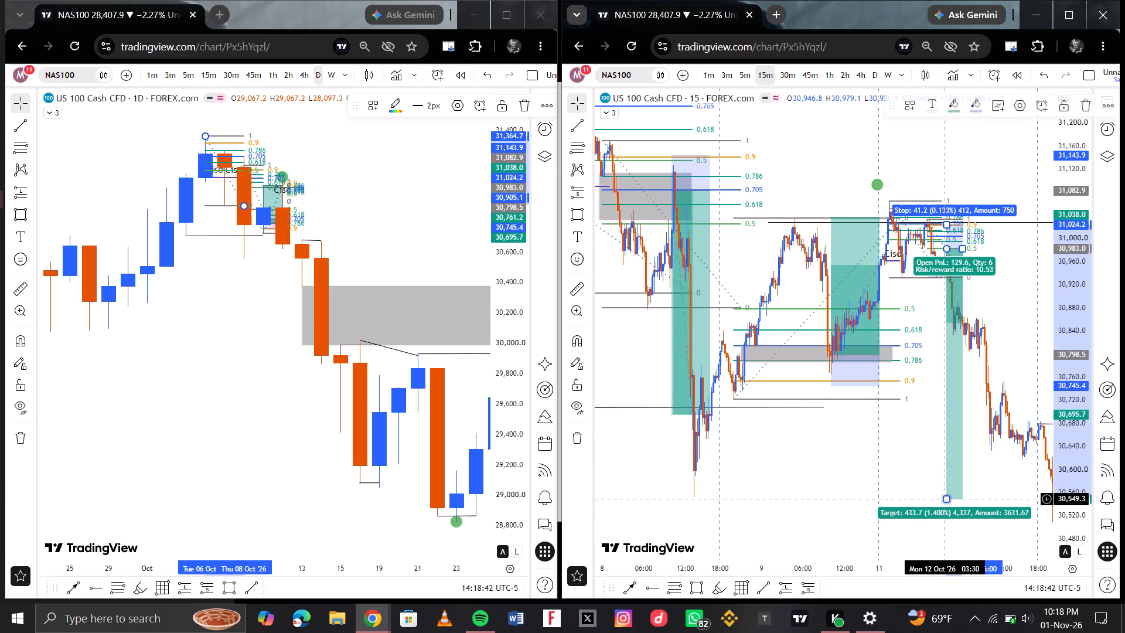
Draw a trend line from the 8 Oct 13:00 low at about 30,554.4 to 12 Oct 06:30 at about 30,558.4, using the NL template.
click(774, 586)
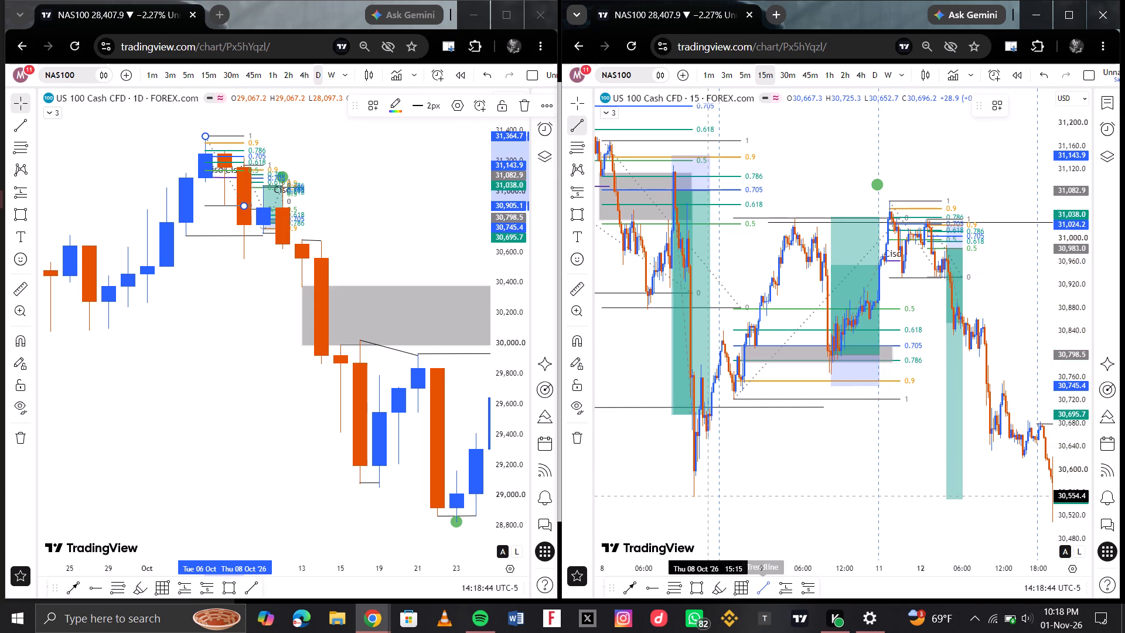
drag(693, 496, 961, 488)
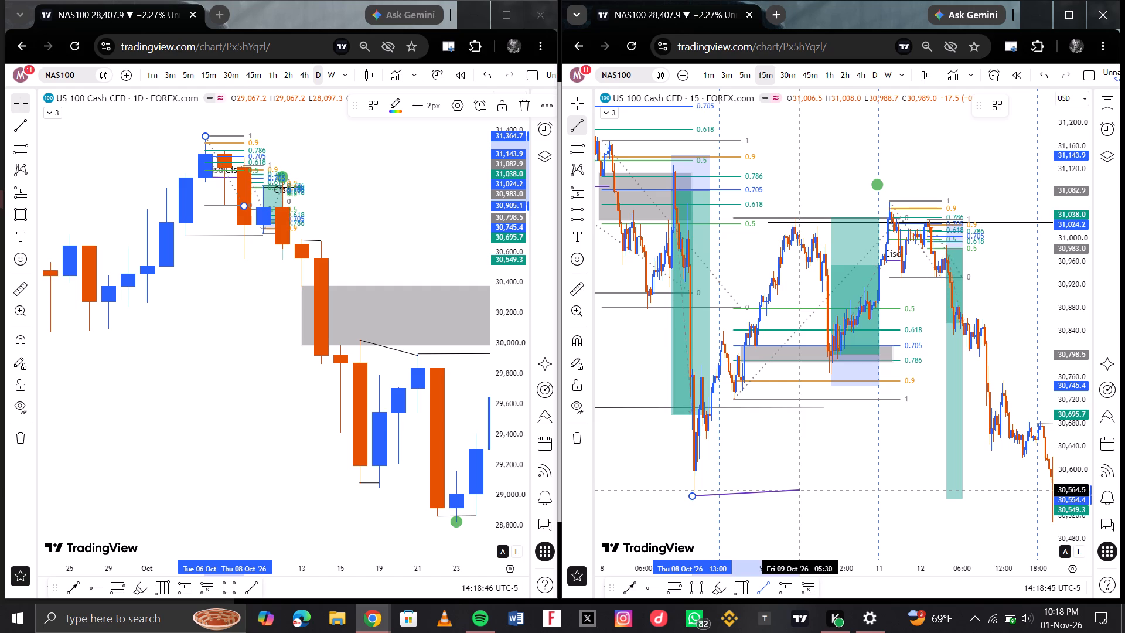
drag(961, 488, 965, 499)
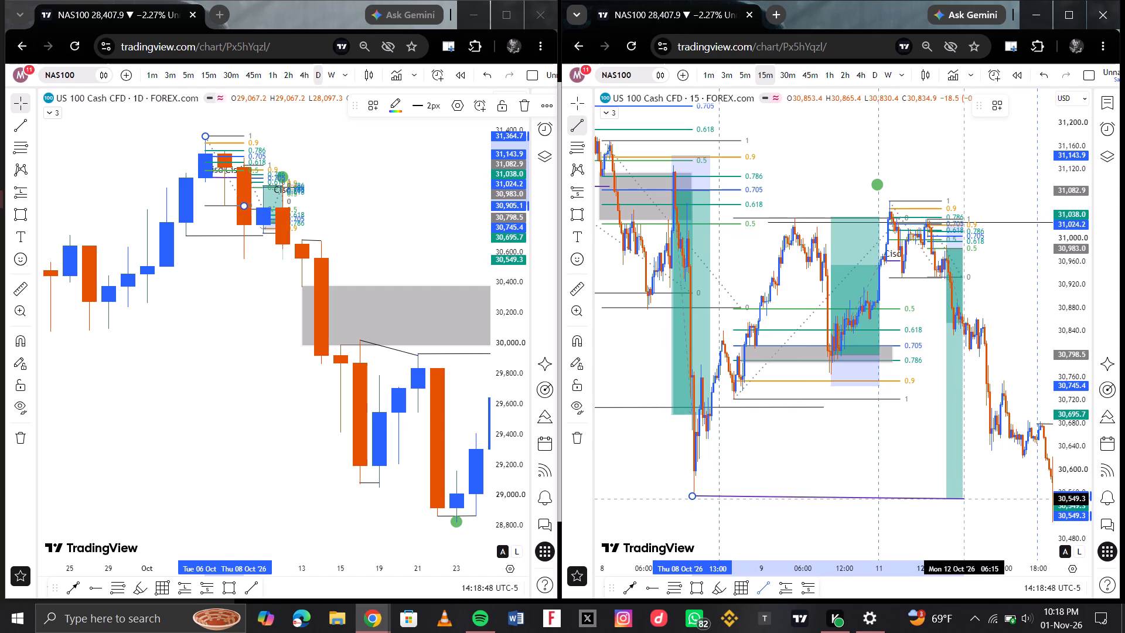
drag(965, 499, 966, 494)
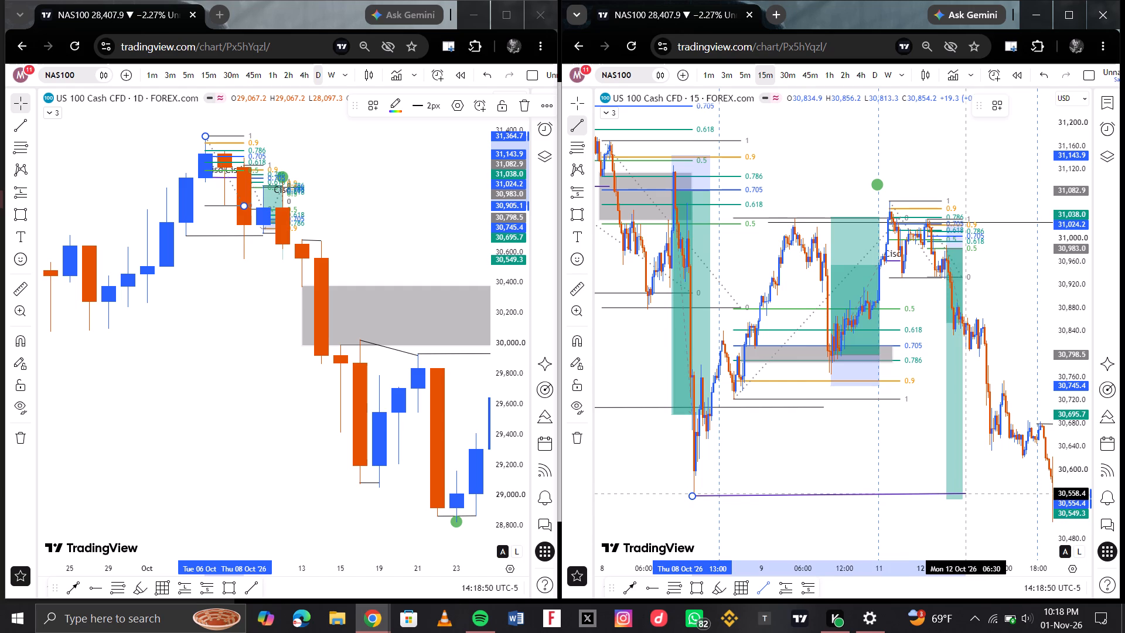
drag(966, 494, 967, 494)
click(967, 494)
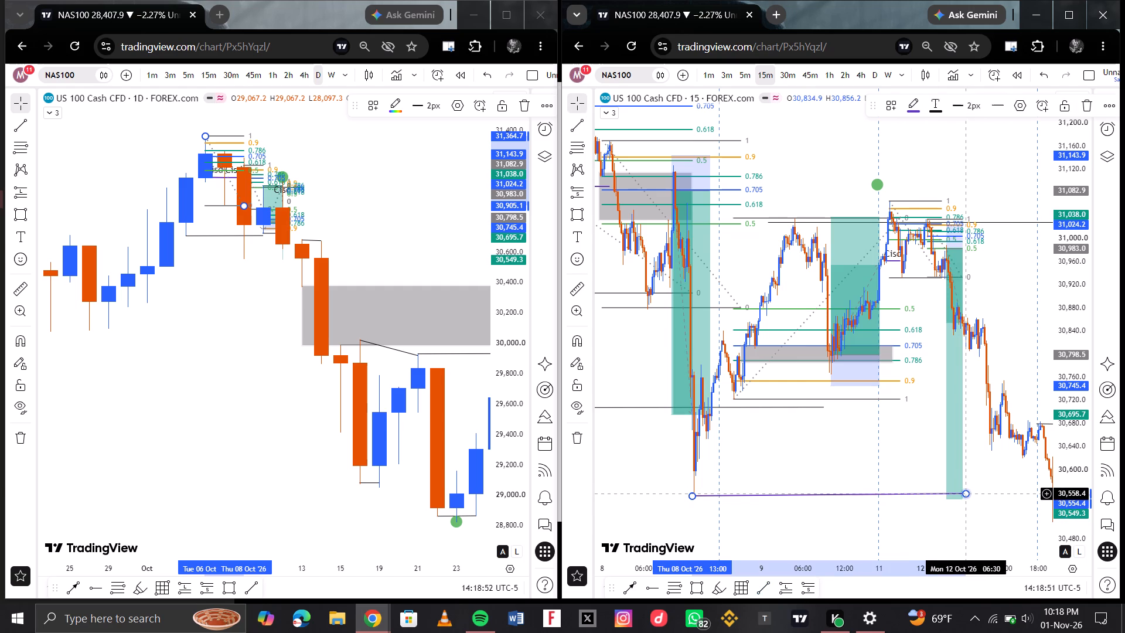
click(894, 104)
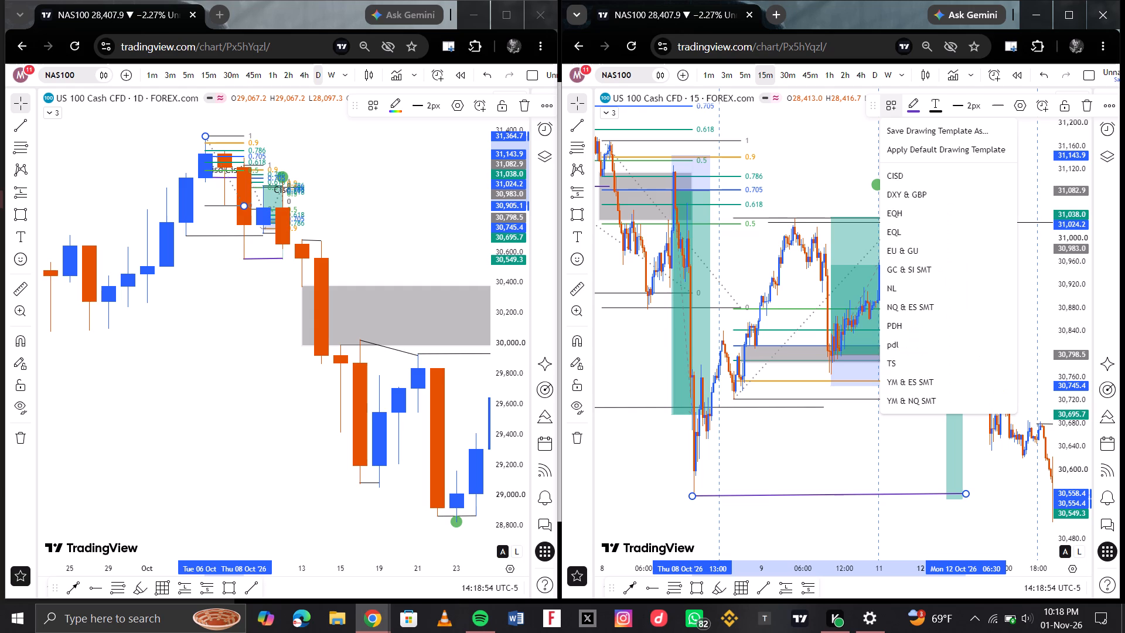
click(906, 288)
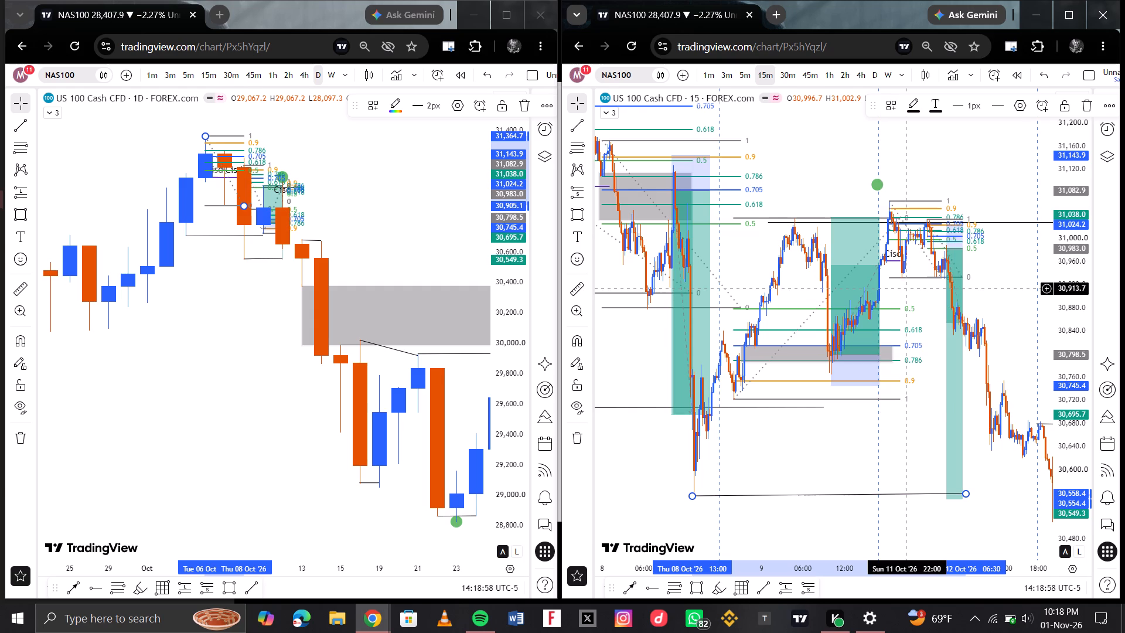
click(853, 438)
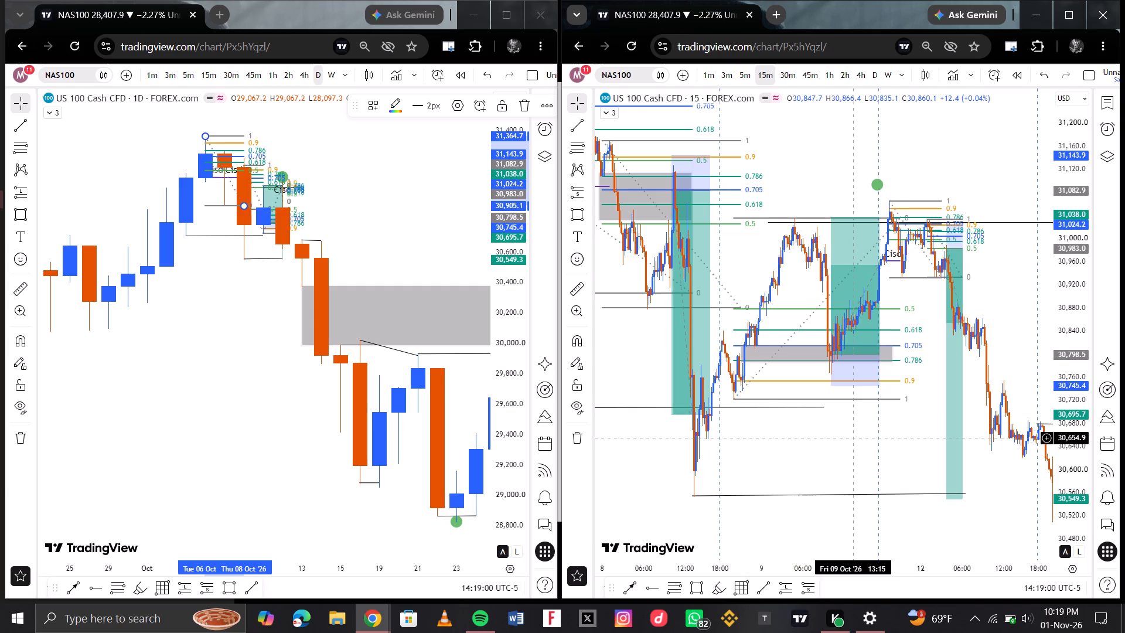
Examine the 15-minute price action from 11 to 13 Oct around the short position, its Fibonacci levels and the decline that follows.
scroll(804, 404, up, 1)
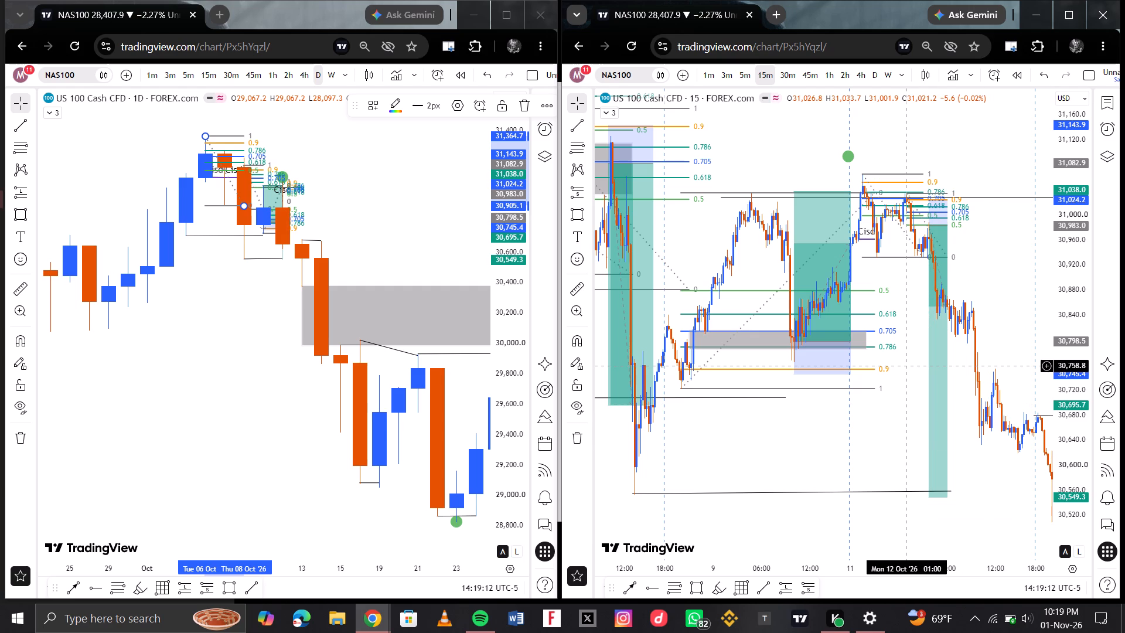
scroll(935, 311, up, 3)
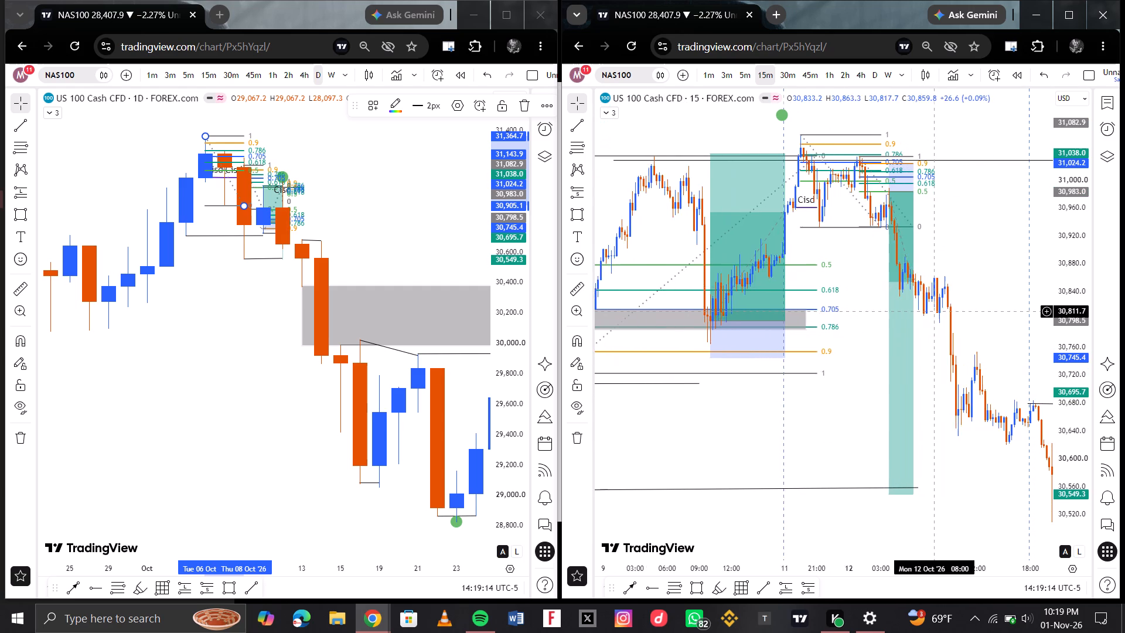
scroll(998, 305, left, 1)
scroll(786, 256, right, 1)
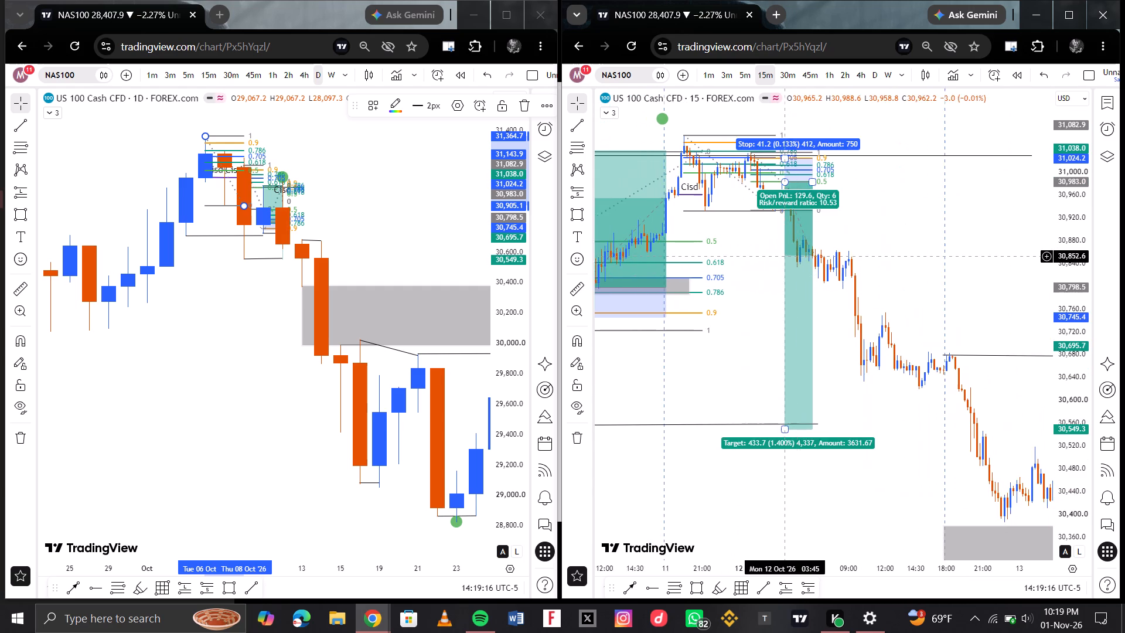
scroll(786, 256, right, 1)
scroll(919, 271, left, 1)
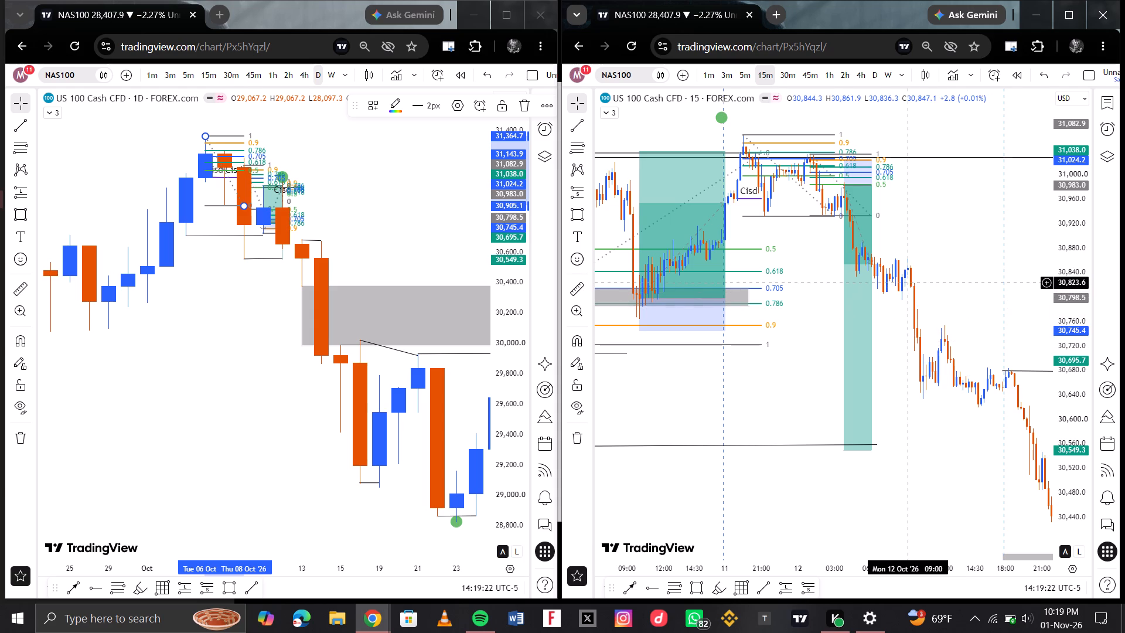
scroll(881, 239, up, 3)
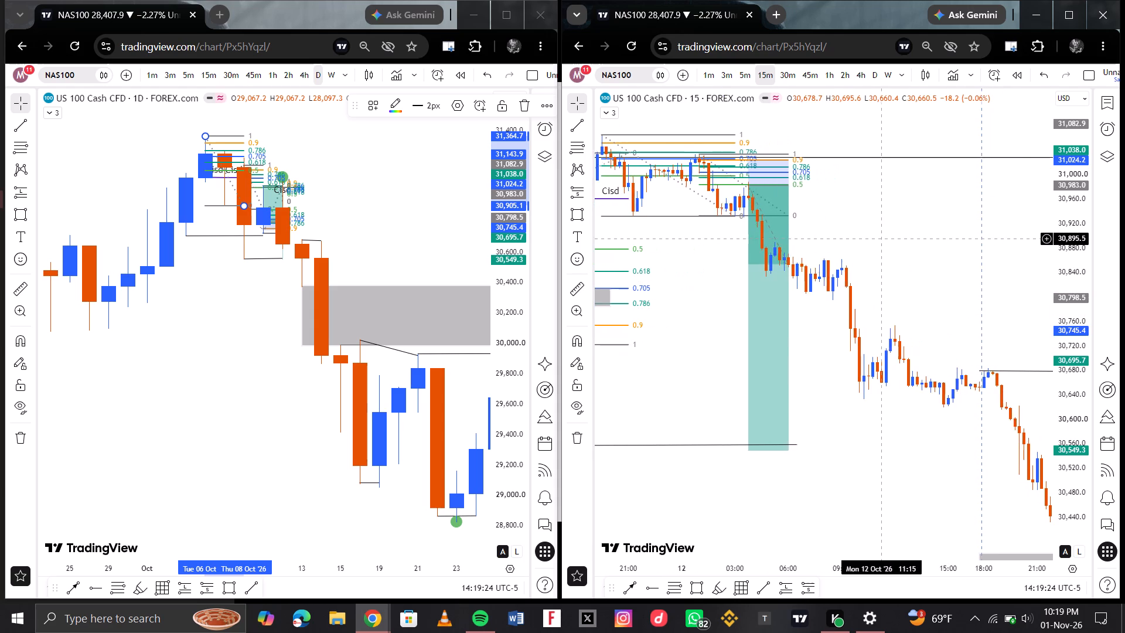
scroll(833, 320, down, 1)
scroll(860, 267, left, 1)
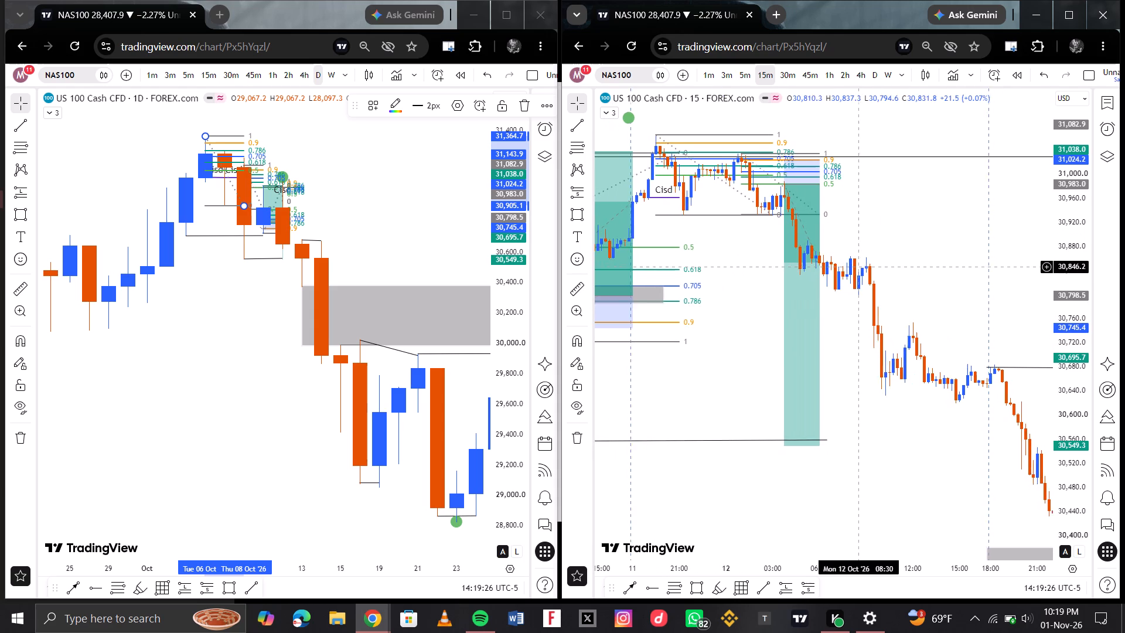
scroll(860, 267, left, 1)
scroll(805, 305, right, 2)
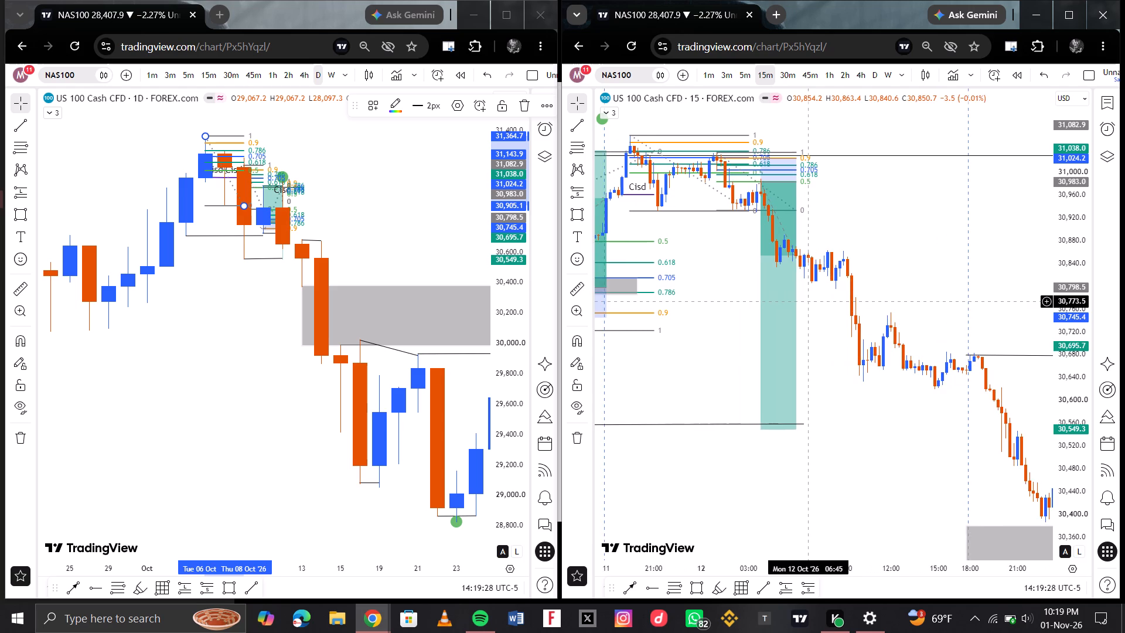
scroll(807, 301, right, 1)
scroll(872, 409, down, 1)
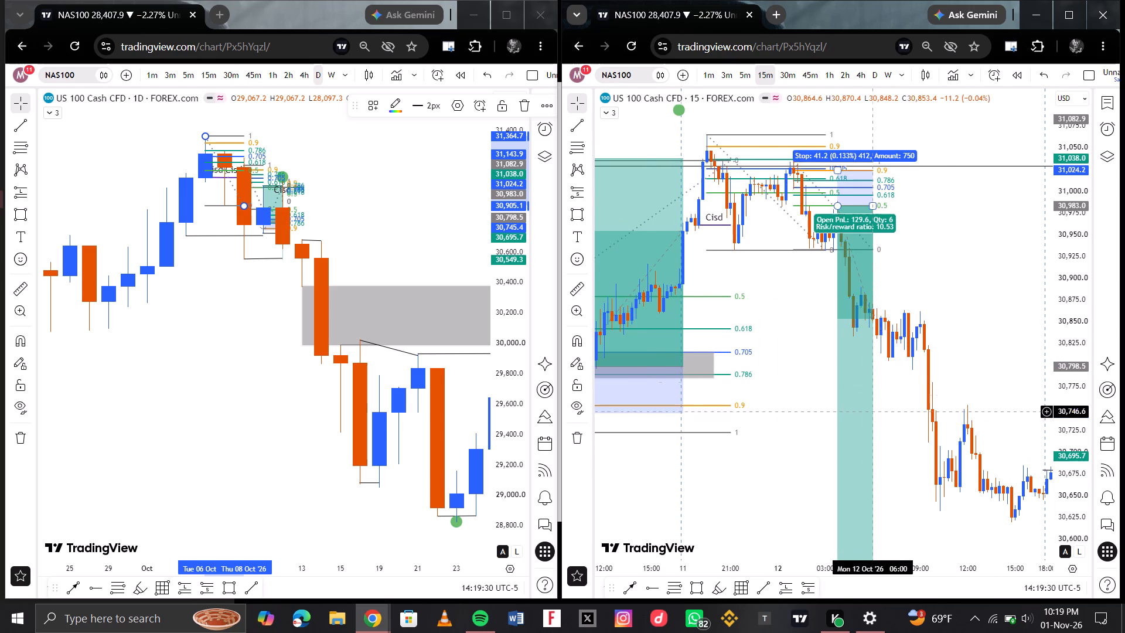
scroll(872, 409, down, 1)
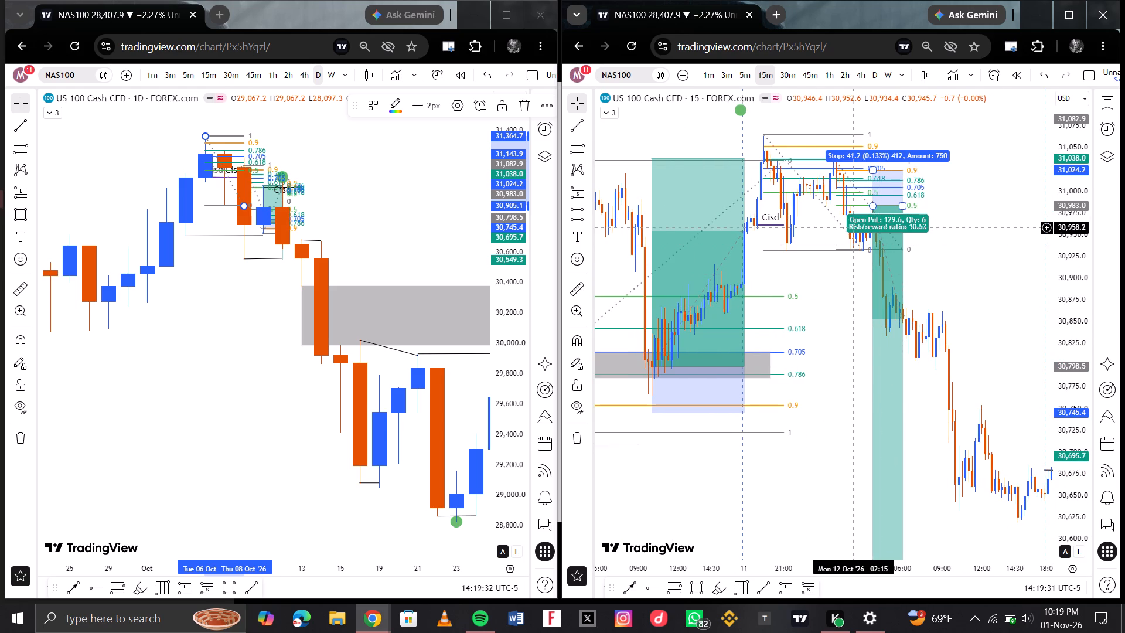
scroll(867, 430, left, 1)
scroll(754, 396, right, 1)
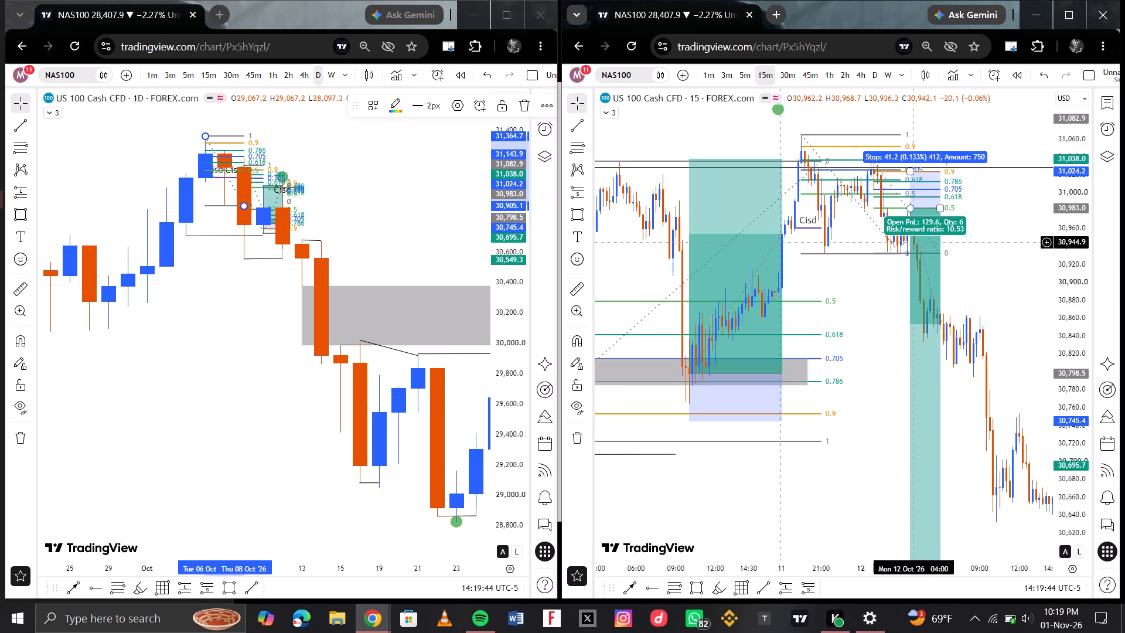
scroll(939, 249, left, 3)
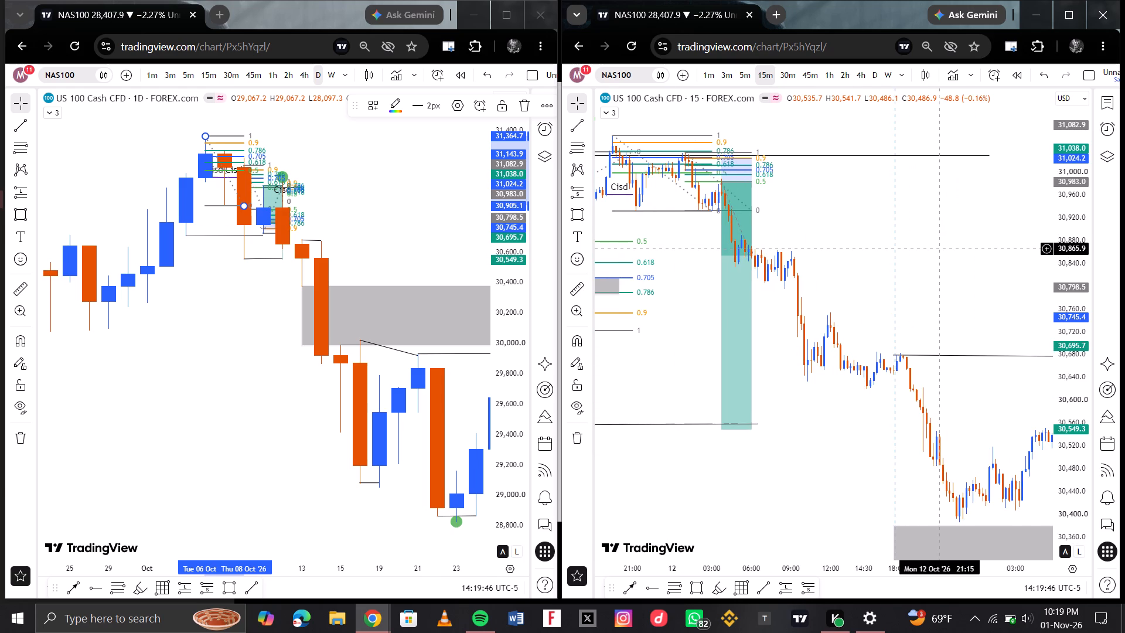
scroll(941, 255, left, 1)
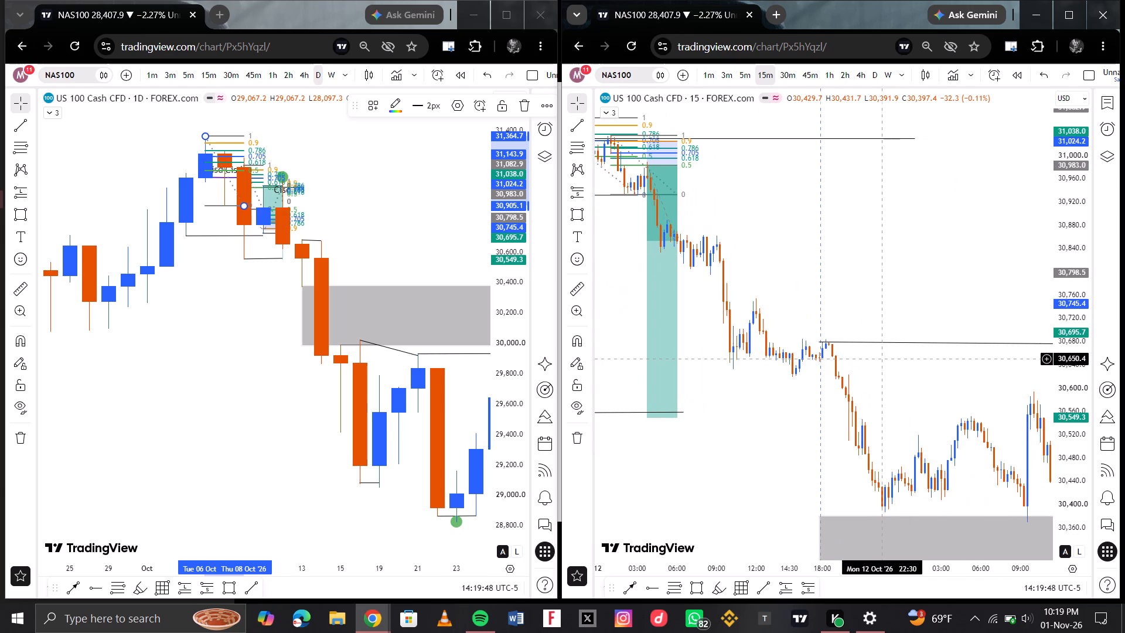
scroll(881, 351, down, 1)
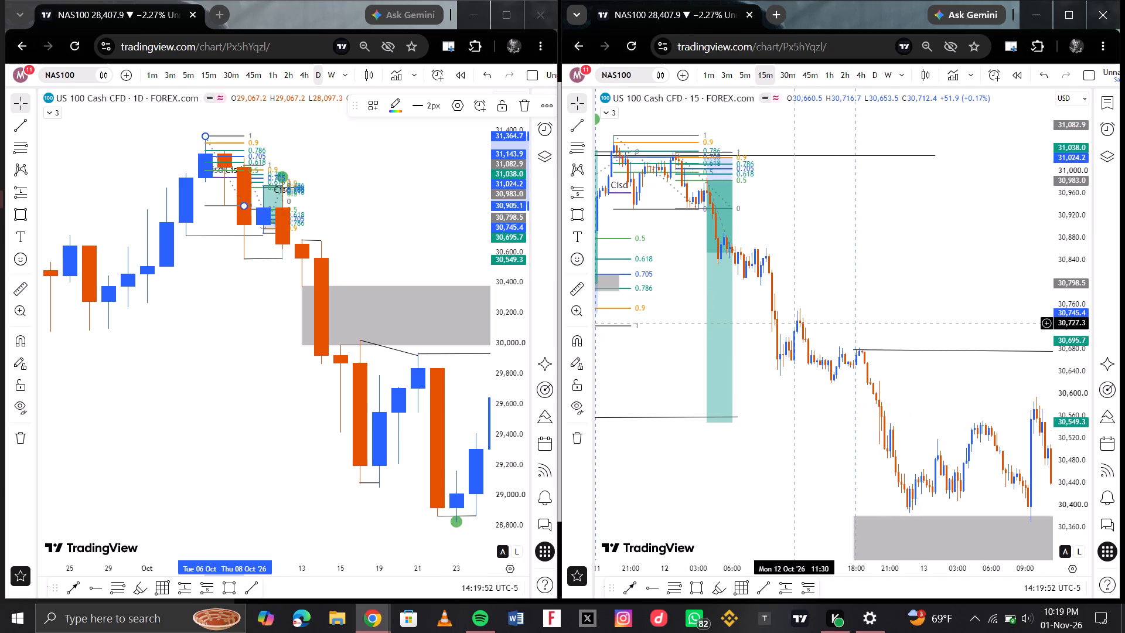
Draw a Fibonacci retracement over the 12 Oct drop, from about 30,862.0 at 09:15 down to the low near 30,635.
click(807, 592)
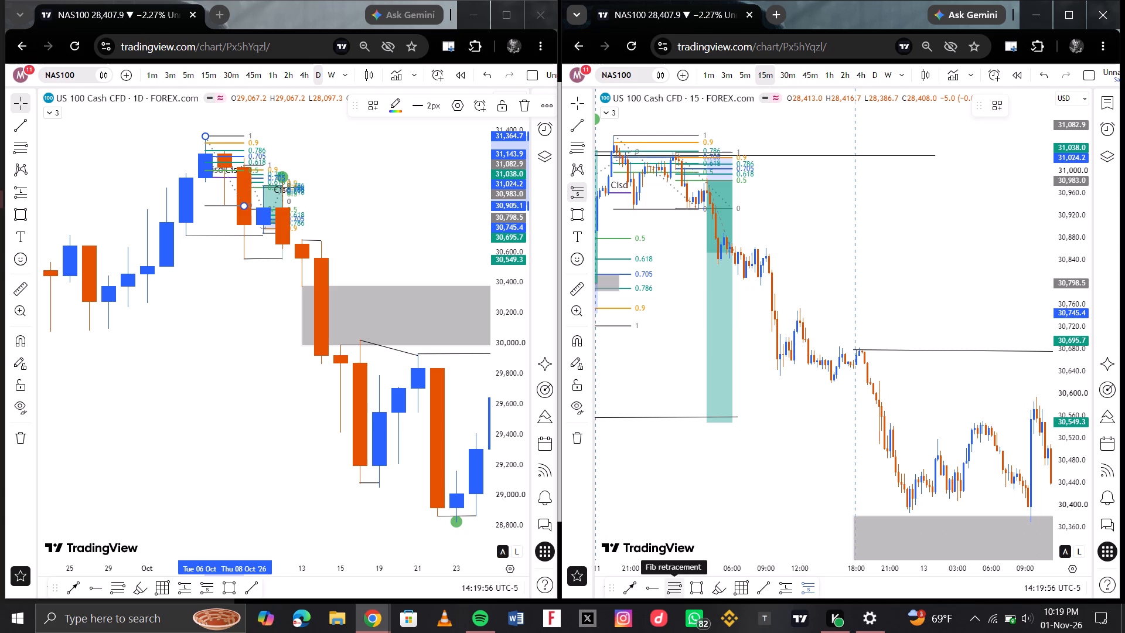
click(673, 590)
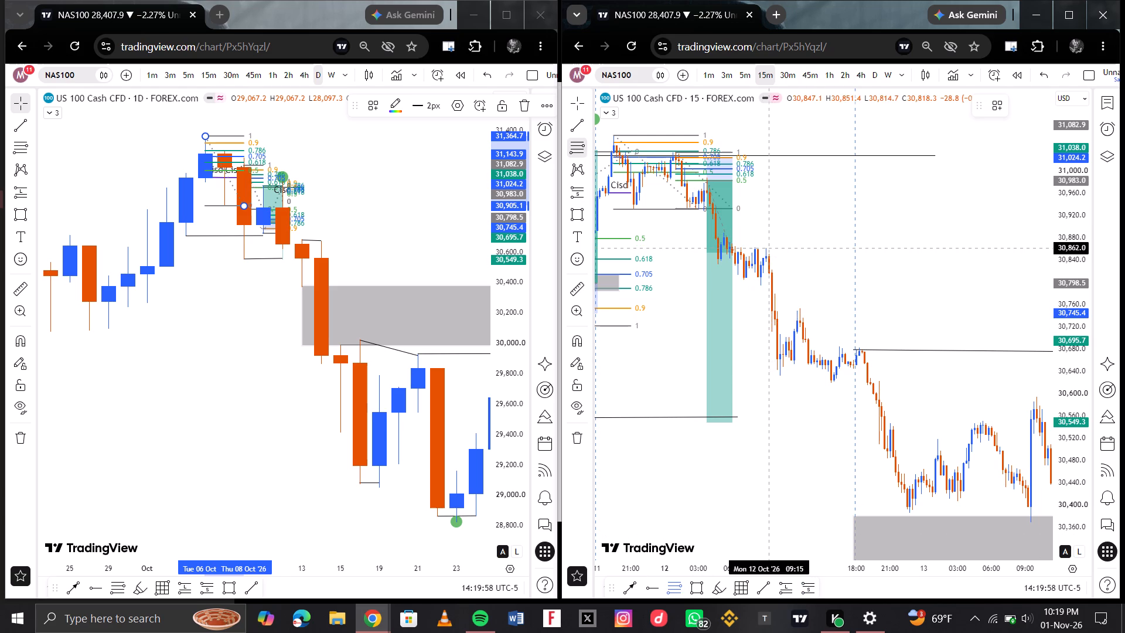
drag(766, 248, 838, 358)
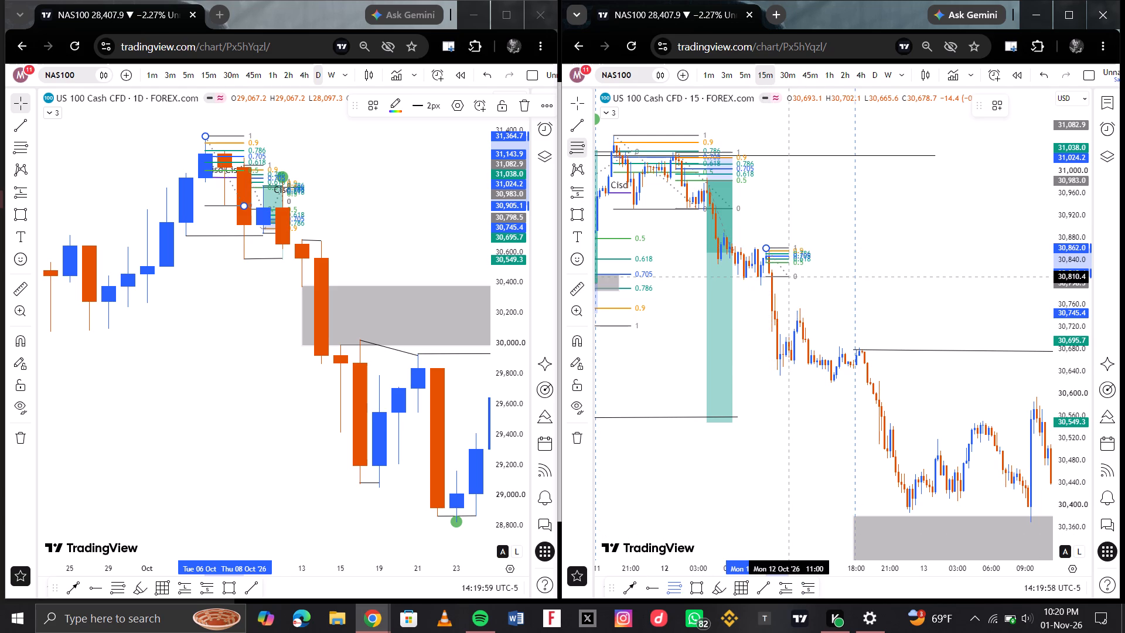
drag(838, 358, 851, 375)
click(851, 375)
click(768, 396)
Place a short position at 12 Oct 12:00 with entry 30,748.1 on the new 0.5 level and stop 30,837.8 at the 0.9 level.
scroll(763, 278, up, 1)
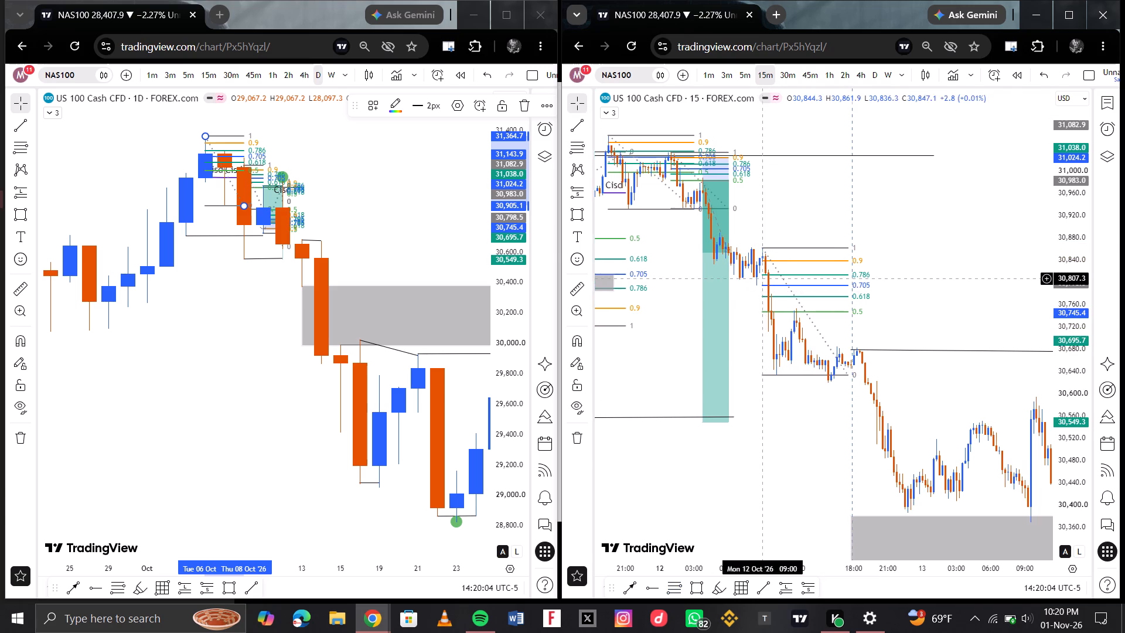
scroll(763, 278, up, 1)
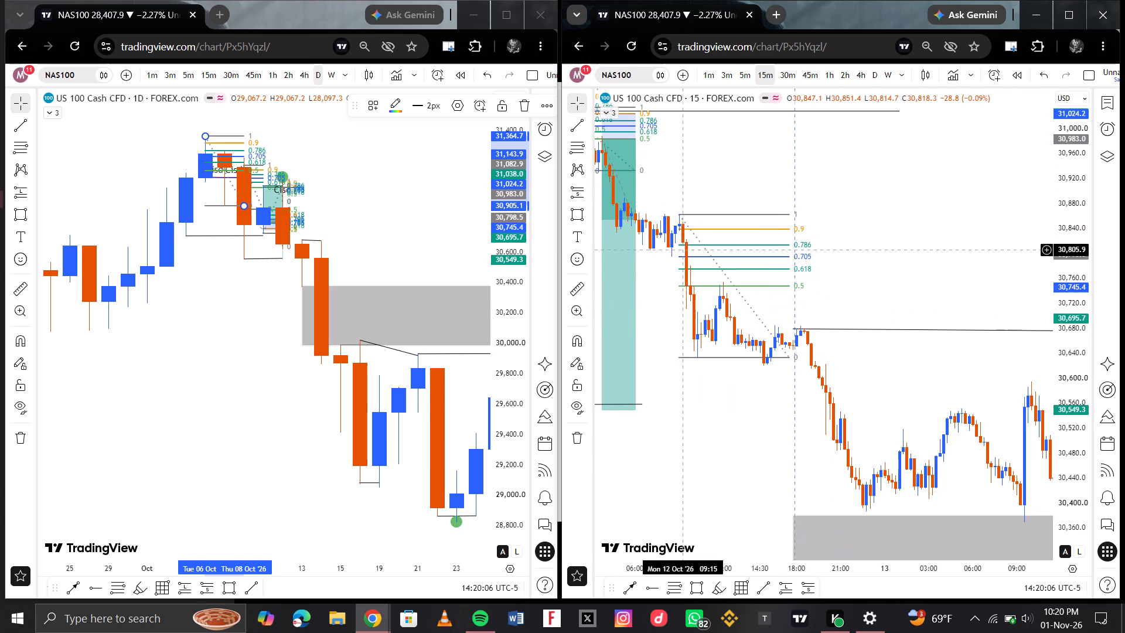
scroll(745, 411, down, 1)
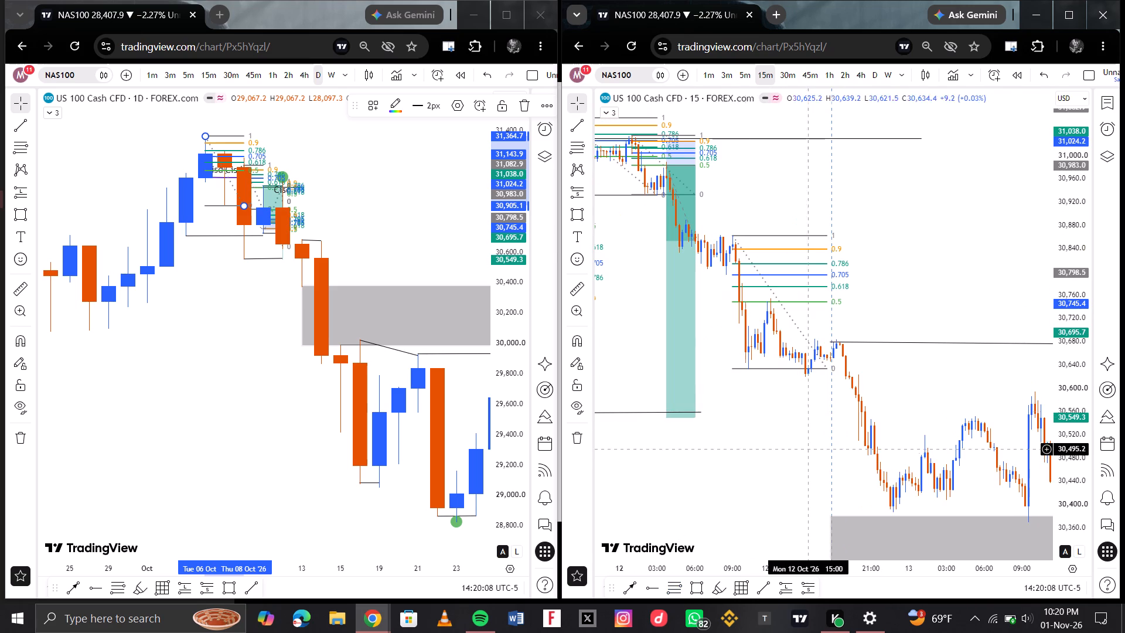
click(810, 587)
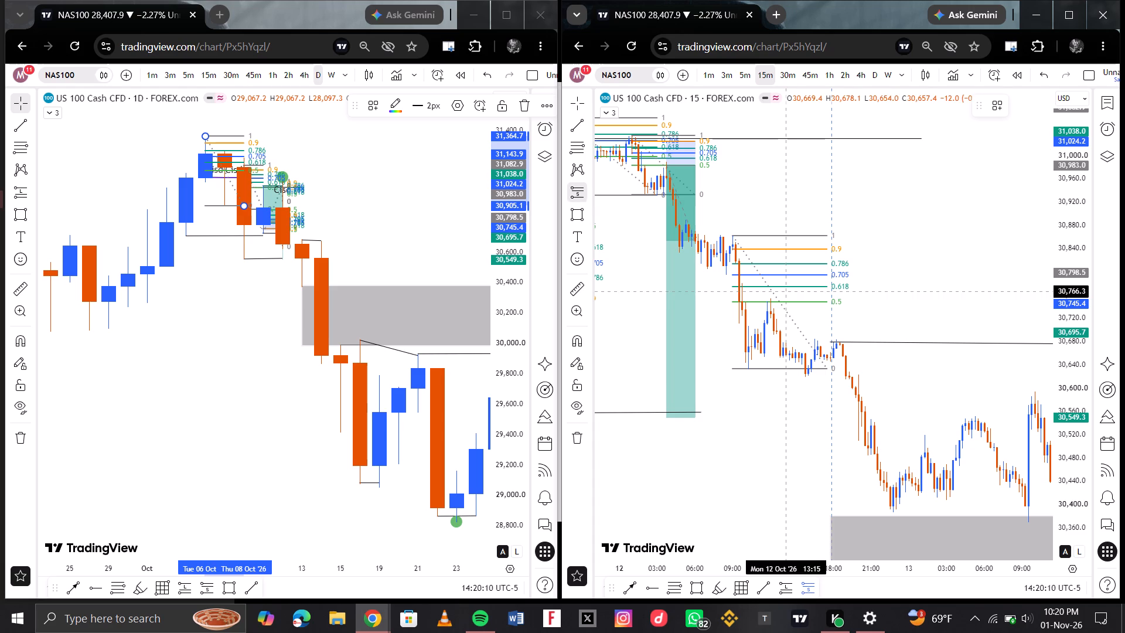
click(771, 302)
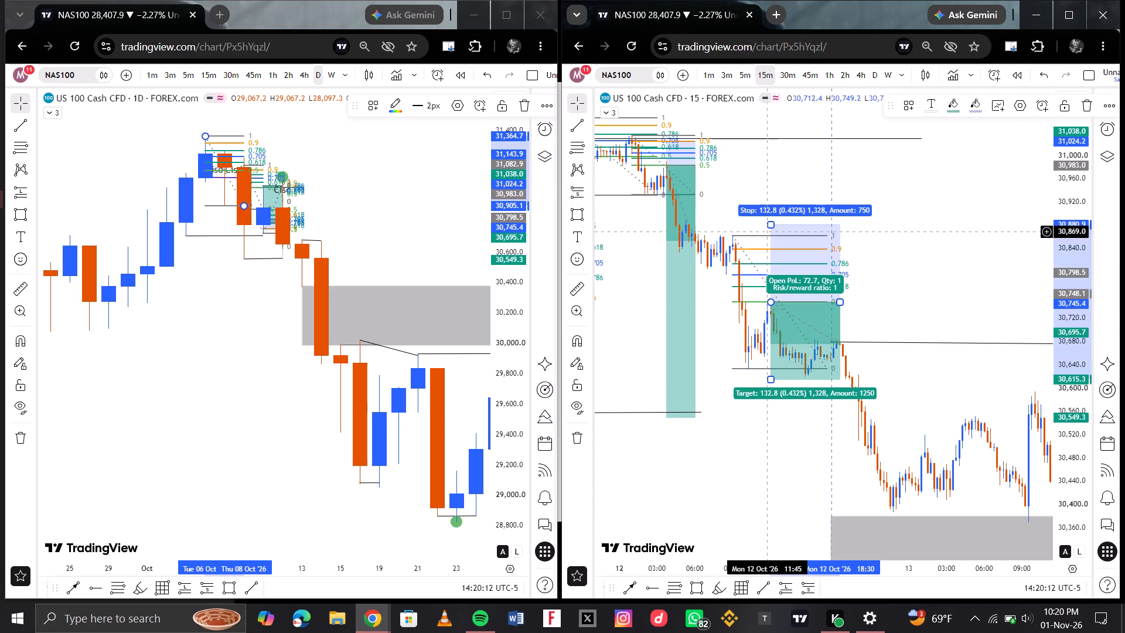
drag(771, 223, 772, 267)
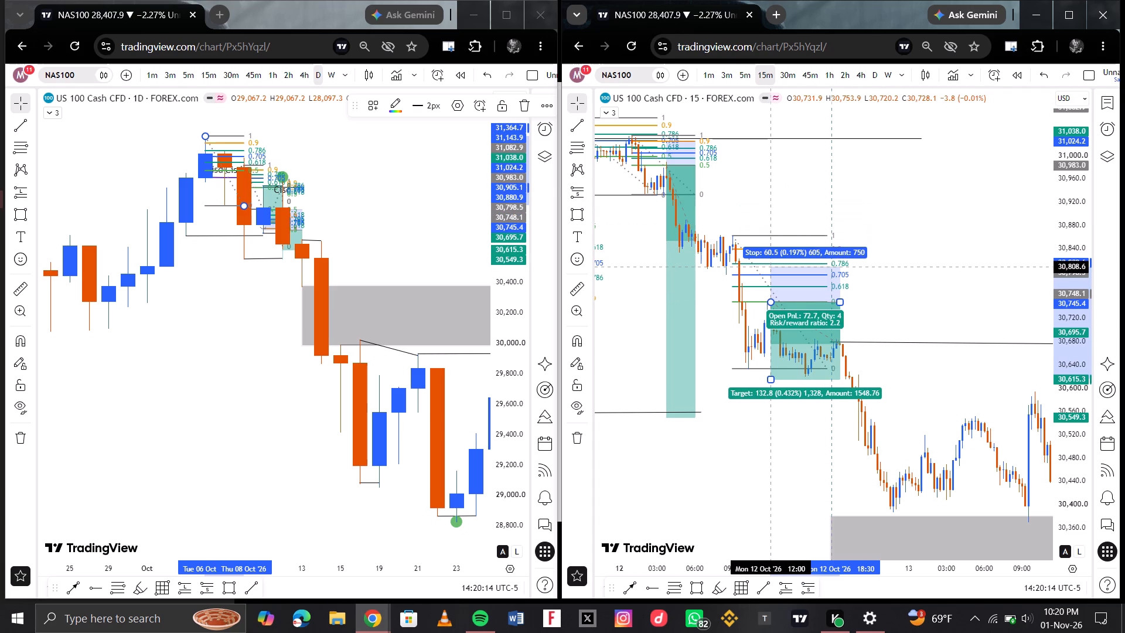
drag(772, 267, 772, 250)
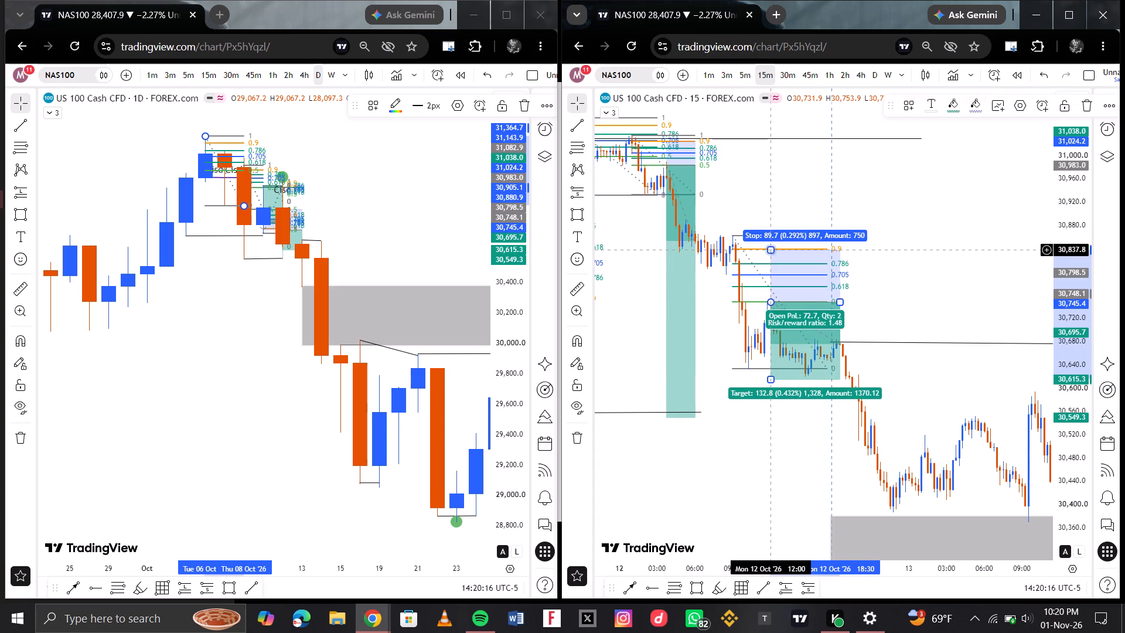
Set the target of the 12 Oct 12:00 short position to about 30,547.6, just below the 8 Oct low line.
drag(772, 381, 772, 392)
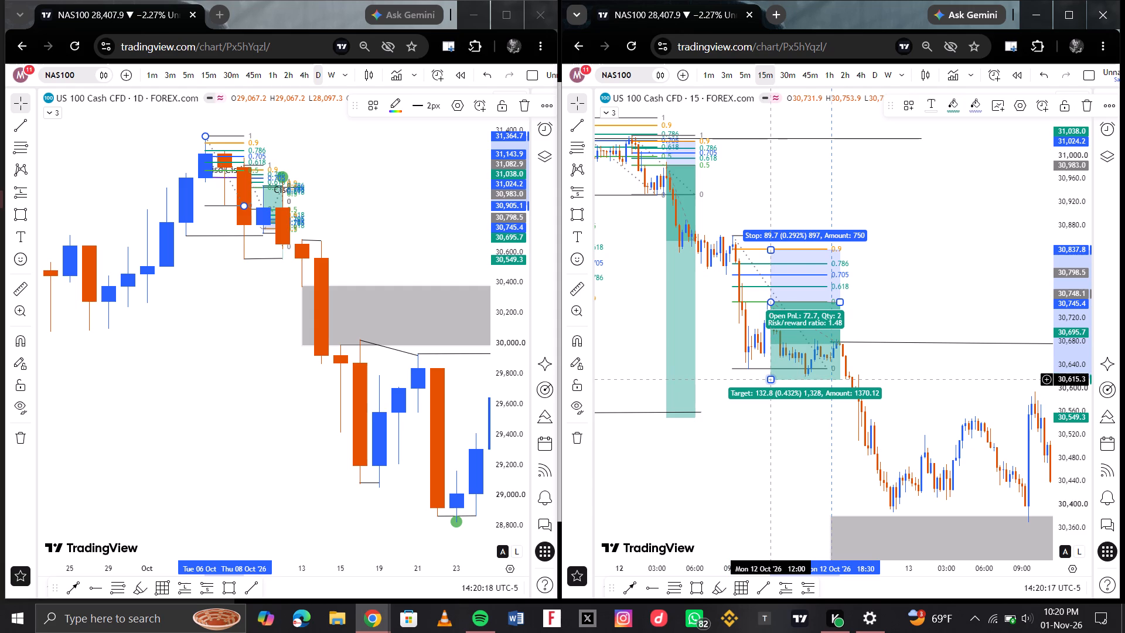
drag(772, 392, 777, 418)
click(884, 306)
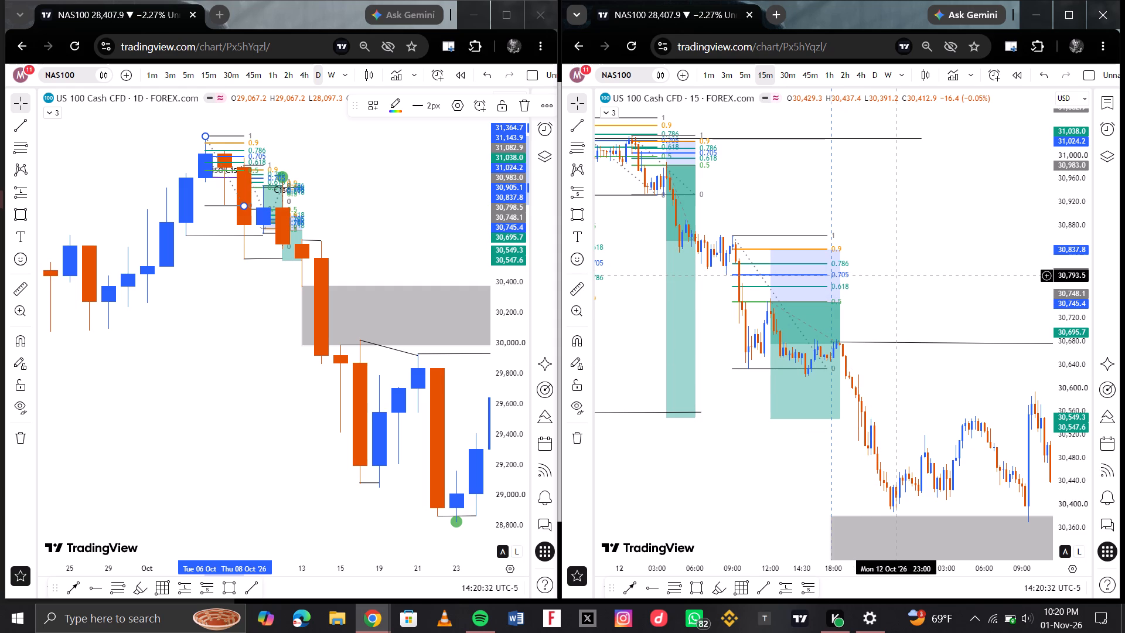
Move the far end of the line from the 12 Oct evening high onto the high at the end of 13 Oct, about 30,667.
scroll(913, 332, left, 1)
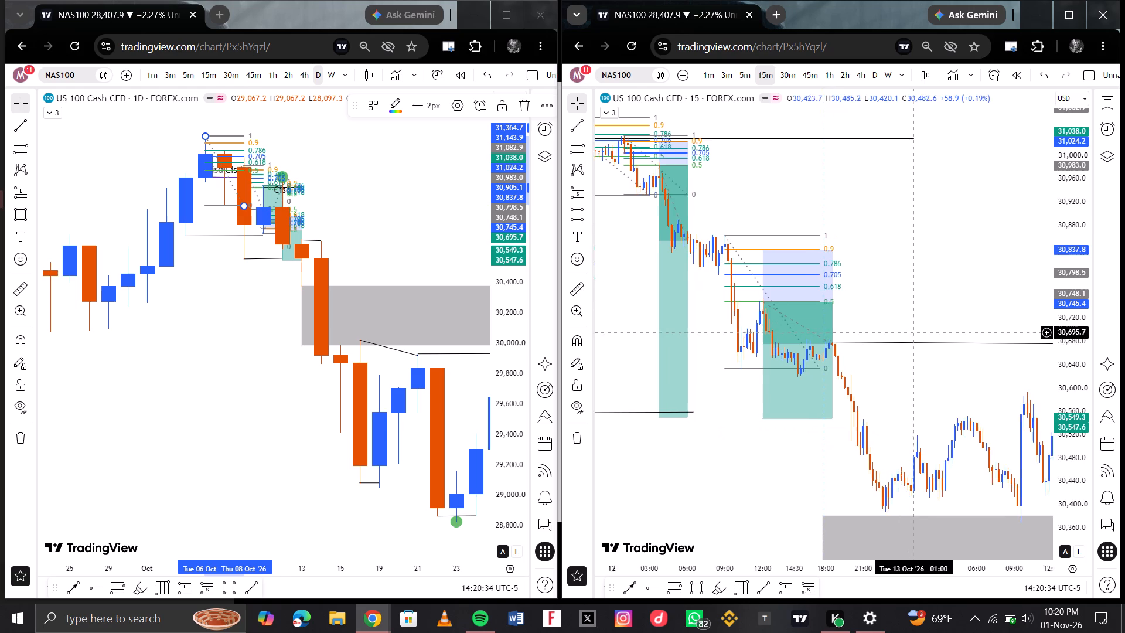
scroll(913, 332, left, 1)
scroll(860, 396, down, 2)
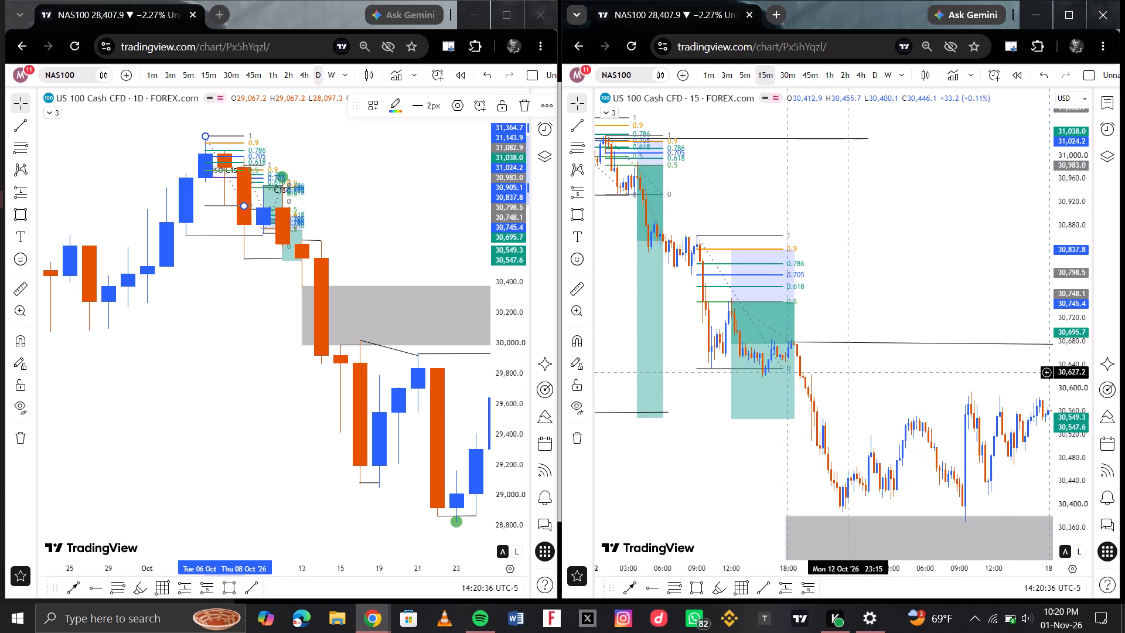
scroll(926, 363, left, 1)
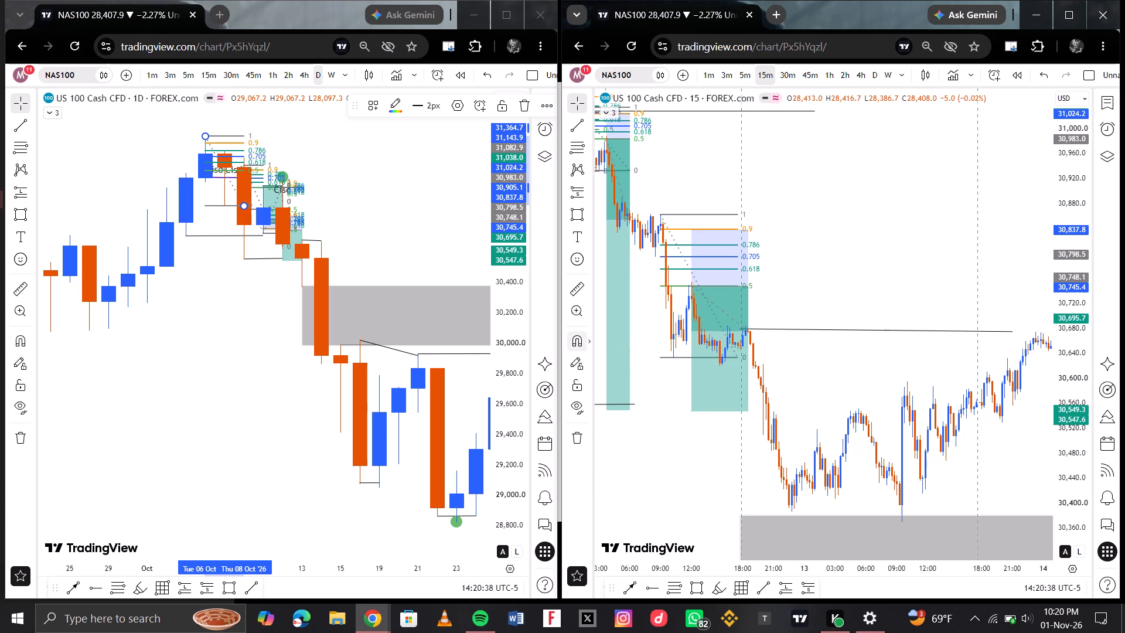
scroll(400, 328, left, 1)
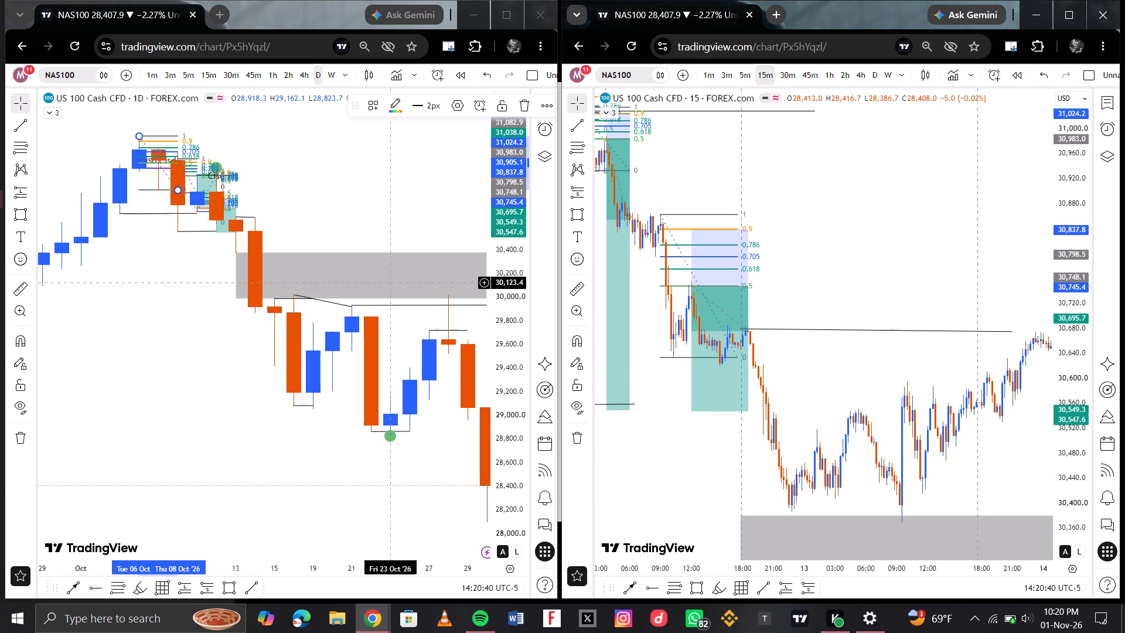
scroll(817, 369, down, 1)
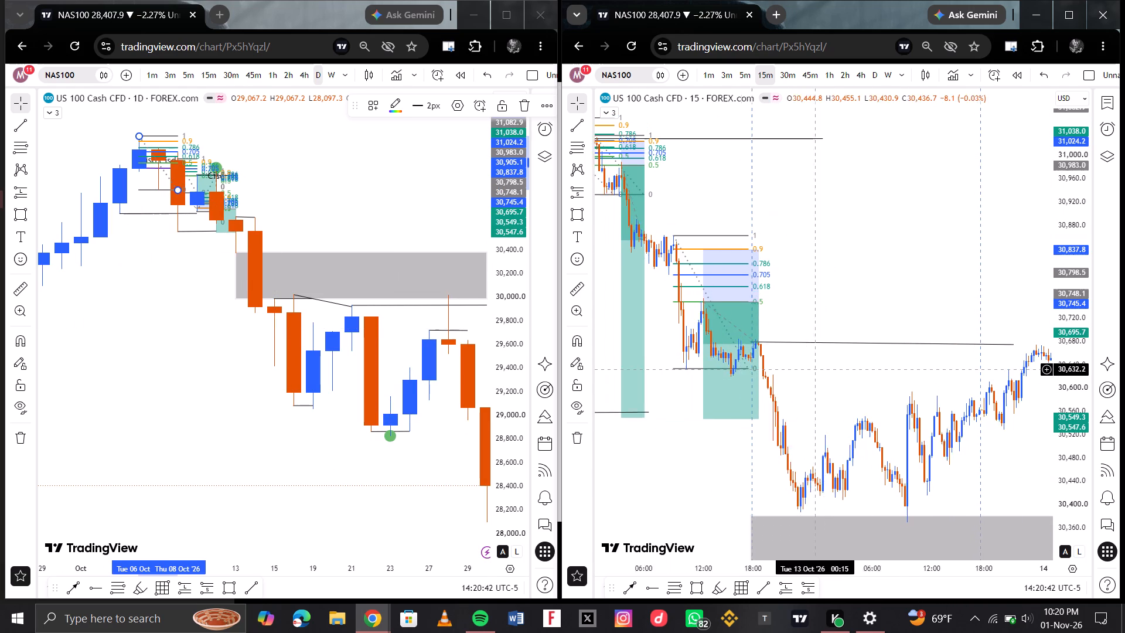
scroll(817, 369, down, 3)
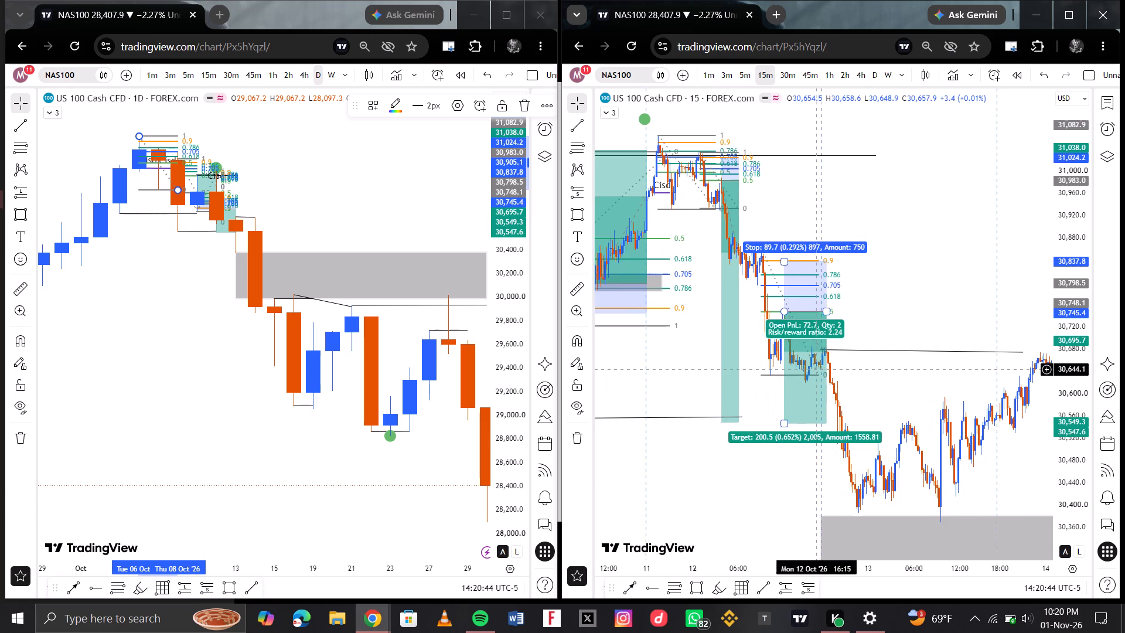
scroll(910, 348, left, 3)
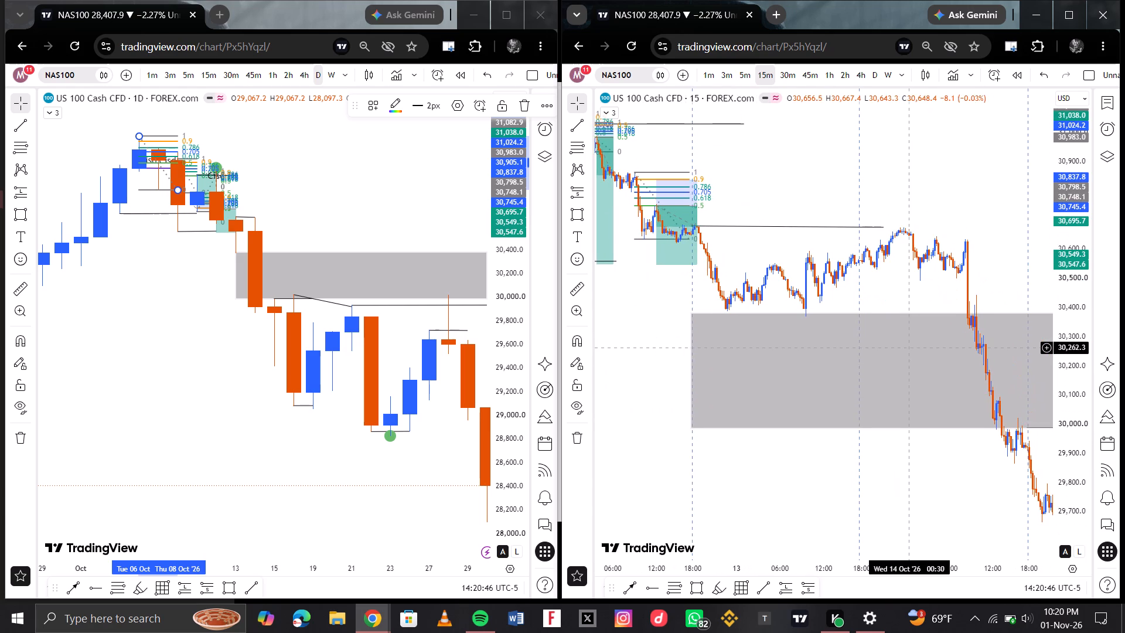
drag(874, 212, 885, 213)
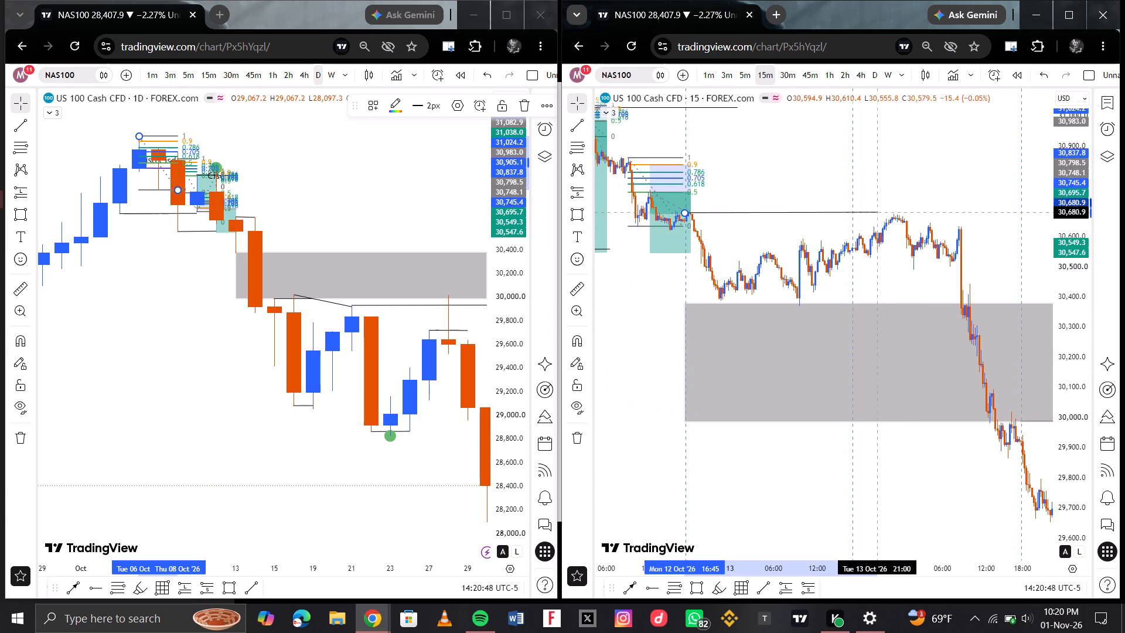
drag(885, 213, 898, 216)
click(898, 216)
click(783, 219)
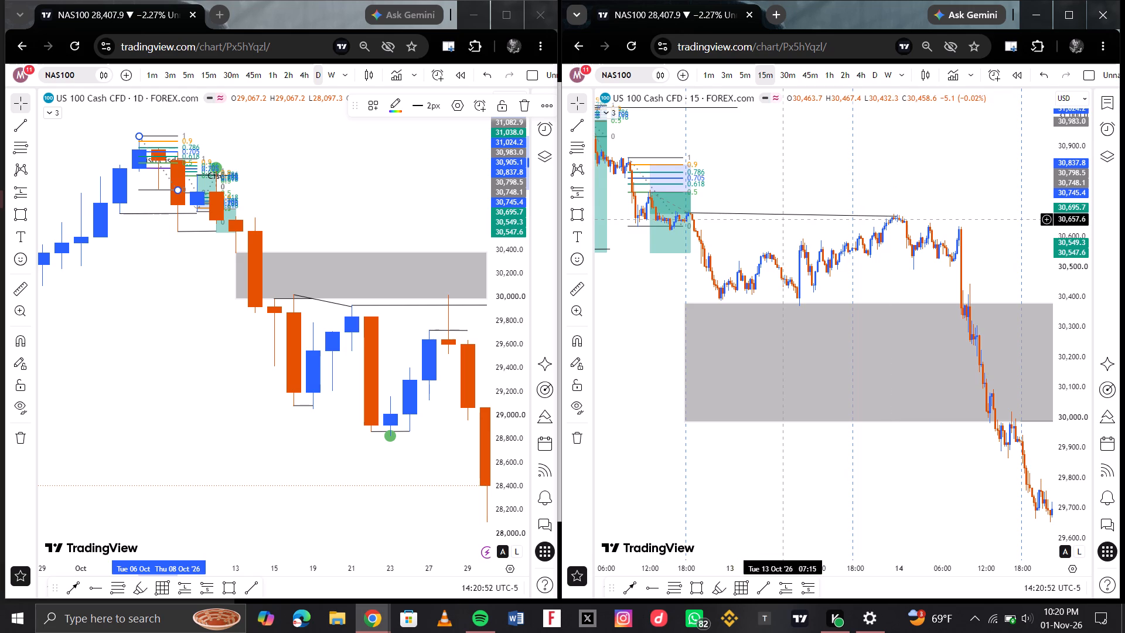
Examine the 15-minute price action from the evening of 12 Oct through 13 Oct, between the high line and the grey zone.
scroll(771, 161, up, 3)
scroll(769, 246, down, 1)
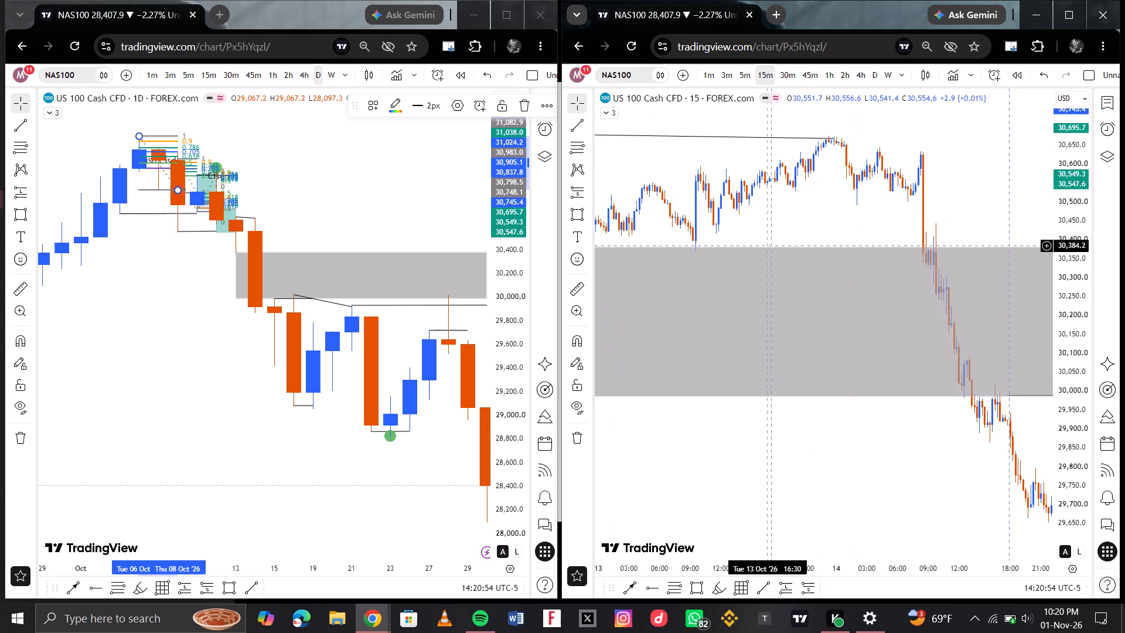
scroll(717, 191, right, 2)
scroll(740, 172, up, 2)
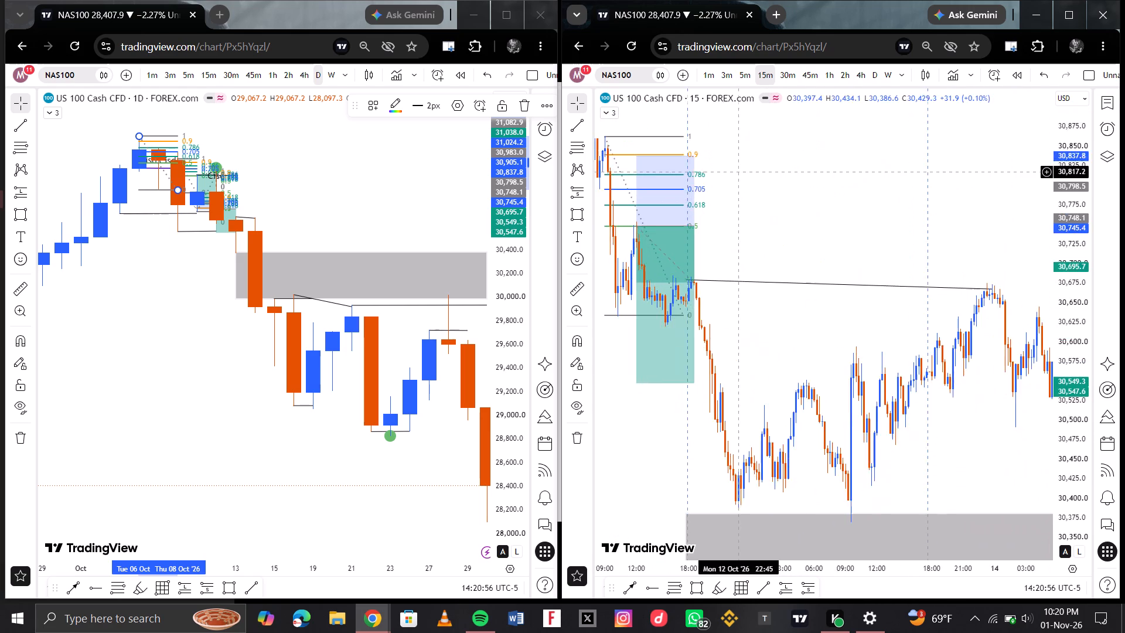
scroll(740, 172, up, 1)
scroll(695, 284, right, 1)
scroll(705, 246, up, 1)
scroll(691, 283, right, 1)
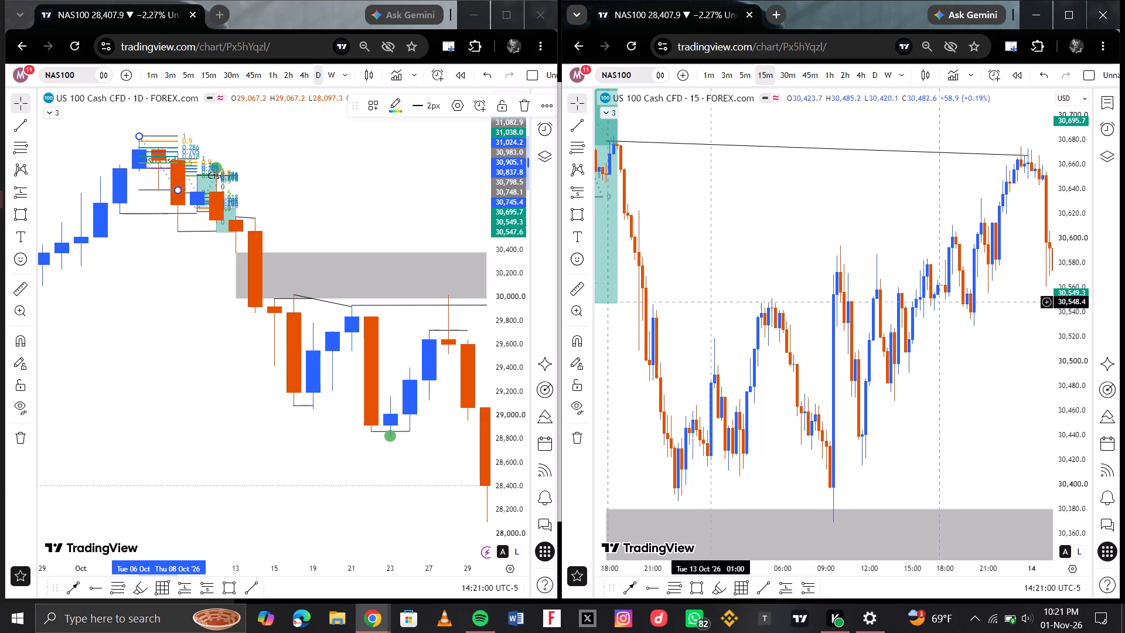
scroll(733, 352, down, 2)
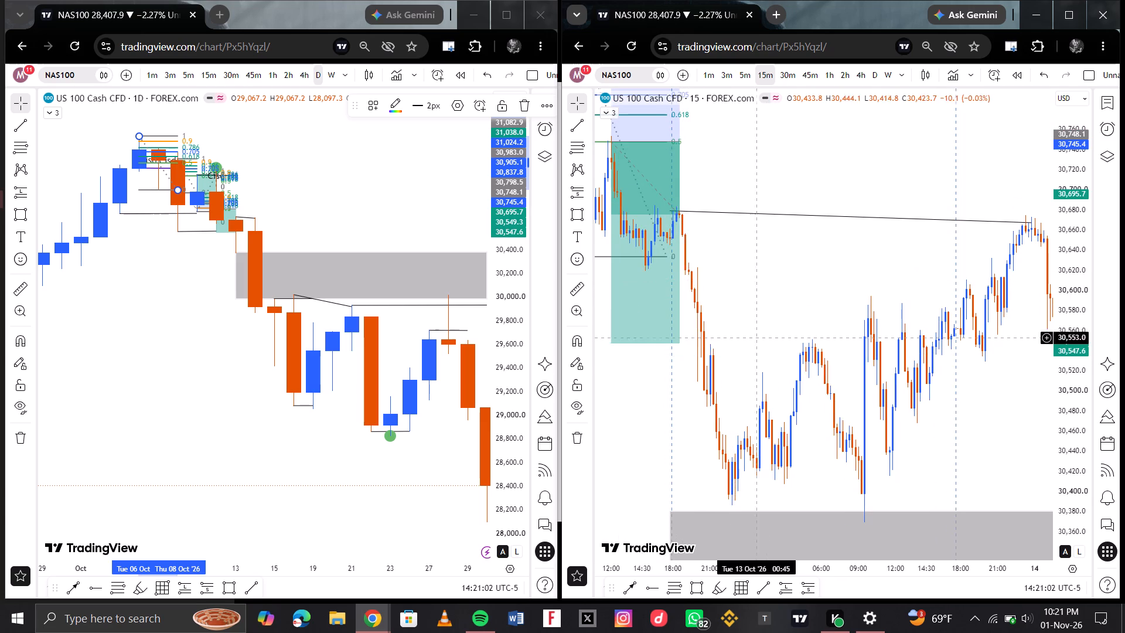
scroll(763, 356, down, 1)
scroll(761, 284, up, 1)
scroll(701, 291, right, 1)
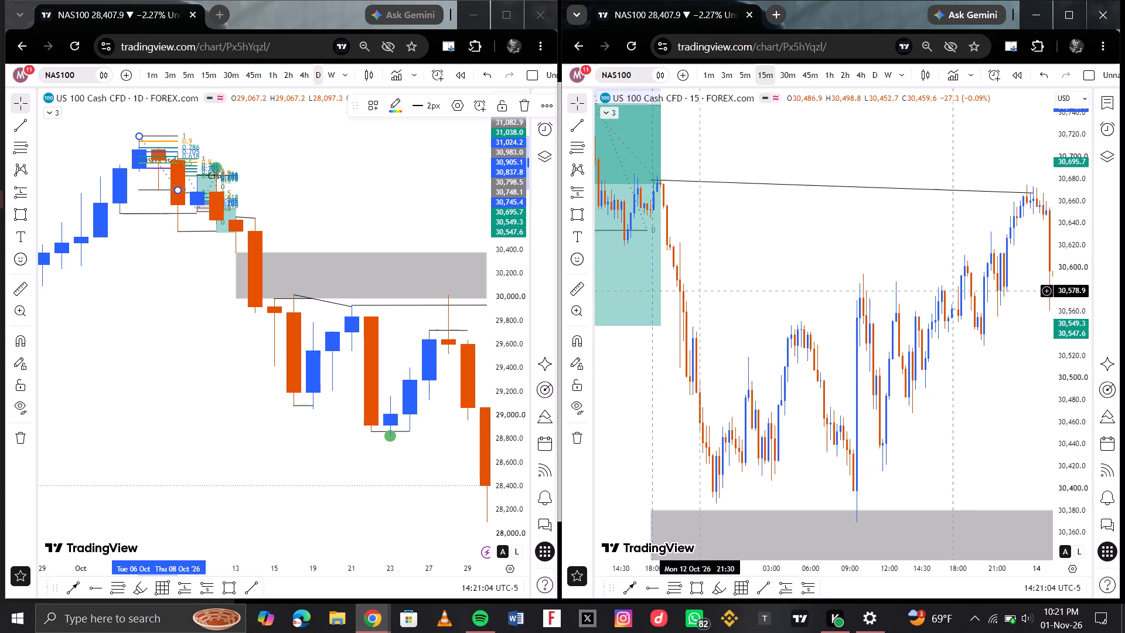
scroll(701, 291, right, 1)
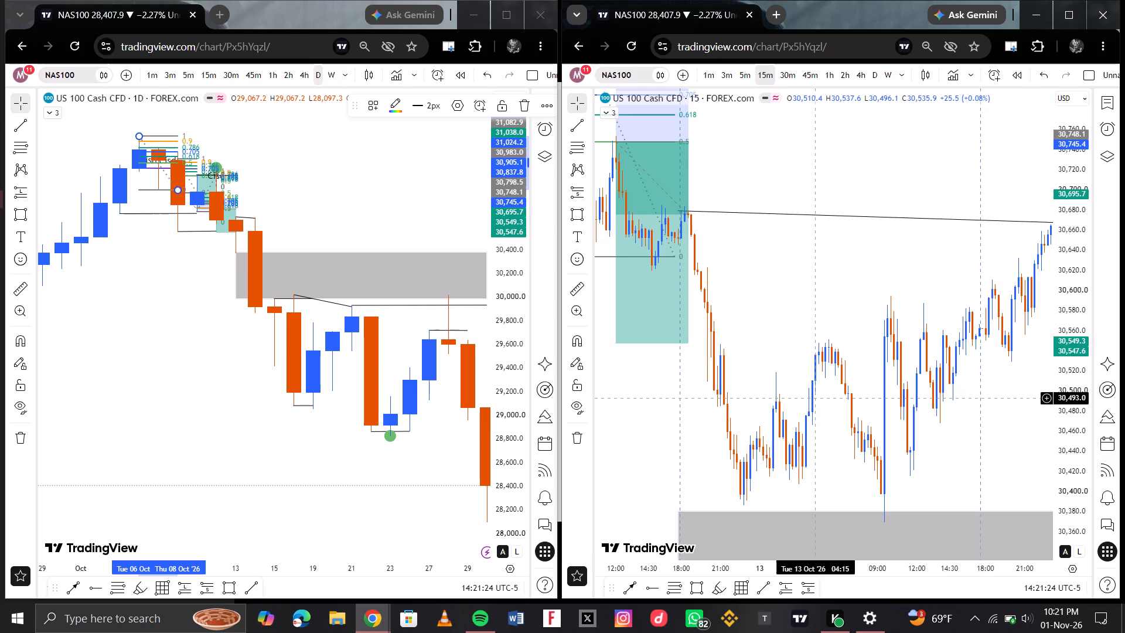
scroll(816, 398, left, 1)
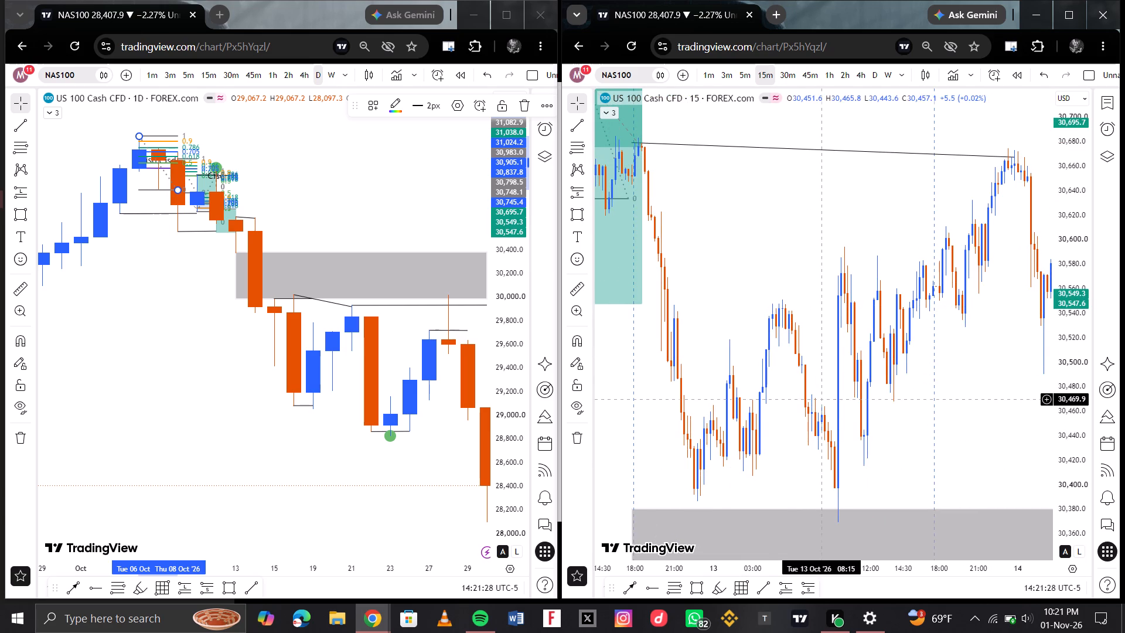
Draw a near-horizontal trend line from the 12 Oct 22:45 low to 13 Oct 11:15 and place it at about 30,387.
click(760, 594)
drag(698, 504, 787, 500)
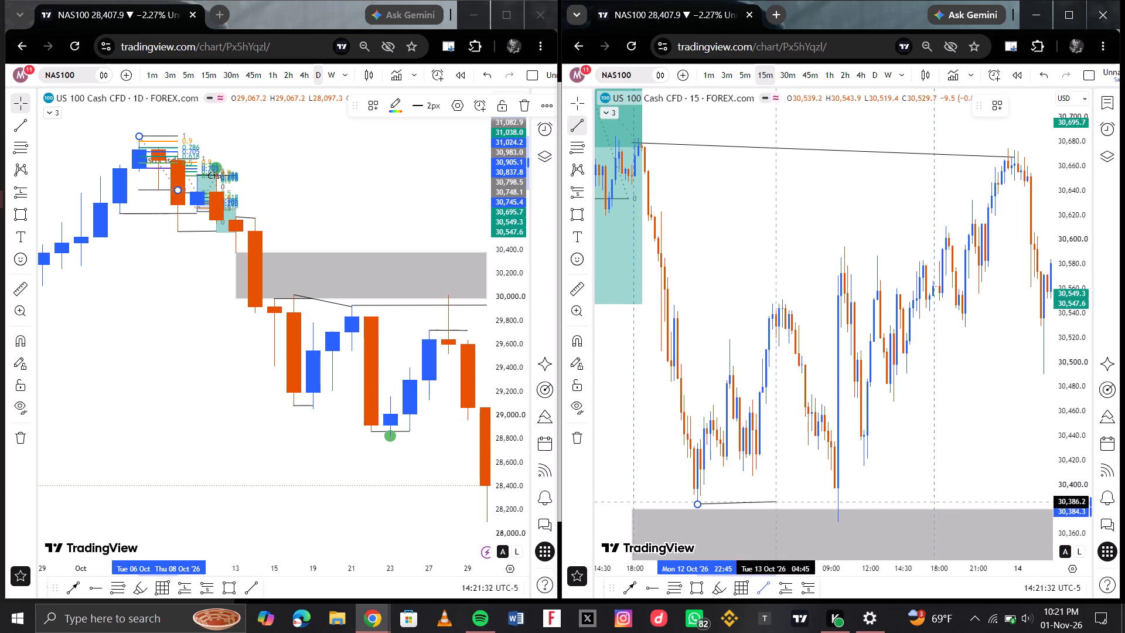
drag(787, 500, 860, 503)
click(860, 503)
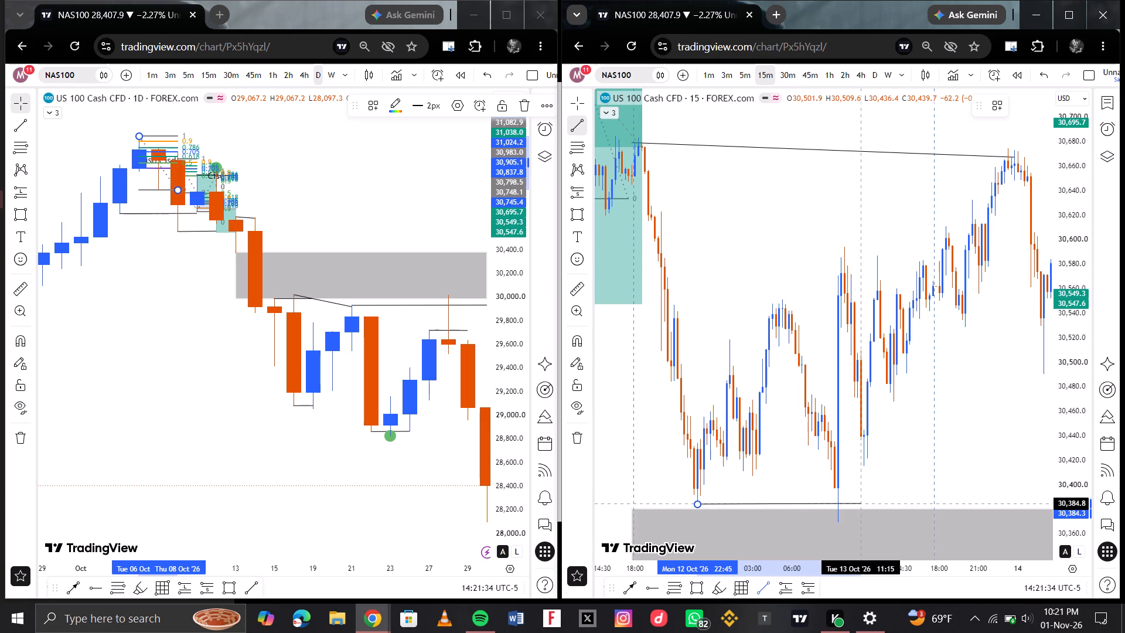
click(782, 475)
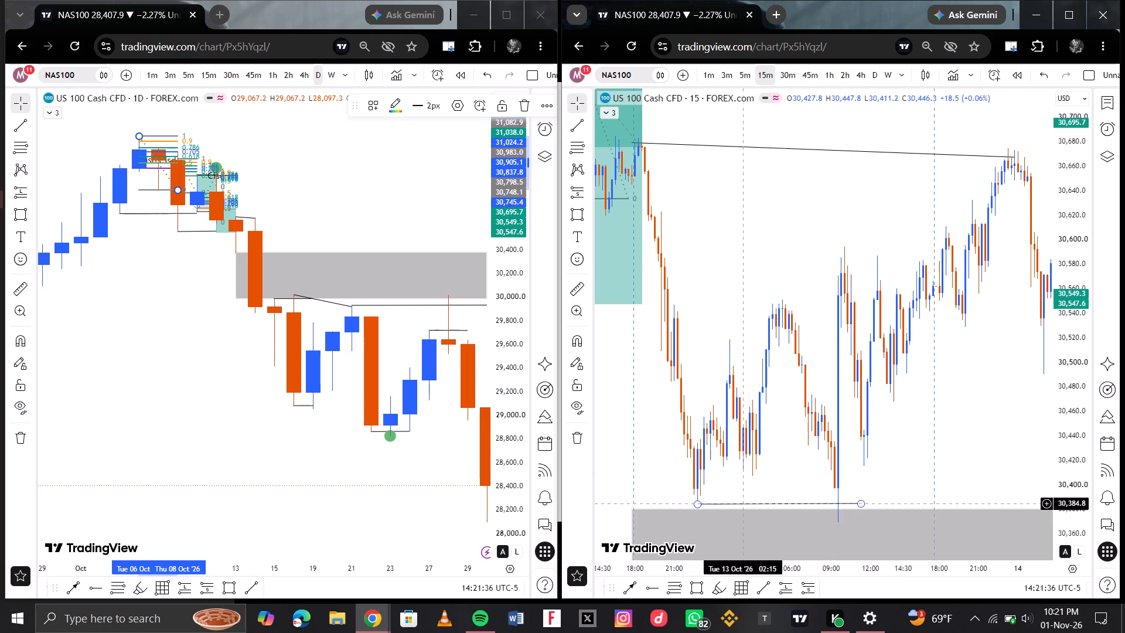
click(742, 503)
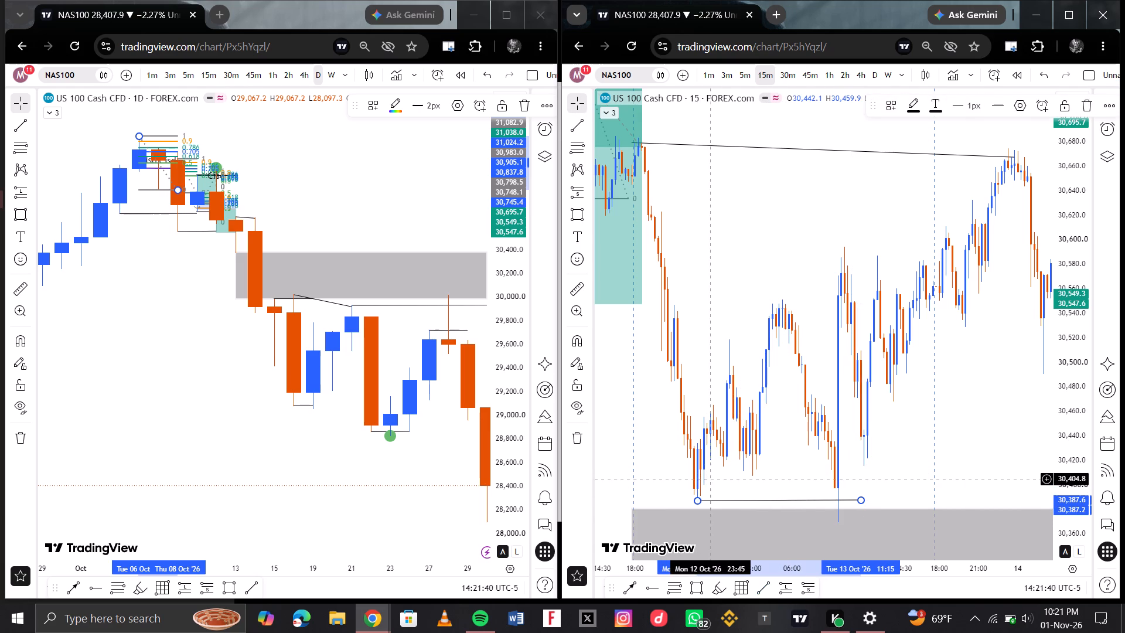
click(797, 441)
Draw a short horizontal trend line on 13 Oct at about 30,456, from around 08:30 to the 09:30 candle.
scroll(778, 359, up, 1)
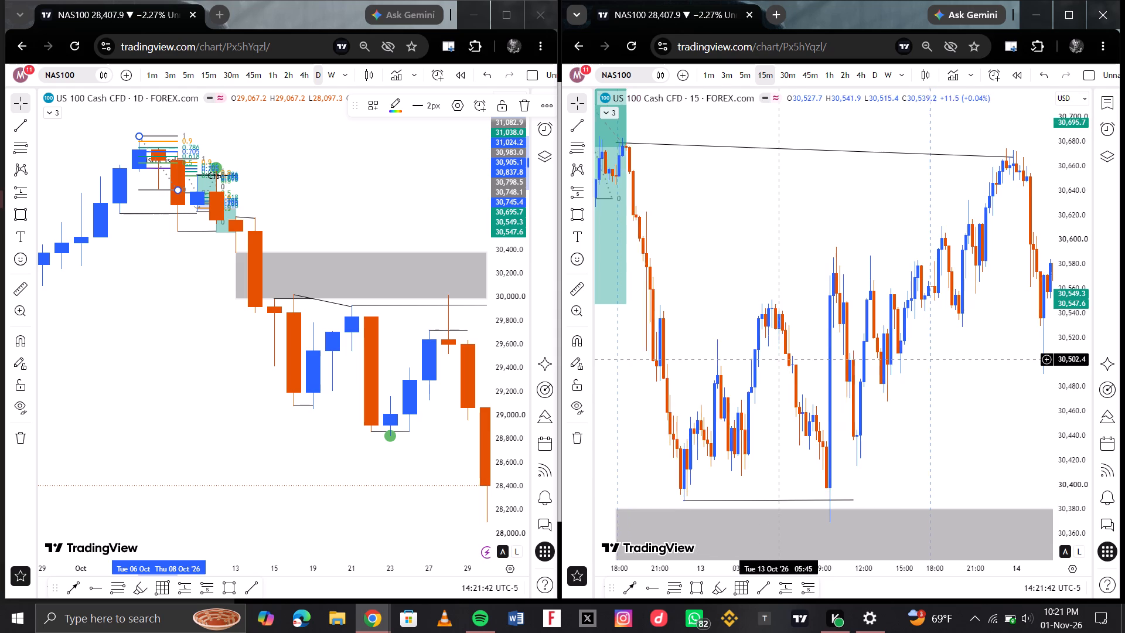
scroll(778, 359, up, 1)
scroll(766, 436, down, 1)
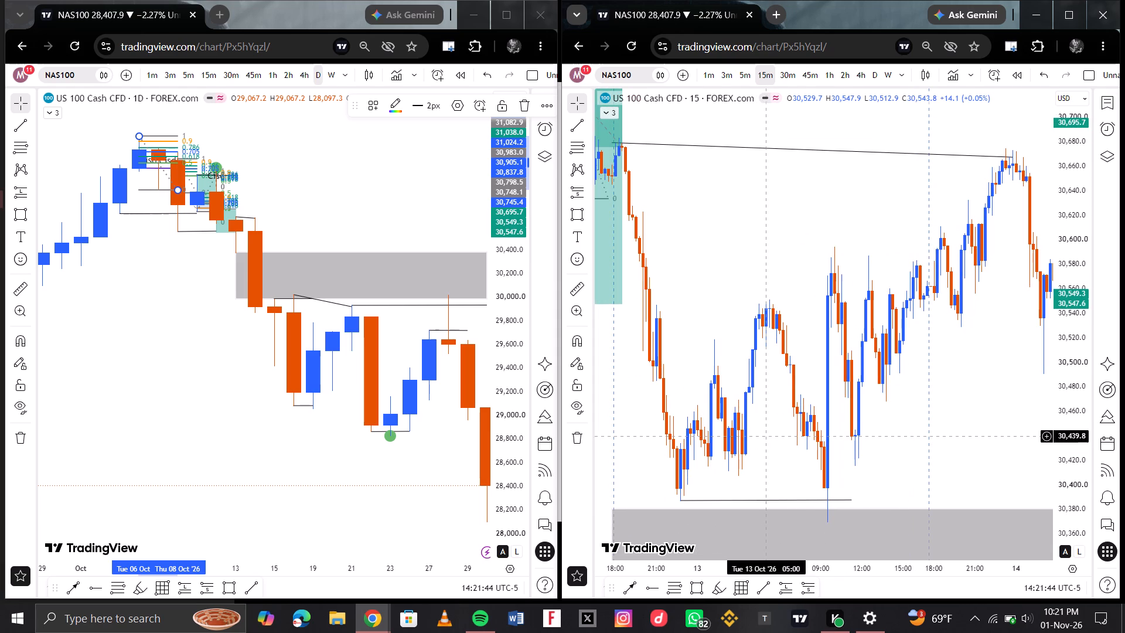
scroll(786, 369, up, 1)
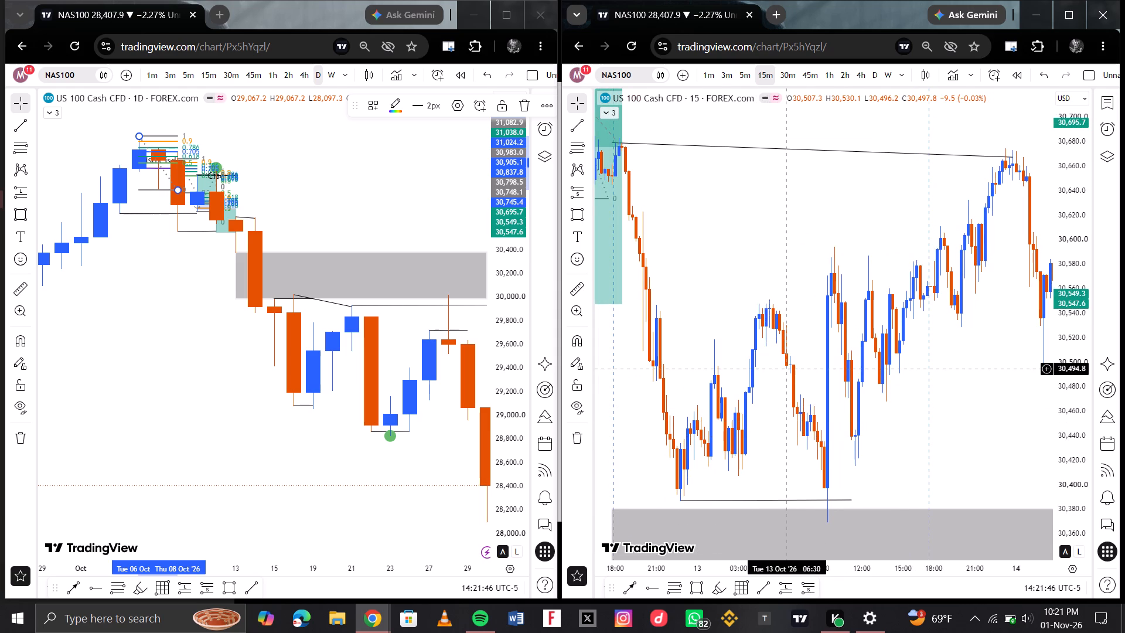
scroll(786, 369, up, 1)
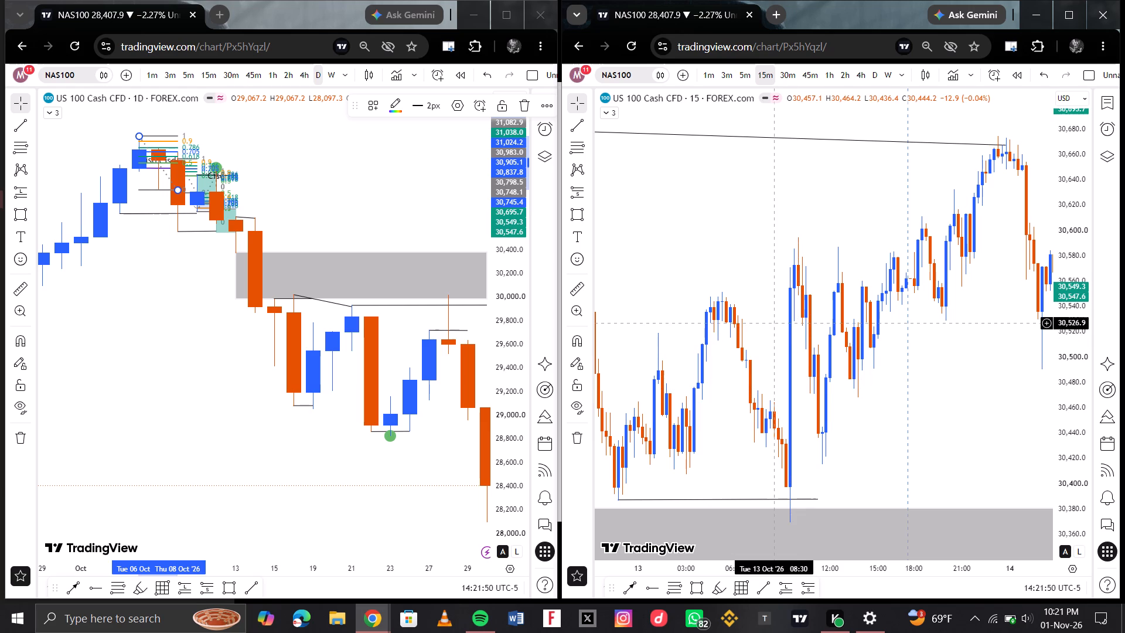
scroll(765, 420, down, 1)
scroll(745, 346, up, 1)
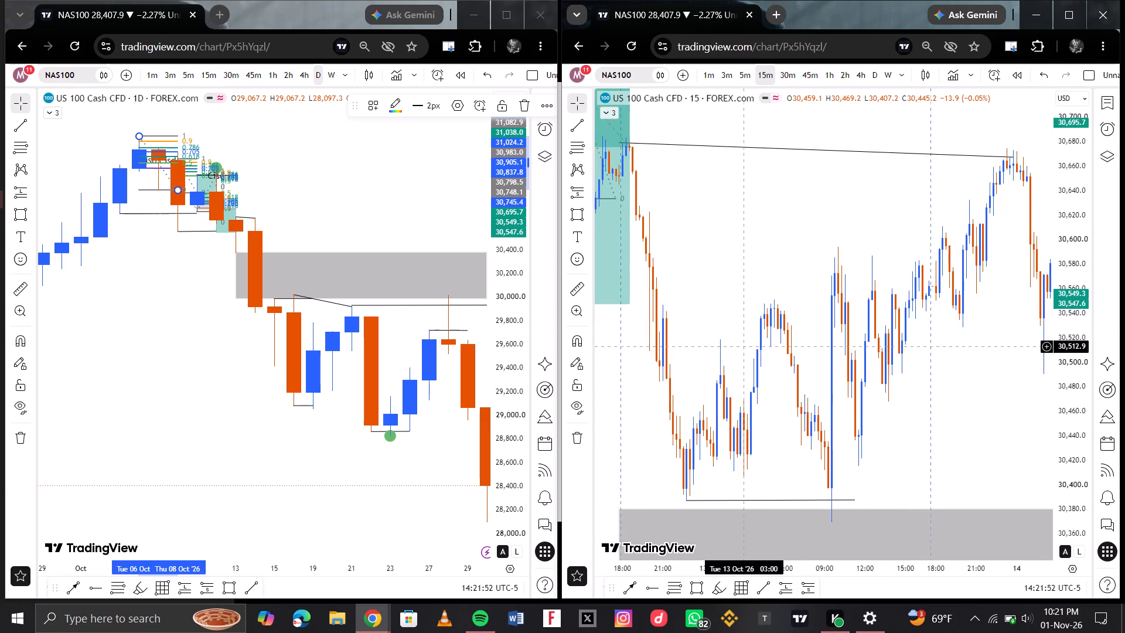
scroll(745, 346, up, 1)
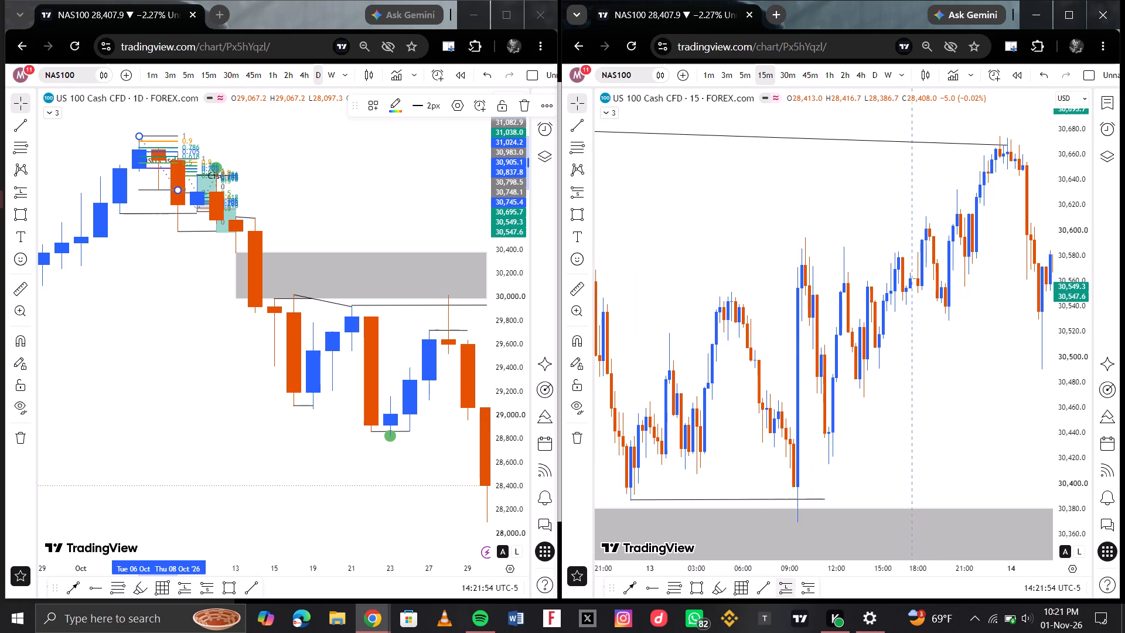
click(679, 585)
right_click(776, 455)
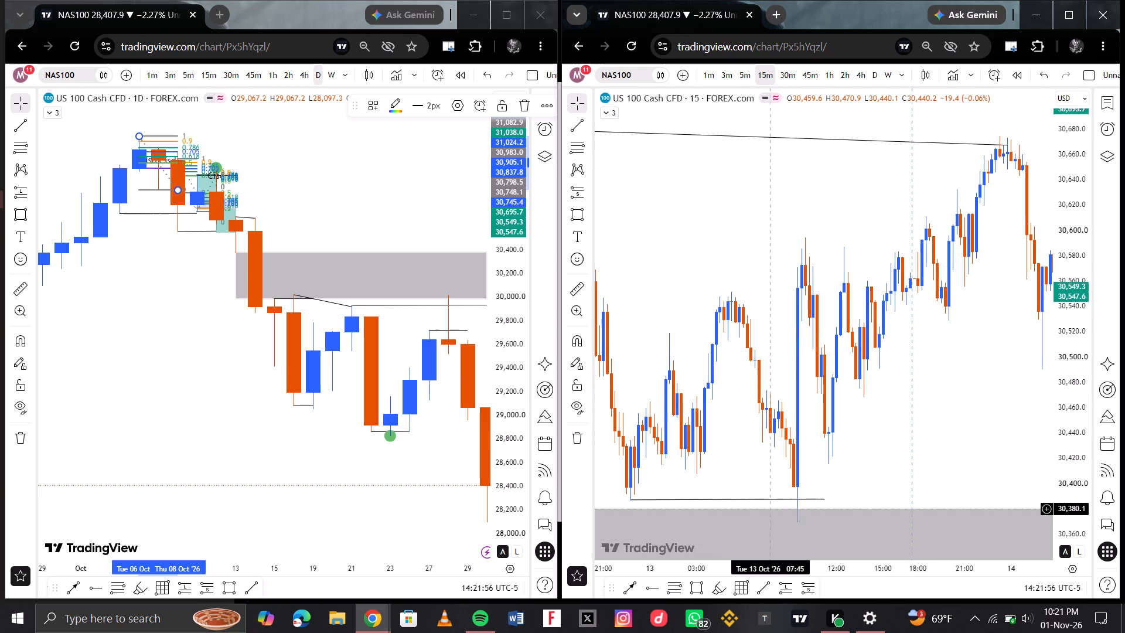
click(765, 588)
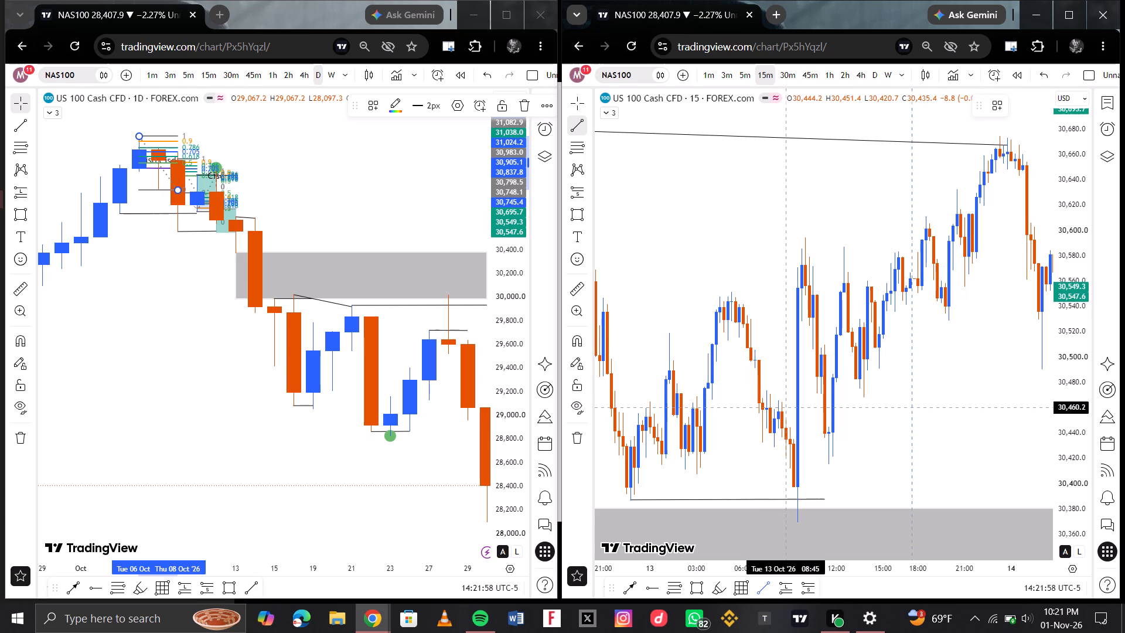
drag(781, 413, 799, 413)
click(799, 413)
click(846, 435)
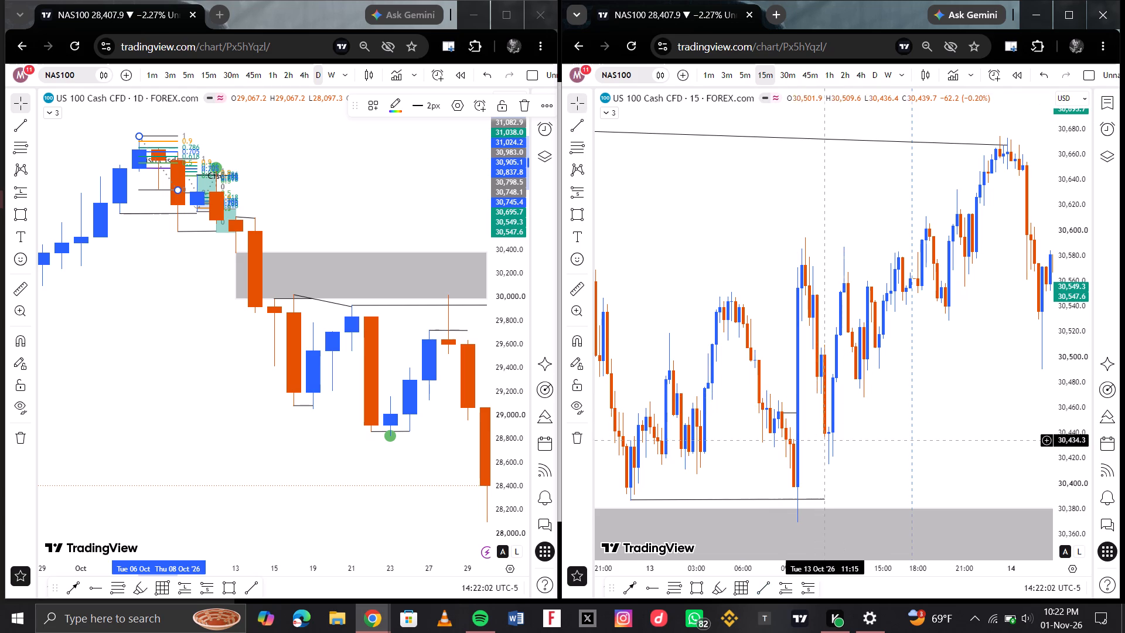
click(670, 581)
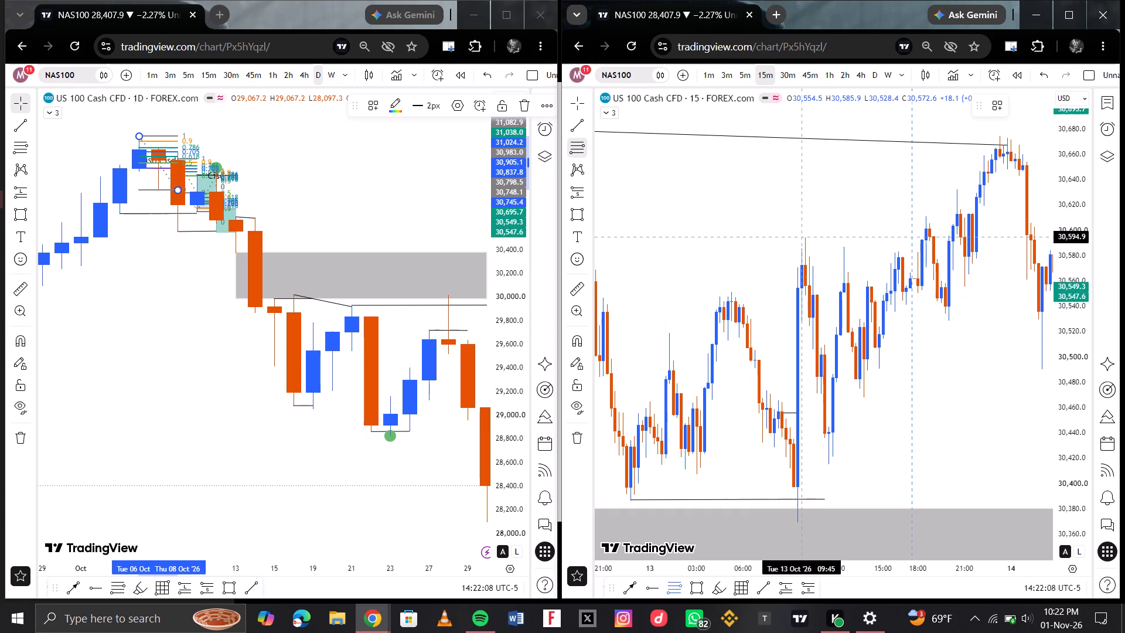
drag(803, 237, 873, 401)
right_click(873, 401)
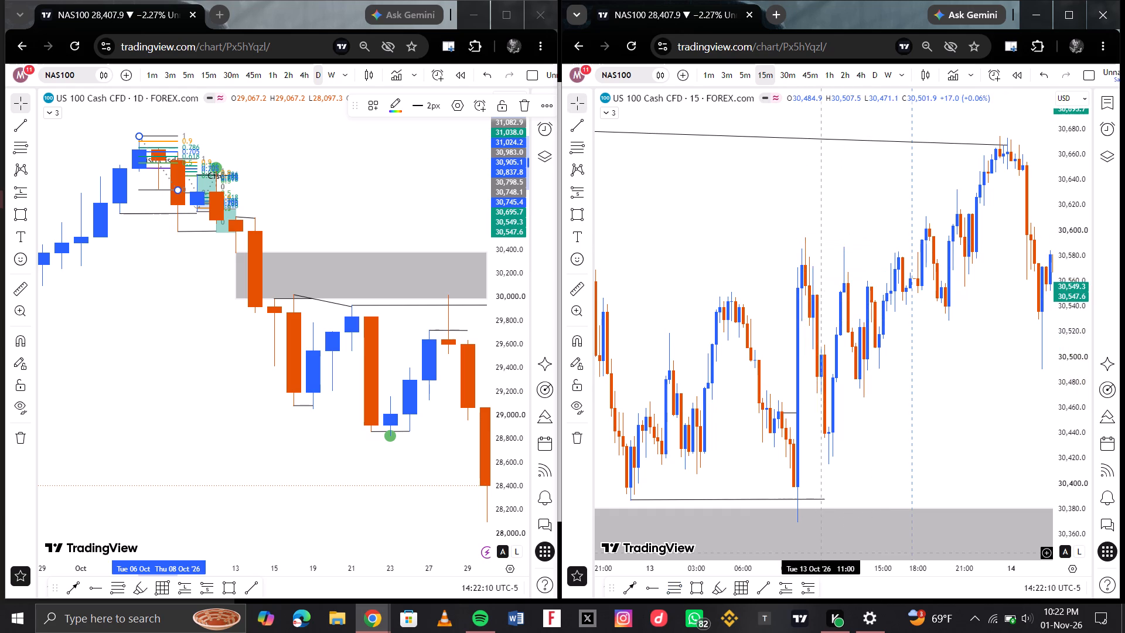
Draw a Fibonacci retracement over the 13 Oct rally, from the 09:30 low at 30,369.5 up to the high near 30,593.
click(686, 594)
click(679, 591)
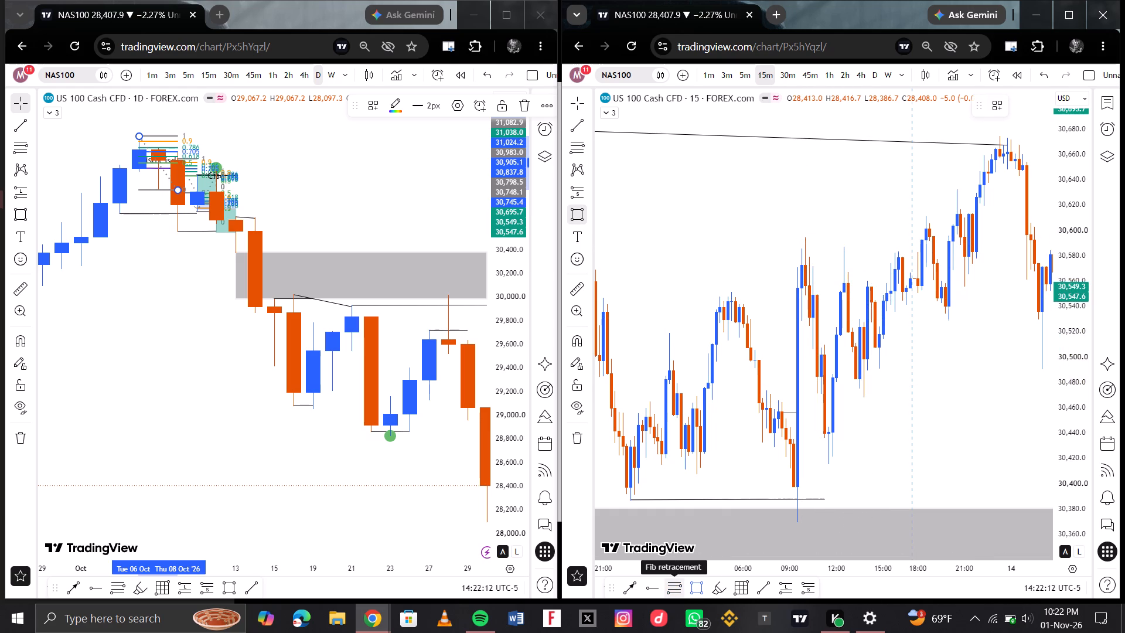
drag(797, 522, 797, 520)
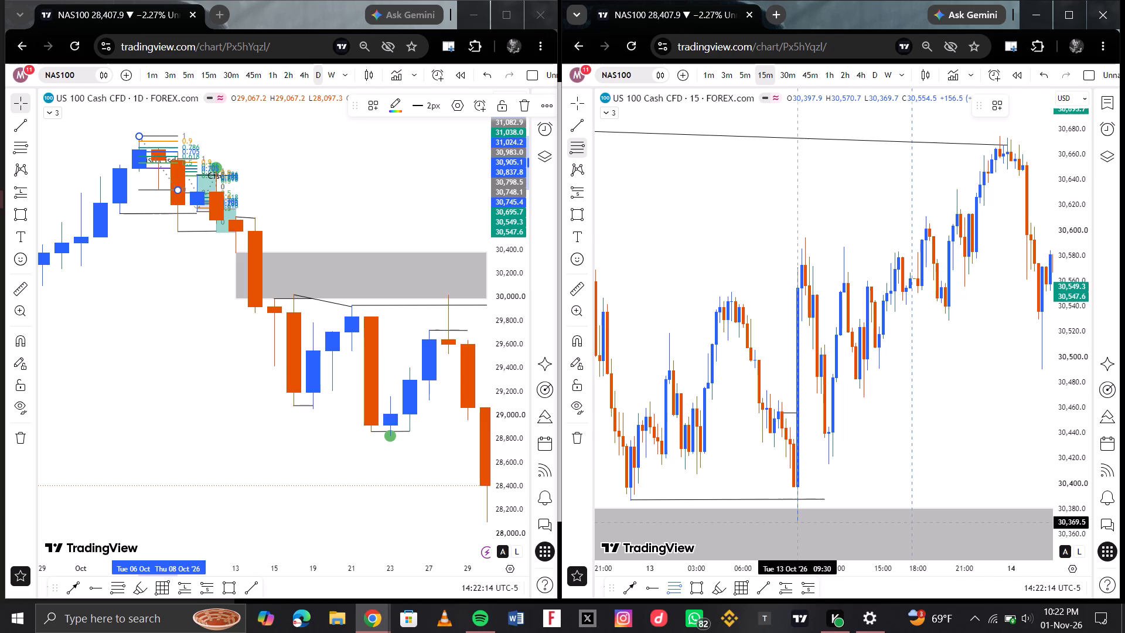
drag(797, 520, 890, 247)
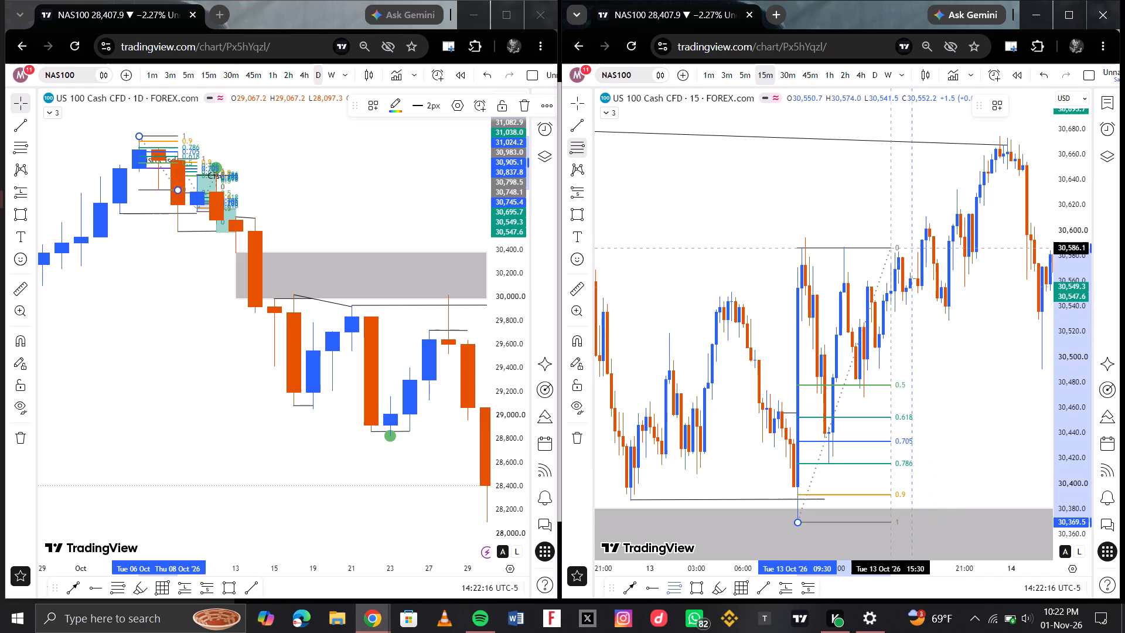
drag(890, 247, 889, 240)
click(889, 240)
click(969, 314)
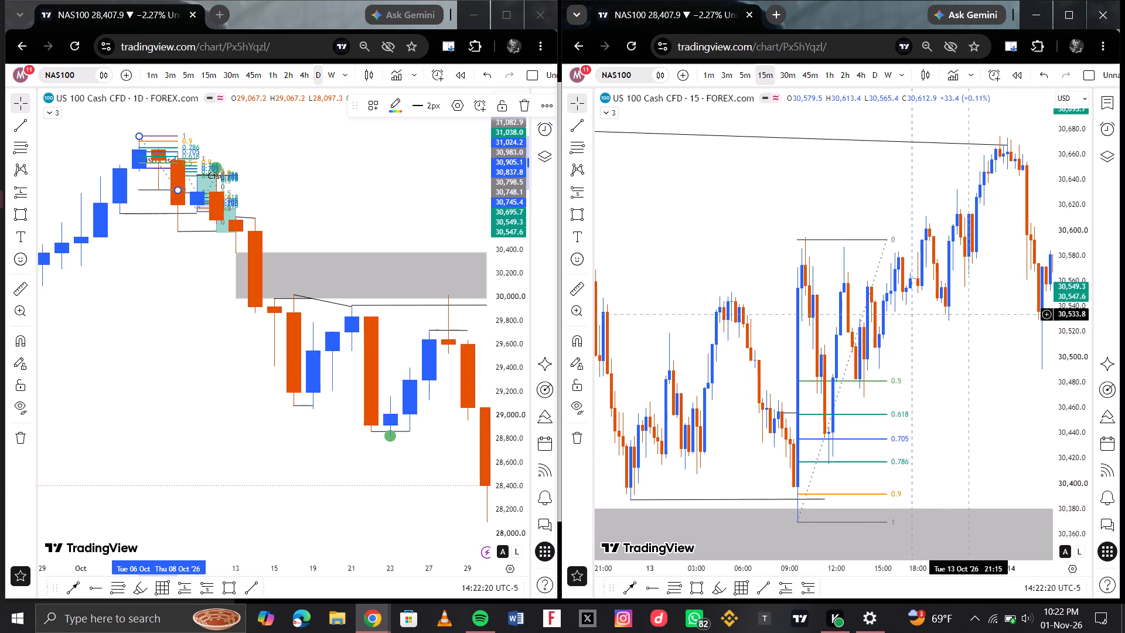
Adjust the zero-level end of the 13 Oct Fibonacci retracement to about 30,593.5, at the rally's high.
click(889, 239)
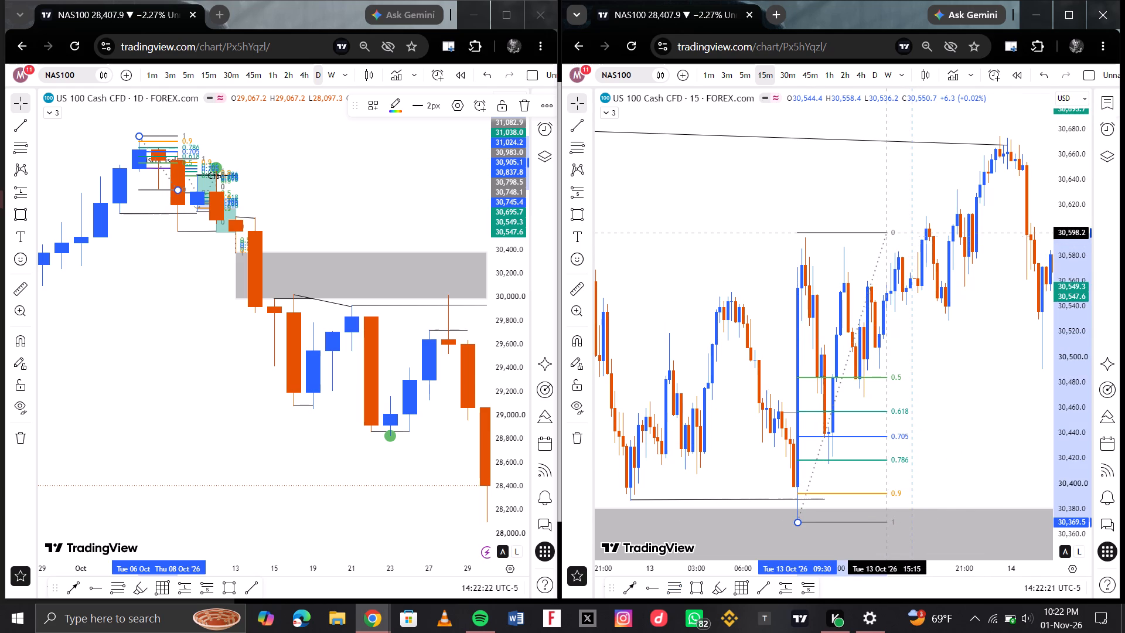
click(889, 239)
Switch the intraday NAS100 chart from the 15-minute to the 5-minute timeframe.
drag(971, 326, 855, 322)
scroll(855, 322, up, 1)
scroll(796, 341, right, 1)
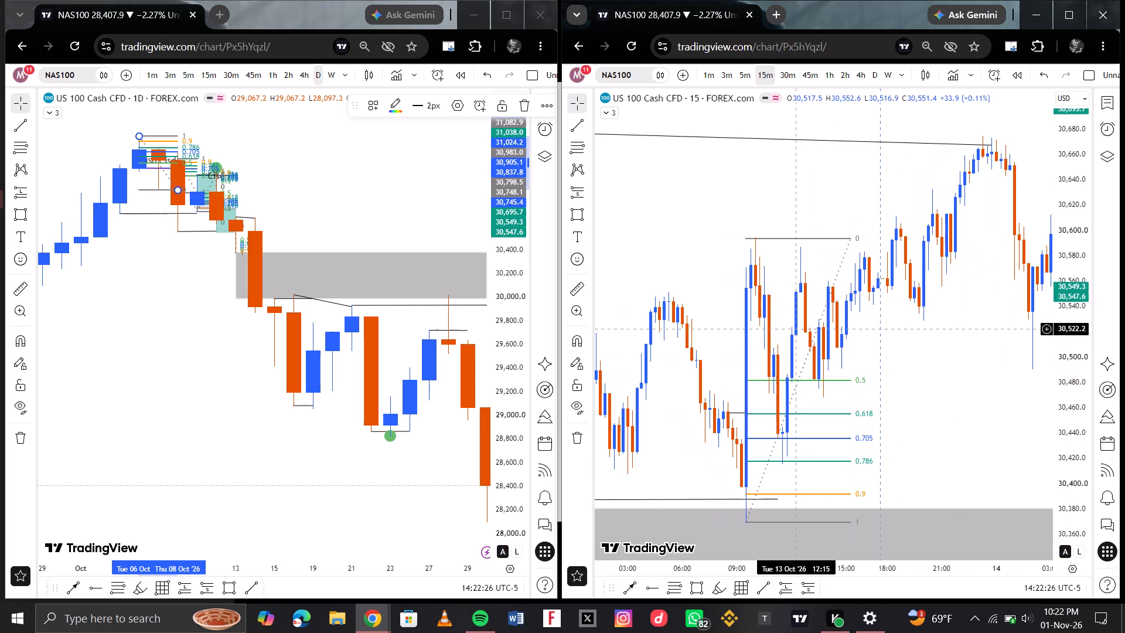
scroll(797, 329, up, 1)
scroll(770, 412, down, 1)
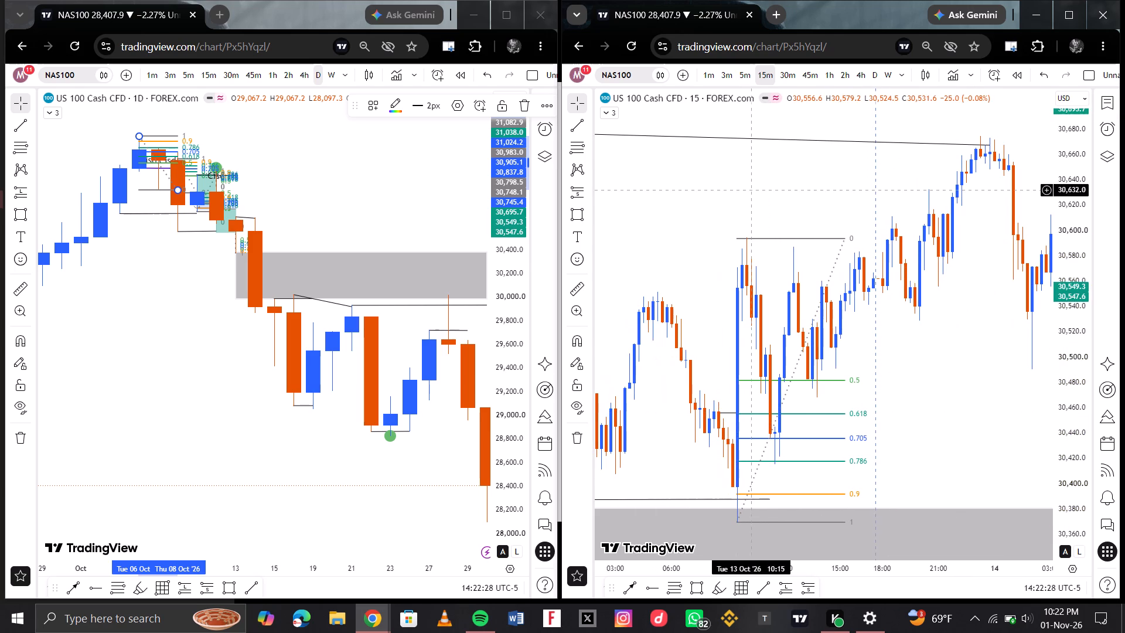
click(745, 73)
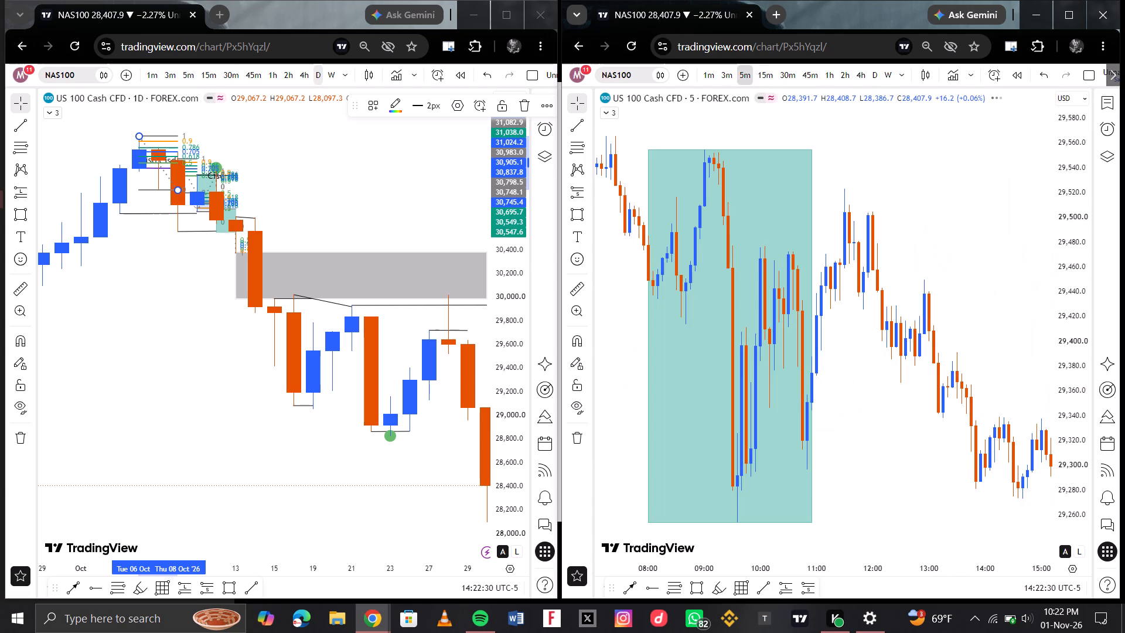
scroll(783, 341, down, 19)
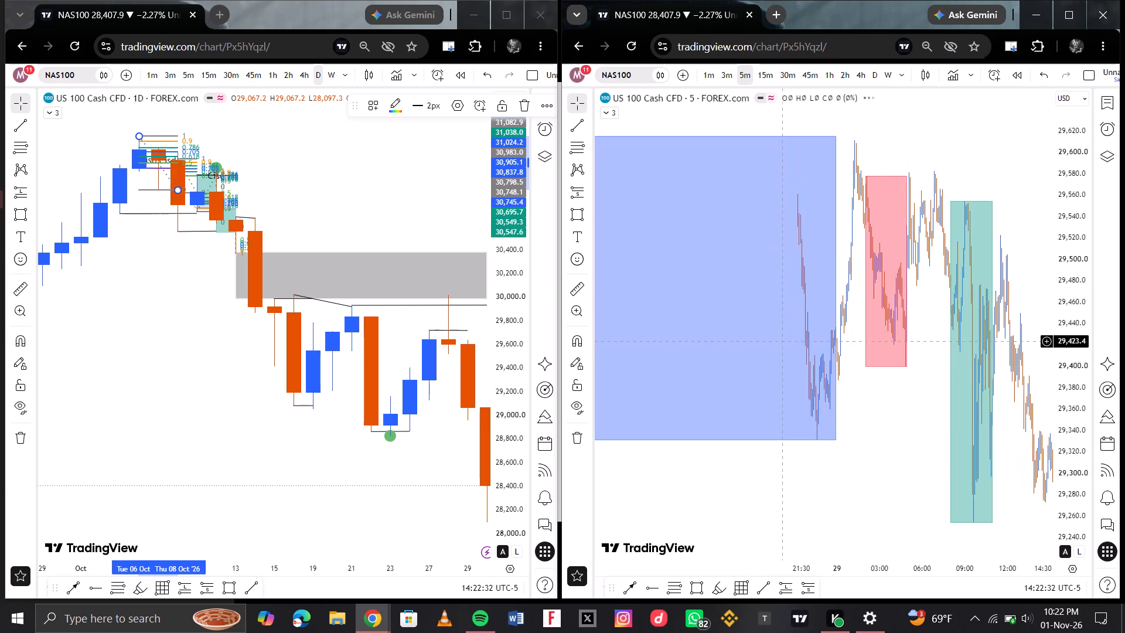
Switch to Spotify, turn off repeat, skip to the next track, and return to the charts.
click(488, 621)
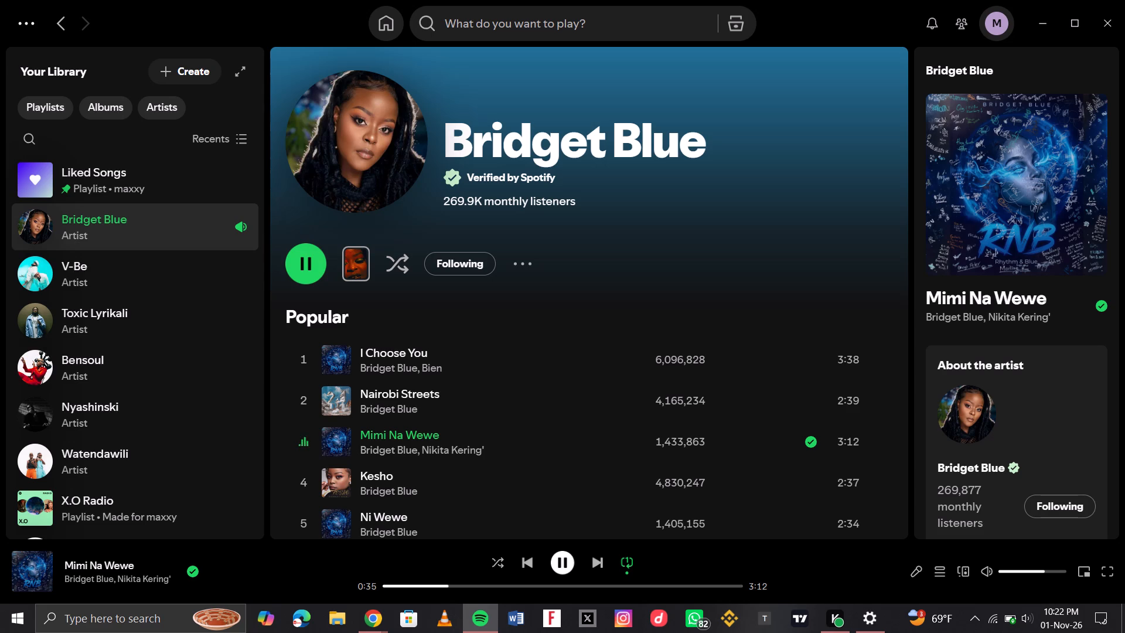
click(629, 557)
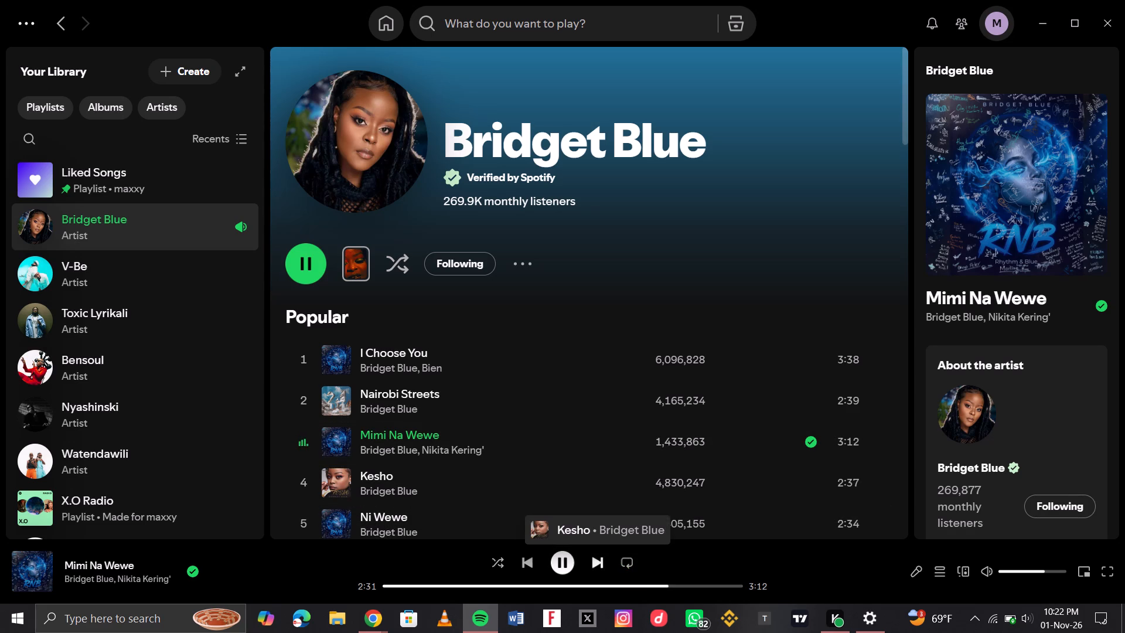
click(596, 560)
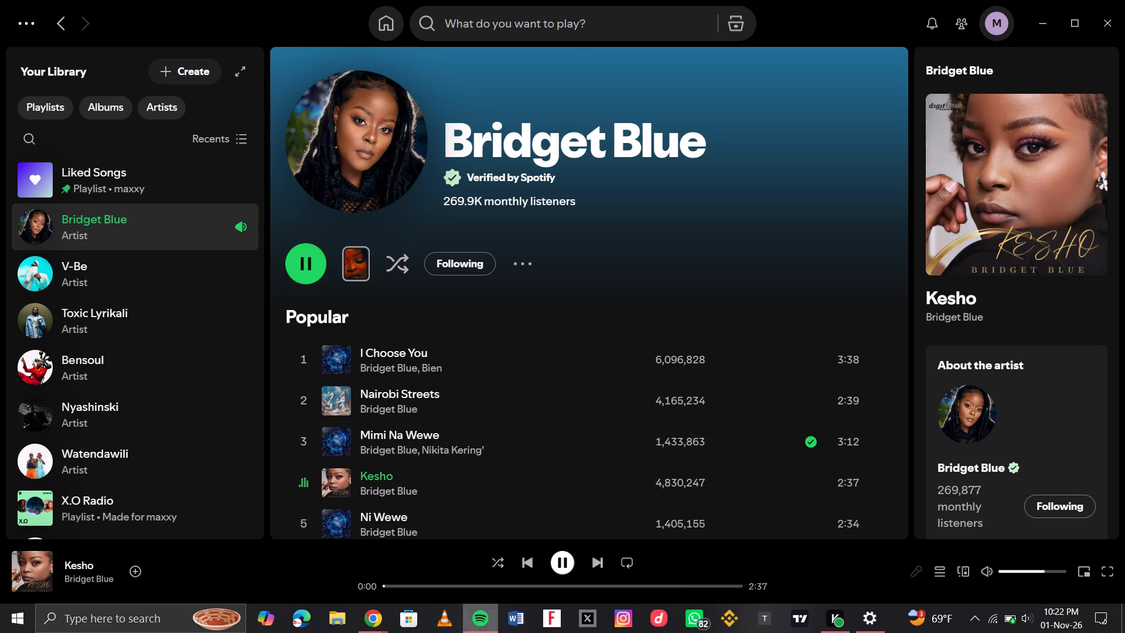
click(480, 614)
Go back to 13 Oct on the 5-minute chart and examine the price action around the Fibonacci retracement from the 09:30 low.
scroll(795, 389, down, 9)
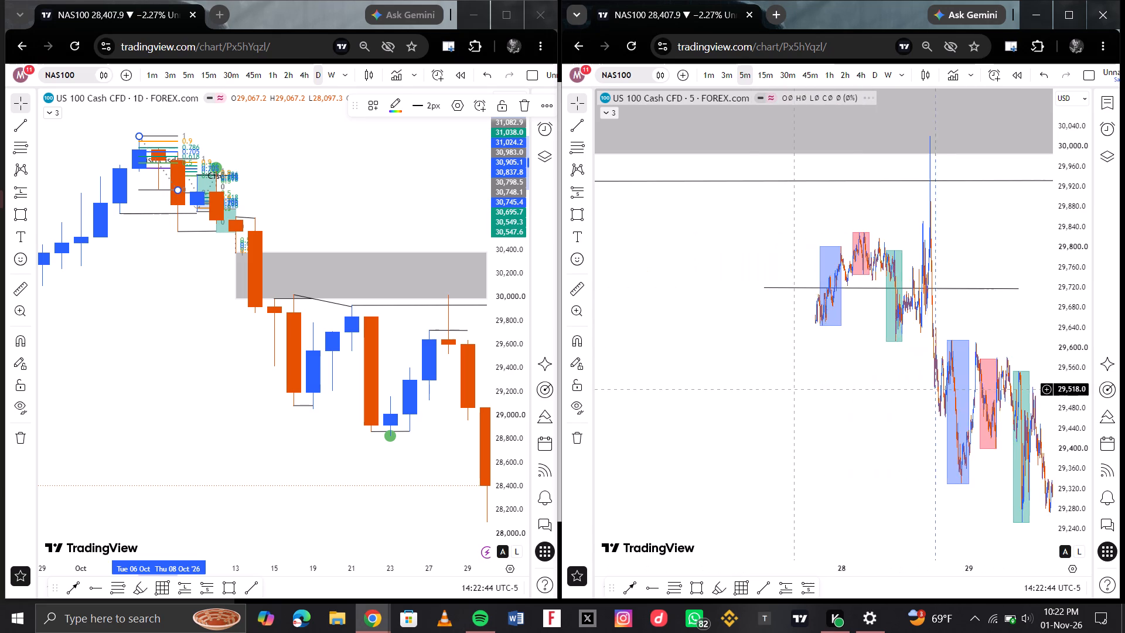
scroll(795, 389, down, 13)
scroll(765, 366, right, 4)
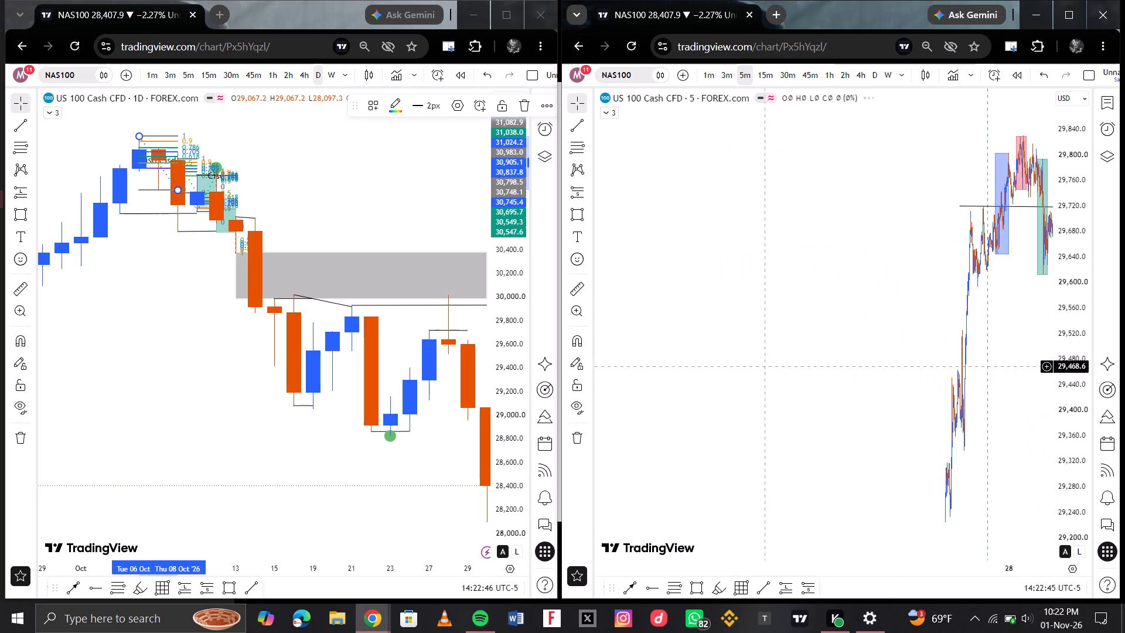
scroll(765, 366, right, 5)
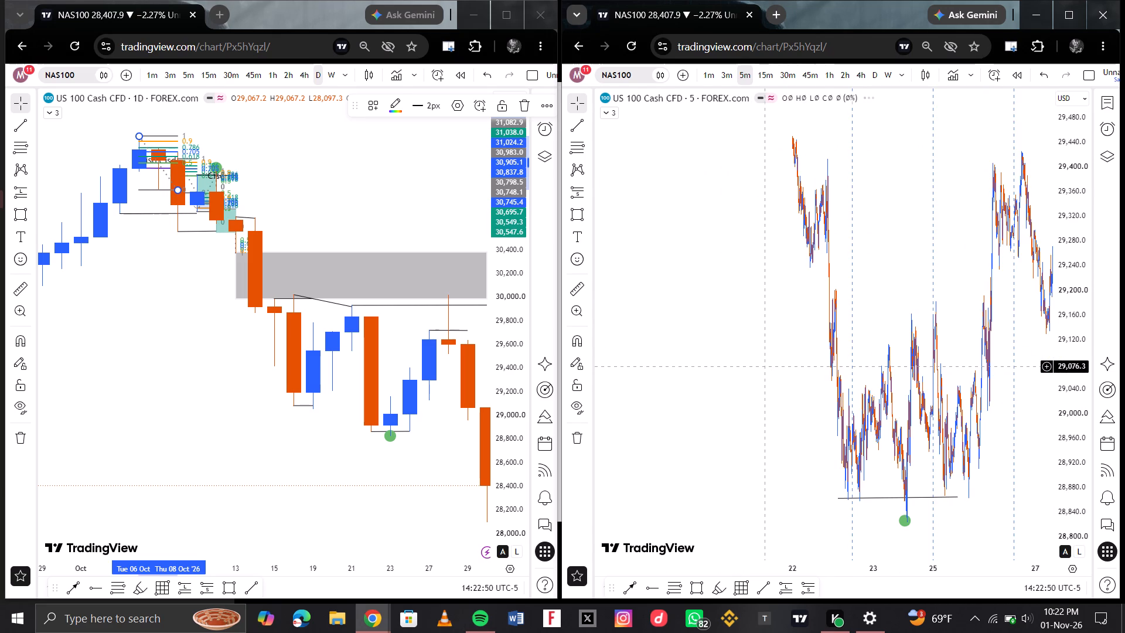
scroll(765, 366, right, 5)
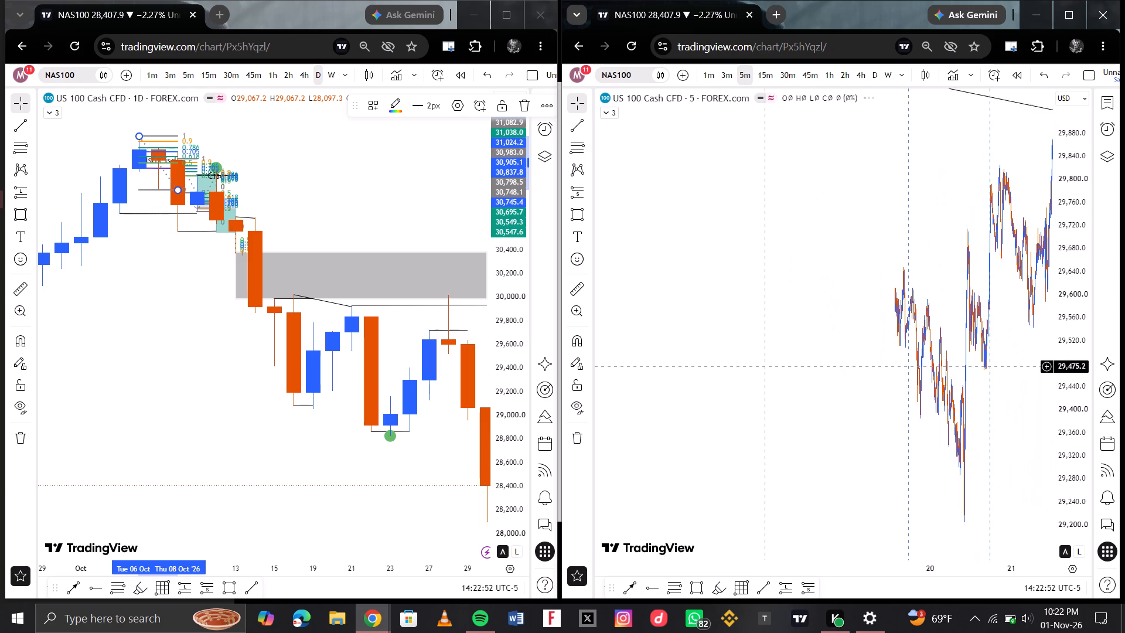
scroll(765, 366, right, 3)
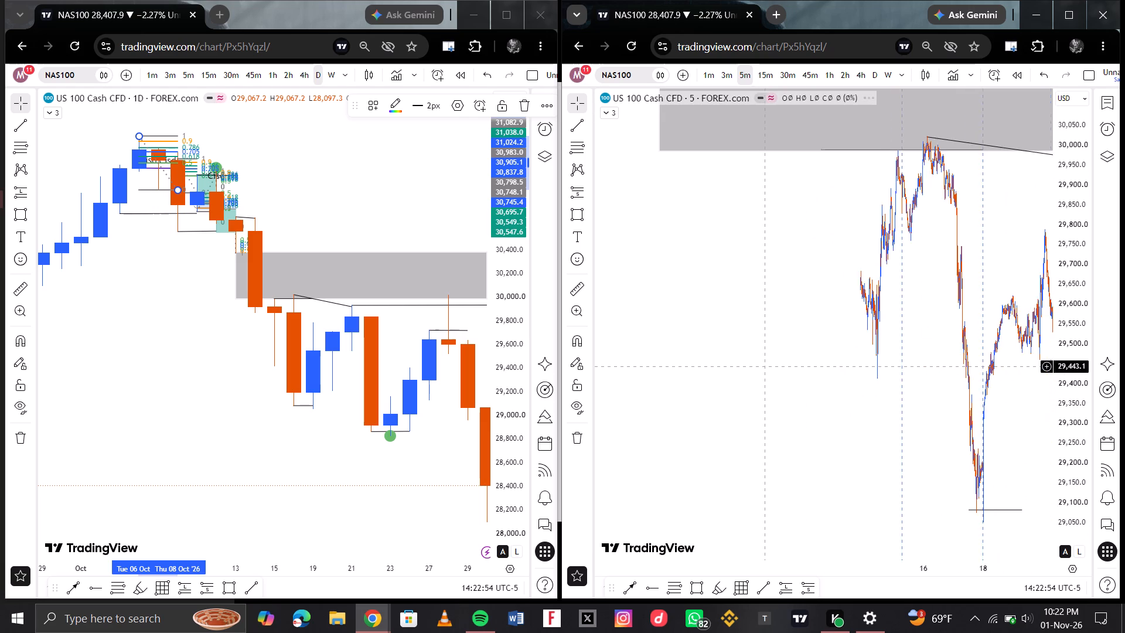
scroll(765, 366, right, 6)
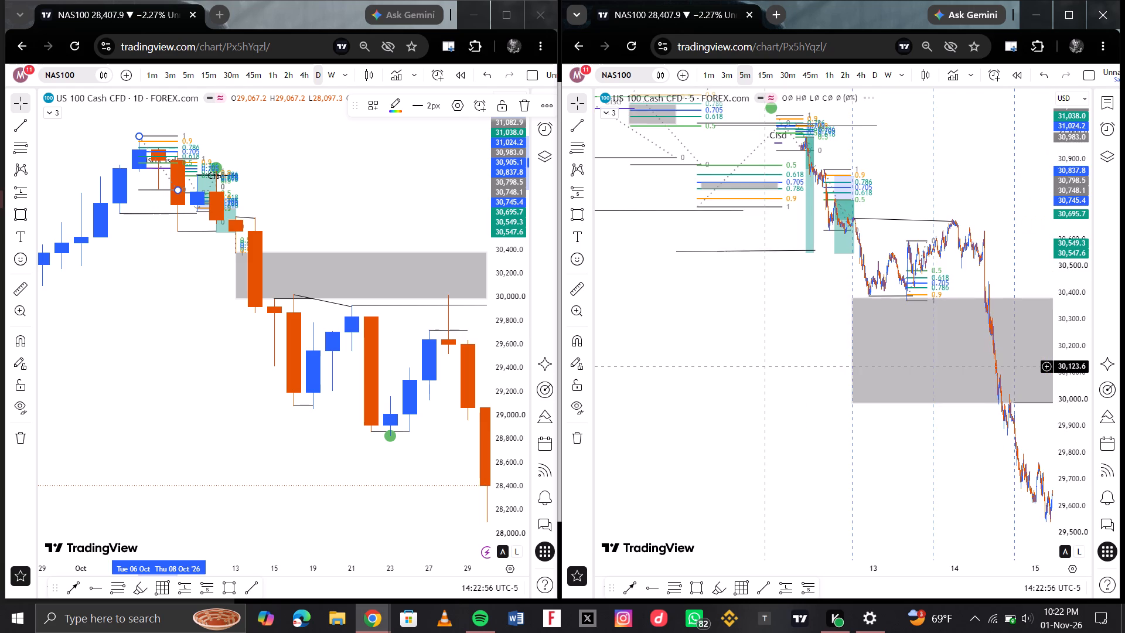
scroll(765, 366, right, 1)
scroll(882, 360, left, 2)
scroll(858, 326, up, 1)
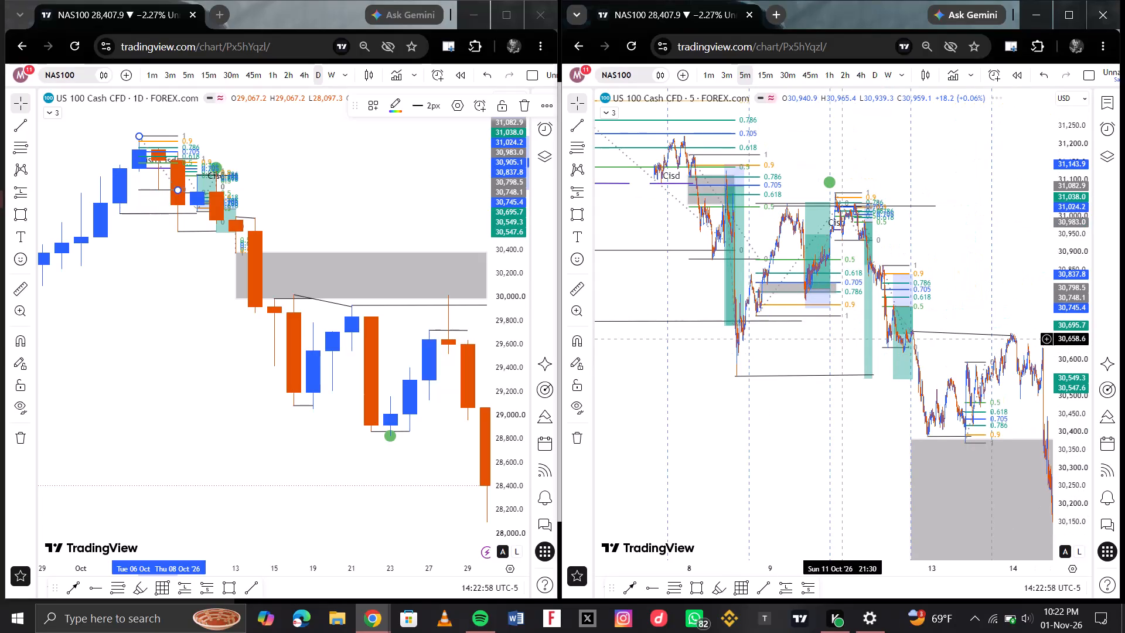
scroll(850, 335, up, 5)
scroll(921, 333, left, 1)
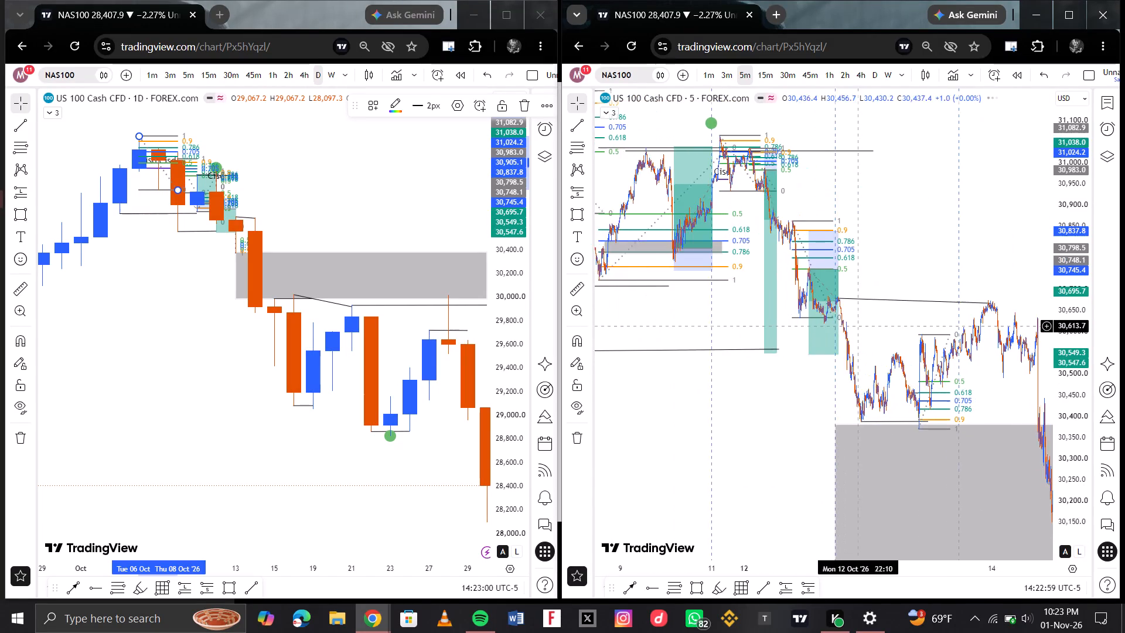
scroll(922, 333, left, 3)
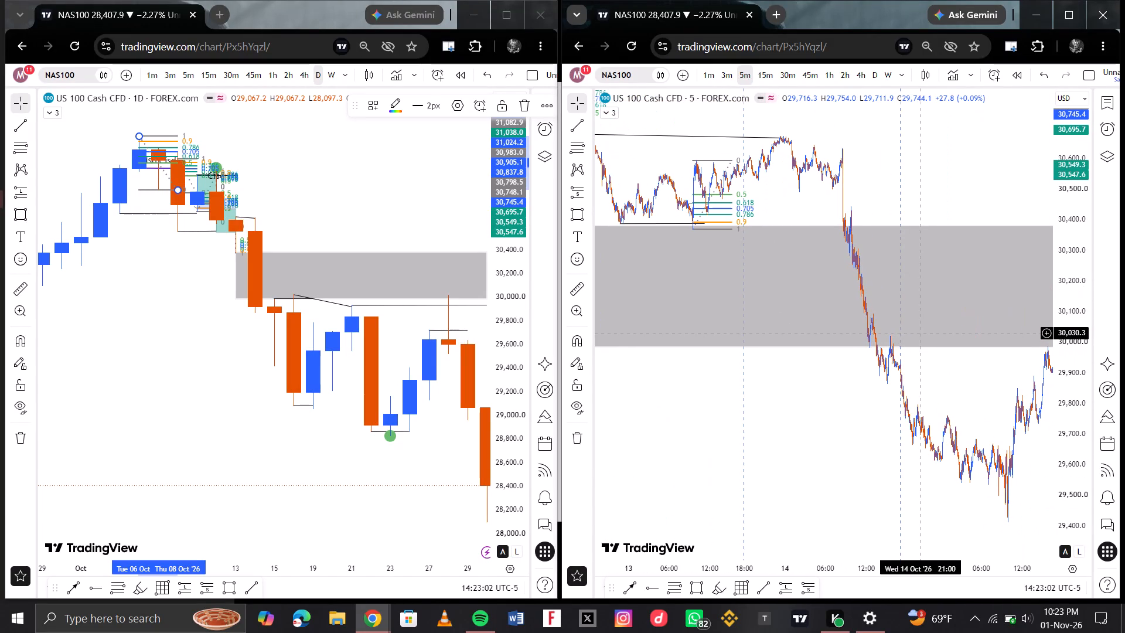
scroll(797, 306, right, 2)
scroll(838, 253, up, 1)
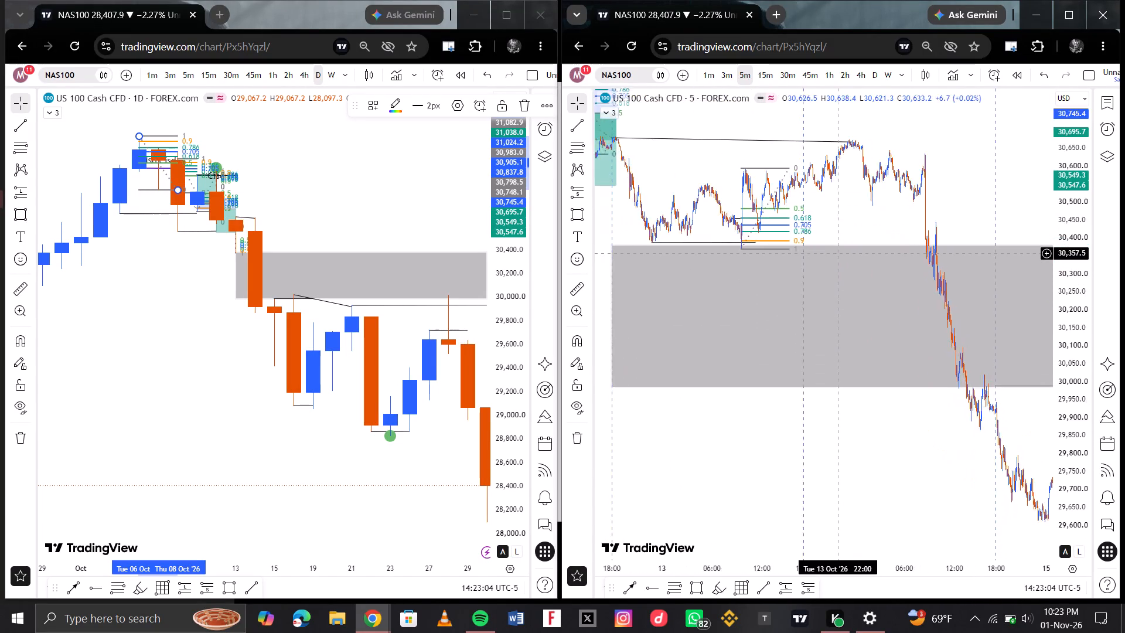
scroll(838, 253, up, 1)
scroll(838, 253, right, 3)
scroll(863, 239, up, 3)
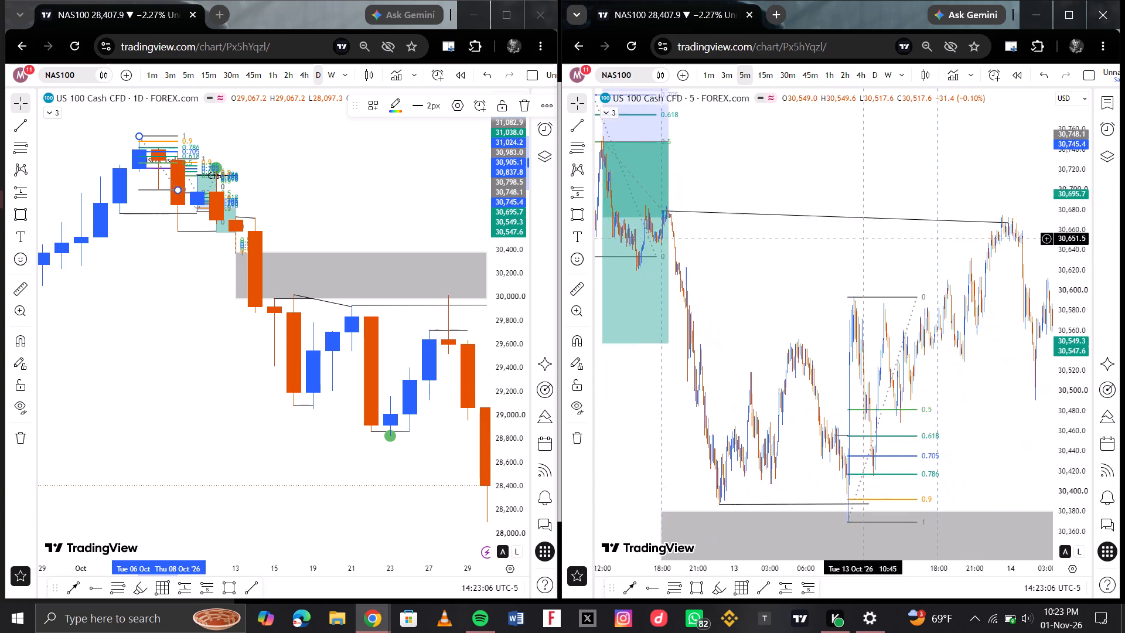
scroll(863, 239, up, 3)
scroll(766, 263, right, 2)
scroll(773, 266, up, 1)
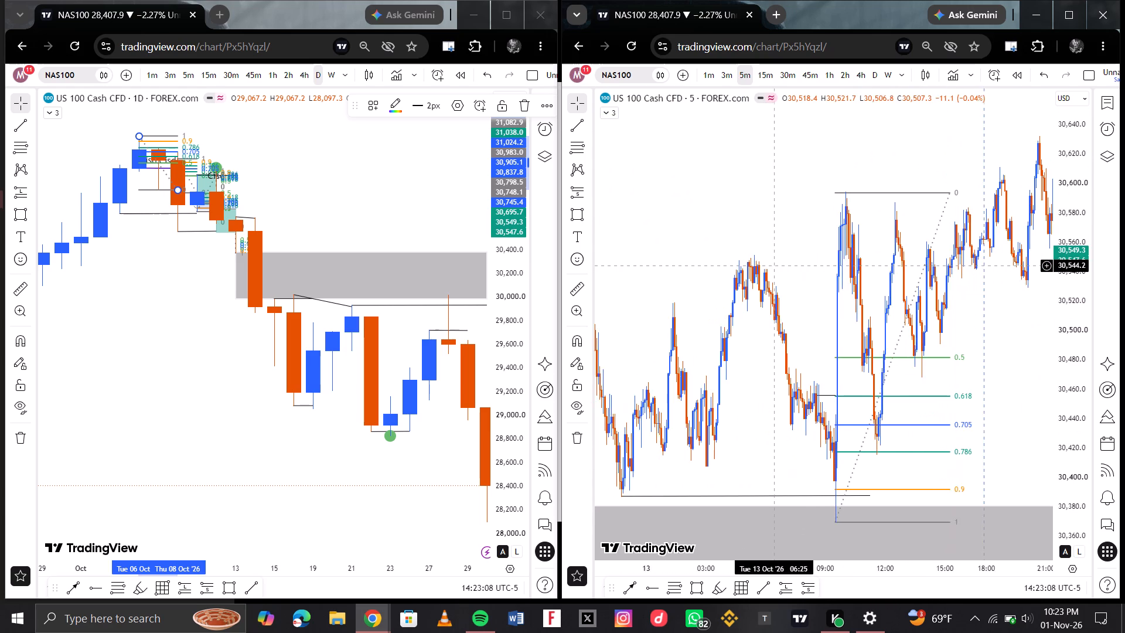
scroll(773, 266, up, 3)
scroll(722, 280, right, 2)
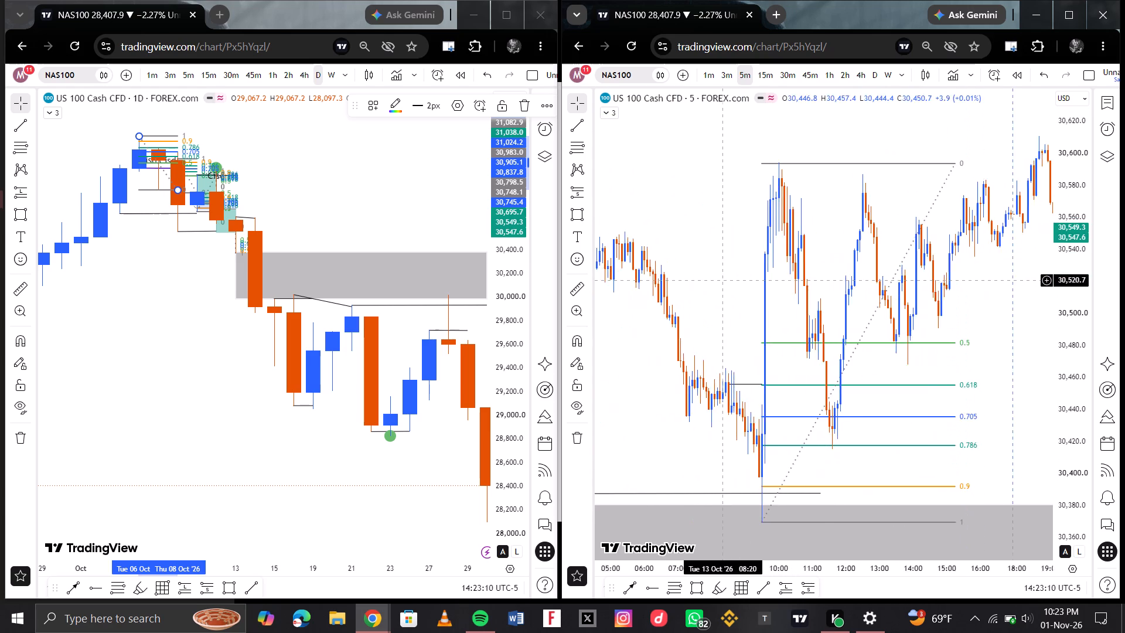
scroll(722, 280, up, 3)
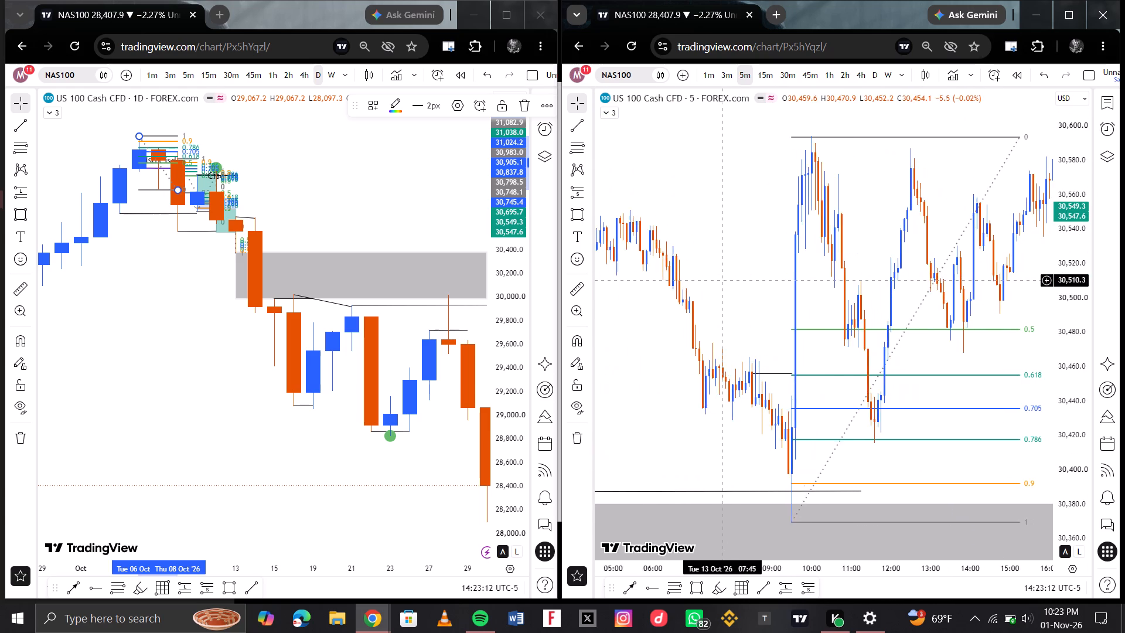
scroll(722, 280, up, 1)
scroll(744, 458, down, 1)
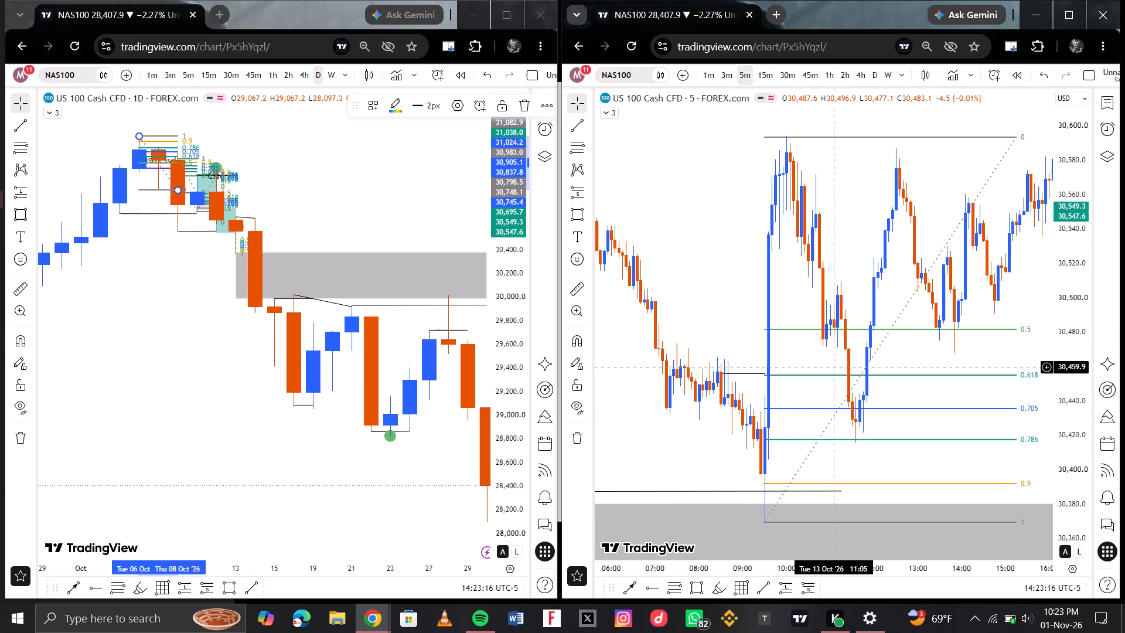
scroll(851, 416, down, 1)
scroll(849, 393, left, 1)
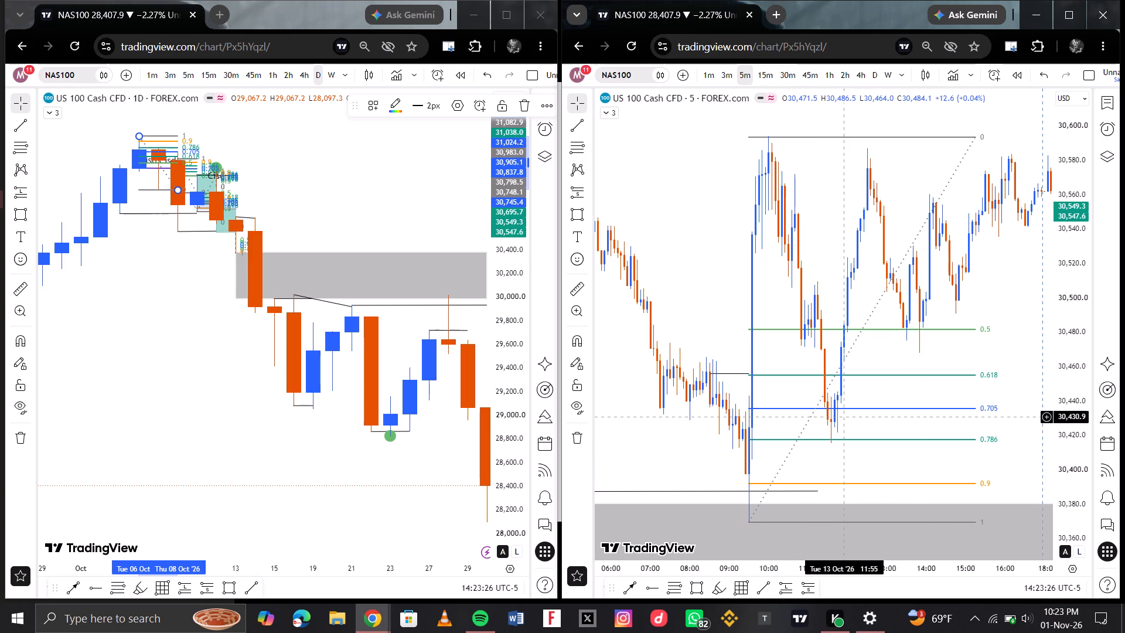
Extend the end of the short horizontal line at about 30,456 to the 09:35 candle on 13 Oct.
drag(745, 375, 749, 375)
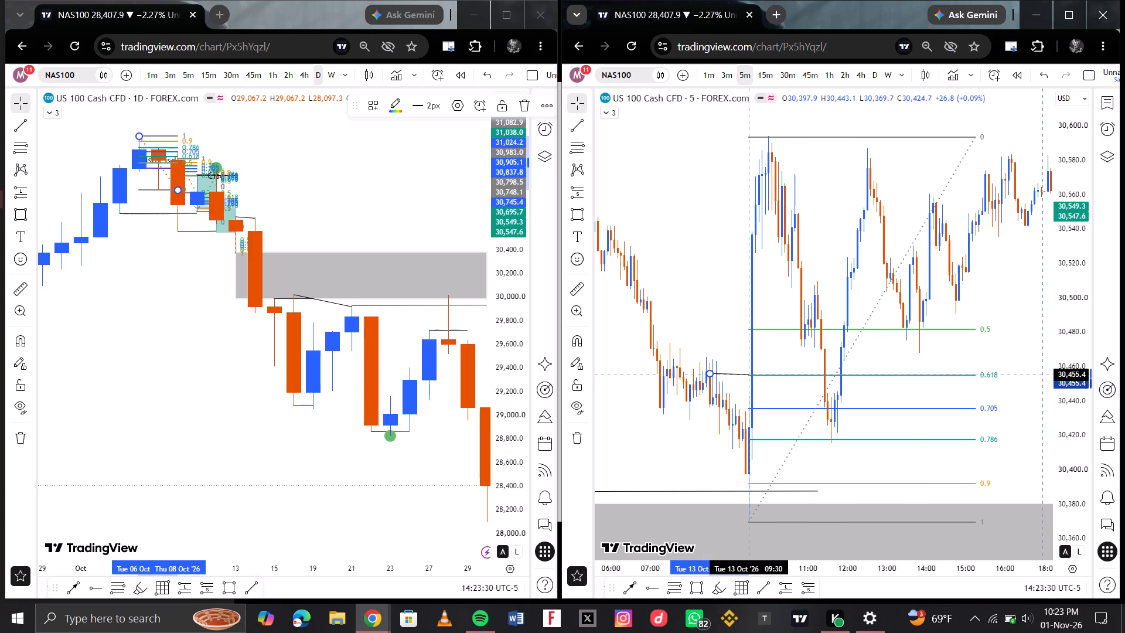
drag(749, 375, 752, 374)
click(752, 374)
Apply the "Cisd" label to the short horizontal line at about 30,456.
click(892, 103)
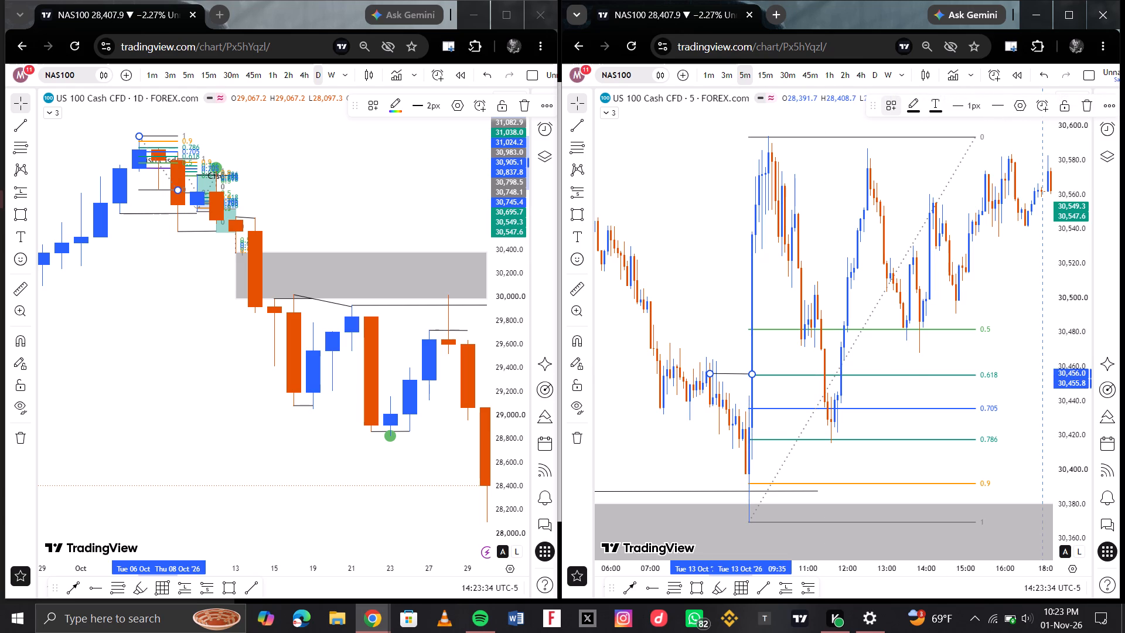
click(902, 182)
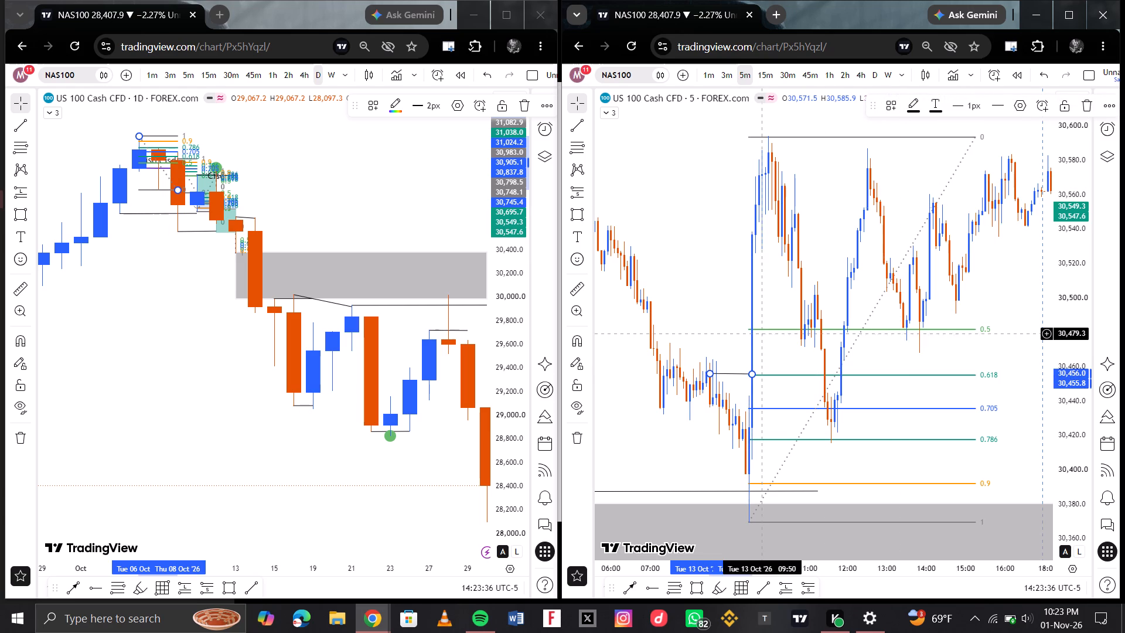
click(763, 332)
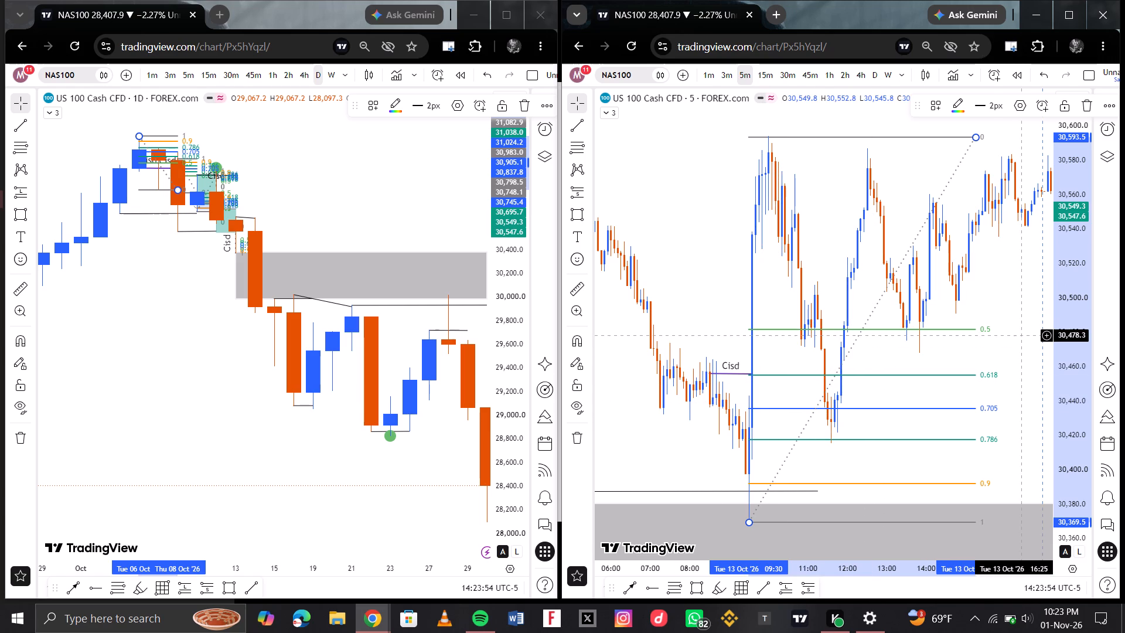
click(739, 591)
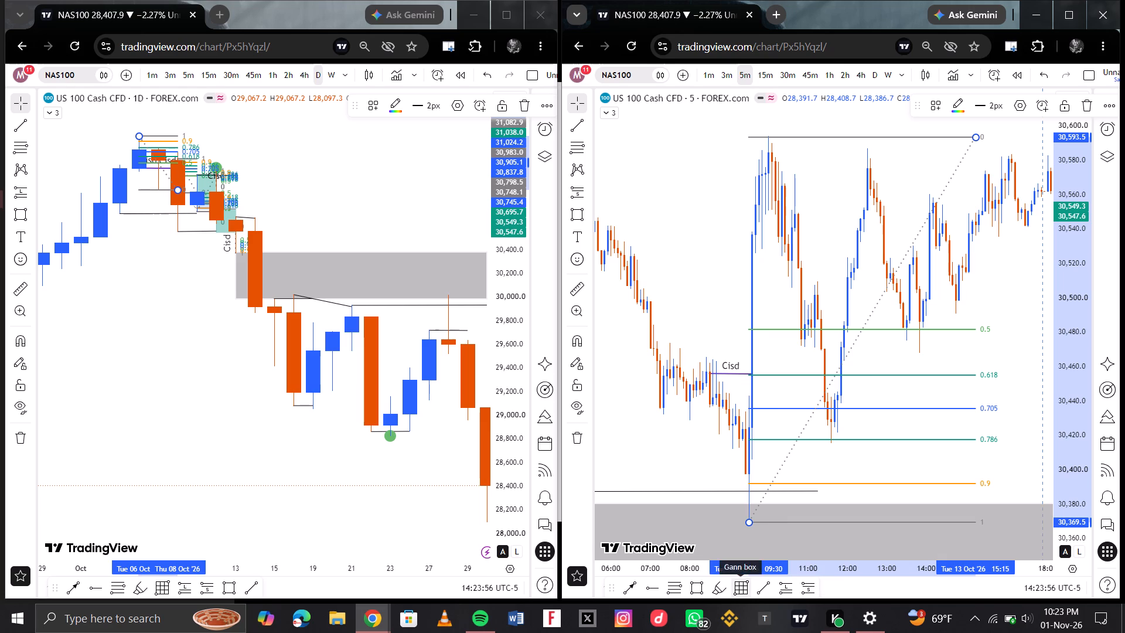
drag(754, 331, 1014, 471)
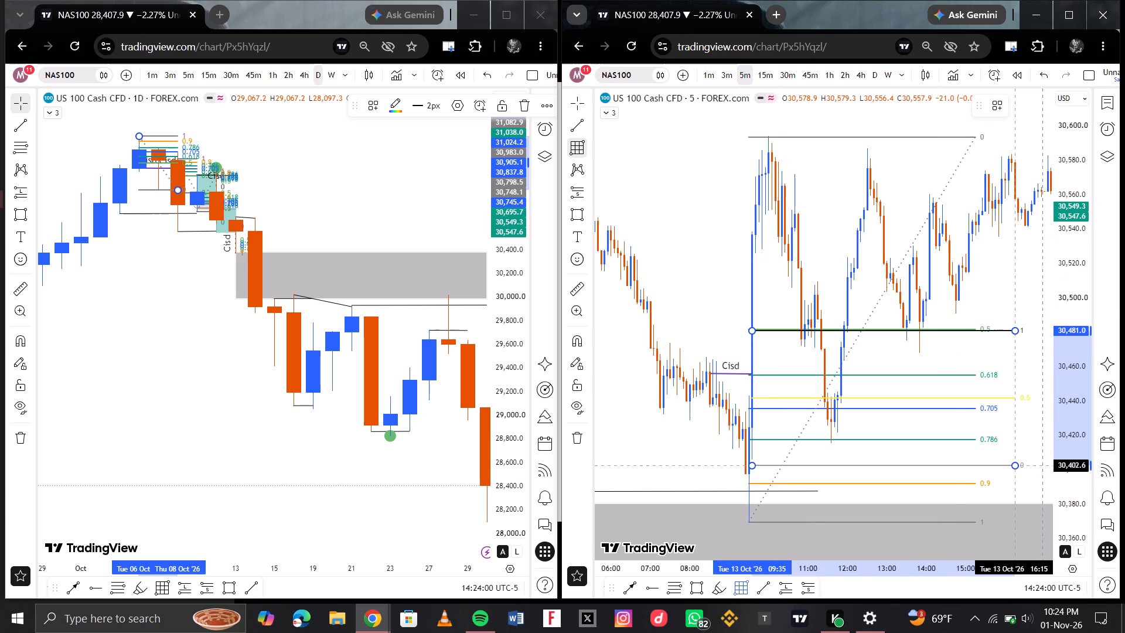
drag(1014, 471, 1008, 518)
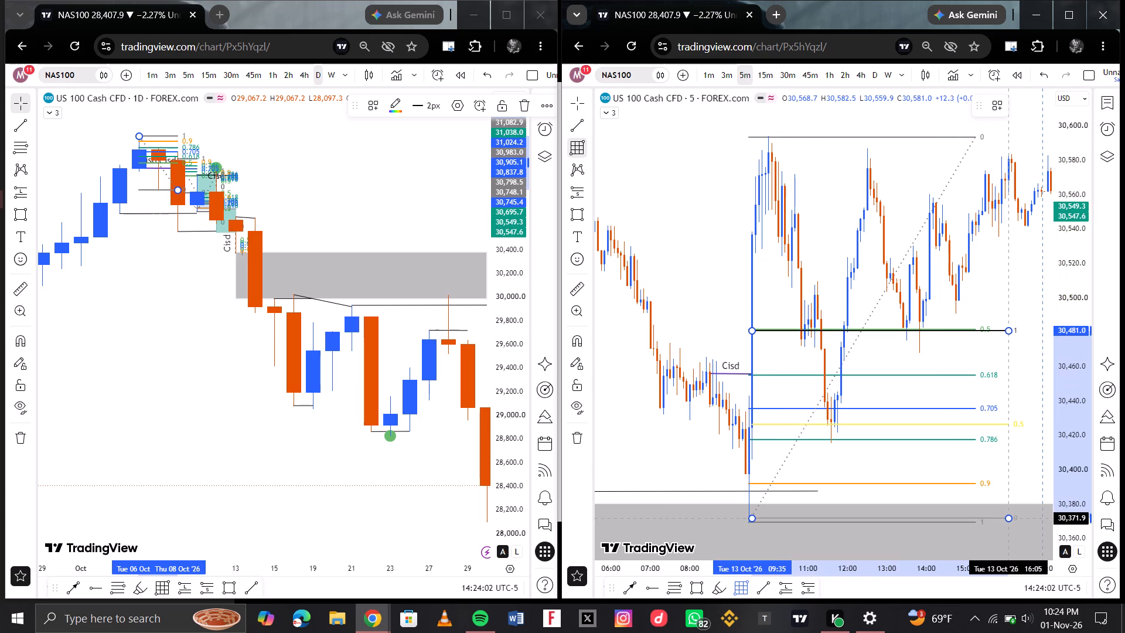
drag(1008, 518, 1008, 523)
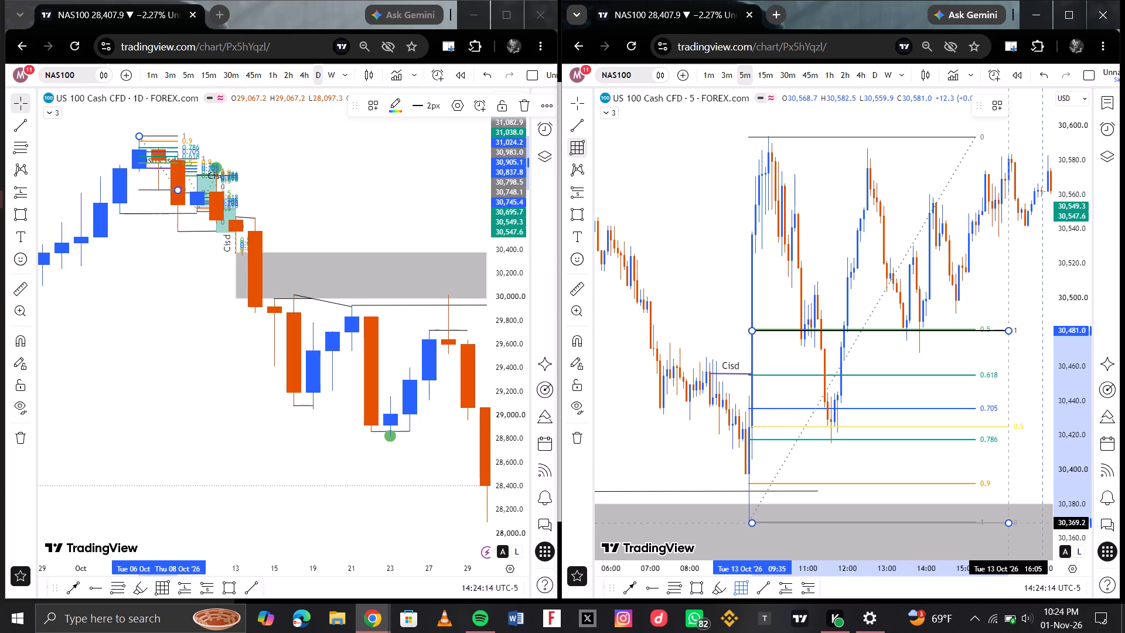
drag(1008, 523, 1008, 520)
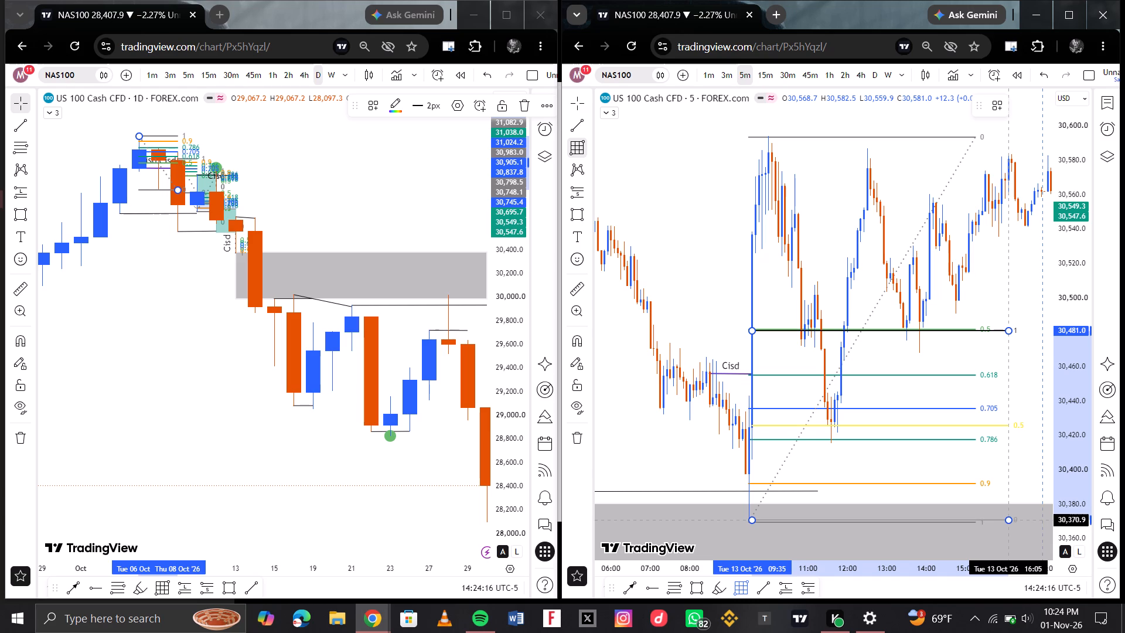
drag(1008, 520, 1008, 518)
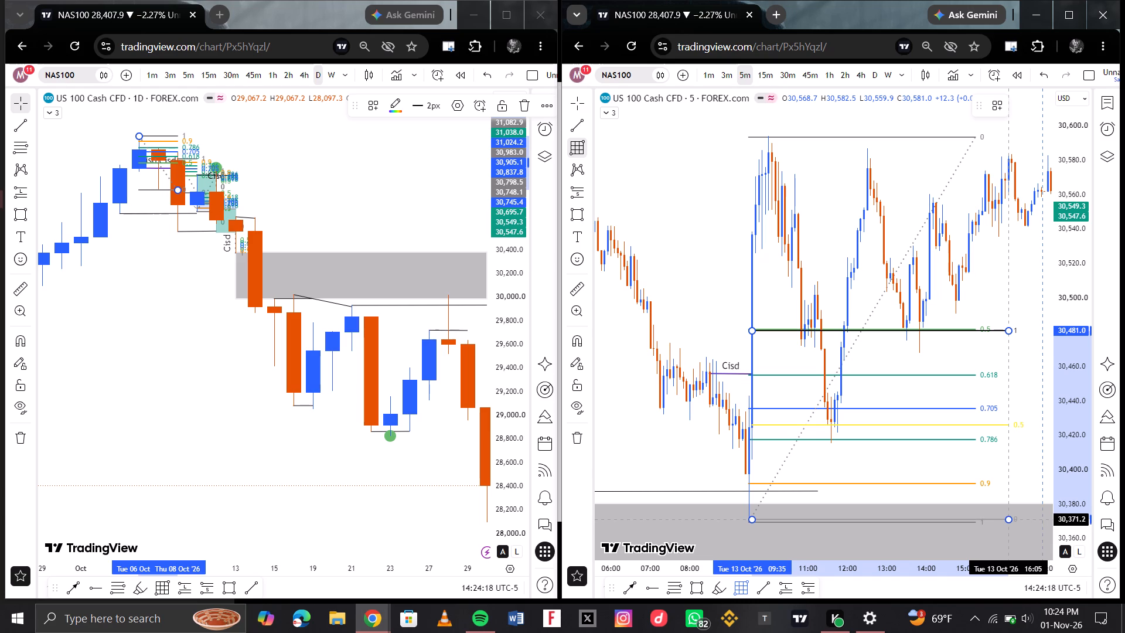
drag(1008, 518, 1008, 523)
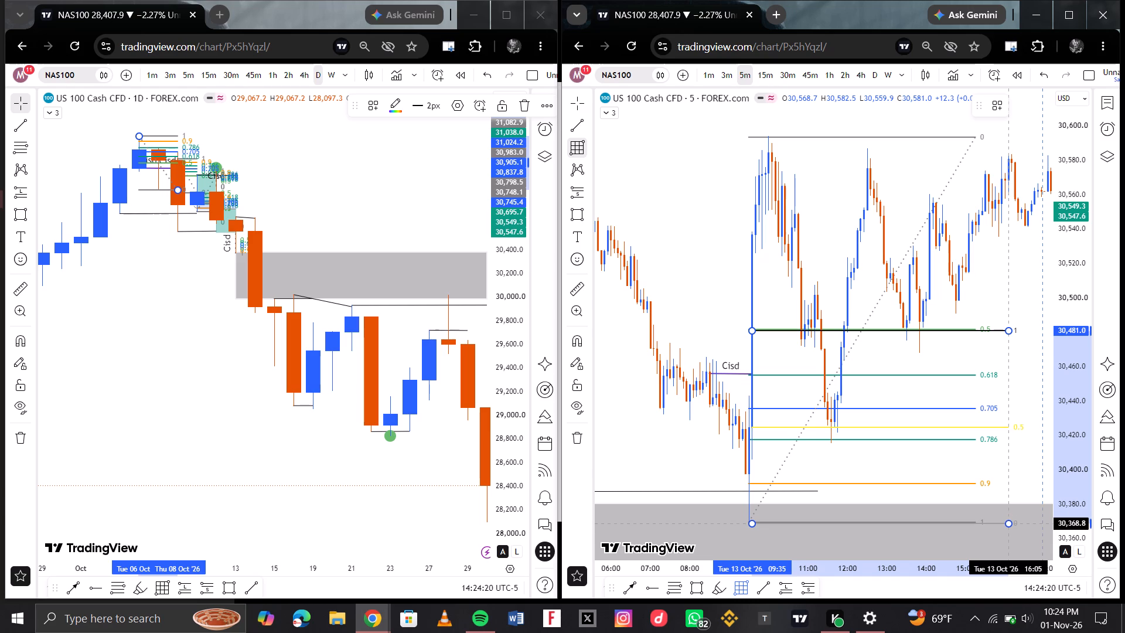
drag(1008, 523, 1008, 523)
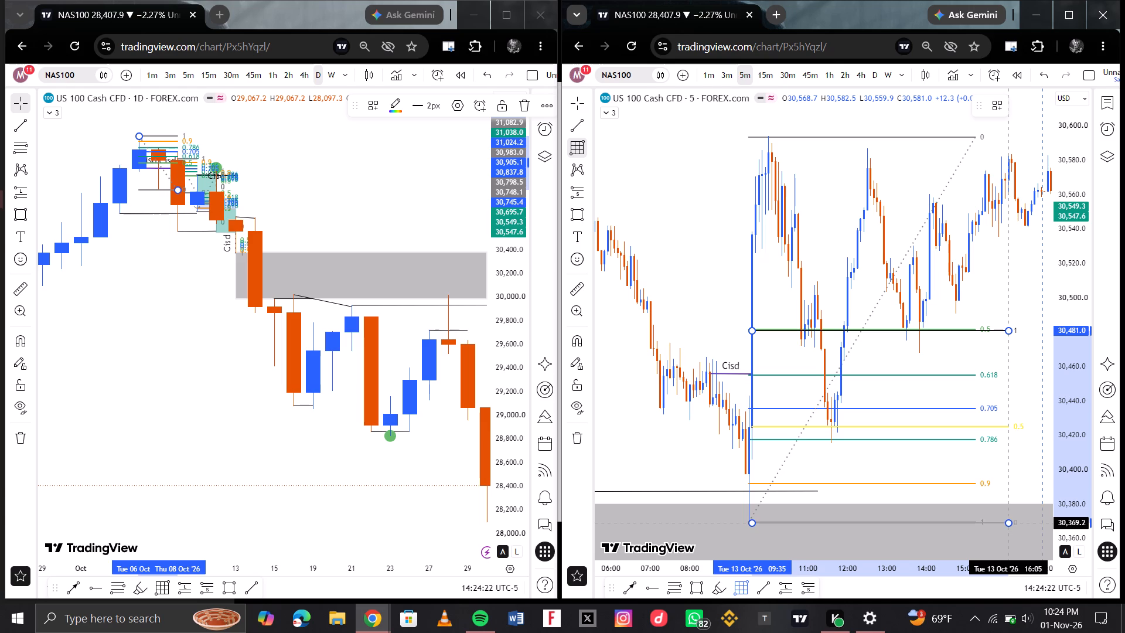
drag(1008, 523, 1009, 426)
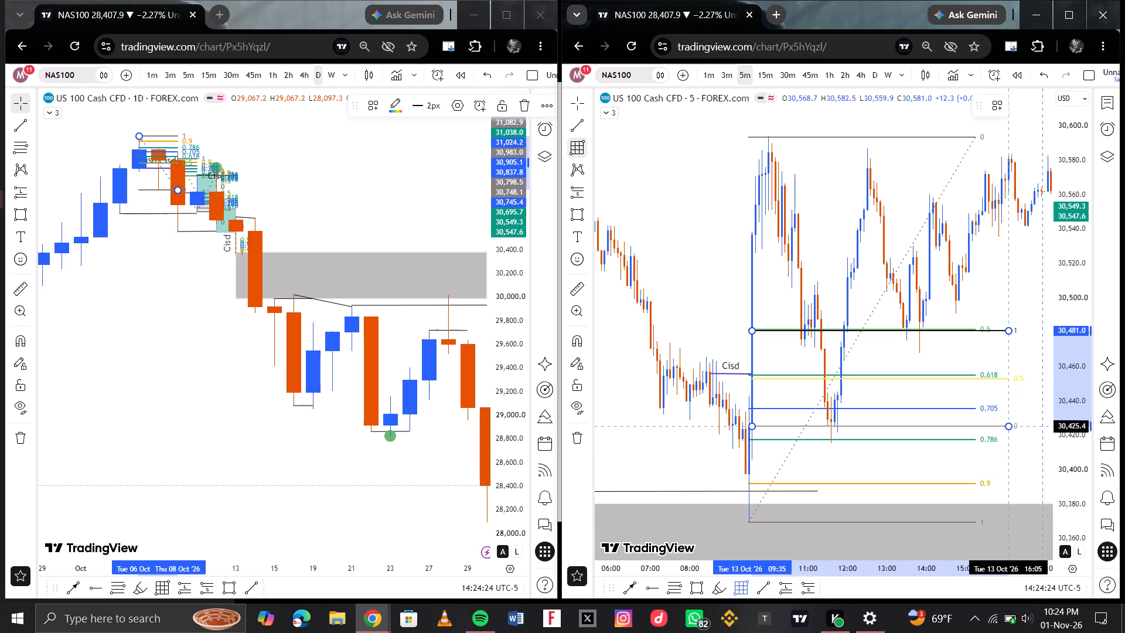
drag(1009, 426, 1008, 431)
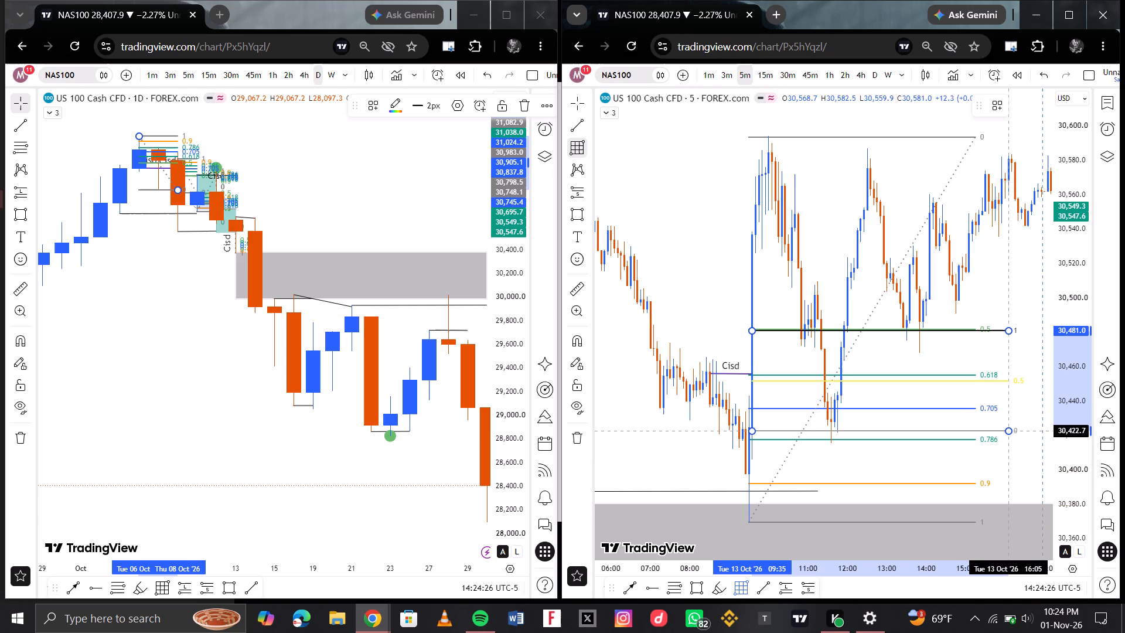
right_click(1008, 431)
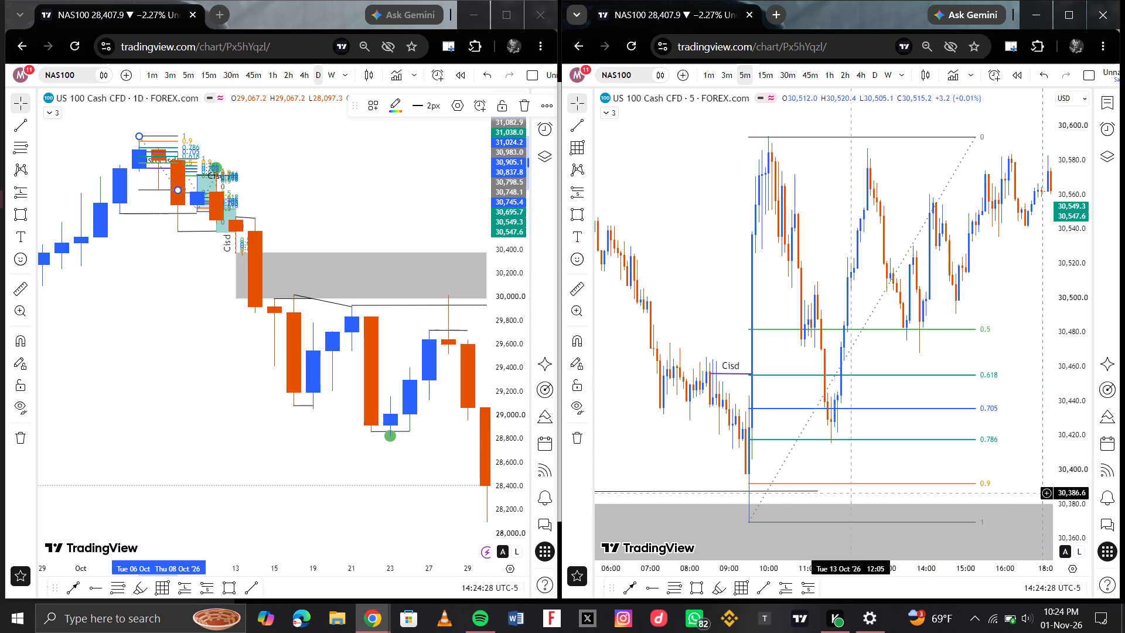
Place a long position at the 0.705 retracement from 11:30 on 13 Oct, with the target raised to about 30,595.
click(783, 583)
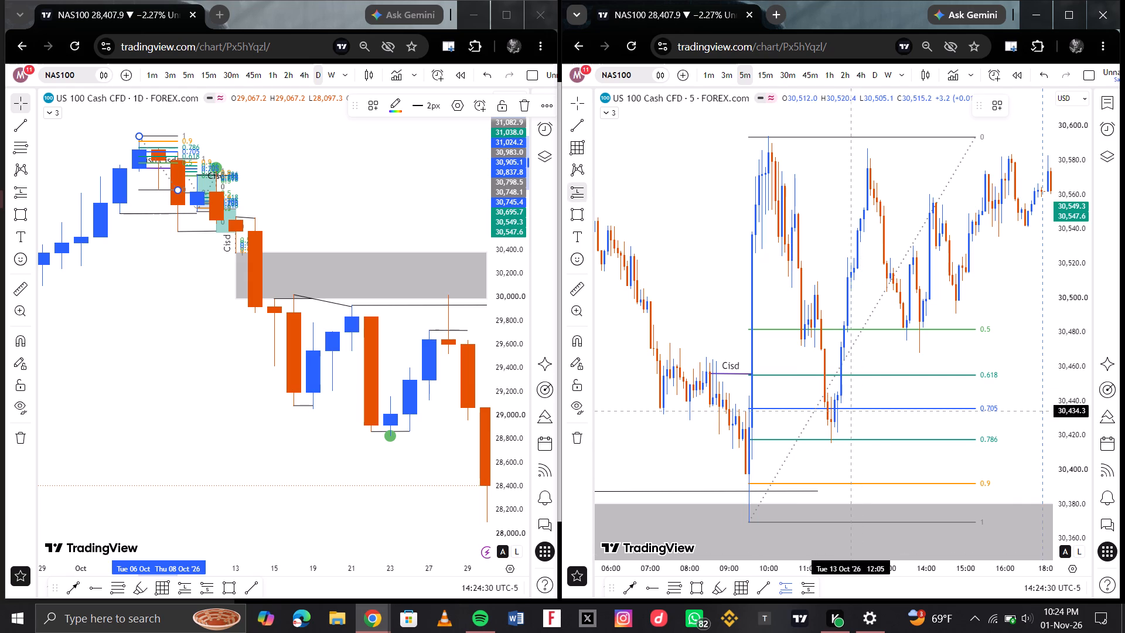
click(829, 409)
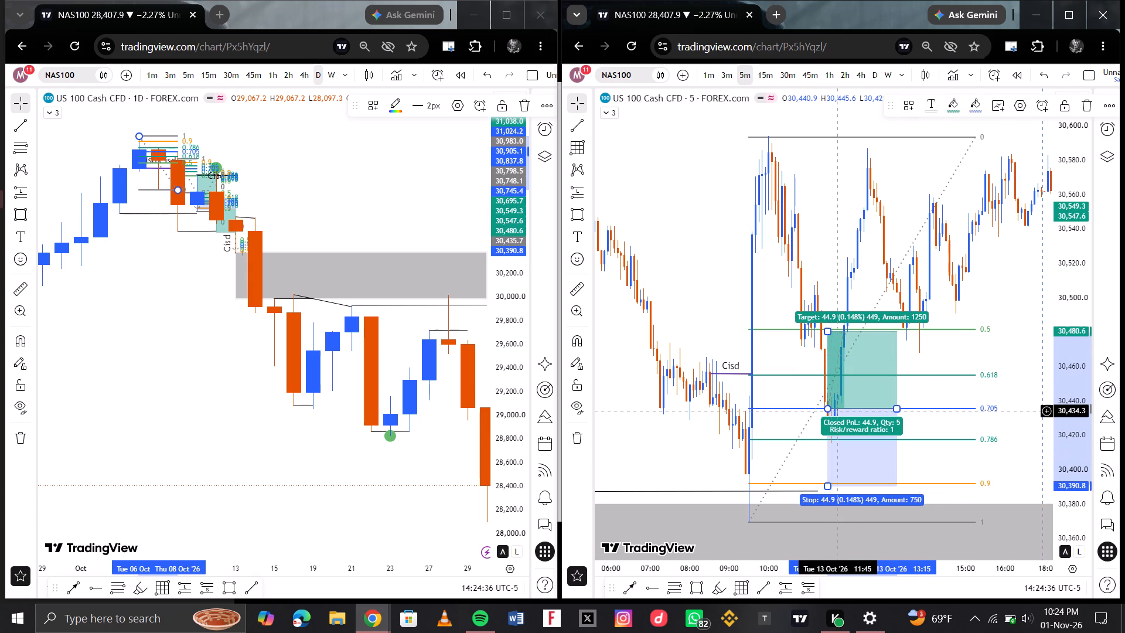
drag(829, 332, 816, 141)
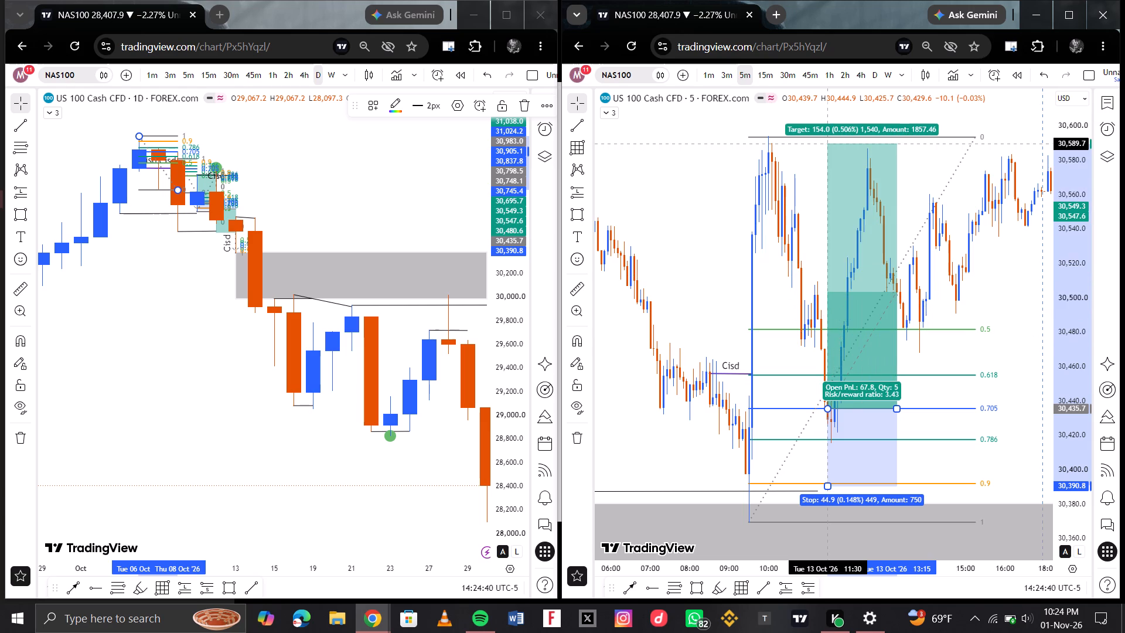
drag(816, 141, 816, 137)
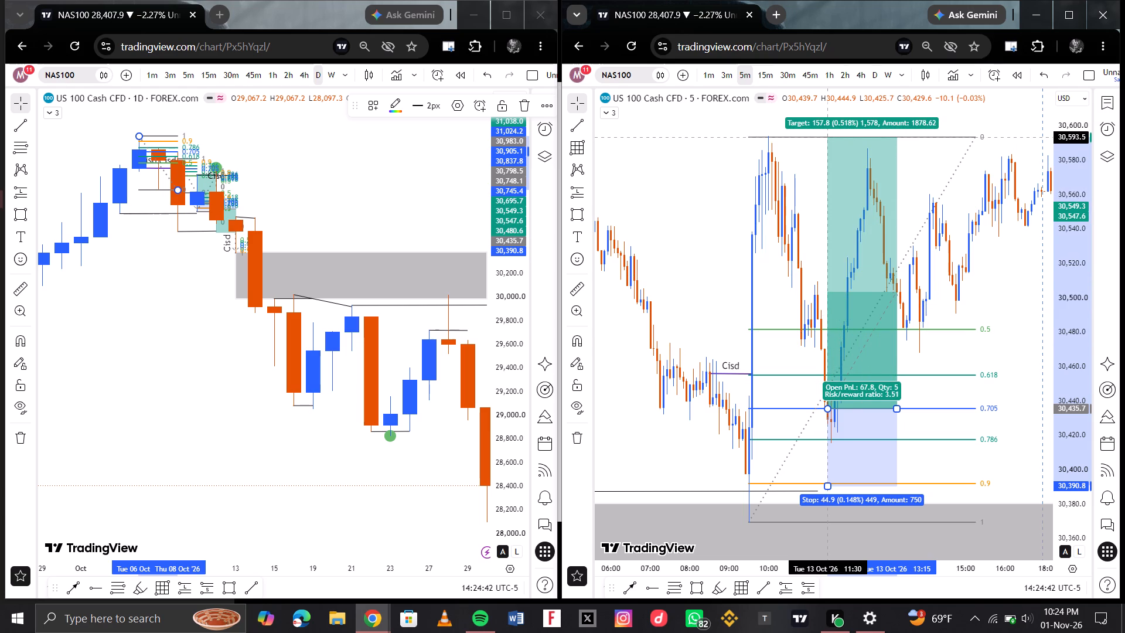
drag(816, 137, 816, 134)
Switch the intraday chart to the 15-minute interval and return to the long position on 13 Oct.
scroll(950, 195, left, 1)
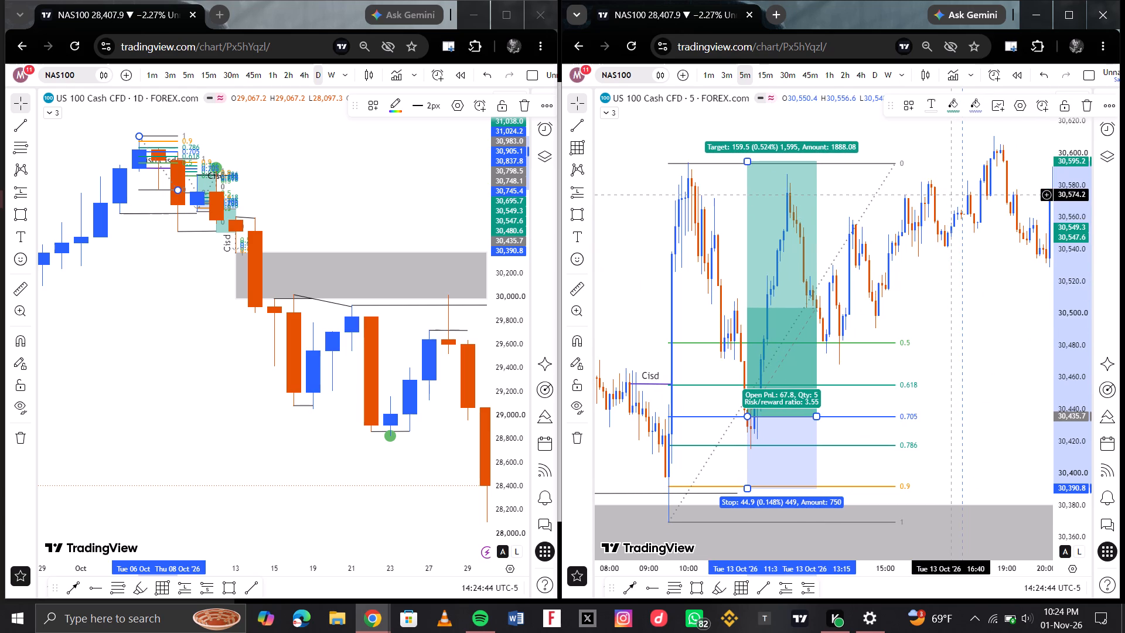
scroll(950, 195, left, 1)
scroll(918, 283, down, 2)
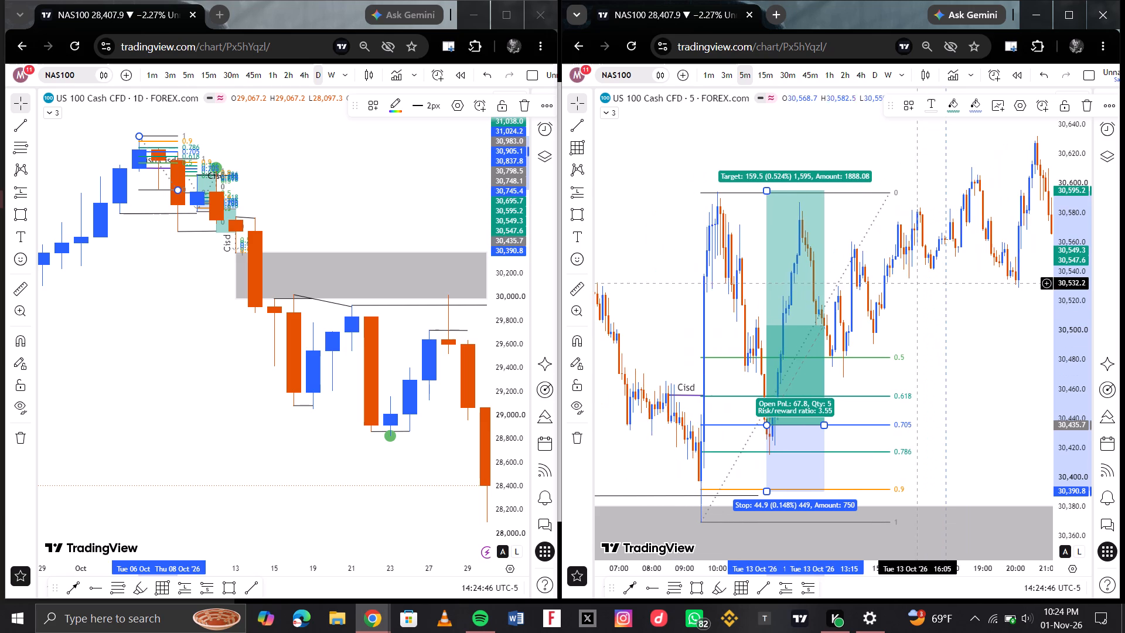
scroll(755, 338, right, 2)
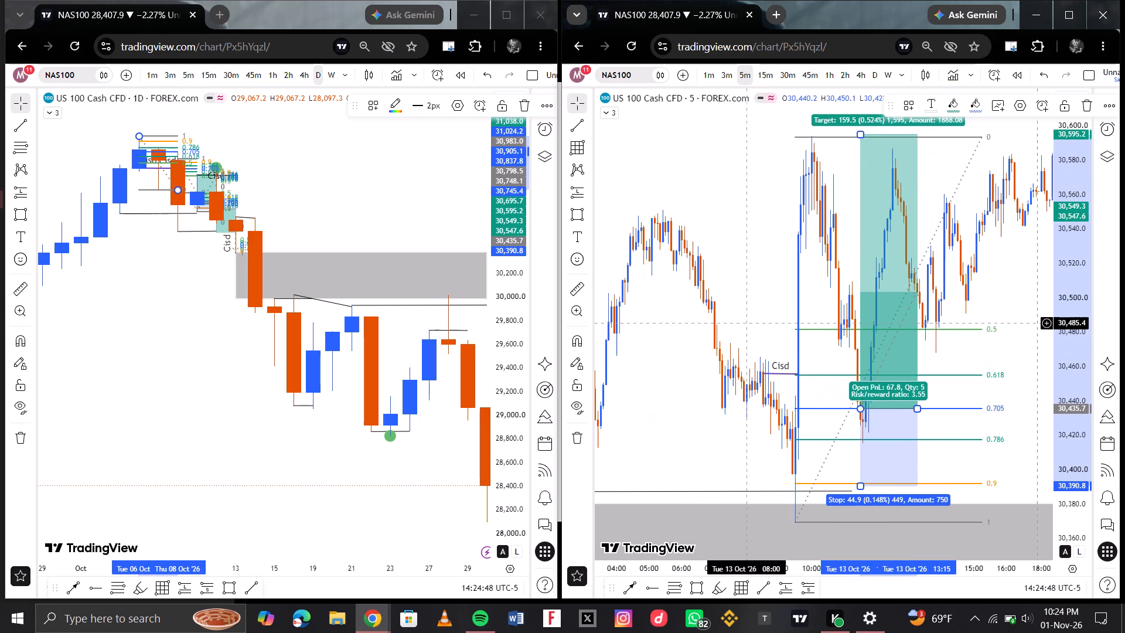
scroll(781, 276, up, 1)
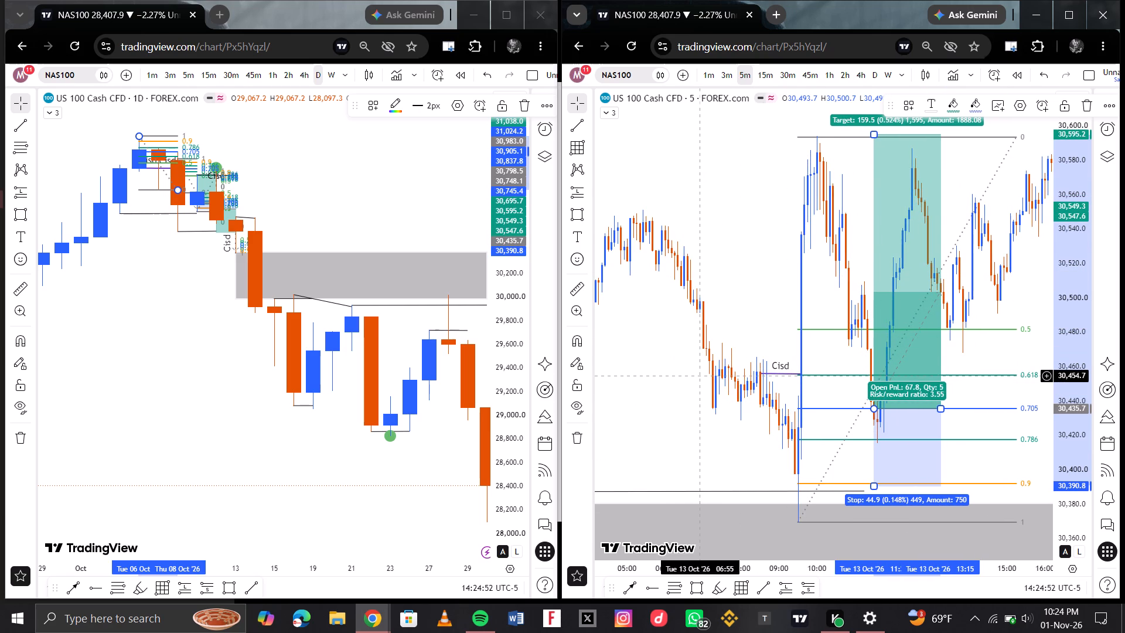
click(763, 63)
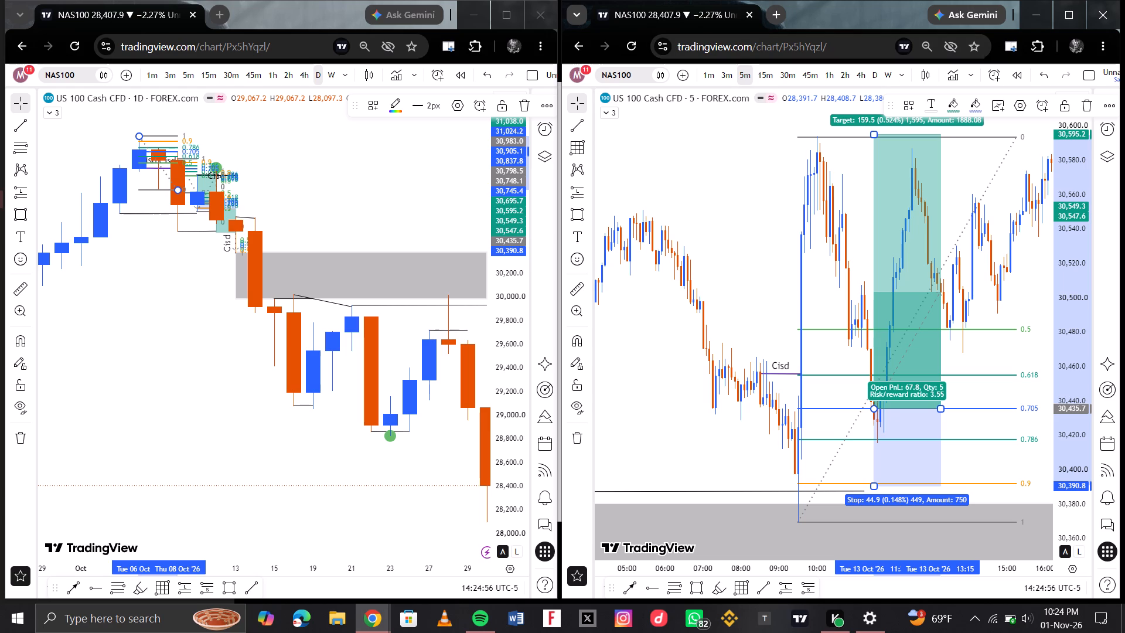
click(766, 76)
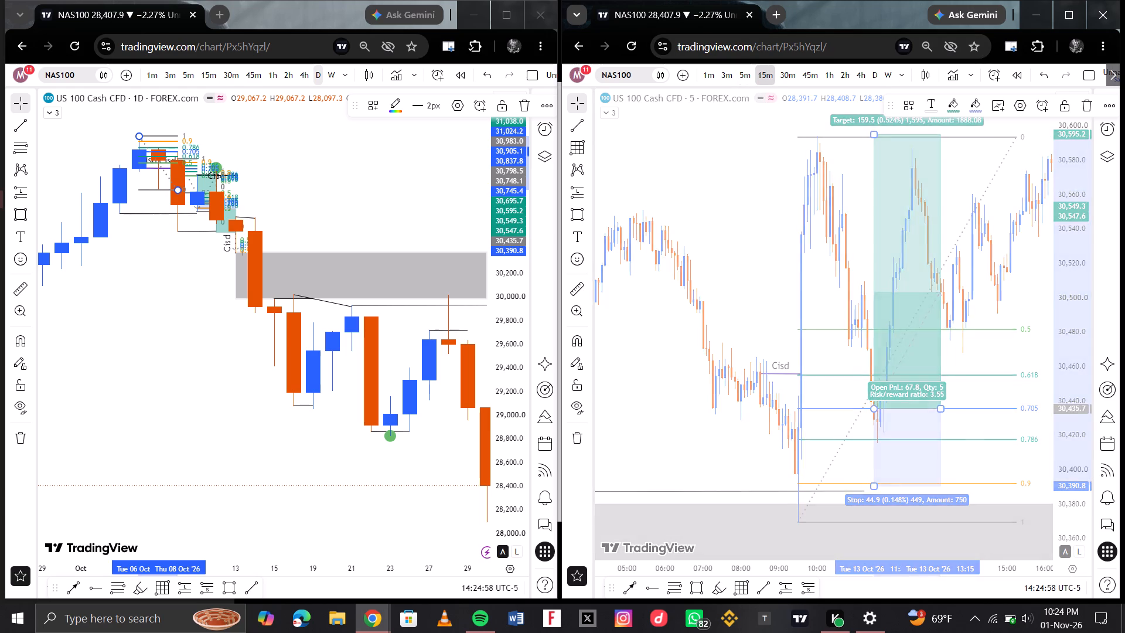
scroll(897, 209, left, 2)
scroll(904, 237, down, 4)
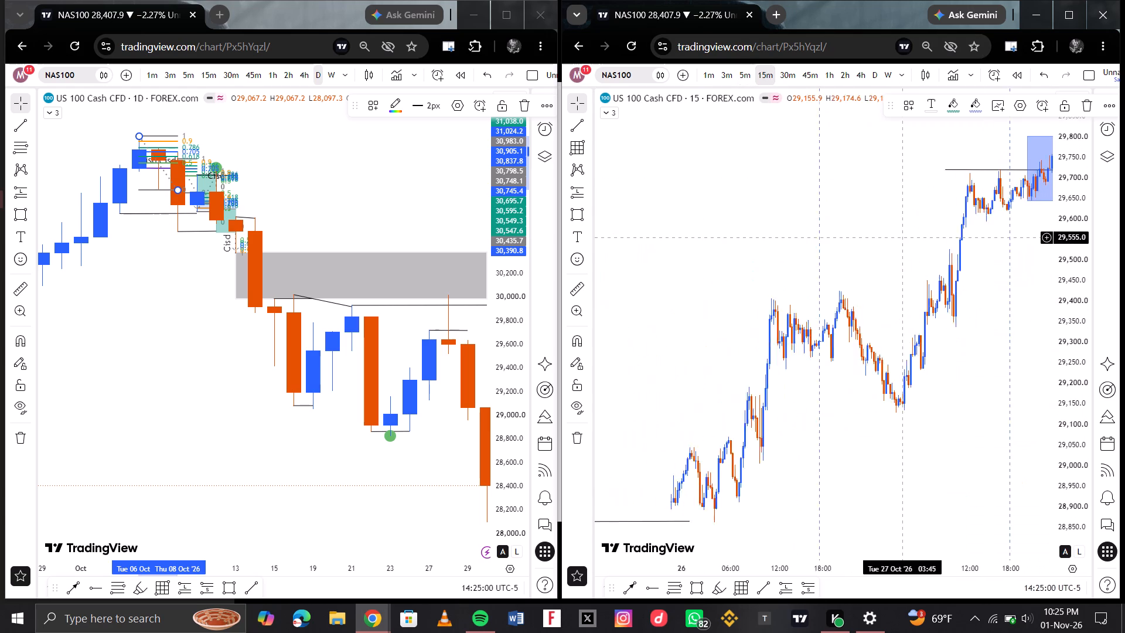
scroll(904, 237, down, 5)
scroll(829, 220, right, 4)
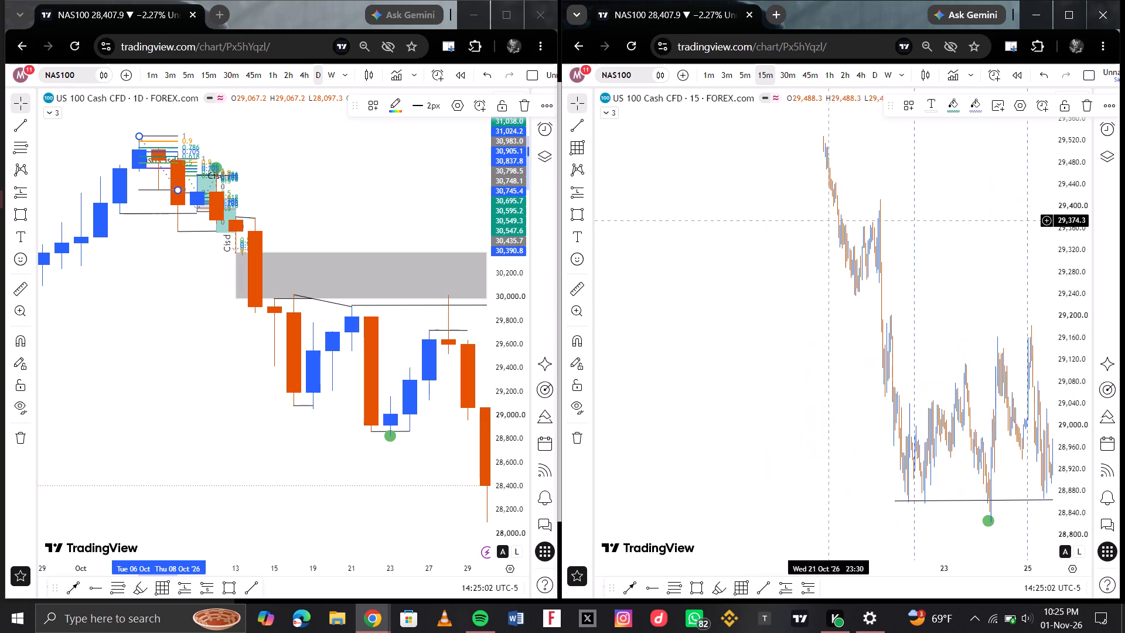
scroll(829, 220, right, 5)
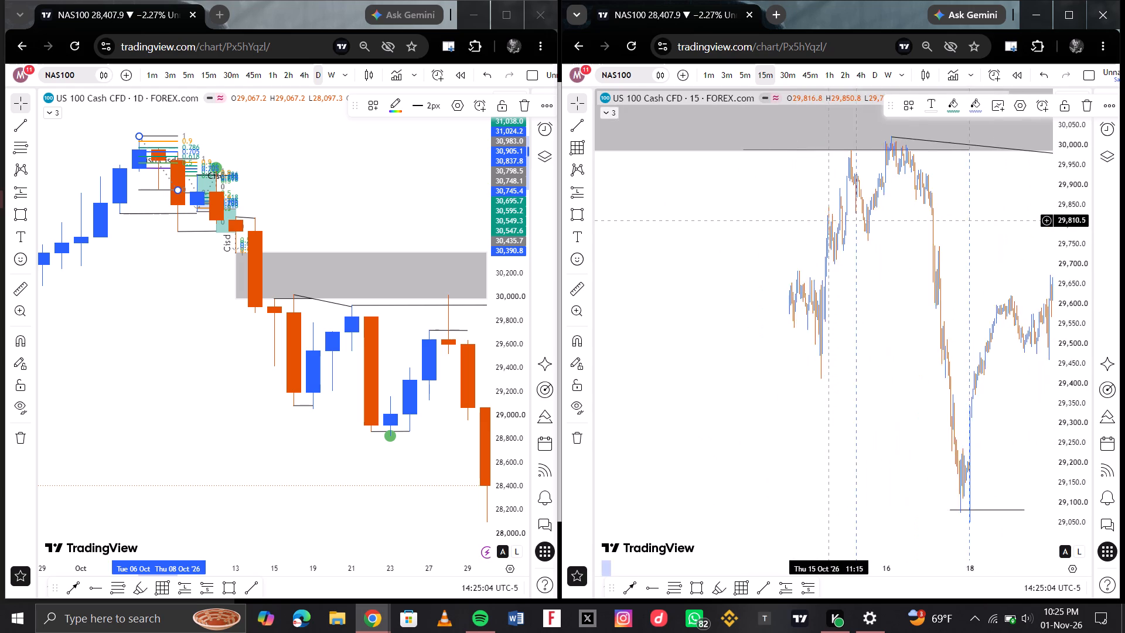
scroll(829, 220, right, 4)
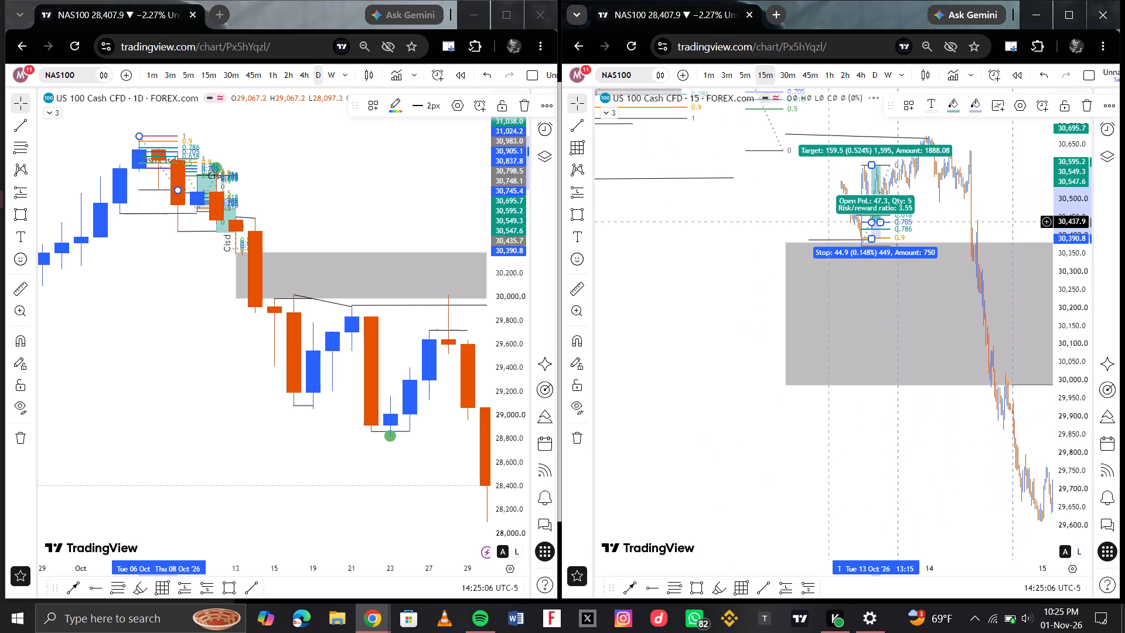
scroll(829, 222, up, 6)
scroll(829, 222, right, 3)
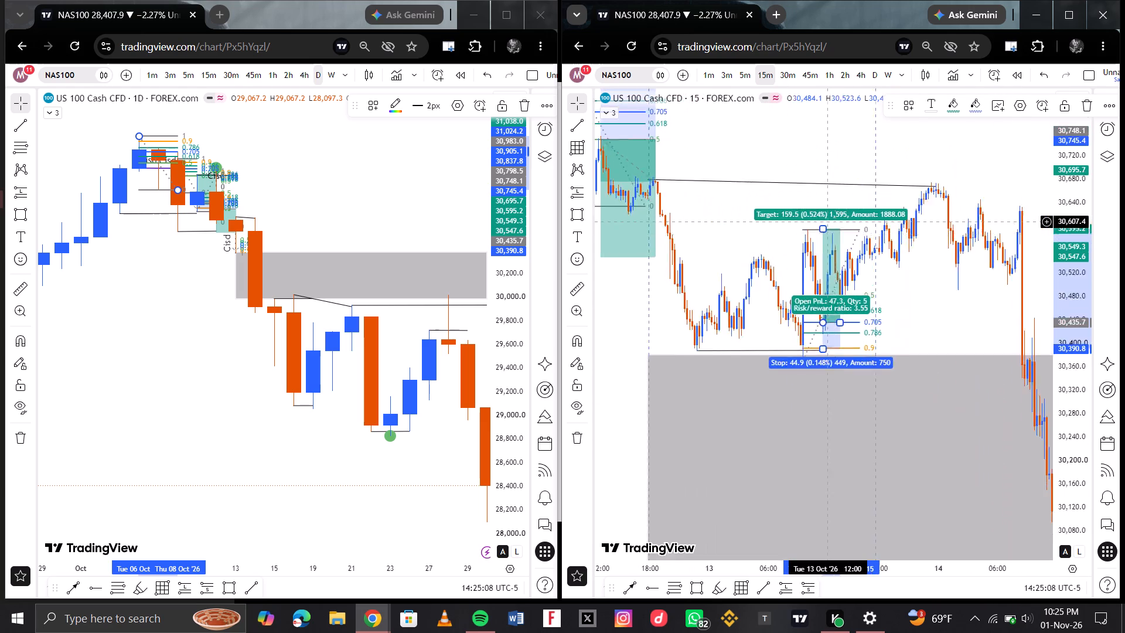
scroll(841, 214, up, 6)
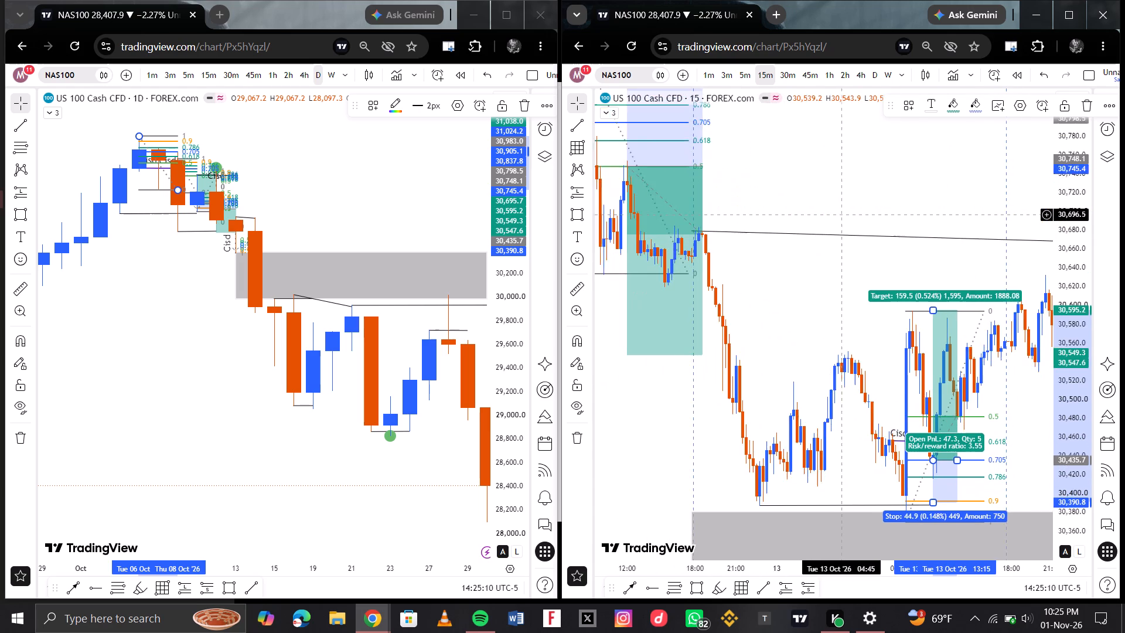
scroll(841, 214, up, 4)
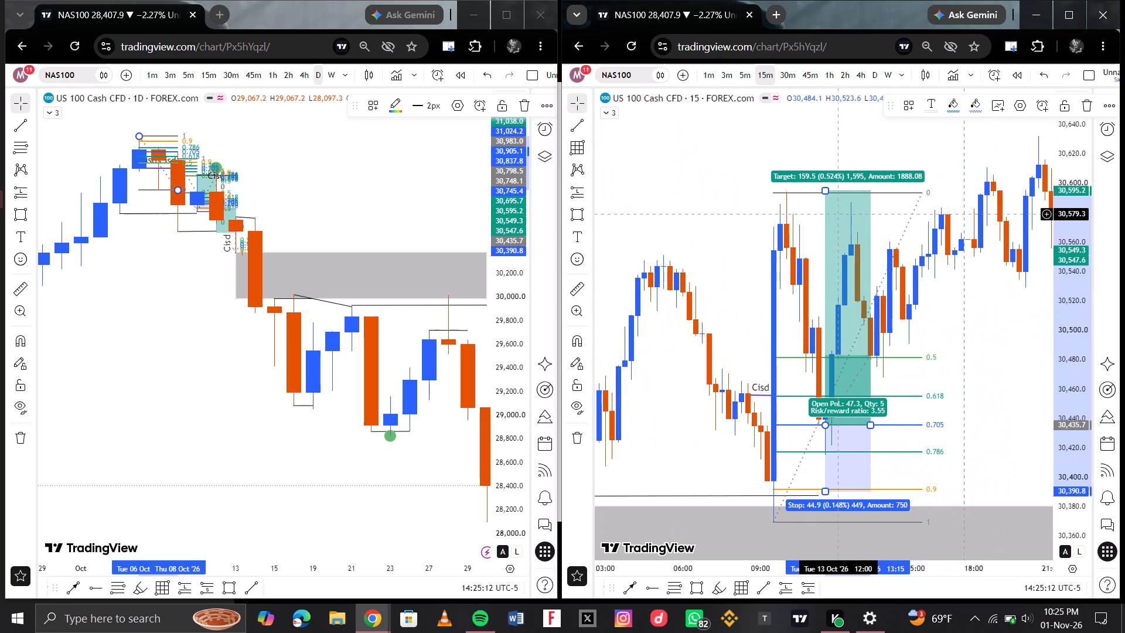
Raise the long position's target to about 30,597, slightly above the Fibonacci 0 level.
click(823, 190)
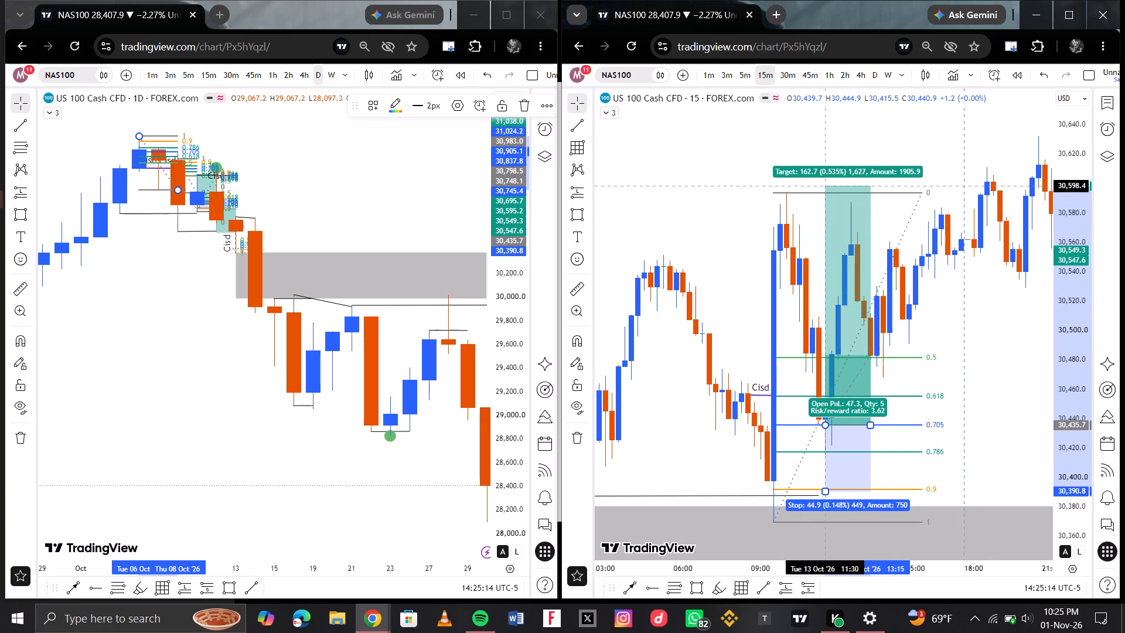
Draw a near-horizontal trend line at about 30,623 from the 20:00 high on 12 Oct to 15:45 on 13 Oct.
scroll(918, 225, up, 1)
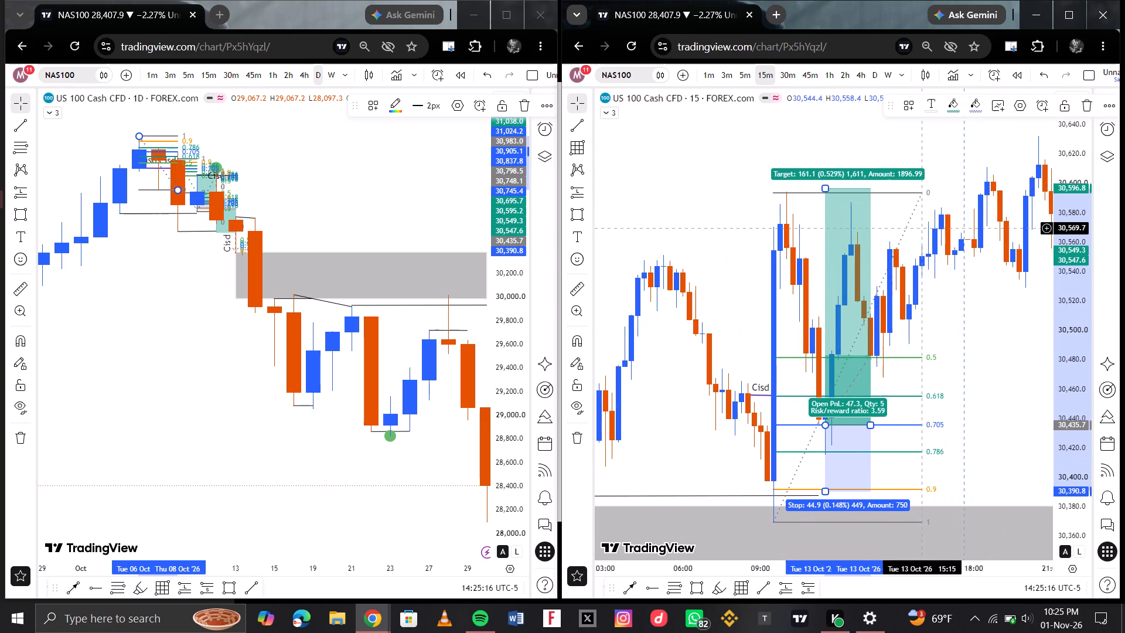
scroll(919, 227, up, 1)
scroll(823, 229, right, 2)
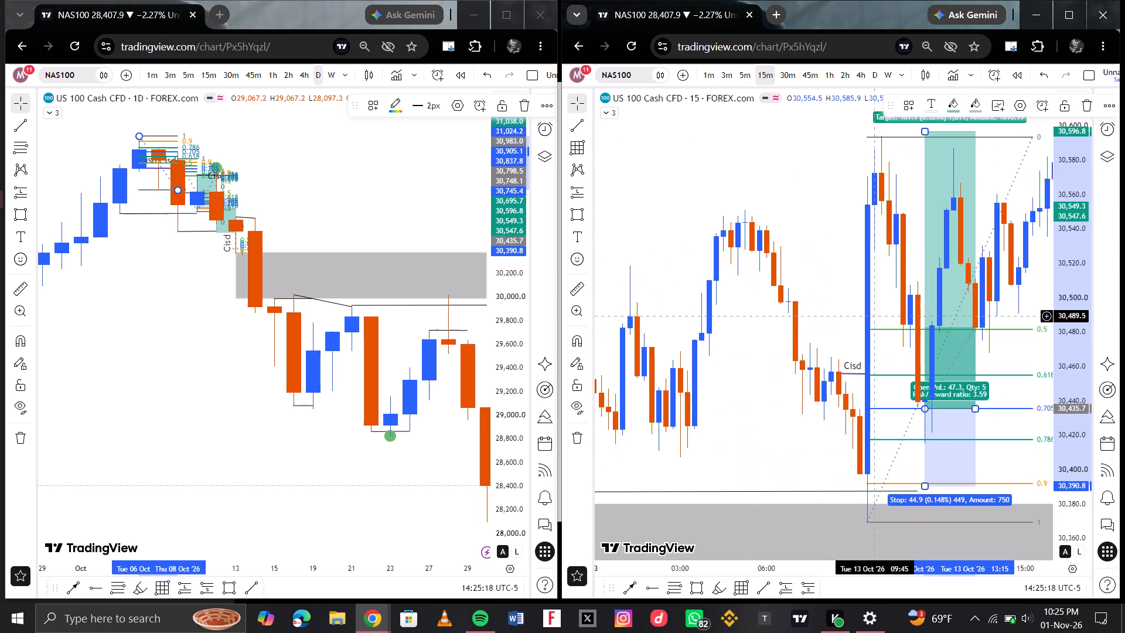
scroll(821, 301, down, 4)
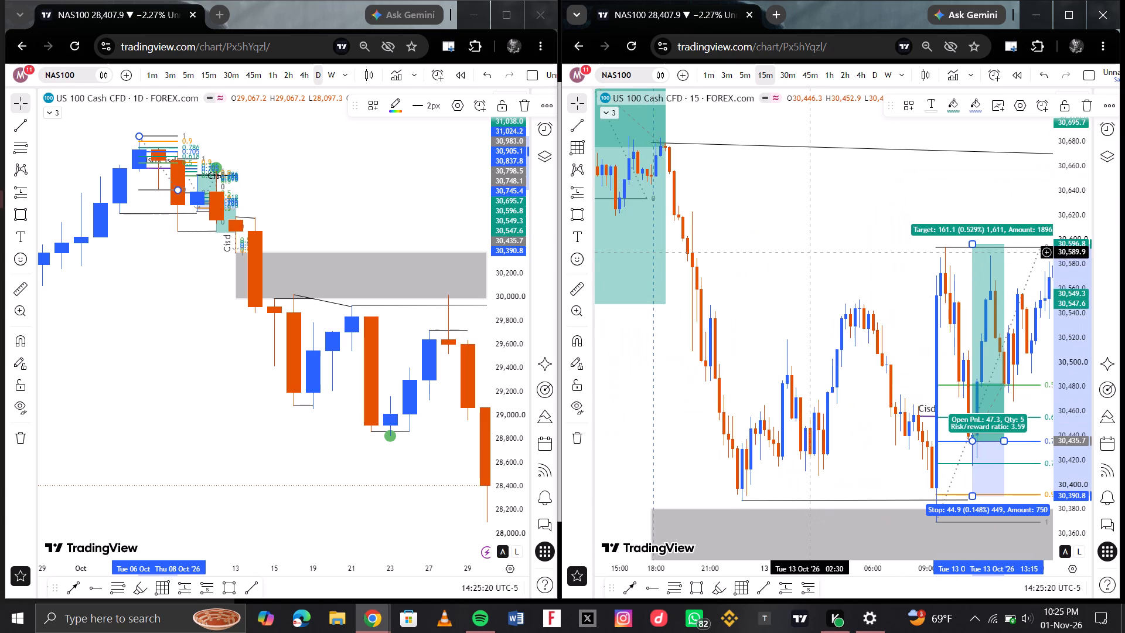
drag(756, 595, 724, 305)
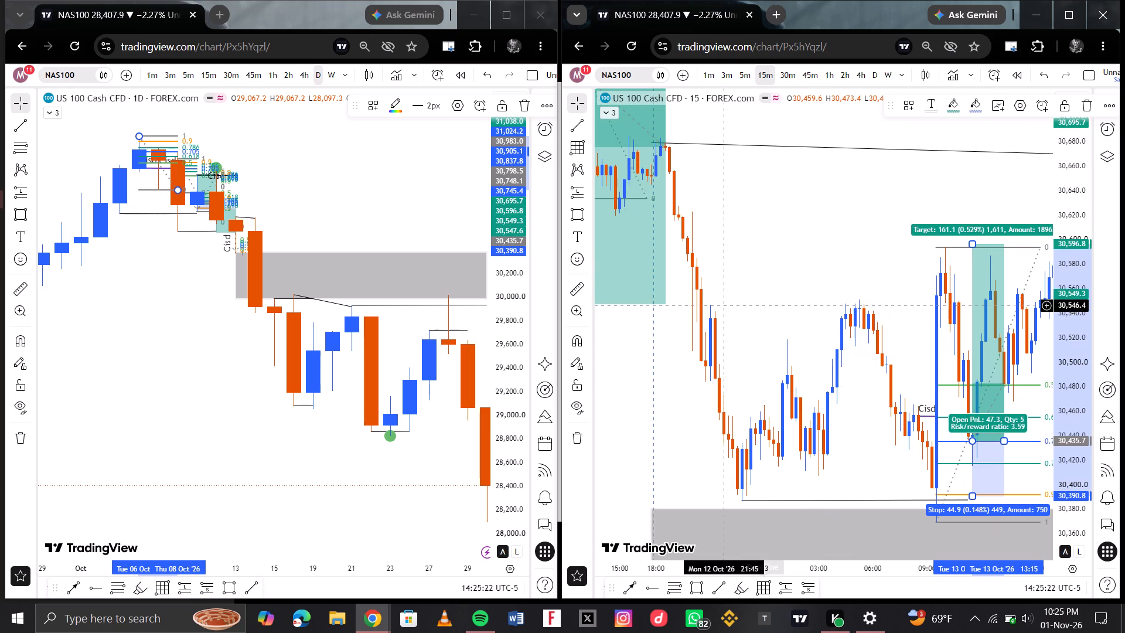
drag(692, 212, 664, 219)
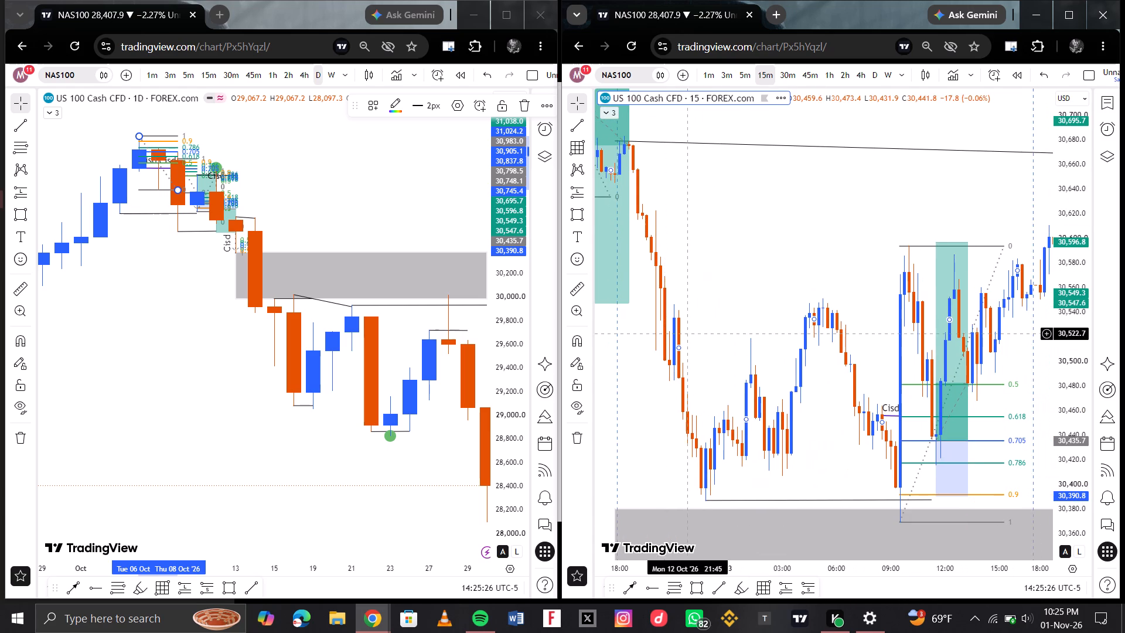
click(719, 587)
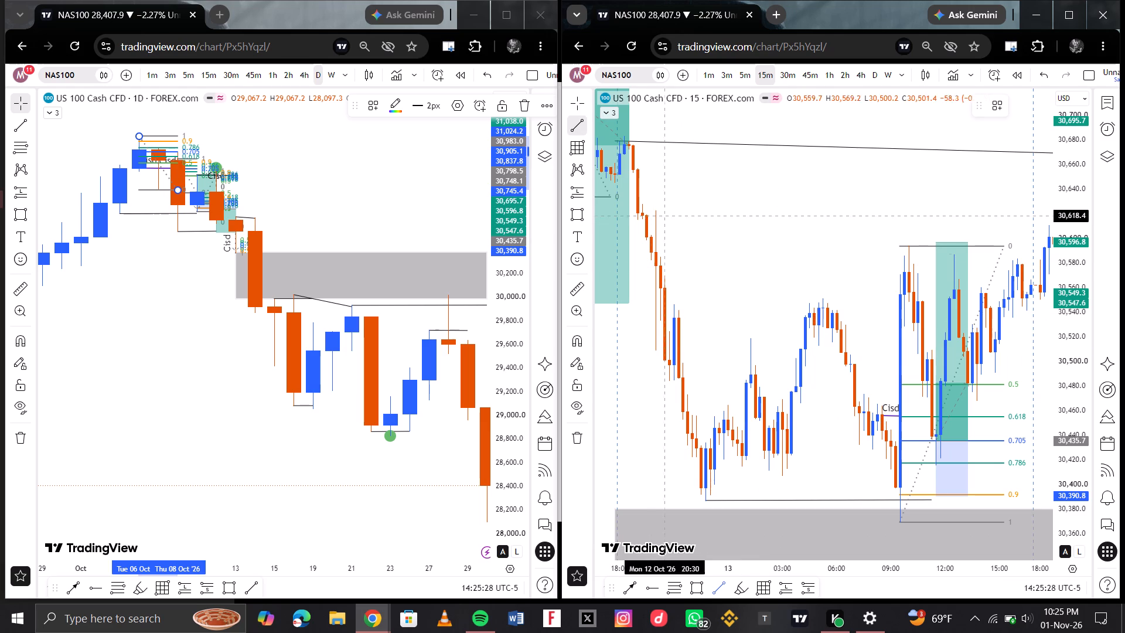
drag(657, 209, 782, 205)
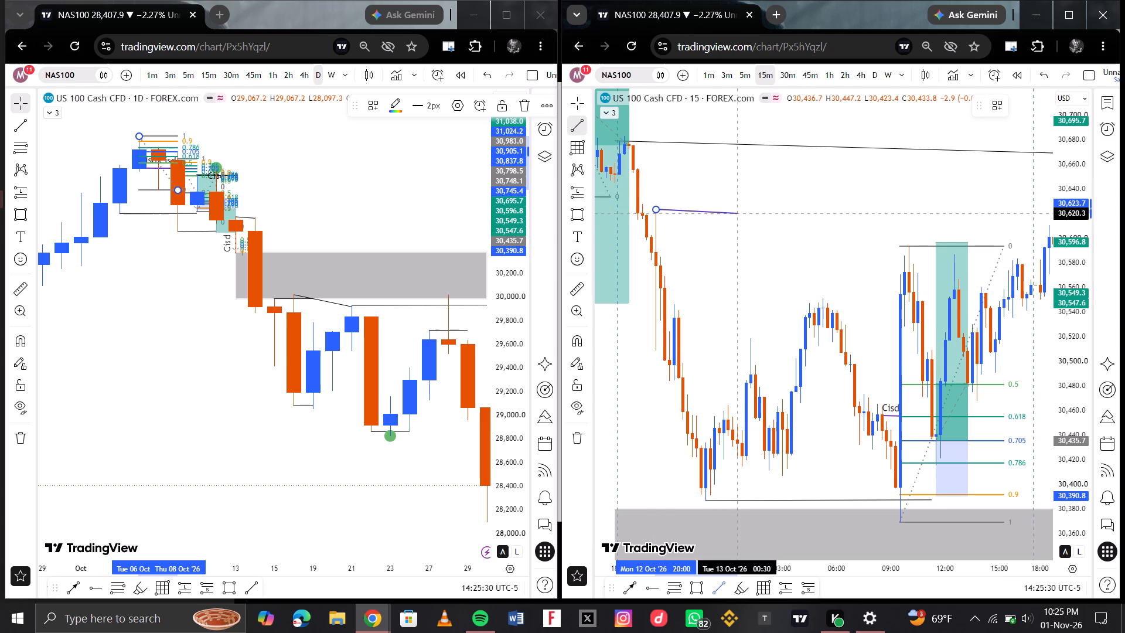
drag(782, 205, 1015, 210)
click(1015, 210)
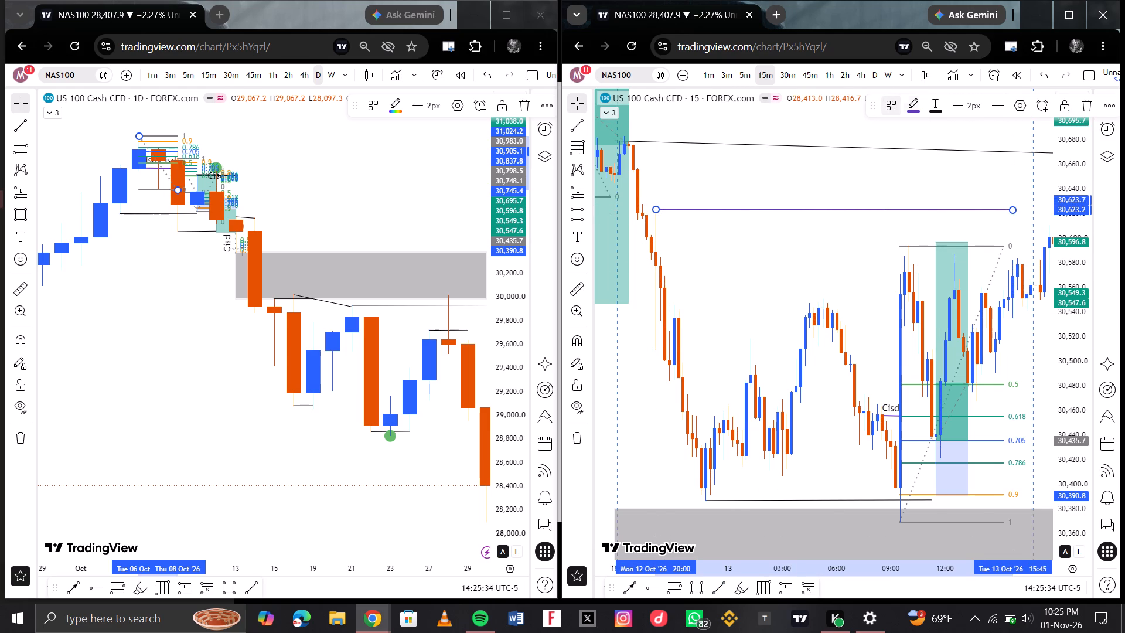
Apply the NL drawing template to the new line at about 30,623.
click(894, 99)
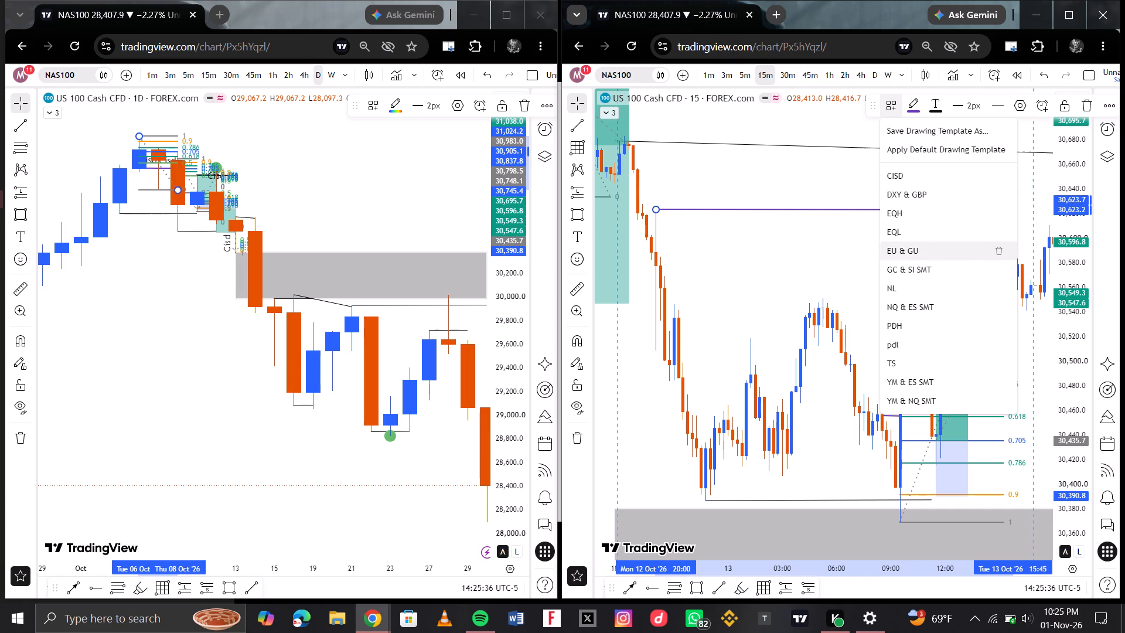
click(899, 286)
click(815, 265)
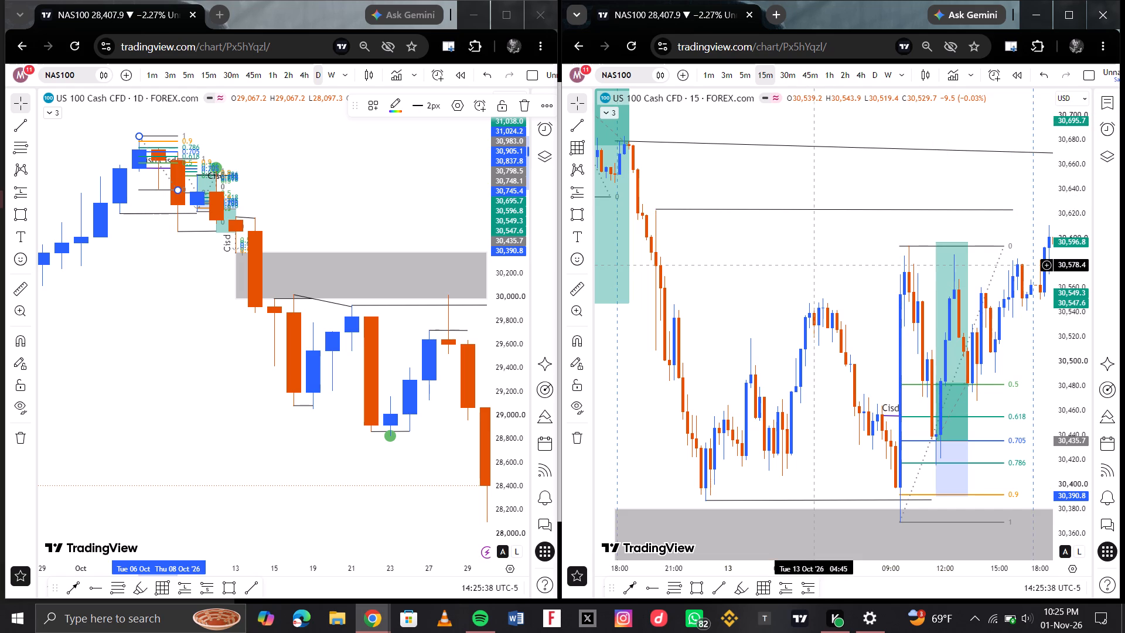
click(765, 209)
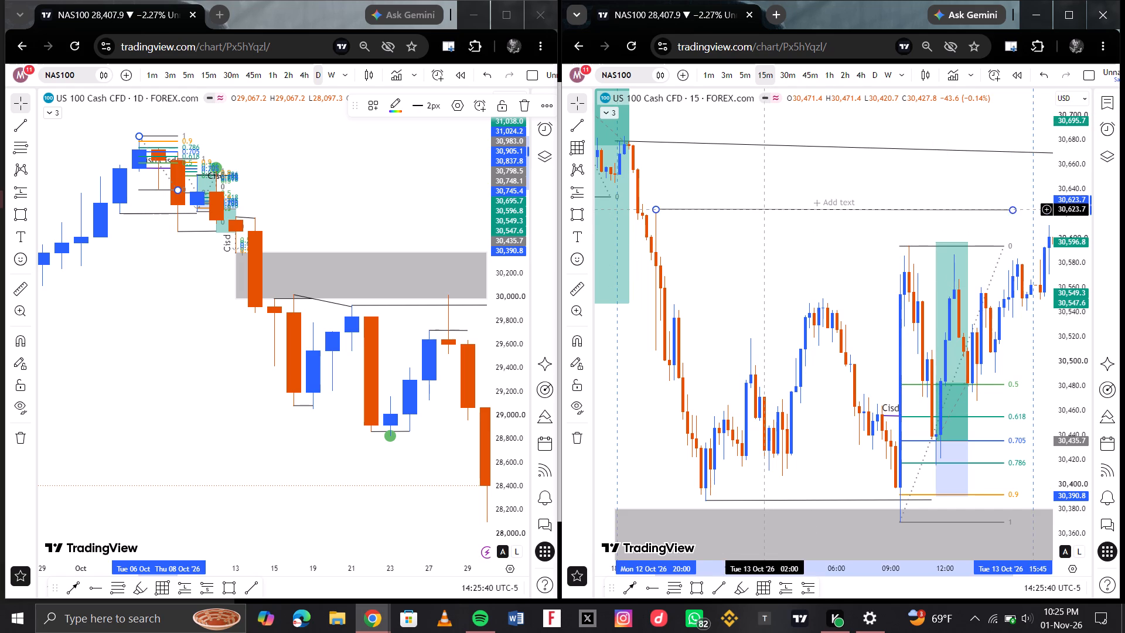
click(769, 226)
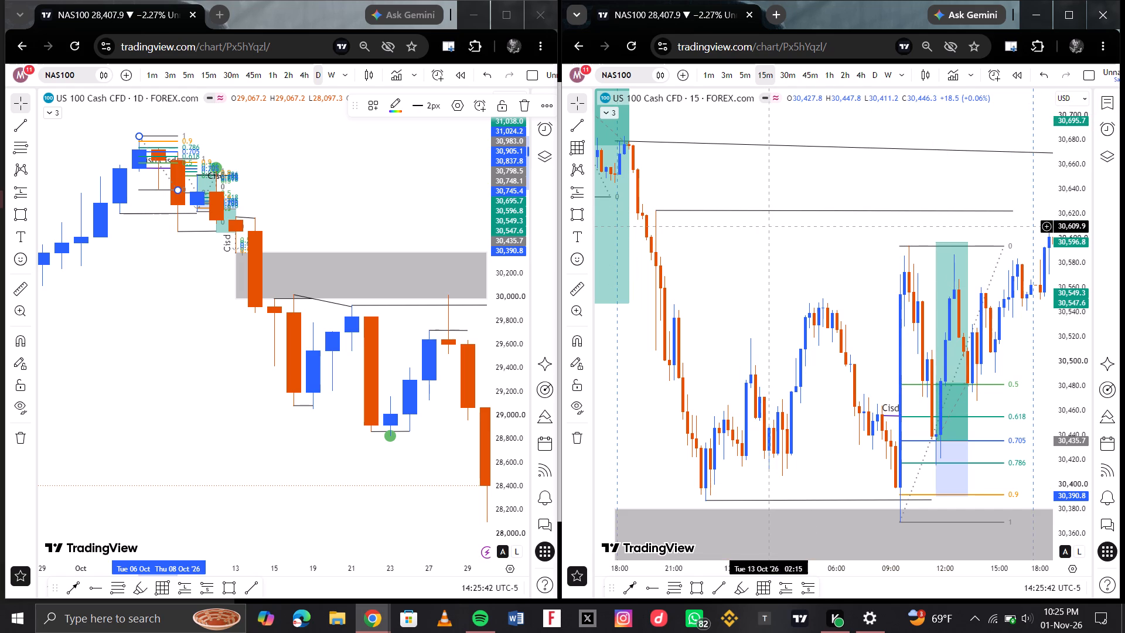
Extend the end of the 30,623 line to the candle at 20:30 on 13 Oct, keeping it level.
scroll(768, 226, left, 1)
scroll(786, 278, down, 1)
scroll(847, 229, left, 1)
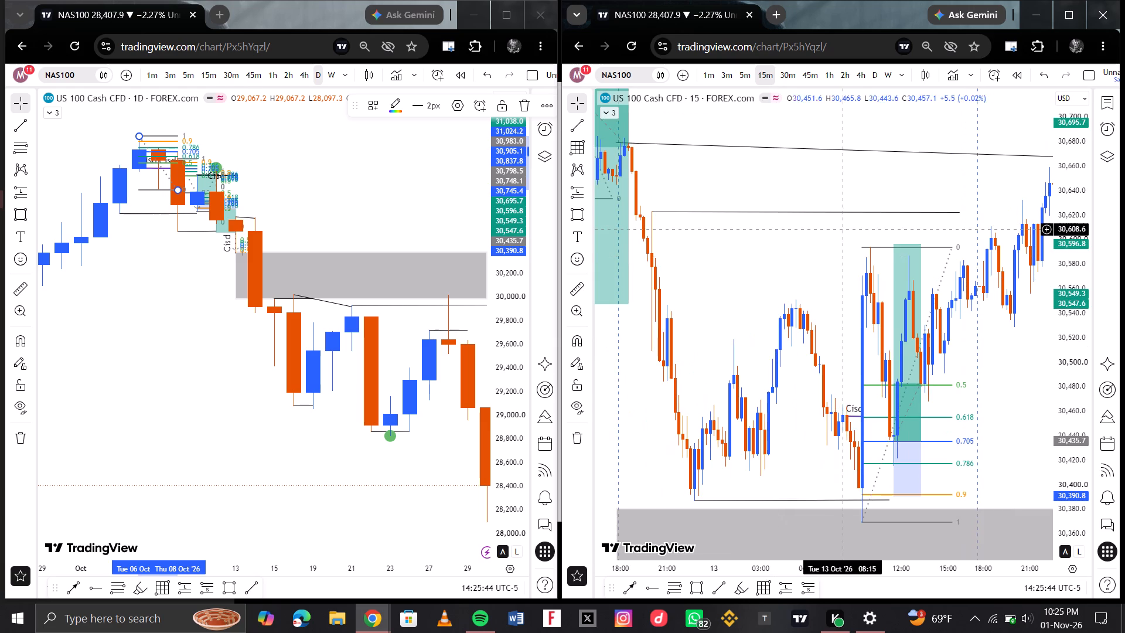
scroll(847, 229, left, 1)
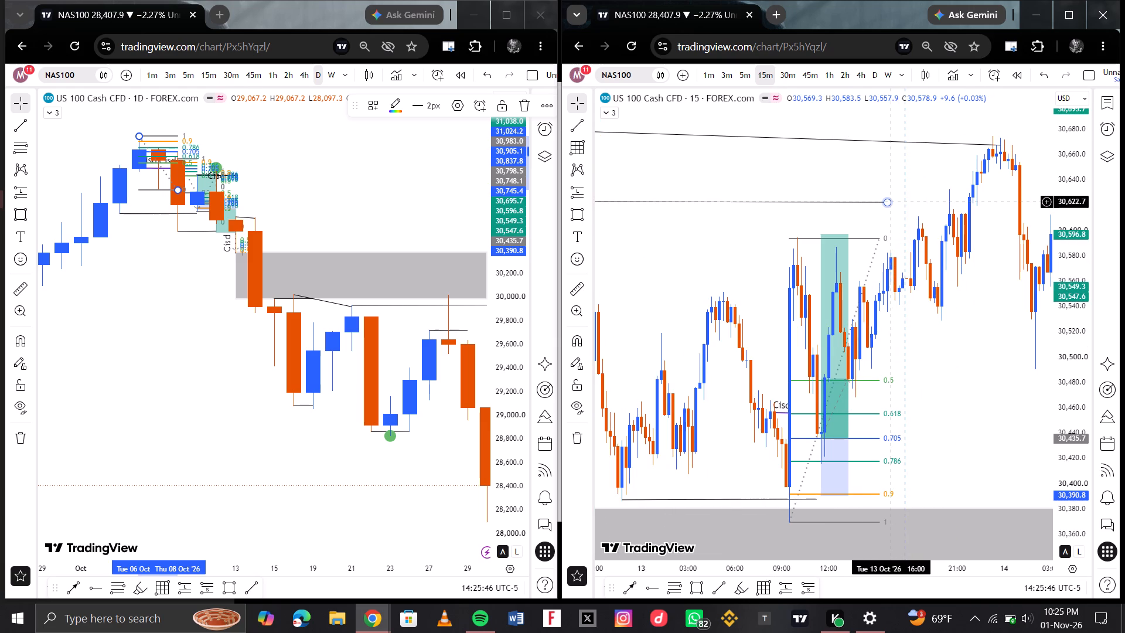
drag(891, 202, 956, 200)
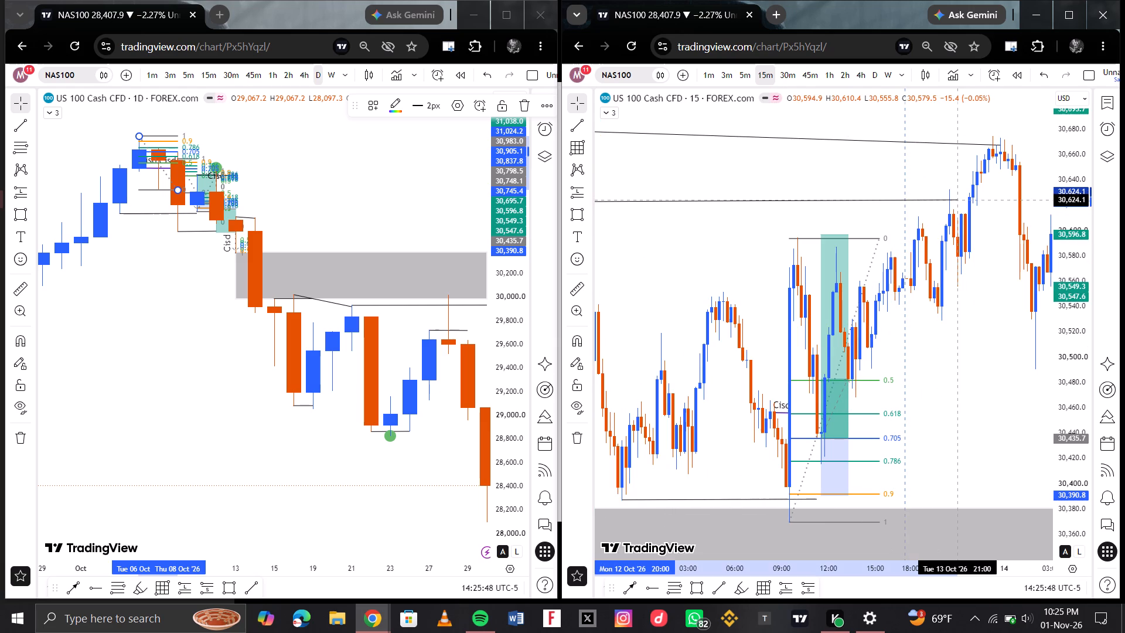
drag(956, 200, 952, 202)
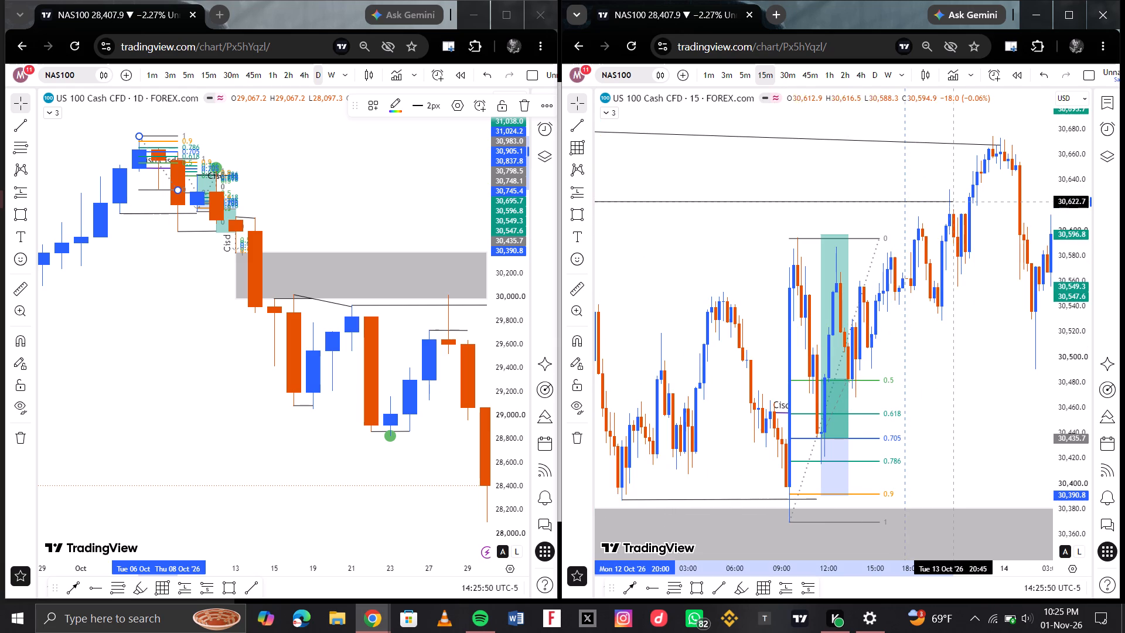
drag(952, 202, 951, 202)
click(951, 202)
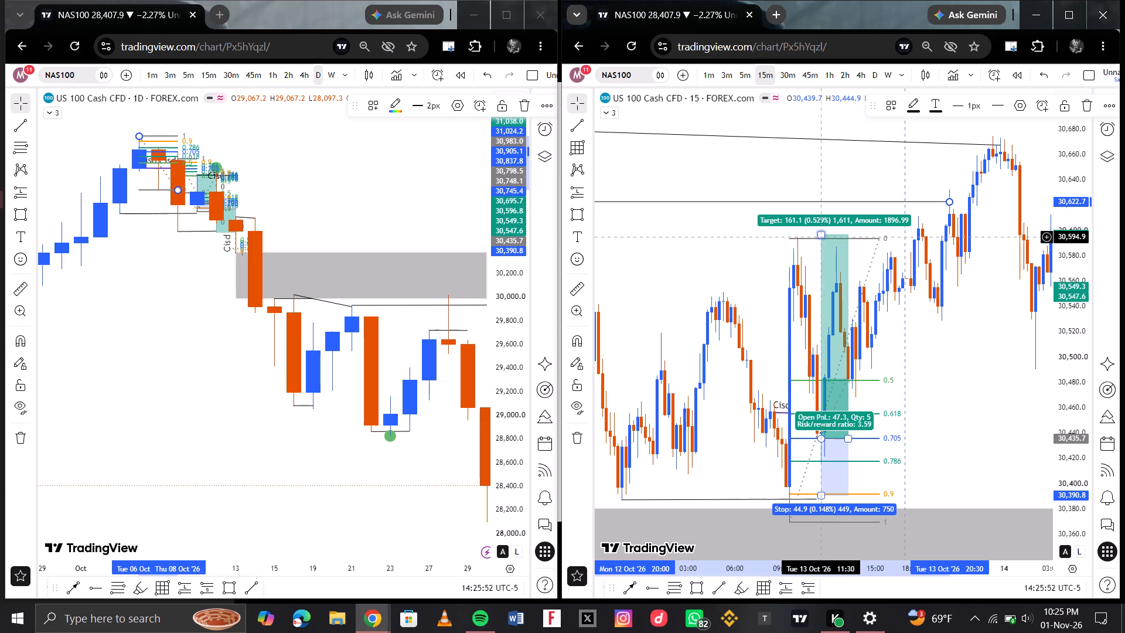
Raise the 13 Oct long position's target to about 30,624.6, just above the extended line.
drag(819, 237, 819, 202)
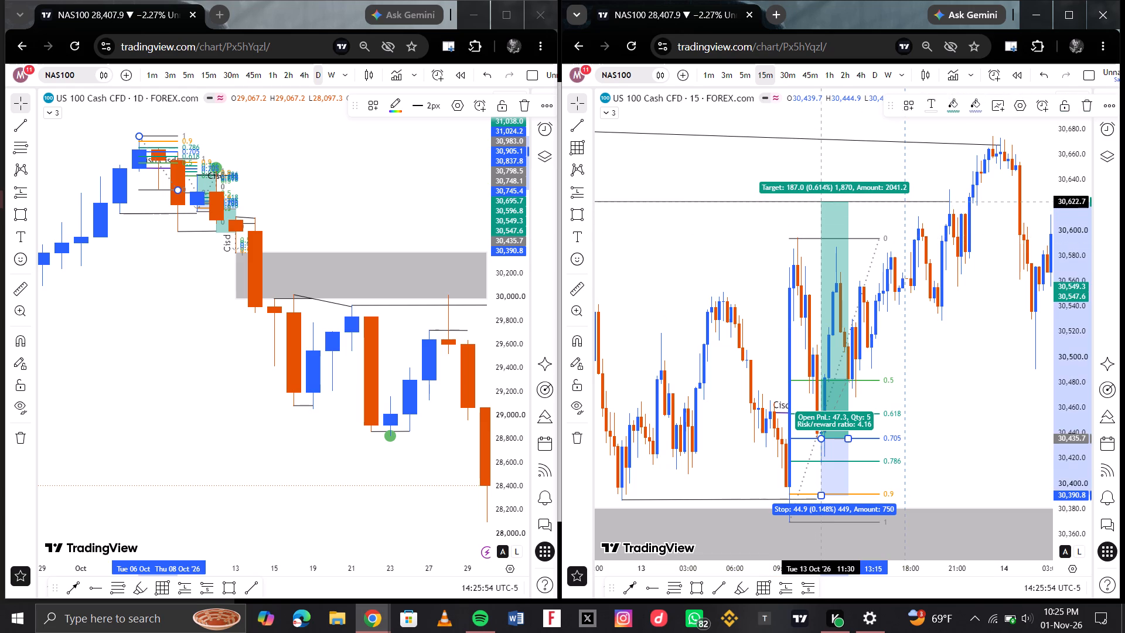
drag(819, 202, 819, 199)
Examine the 13 Oct long setup and its surrounding price action on the 15-minute chart.
drag(719, 251, 769, 273)
scroll(765, 290, down, 2)
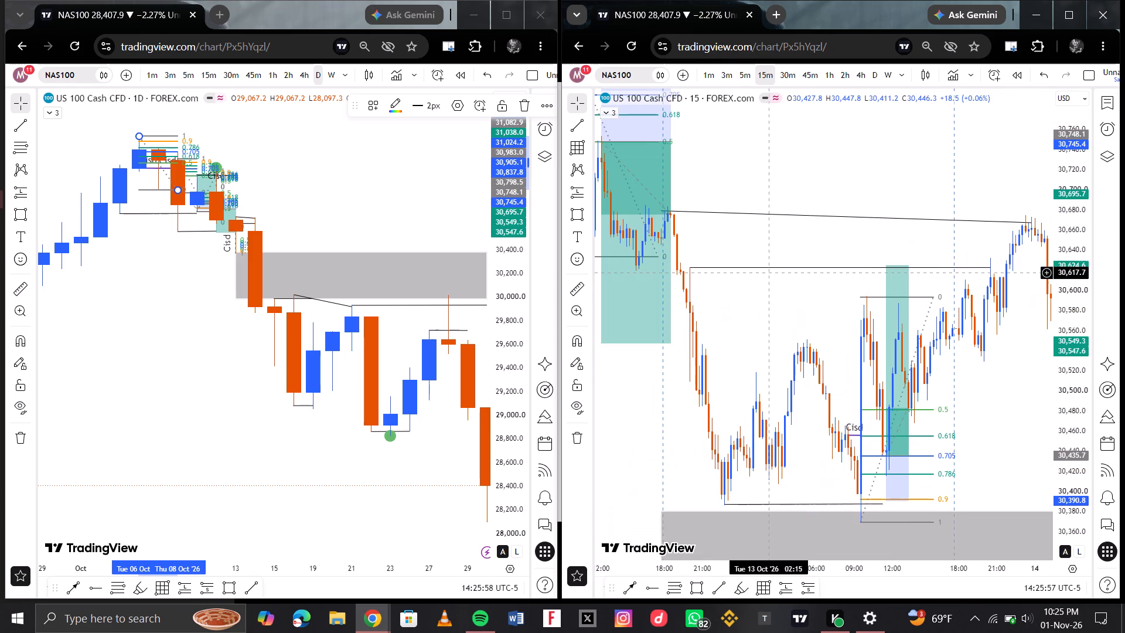
scroll(765, 214, up, 1)
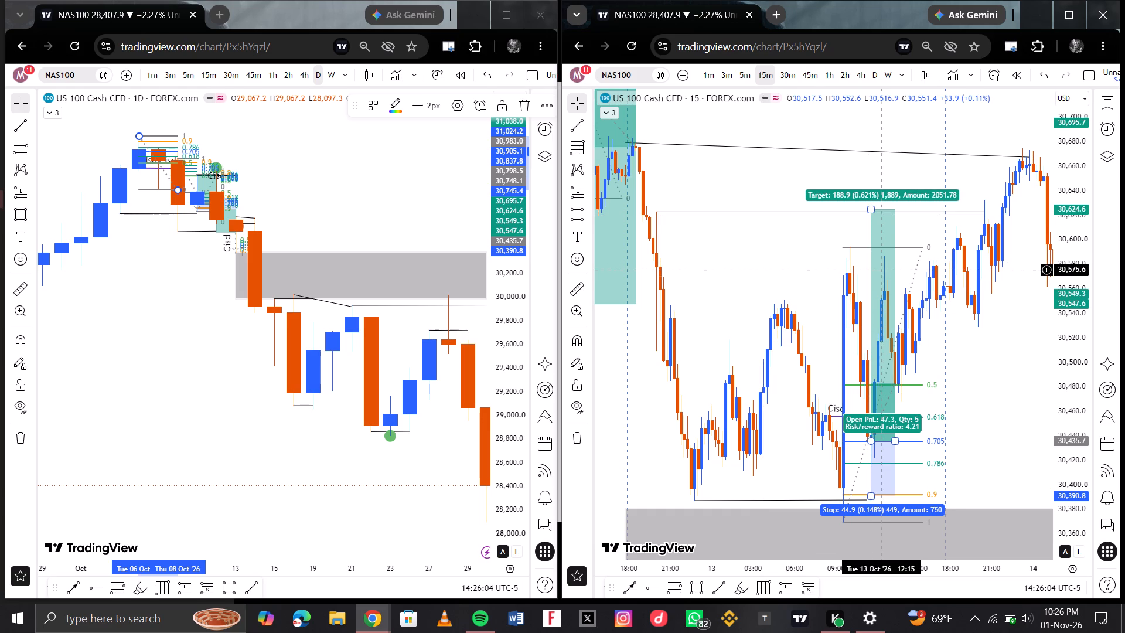
scroll(894, 323, up, 1)
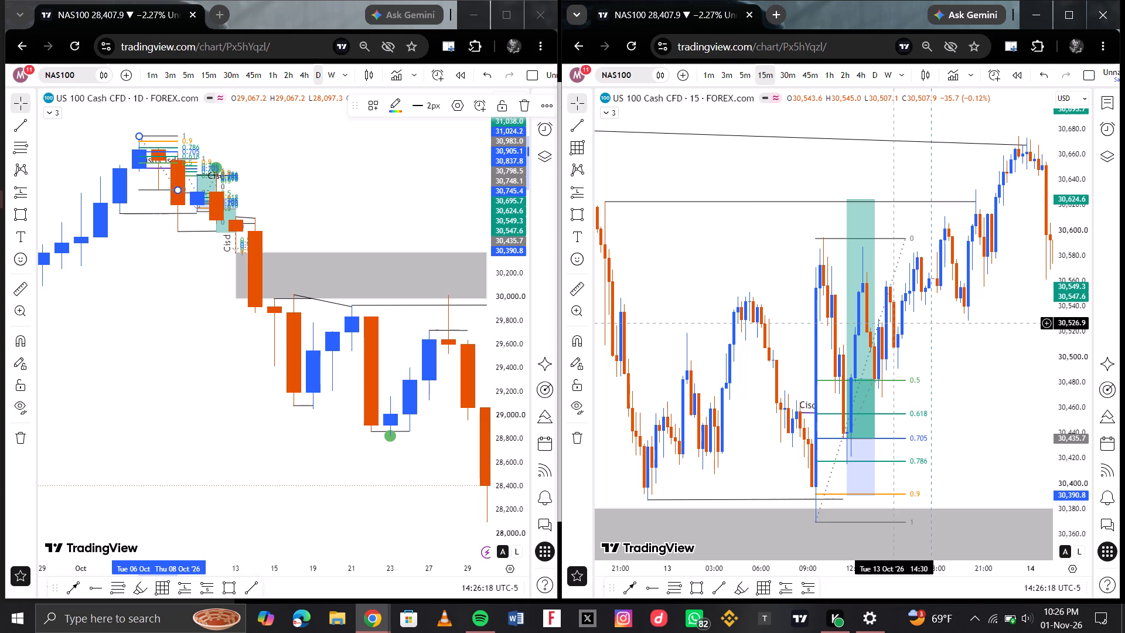
scroll(895, 420, down, 1)
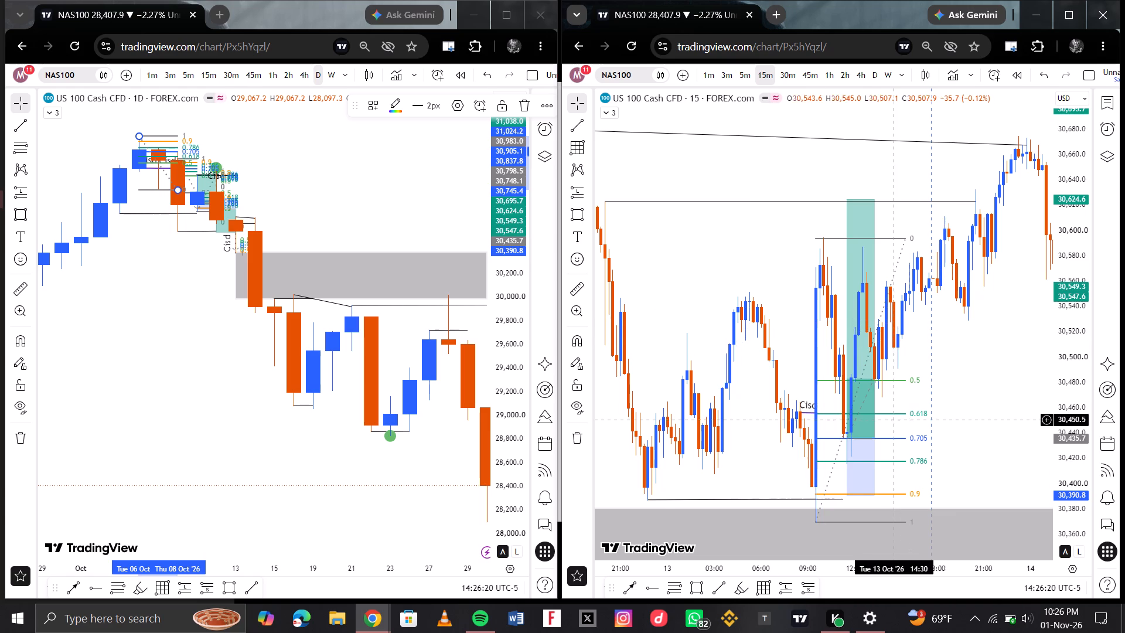
scroll(895, 420, down, 1)
scroll(775, 382, down, 1)
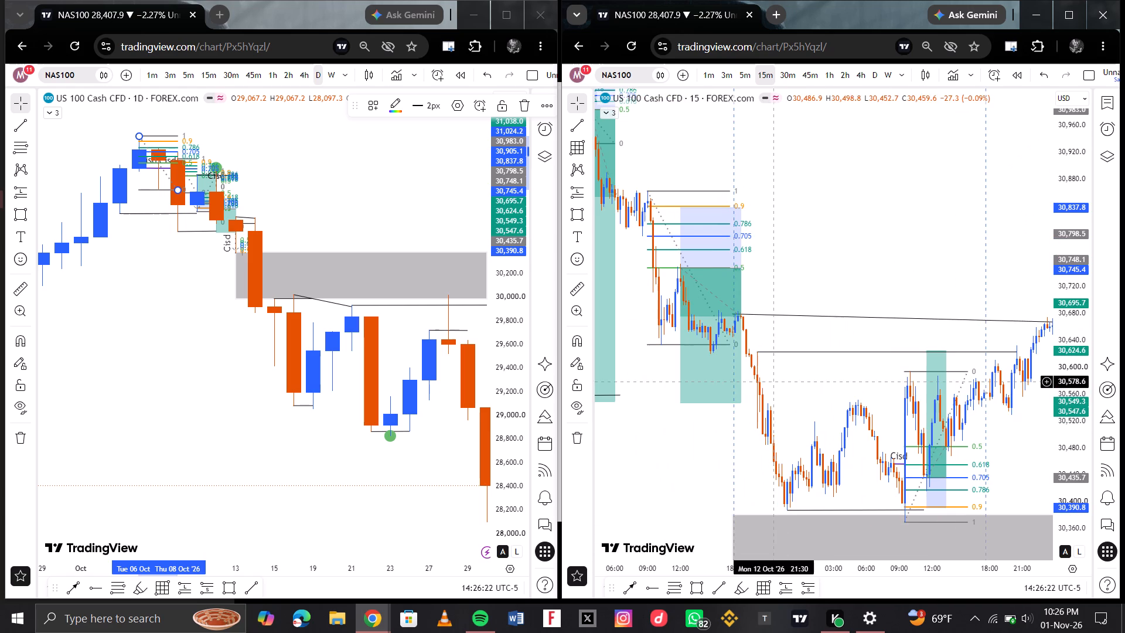
scroll(772, 314, up, 1)
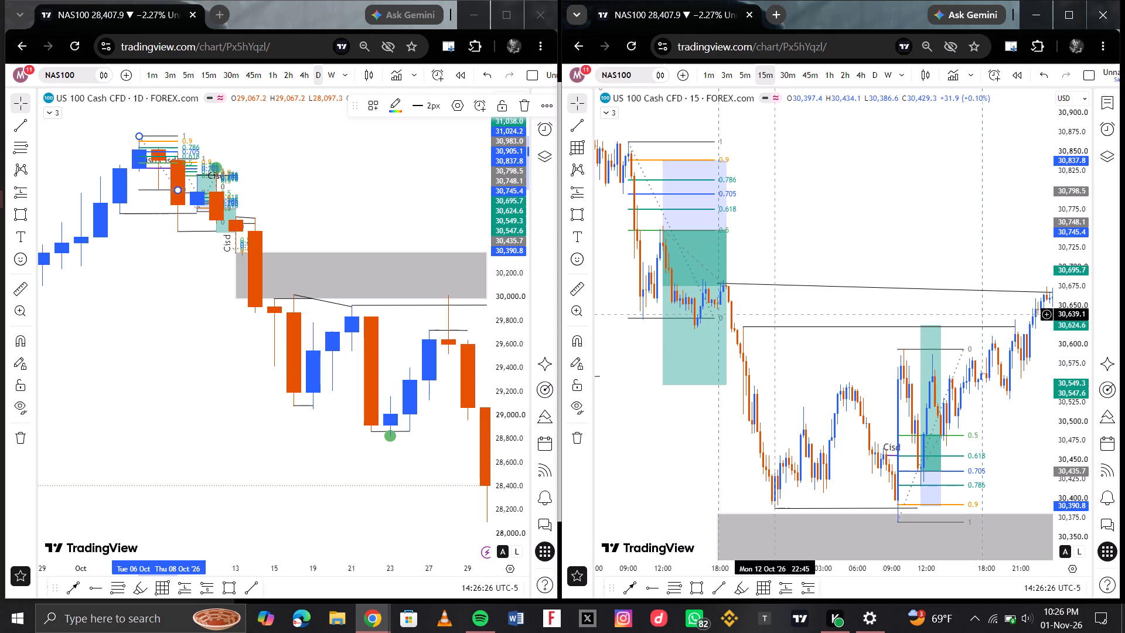
scroll(786, 237, up, 3)
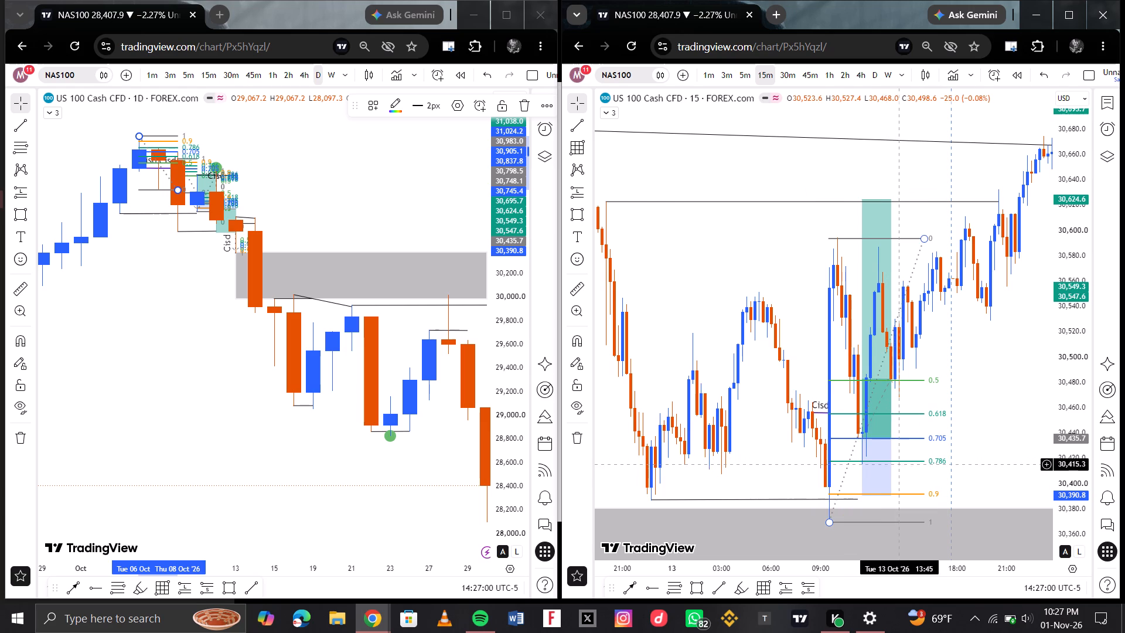
Review the marked setups on the 15-minute chart, working back from 13 Oct to 8 Oct.
scroll(779, 384, down, 2)
scroll(742, 343, right, 1)
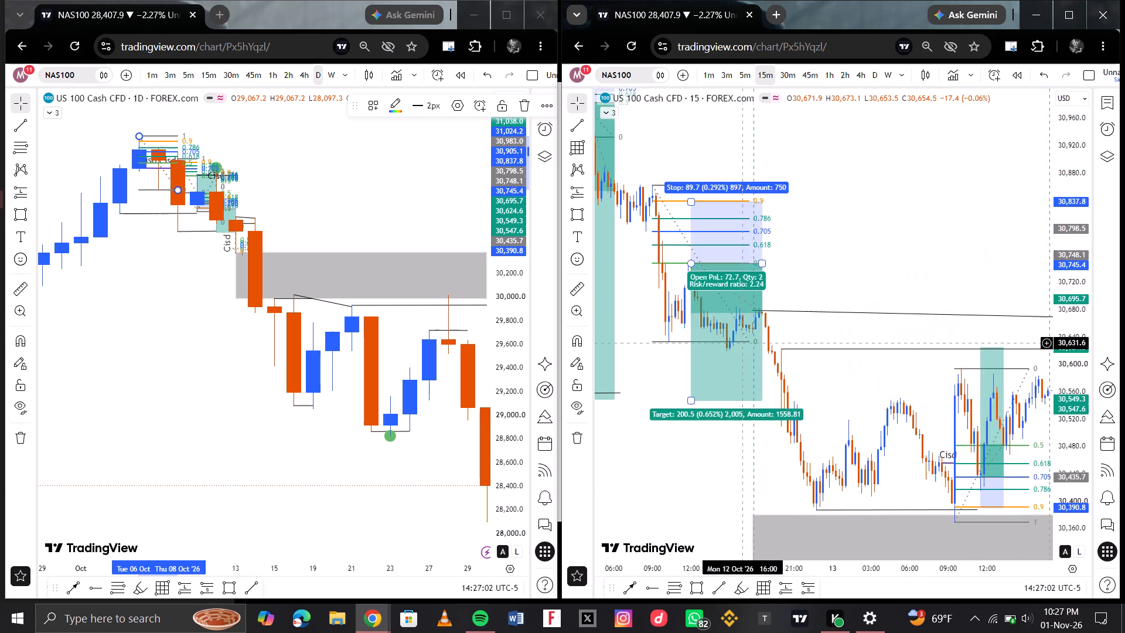
scroll(742, 343, right, 2)
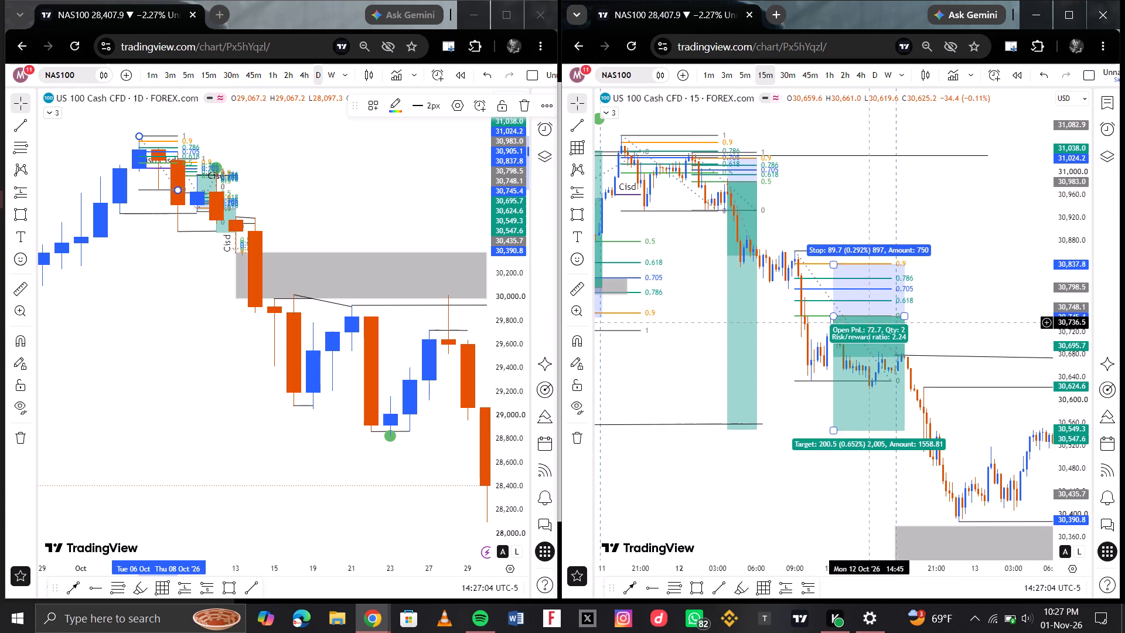
scroll(757, 275, right, 2)
scroll(793, 221, up, 3)
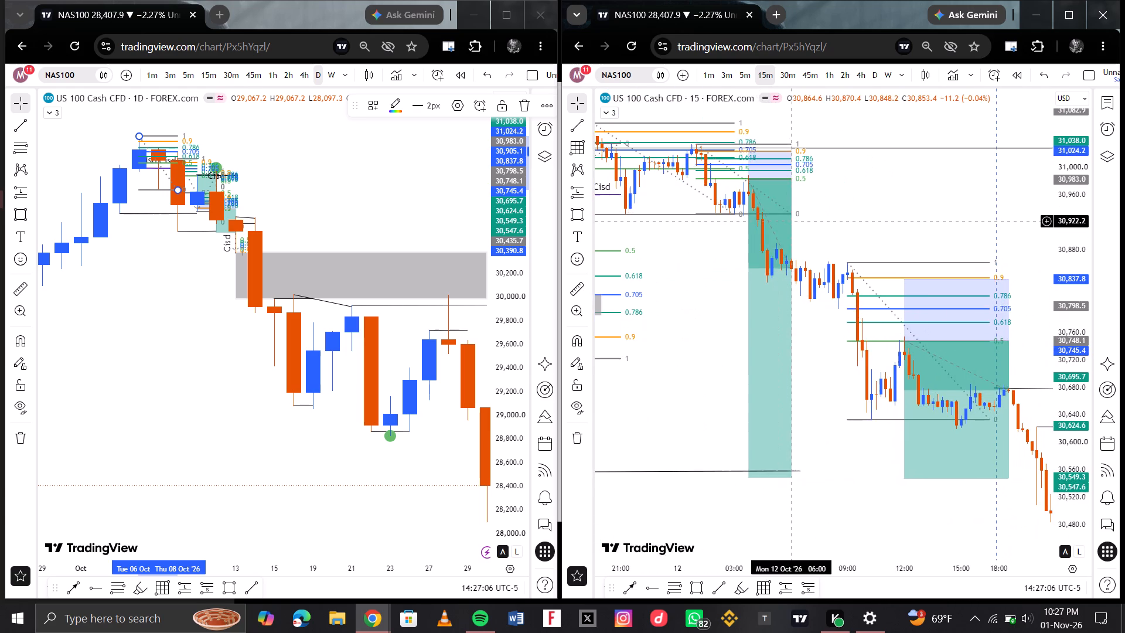
scroll(732, 223, right, 2)
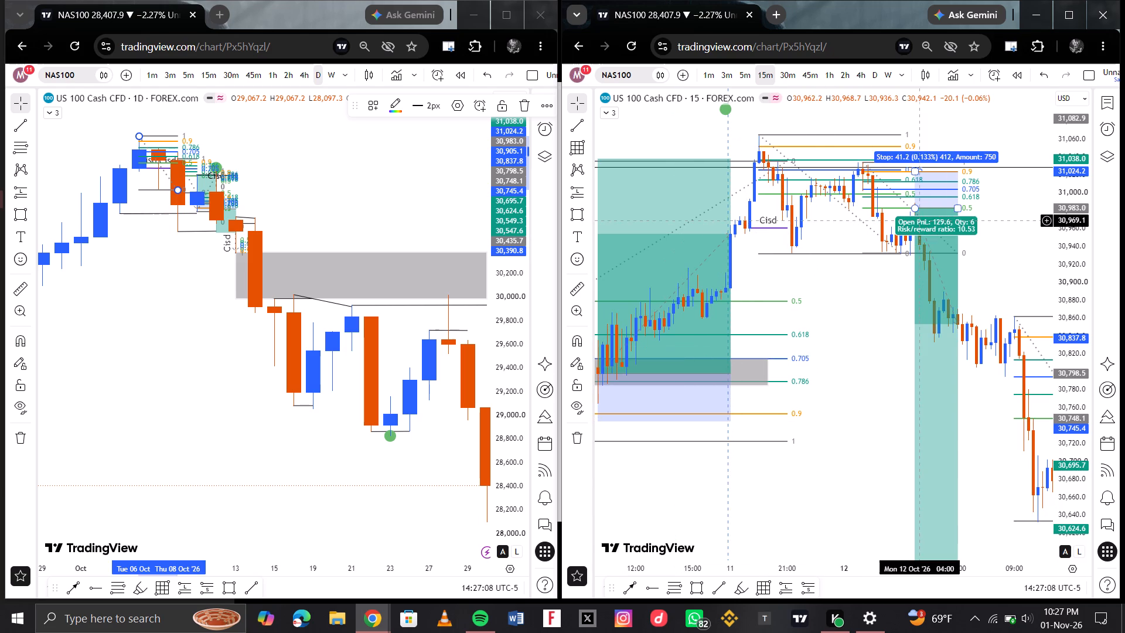
scroll(977, 243, left, 1)
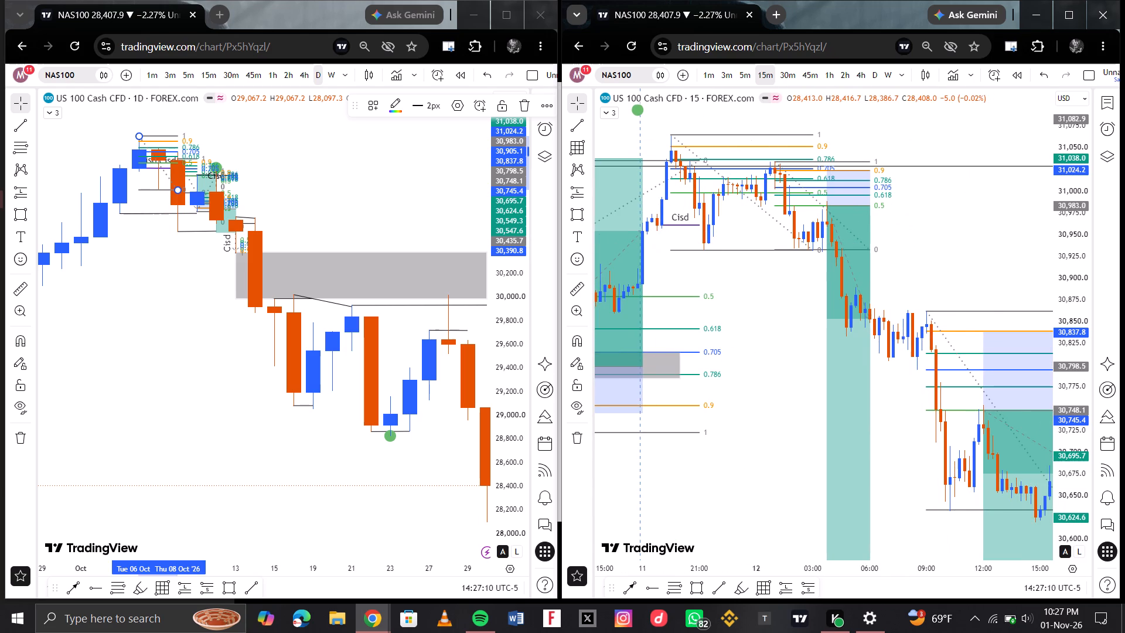
scroll(933, 312, right, 2)
scroll(964, 275, up, 1)
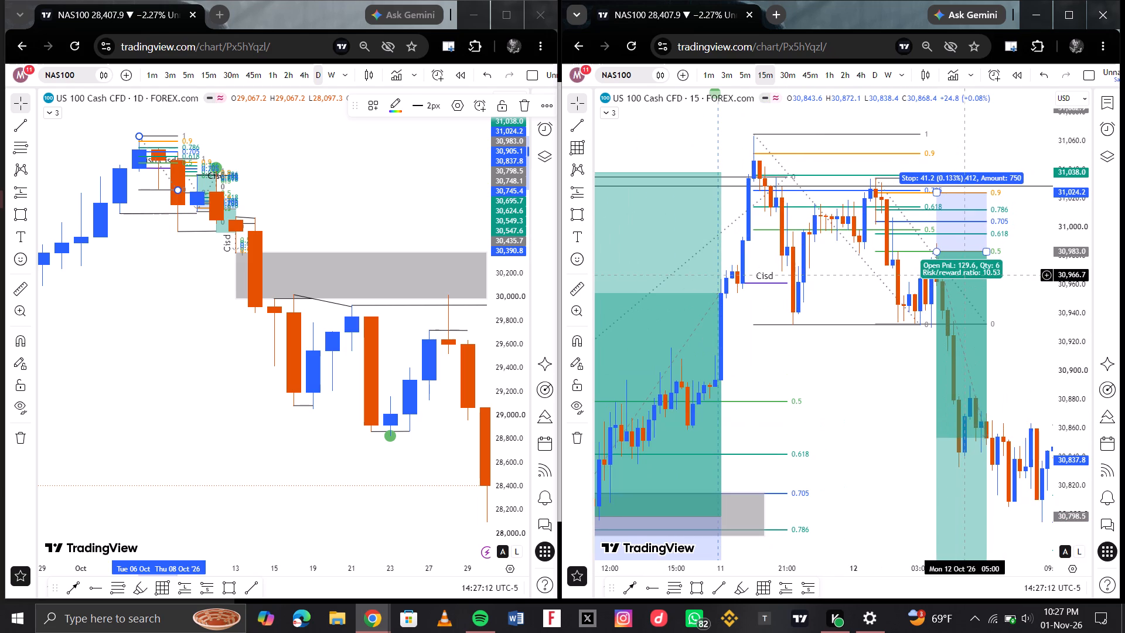
scroll(876, 219, right, 2)
scroll(733, 368, right, 1)
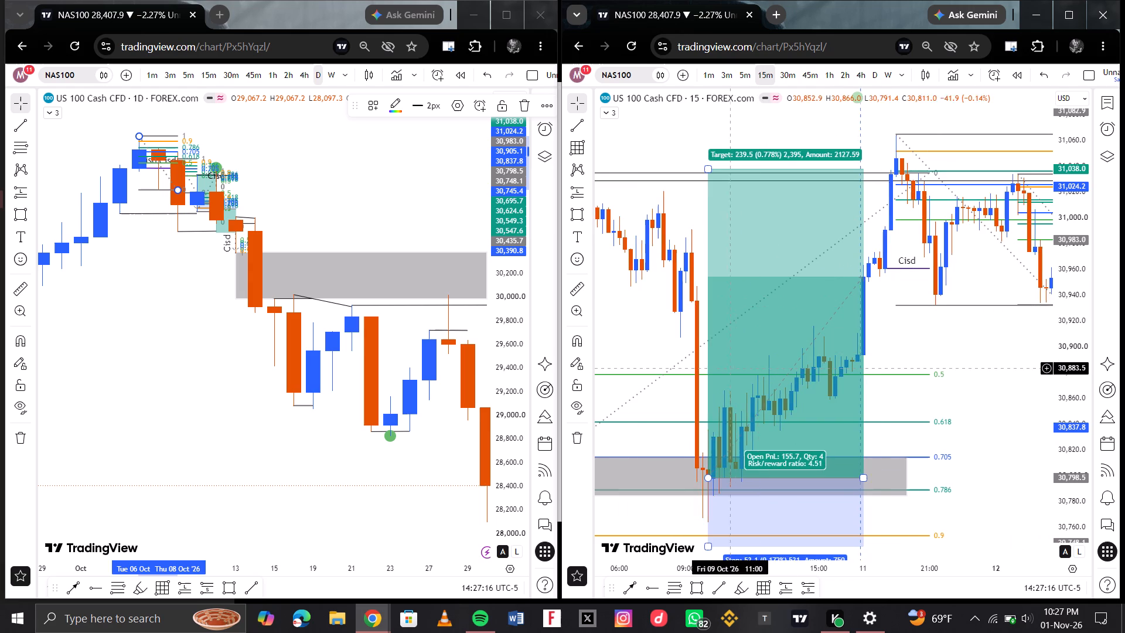
scroll(733, 368, right, 1)
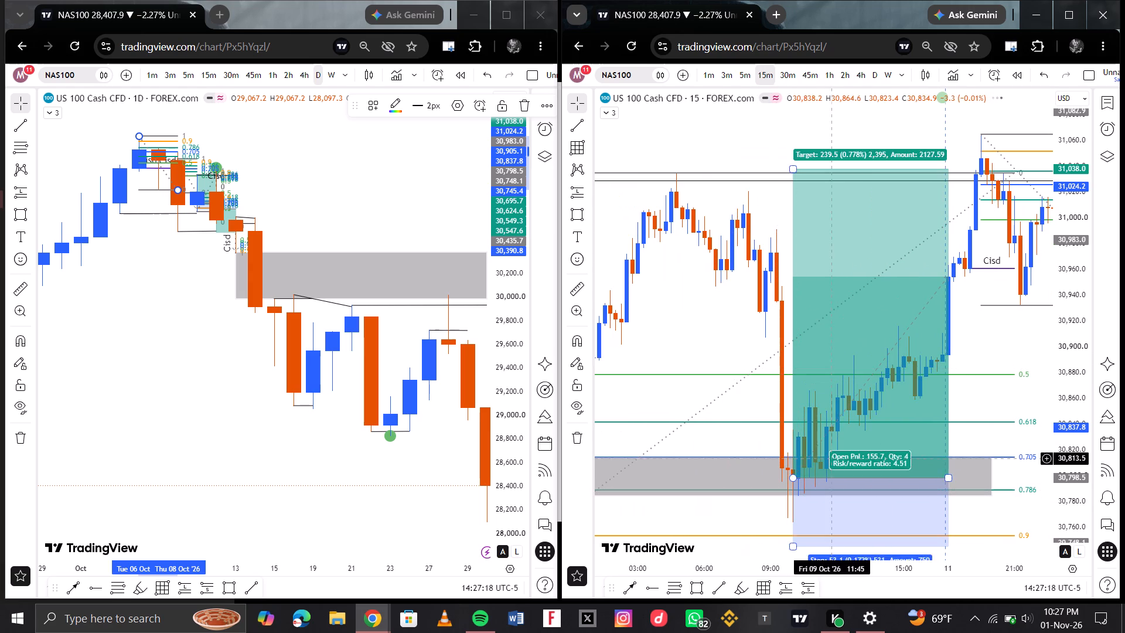
scroll(796, 493, down, 3)
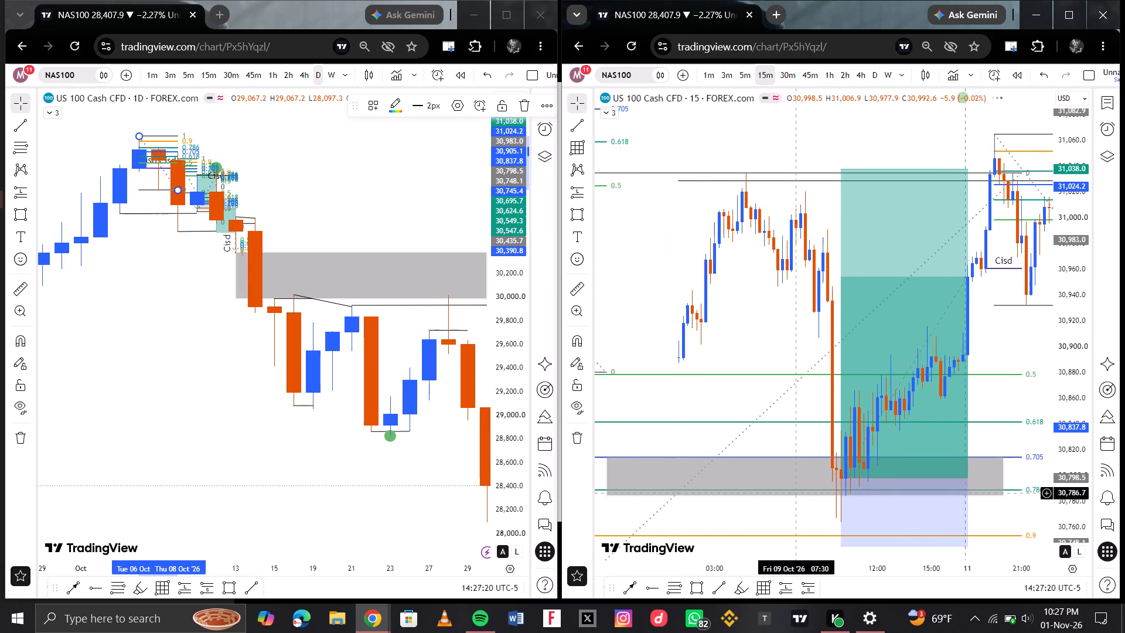
scroll(720, 442, right, 4)
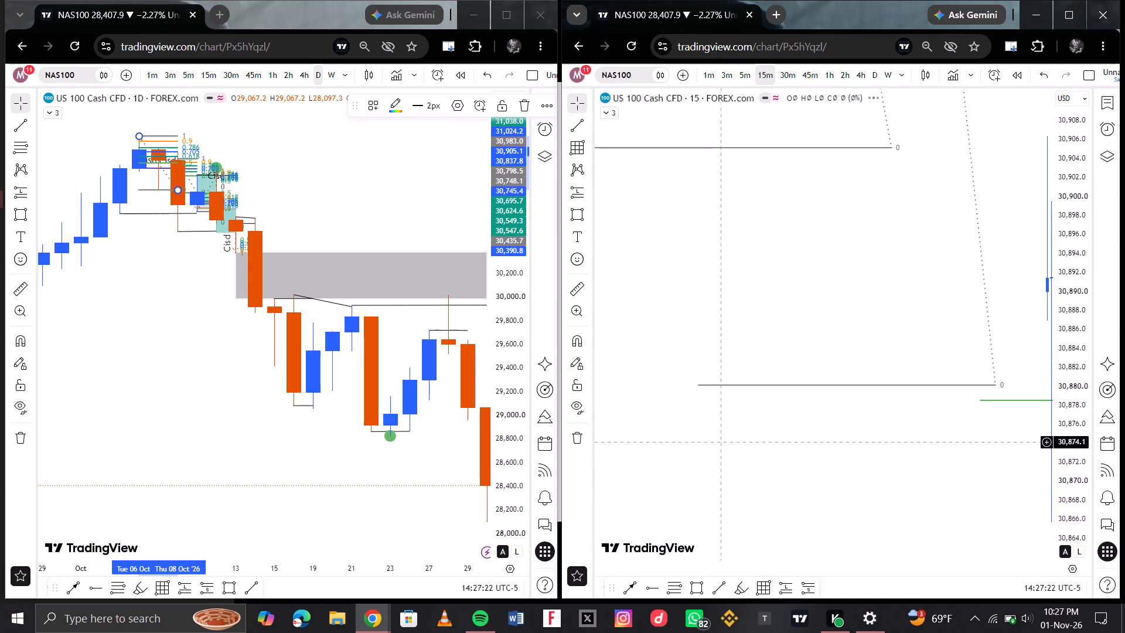
scroll(786, 351, right, 1)
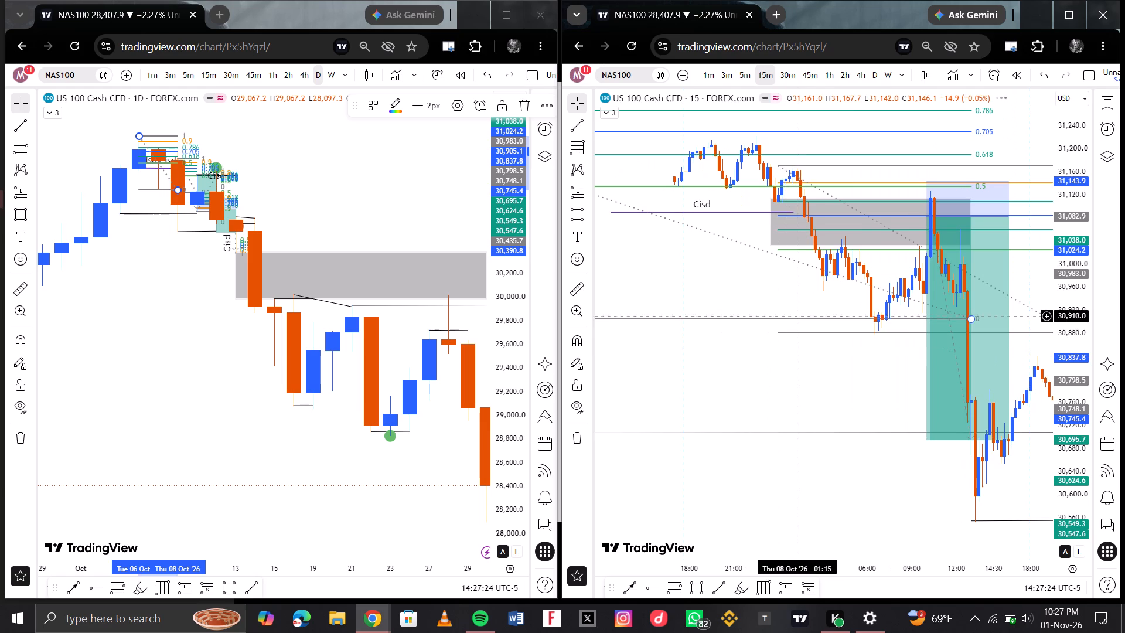
Review the 15-minute setups and price action forward from 8 Oct through 13 Oct.
scroll(908, 282, left, 1)
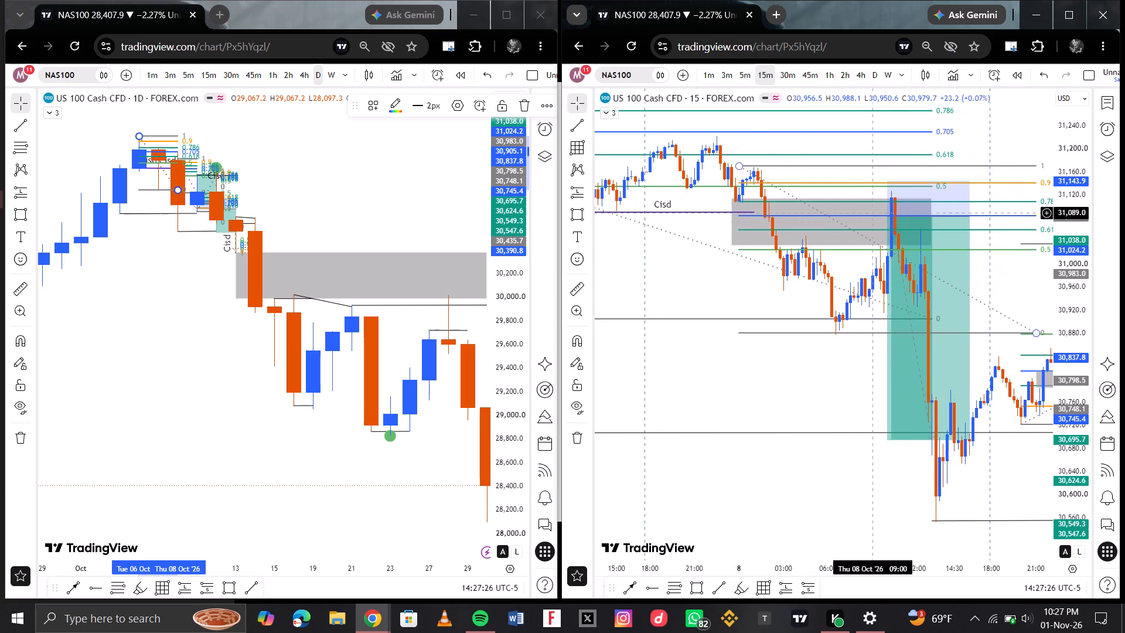
scroll(983, 243, left, 4)
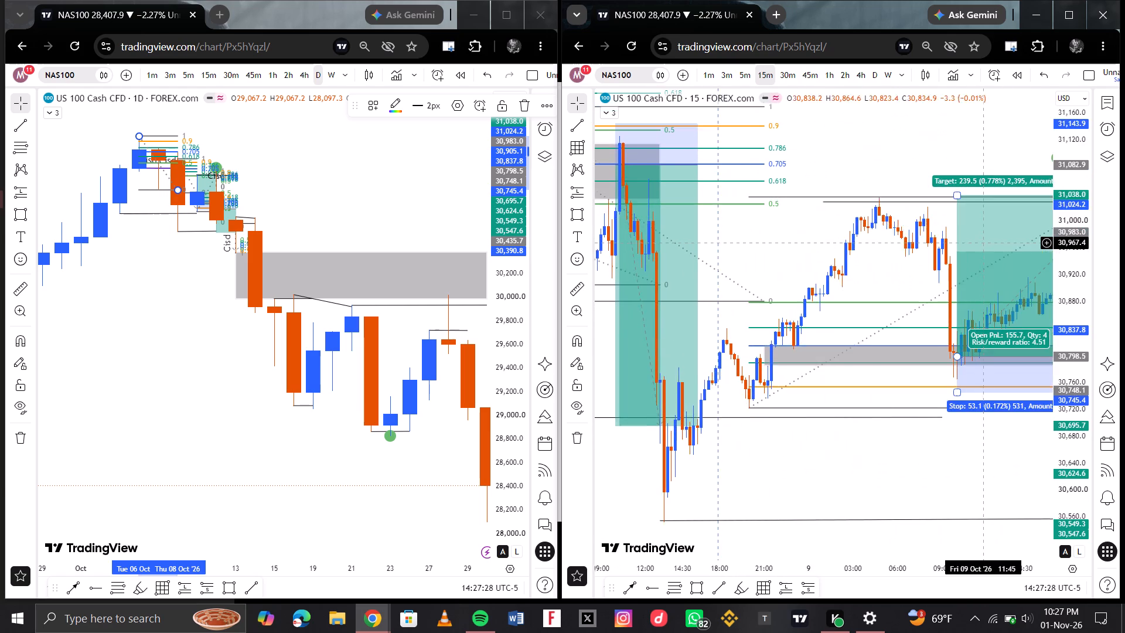
scroll(983, 243, left, 8)
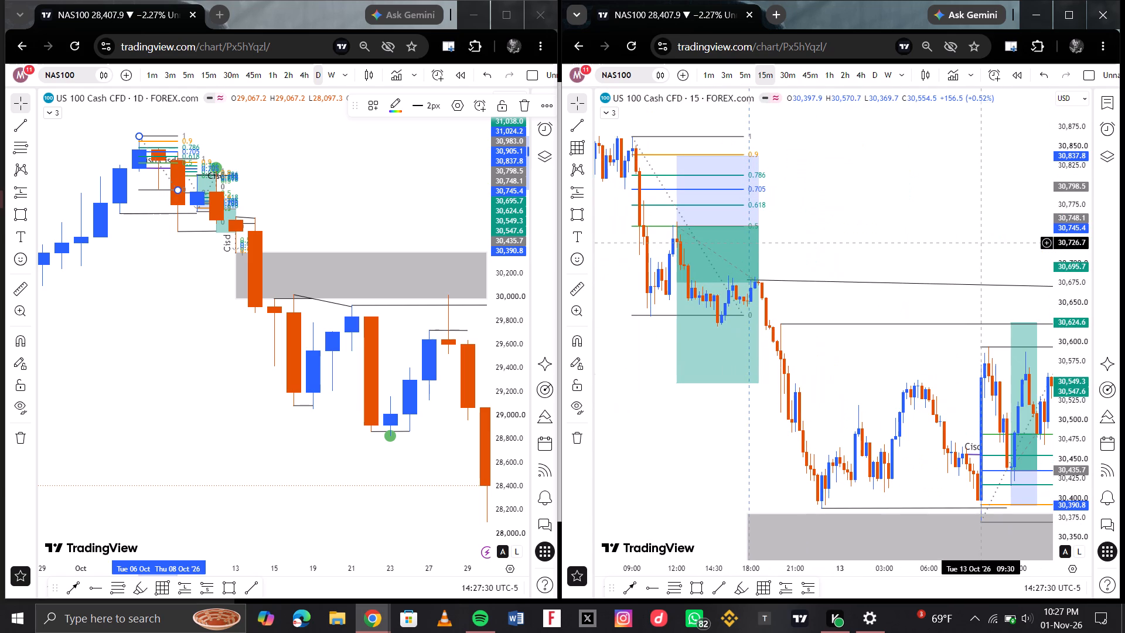
scroll(983, 243, left, 4)
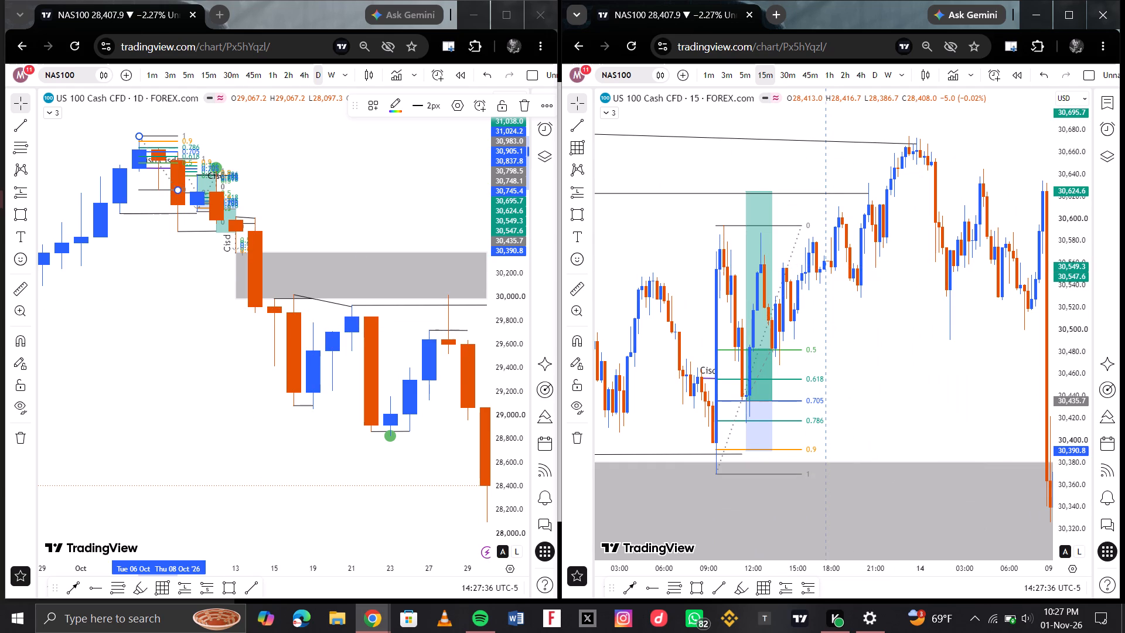
Examine the 15-minute price action following the 13 Oct long, through the late 13 Oct high and into 14 Oct.
scroll(921, 210, left, 1)
scroll(891, 252, down, 1)
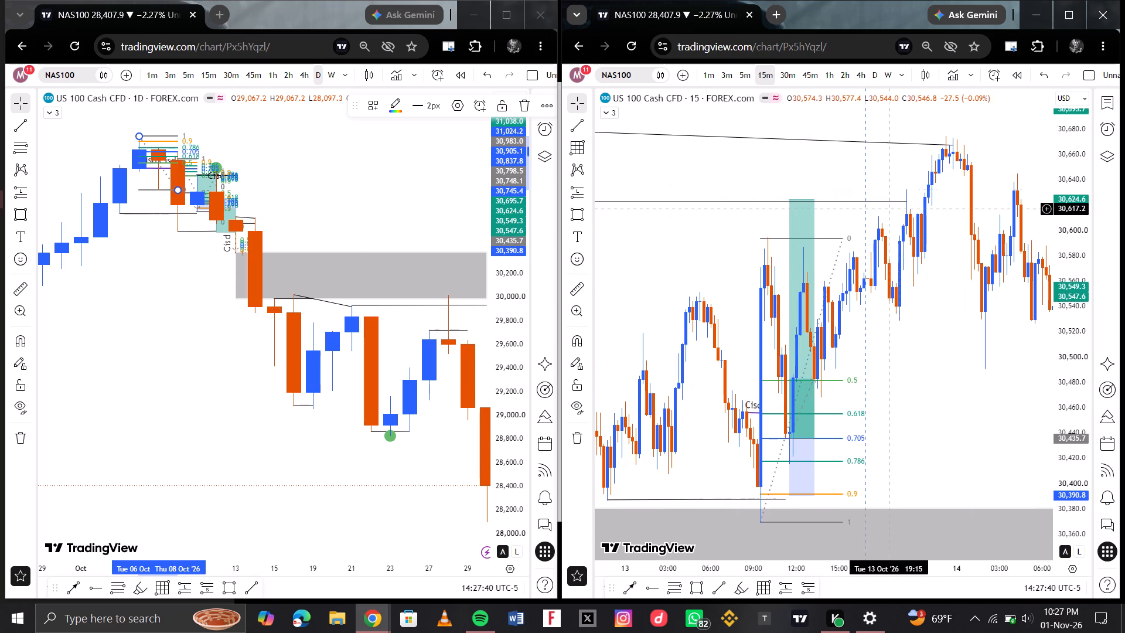
drag(950, 144, 946, 137)
click(946, 137)
drag(981, 175, 950, 187)
scroll(950, 187, left, 1)
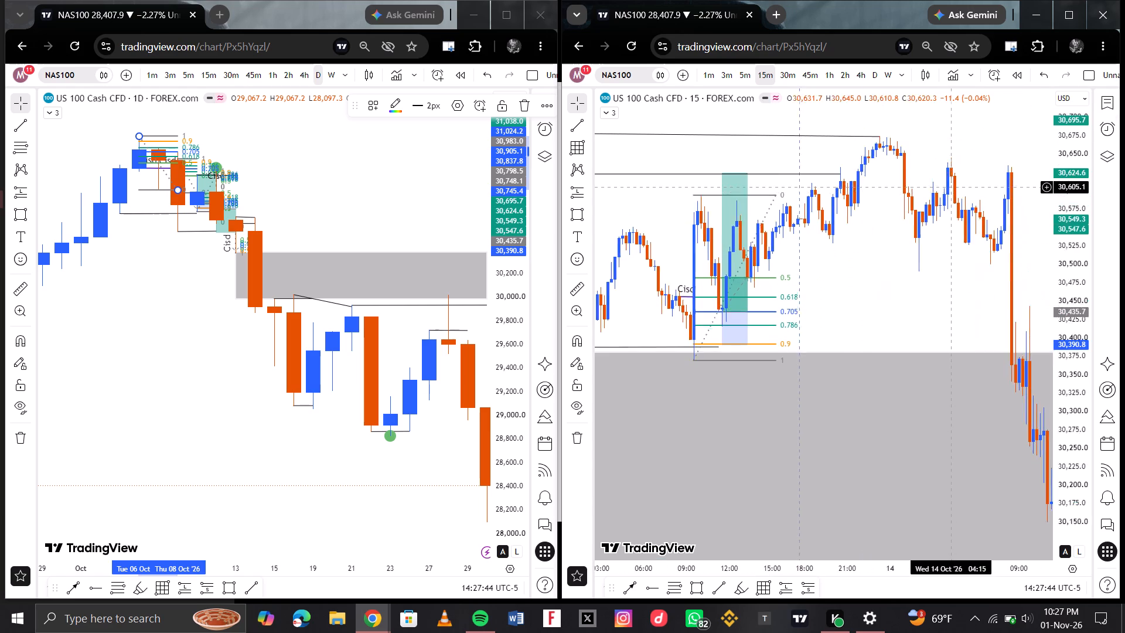
scroll(844, 213, right, 1)
scroll(947, 236, left, 1)
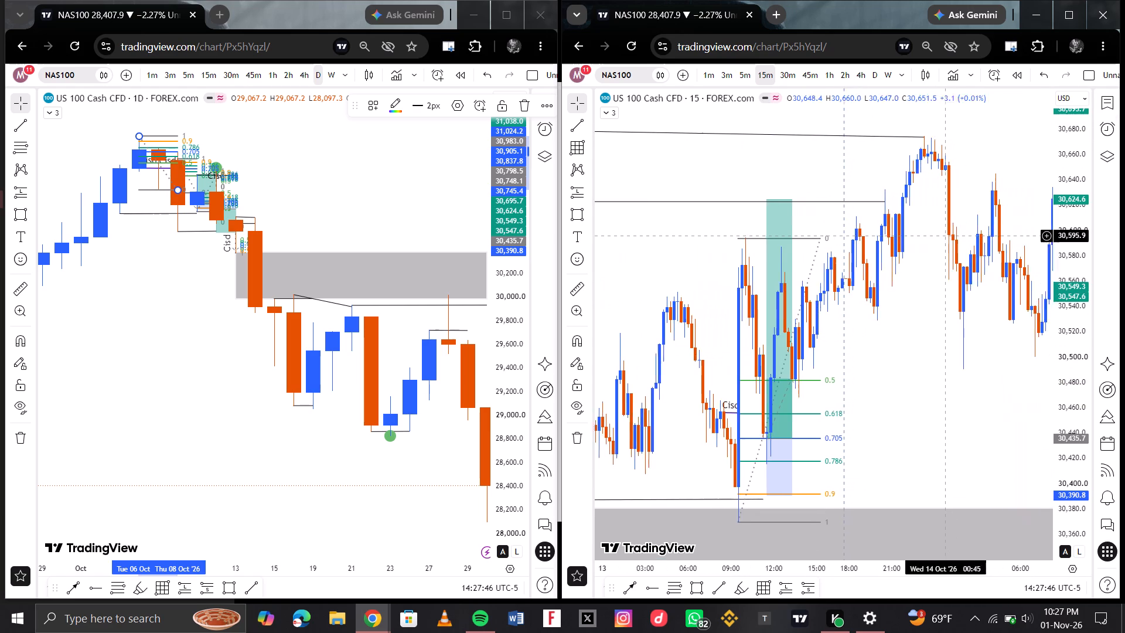
scroll(947, 236, left, 2)
scroll(833, 252, right, 2)
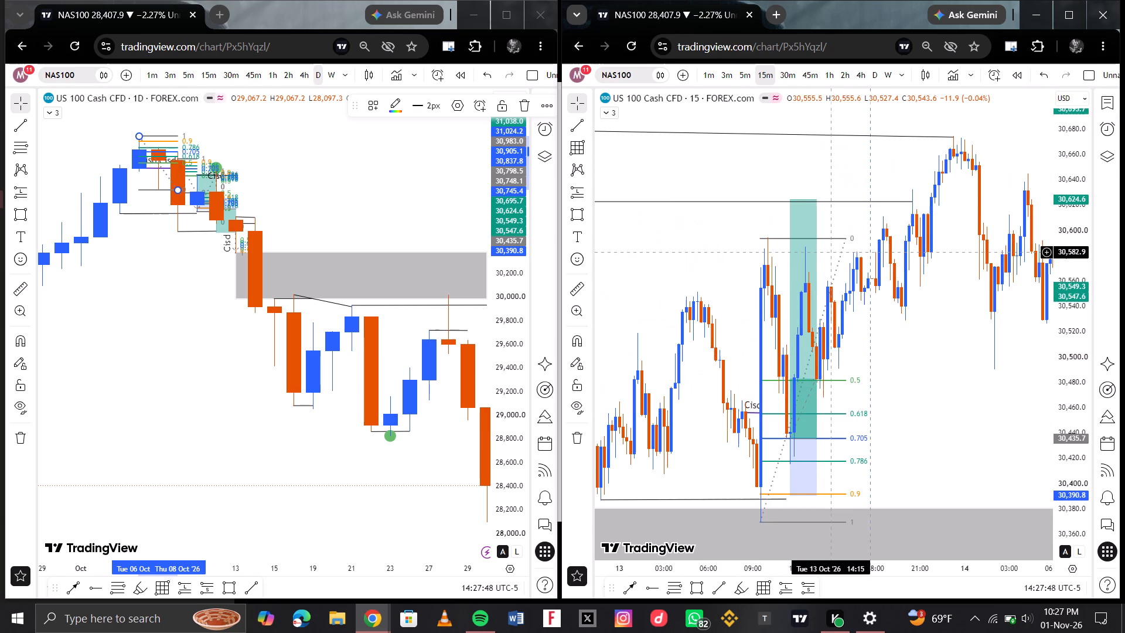
drag(935, 310, 708, 362)
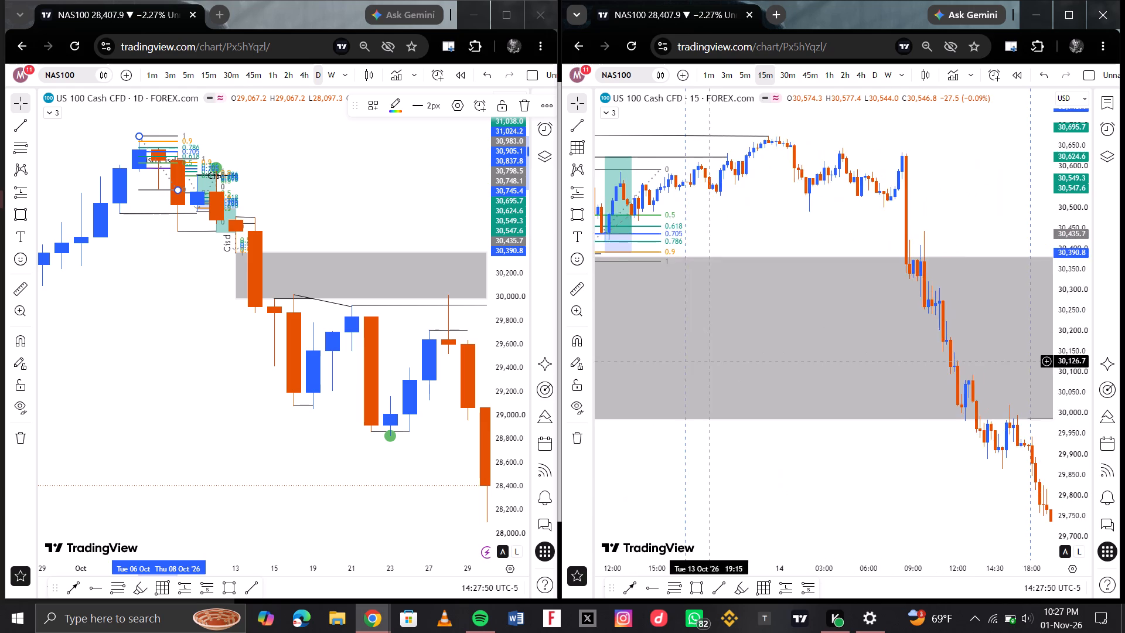
drag(708, 362, 879, 489)
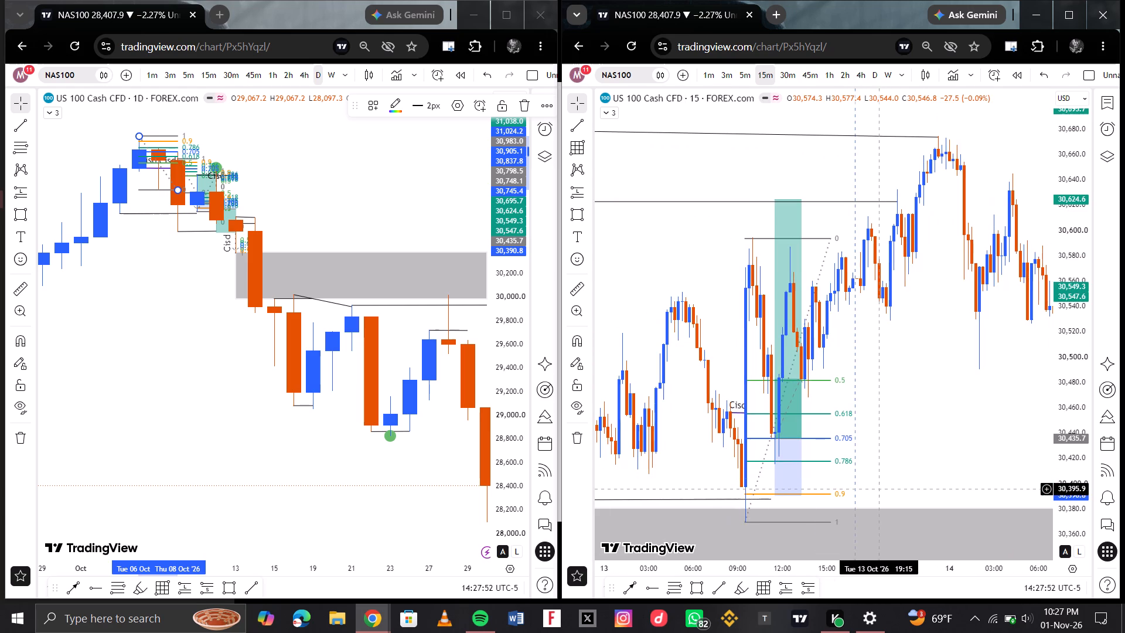
Draw a near-level trend line at about 30,585 from around 21:30 on 13 Oct to 01:45 on 14 Oct.
drag(721, 588, 908, 339)
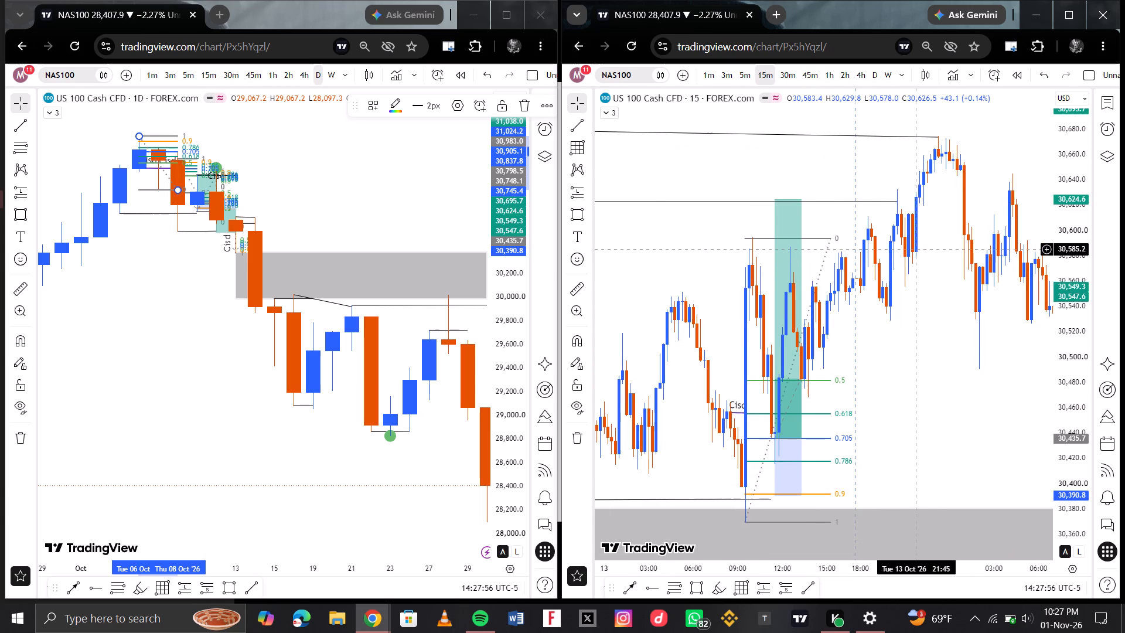
click(814, 586)
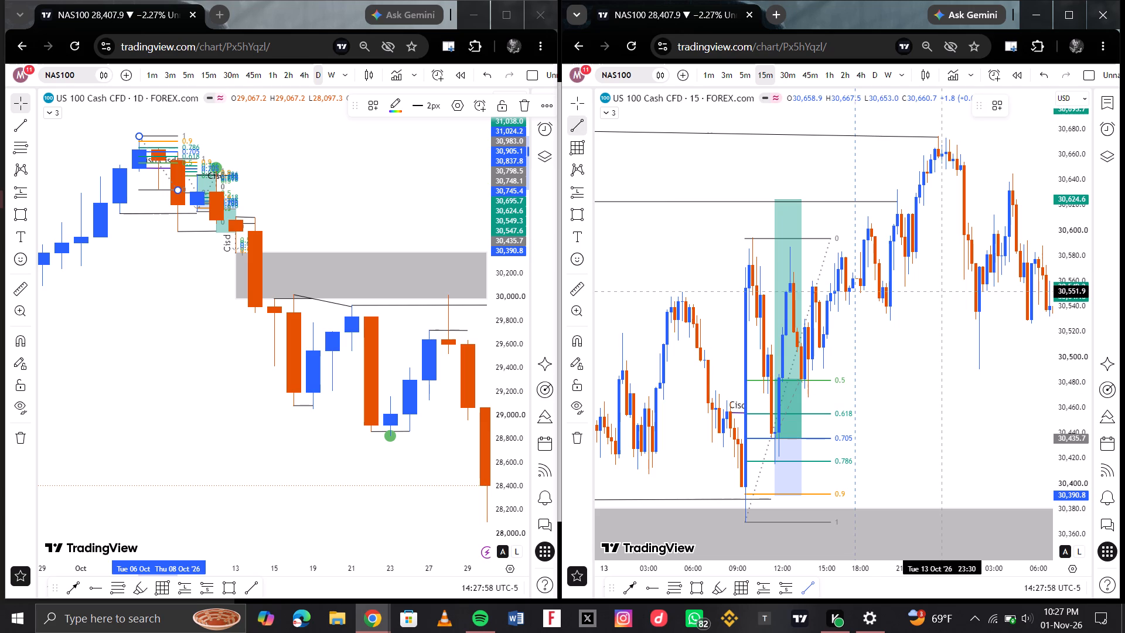
drag(913, 250, 957, 241)
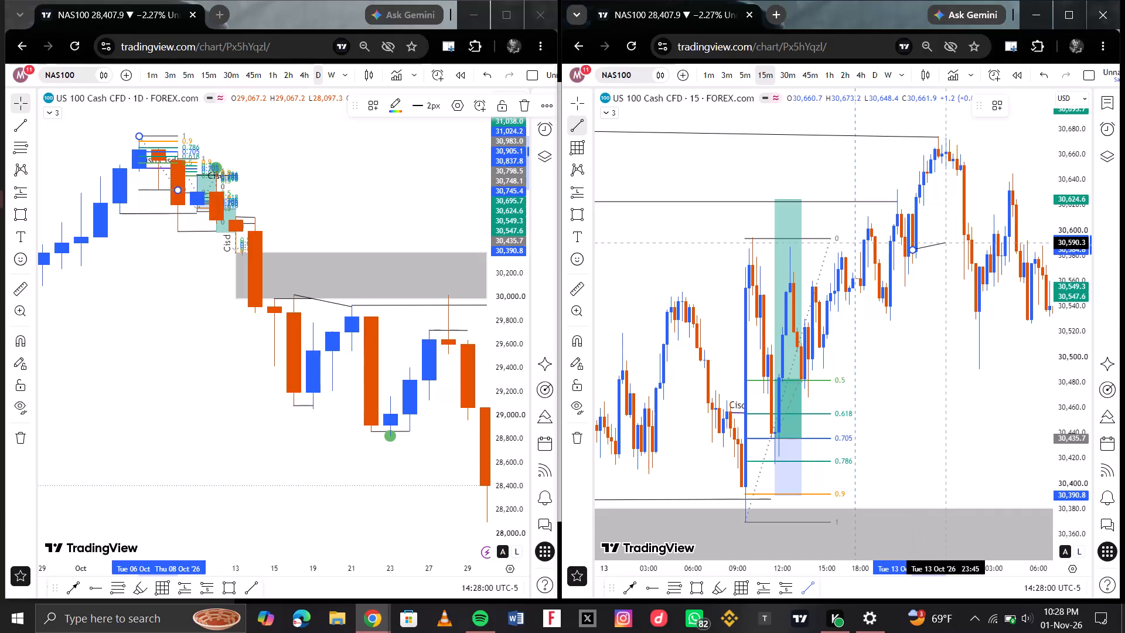
drag(957, 241, 976, 249)
click(976, 249)
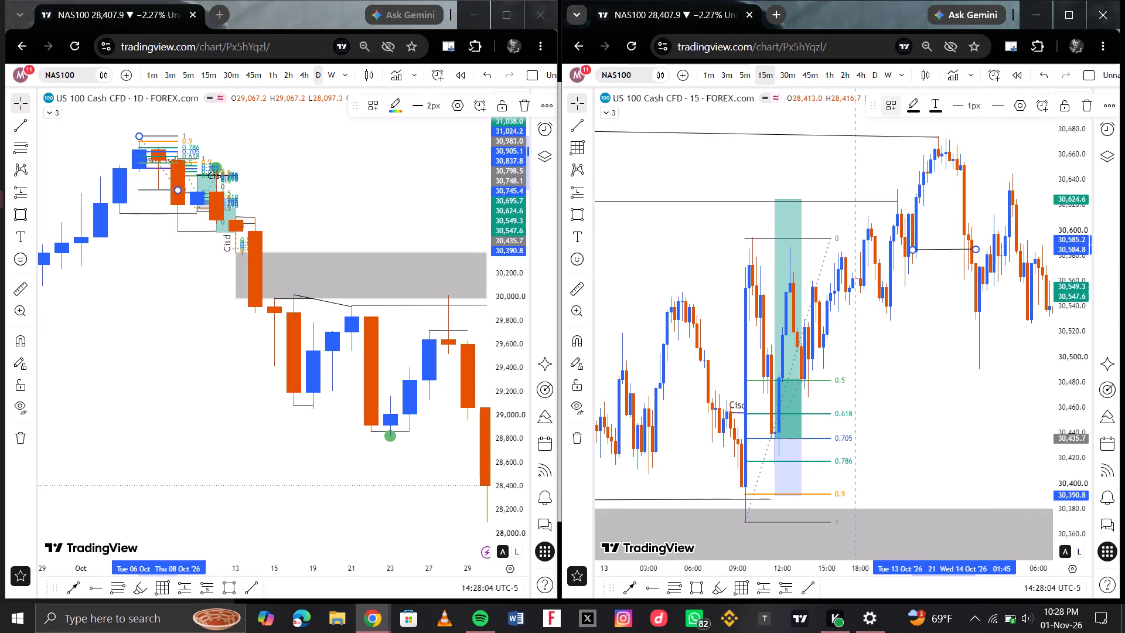
Apply the Cisd drawing template to the new line at about 30,585.
click(894, 104)
click(898, 176)
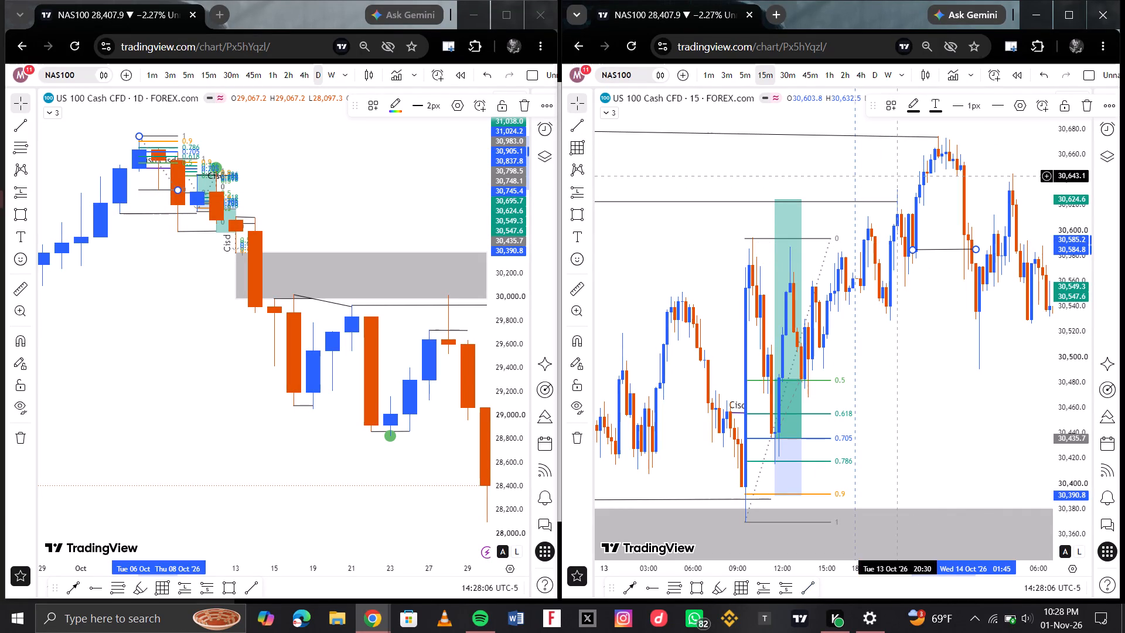
Switch to Spotify, skip ahead within Mbuzi and on to the following track, and return to the charts.
click(471, 614)
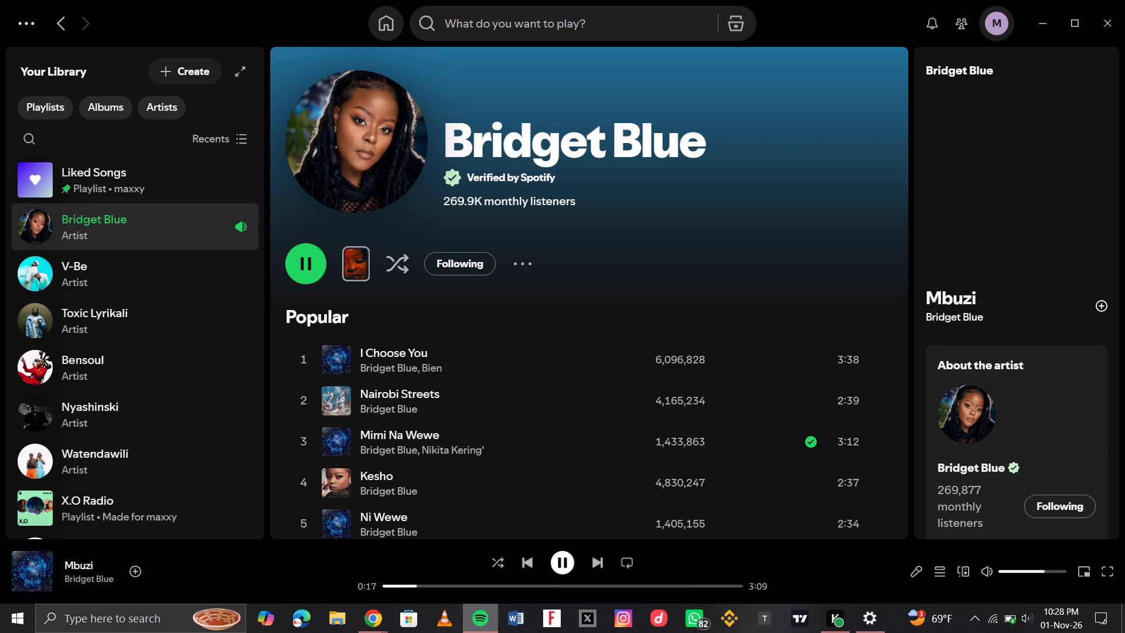
click(440, 583)
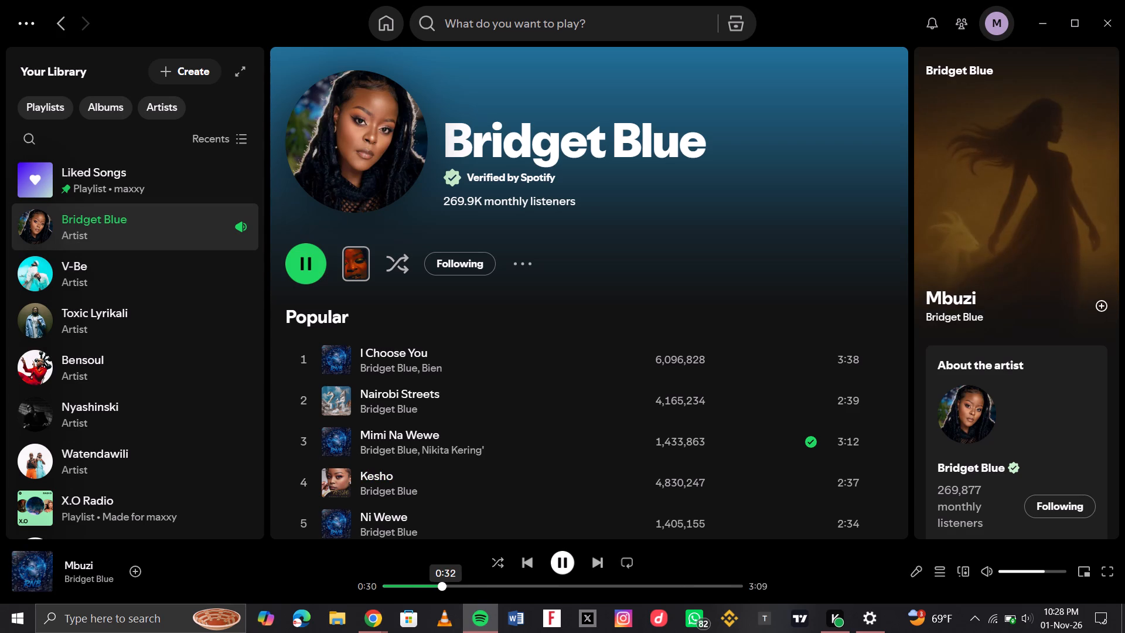
click(463, 582)
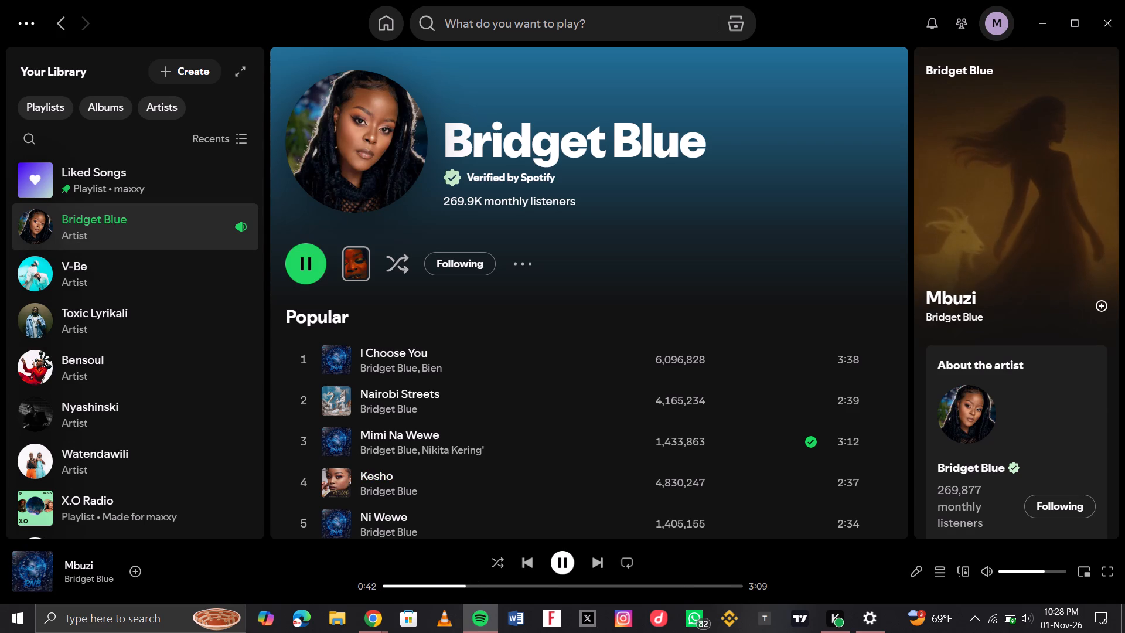
click(589, 554)
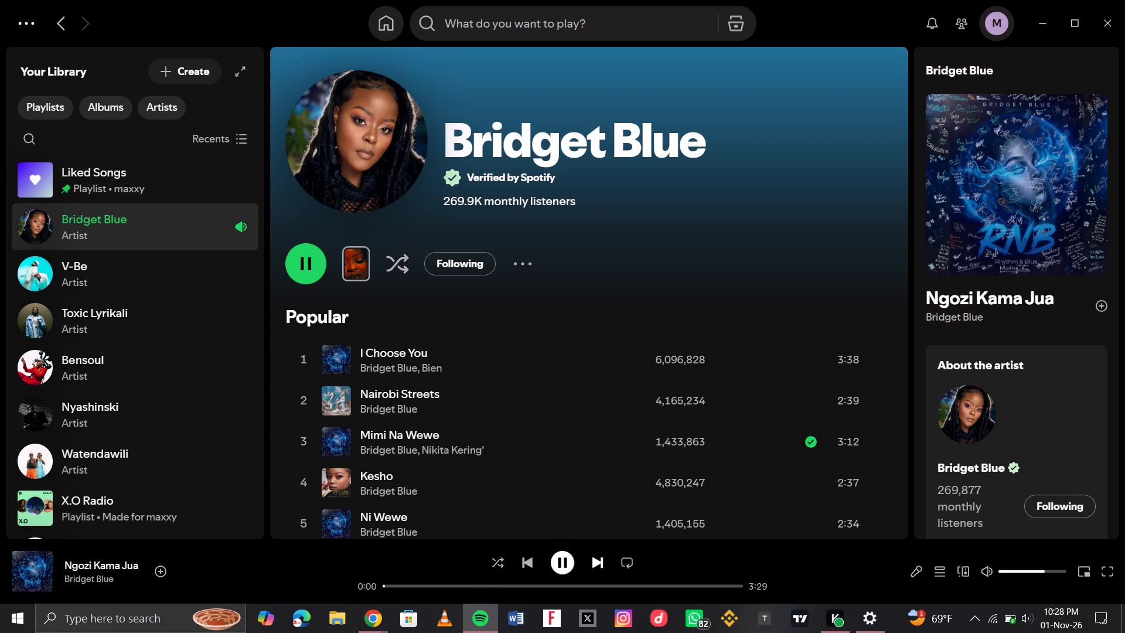
click(483, 615)
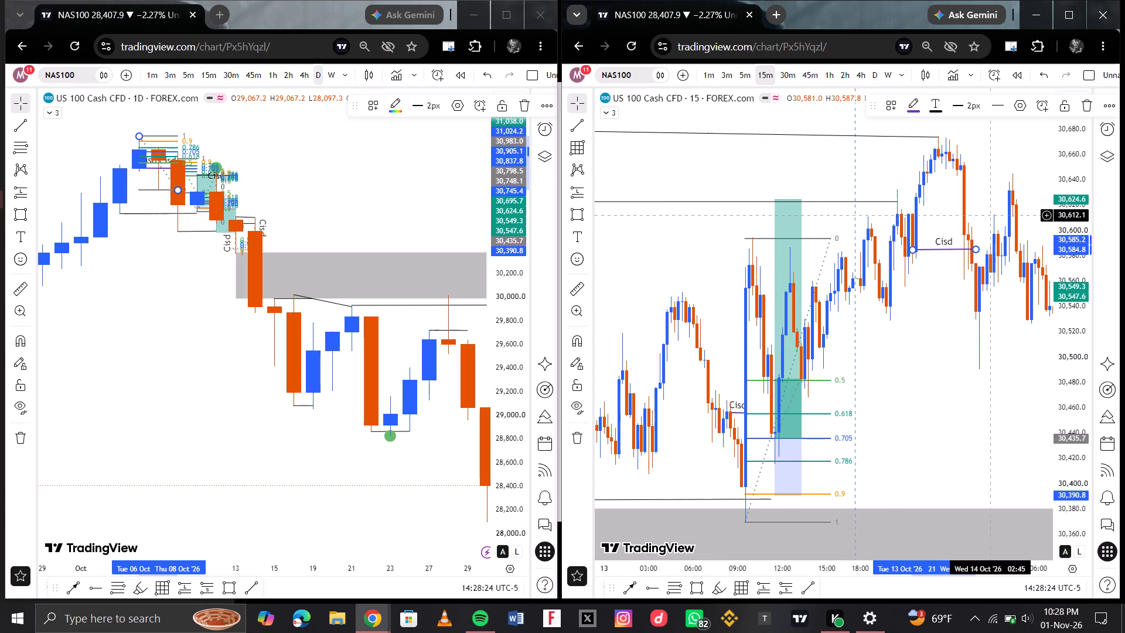
Shorten the new Cisd line so it ends at 01:15 on 14 Oct, at about 30,583.8.
click(976, 248)
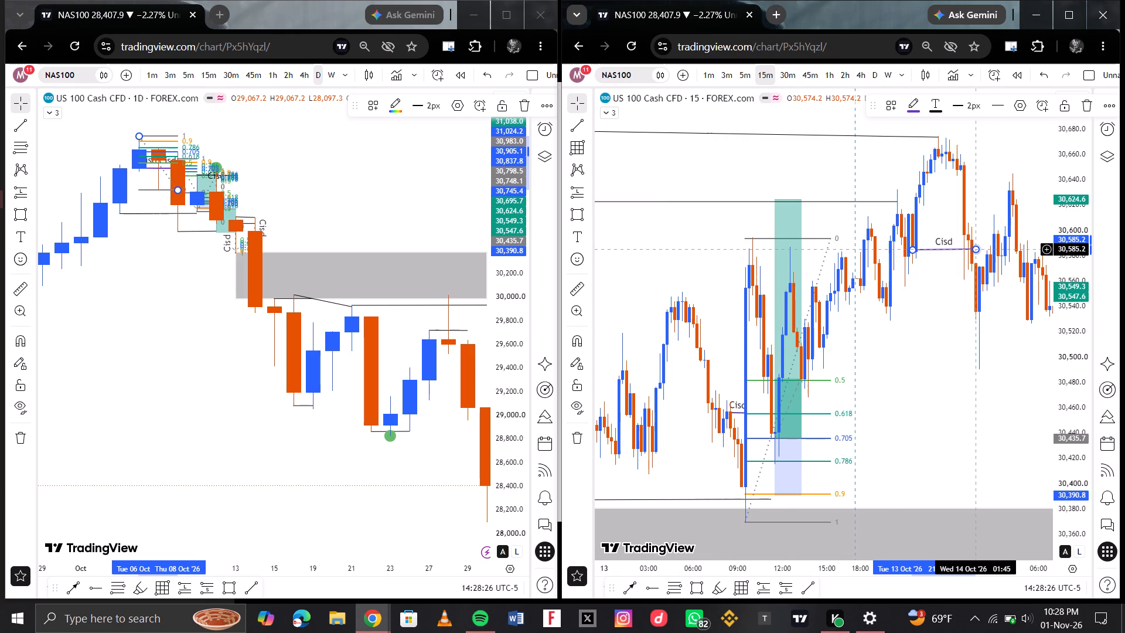
click(971, 250)
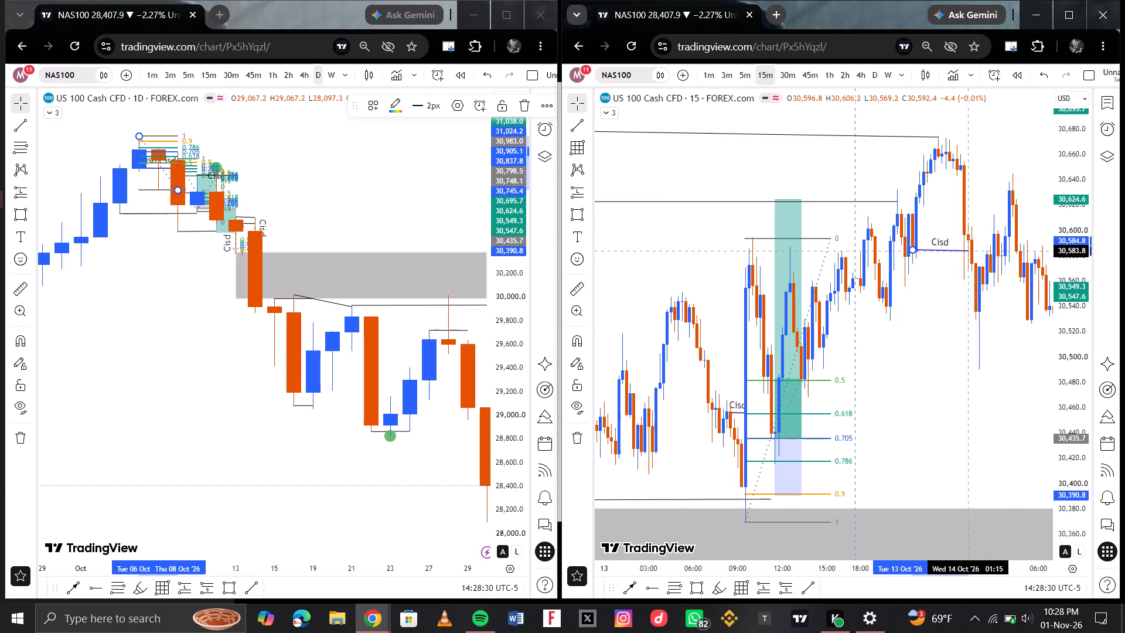
click(970, 251)
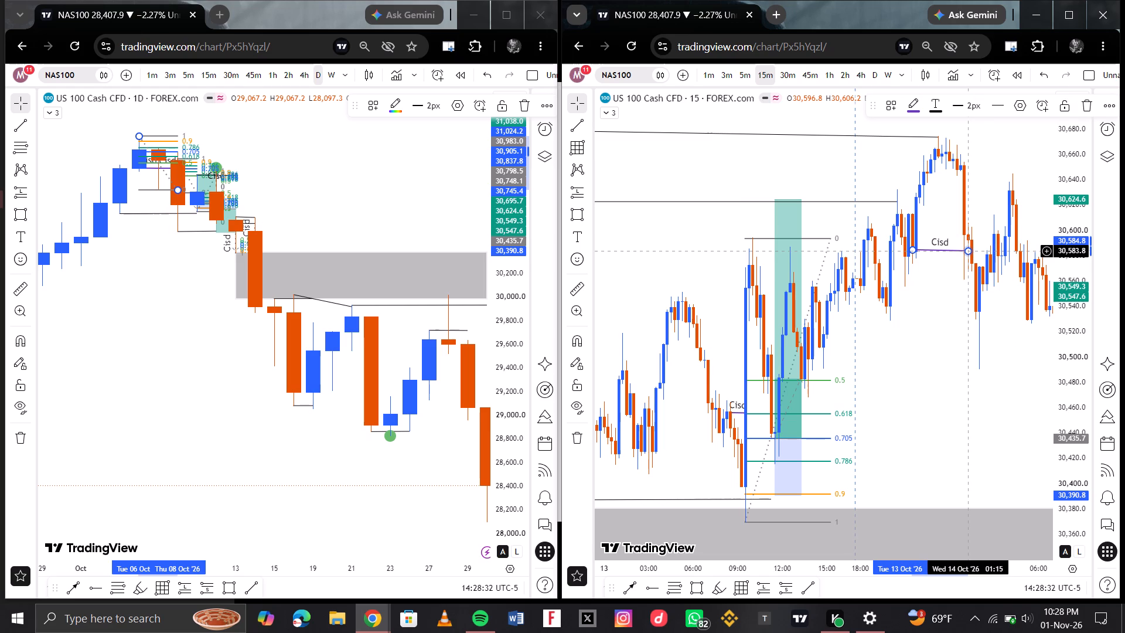
click(979, 269)
scroll(956, 228, up, 2)
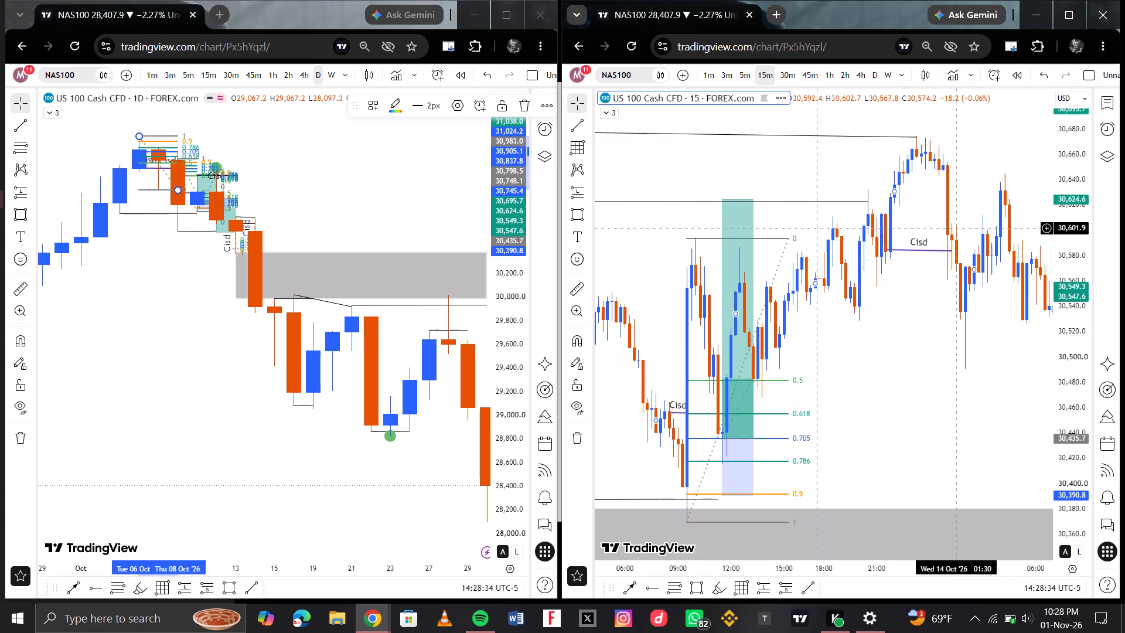
Level the new Cisd line by moving its end to 01:30 on 14 Oct, at about 30,585.2.
click(932, 254)
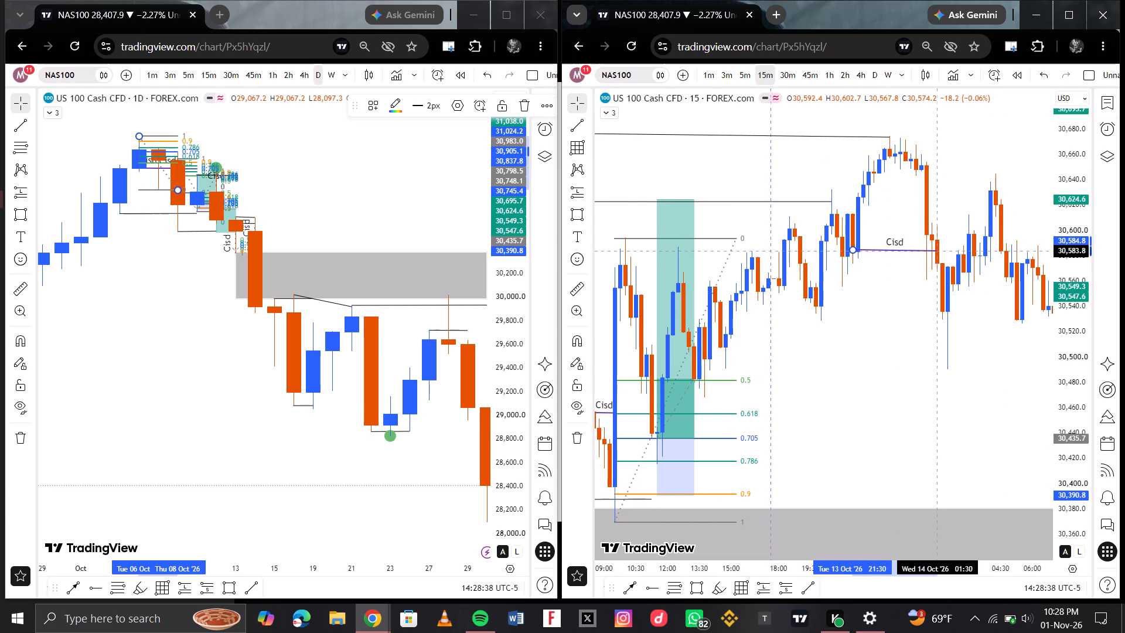
click(935, 251)
click(881, 282)
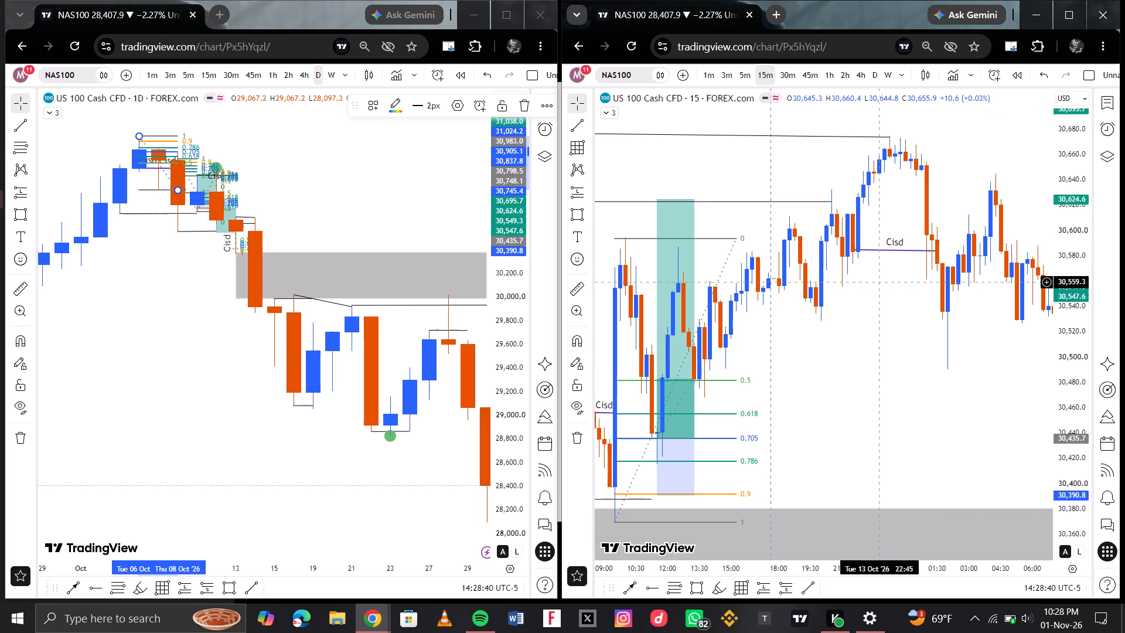
scroll(886, 228, up, 2)
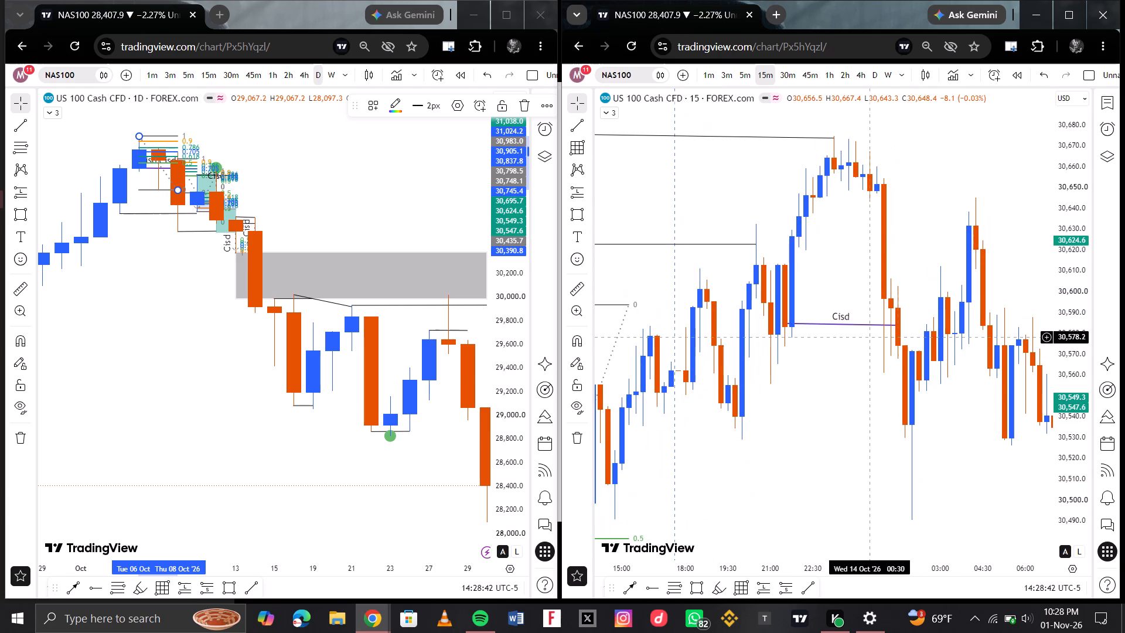
click(900, 325)
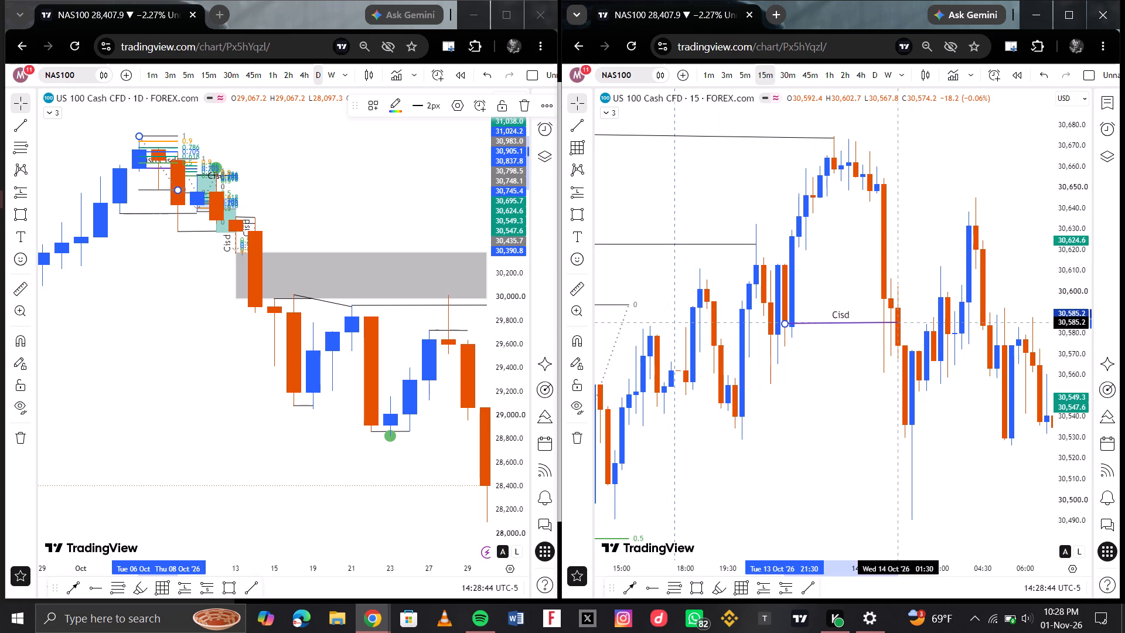
click(900, 322)
click(855, 369)
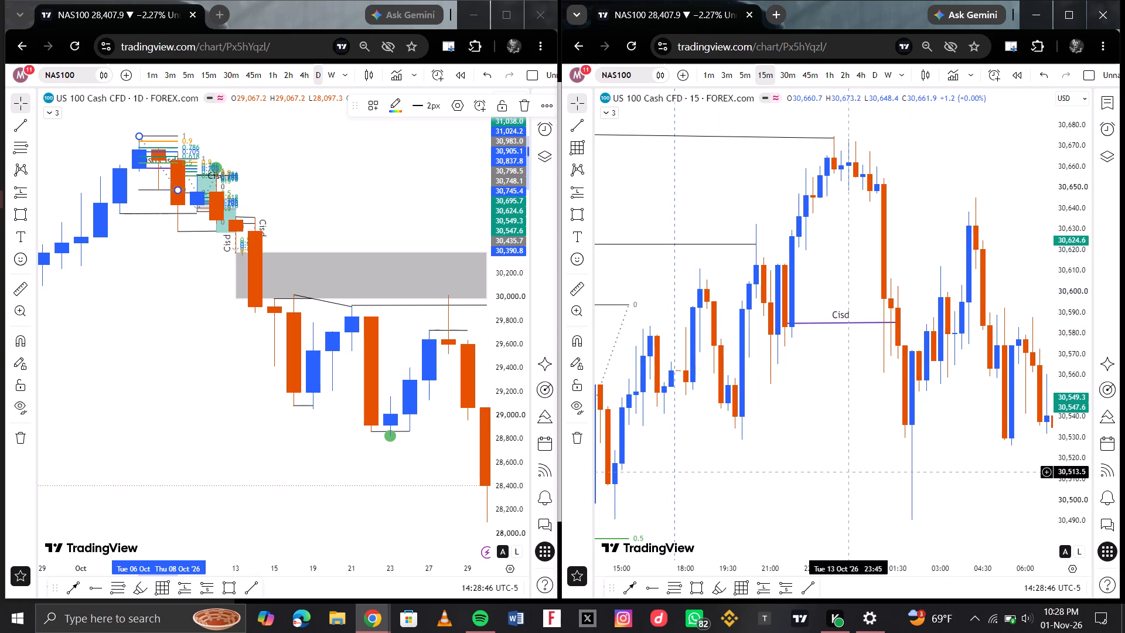
On the 30-minute timeframe, draw a Fibonacci retracement from about 30,676.1 at 23:30 on 13 Oct to about 30,490.8 at 07:30 on 14 Oct.
click(669, 589)
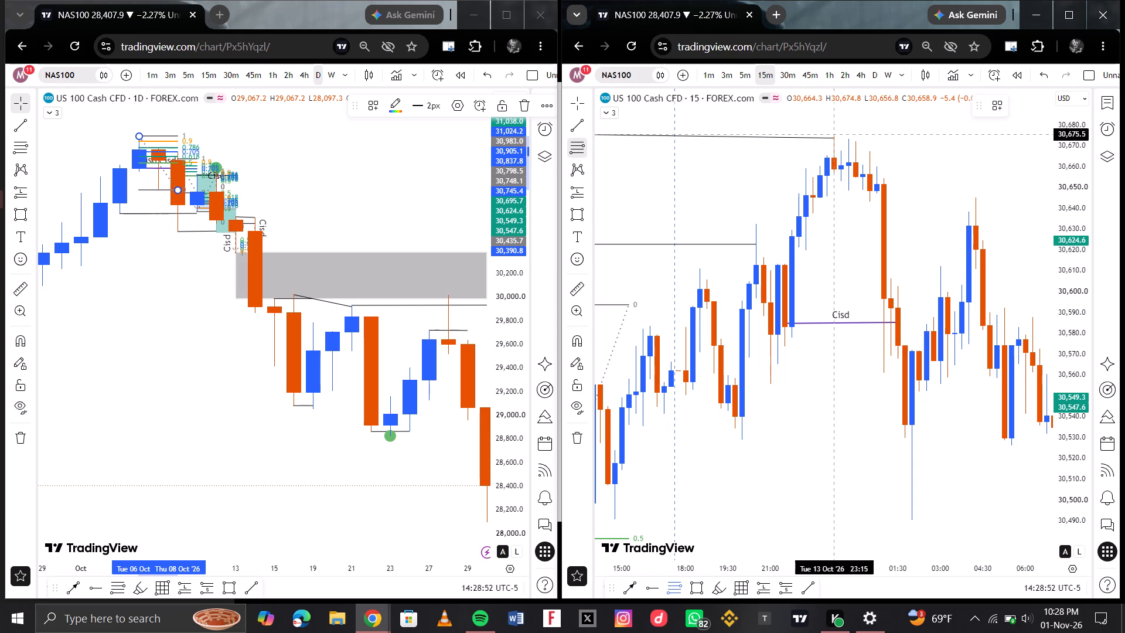
click(786, 71)
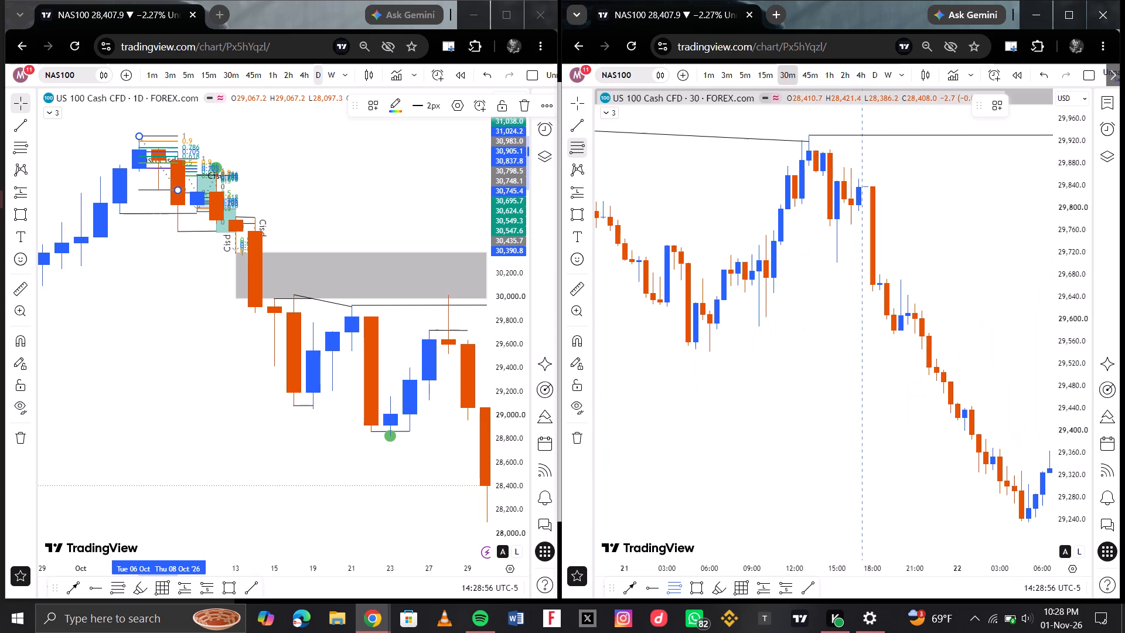
scroll(877, 199, down, 1)
scroll(795, 157, right, 3)
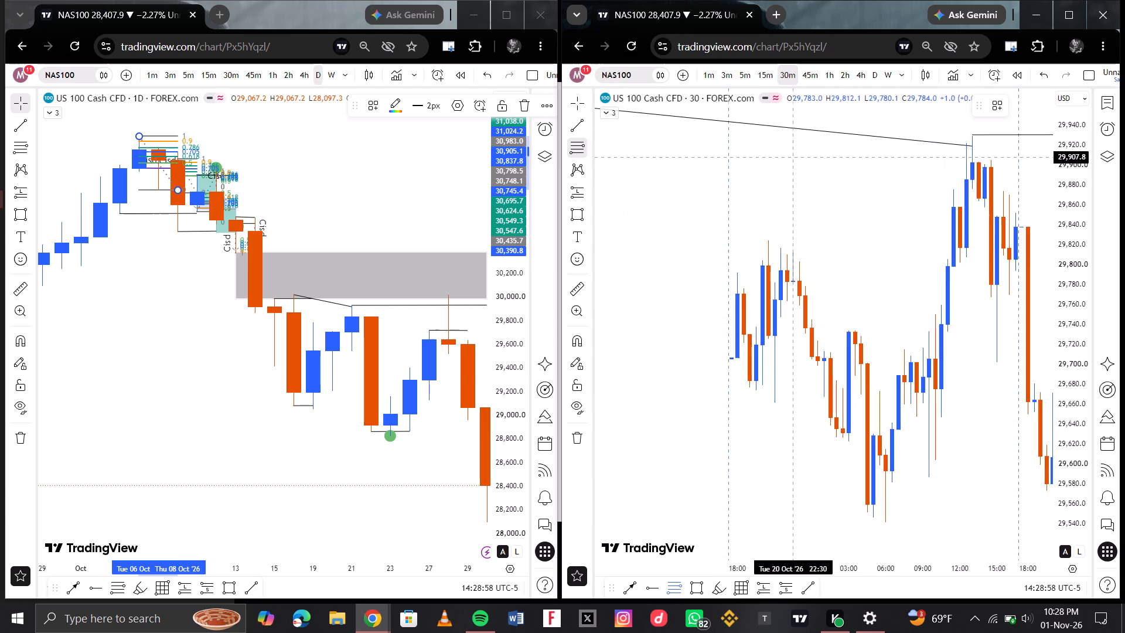
scroll(795, 157, right, 5)
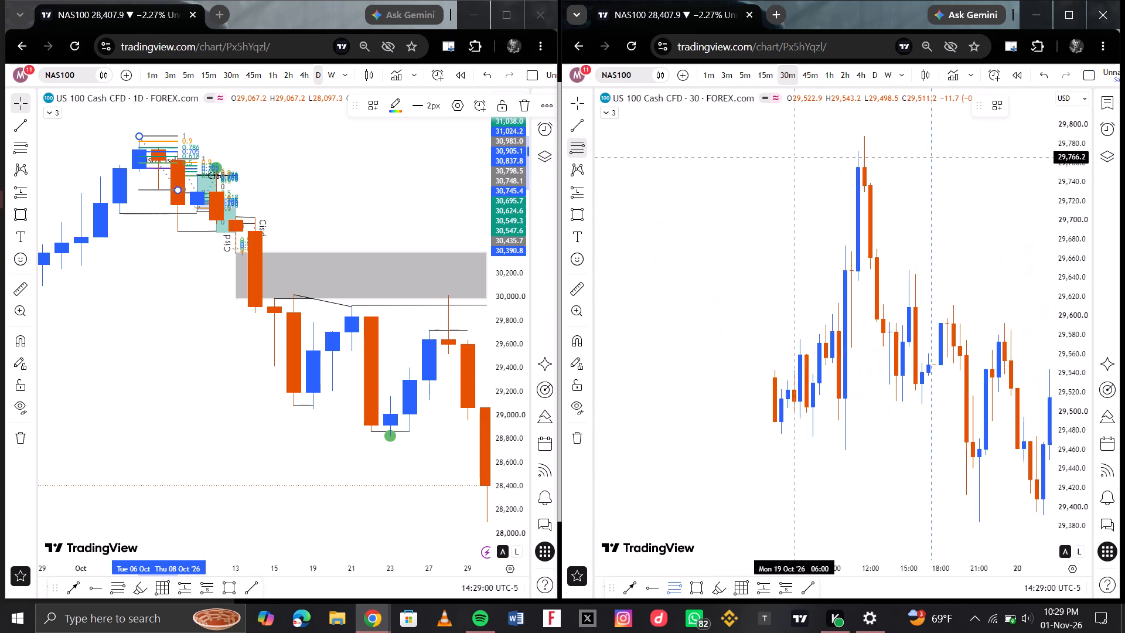
scroll(795, 157, right, 4)
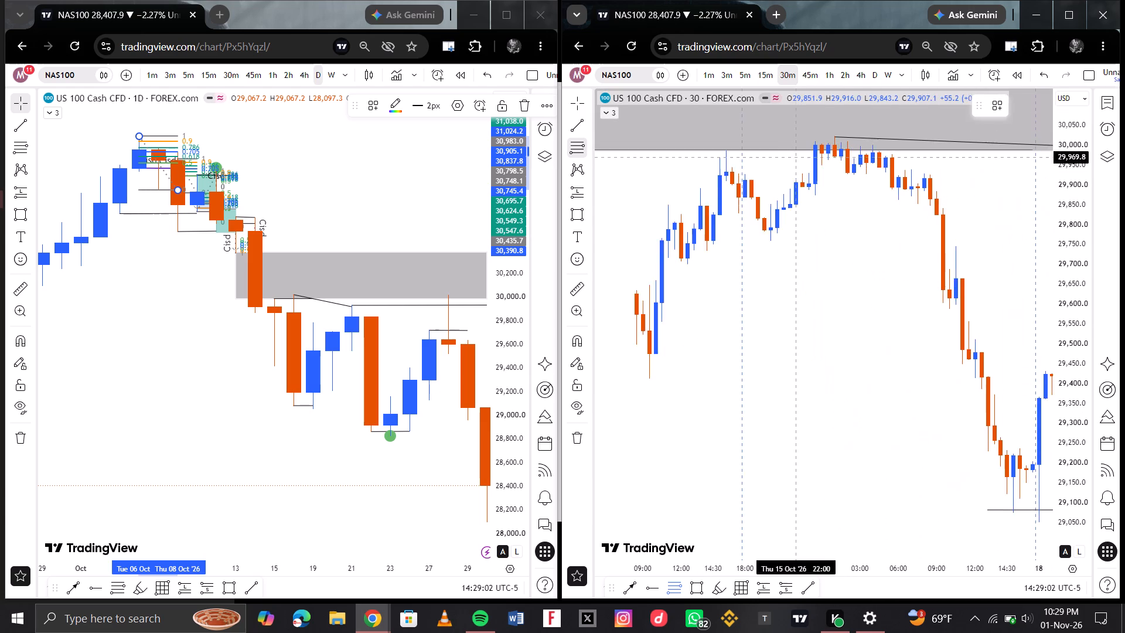
scroll(795, 157, right, 8)
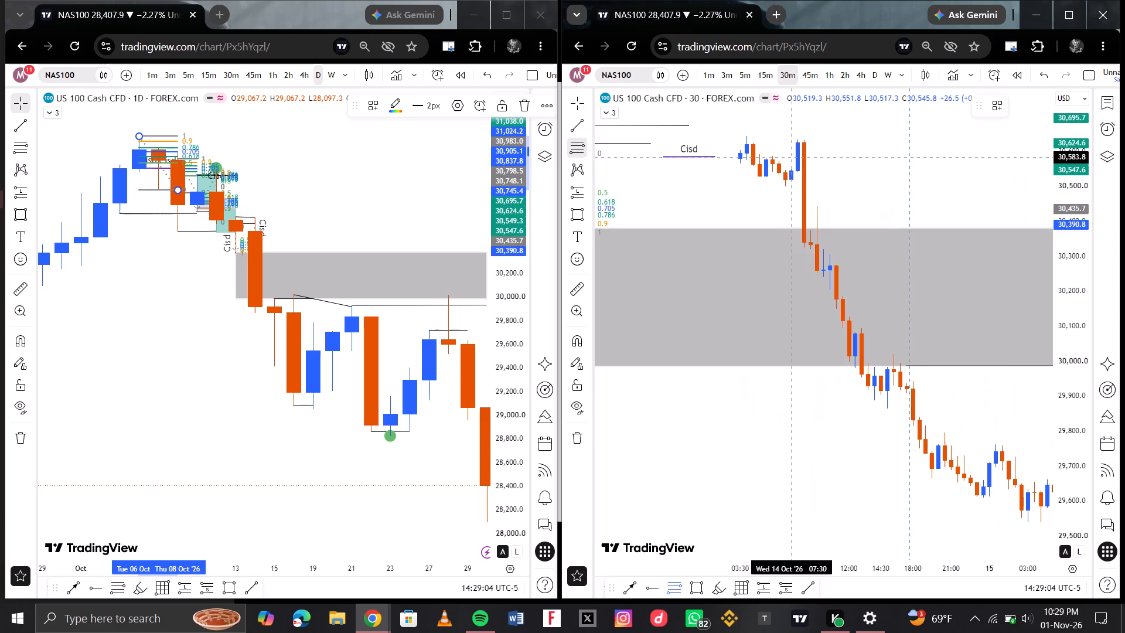
scroll(795, 157, right, 1)
scroll(876, 159, left, 1)
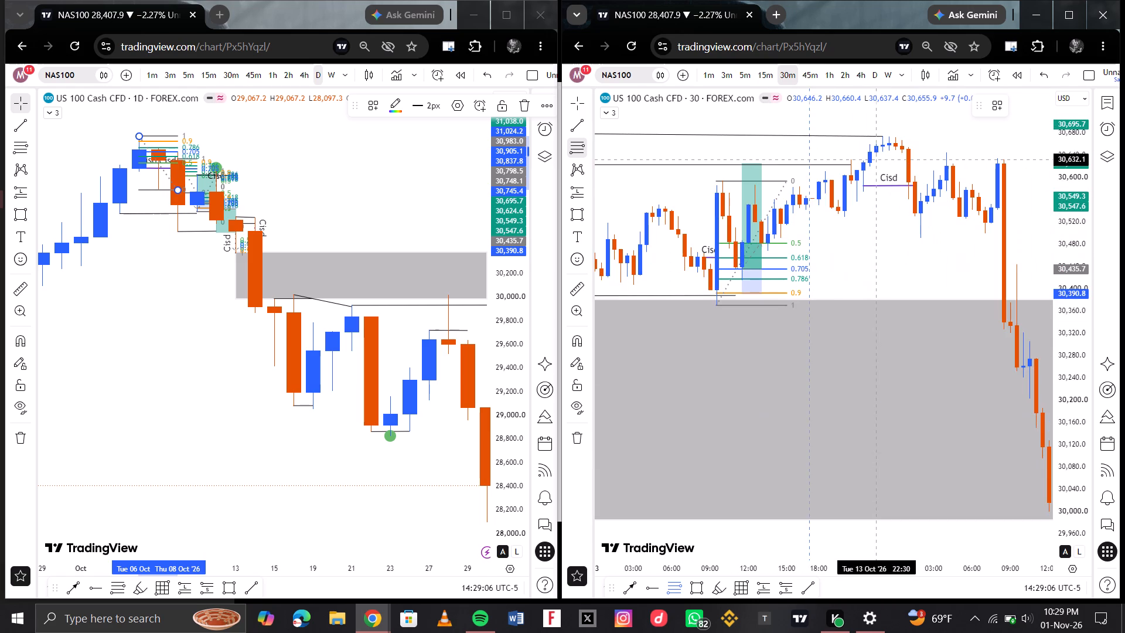
scroll(876, 159, right, 2)
scroll(964, 190, left, 5)
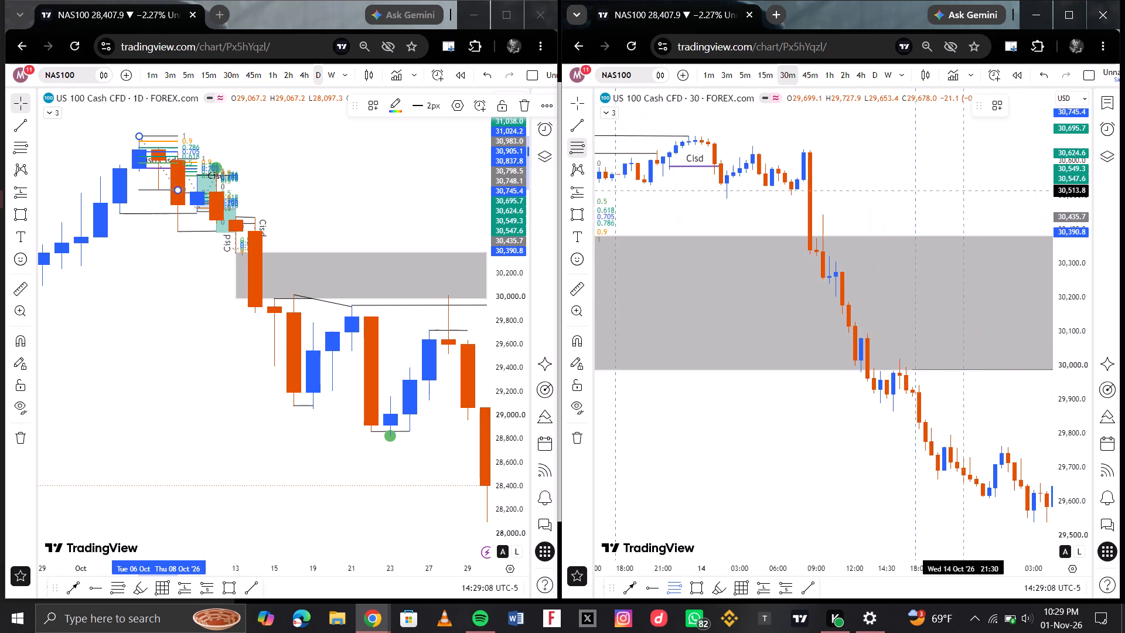
scroll(964, 190, left, 2)
scroll(833, 195, right, 4)
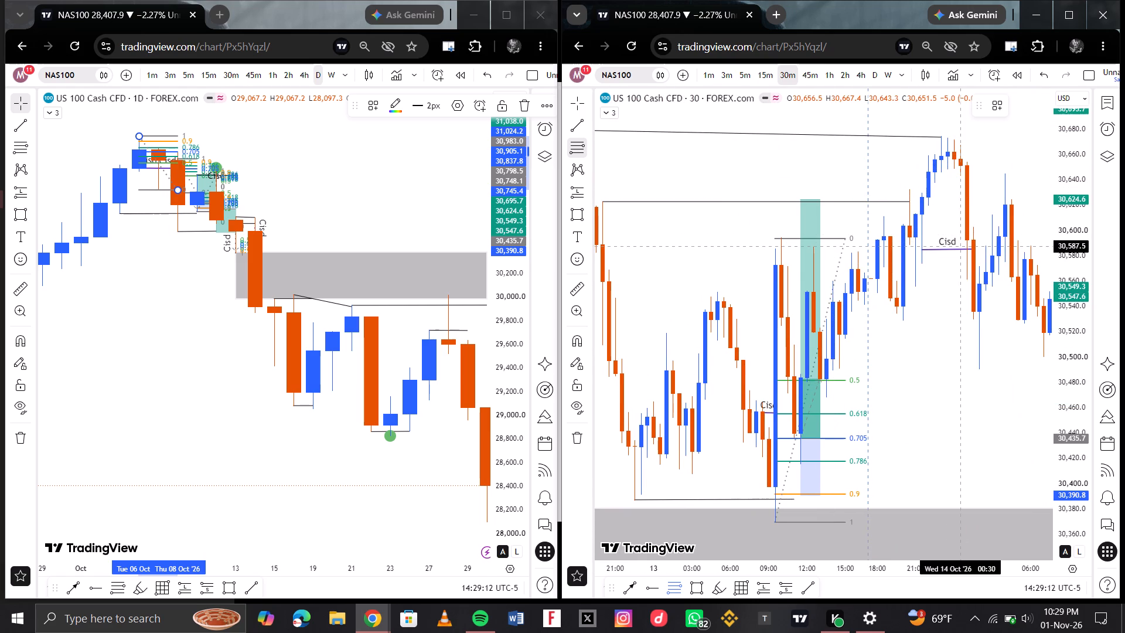
scroll(961, 246, left, 2)
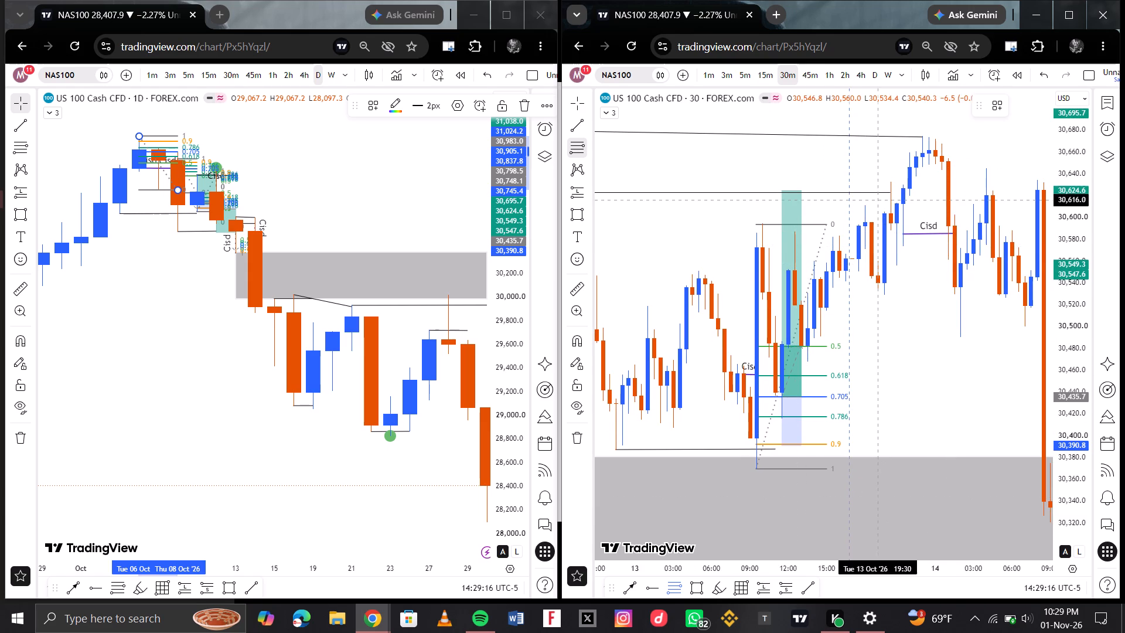
drag(928, 134, 1007, 186)
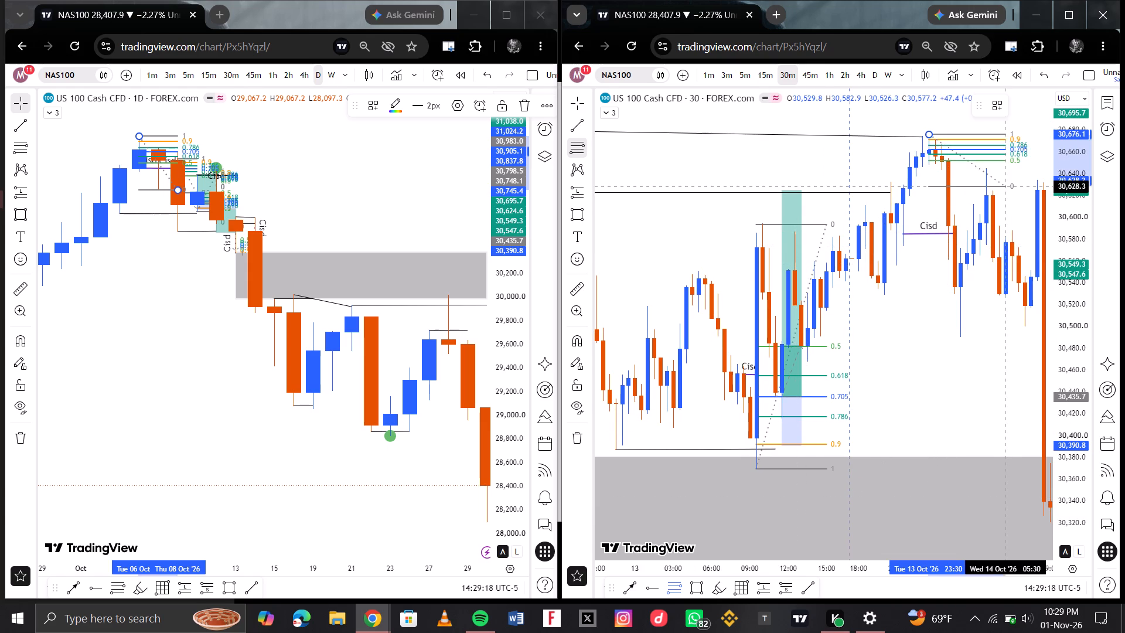
drag(1007, 186, 1023, 292)
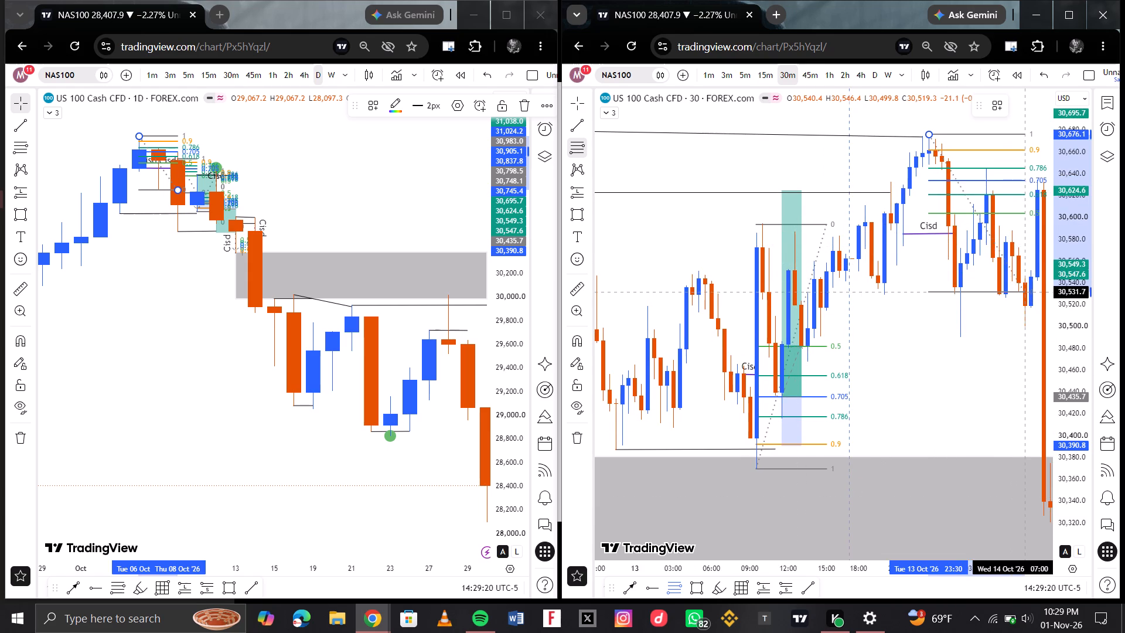
drag(1023, 292, 1030, 336)
click(1030, 336)
Reposition the new Fibonacci retracement to run from about 30,671.3 at 23:00 on 13 Oct to about 30,488.0 at 07:00 on 14 Oct.
drag(911, 306, 884, 305)
scroll(889, 305, left, 1)
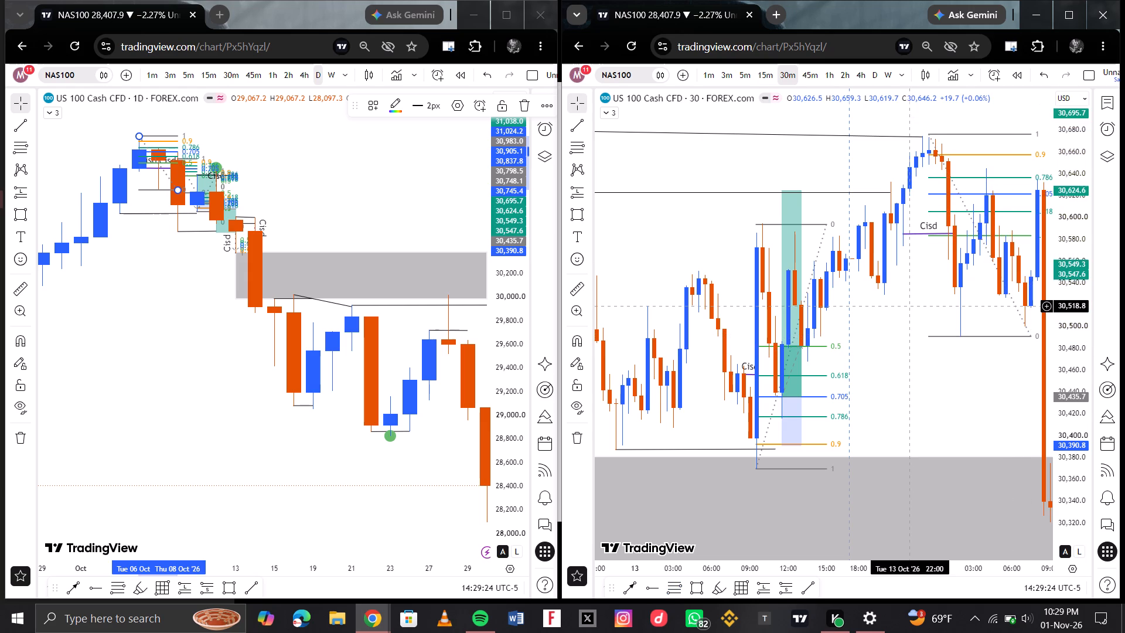
scroll(884, 305, left, 1)
scroll(945, 192, left, 1)
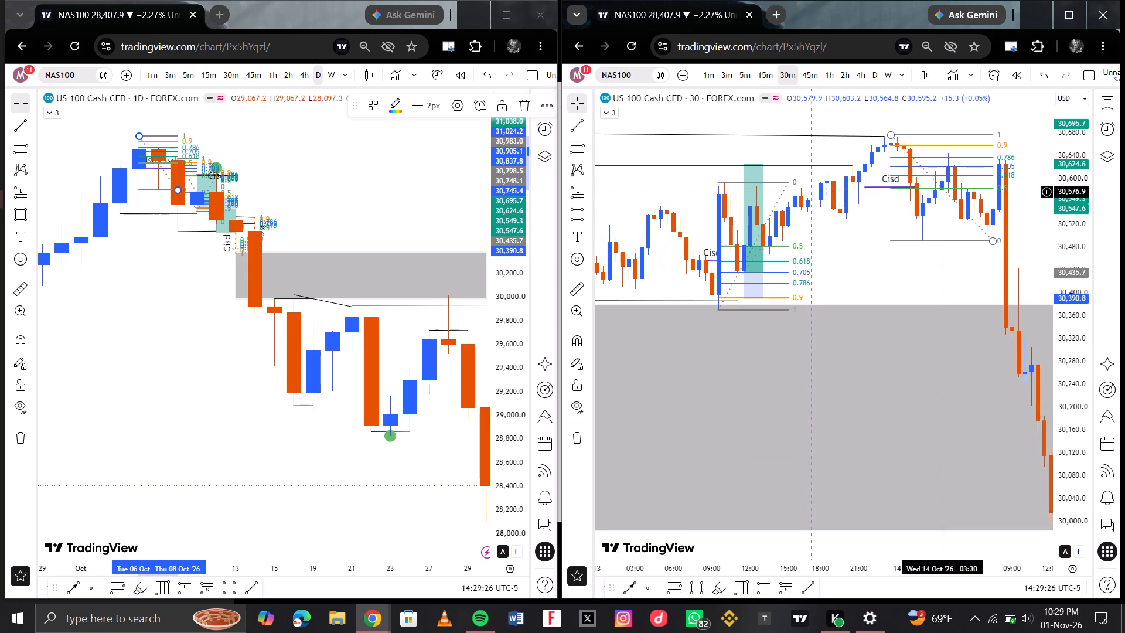
scroll(883, 188, up, 1)
scroll(883, 188, right, 1)
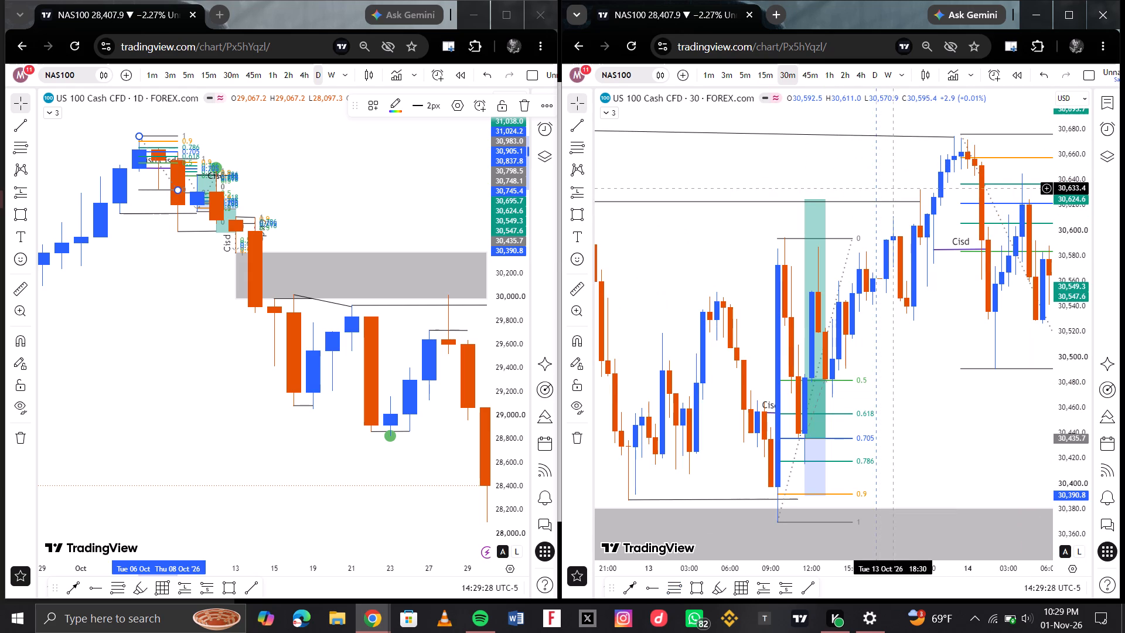
scroll(971, 191, left, 1)
click(947, 138)
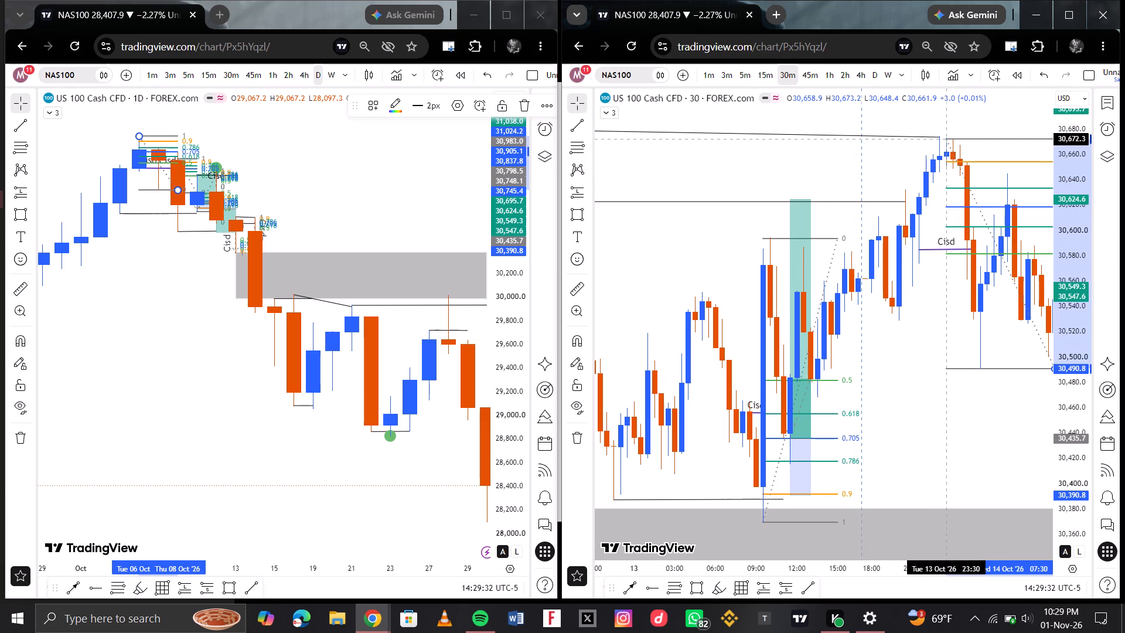
drag(947, 139, 951, 232)
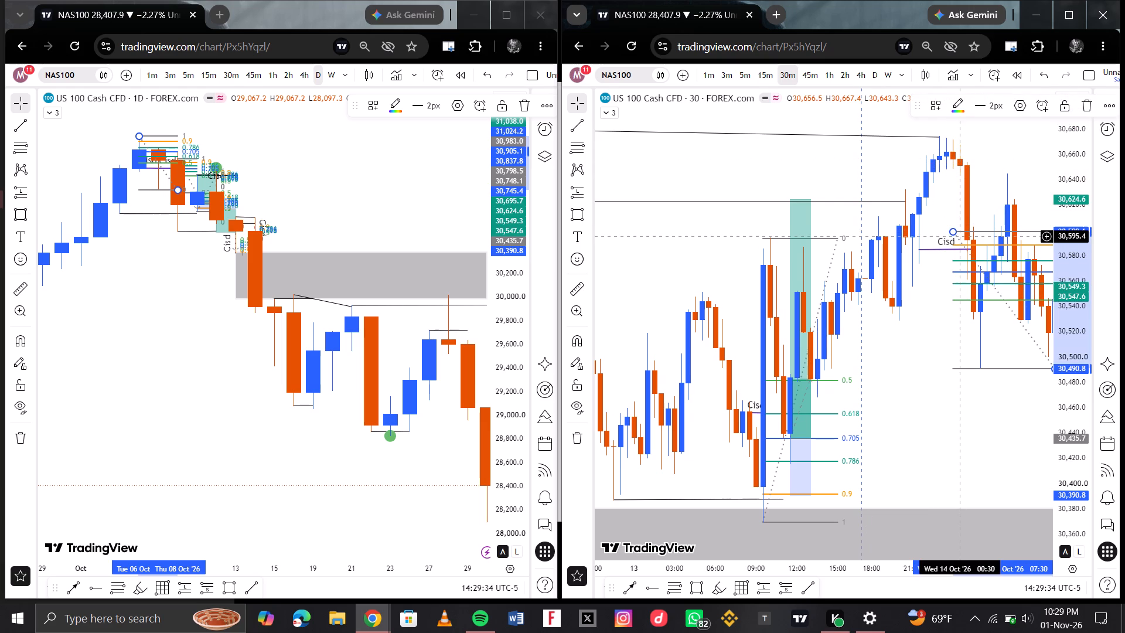
drag(953, 231, 947, 154)
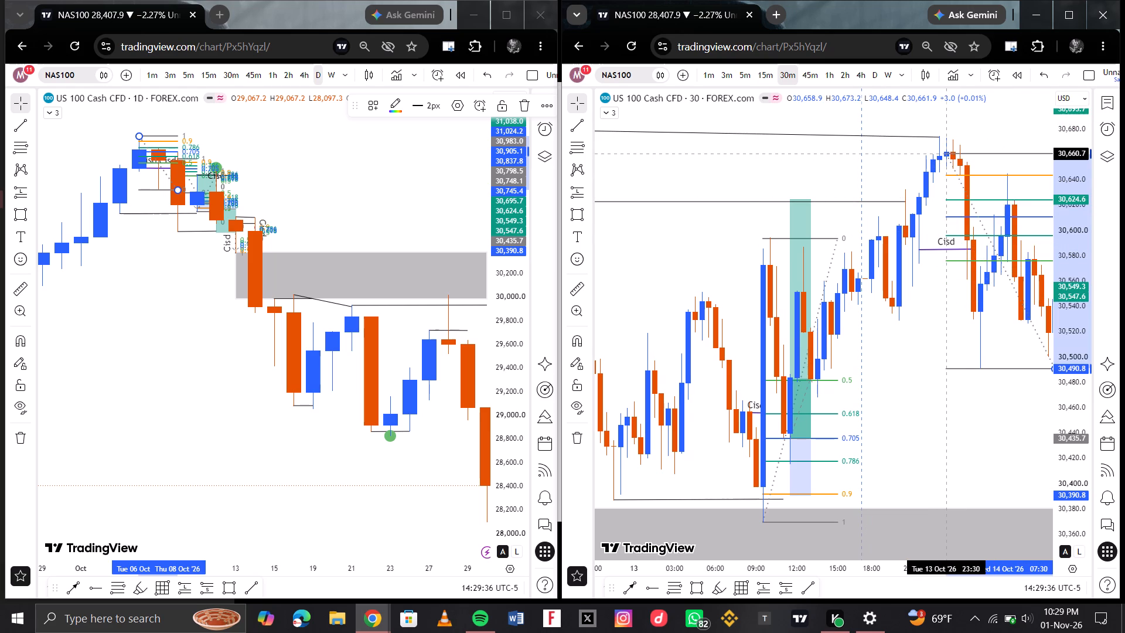
drag(947, 154, 944, 137)
click(944, 137)
drag(963, 254, 950, 256)
Examine the 14 Oct price action against the new Fibonacci levels, the Cisd line and the grey zone below.
scroll(957, 254, left, 1)
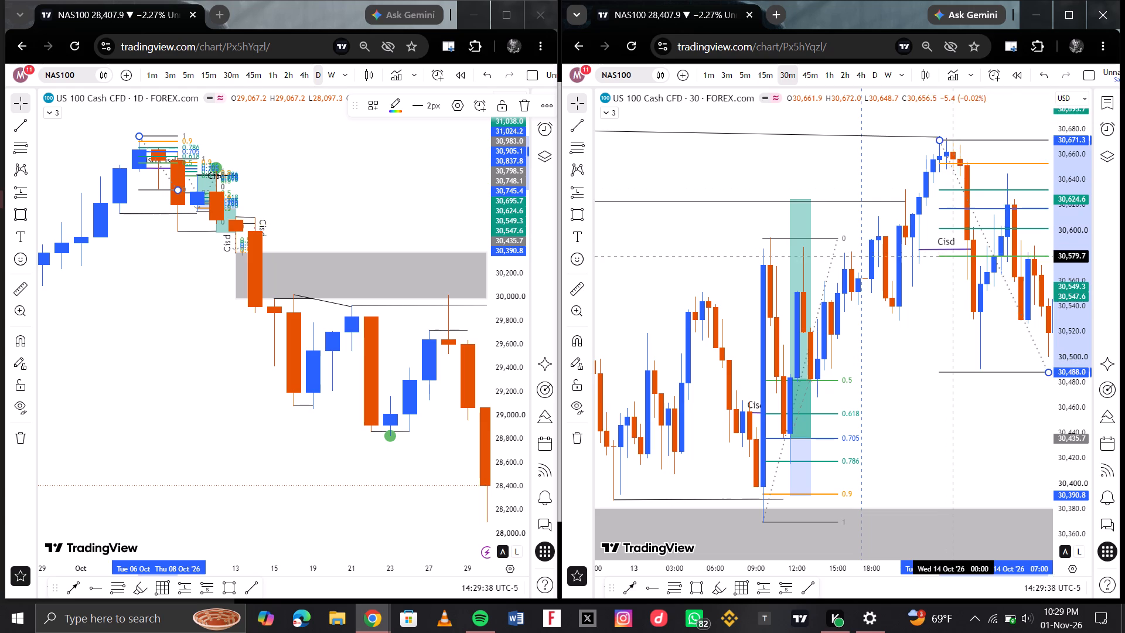
scroll(950, 256, left, 2)
scroll(904, 256, right, 1)
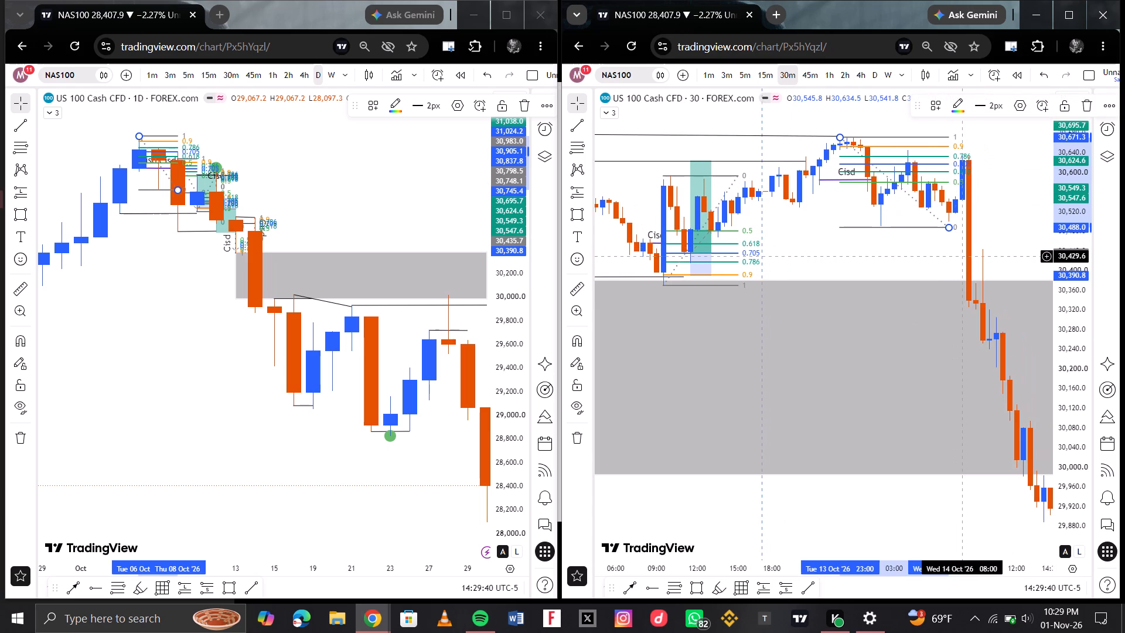
scroll(904, 256, right, 2)
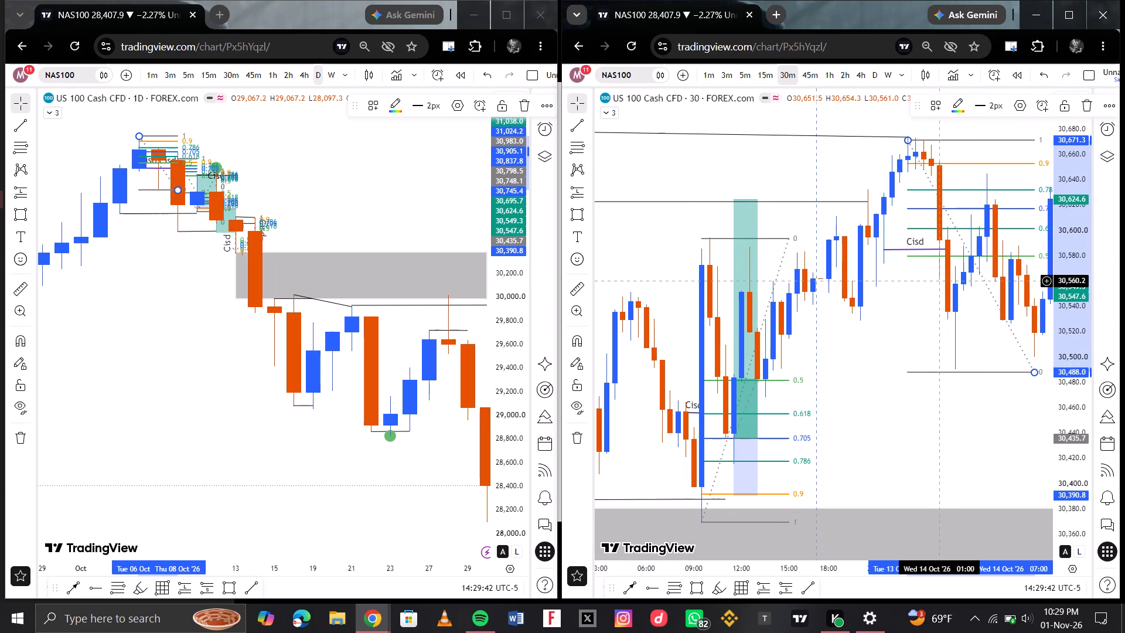
scroll(921, 229, left, 1)
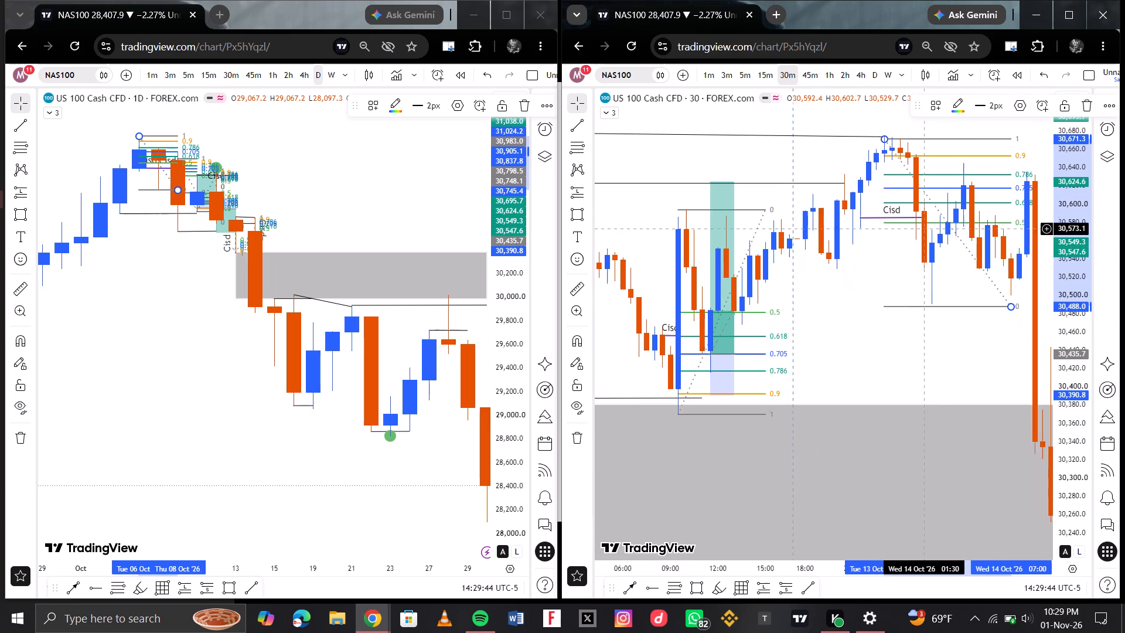
scroll(838, 237, right, 1)
scroll(838, 237, up, 1)
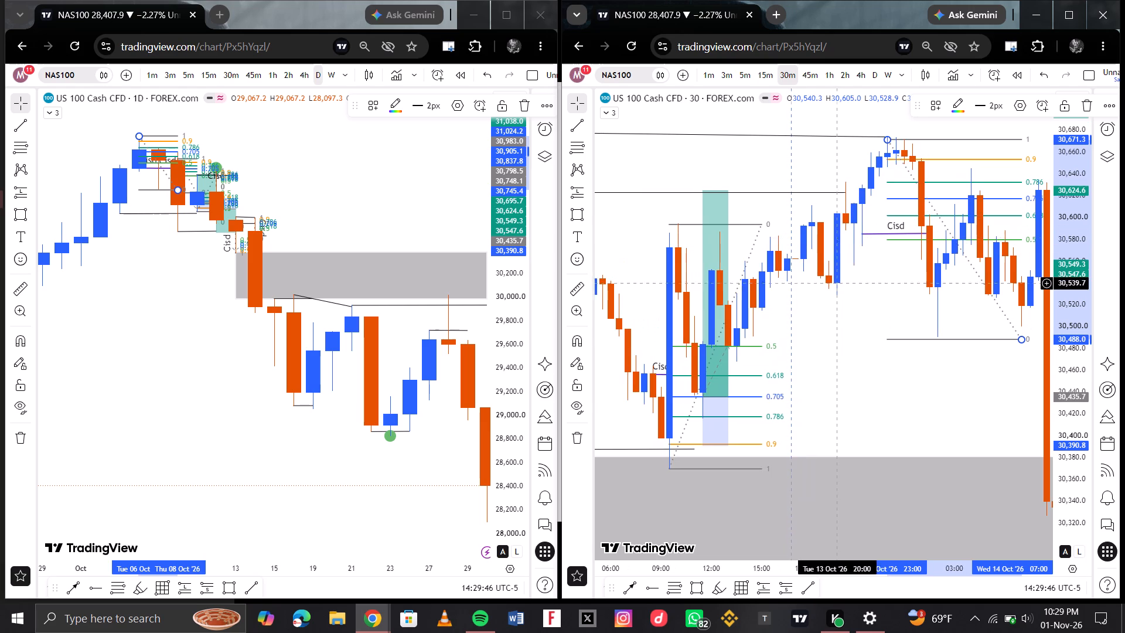
scroll(852, 277, left, 1)
scroll(858, 278, up, 2)
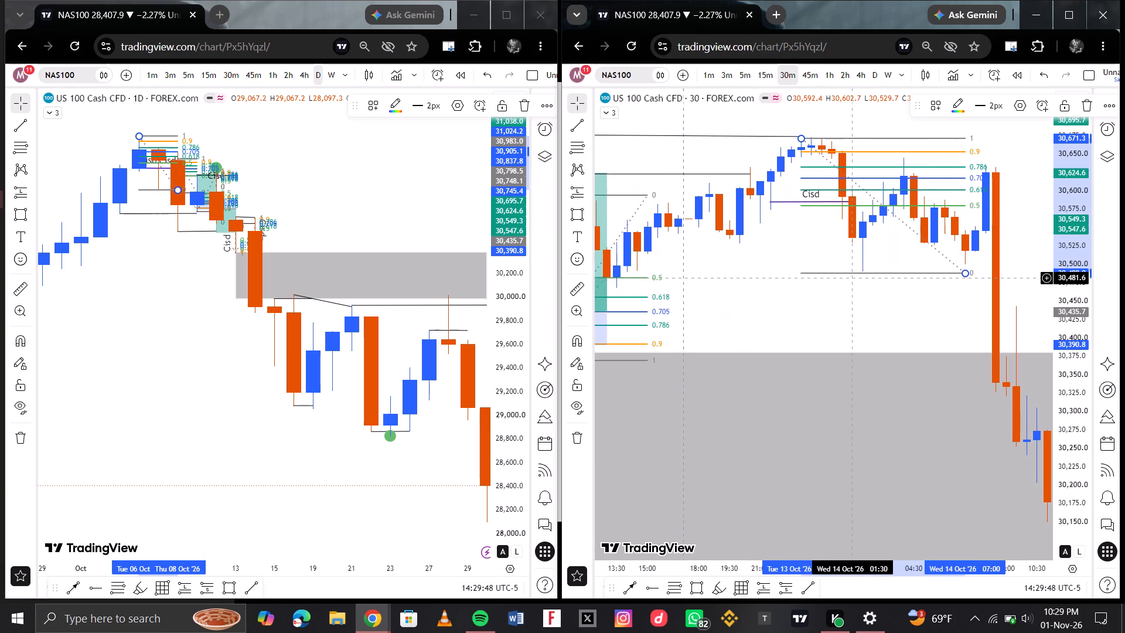
scroll(858, 278, up, 1)
scroll(817, 252, down, 3)
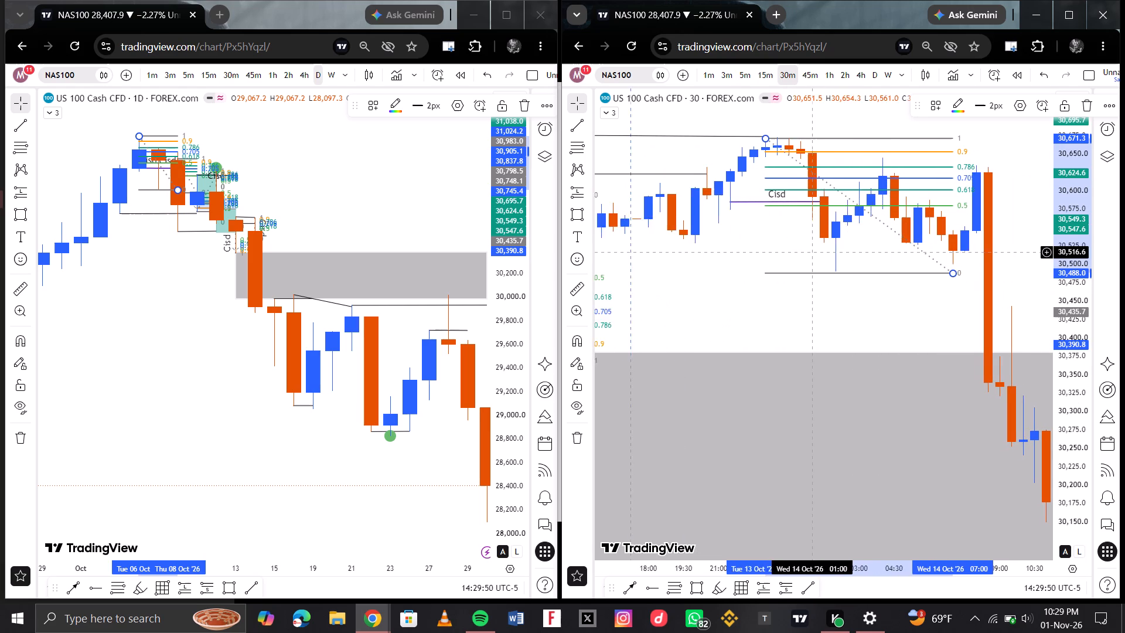
scroll(817, 252, down, 2)
scroll(848, 234, up, 2)
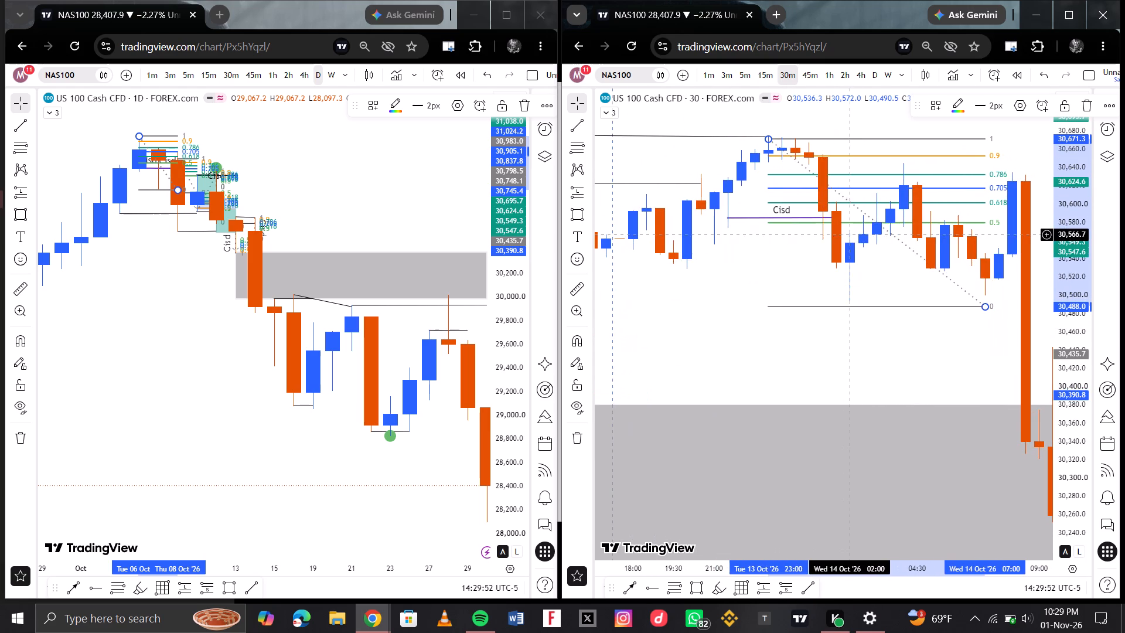
scroll(881, 310, down, 2)
scroll(916, 258, left, 1)
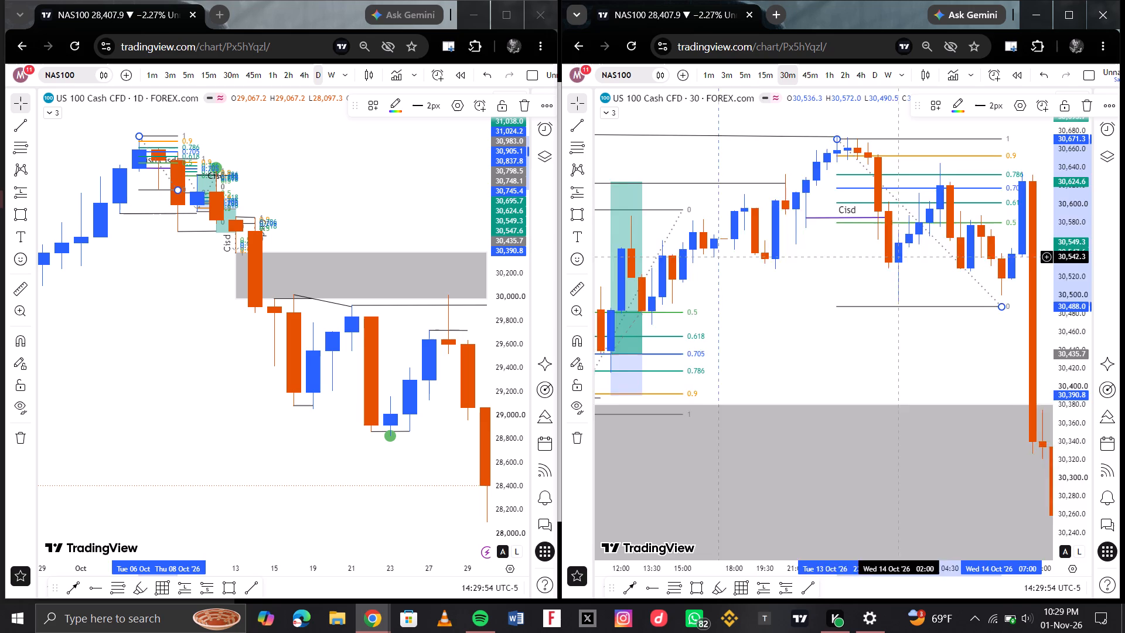
scroll(911, 259, right, 1)
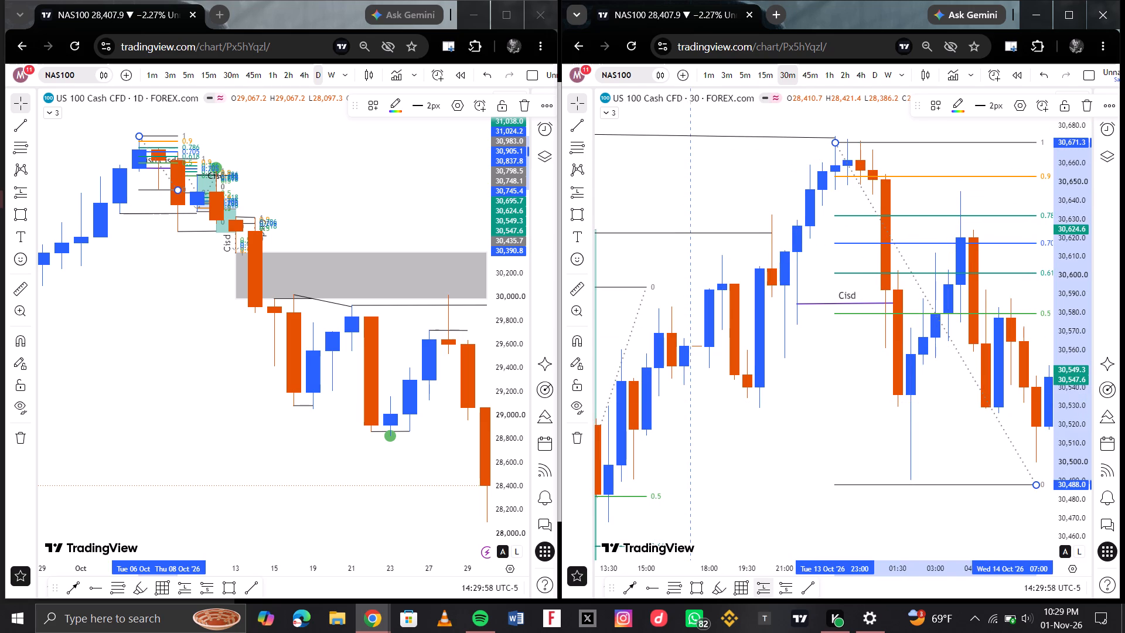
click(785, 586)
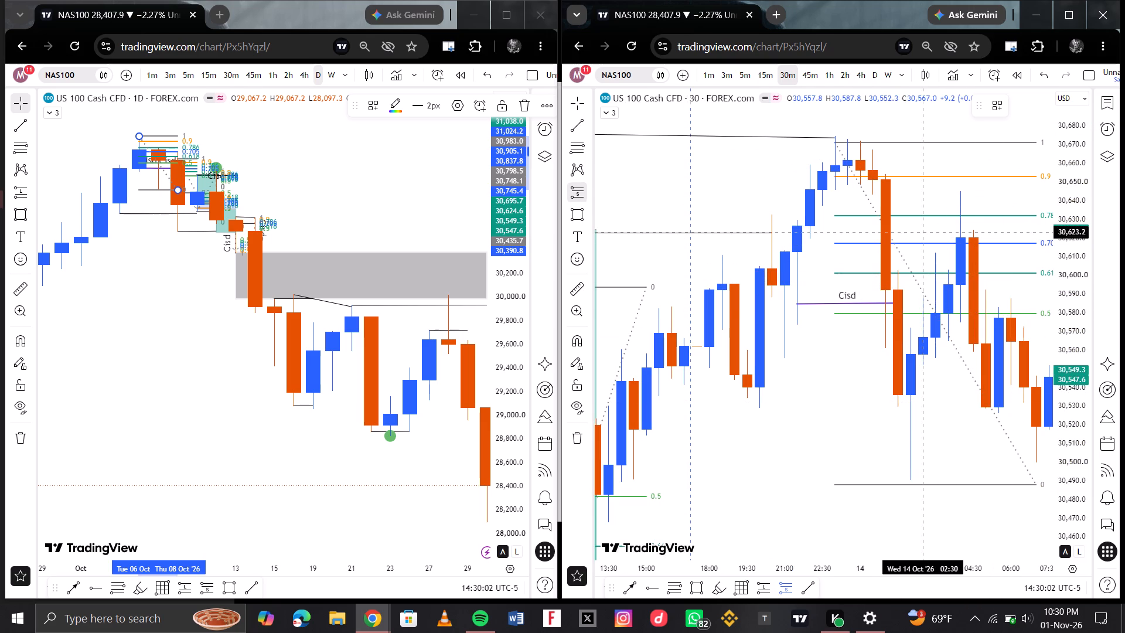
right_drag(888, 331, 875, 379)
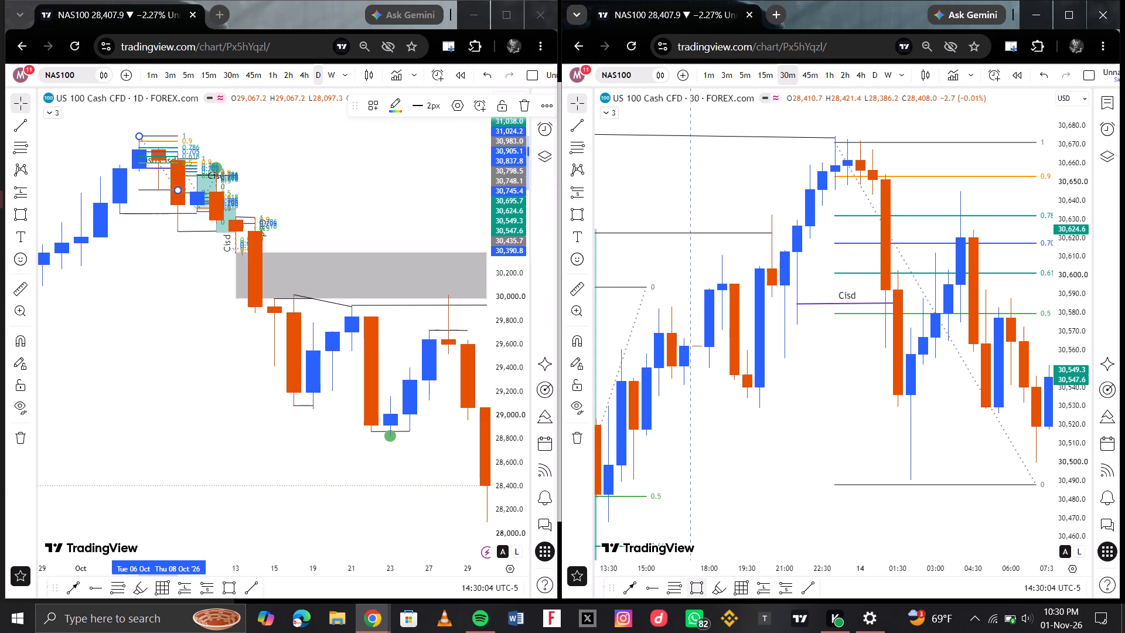
Draw a grey rectangle on the 30-minute chart from about 30,644.5 at 00:30 to about 30,603.1 at 05:30 on 14 Oct.
click(692, 585)
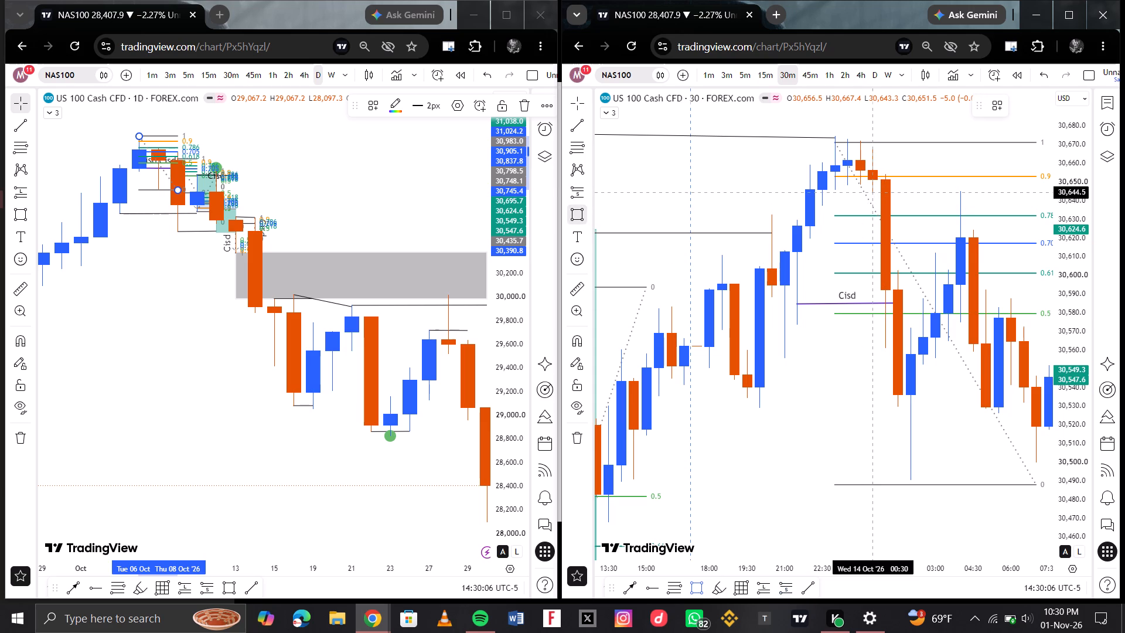
drag(872, 192, 977, 272)
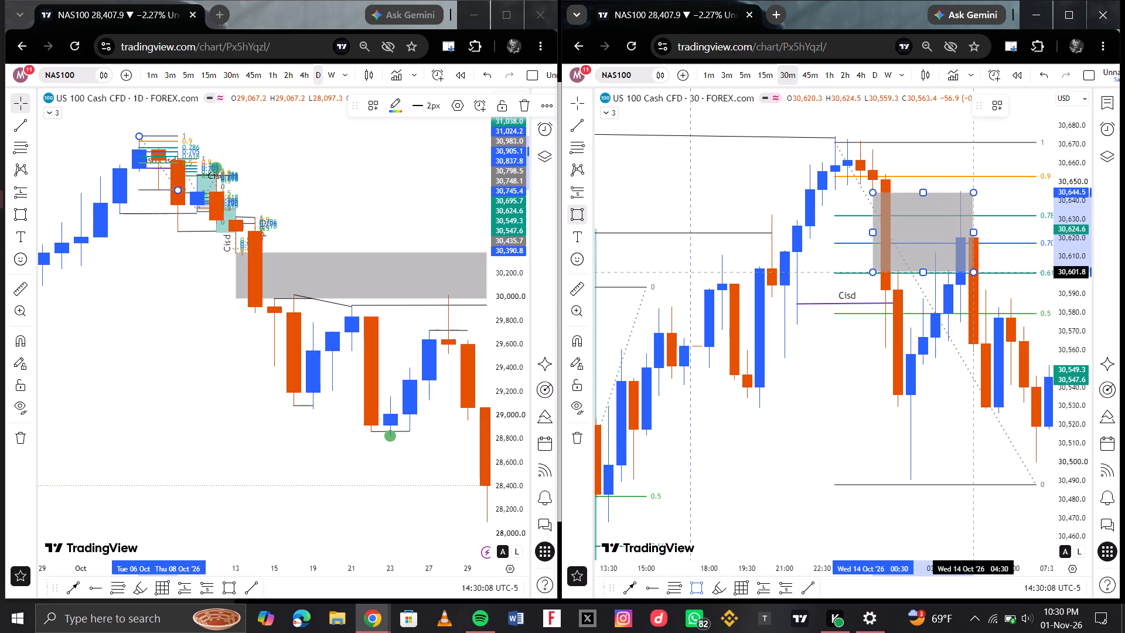
drag(977, 272, 993, 266)
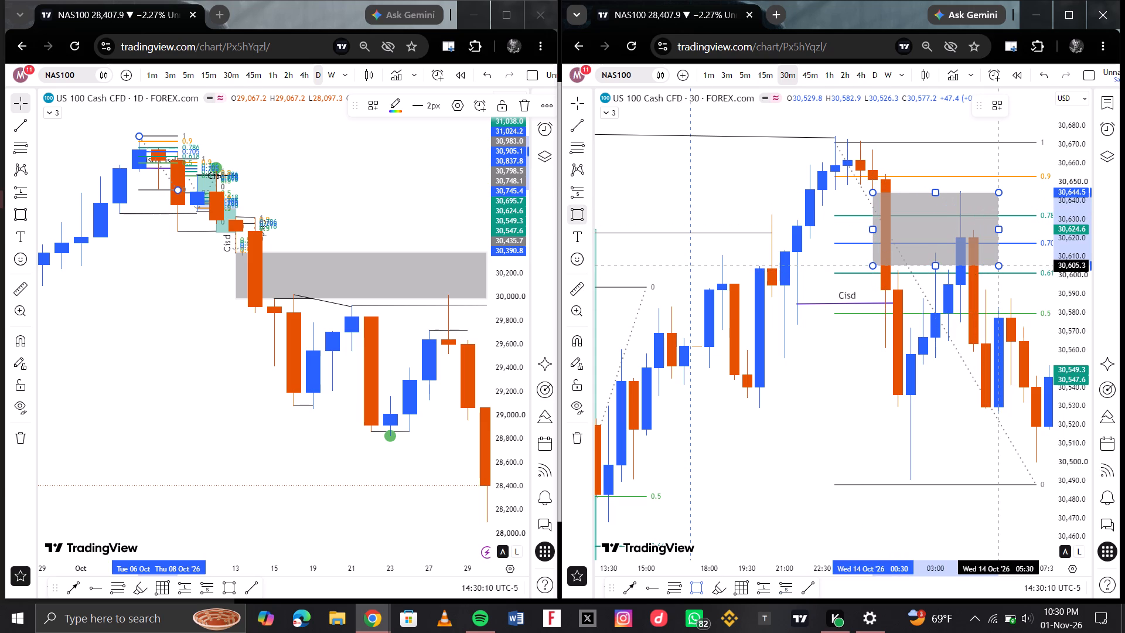
drag(993, 266, 994, 270)
click(994, 270)
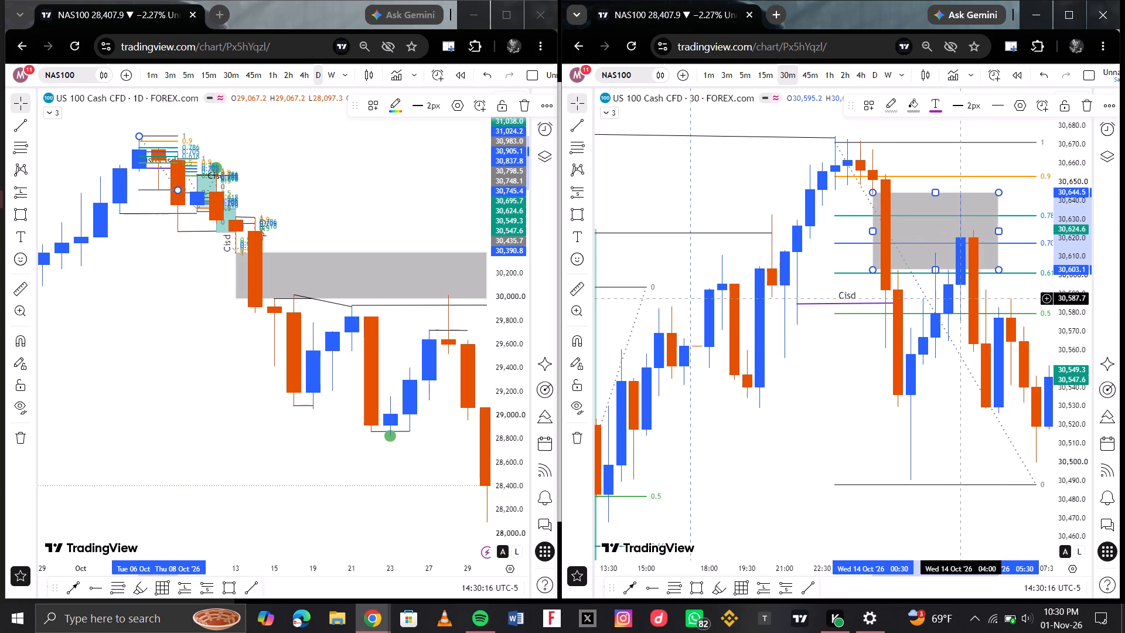
Place a short position at 04:00 on 14 Oct with entry about 30,617.5, stop about 30,653.9 and target about 30,516.8.
click(785, 585)
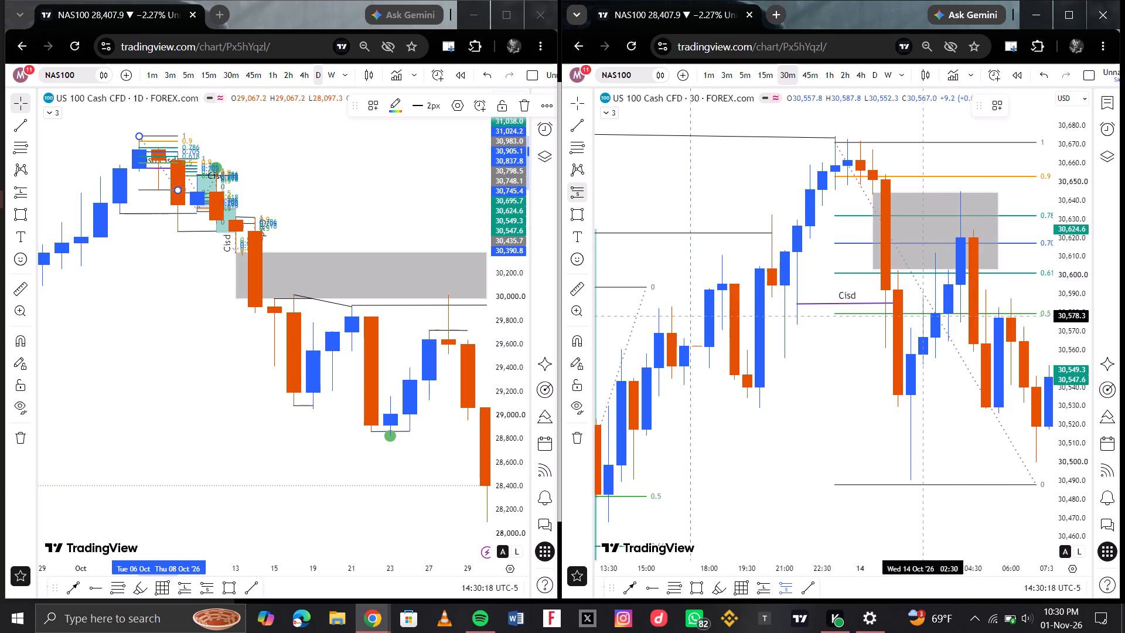
click(959, 243)
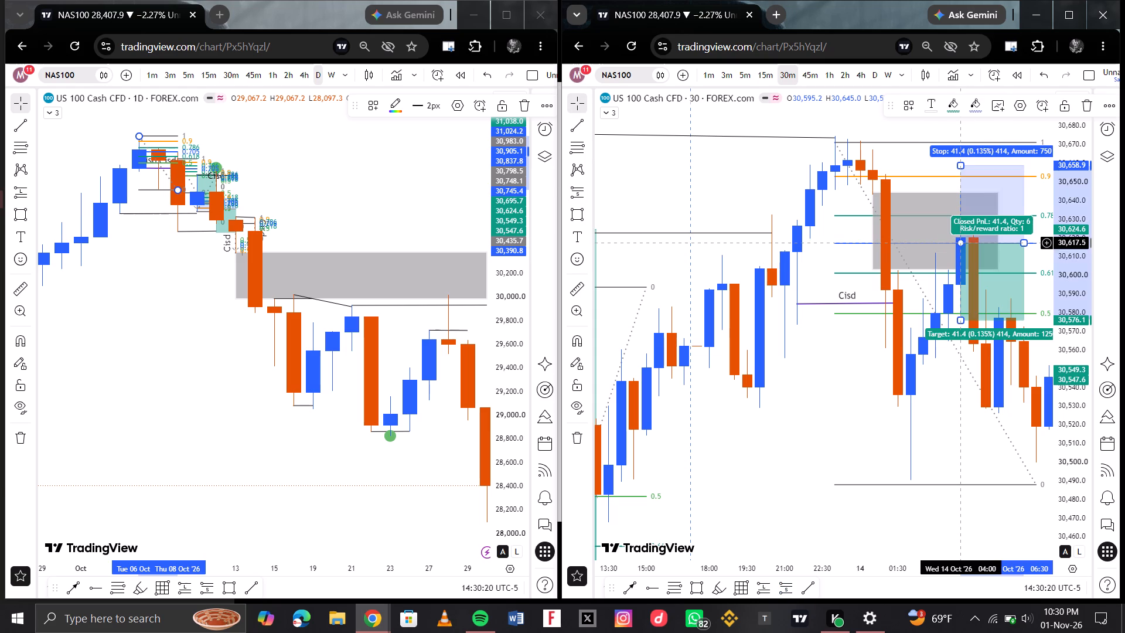
drag(960, 166, 960, 171)
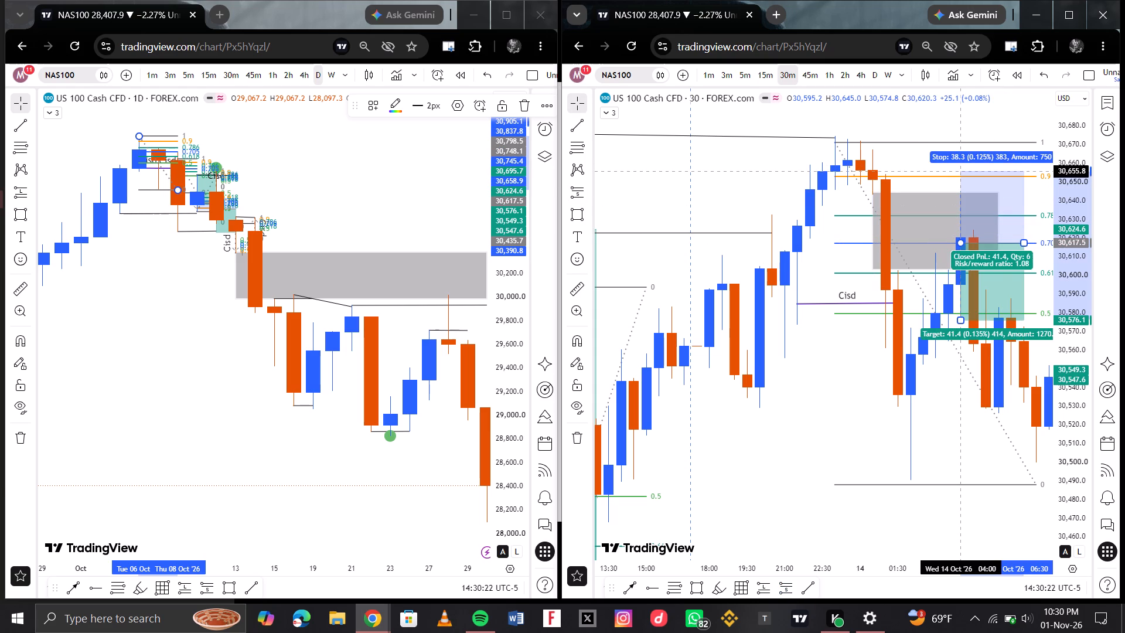
drag(960, 171, 960, 174)
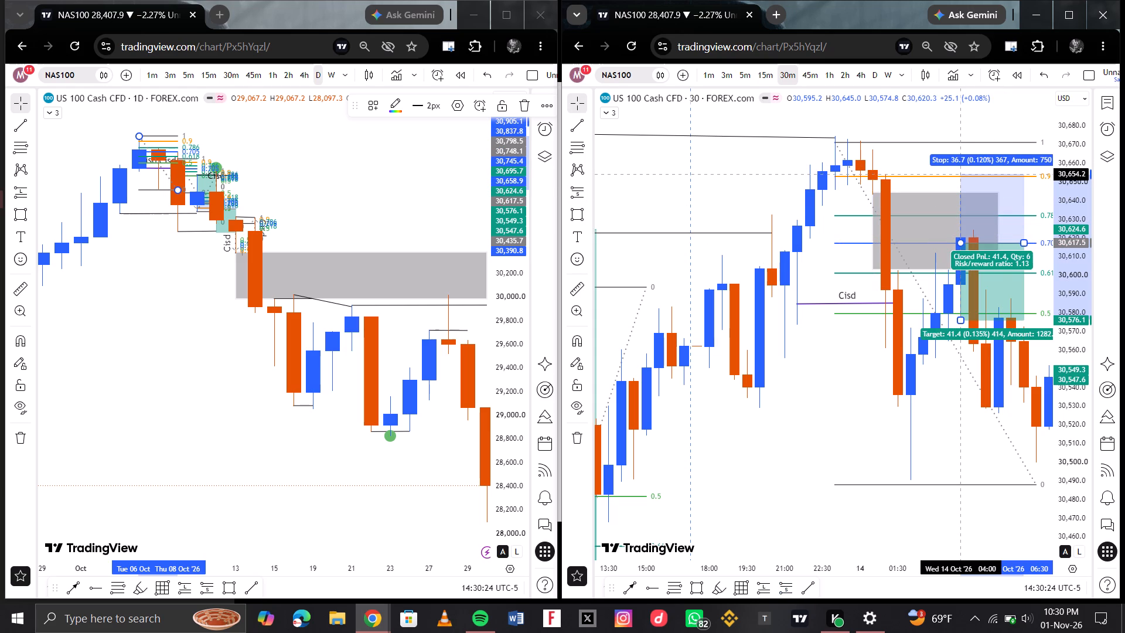
drag(960, 174, 960, 175)
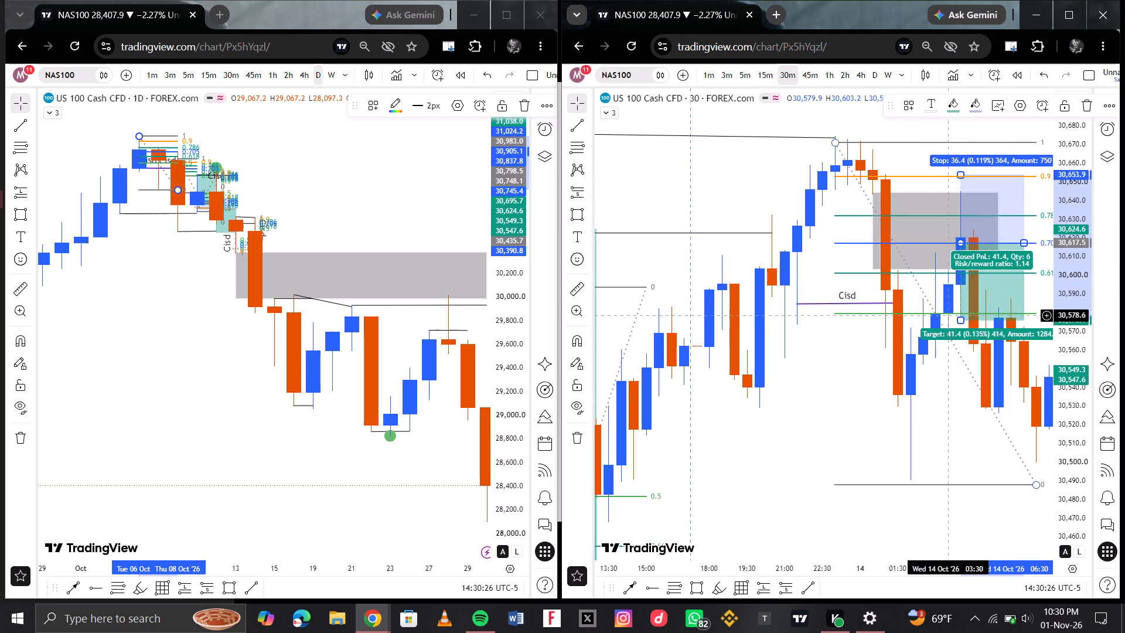
drag(960, 318, 956, 475)
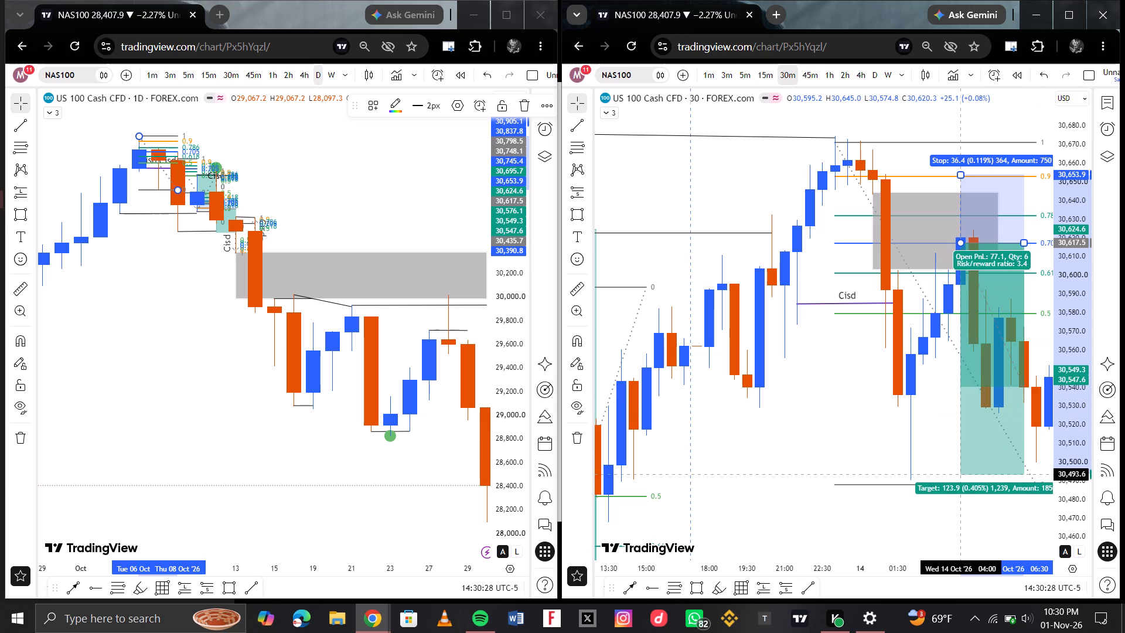
drag(956, 475, 960, 431)
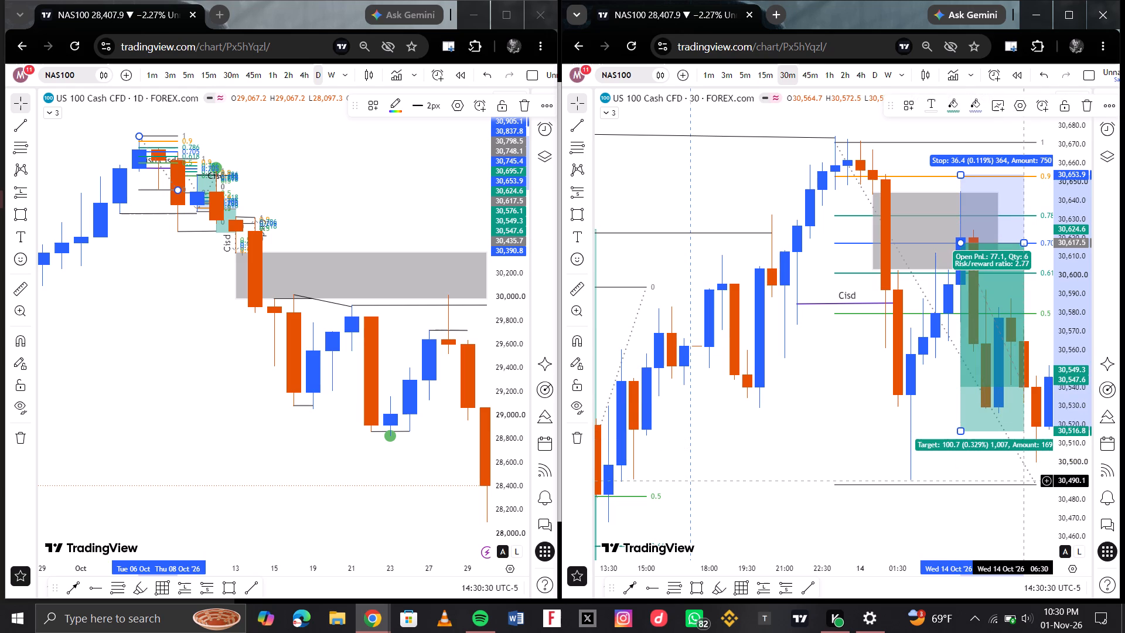
Move the lower end of the latest Fibonacci retracement to about 30,491.4 at 07:00 on 14 Oct.
drag(1037, 485, 1036, 480)
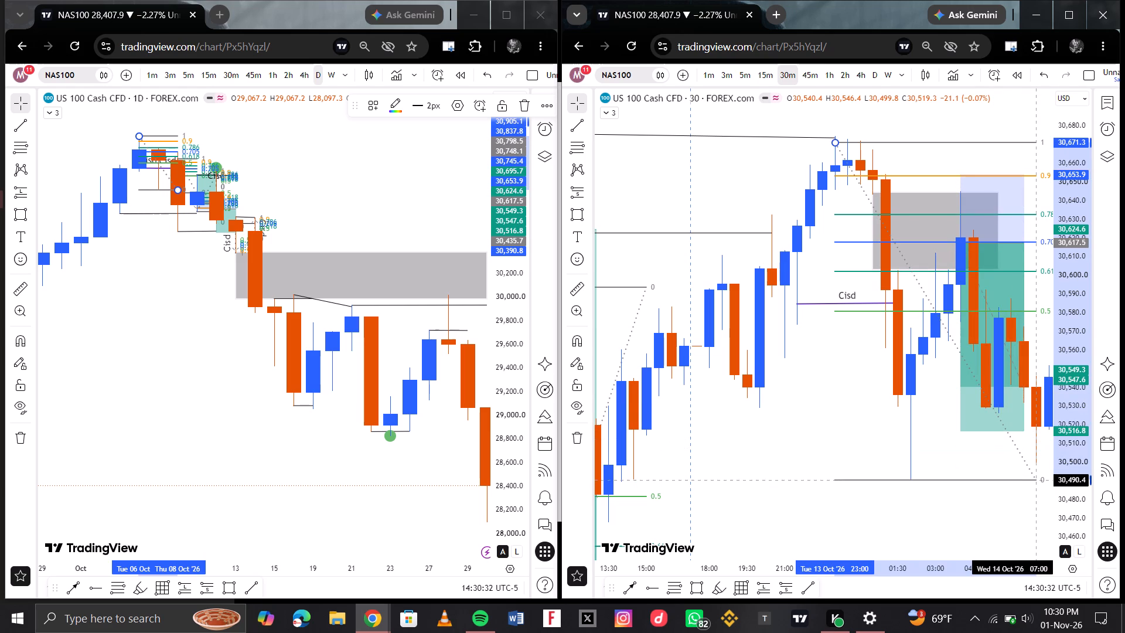
drag(1036, 480, 1036, 477)
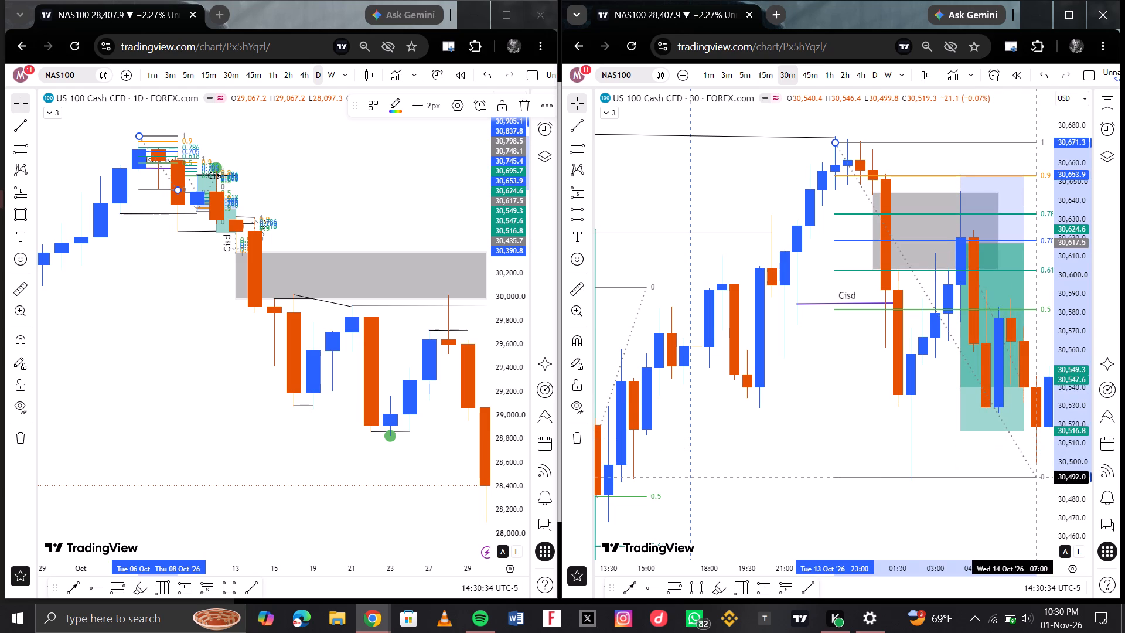
drag(1036, 477, 1036, 478)
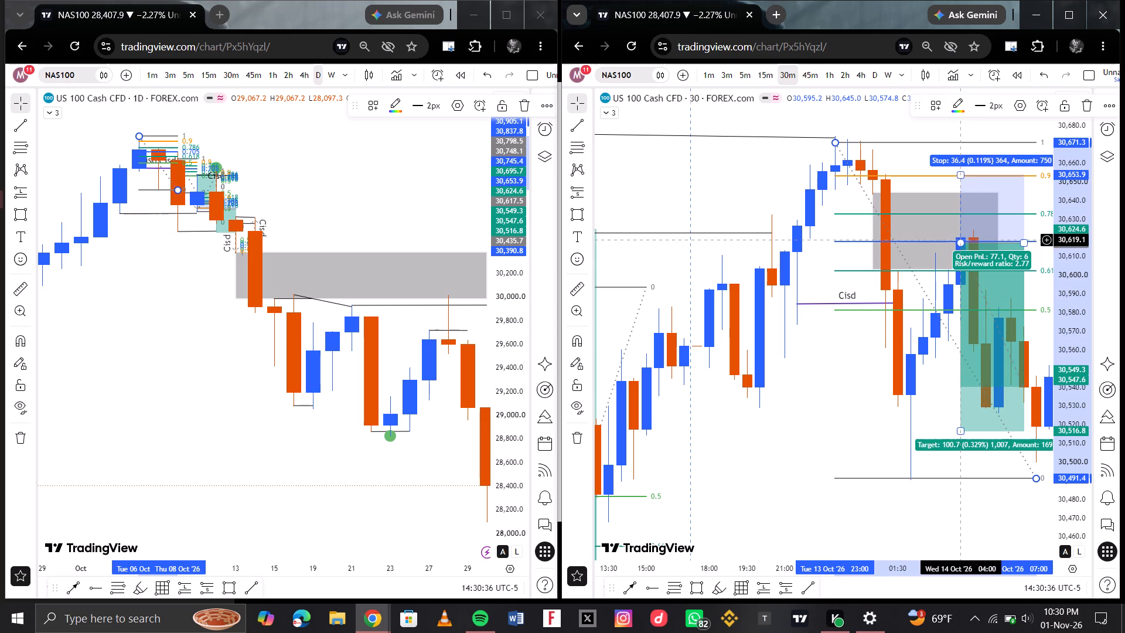
Adjust the new short position to entry about 30,618.5, stop about 30,655.5 and target about 30,358.9 inside the grey zone.
click(963, 240)
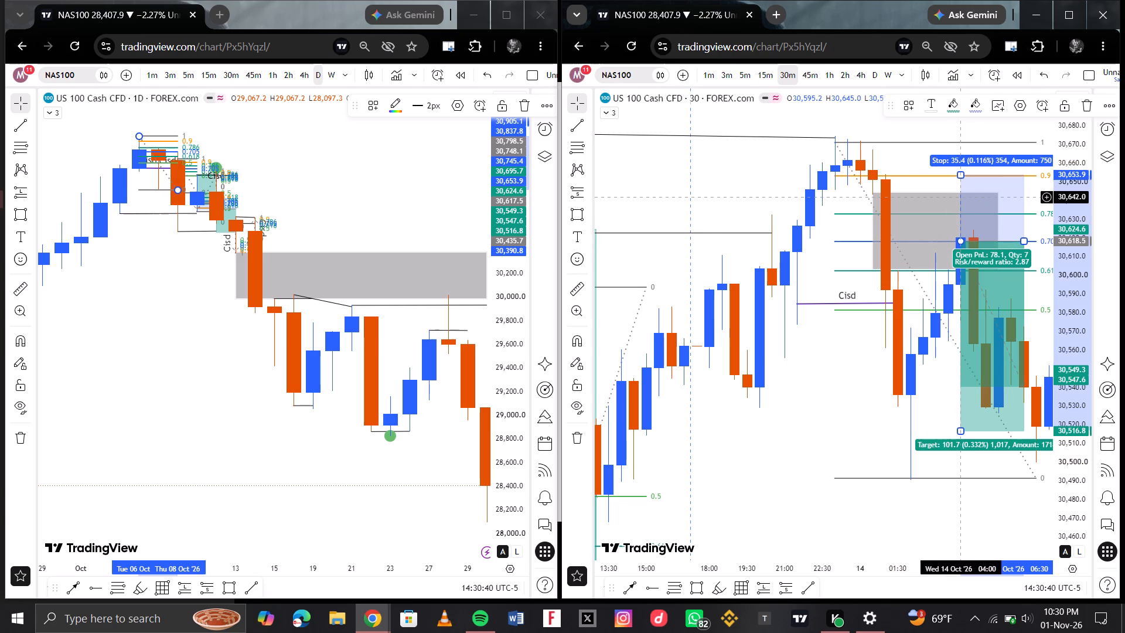
click(959, 175)
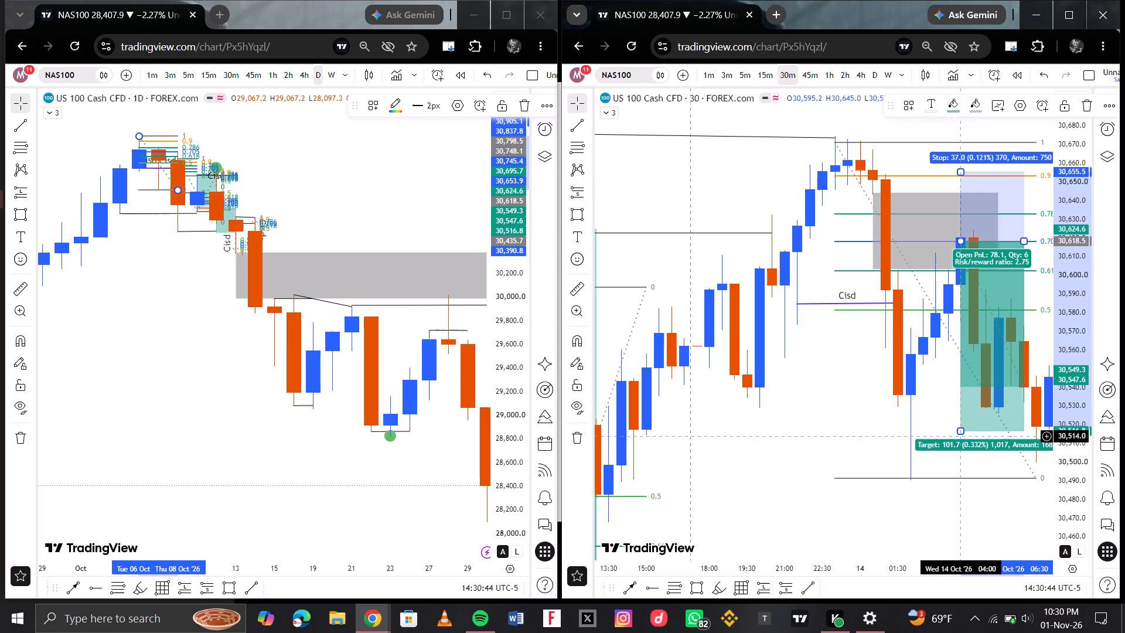
drag(960, 431, 962, 478)
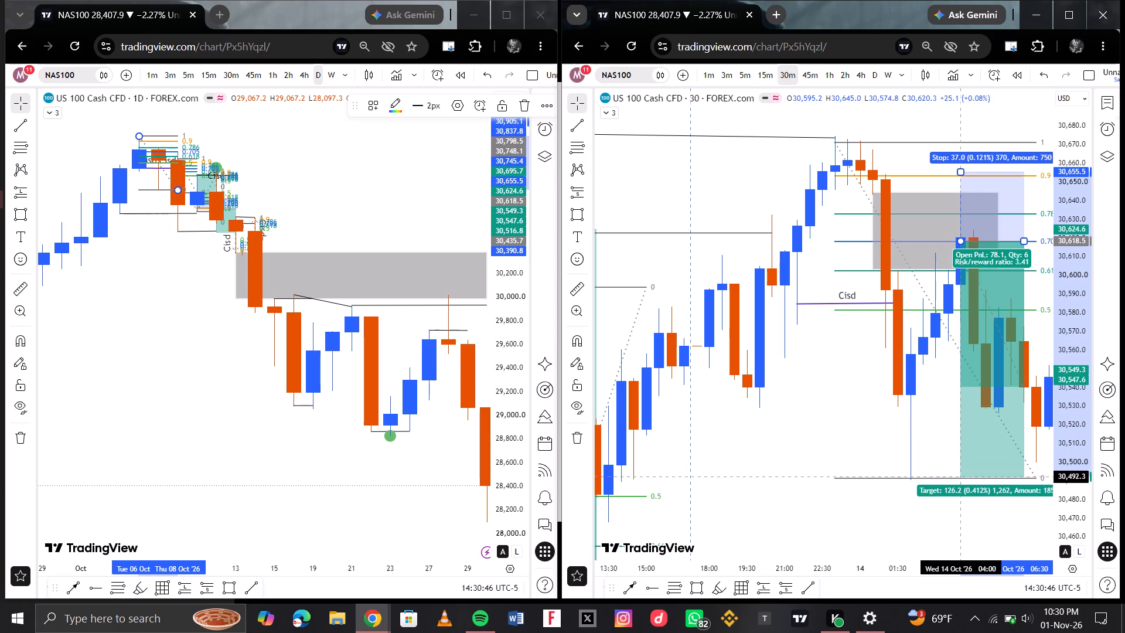
drag(962, 478, 962, 479)
scroll(792, 422, down, 5)
scroll(852, 392, left, 1)
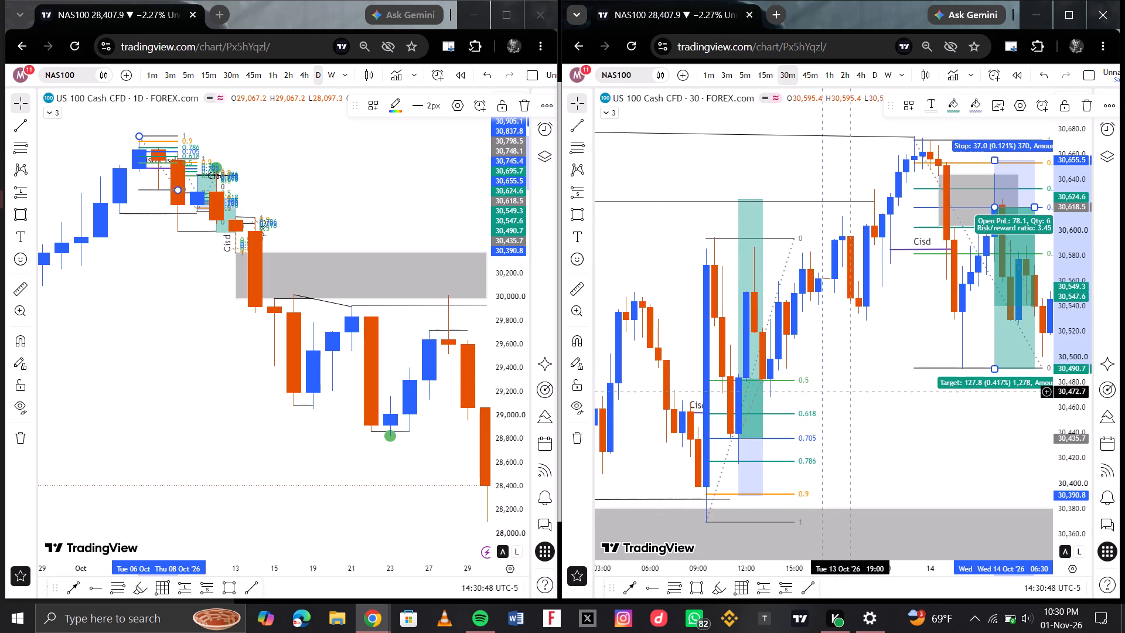
drag(937, 274, 935, 367)
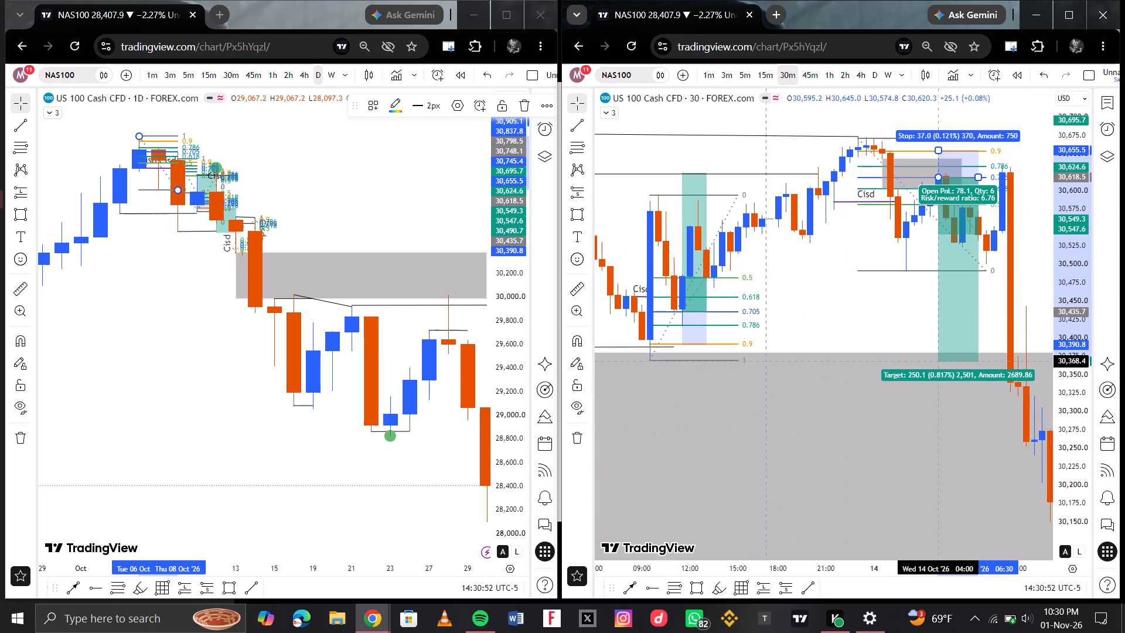
drag(935, 367, 935, 368)
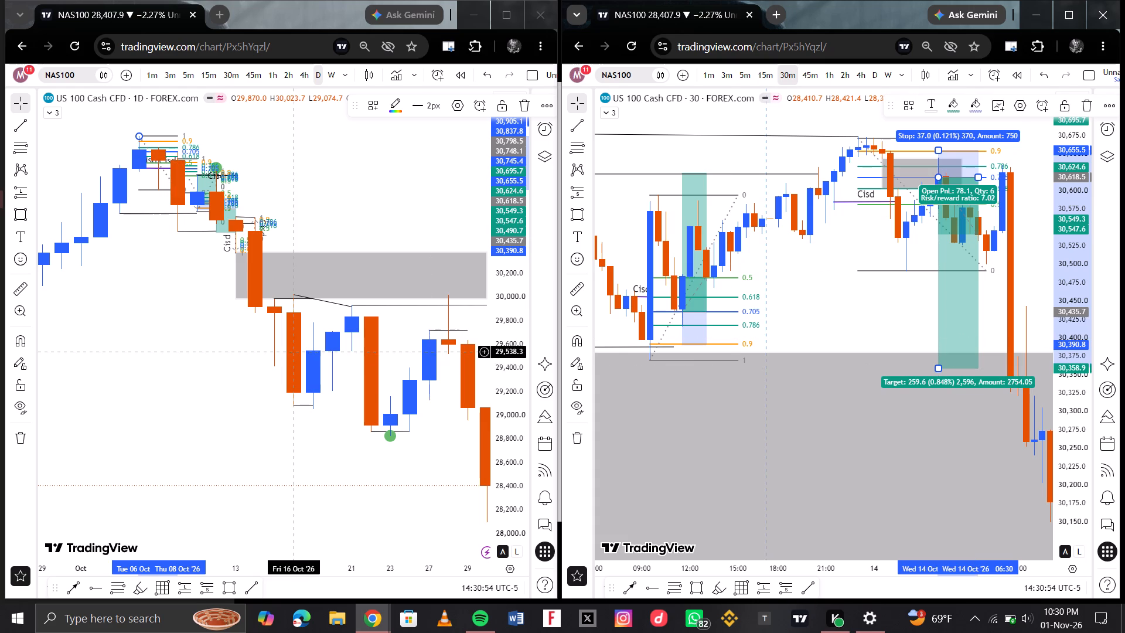
Examine the September and October price action on the daily chart around the large grey zone.
scroll(300, 333, down, 2)
scroll(379, 287, left, 1)
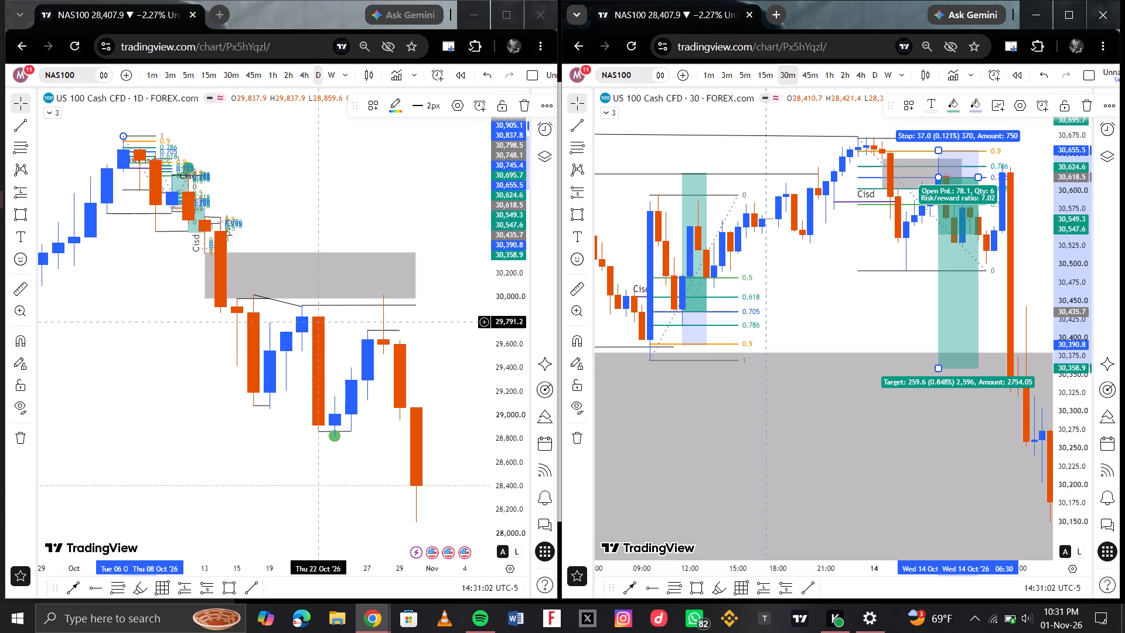
scroll(197, 283, right, 1)
scroll(294, 277, up, 1)
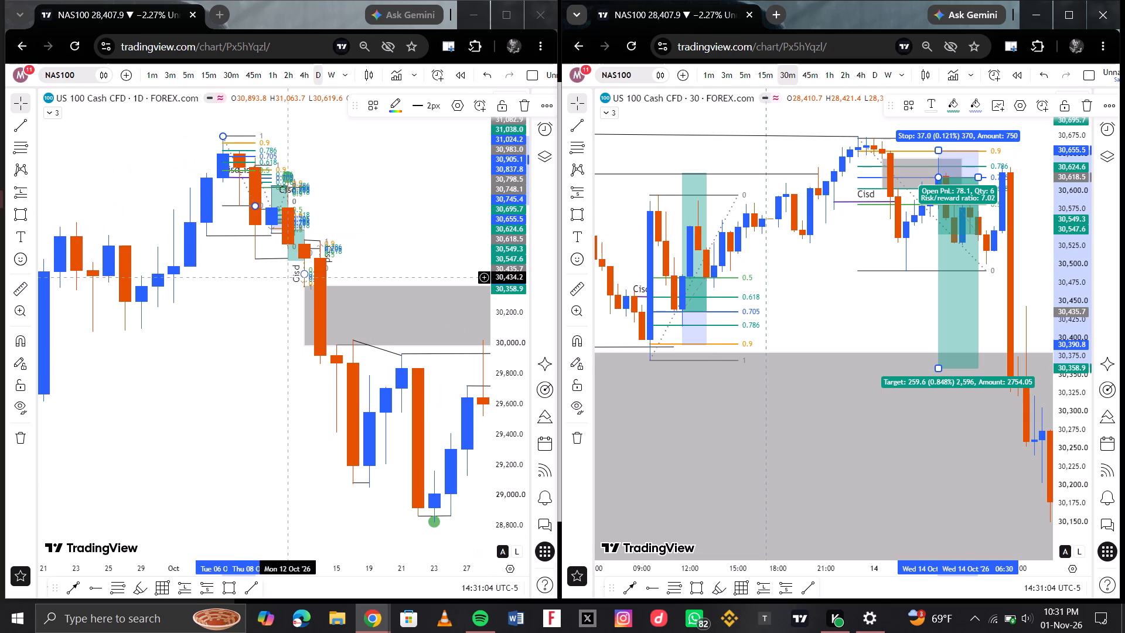
scroll(294, 277, up, 1)
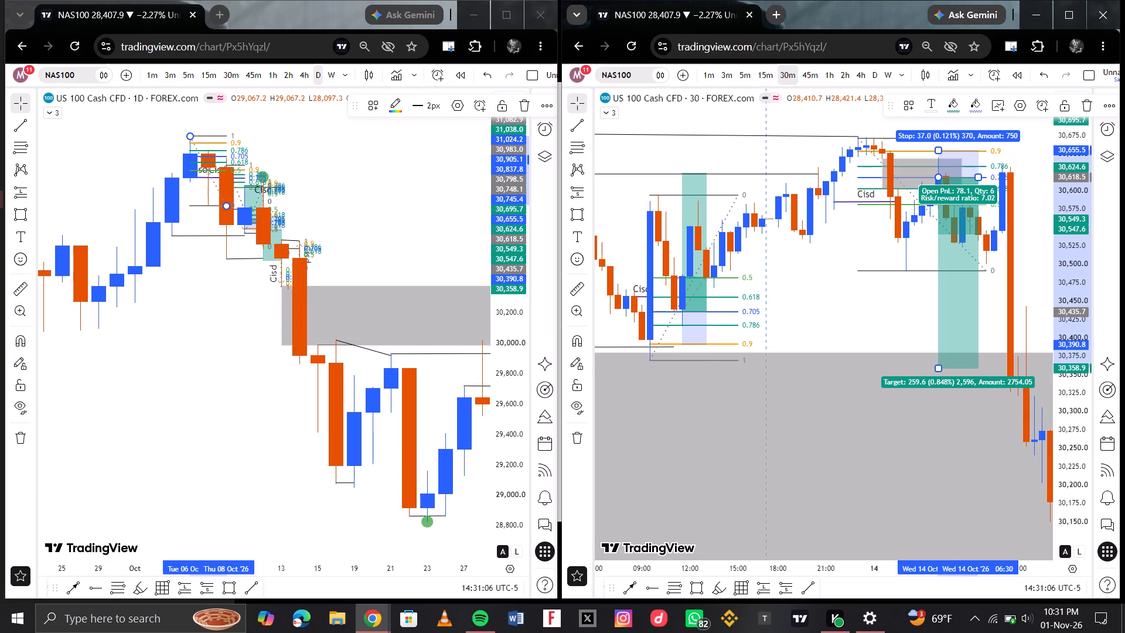
scroll(308, 287, up, 1)
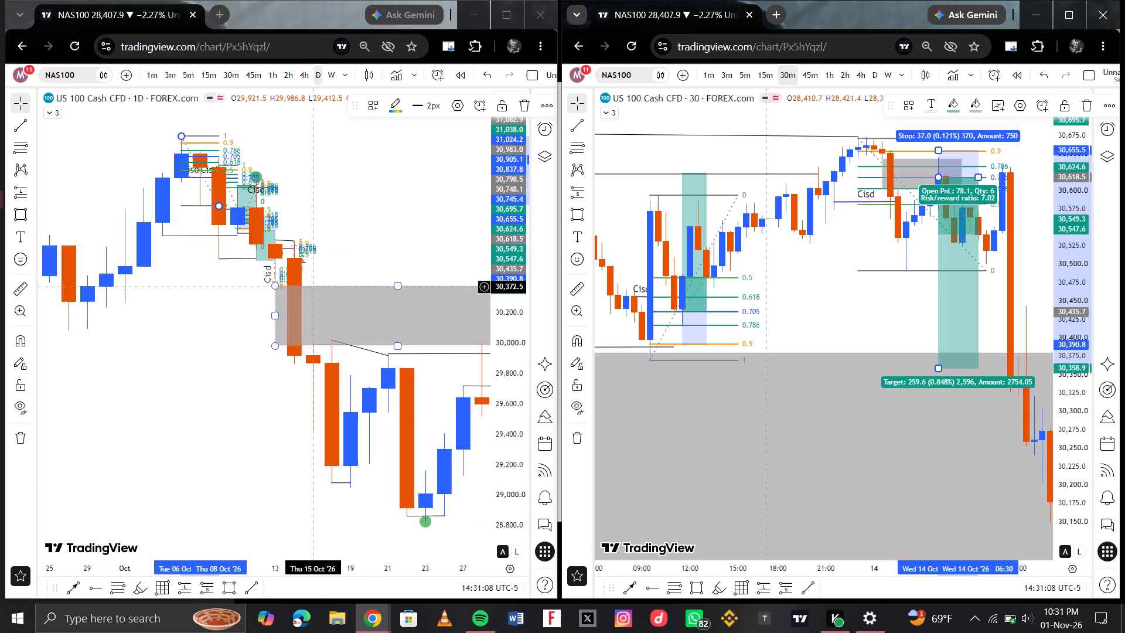
scroll(370, 369, down, 6)
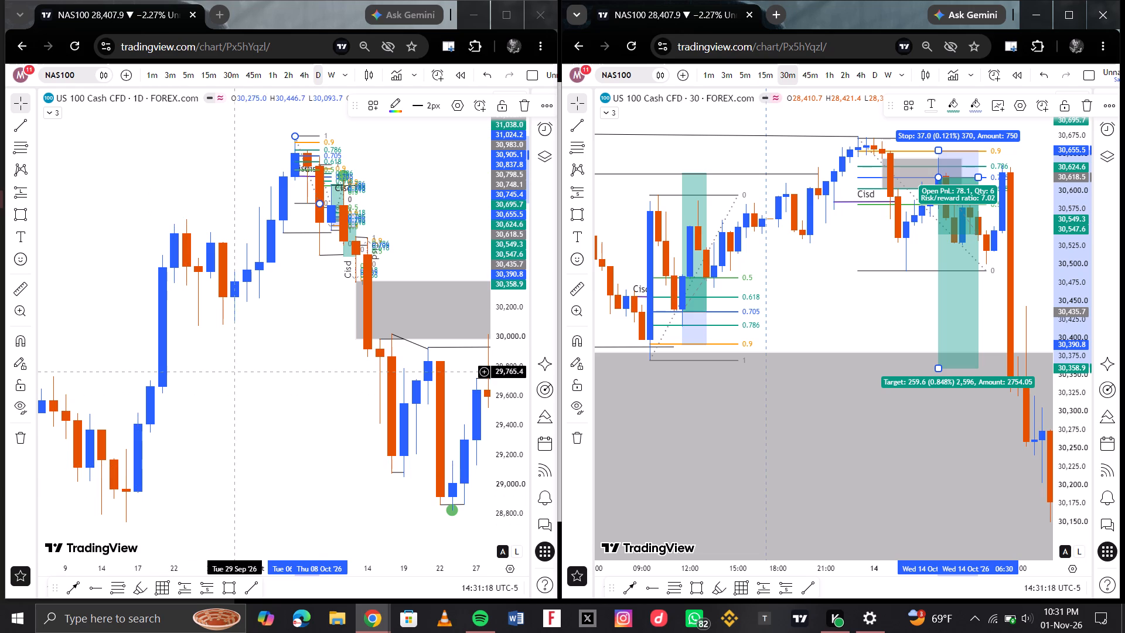
scroll(264, 427, down, 3)
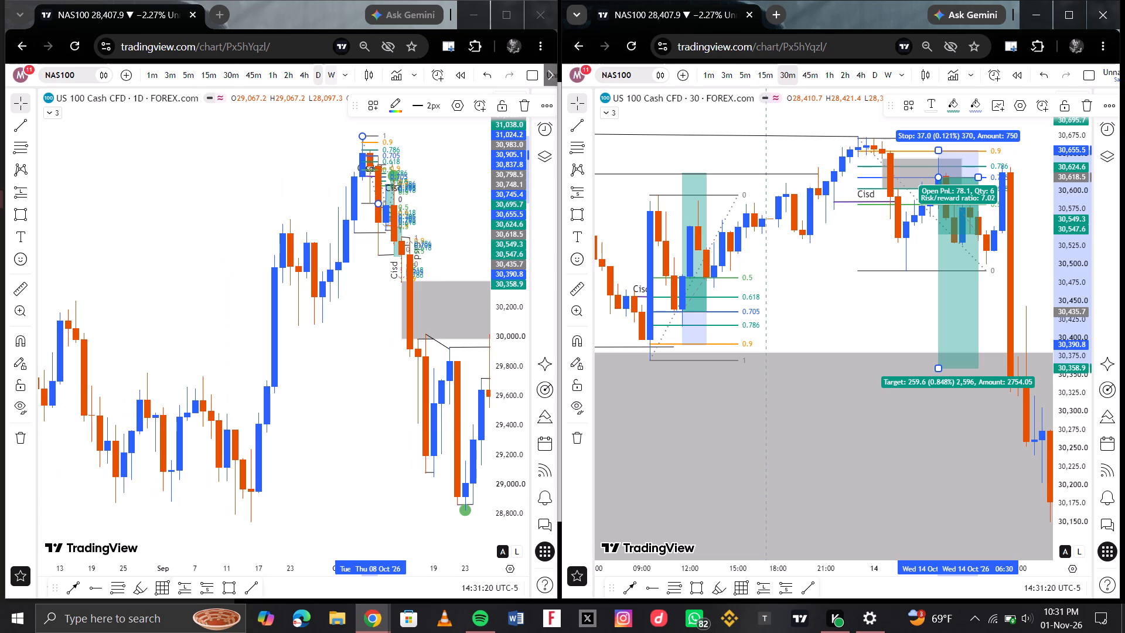
Examine the recent NAS100 decline on the weekly timeframe and return that chart to the daily timeframe.
click(335, 80)
scroll(363, 353, left, 1)
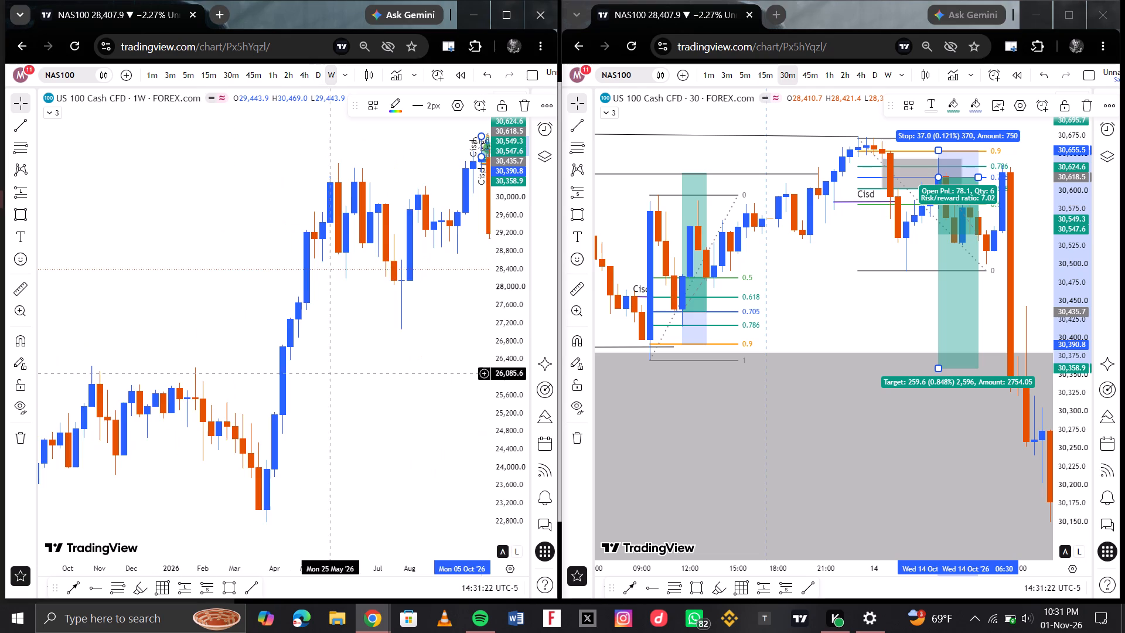
scroll(349, 389, left, 2)
scroll(304, 326, right, 1)
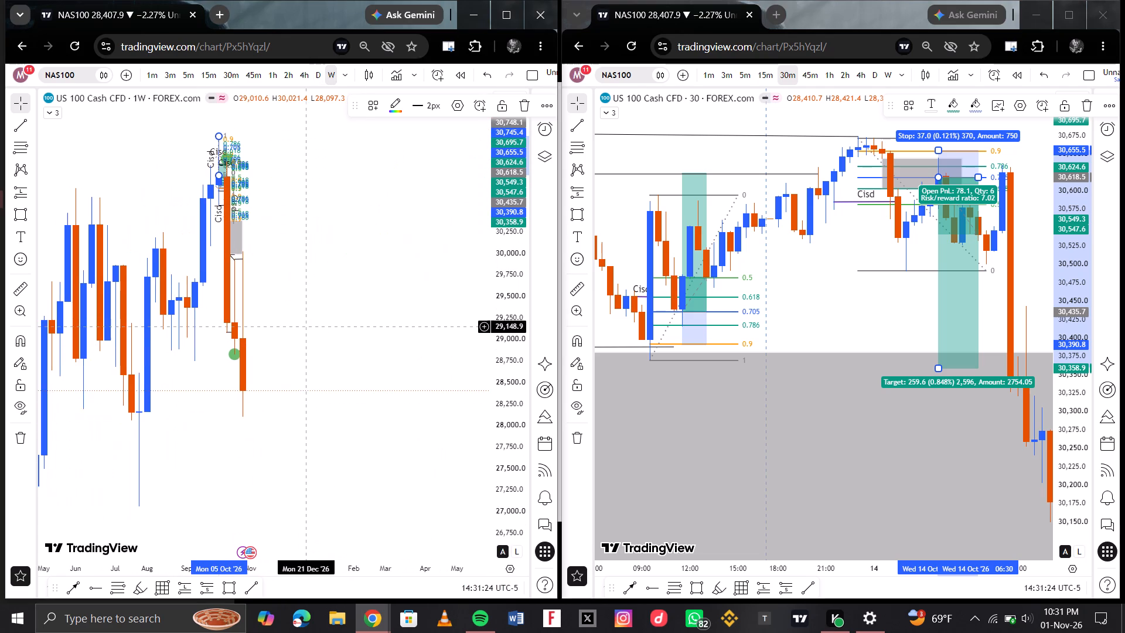
scroll(304, 326, right, 1)
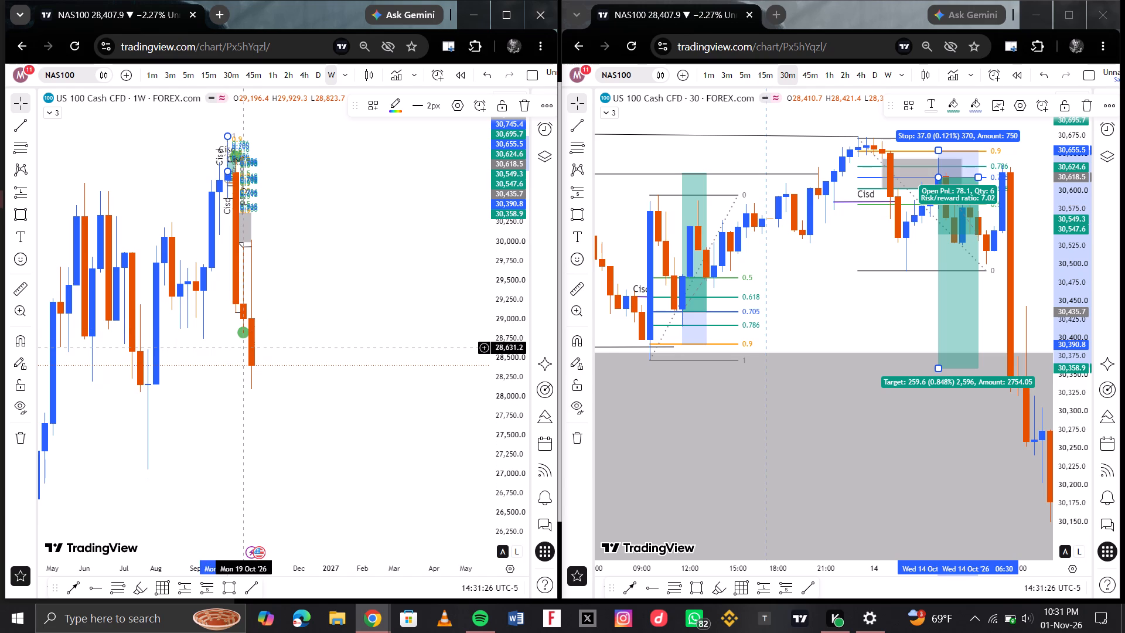
scroll(212, 318, right, 1)
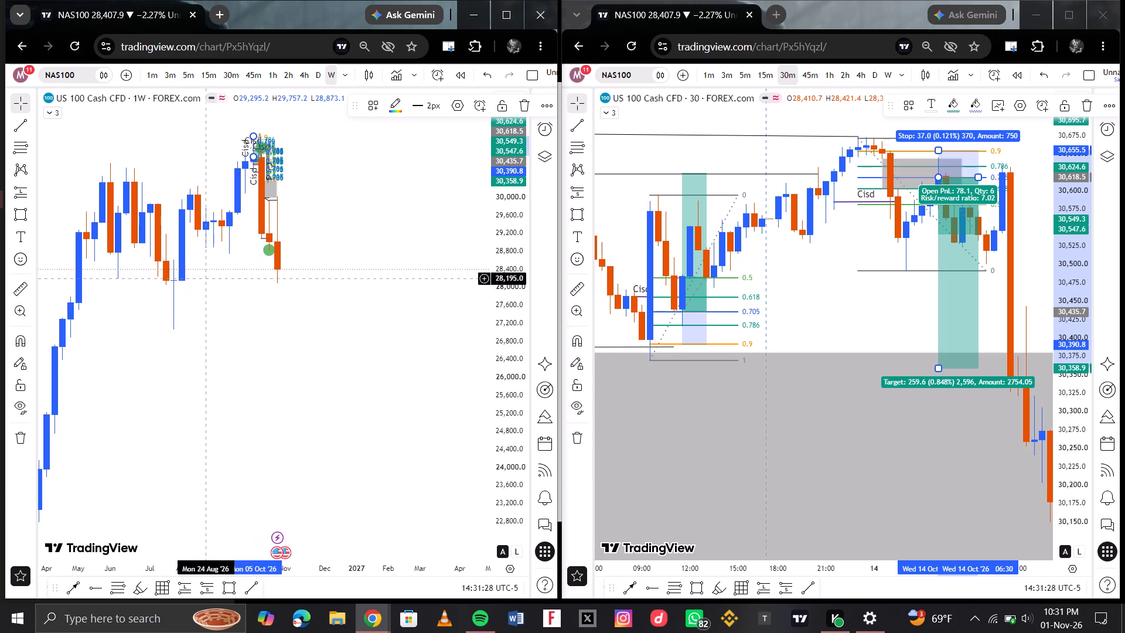
scroll(247, 234, up, 1)
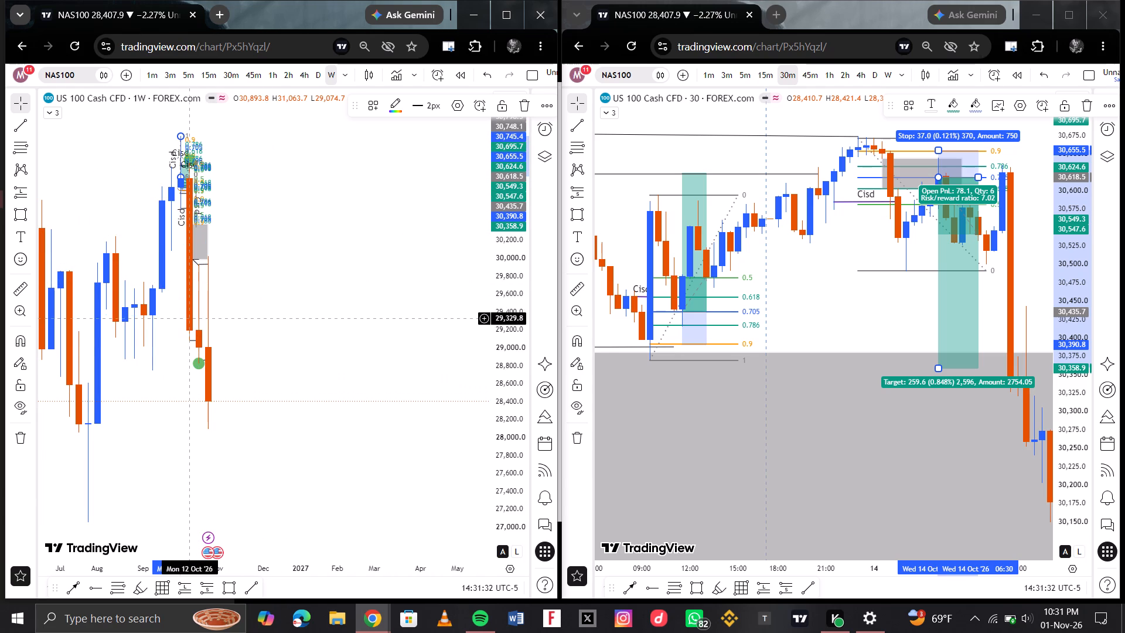
click(319, 75)
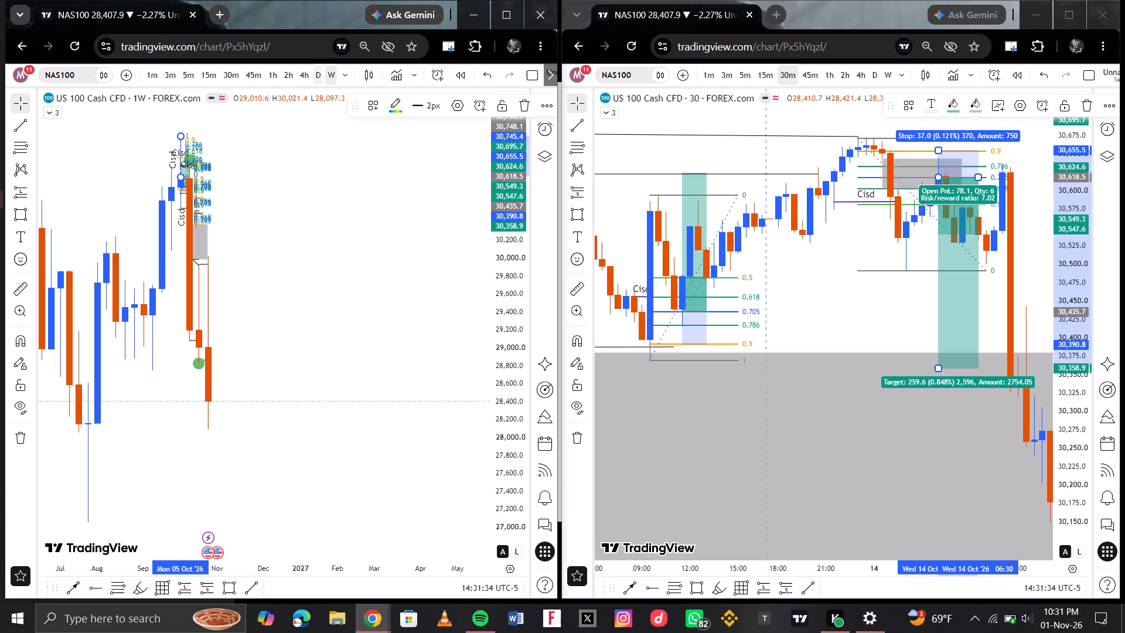
scroll(197, 291, right, 1)
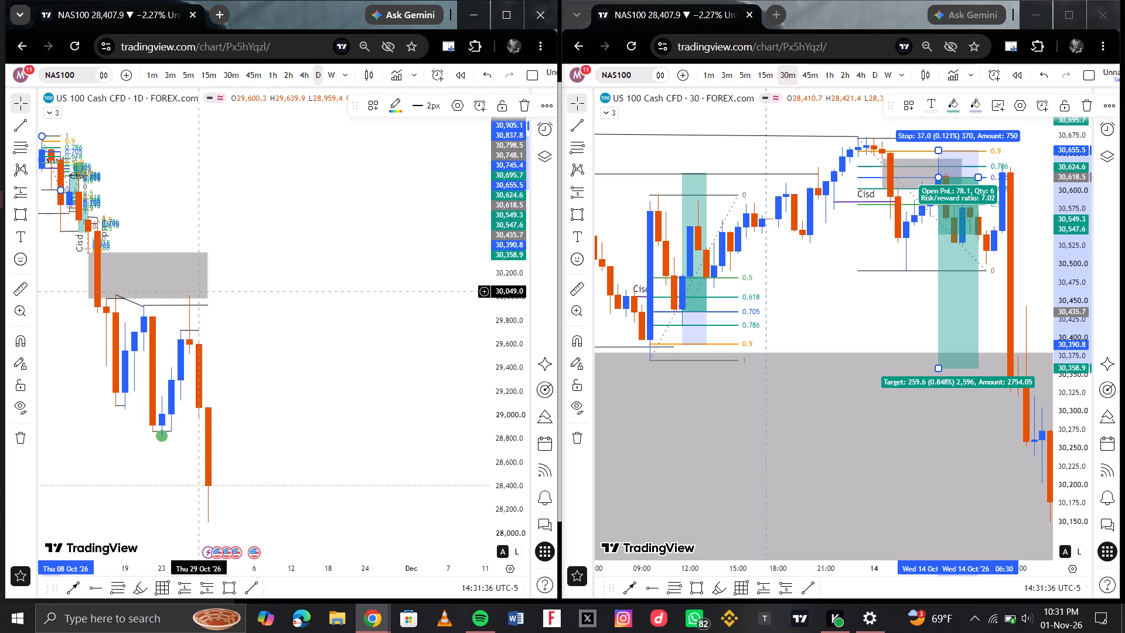
scroll(197, 291, right, 1)
Examine the 12 to 14 October price action on the 30-minute chart around the latest short position.
scroll(819, 385, down, 2)
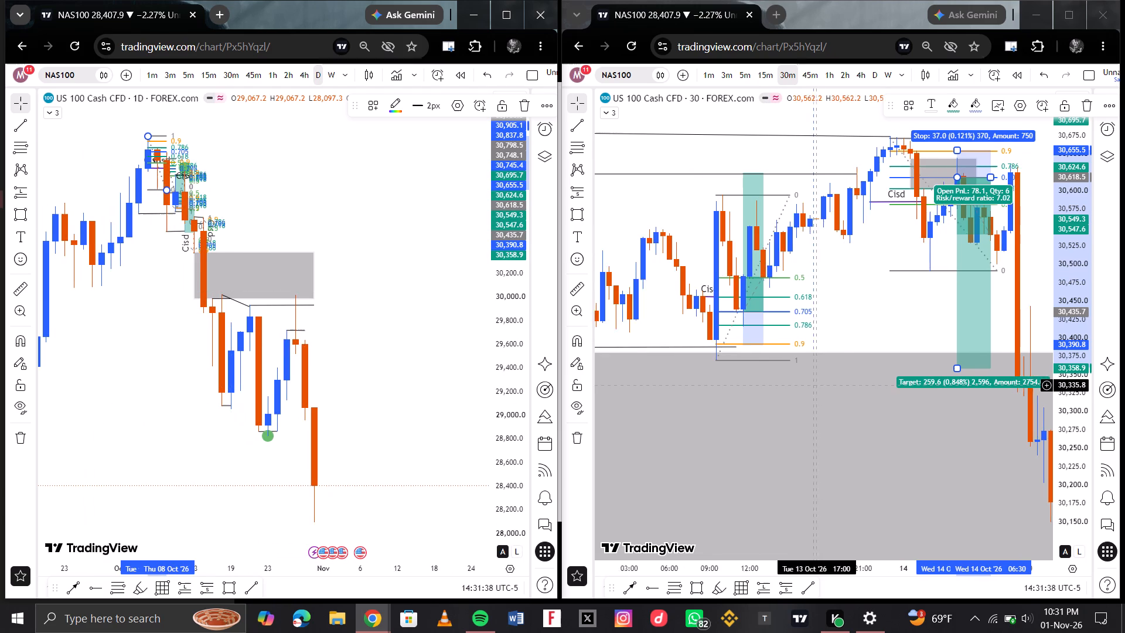
scroll(819, 385, down, 6)
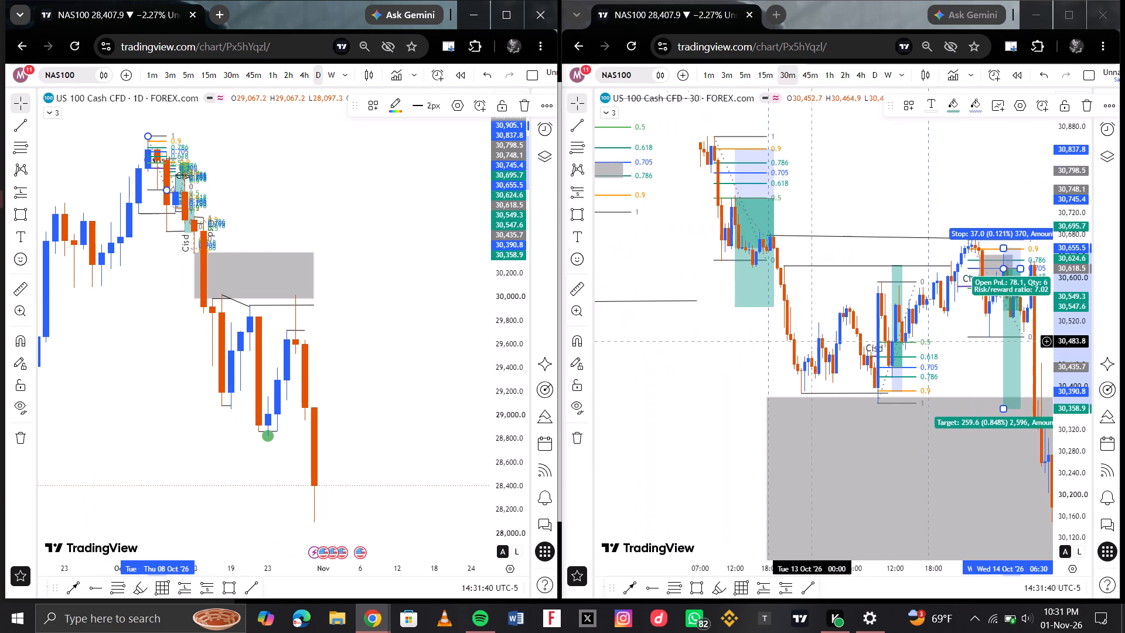
scroll(812, 341, down, 2)
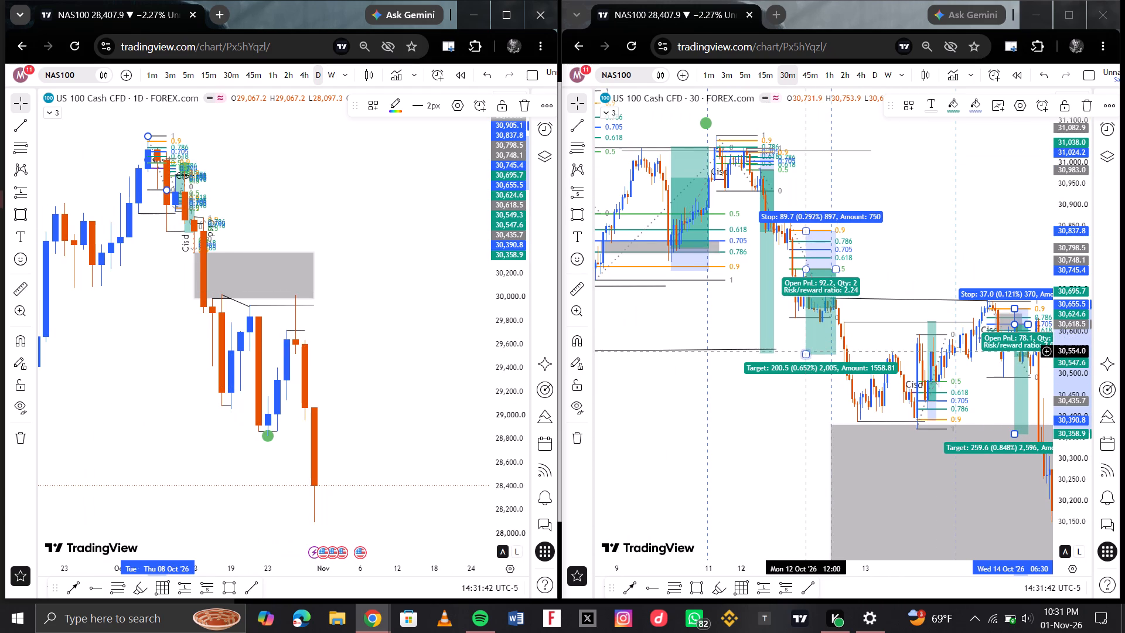
scroll(810, 274, up, 4)
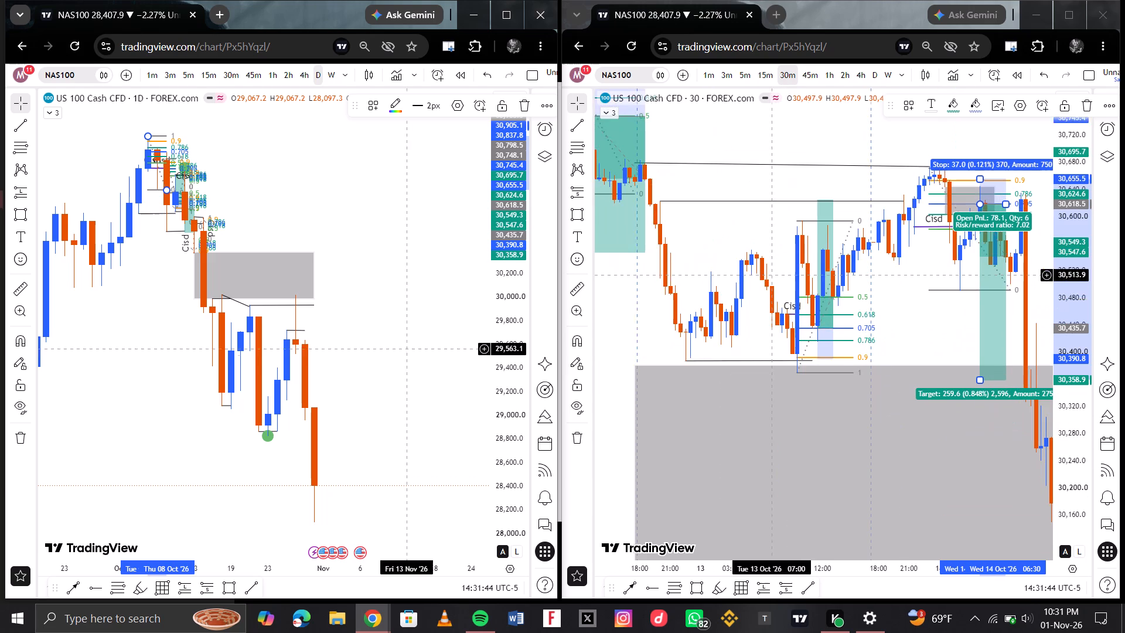
Draw a nearly flat trend line on the daily chart from about 30,083.7 on 24 Sep to about 30,093.6 on 15 Oct.
scroll(264, 390, down, 1)
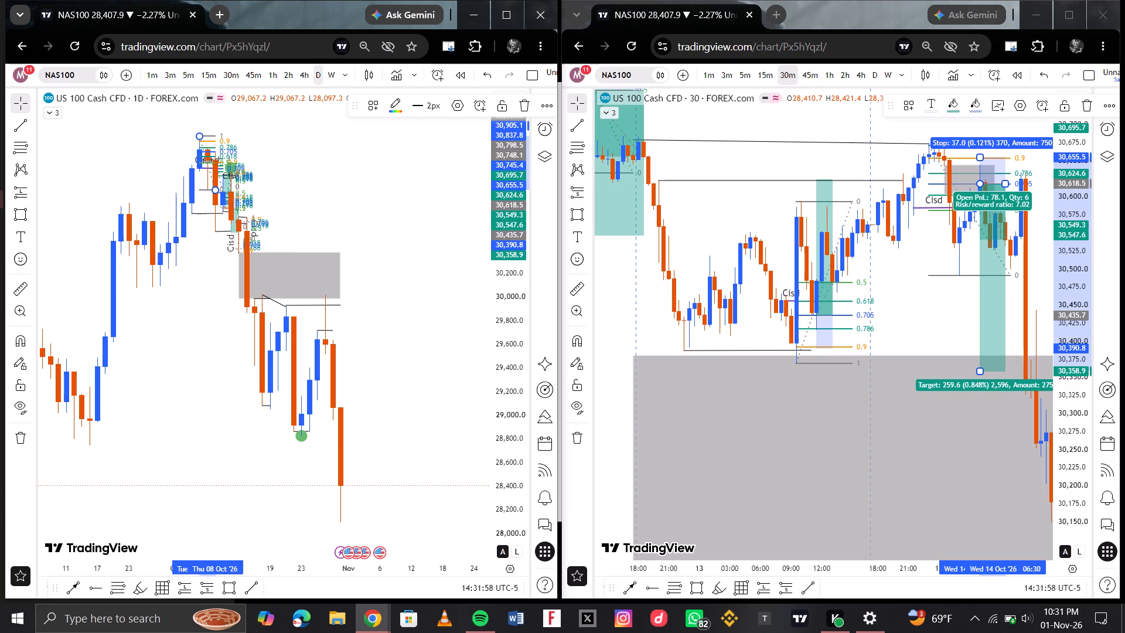
click(240, 594)
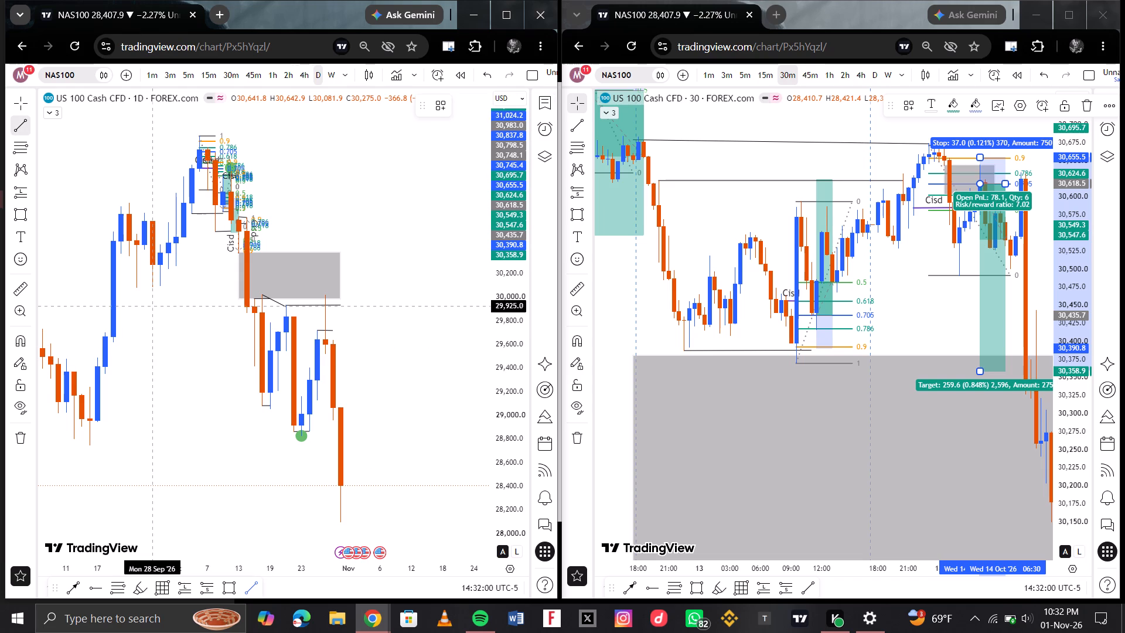
drag(136, 287, 240, 282)
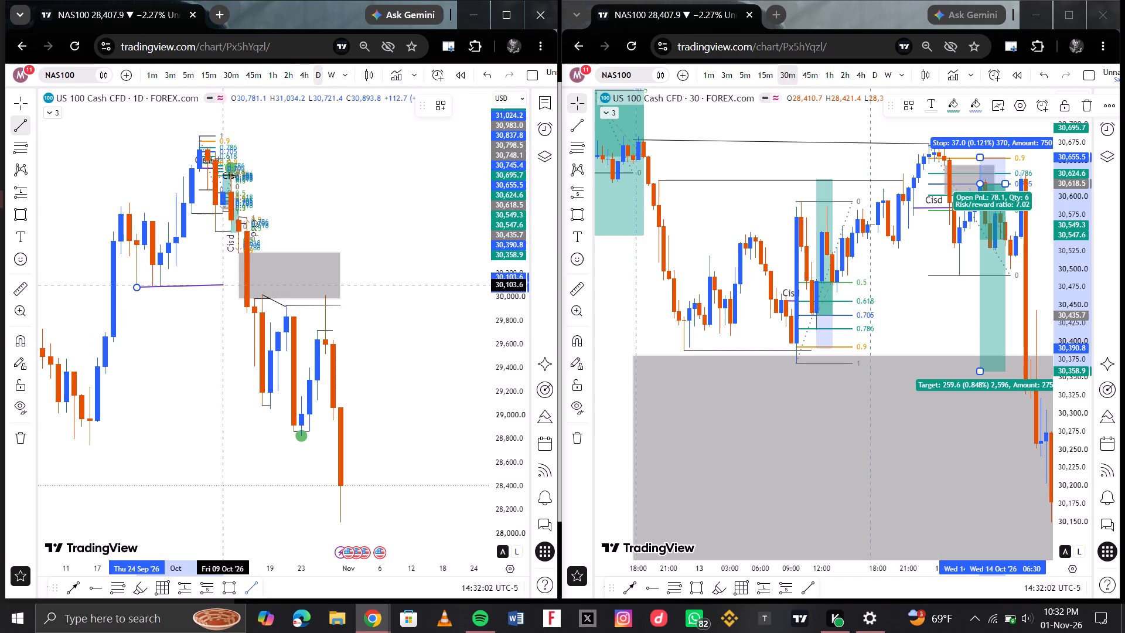
drag(240, 282, 253, 283)
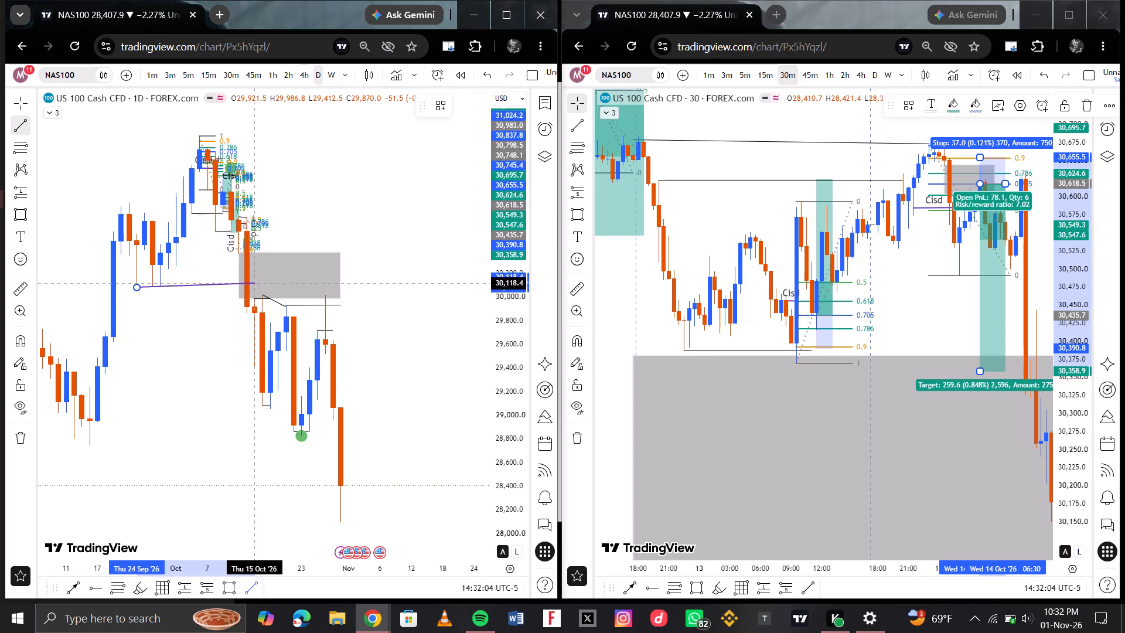
drag(253, 283, 254, 286)
click(254, 286)
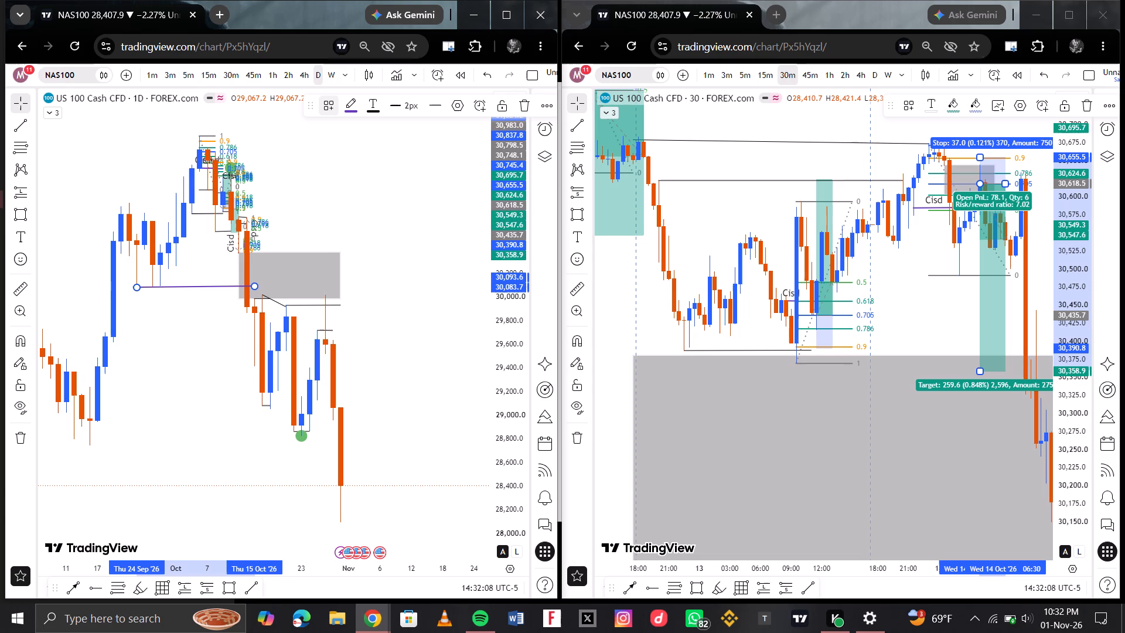
Apply the NL drawing template to the new trend line on the daily chart.
click(331, 111)
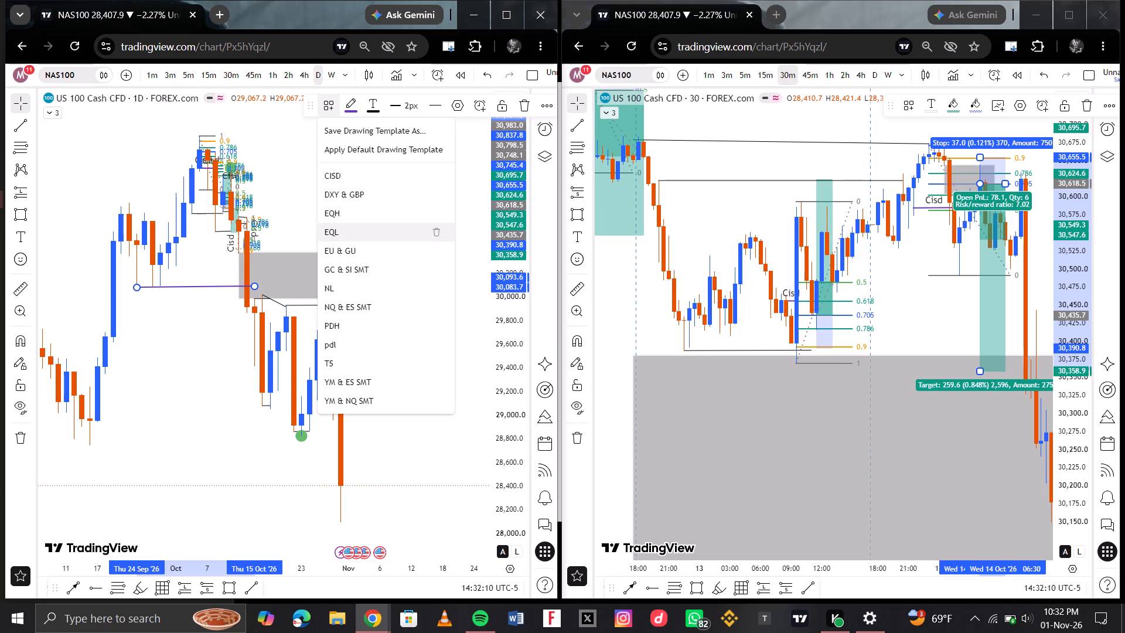
click(330, 283)
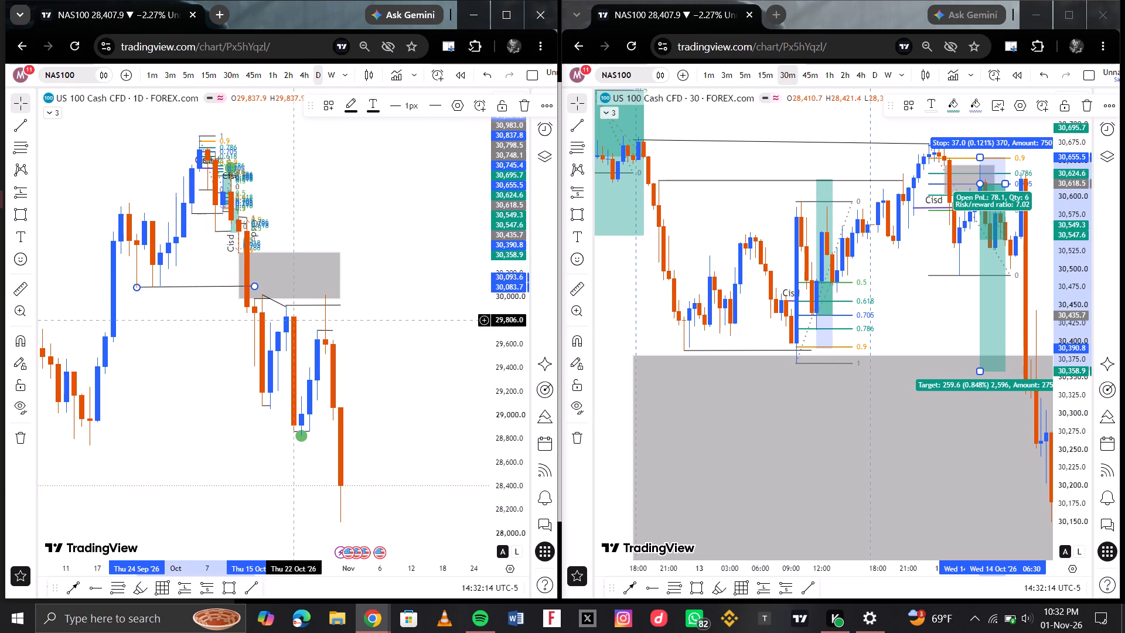
click(363, 319)
Extend the 14 Oct short position's target on the 30-minute chart to about 30,077.2, just below the black line in the grey zone.
scroll(787, 434, down, 3)
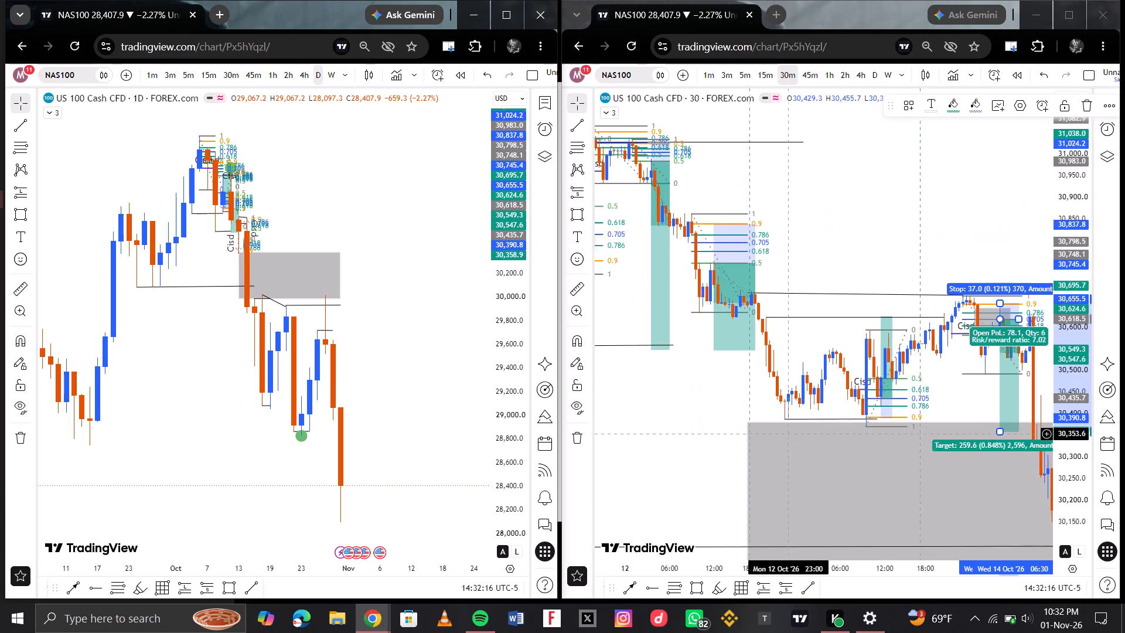
scroll(787, 434, down, 3)
scroll(931, 413, left, 3)
scroll(856, 351, up, 1)
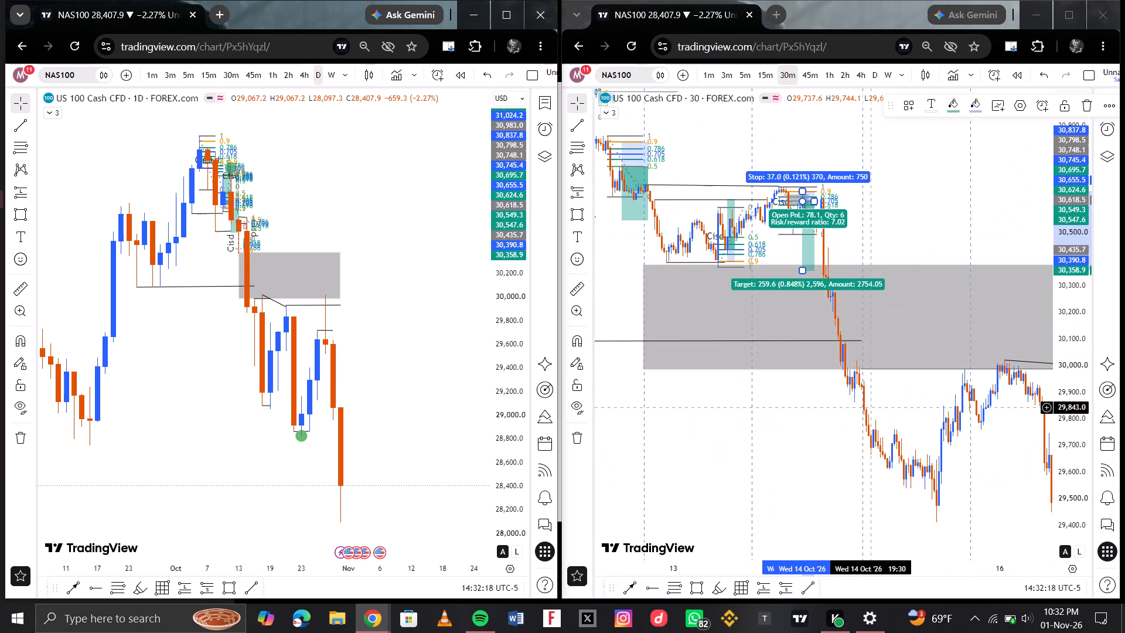
scroll(856, 351, up, 2)
scroll(819, 363, right, 2)
scroll(842, 287, up, 2)
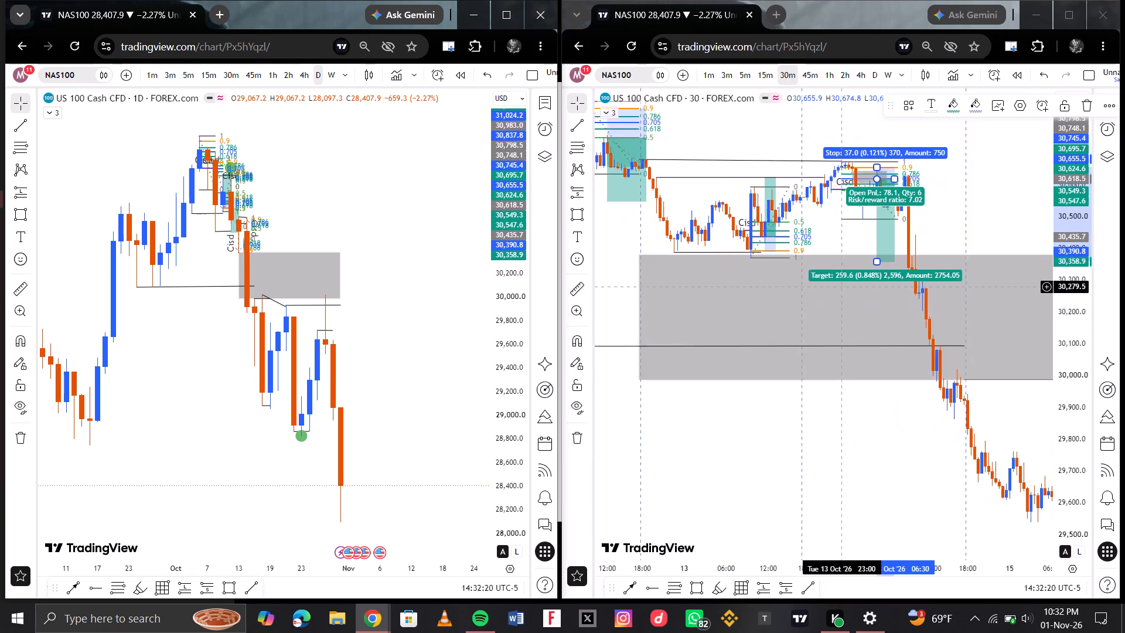
scroll(842, 287, up, 2)
scroll(756, 294, right, 1)
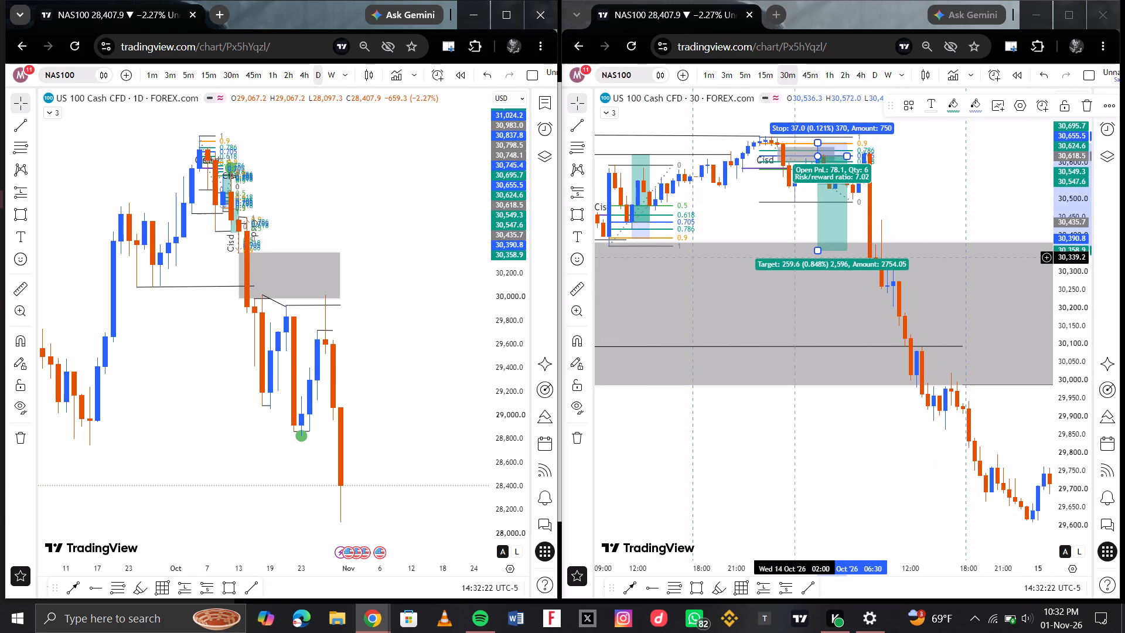
drag(818, 252, 817, 333)
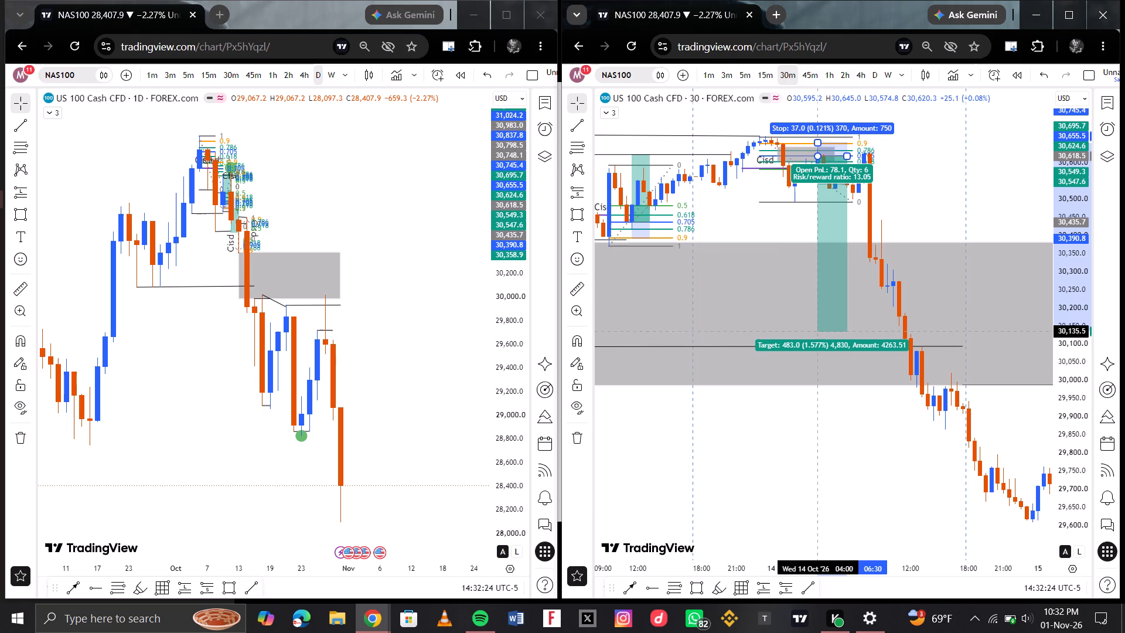
drag(817, 333, 817, 350)
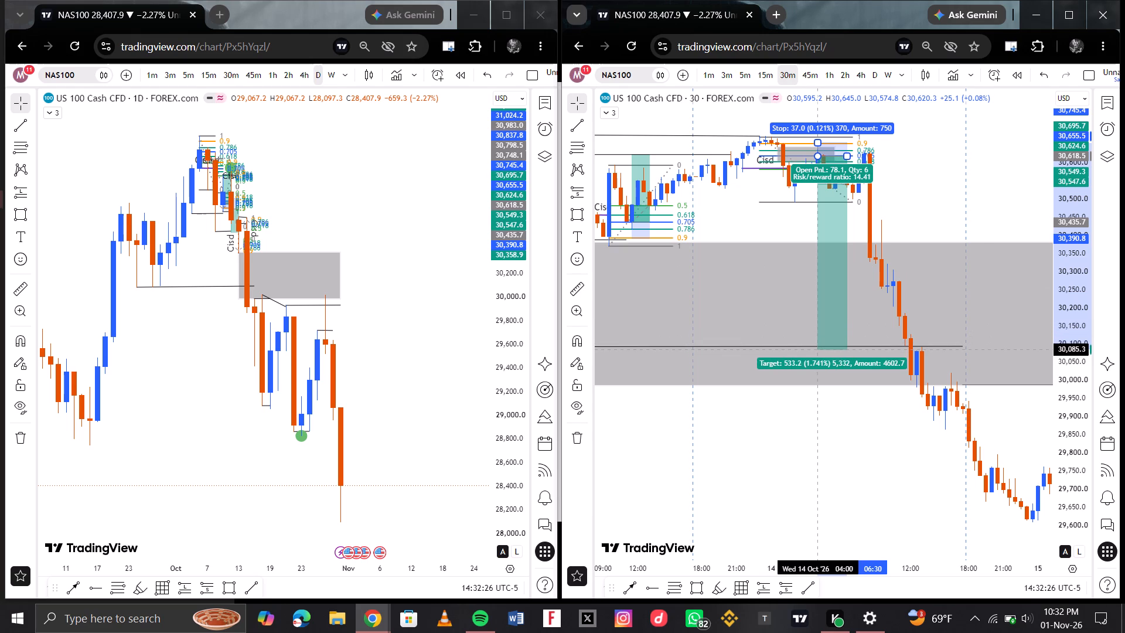
drag(817, 350, 817, 350)
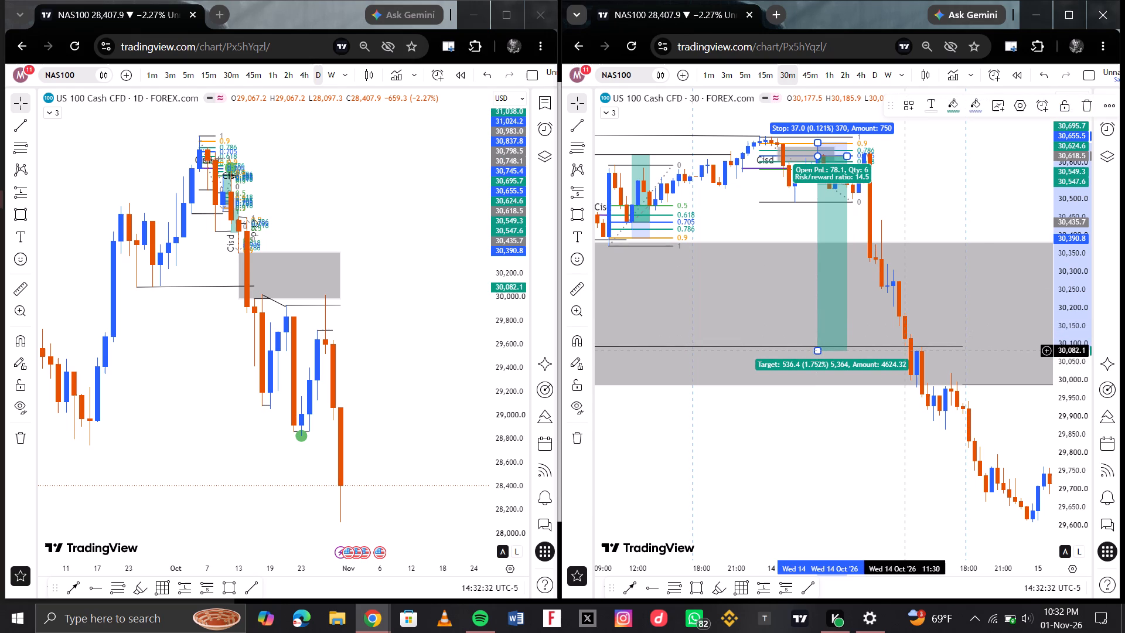
click(816, 350)
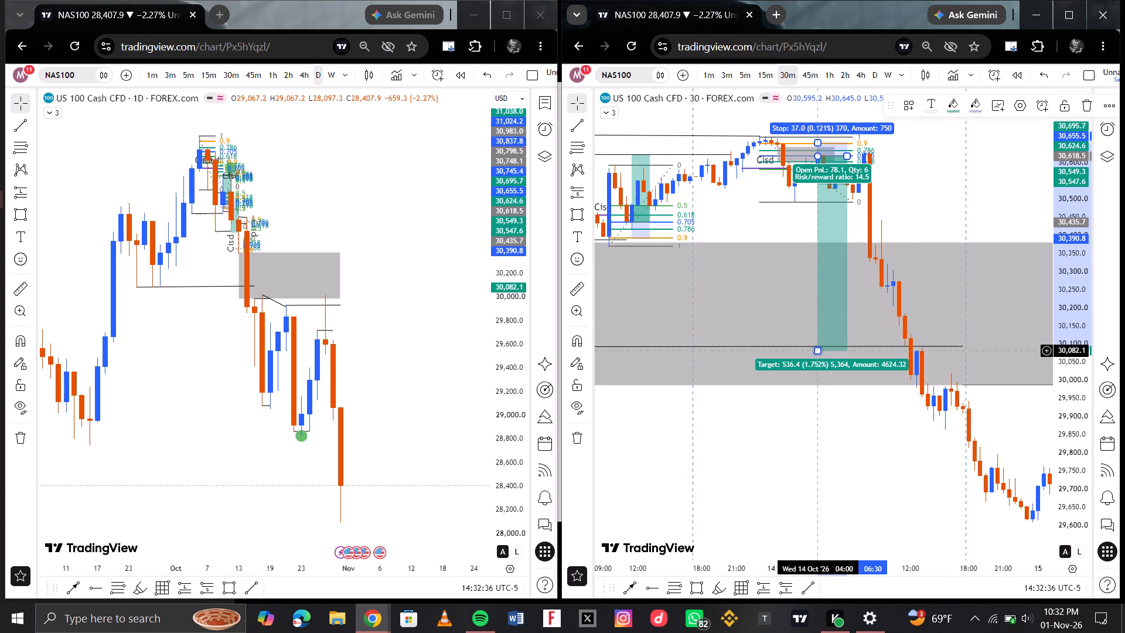
click(751, 292)
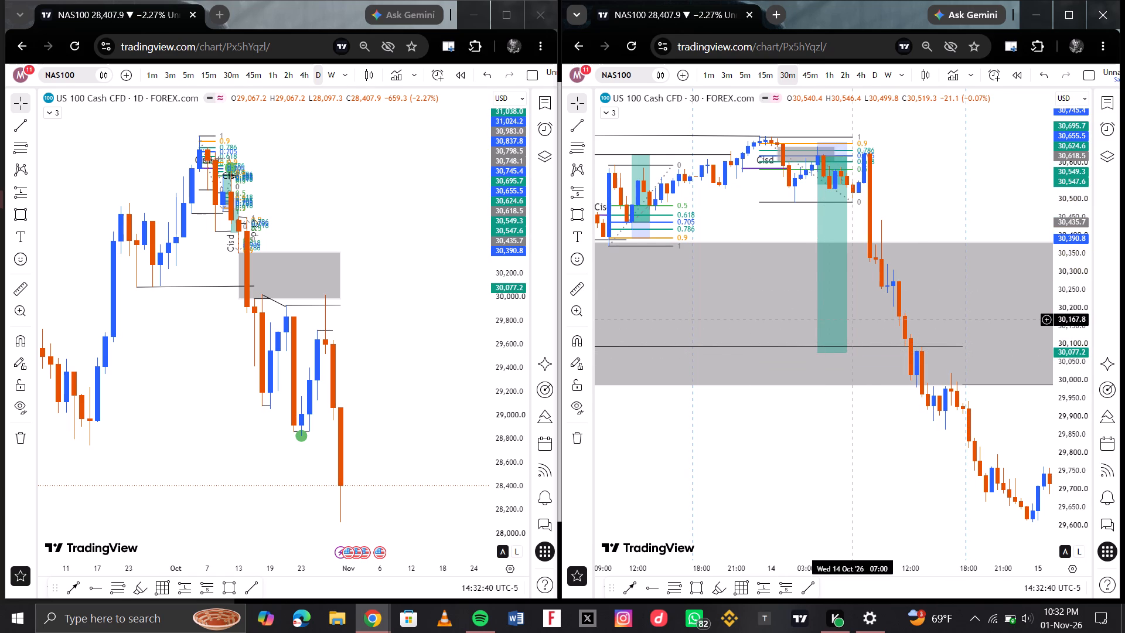
Switch the 30-minute chart to the 15-minute timeframe and bring the 14 October drop into the grey zone into view.
scroll(836, 372, down, 4)
scroll(853, 287, up, 6)
scroll(849, 357, down, 1)
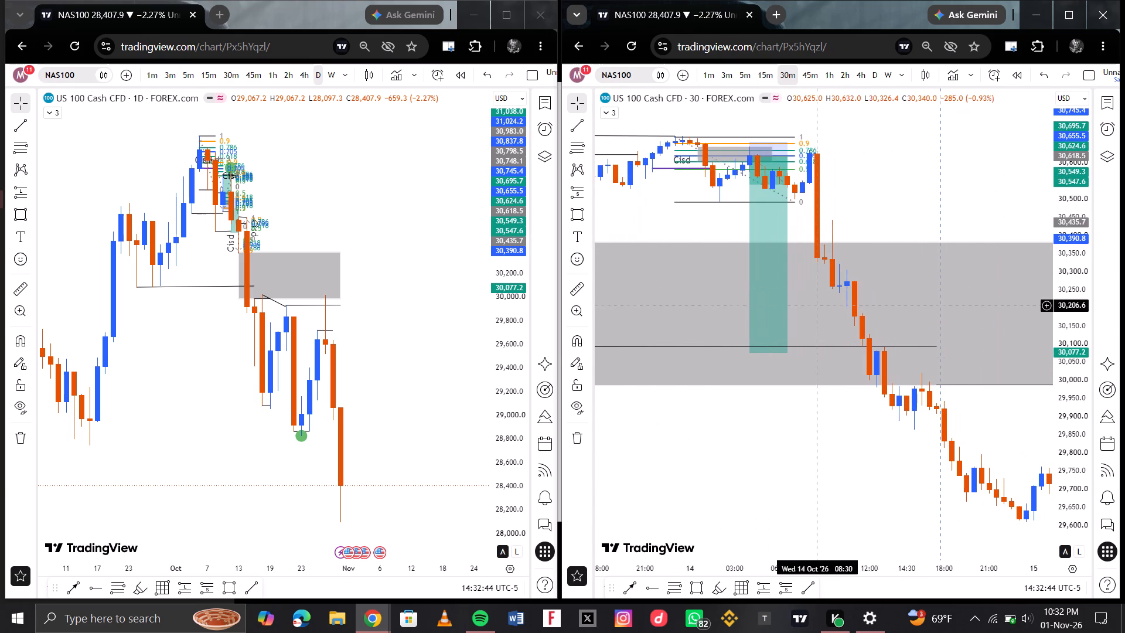
scroll(846, 362, down, 1)
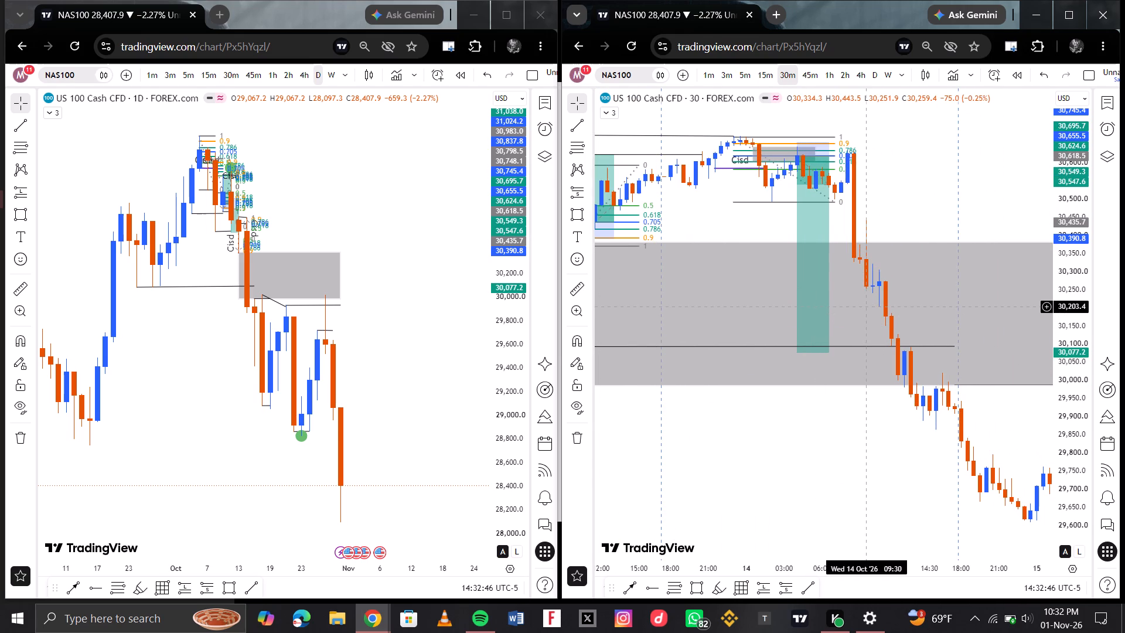
click(759, 71)
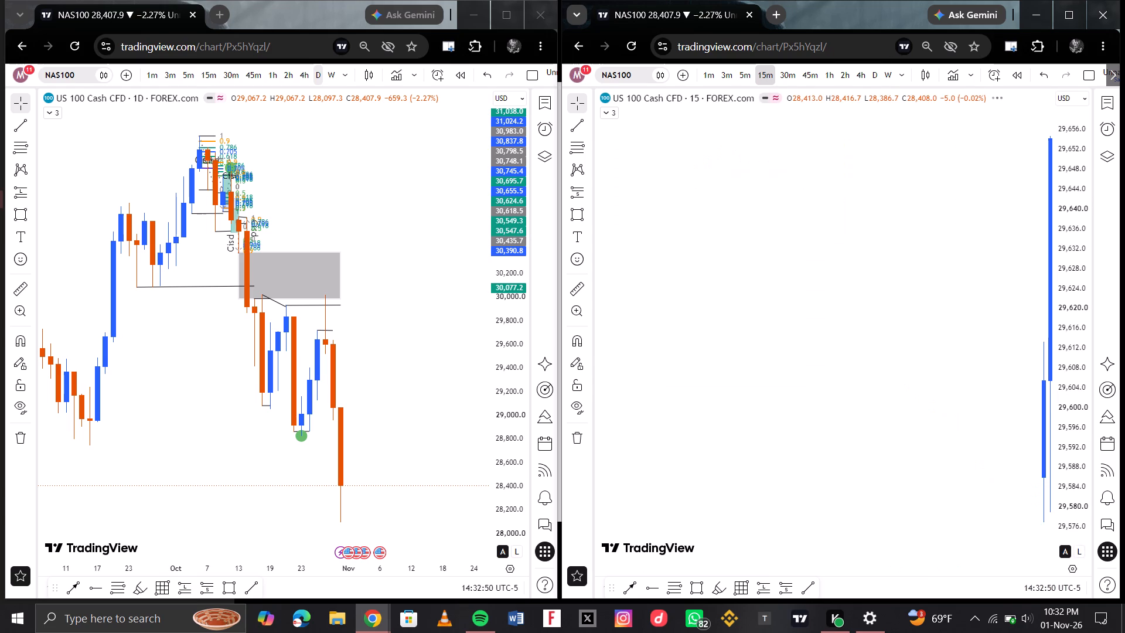
scroll(839, 406, down, 11)
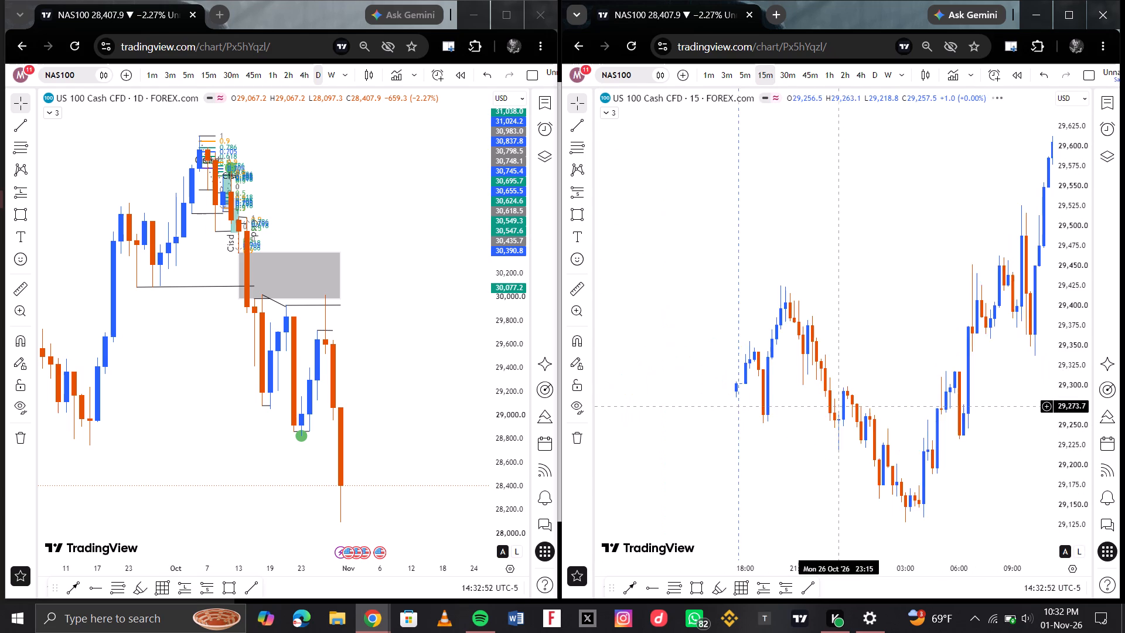
scroll(839, 406, down, 14)
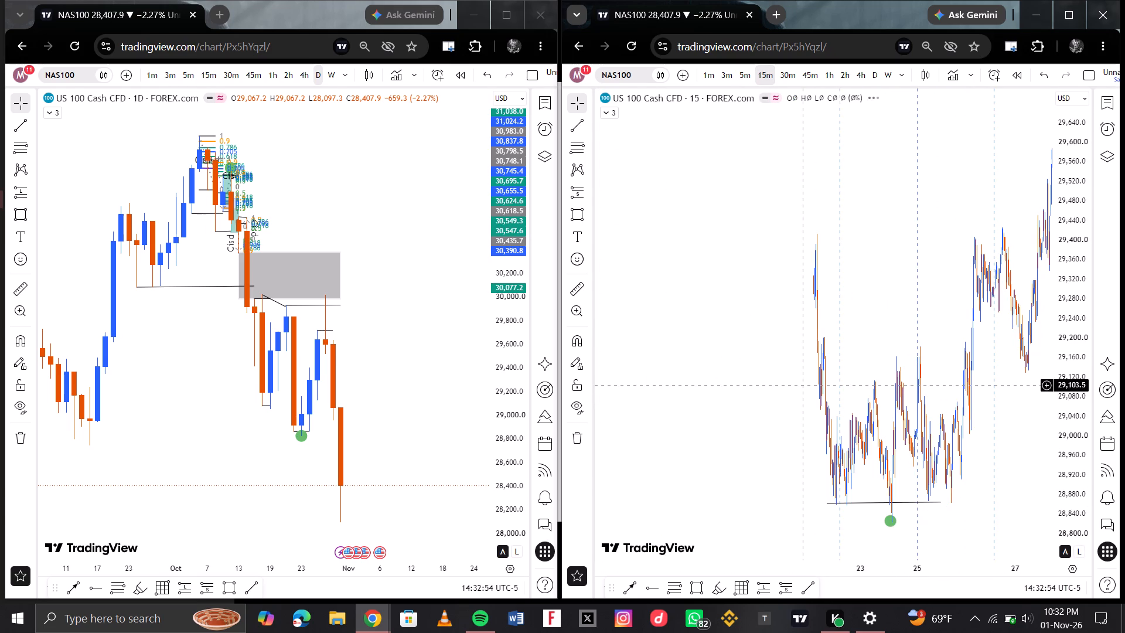
scroll(765, 358, right, 5)
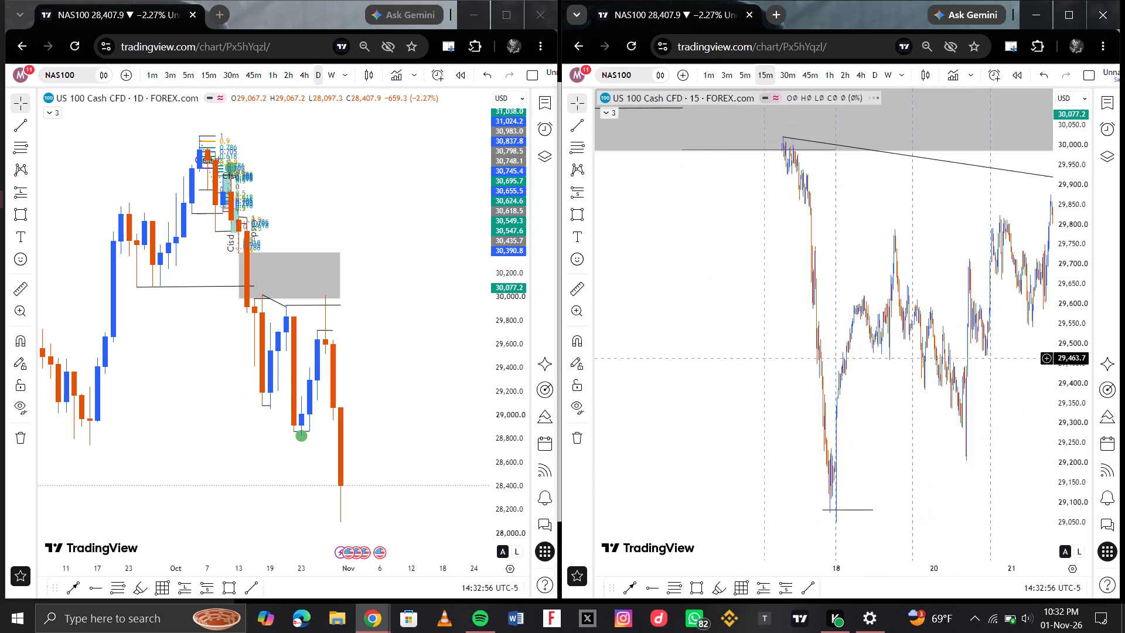
scroll(765, 358, right, 2)
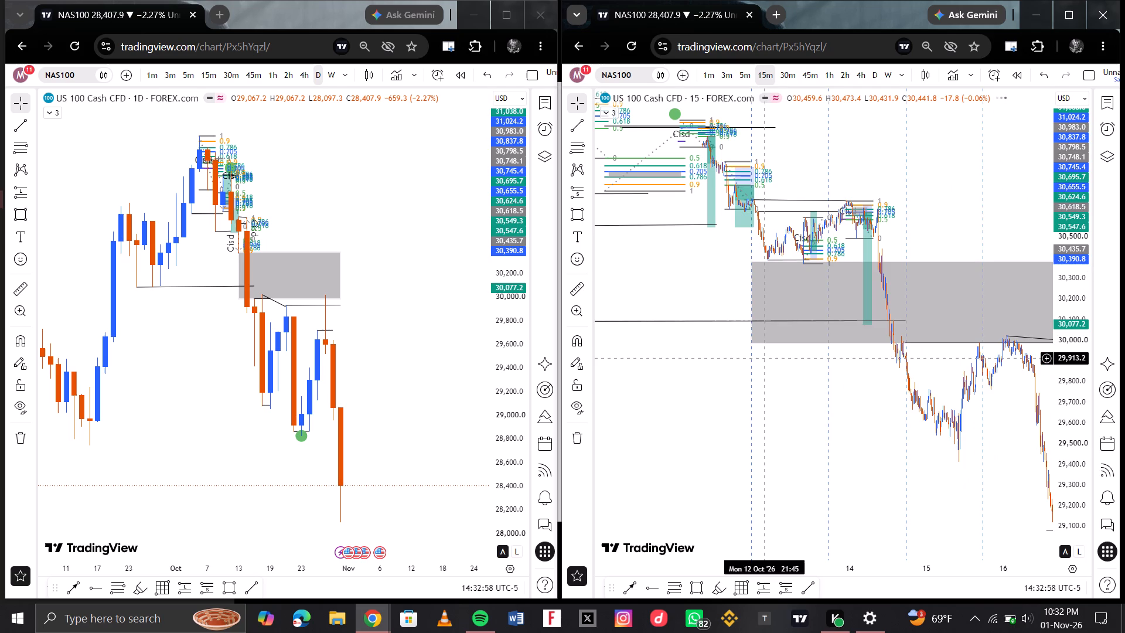
scroll(844, 292, up, 5)
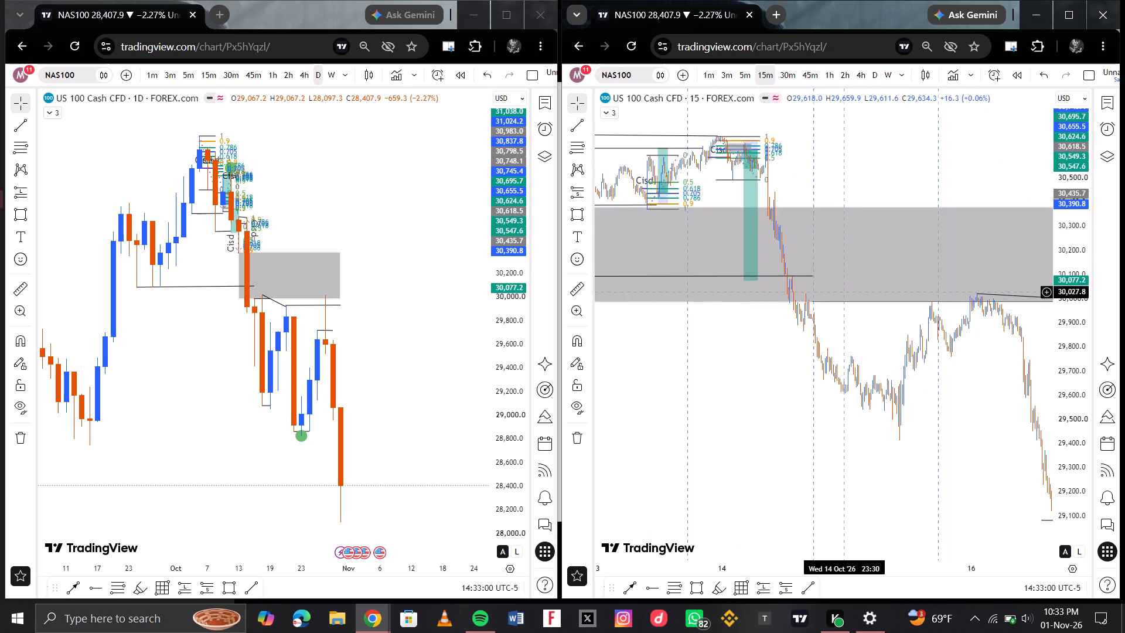
scroll(844, 292, right, 4)
scroll(874, 247, up, 5)
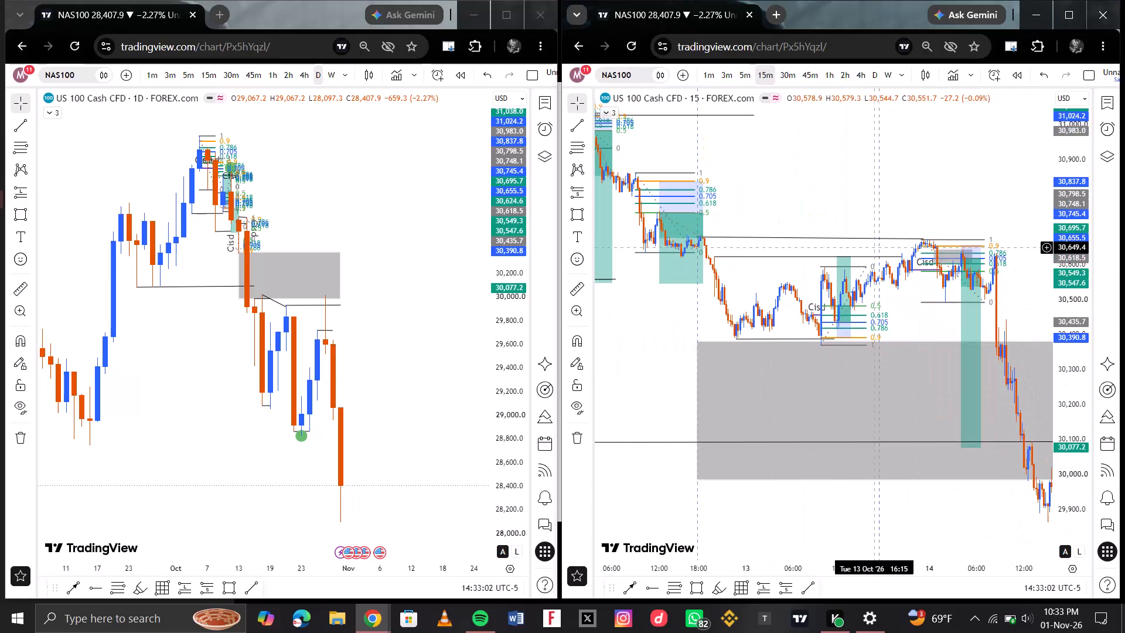
scroll(874, 247, up, 4)
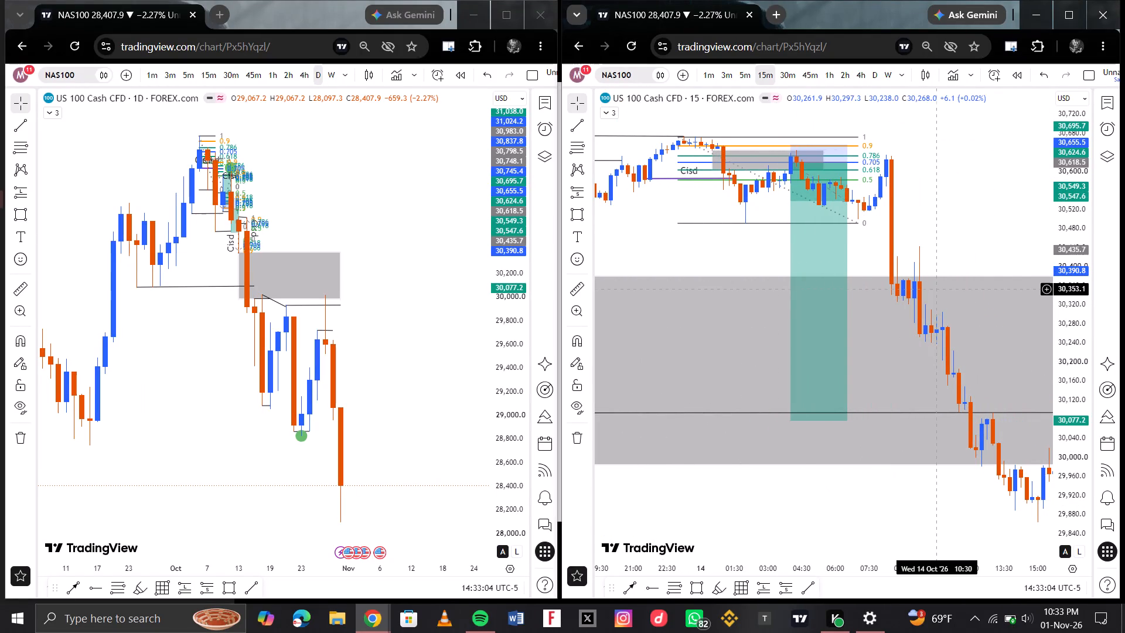
Examine the 15-minute candles around 07:45 to 08:45 on 14 October, just before and during the drop into the grey zone.
scroll(922, 227, up, 1)
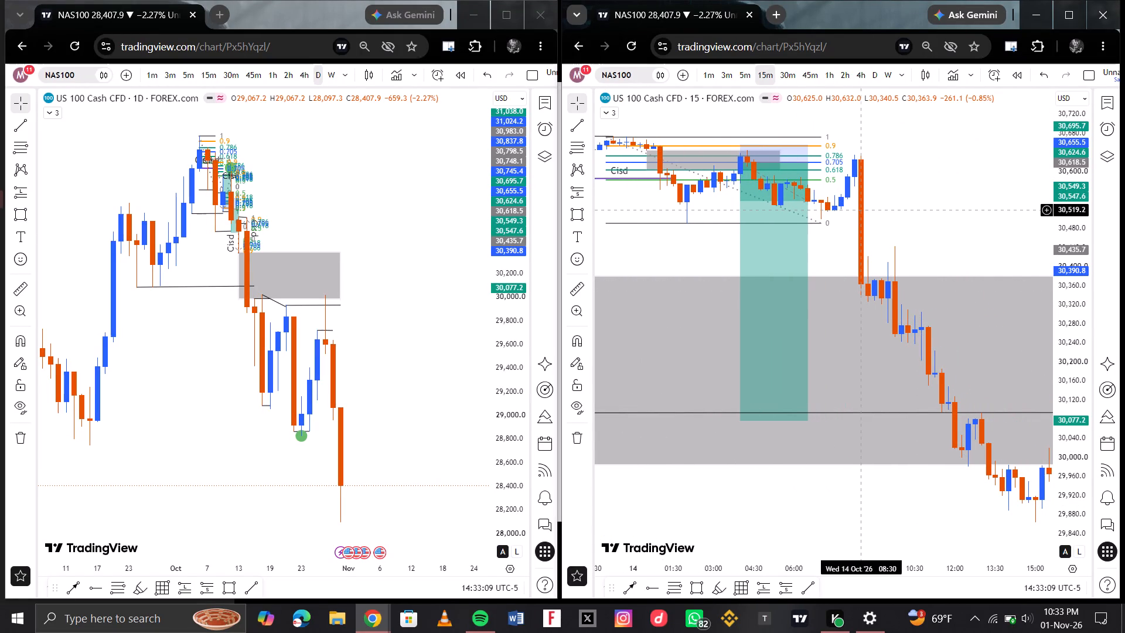
scroll(843, 289, down, 1)
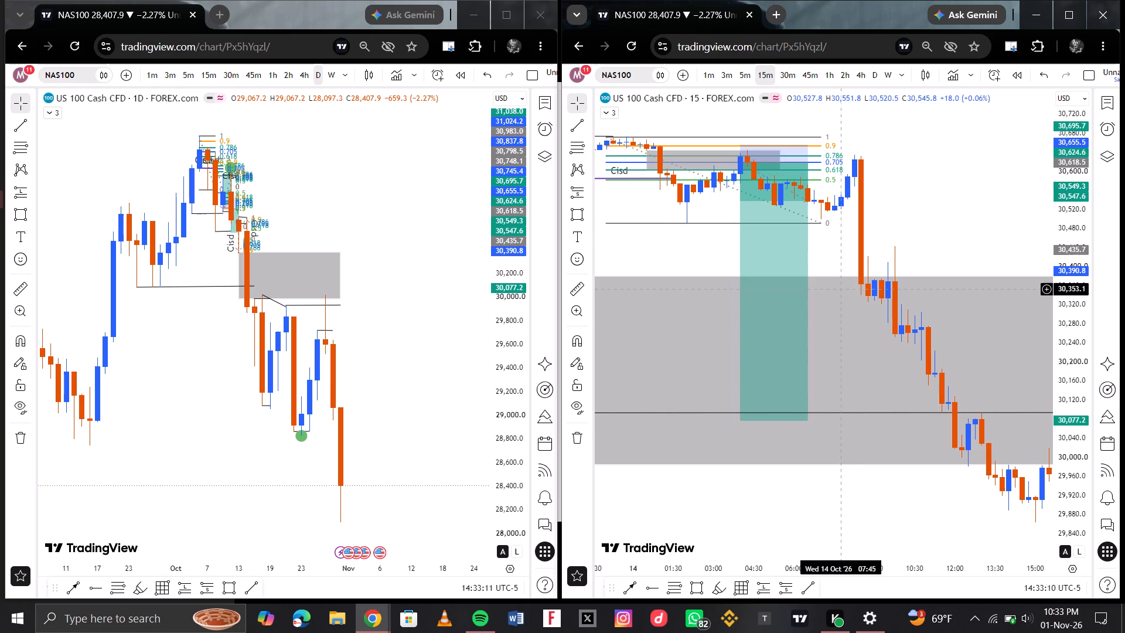
scroll(843, 289, down, 1)
scroll(850, 222, up, 1)
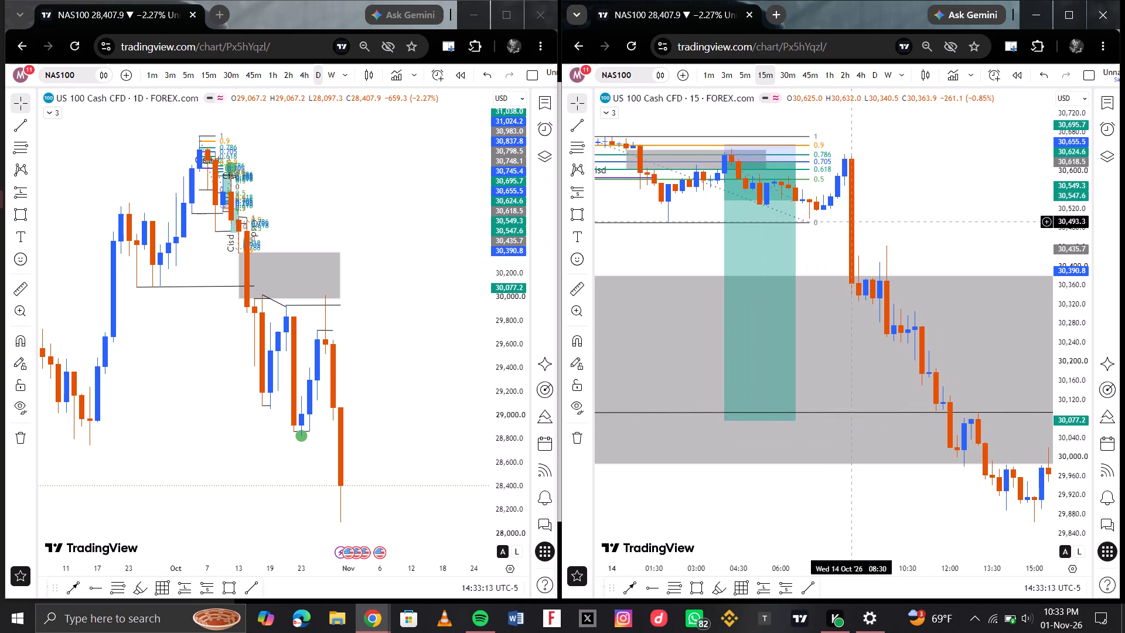
scroll(850, 222, down, 1)
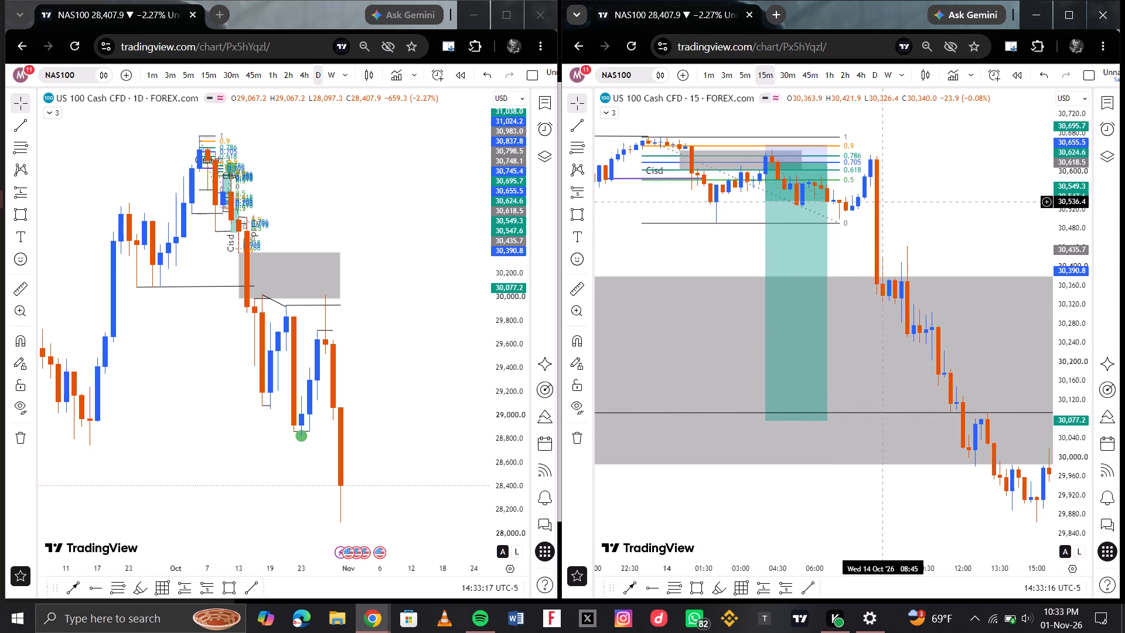
scroll(824, 168, up, 1)
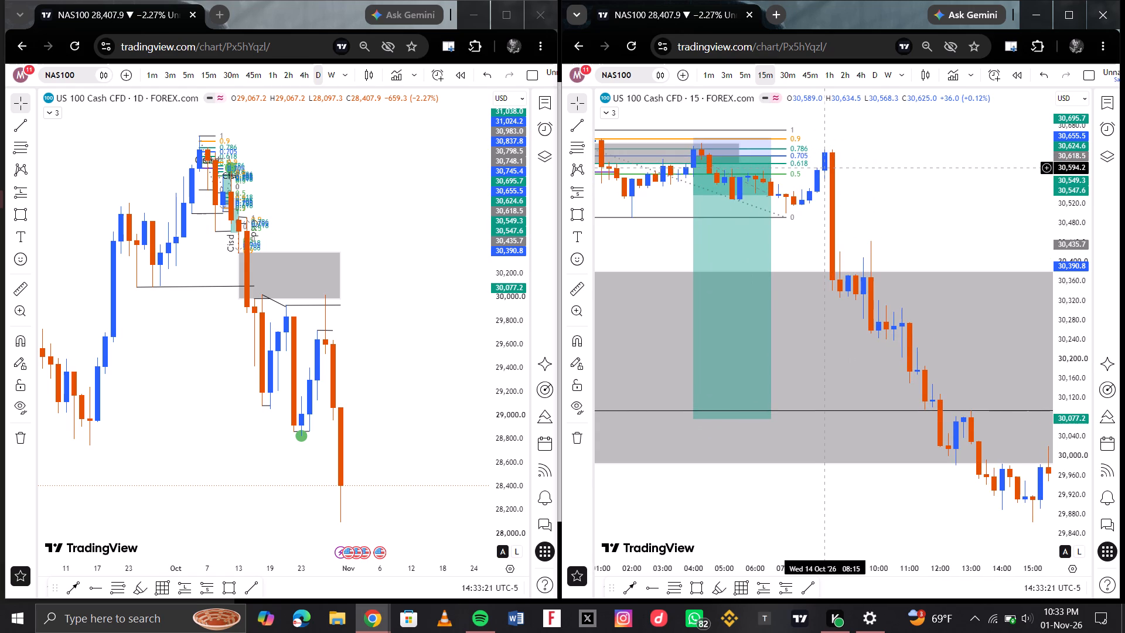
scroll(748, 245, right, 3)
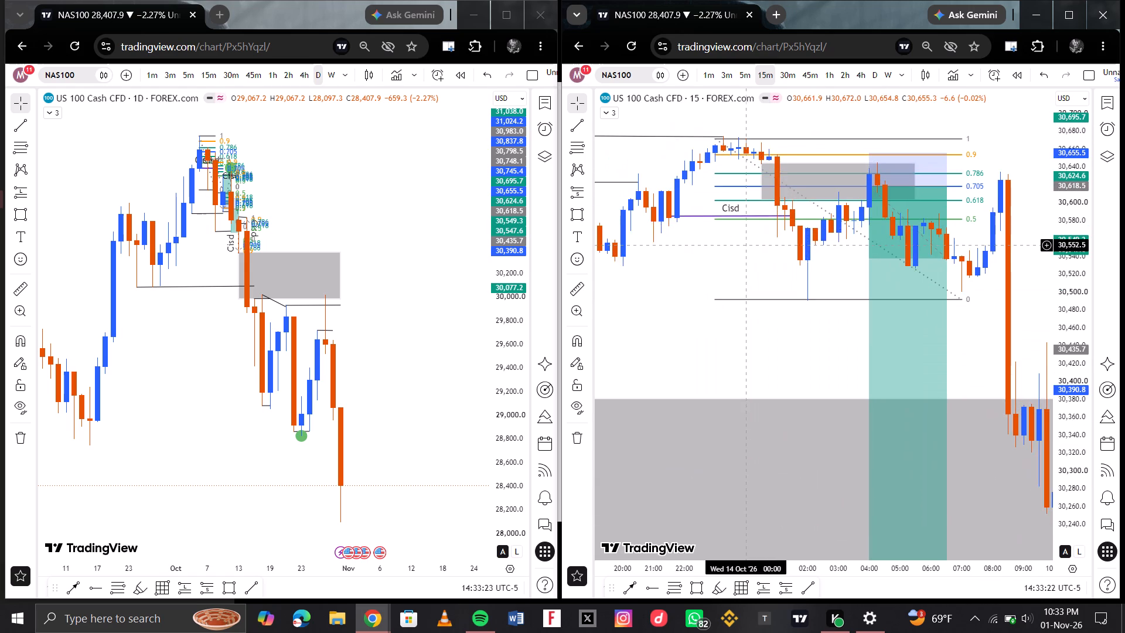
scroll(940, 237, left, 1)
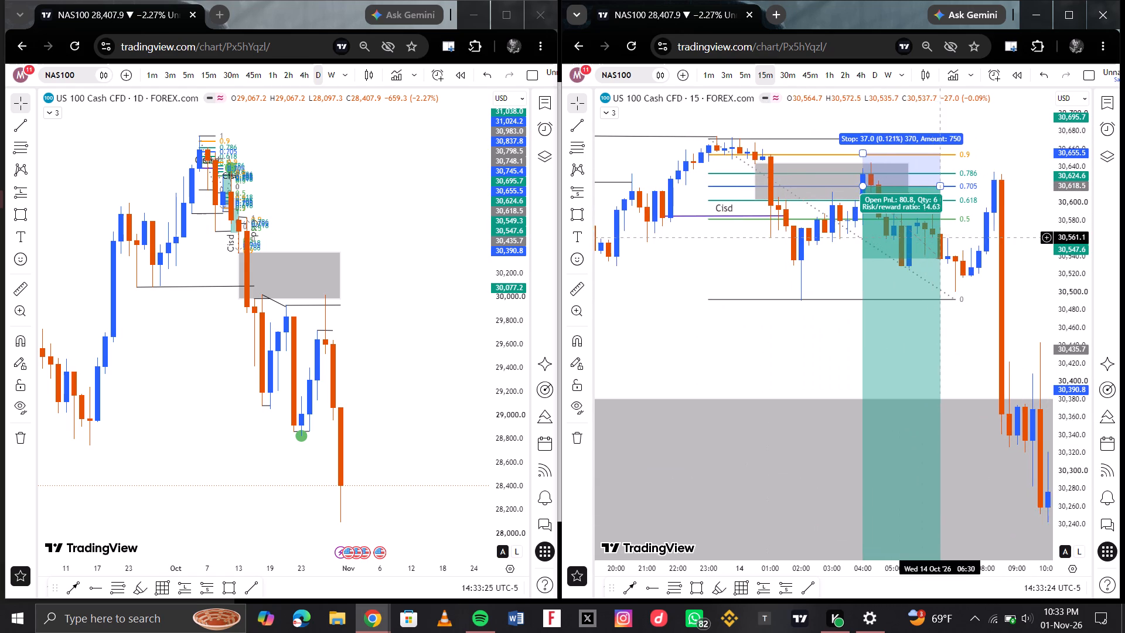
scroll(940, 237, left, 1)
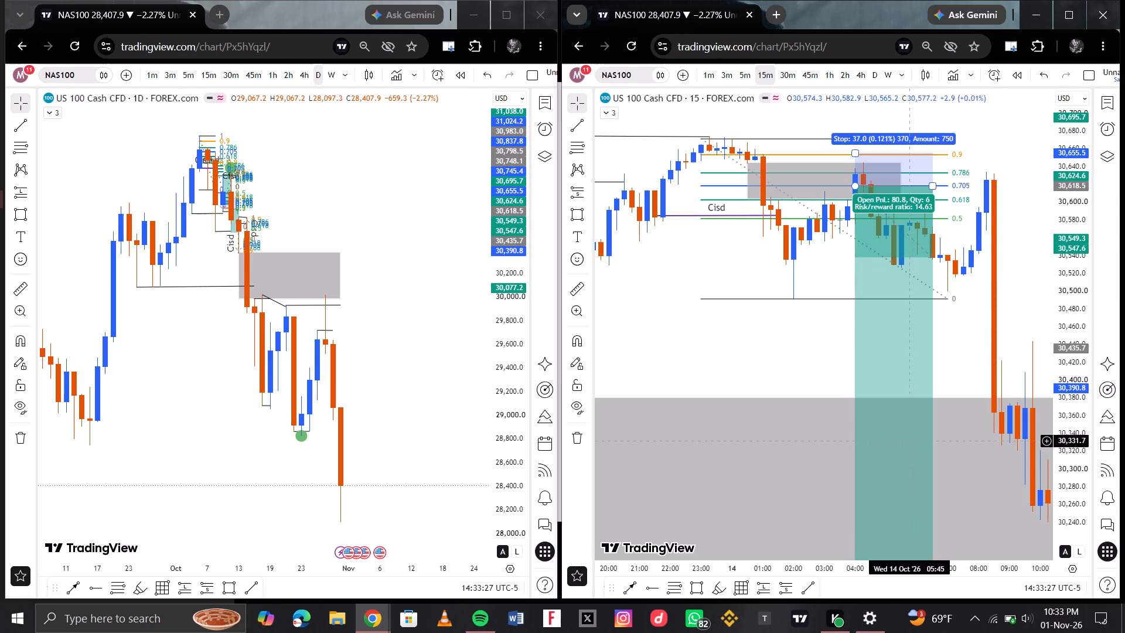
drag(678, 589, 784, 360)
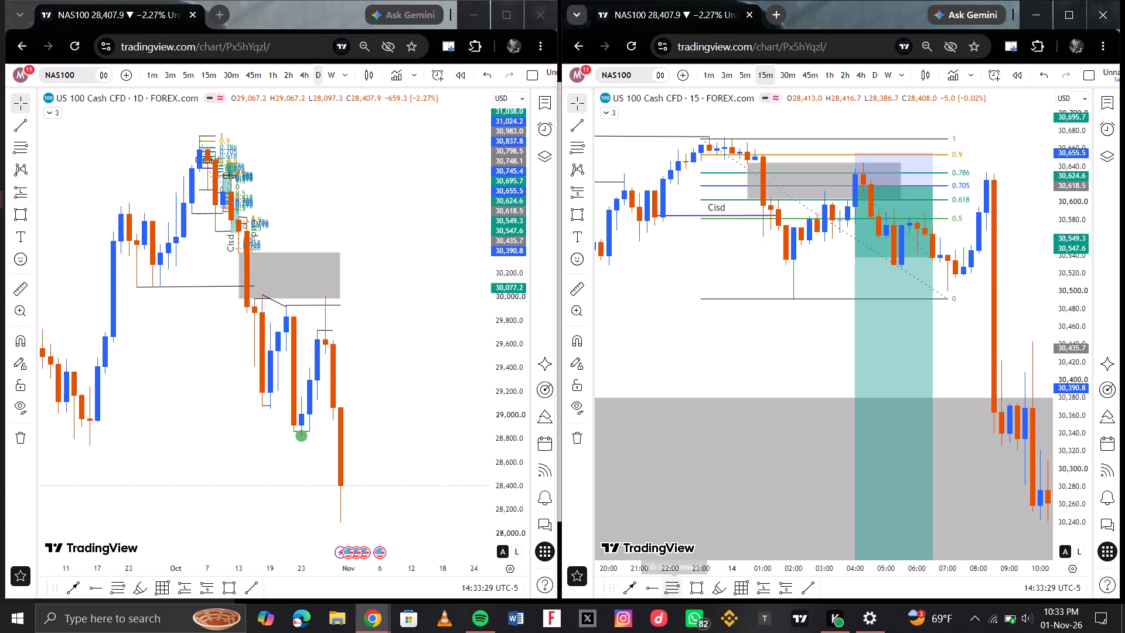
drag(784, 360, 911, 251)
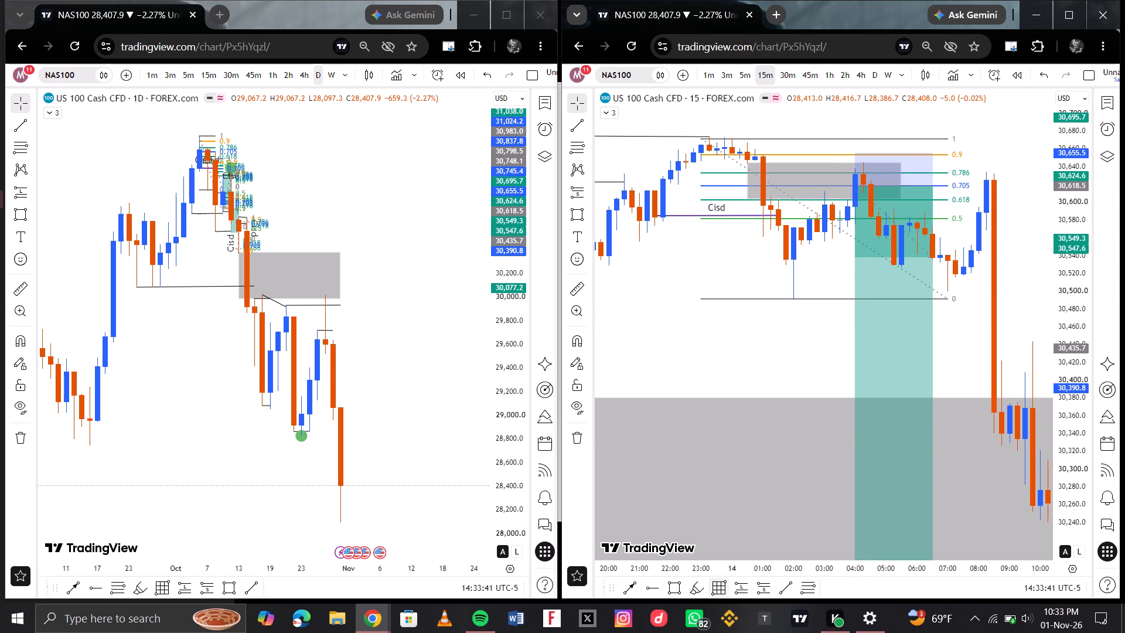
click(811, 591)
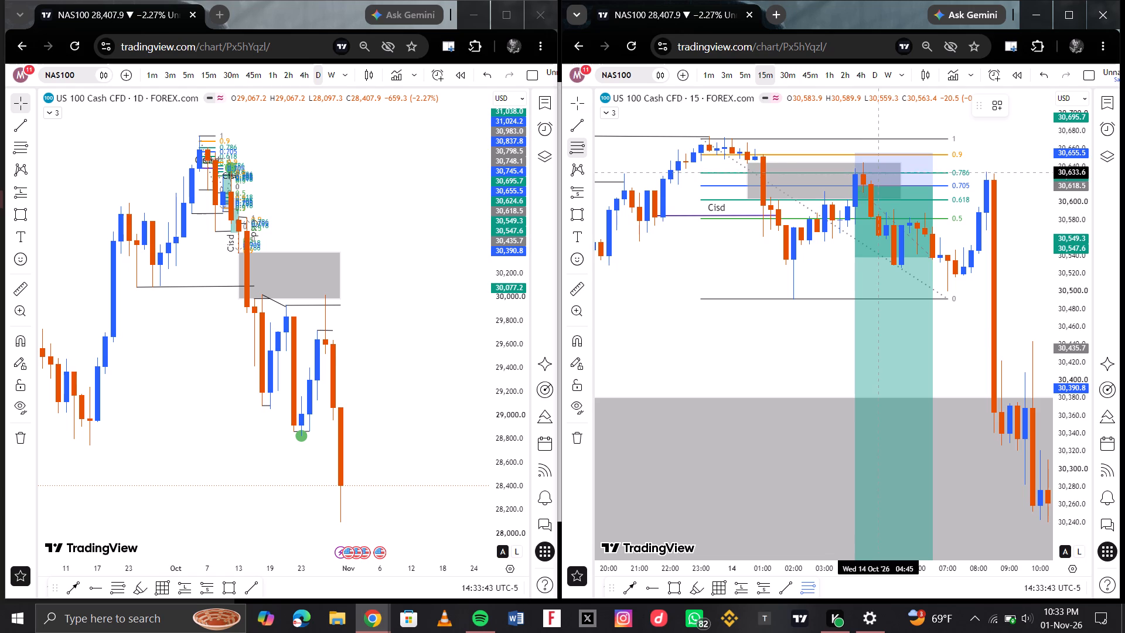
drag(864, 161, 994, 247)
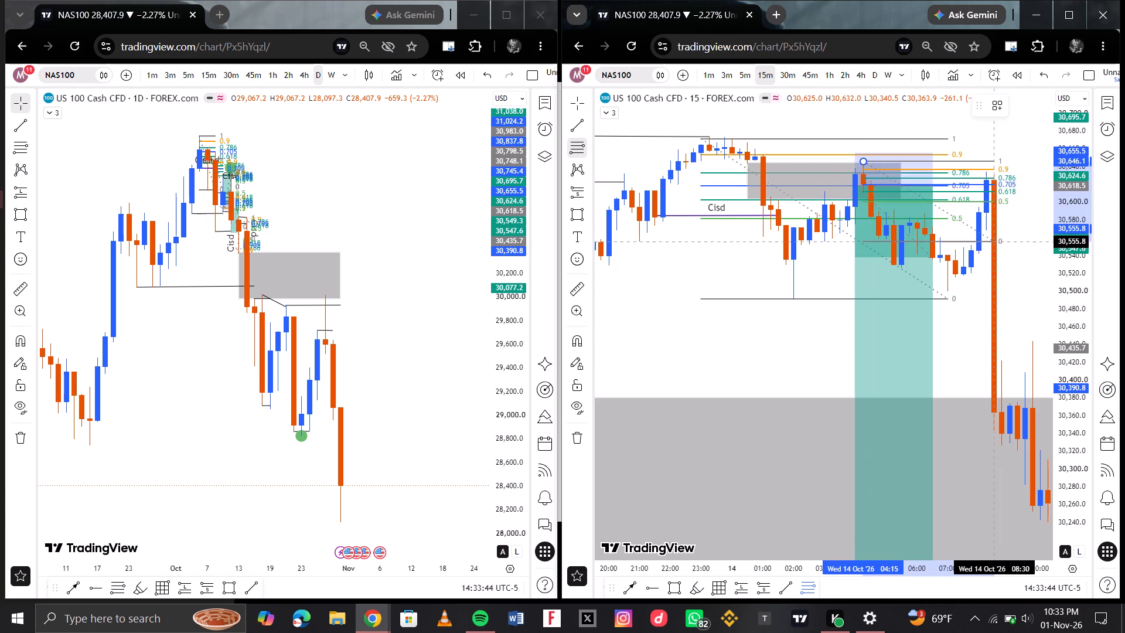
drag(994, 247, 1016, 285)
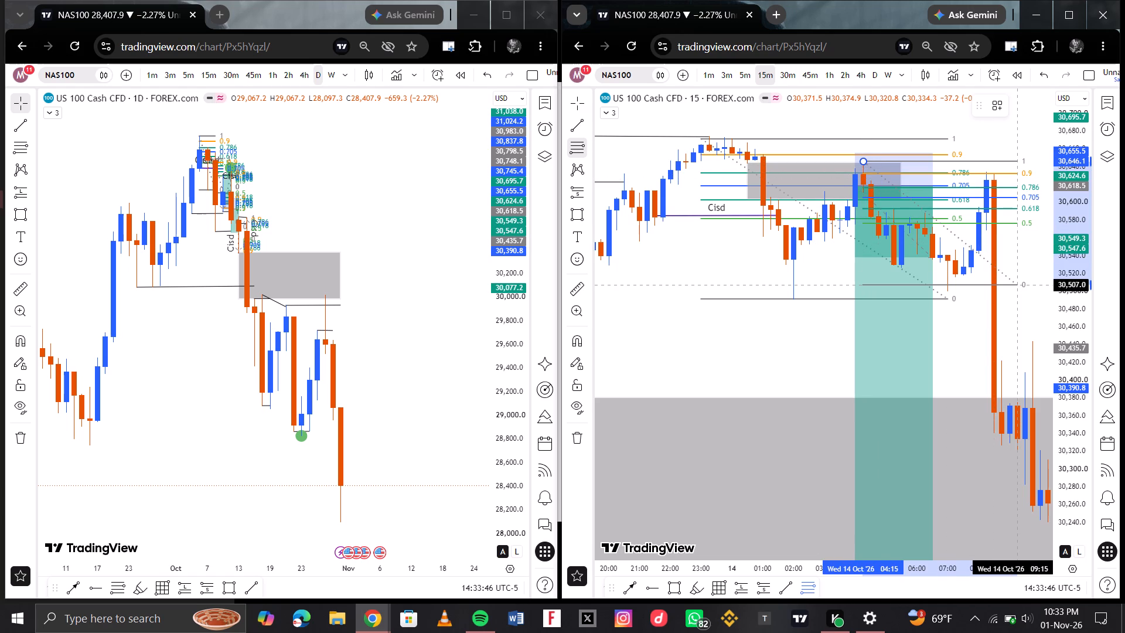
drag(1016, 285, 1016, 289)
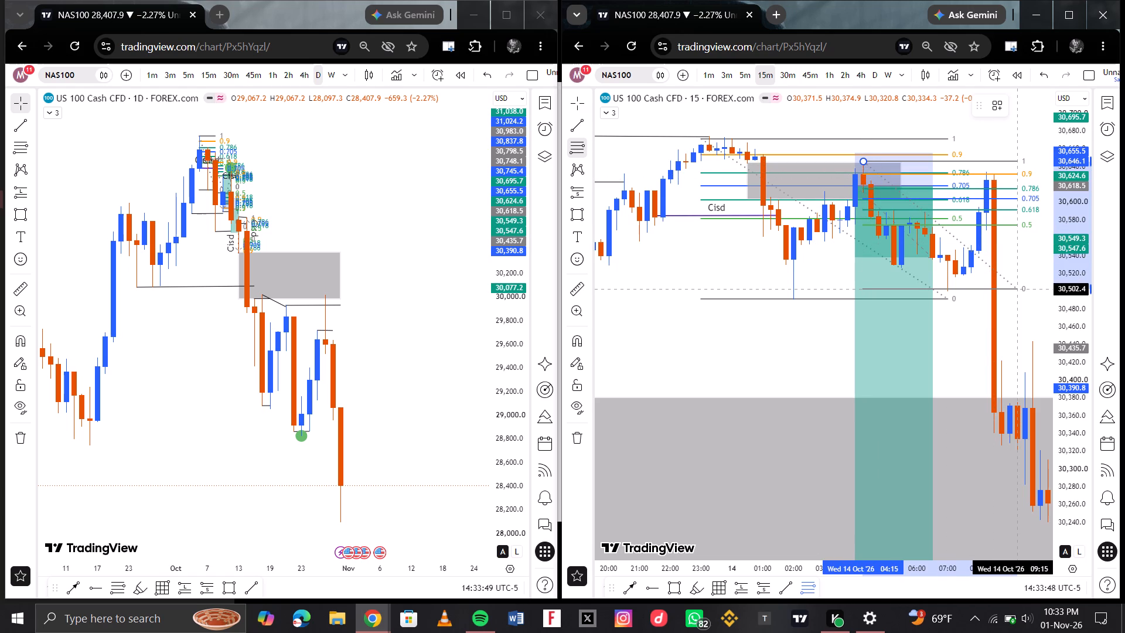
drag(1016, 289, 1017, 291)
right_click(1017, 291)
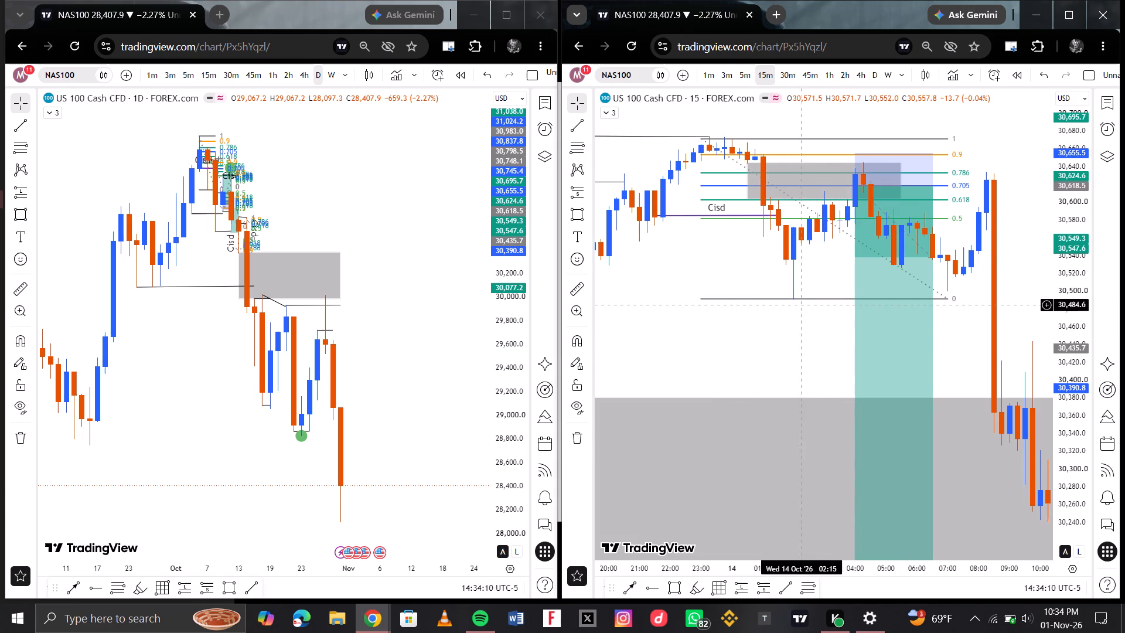
Extend the 0 end of the 14 October Fibonacci retracement on the 15-minute chart to 08:30, at about 30,488.9.
scroll(958, 186, up, 3)
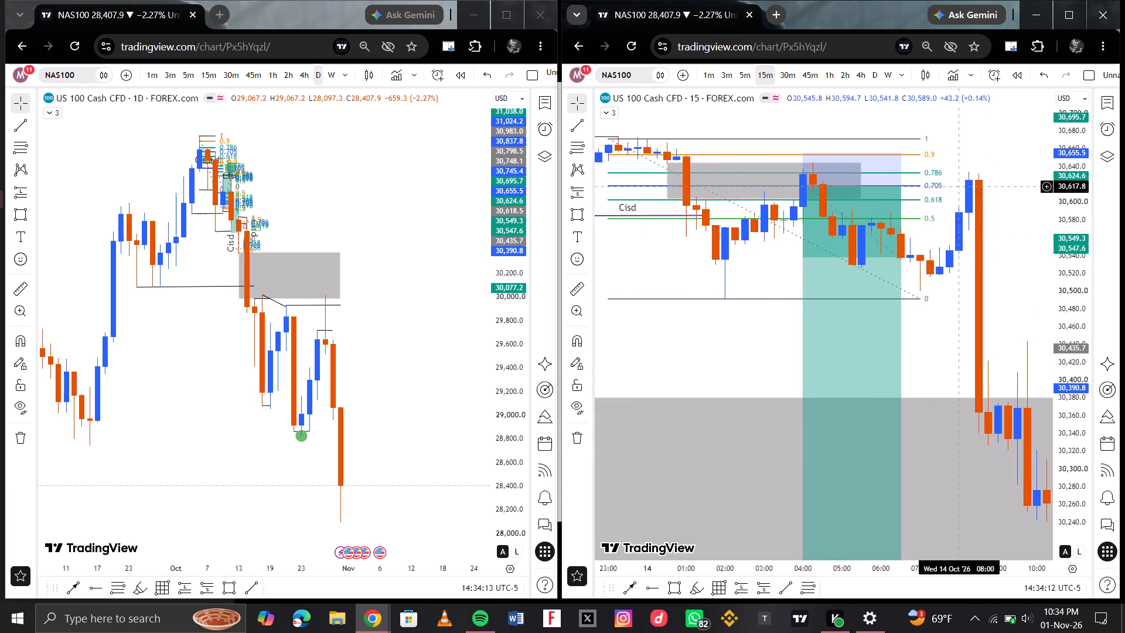
scroll(813, 283, down, 2)
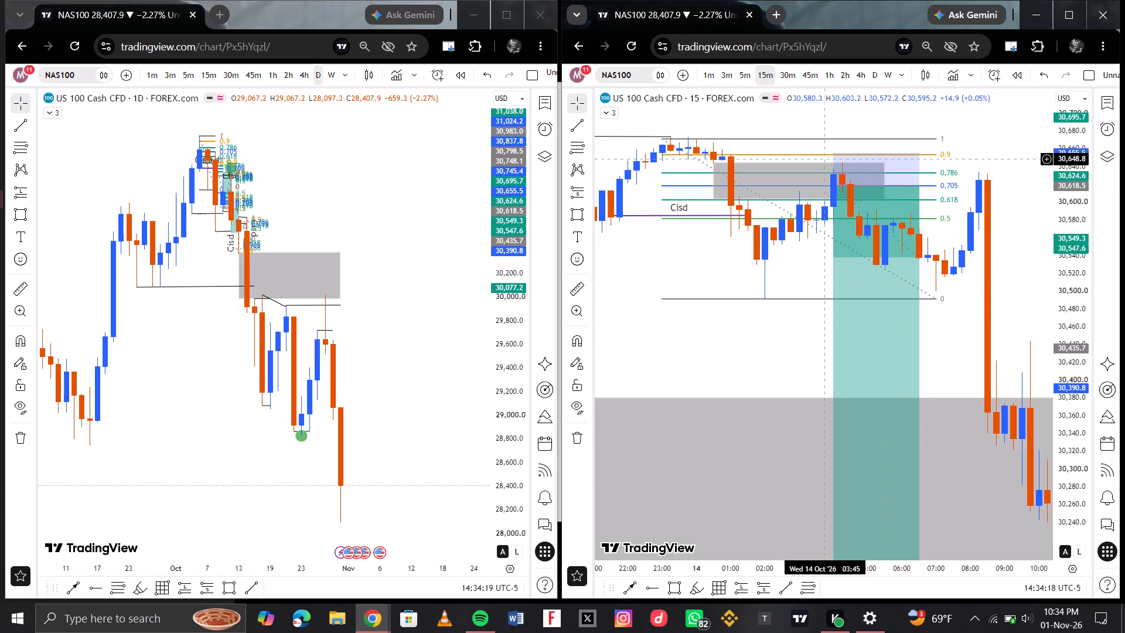
scroll(941, 247, left, 1)
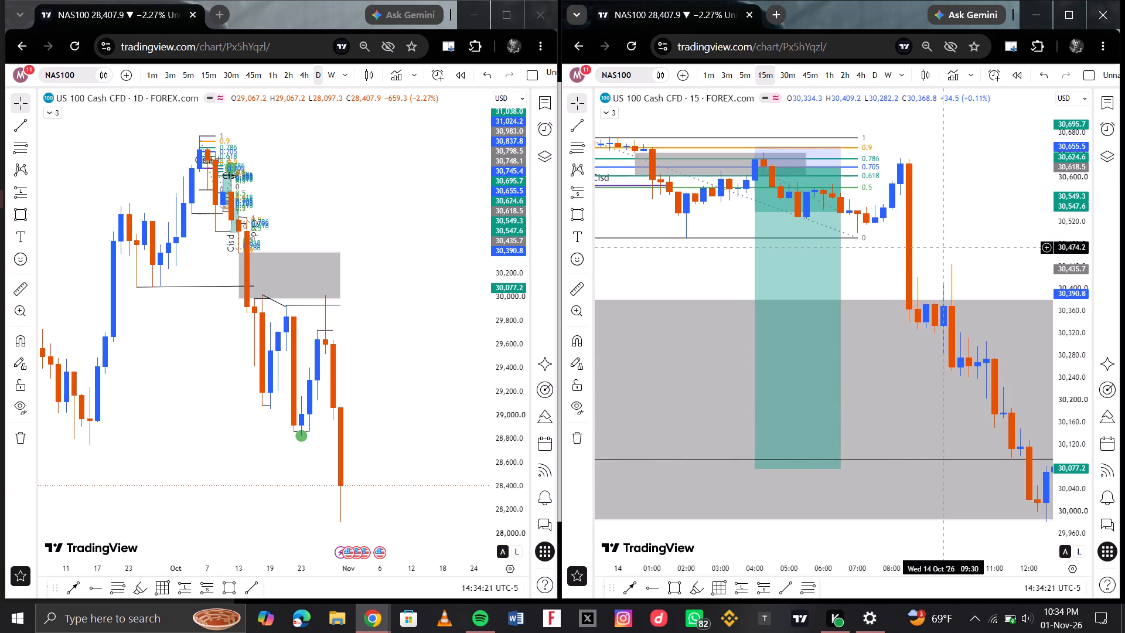
scroll(941, 247, right, 1)
scroll(986, 265, left, 1)
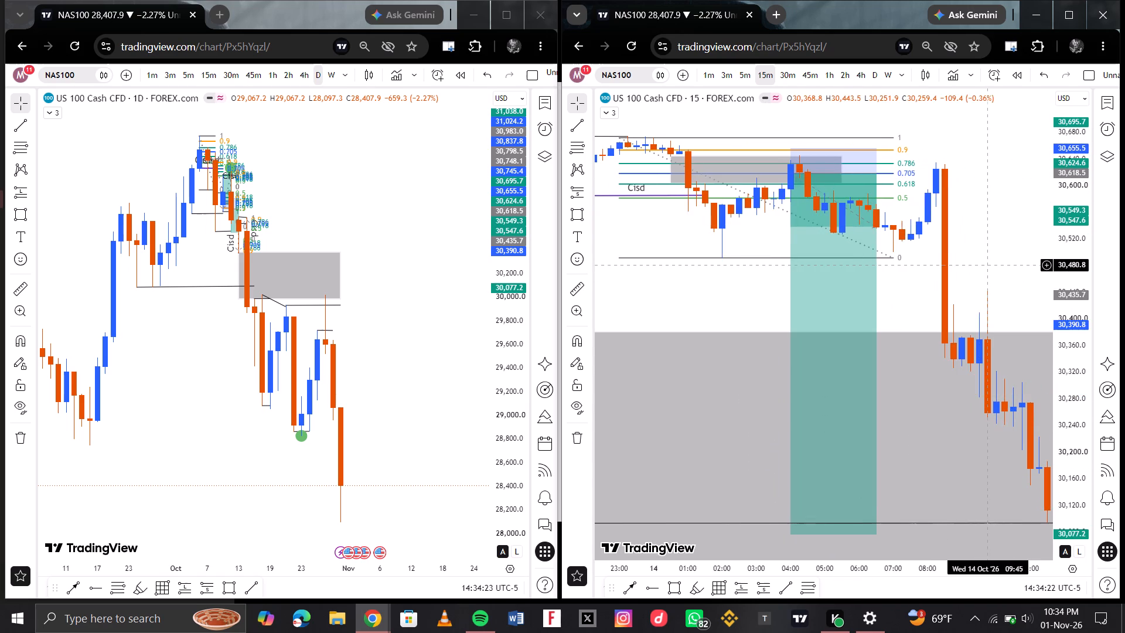
scroll(868, 245, right, 1)
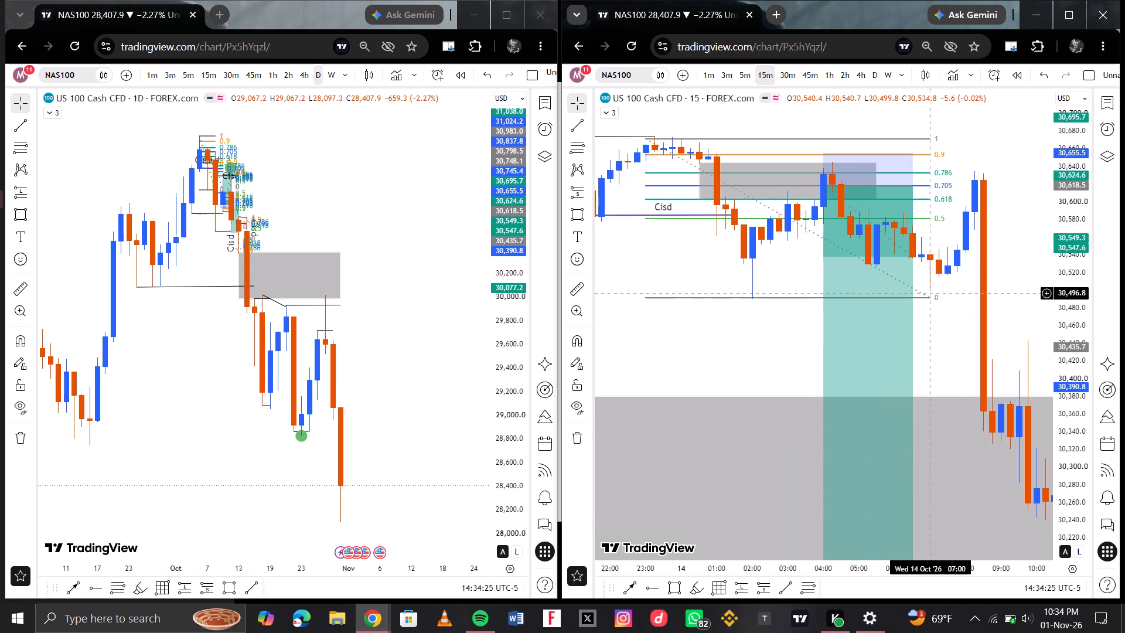
drag(929, 299, 987, 300)
click(987, 300)
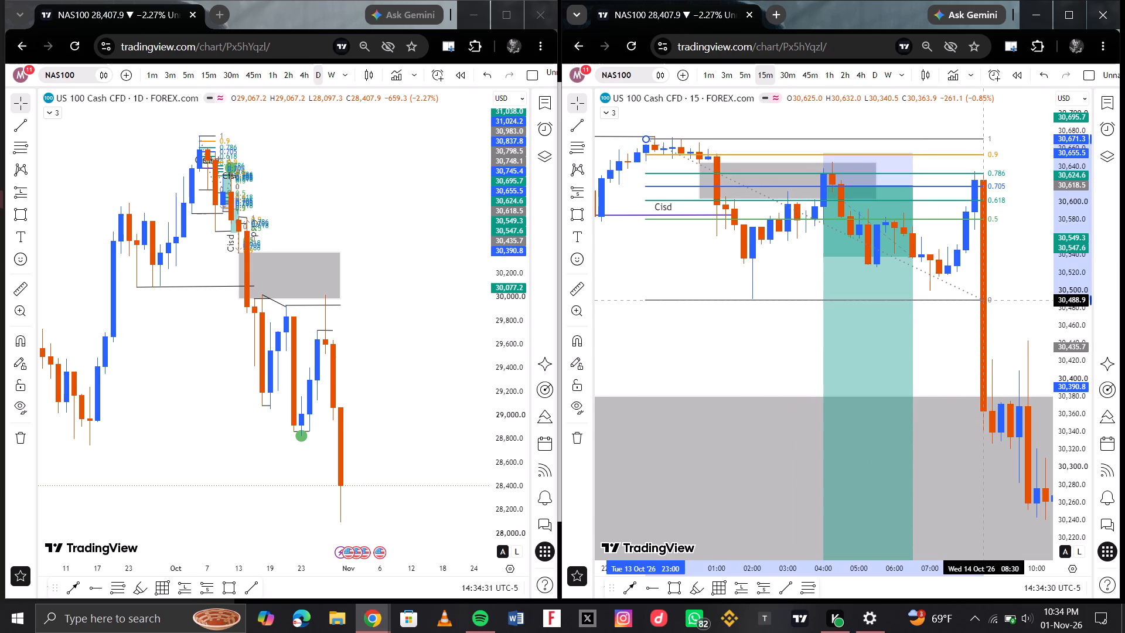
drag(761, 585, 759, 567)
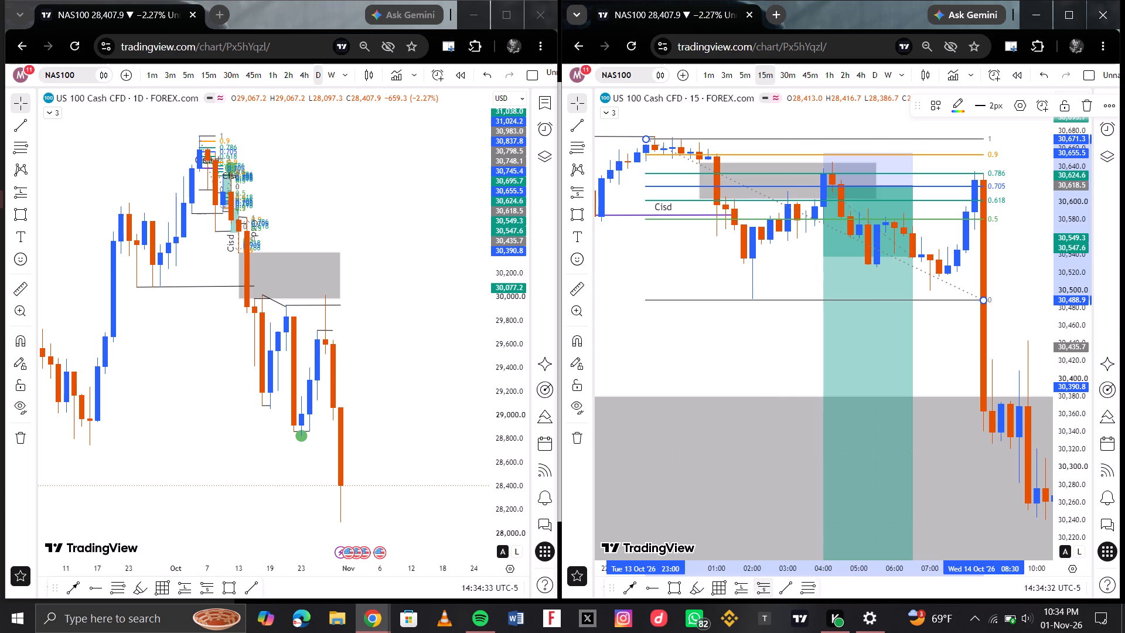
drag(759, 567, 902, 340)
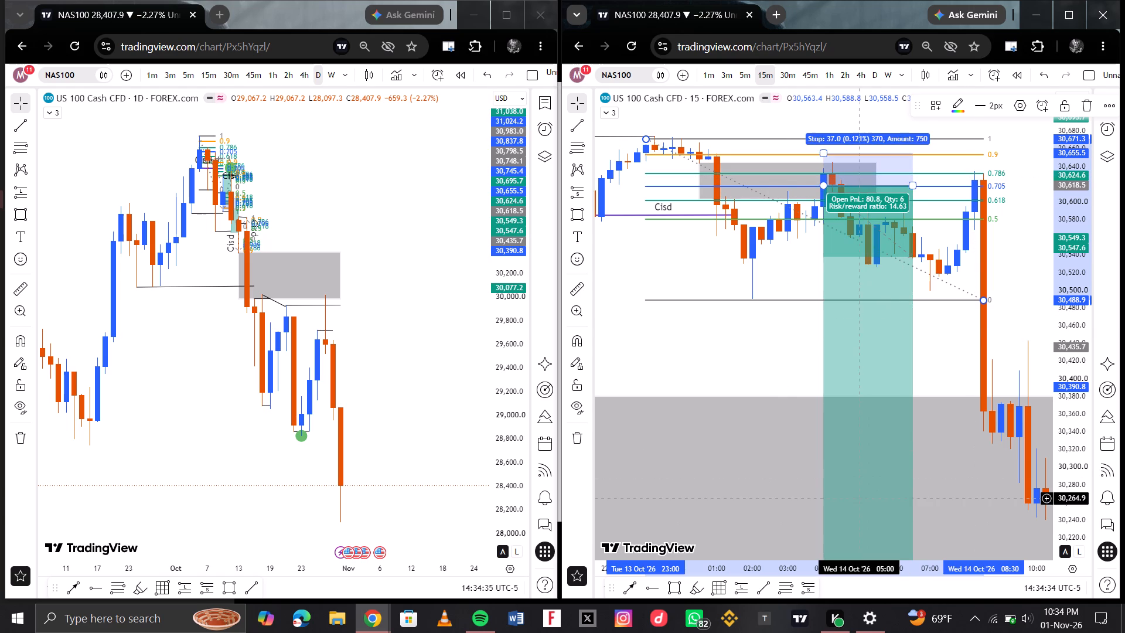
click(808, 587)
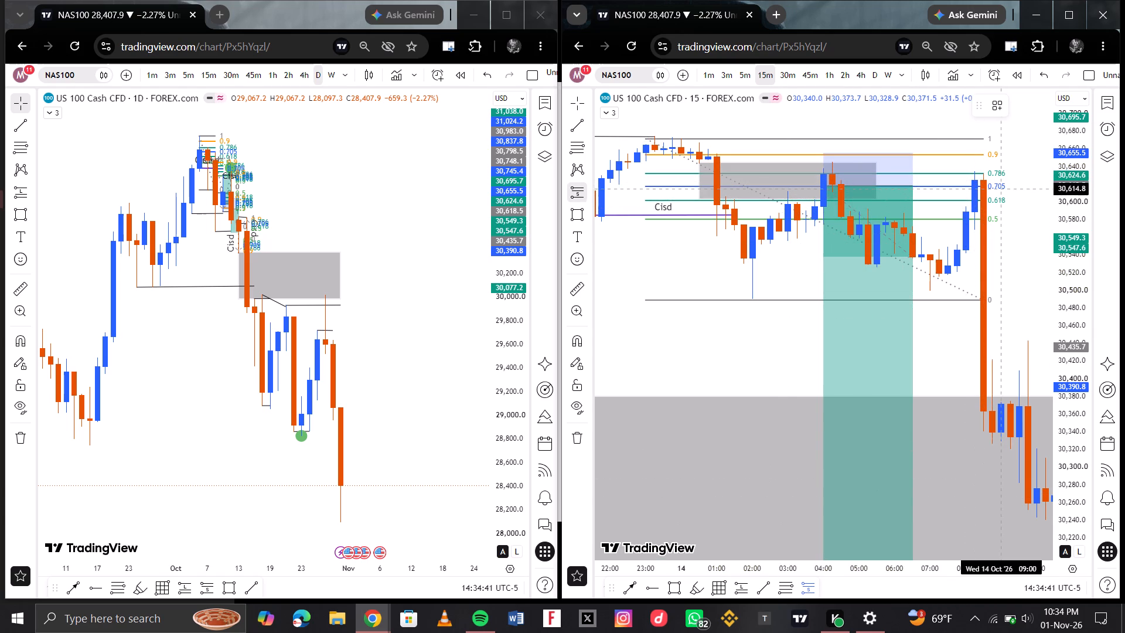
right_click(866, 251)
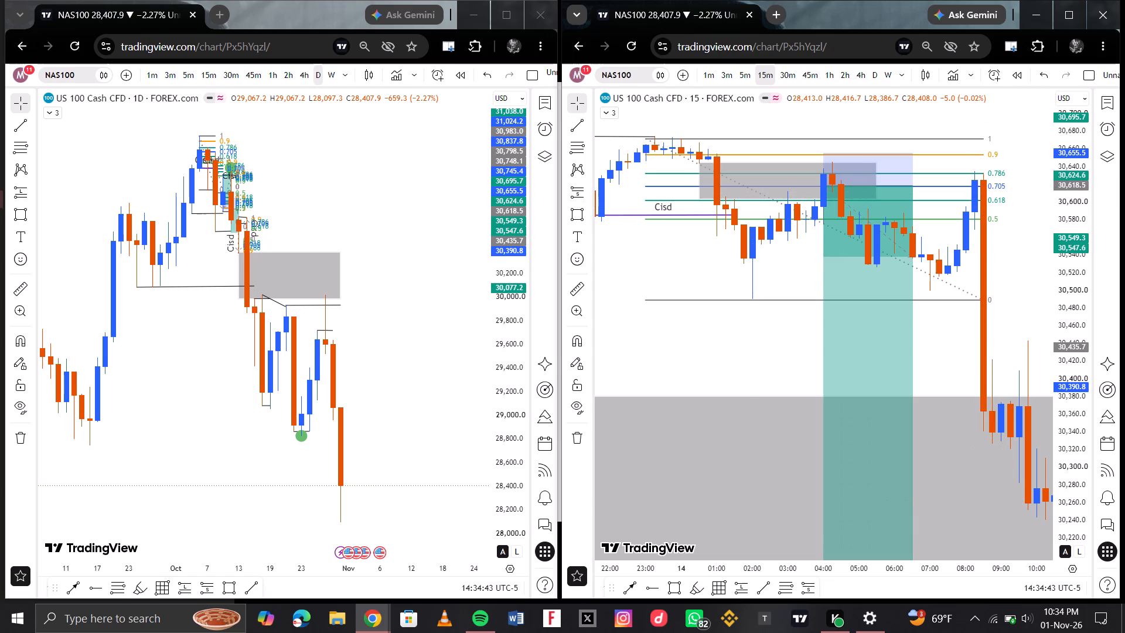
Draw a rectangle zone around the 0.618 level from 14 Oct 04:15 to 08:30, between about 30,613.5 and 30,589.0.
click(681, 585)
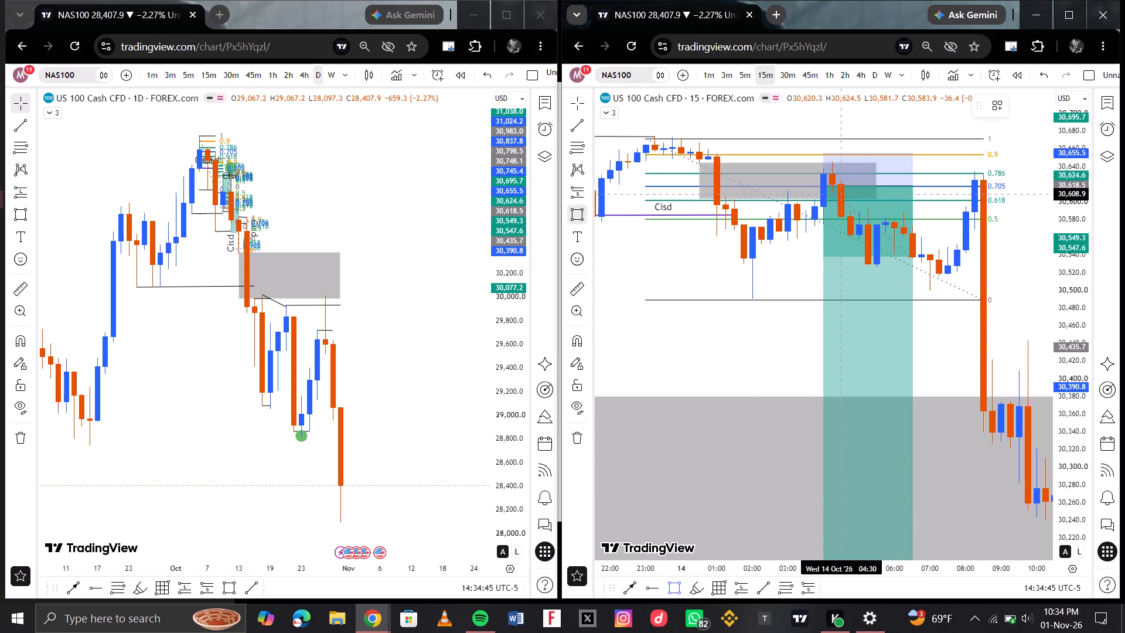
drag(836, 190, 925, 197)
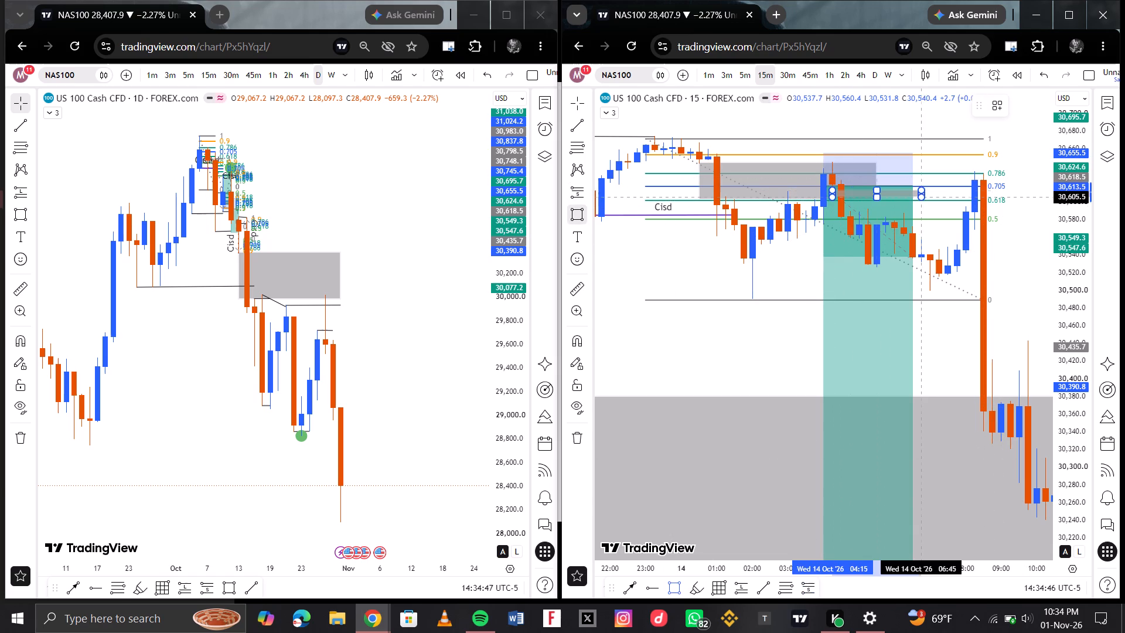
drag(925, 197, 973, 212)
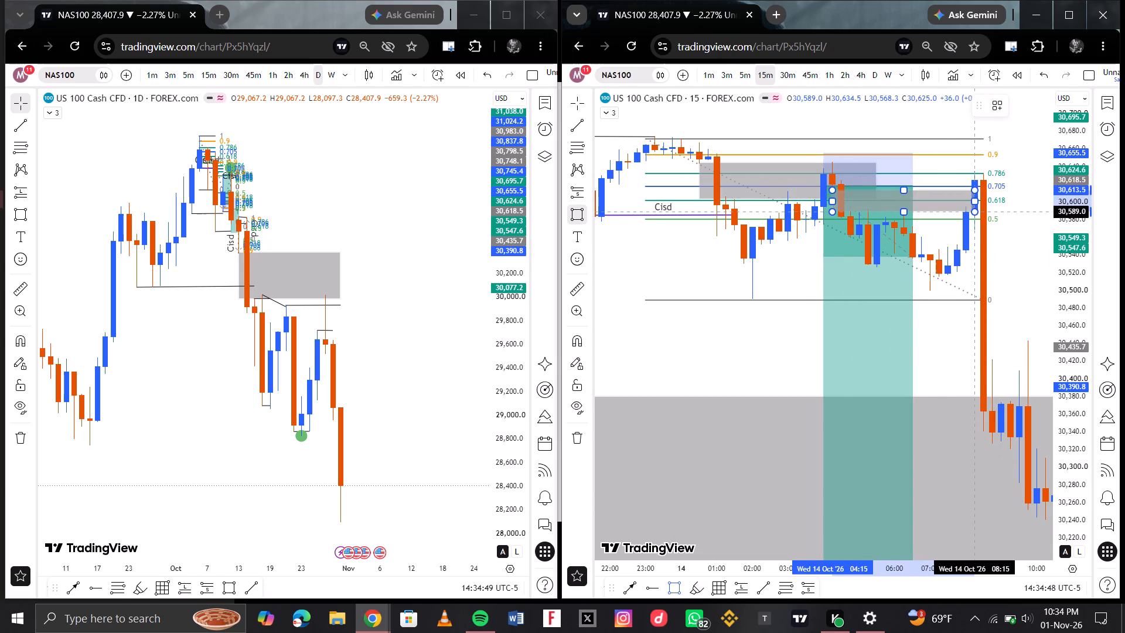
drag(973, 212, 983, 212)
click(983, 212)
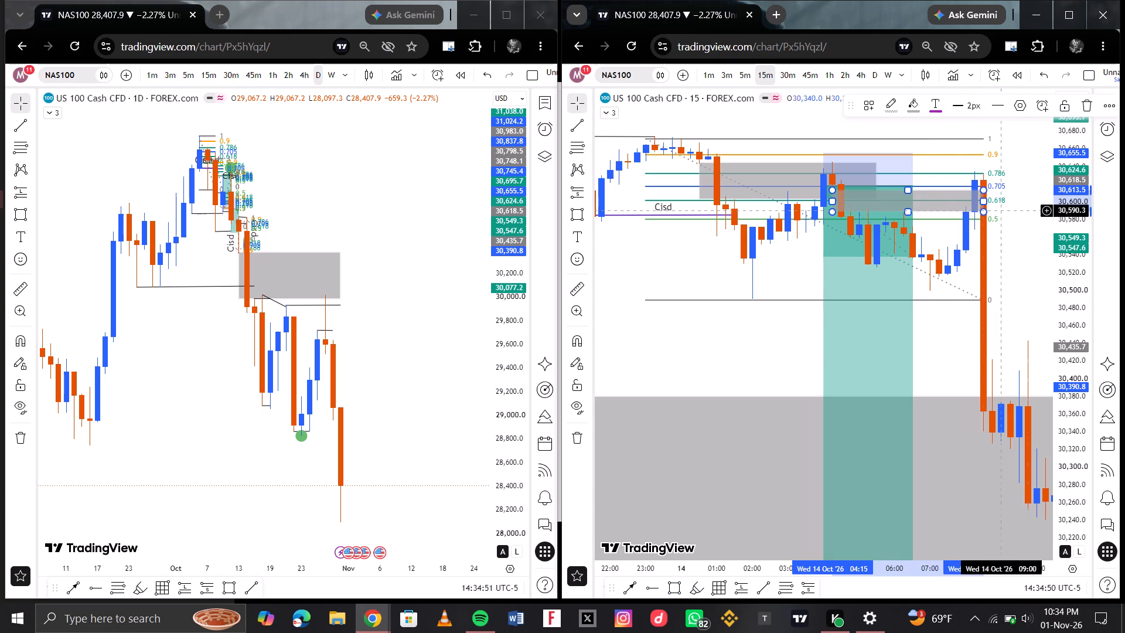
click(1028, 210)
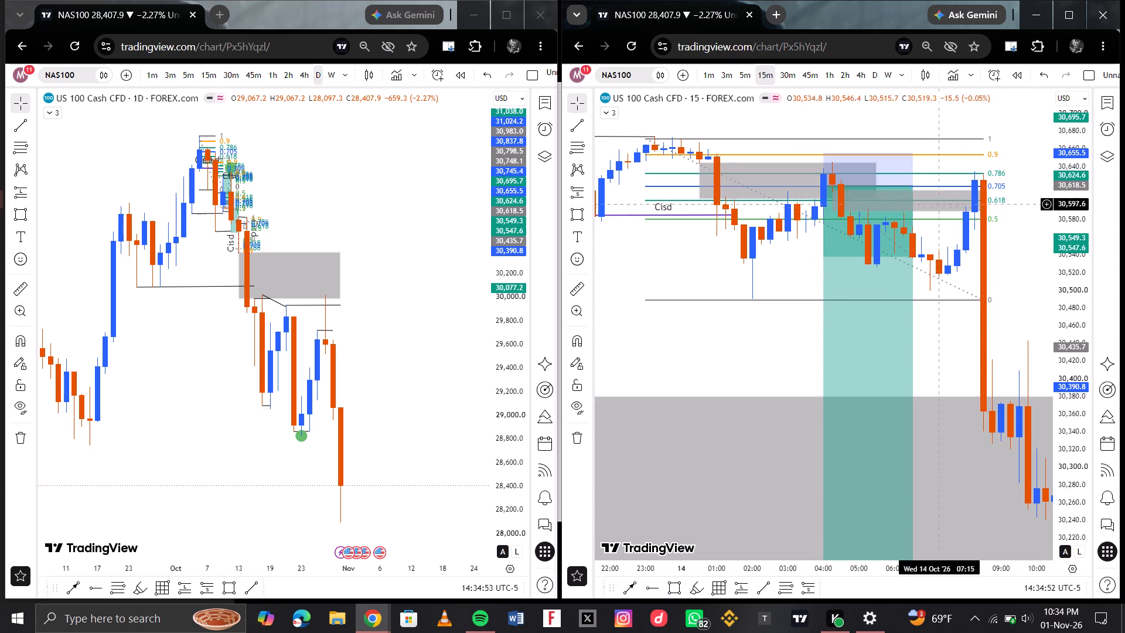
Change the fill of the new rectangle zone around the 0.618 level to red.
scroll(953, 169, up, 4)
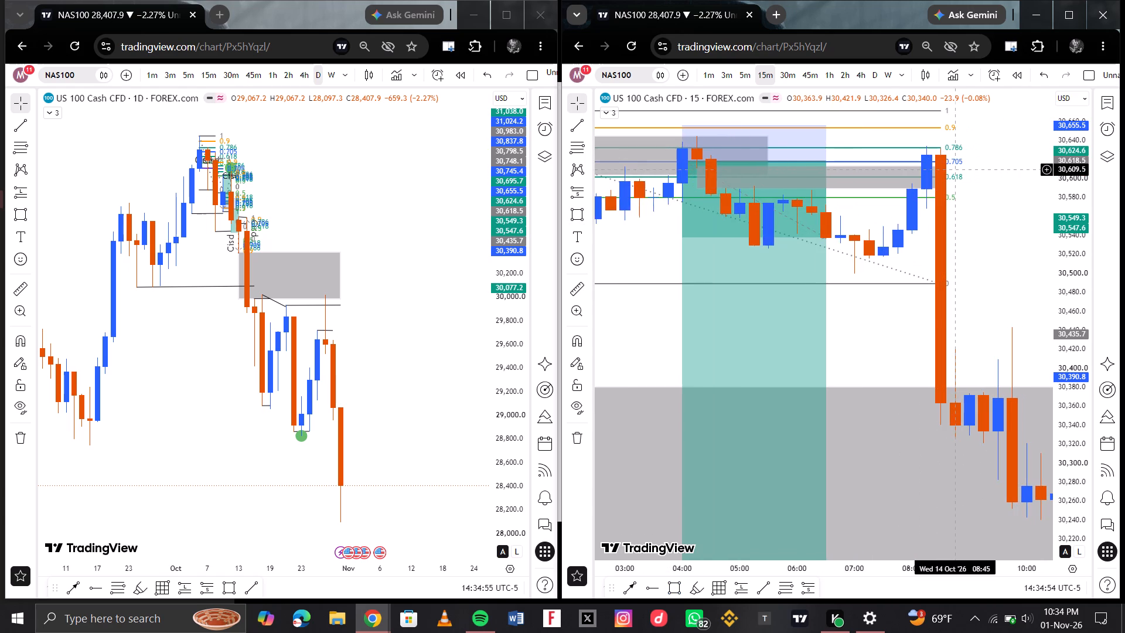
scroll(906, 285, down, 1)
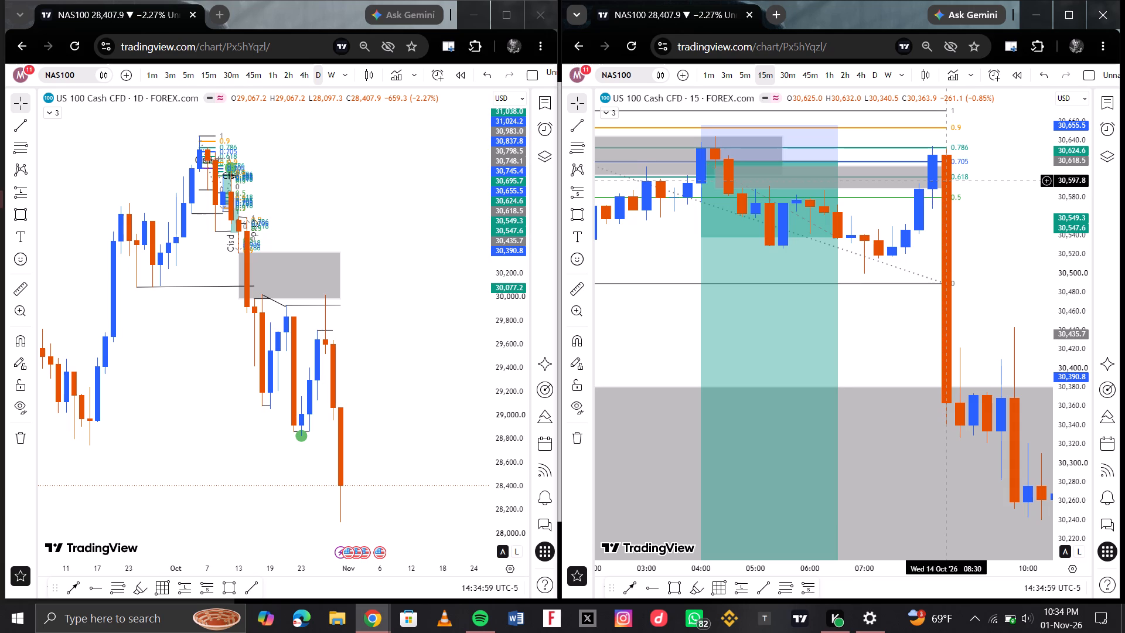
click(947, 181)
click(918, 110)
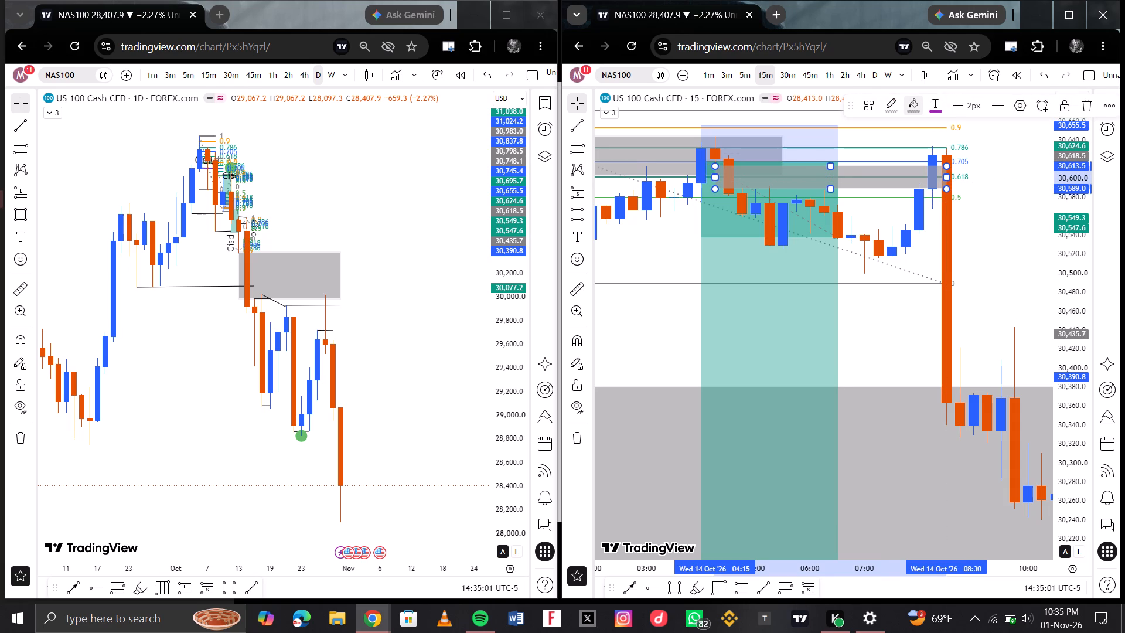
click(917, 148)
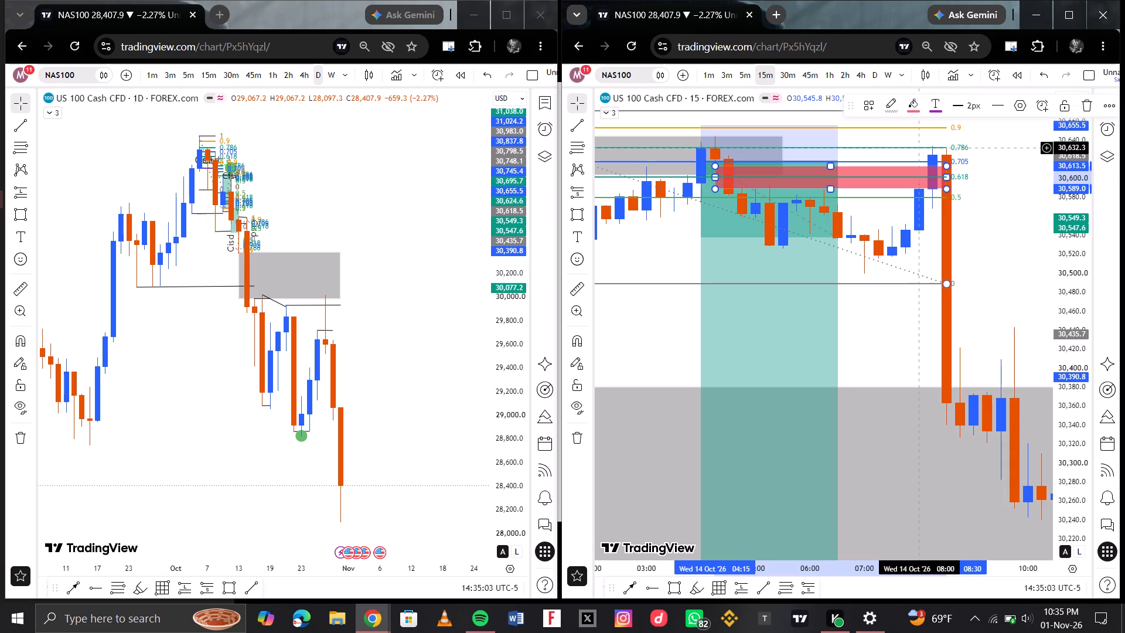
click(980, 203)
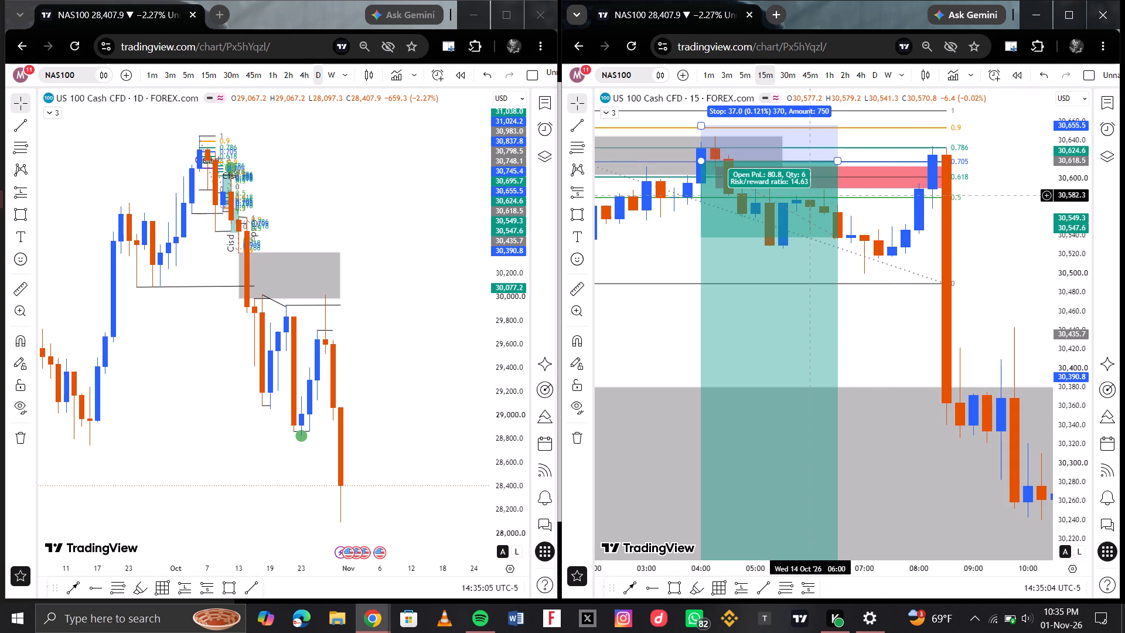
Place a short position at 14 Oct 08:00 with entry about 30,602.2 inside the red zone and its stop at about 30,653.3.
scroll(831, 256, down, 1)
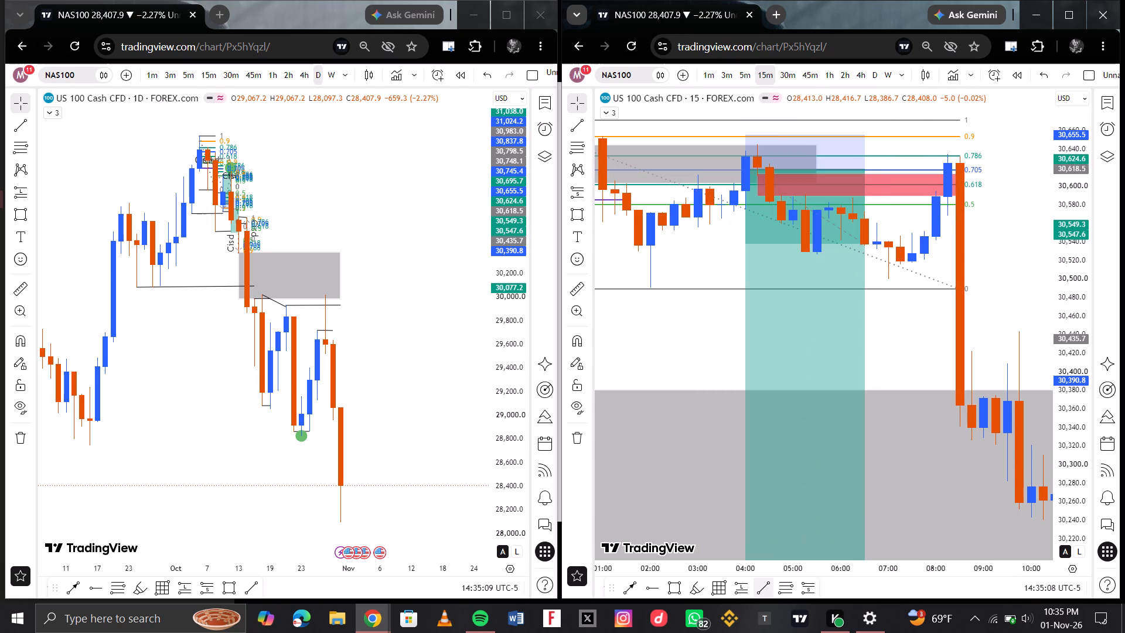
click(805, 590)
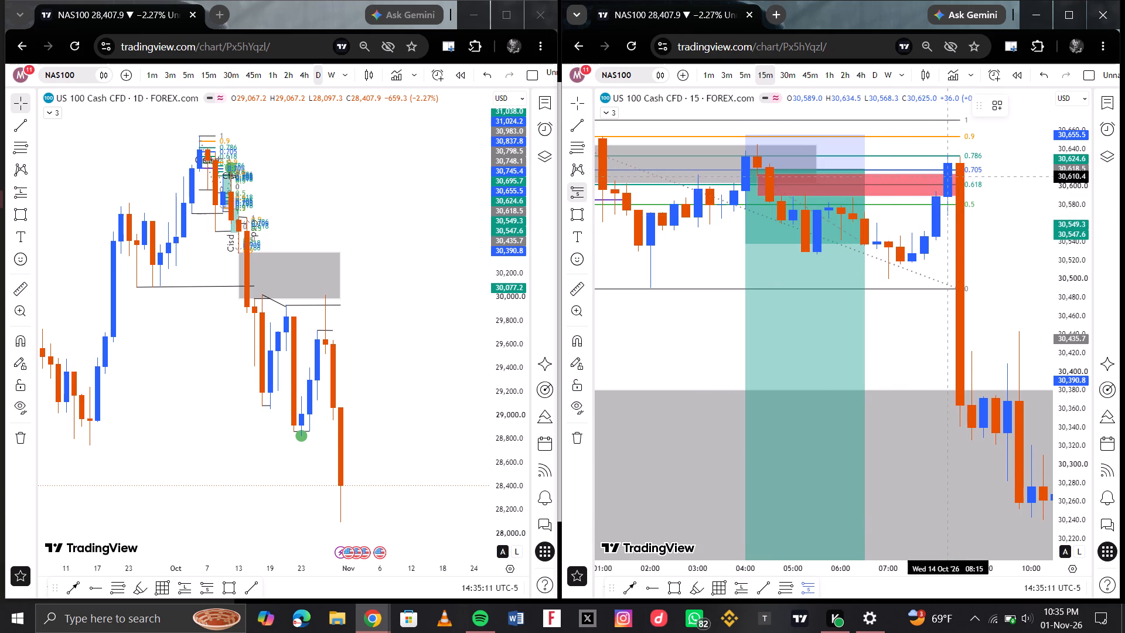
click(940, 184)
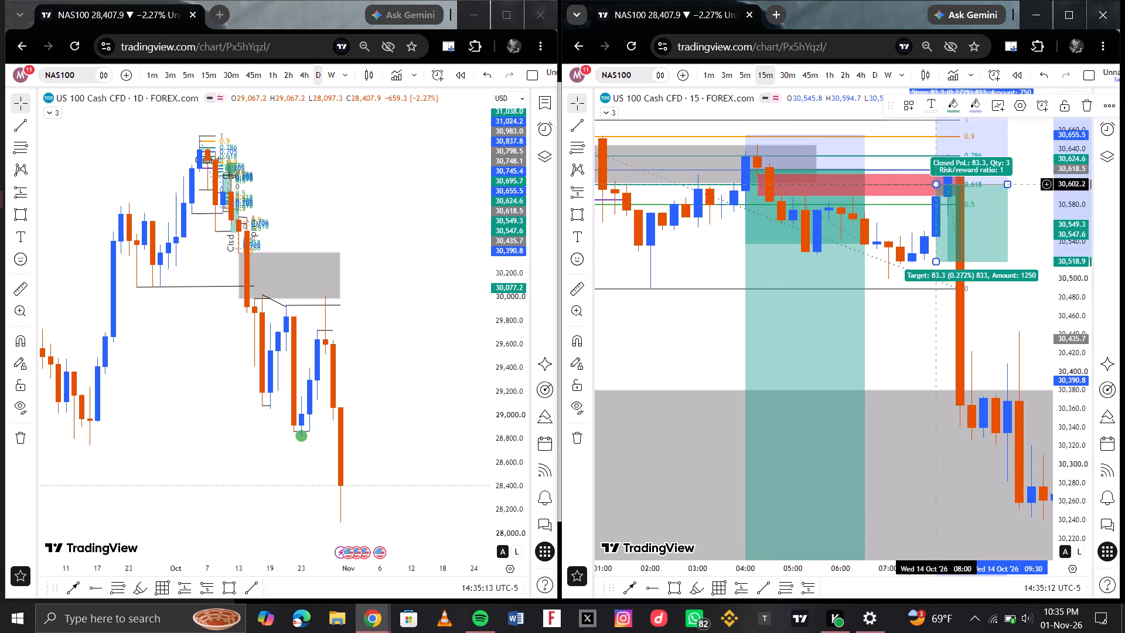
scroll(943, 222, down, 2)
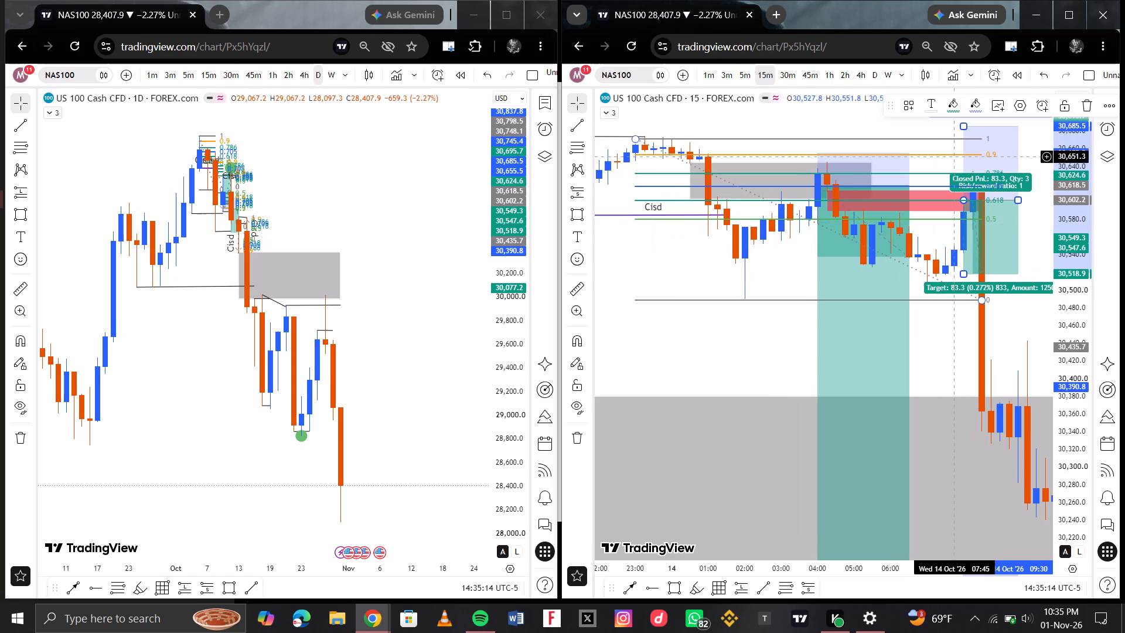
drag(964, 128, 959, 155)
scroll(930, 326, down, 3)
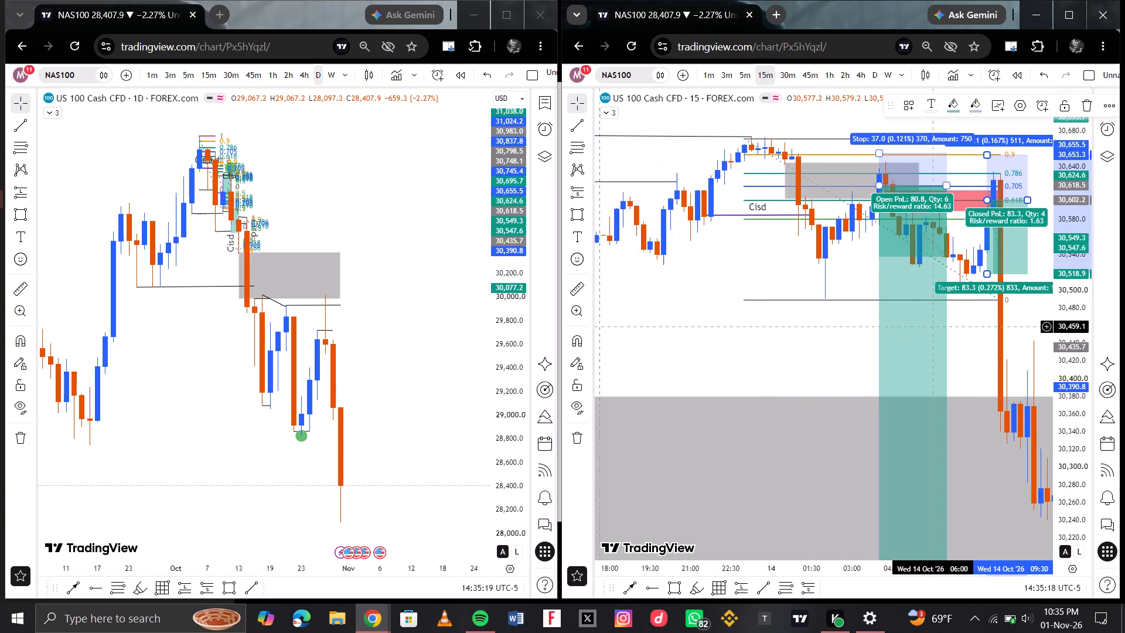
Extend the target of the 14 October 08:00 short position on the 15-minute chart down to about 30,075.1.
scroll(967, 302, left, 2)
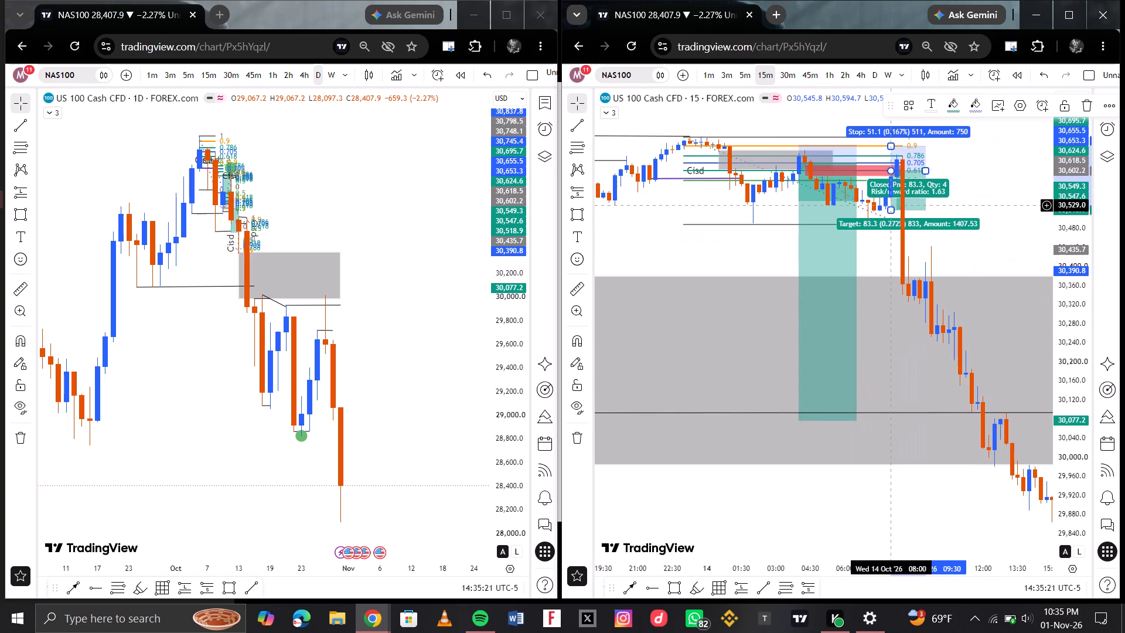
drag(889, 208, 911, 416)
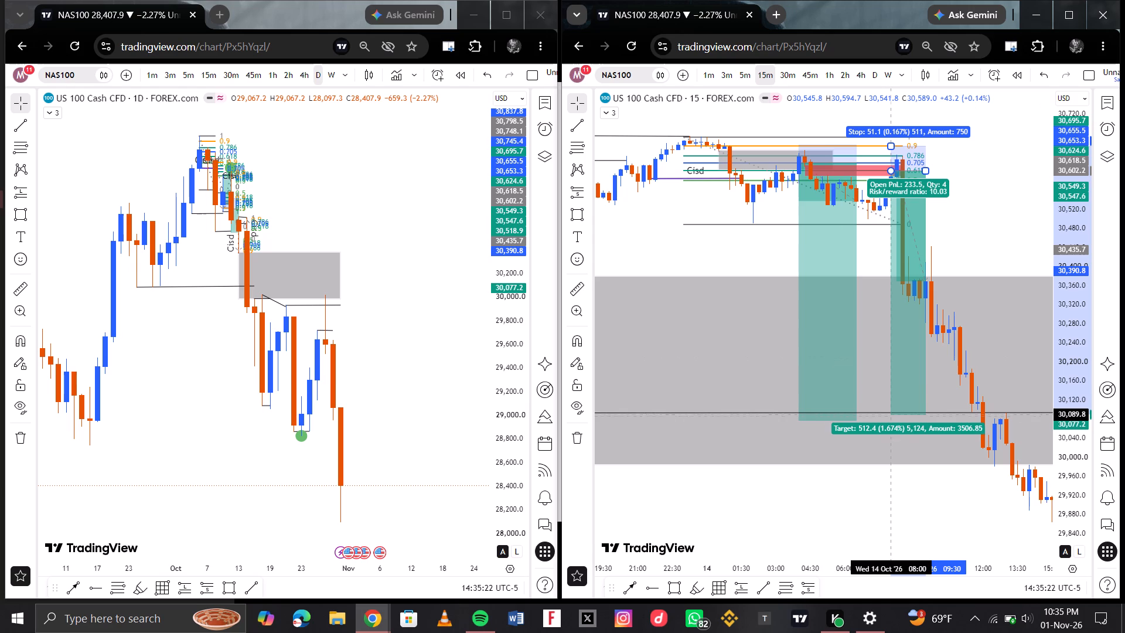
drag(911, 416, 912, 421)
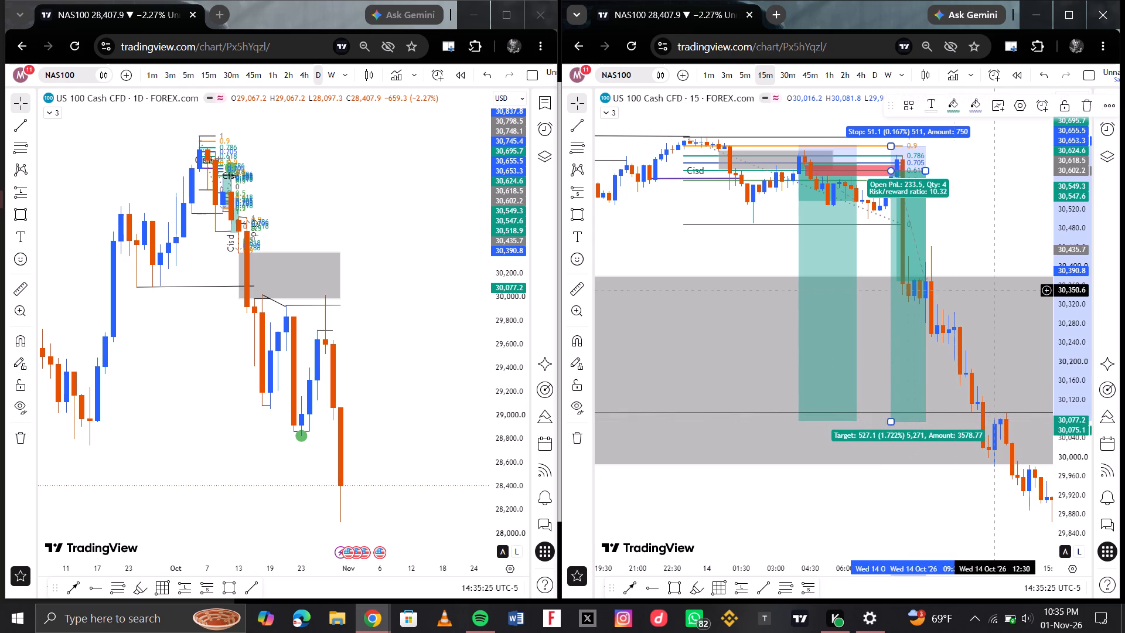
click(997, 290)
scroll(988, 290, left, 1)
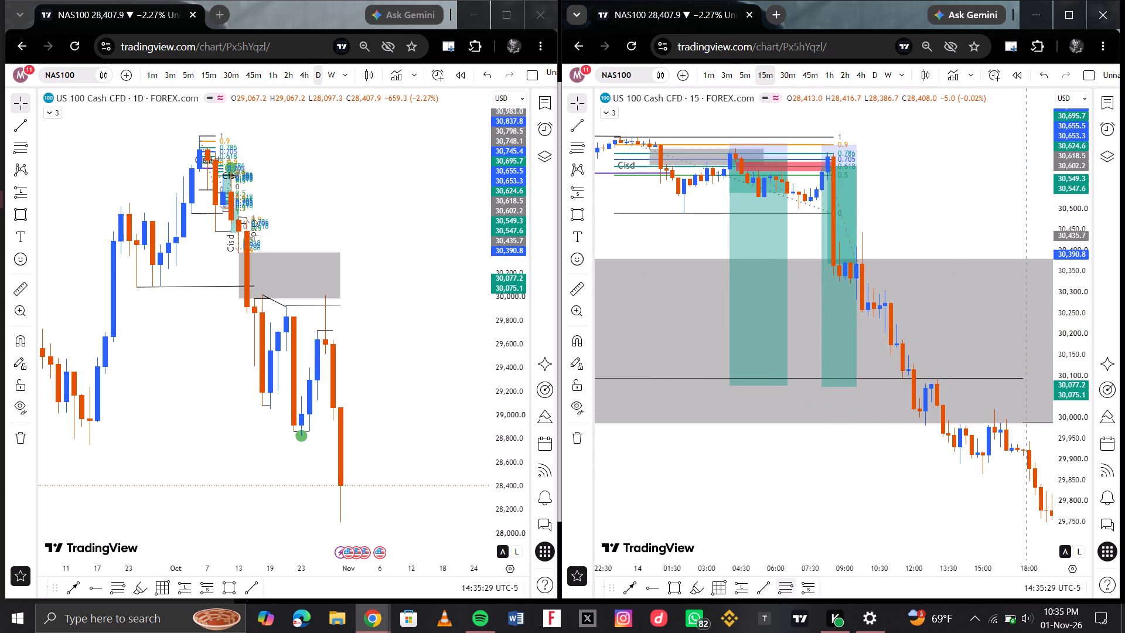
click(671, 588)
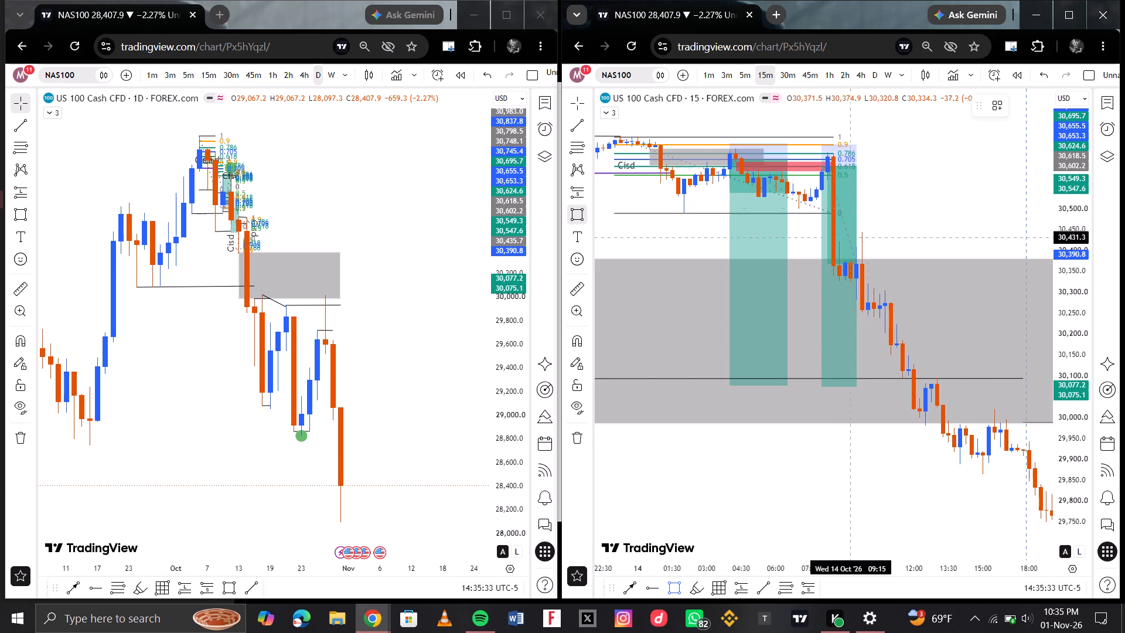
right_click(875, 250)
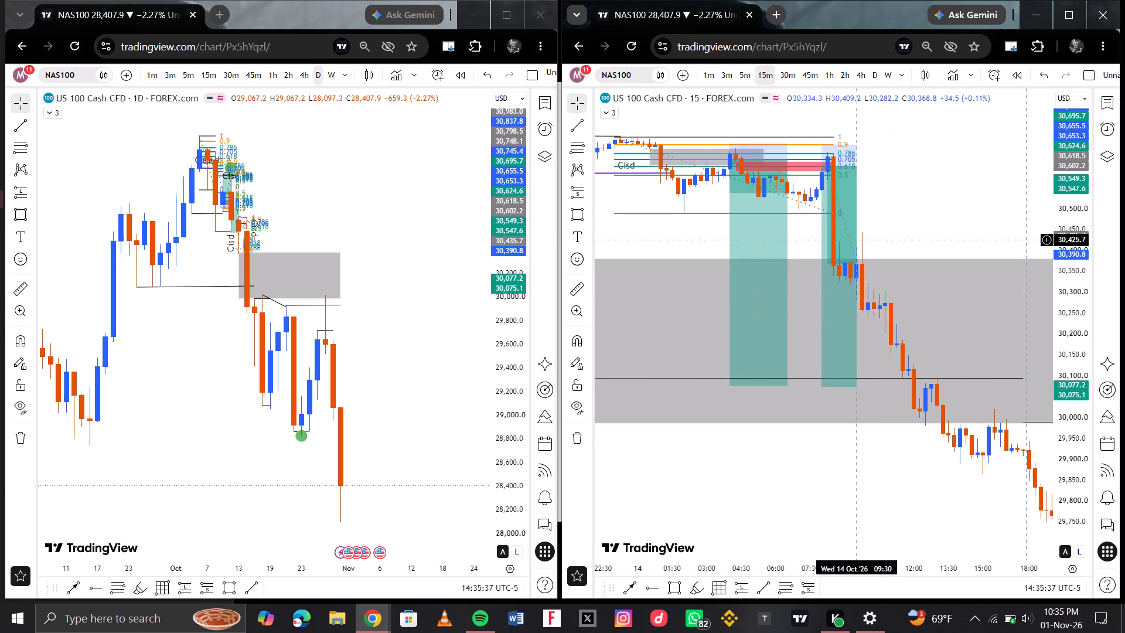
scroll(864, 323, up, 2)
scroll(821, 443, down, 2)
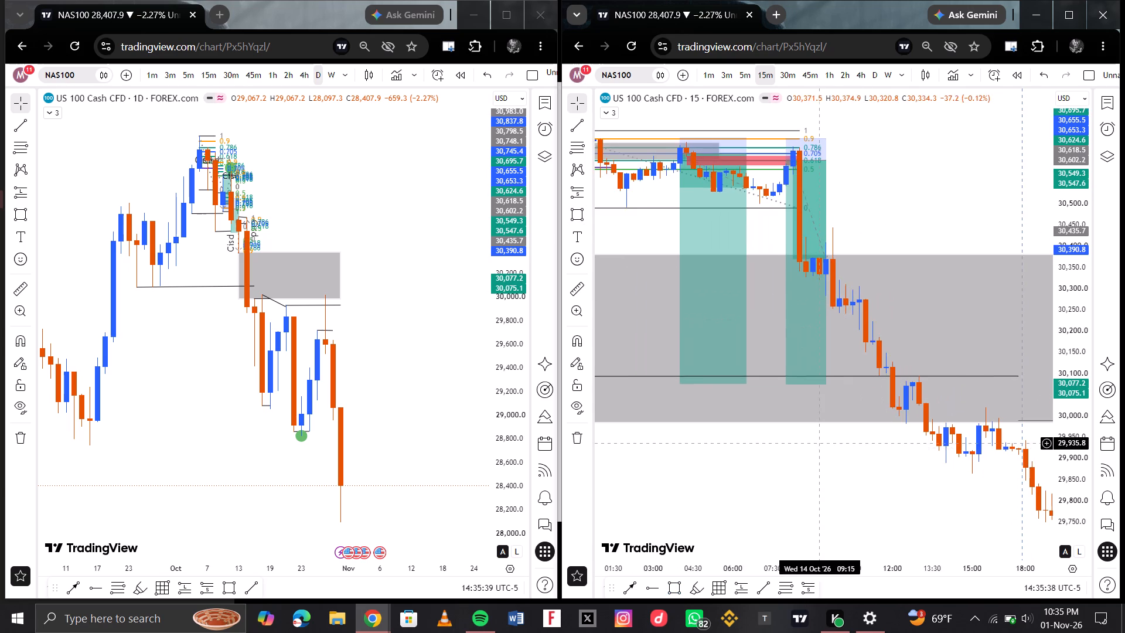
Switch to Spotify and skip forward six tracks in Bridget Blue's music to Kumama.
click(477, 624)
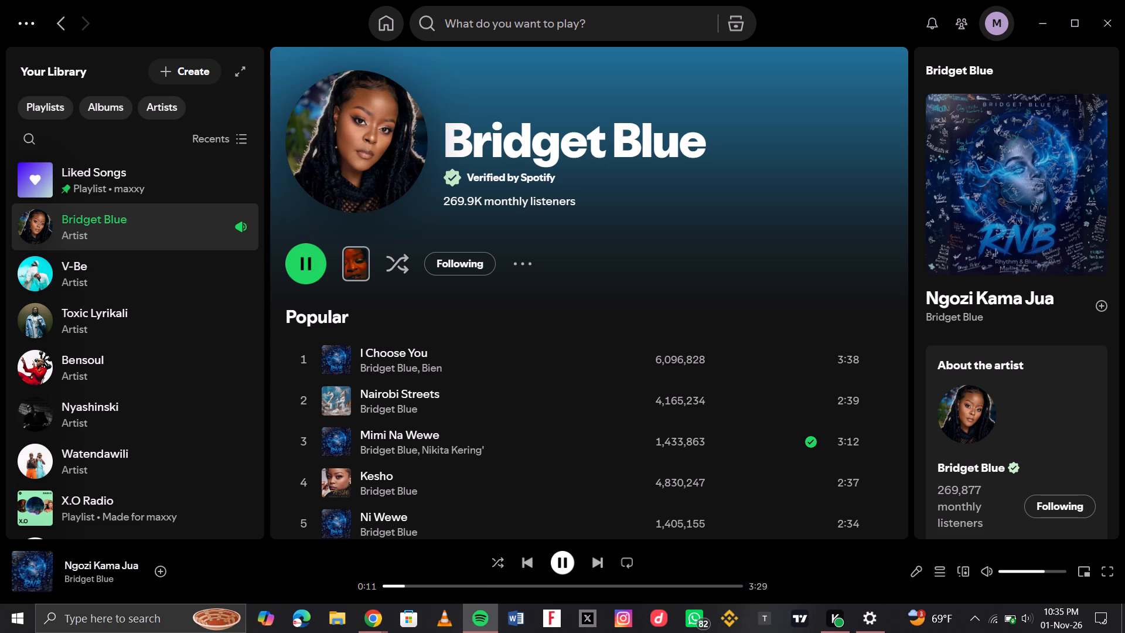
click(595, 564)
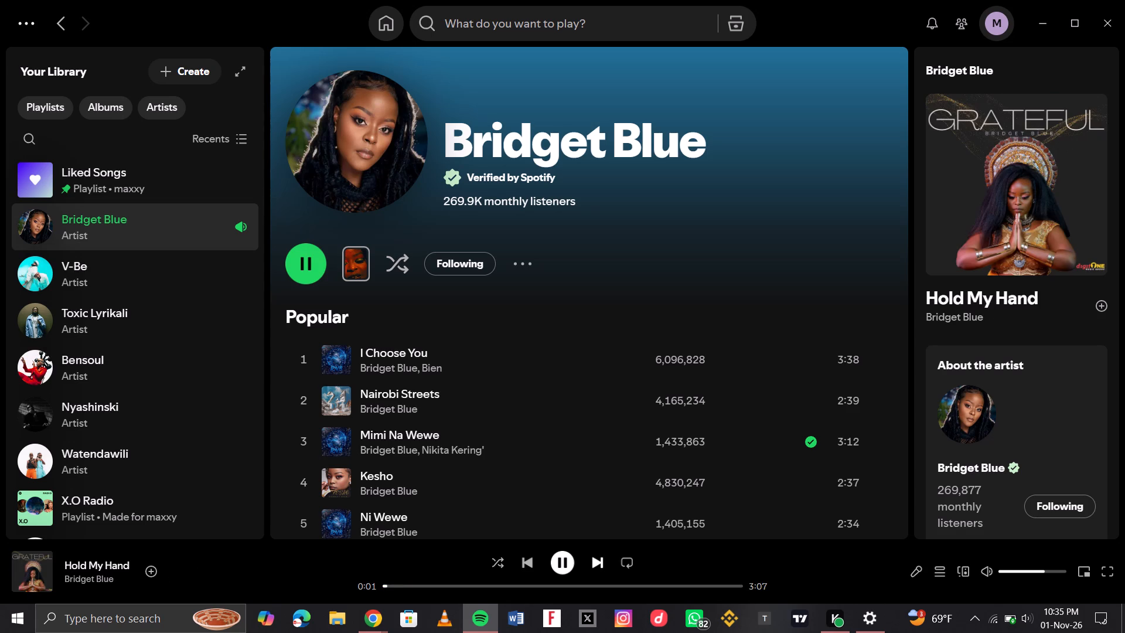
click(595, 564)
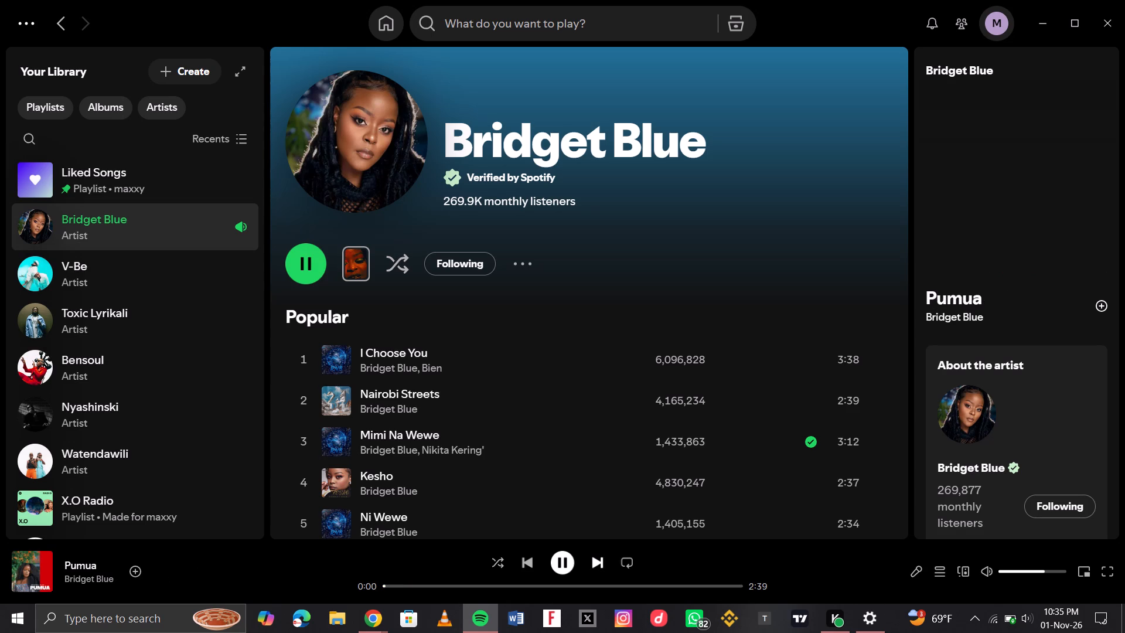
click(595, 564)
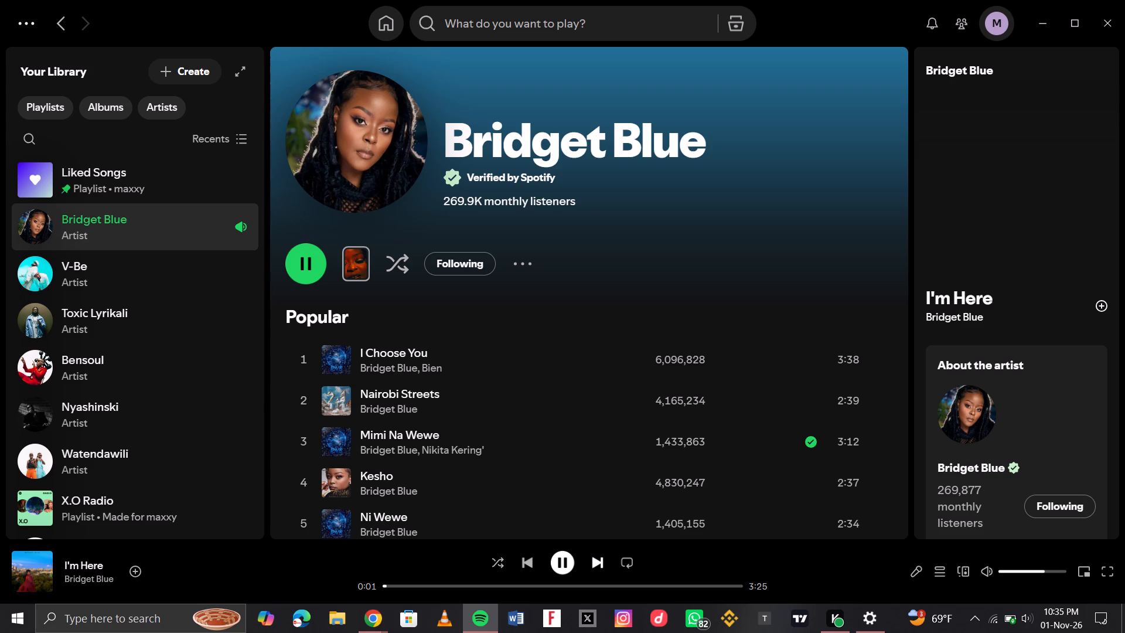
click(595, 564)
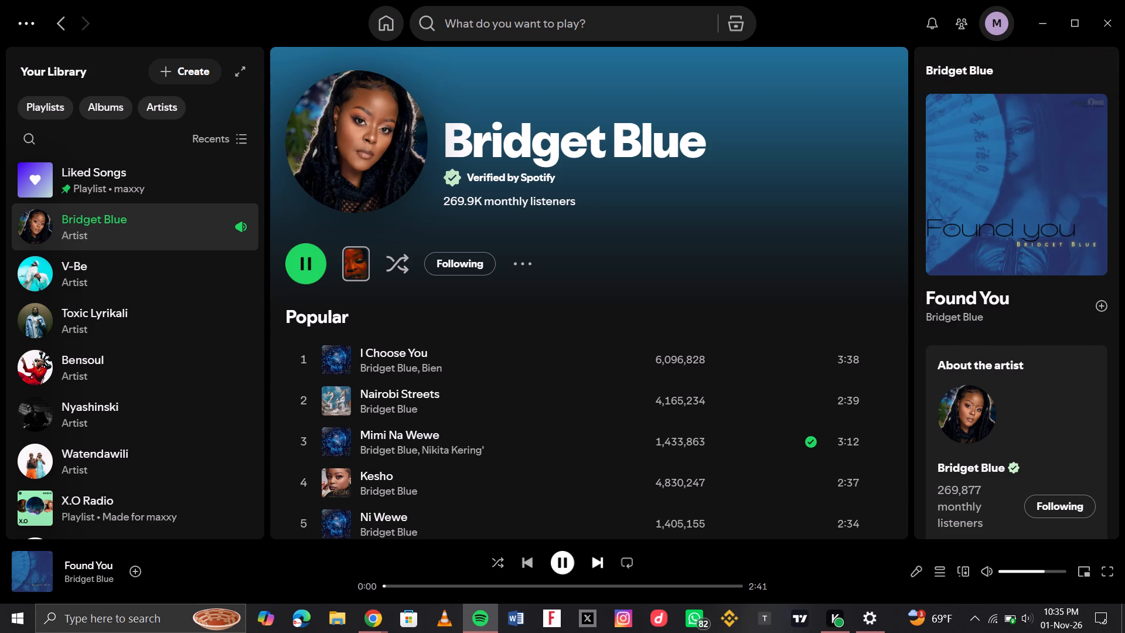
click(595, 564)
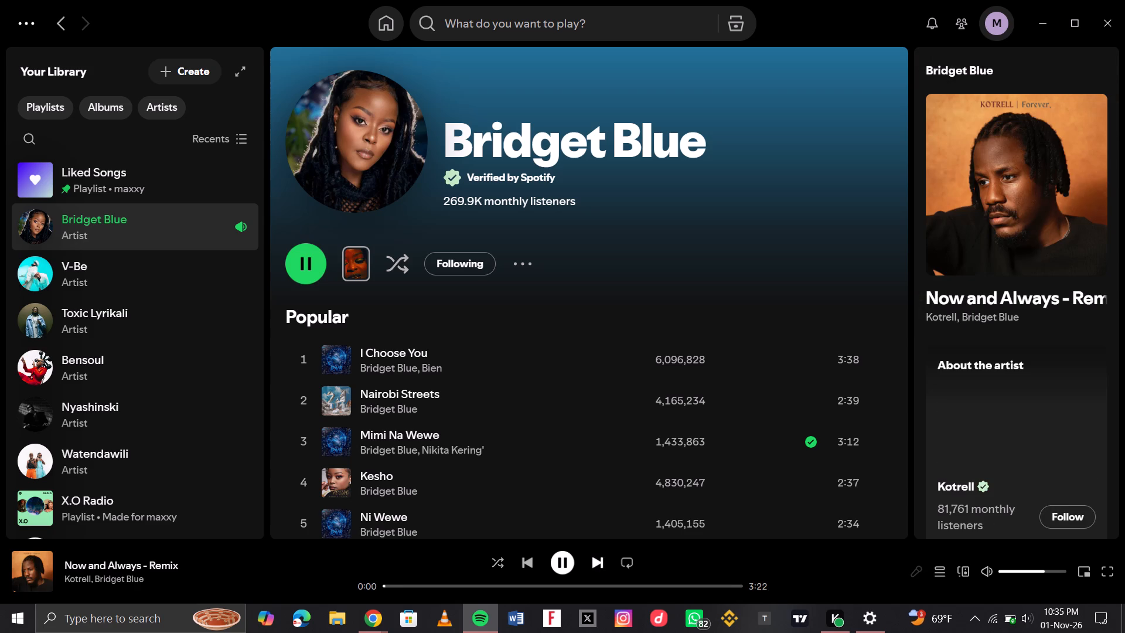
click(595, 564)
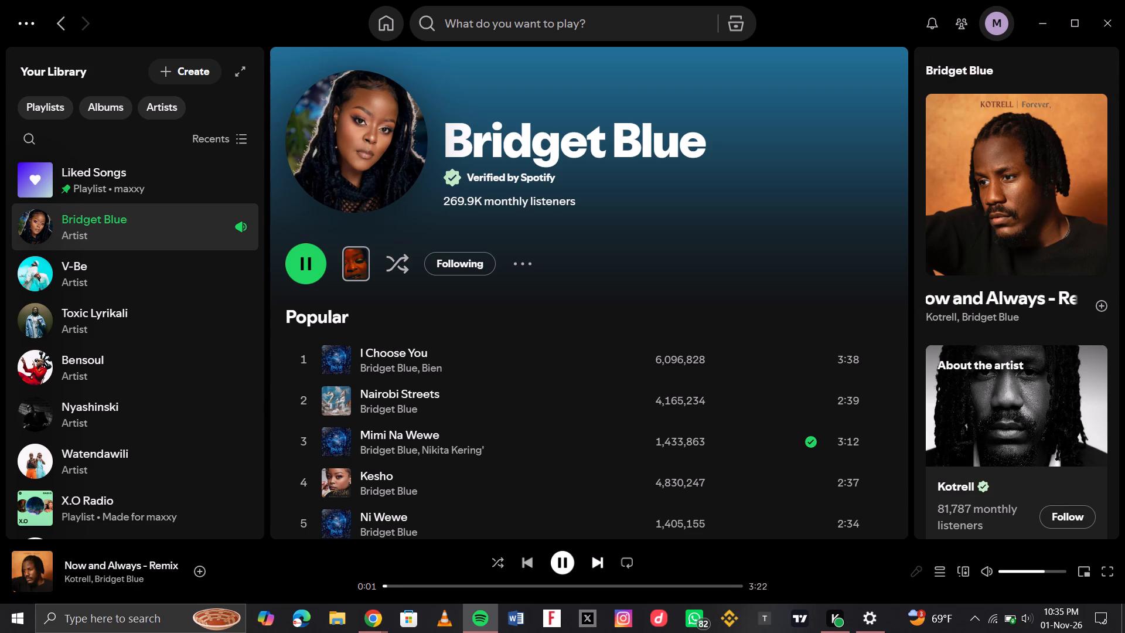
Expand Bridget Blue's popular songs list, look through it and play I Choose You.
scroll(553, 454, down, 1)
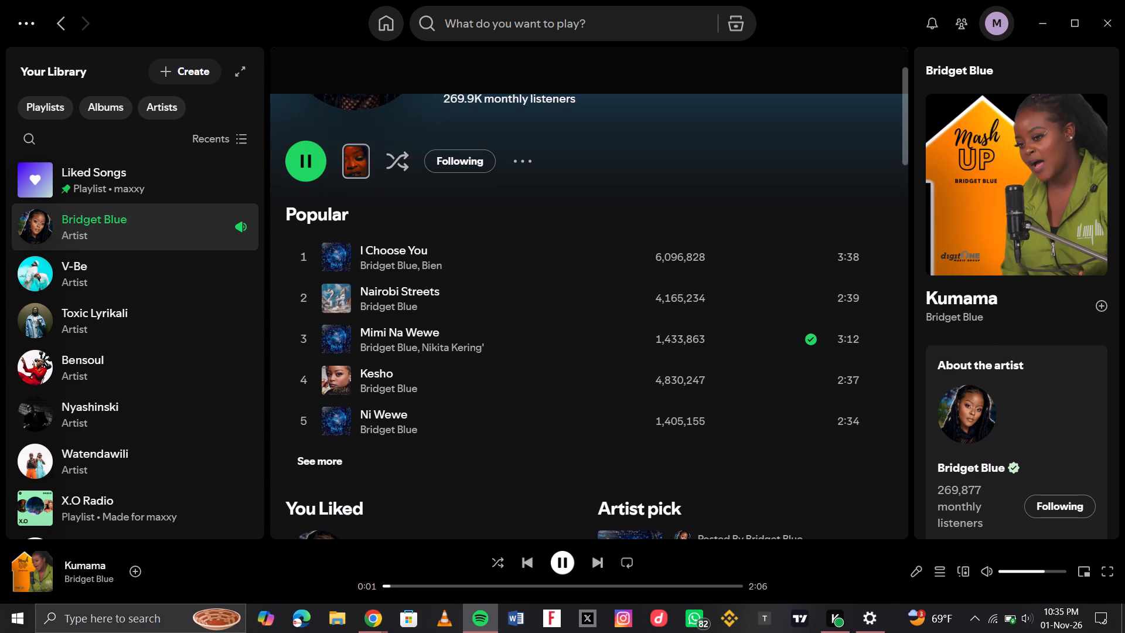
click(313, 466)
scroll(397, 473, down, 1)
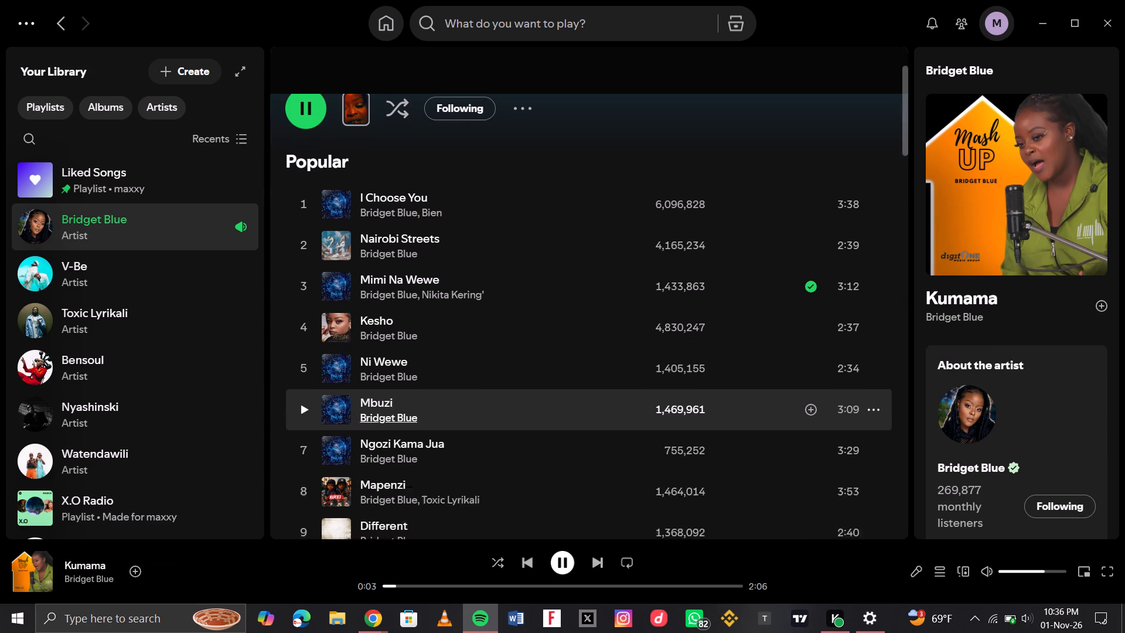
scroll(397, 473, down, 2)
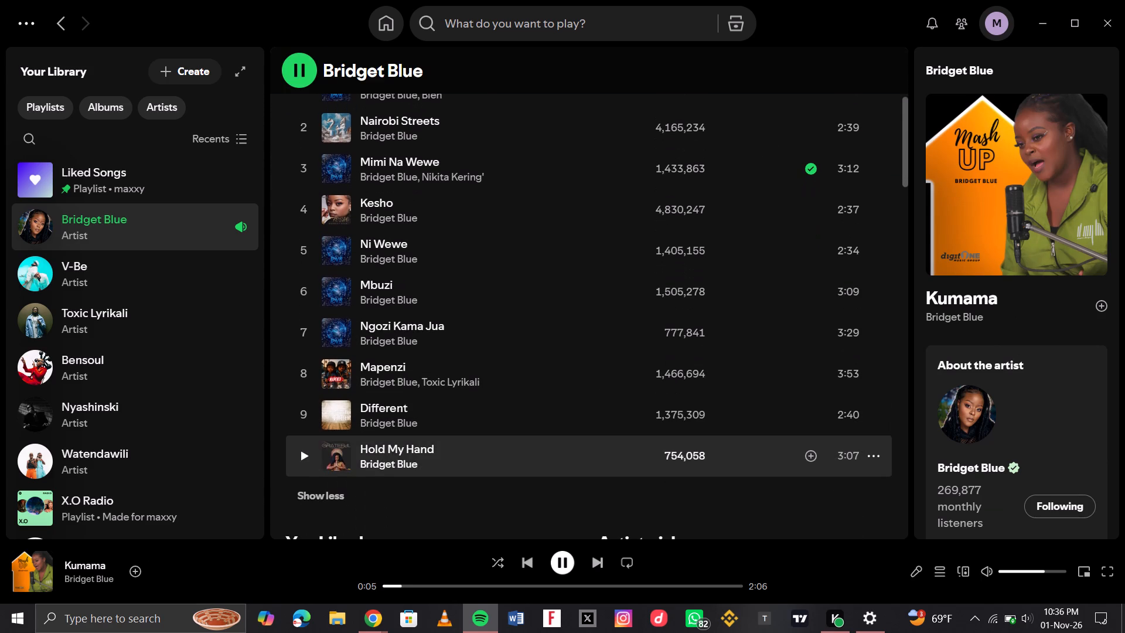
scroll(410, 329, up, 1)
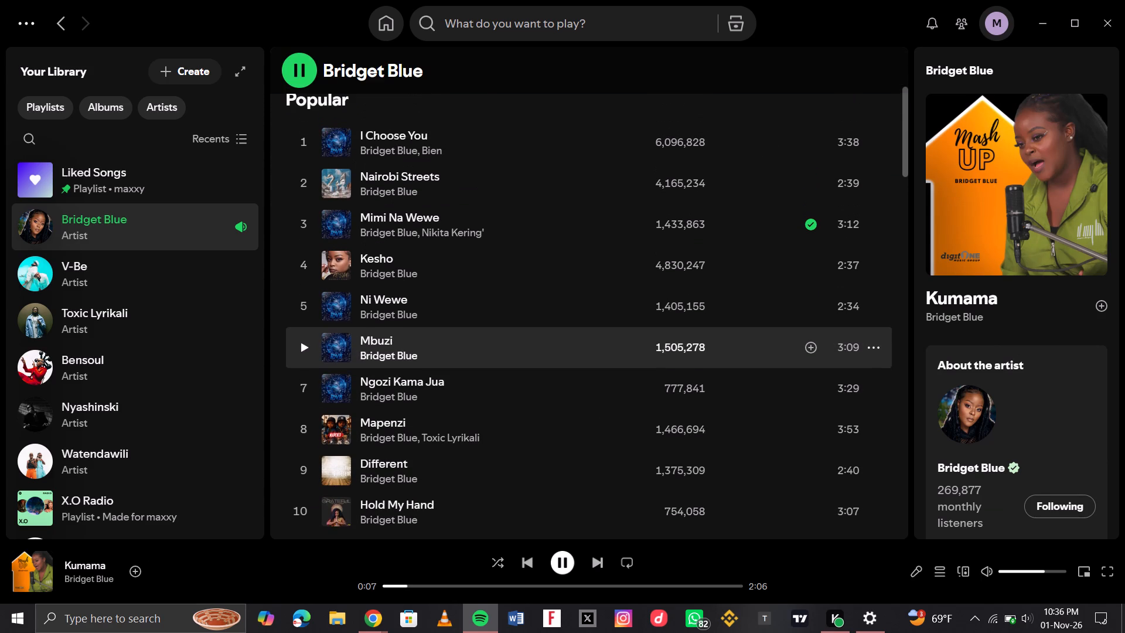
scroll(410, 329, up, 1)
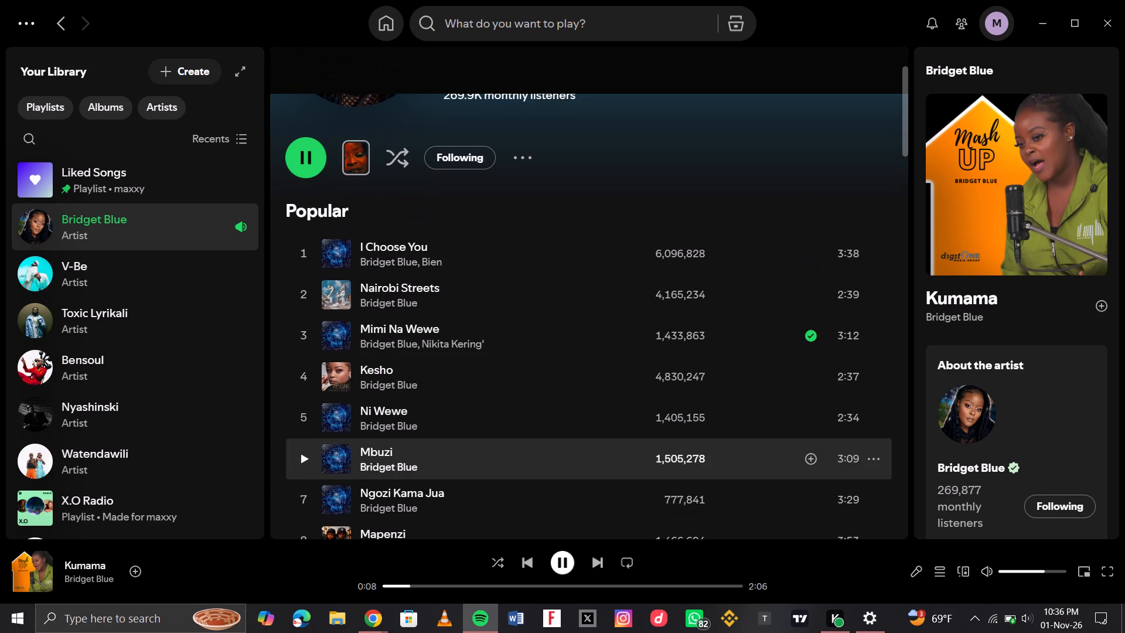
click(304, 253)
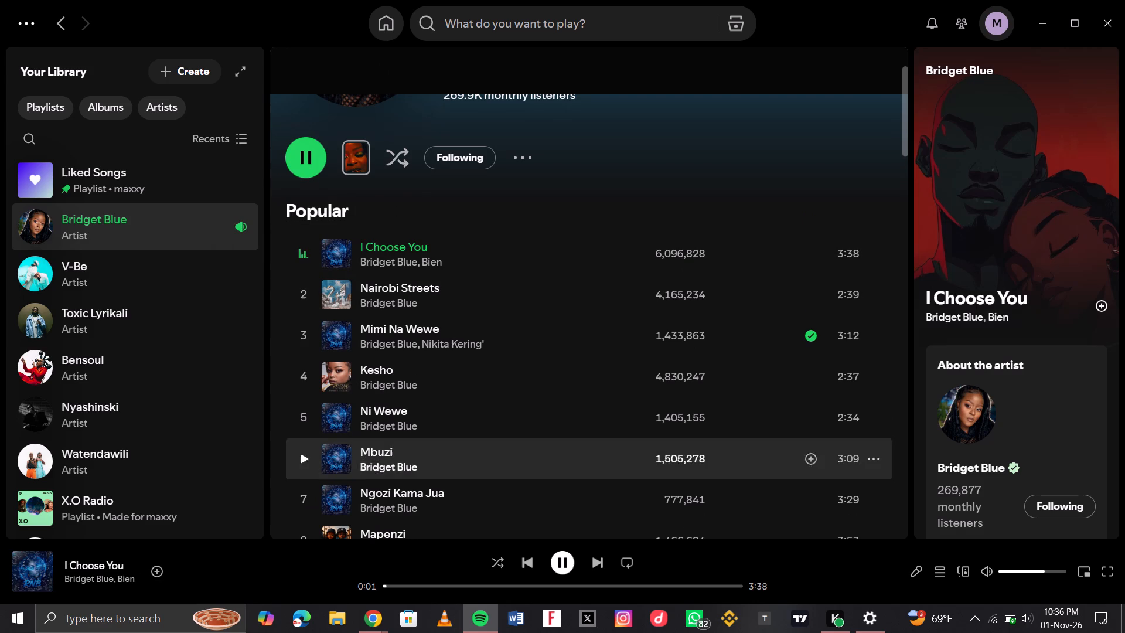
click(605, 566)
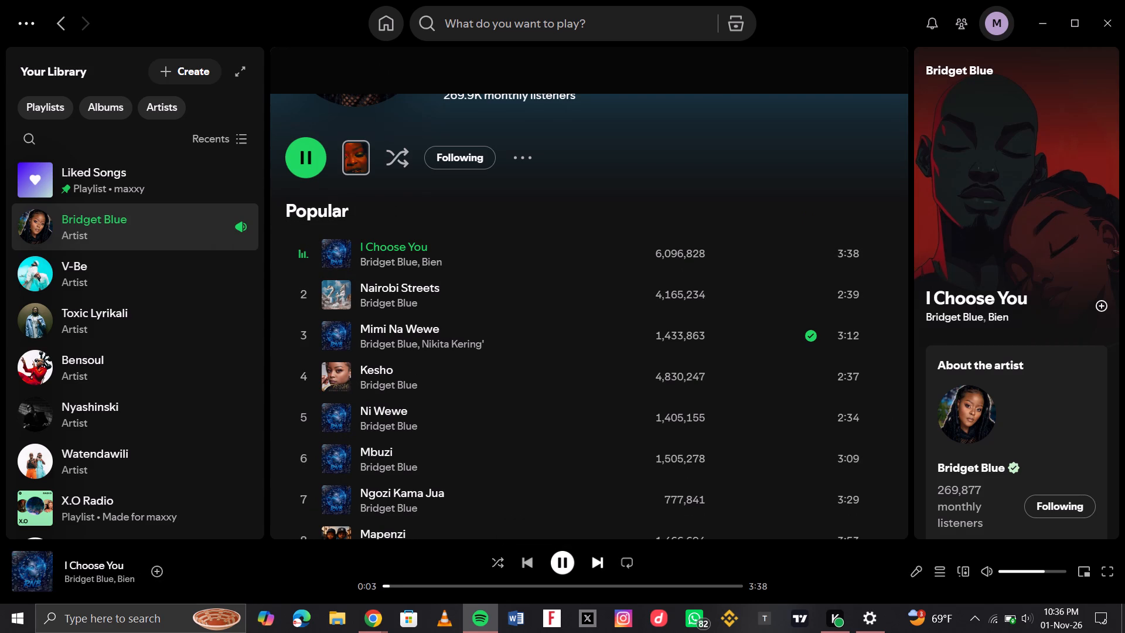
Return to the TradingView charts in Chrome and examine the 15-minute price action from 14 October into 15 October against the daily chart.
click(480, 626)
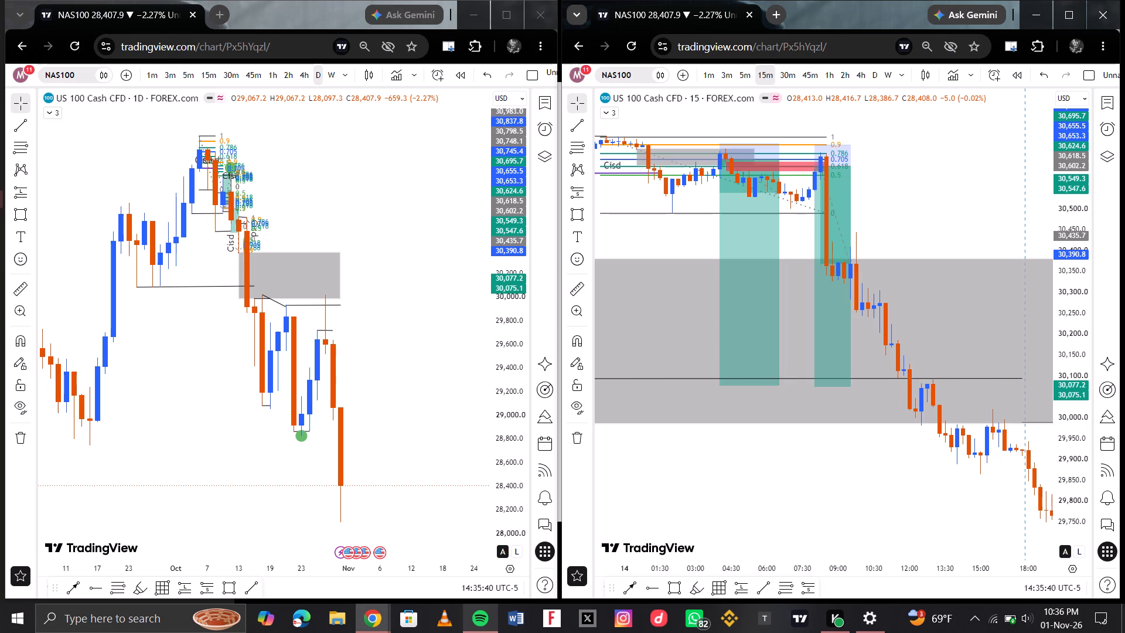
scroll(858, 369, down, 3)
scroll(967, 315, left, 2)
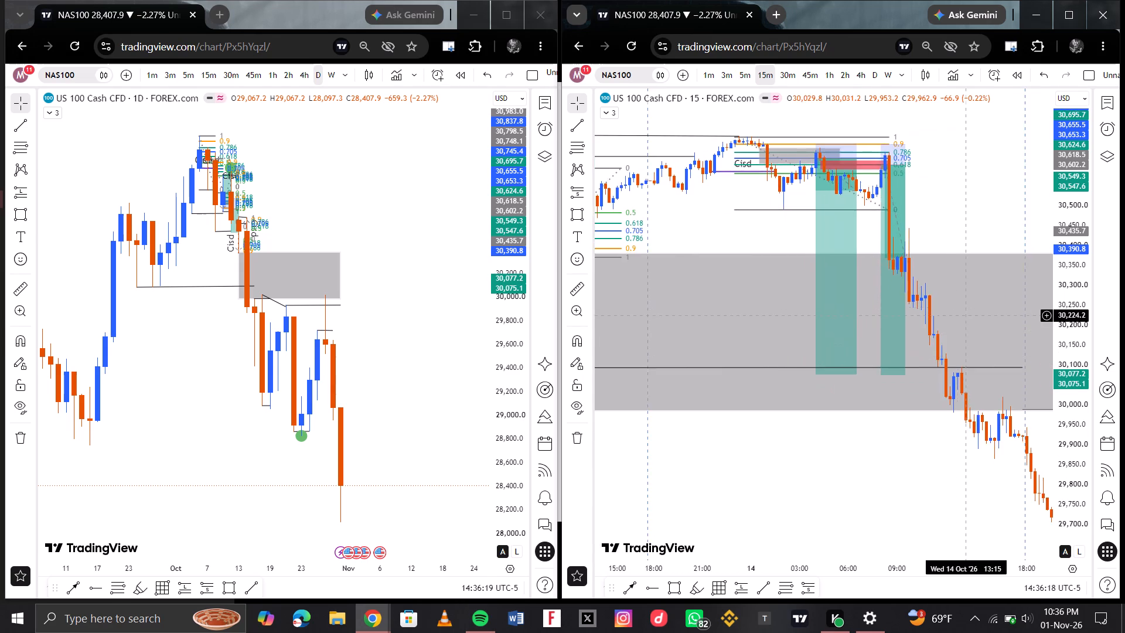
scroll(926, 332, left, 1)
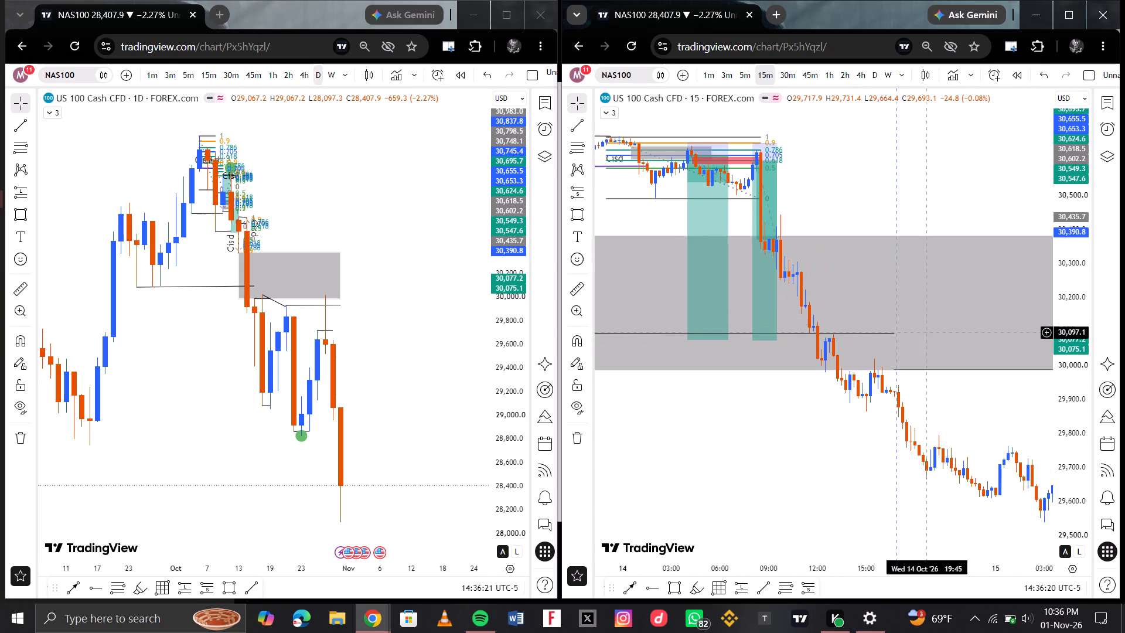
scroll(877, 400, down, 2)
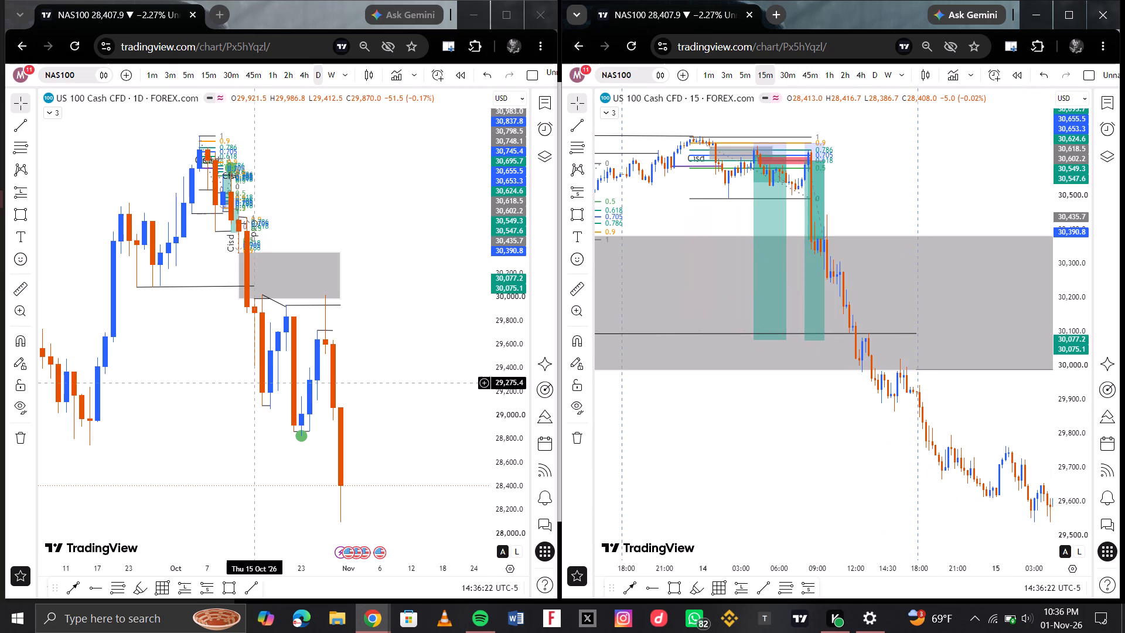
scroll(265, 292, up, 1)
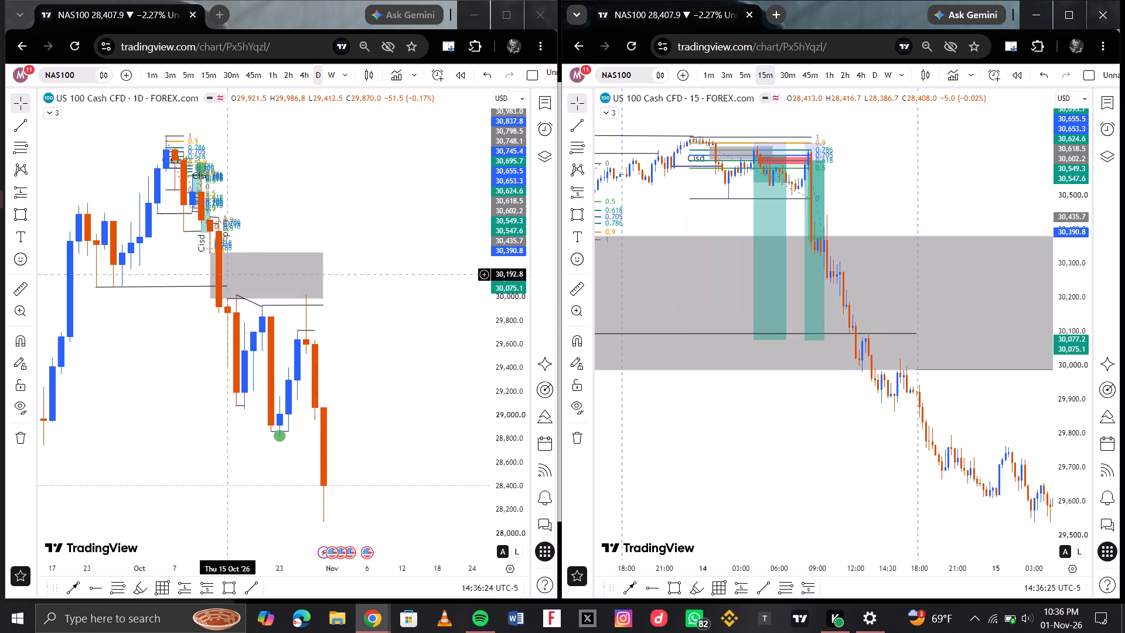
scroll(937, 321, left, 1)
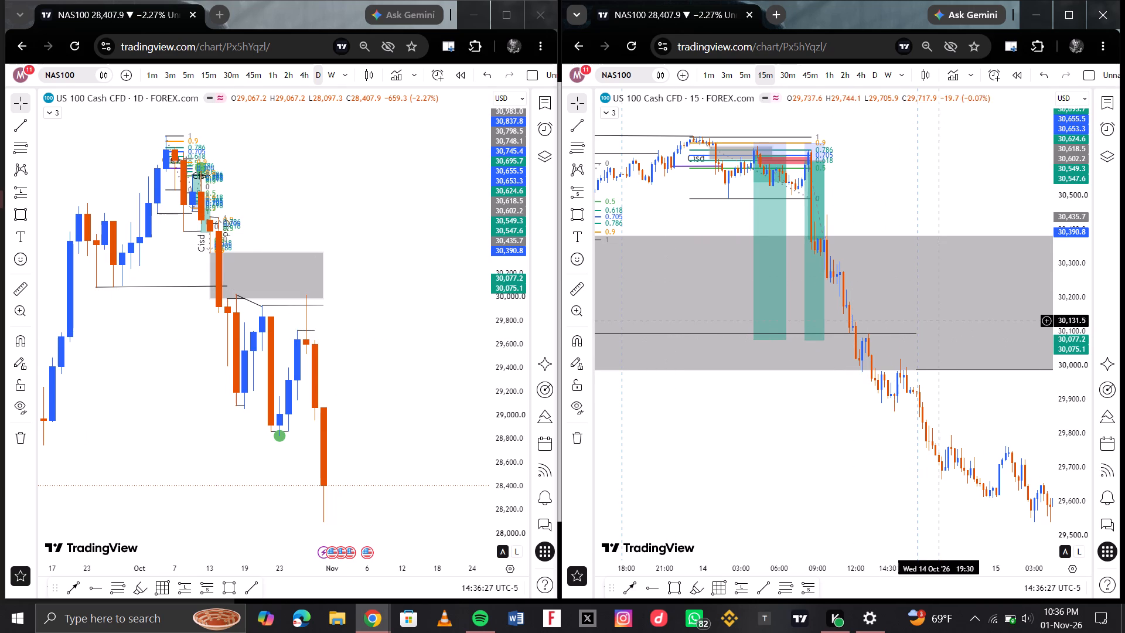
scroll(937, 321, left, 1)
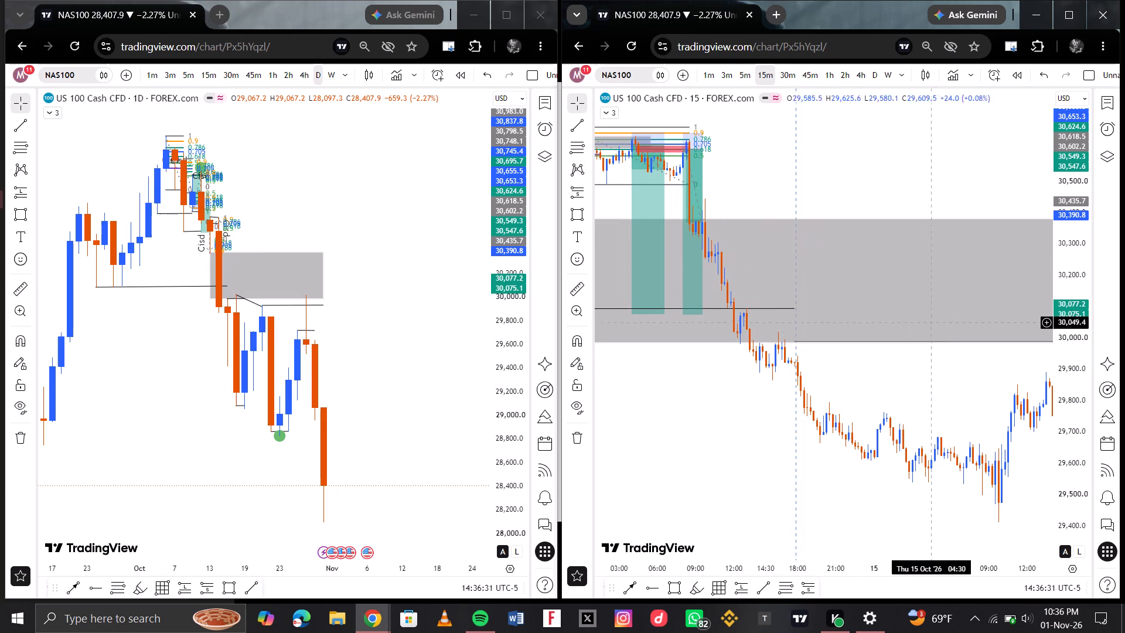
scroll(850, 338, up, 4)
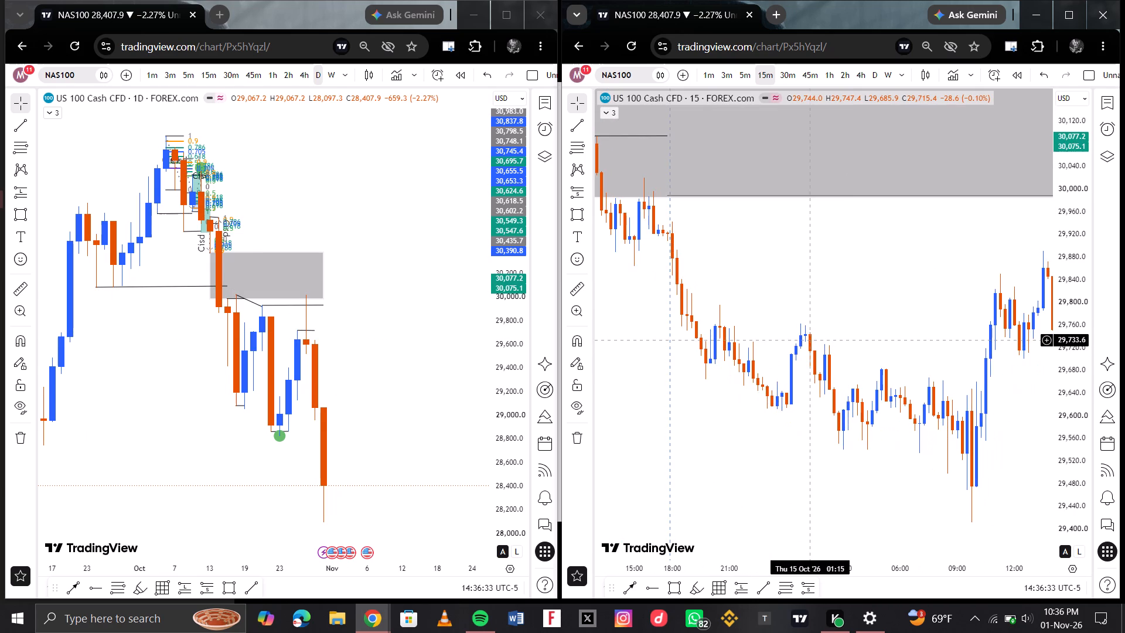
scroll(771, 292, up, 1)
scroll(645, 339, right, 2)
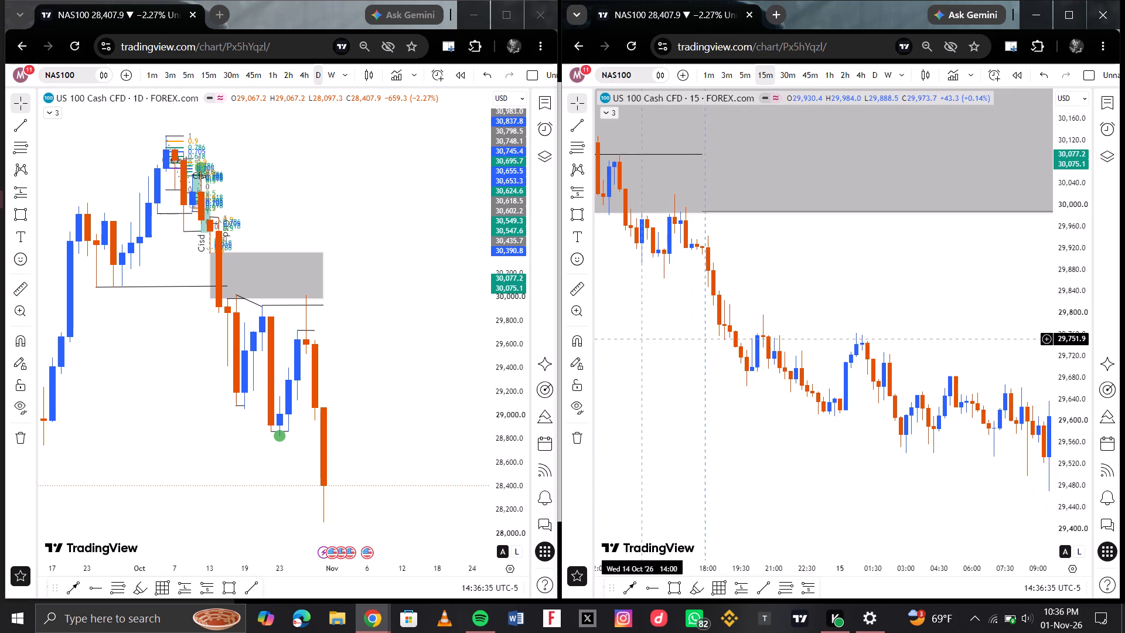
scroll(864, 317, left, 1)
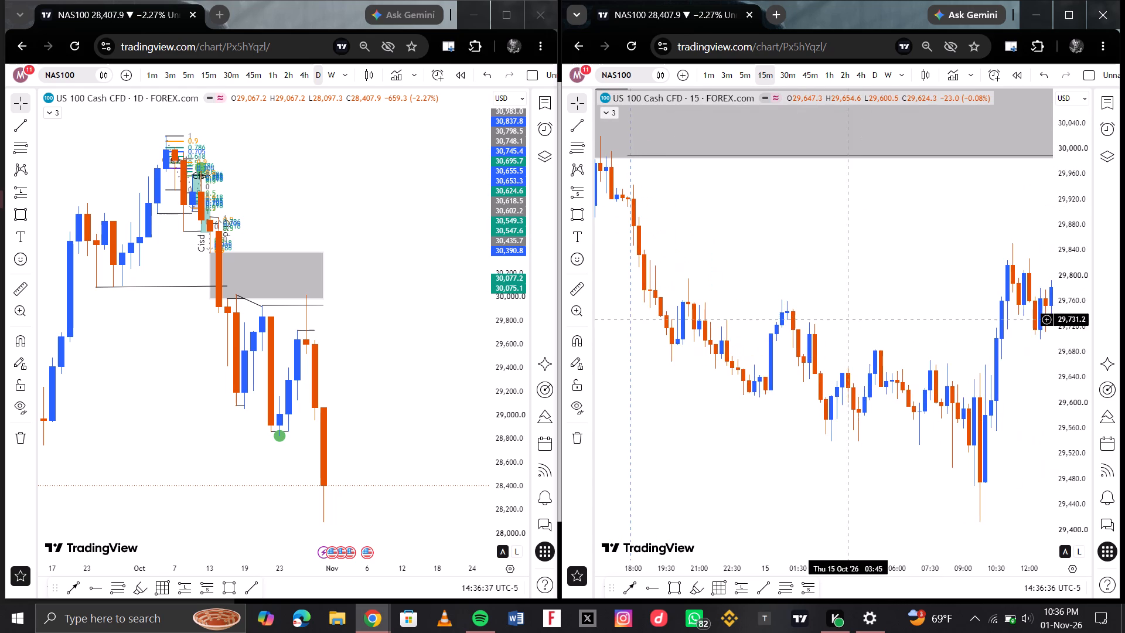
scroll(812, 369, down, 1)
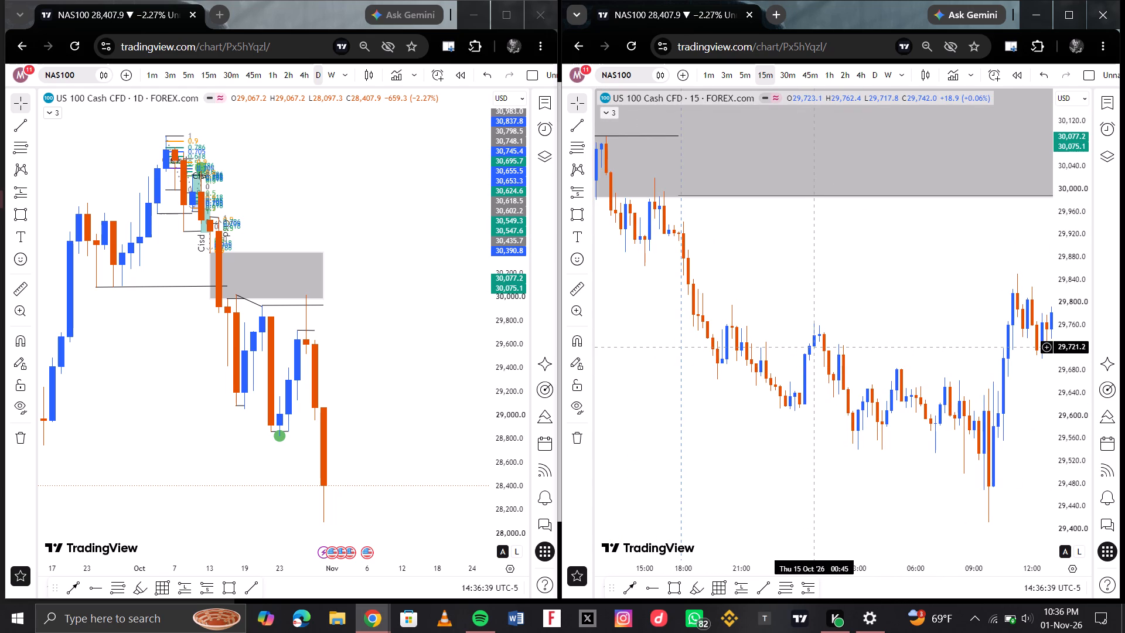
scroll(816, 292, up, 1)
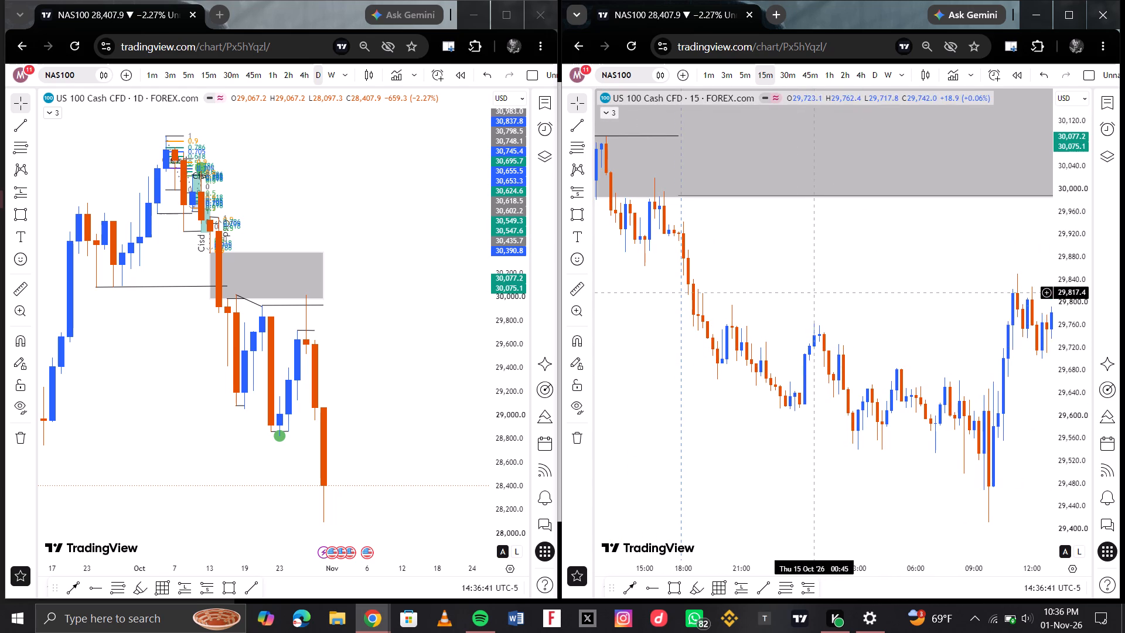
scroll(816, 292, up, 1)
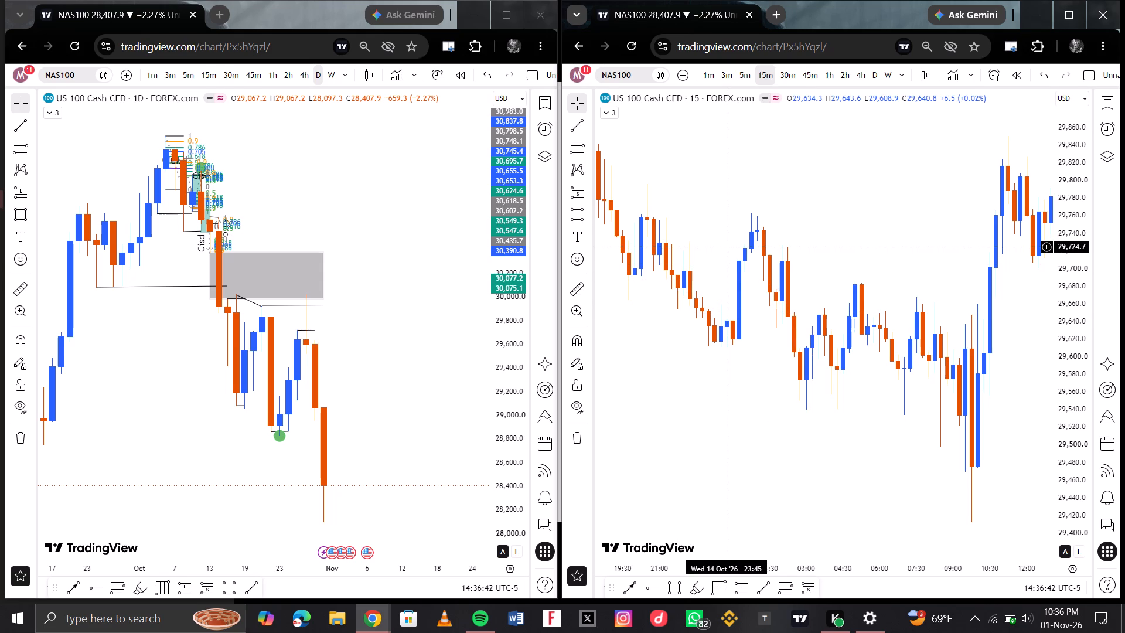
scroll(763, 297, down, 1)
scroll(717, 276, right, 1)
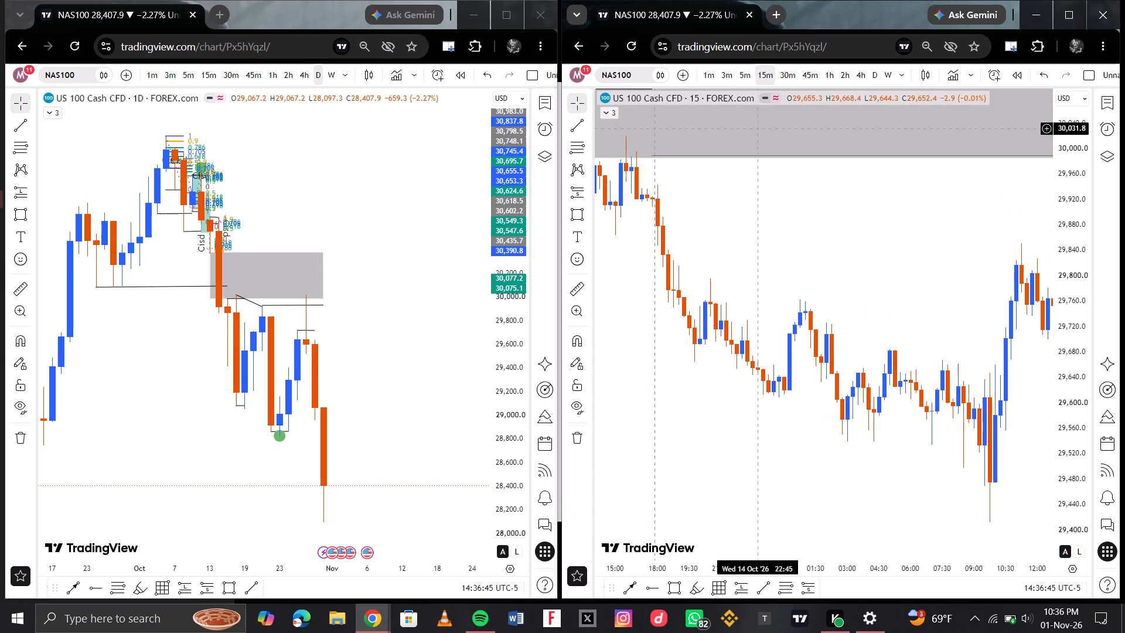
Switch the intraday NAS100 chart to 30 minutes and examine the price action from 14 to 16 October around the grey zone.
click(786, 76)
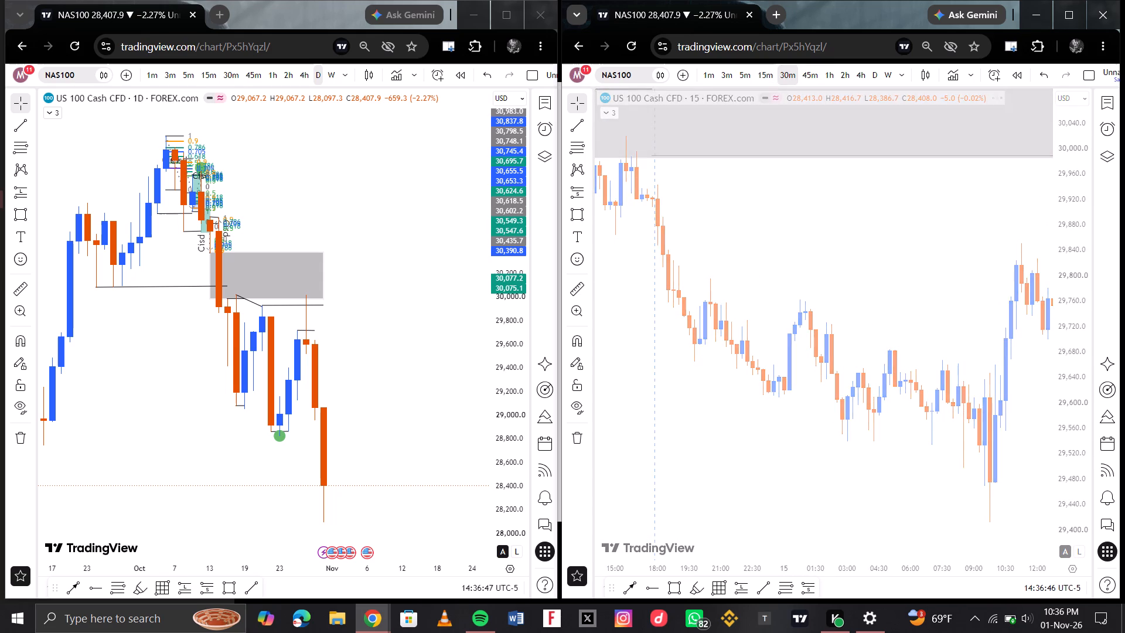
scroll(934, 339, left, 1)
scroll(934, 339, right, 3)
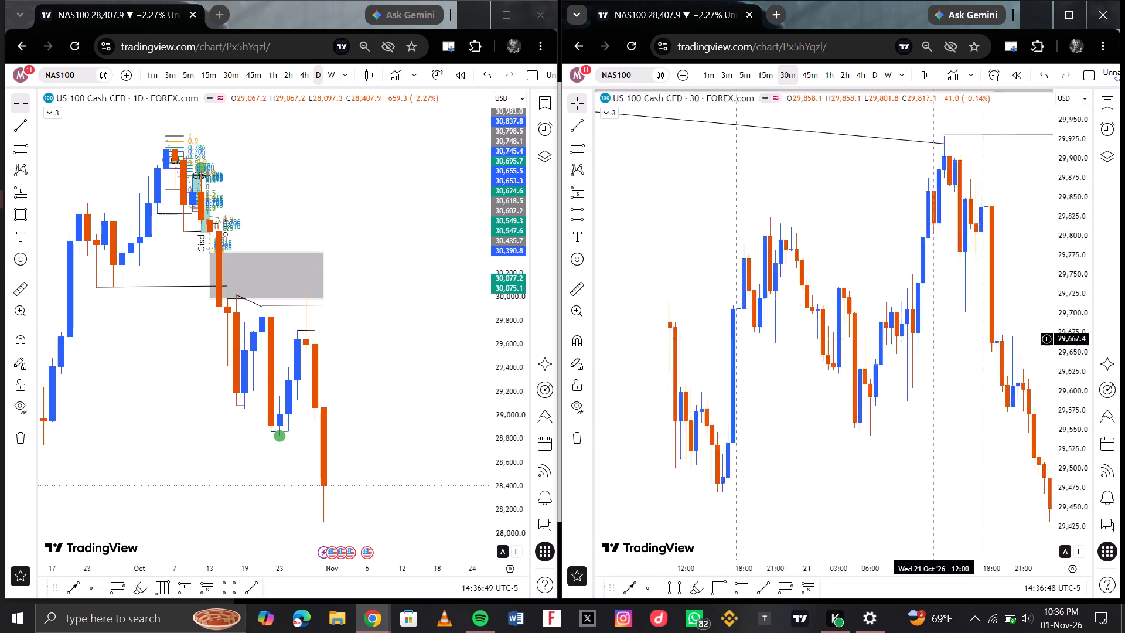
scroll(934, 339, right, 10)
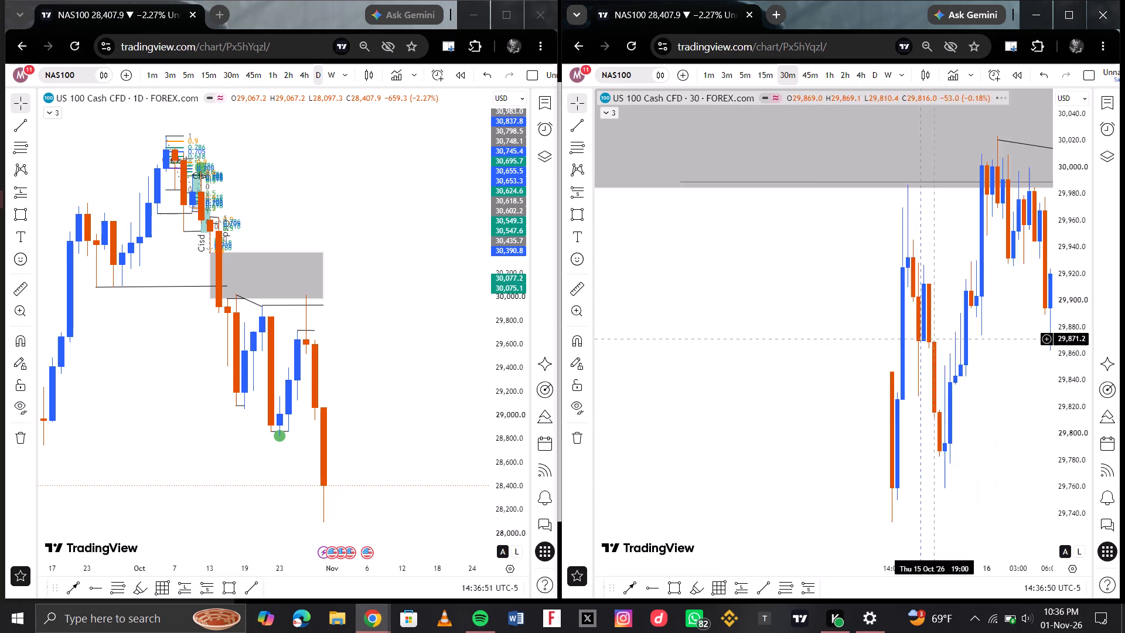
scroll(934, 339, right, 2)
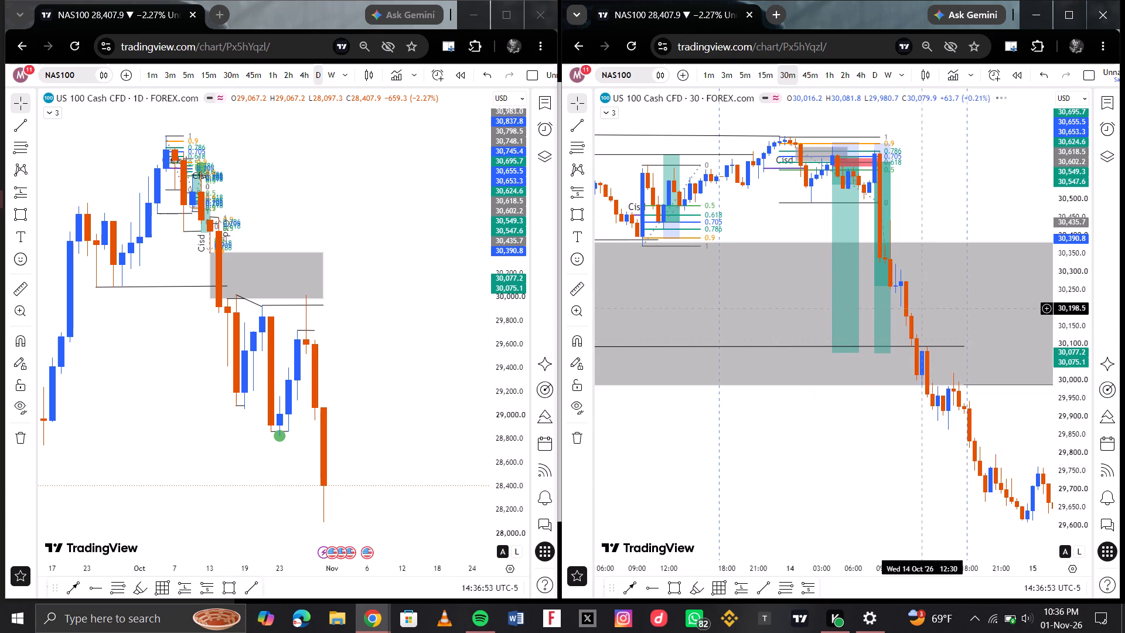
scroll(926, 298, up, 2)
scroll(974, 301, left, 3)
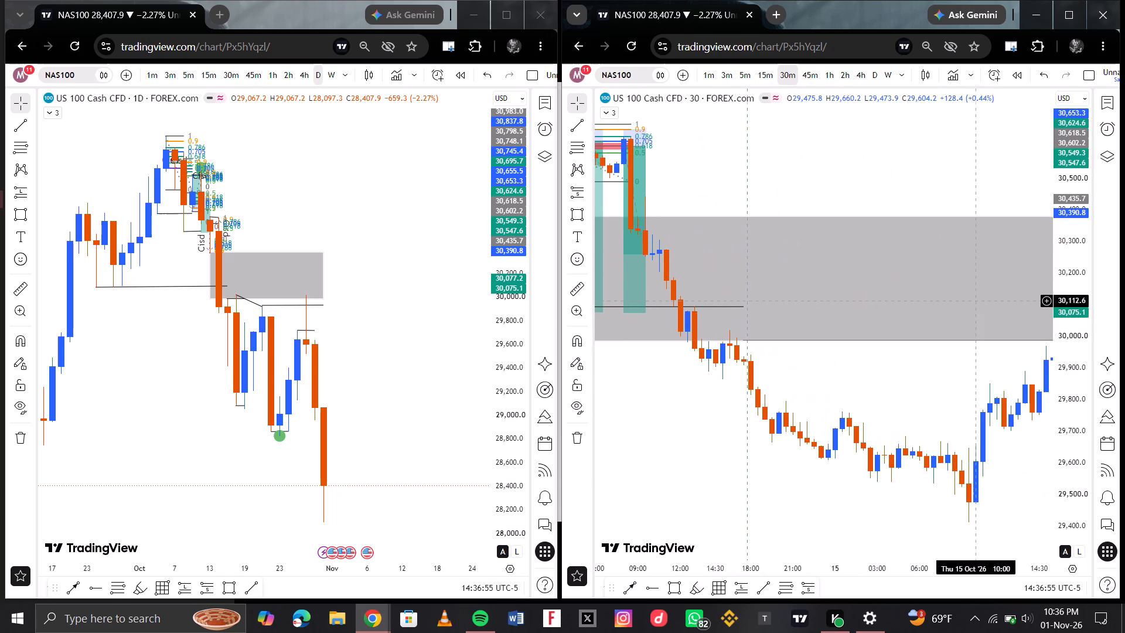
scroll(974, 301, left, 2)
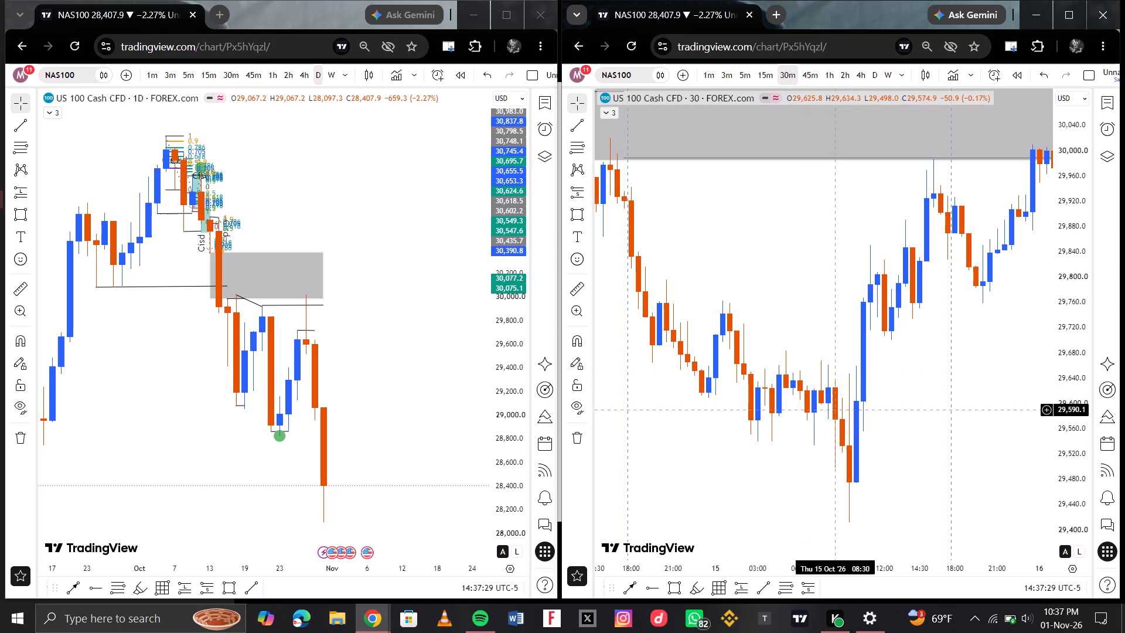
scroll(858, 408, down, 2)
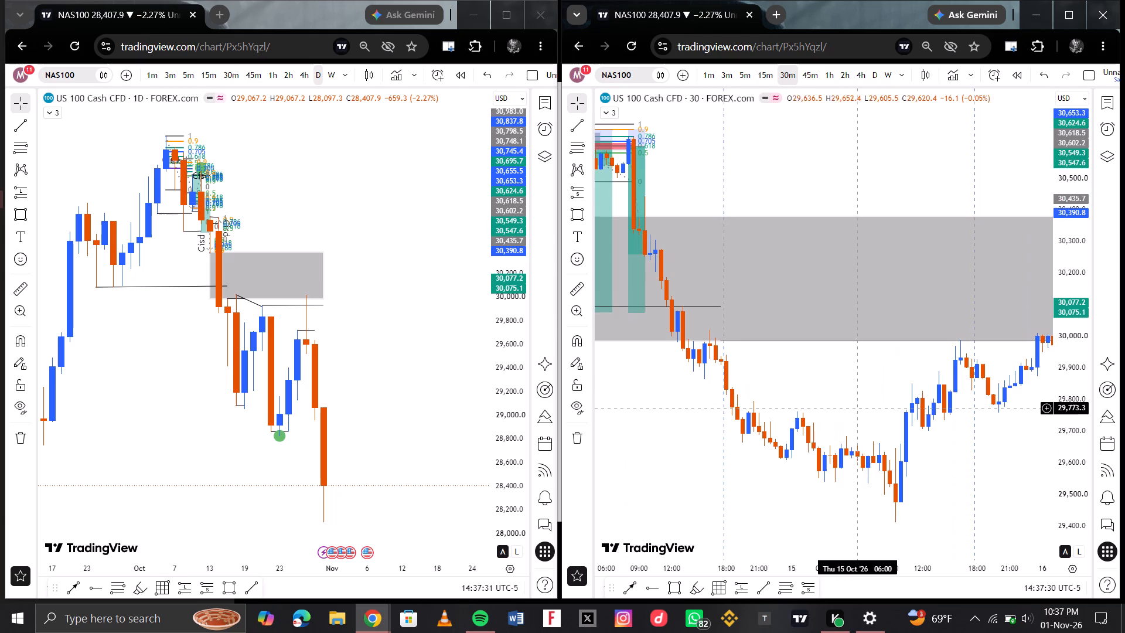
scroll(858, 408, up, 3)
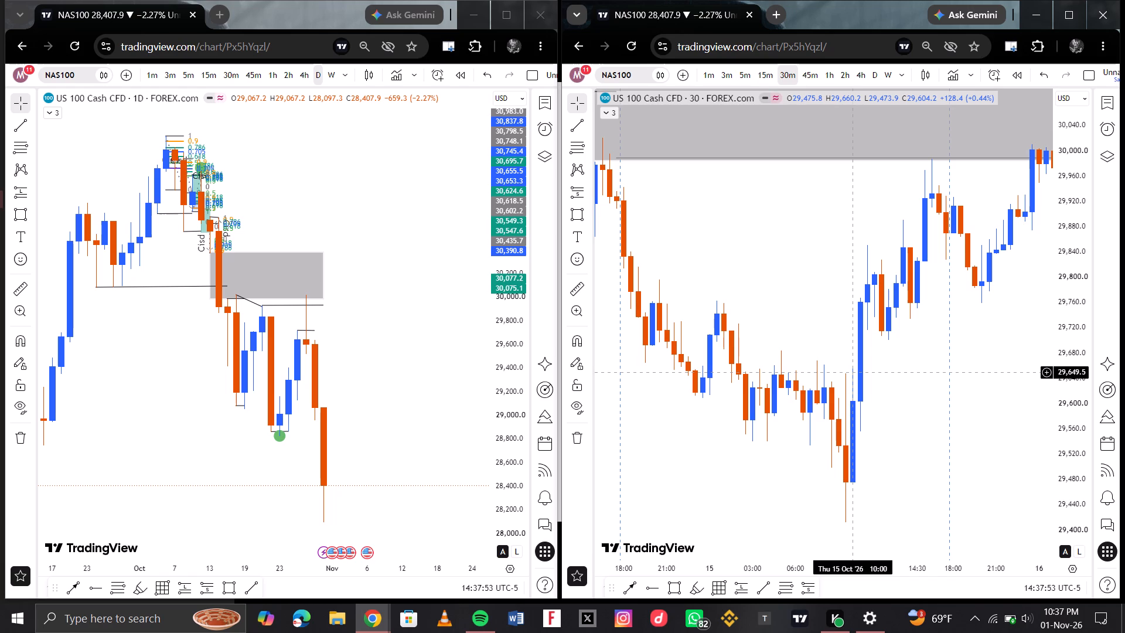
scroll(911, 360, left, 1)
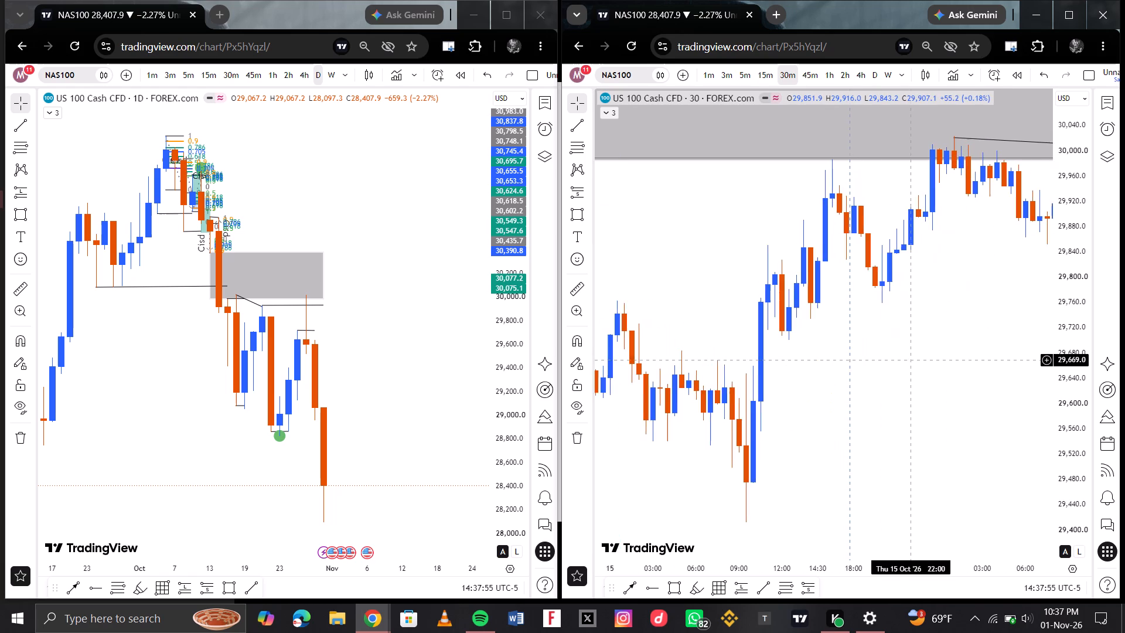
scroll(919, 350, left, 1)
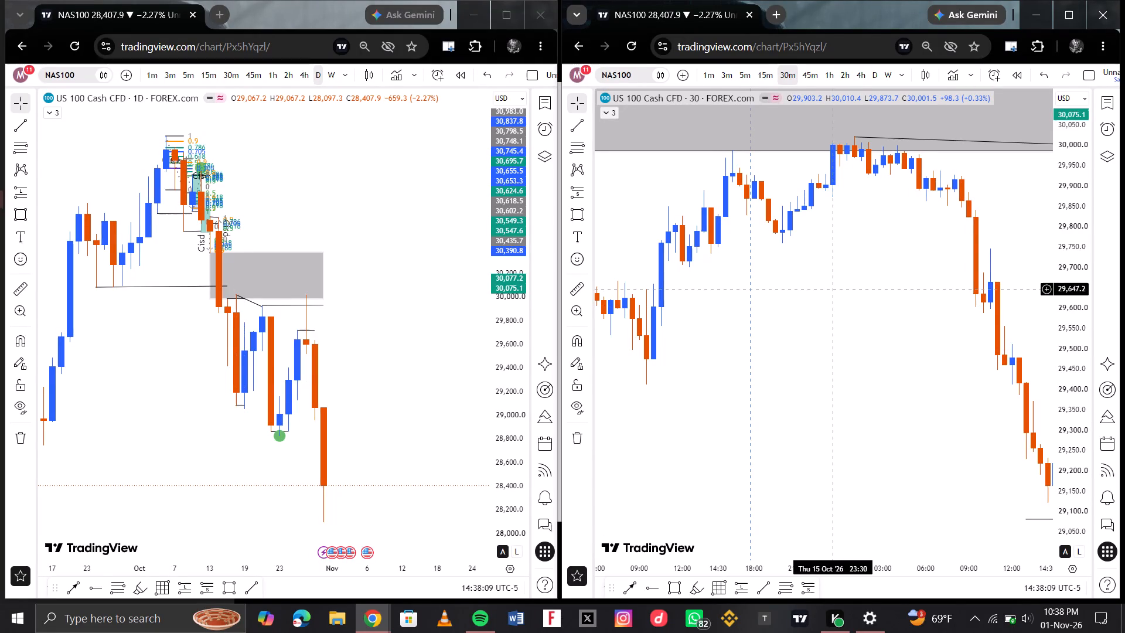
scroll(860, 322, down, 5)
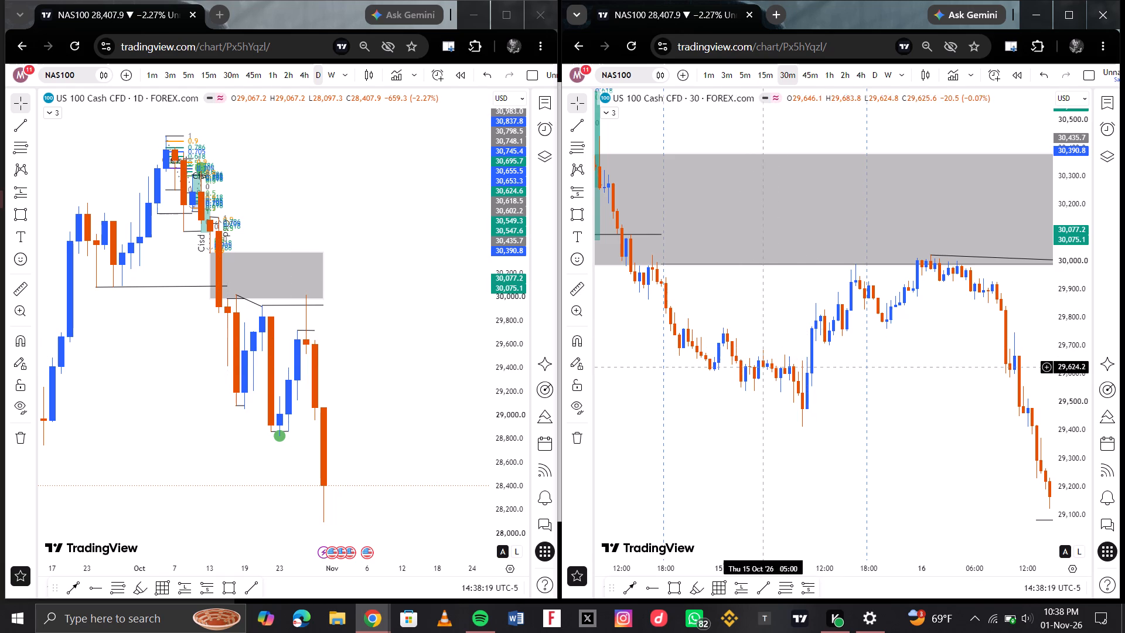
scroll(933, 251, left, 1)
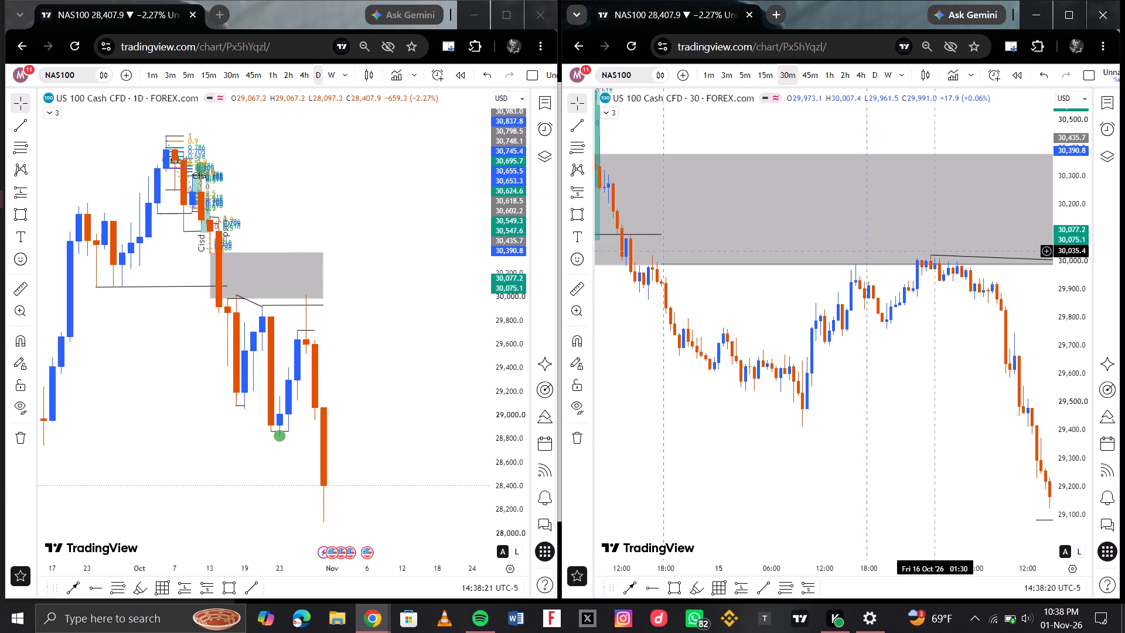
scroll(933, 251, left, 1)
scroll(820, 234, right, 1)
scroll(820, 234, up, 1)
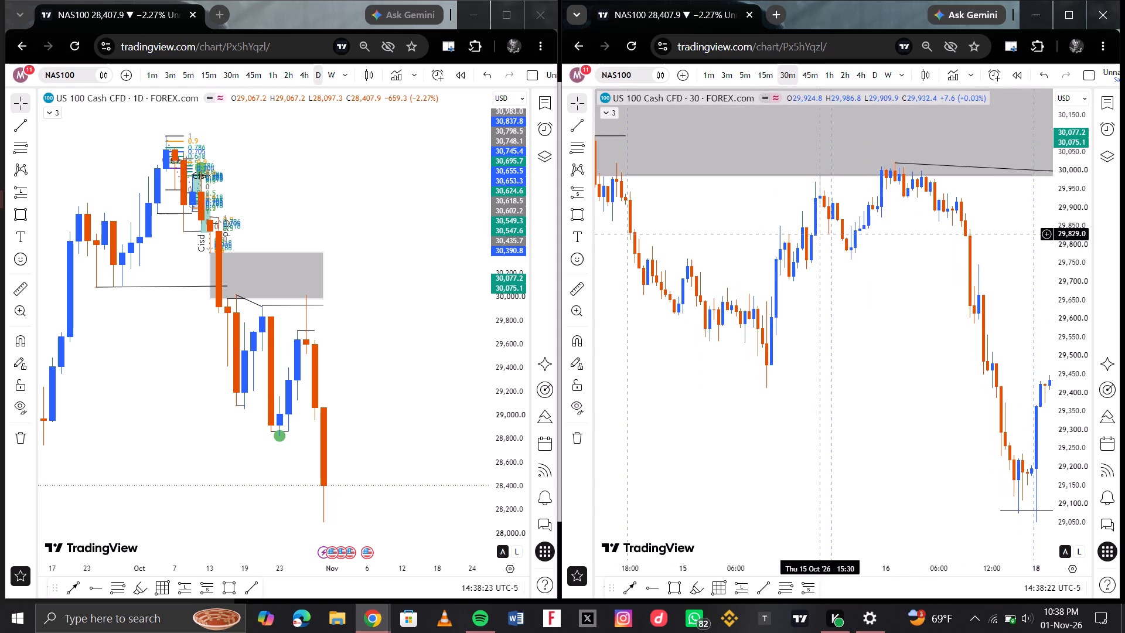
On the daily chart, recolour the short horizontal line starting at the 15 October high blue and set its thickness to 2px.
click(233, 297)
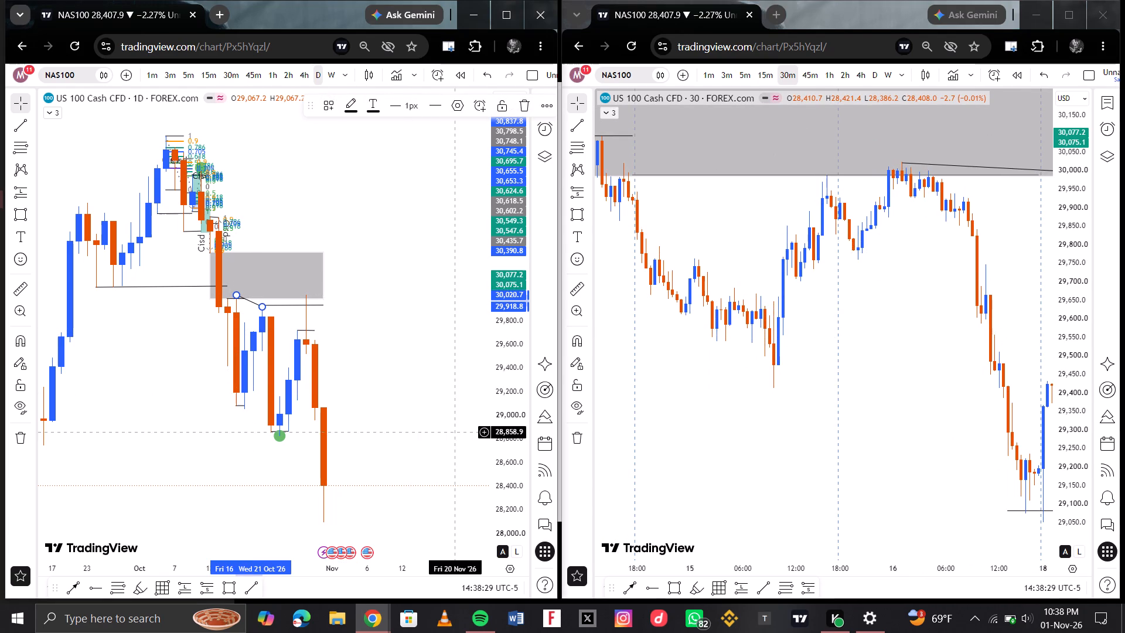
click(233, 372)
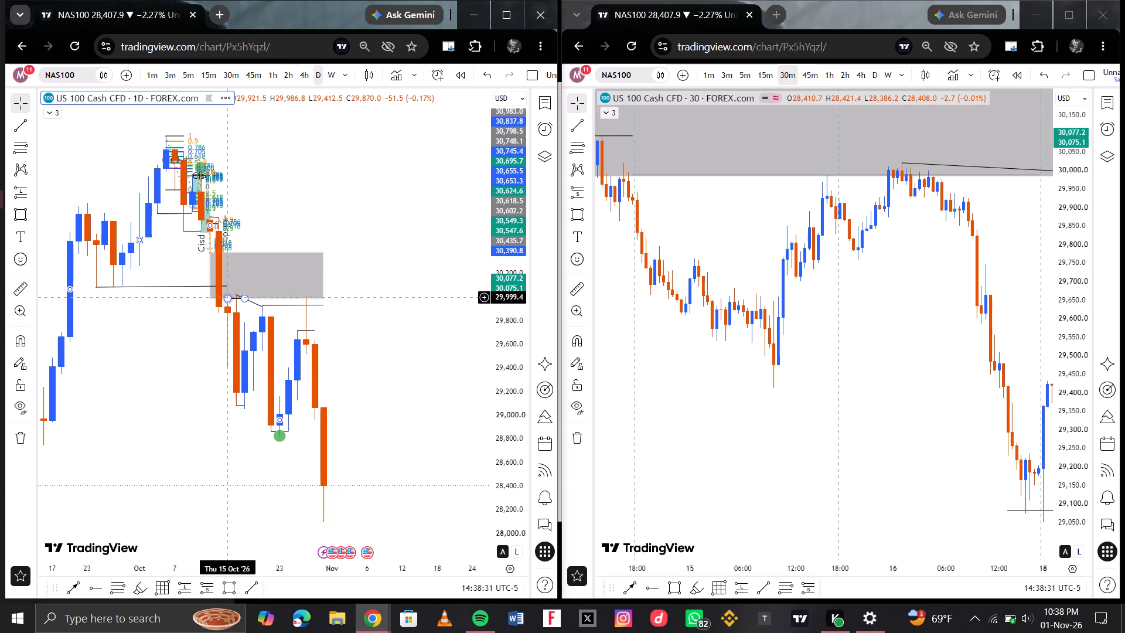
click(229, 297)
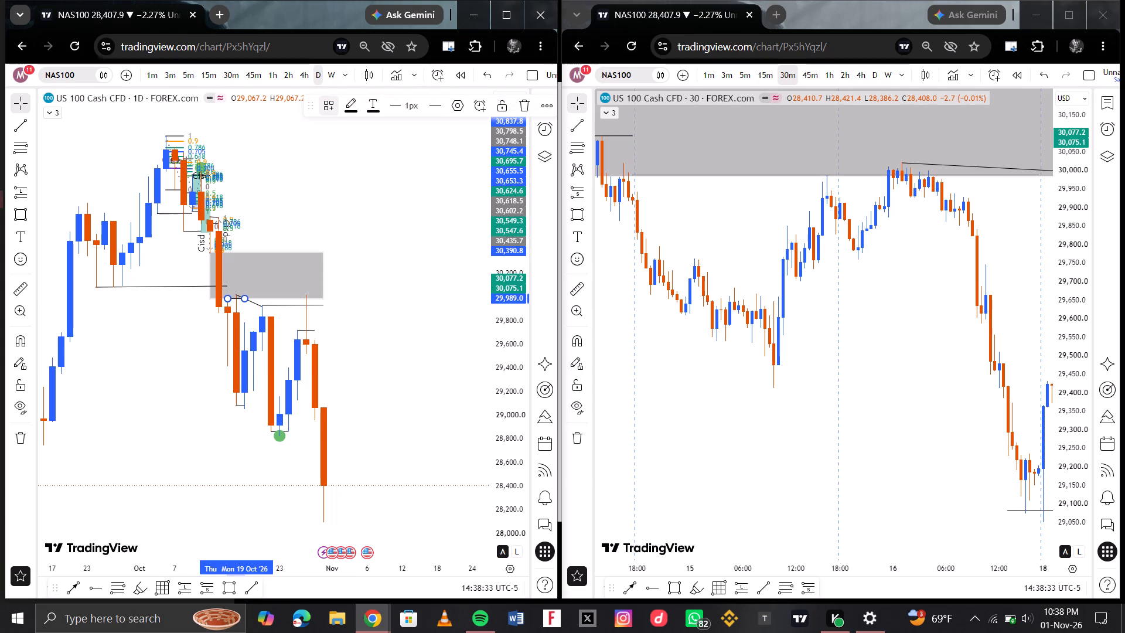
click(351, 110)
click(438, 141)
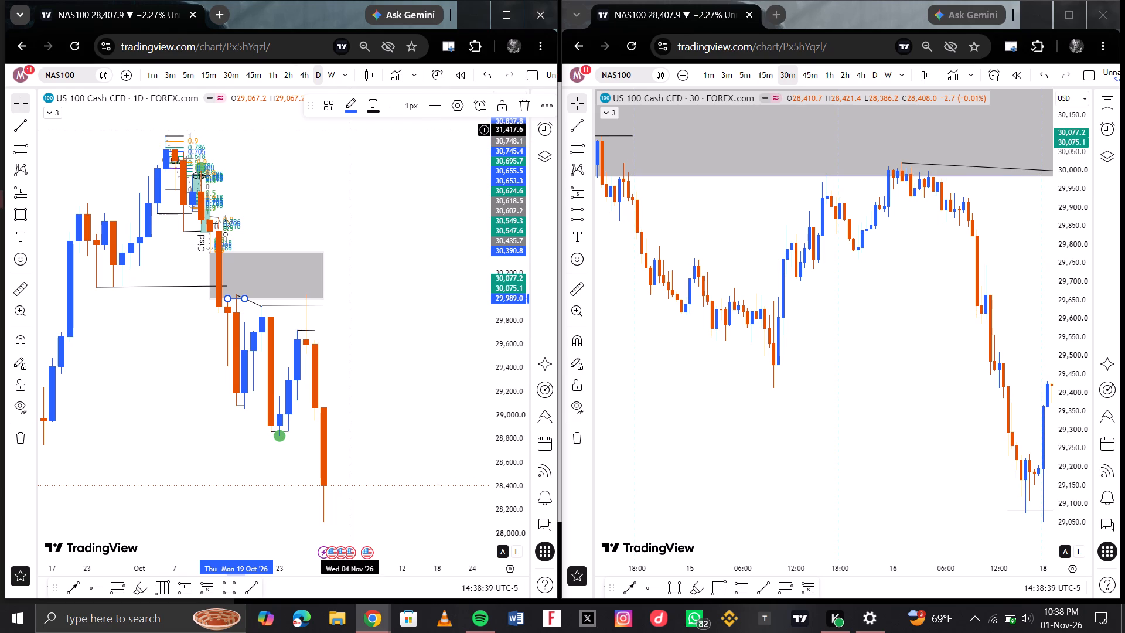
click(412, 107)
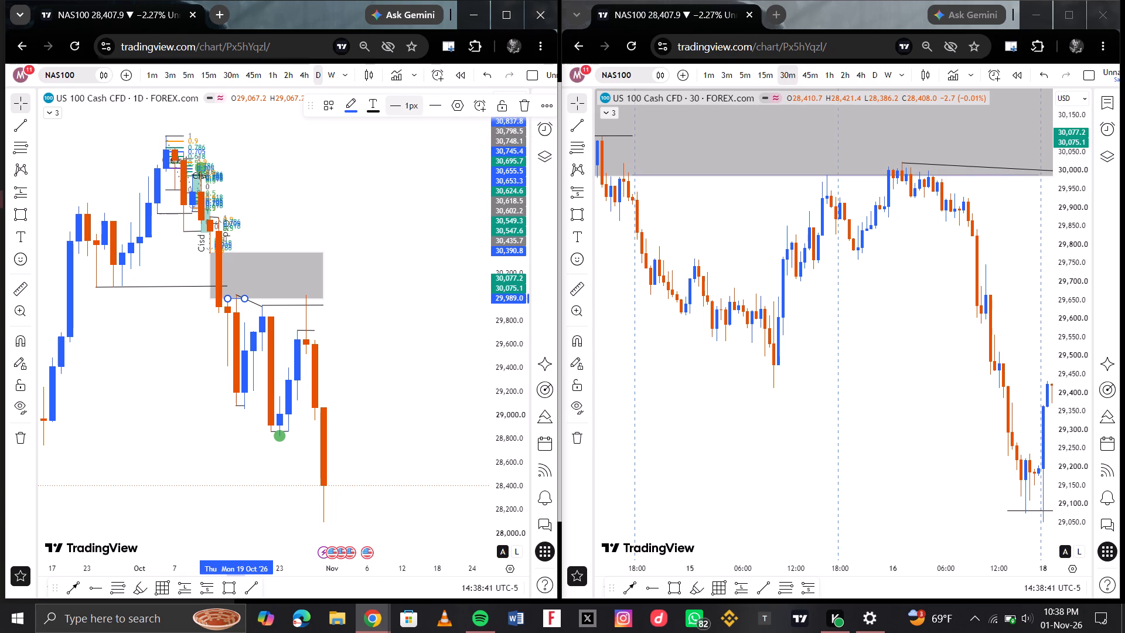
click(412, 149)
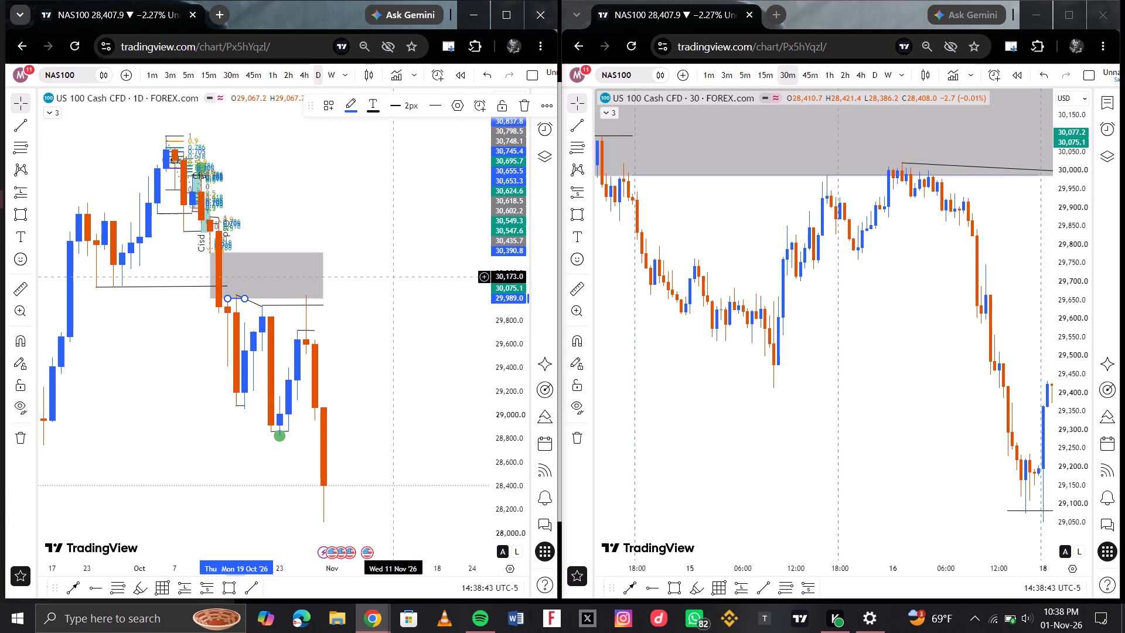
click(394, 277)
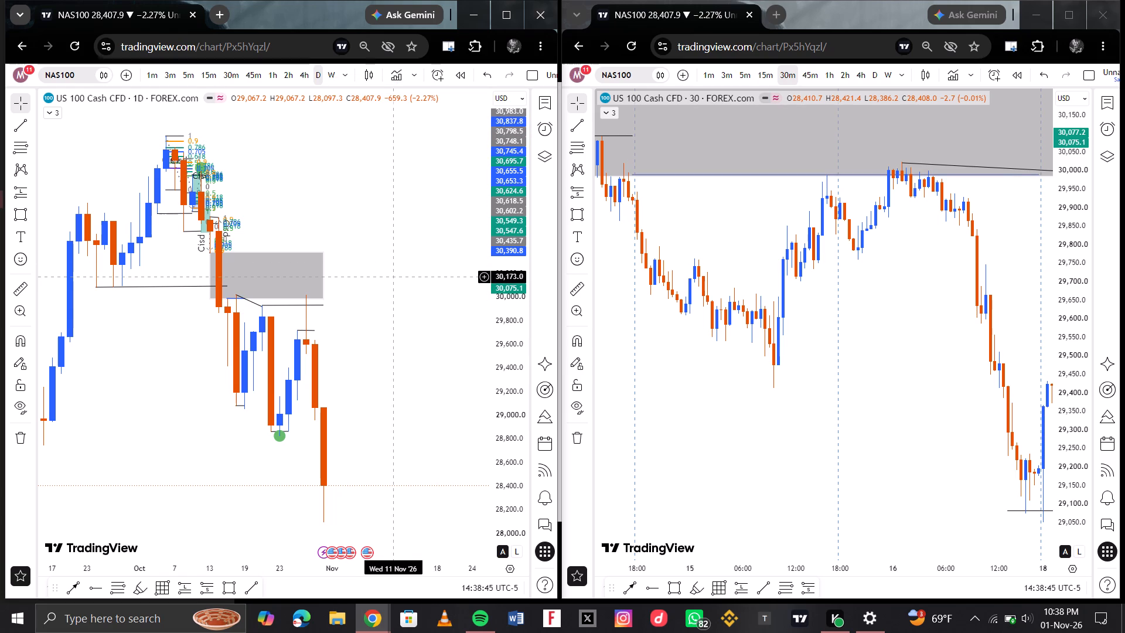
Set the thickness of the blue 15 October line on the daily chart to 4px.
scroll(864, 281, down, 2)
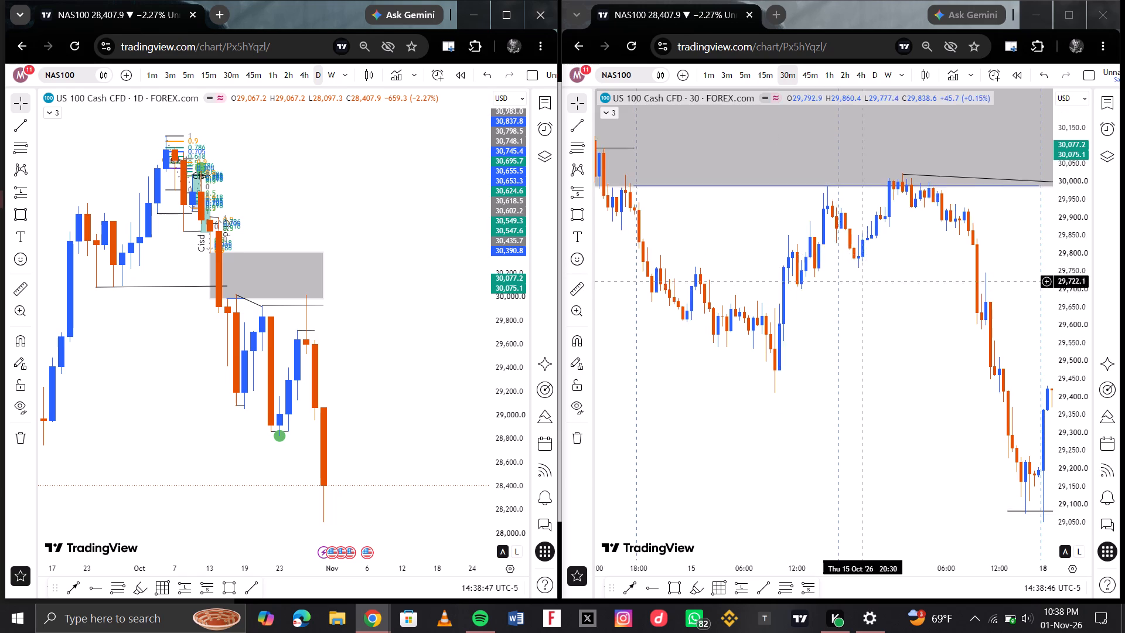
scroll(858, 240, up, 2)
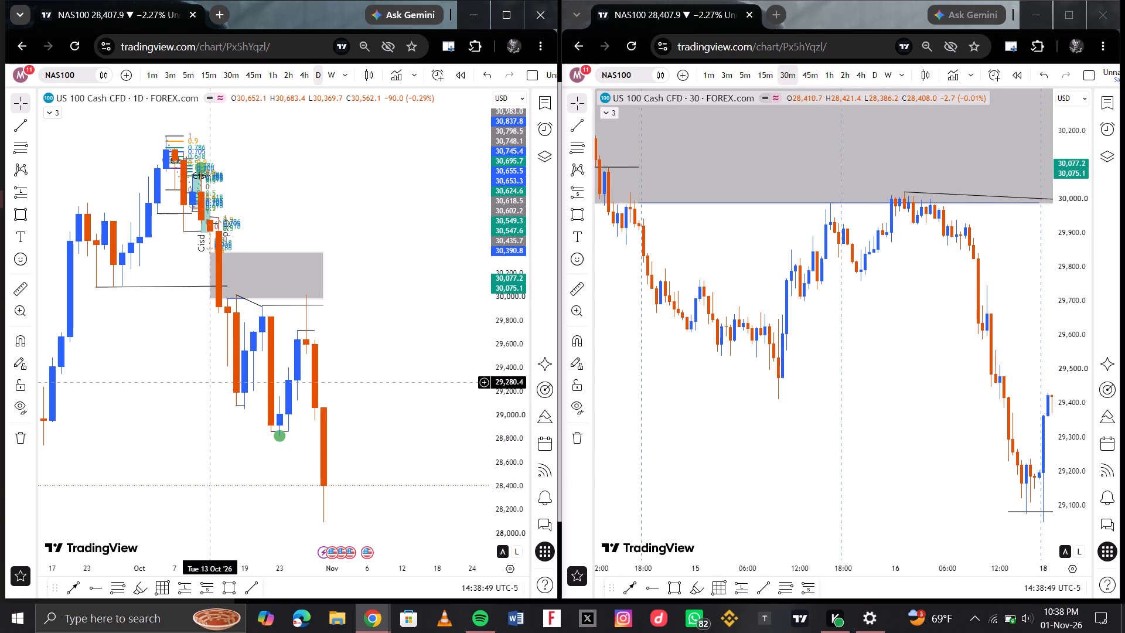
click(231, 298)
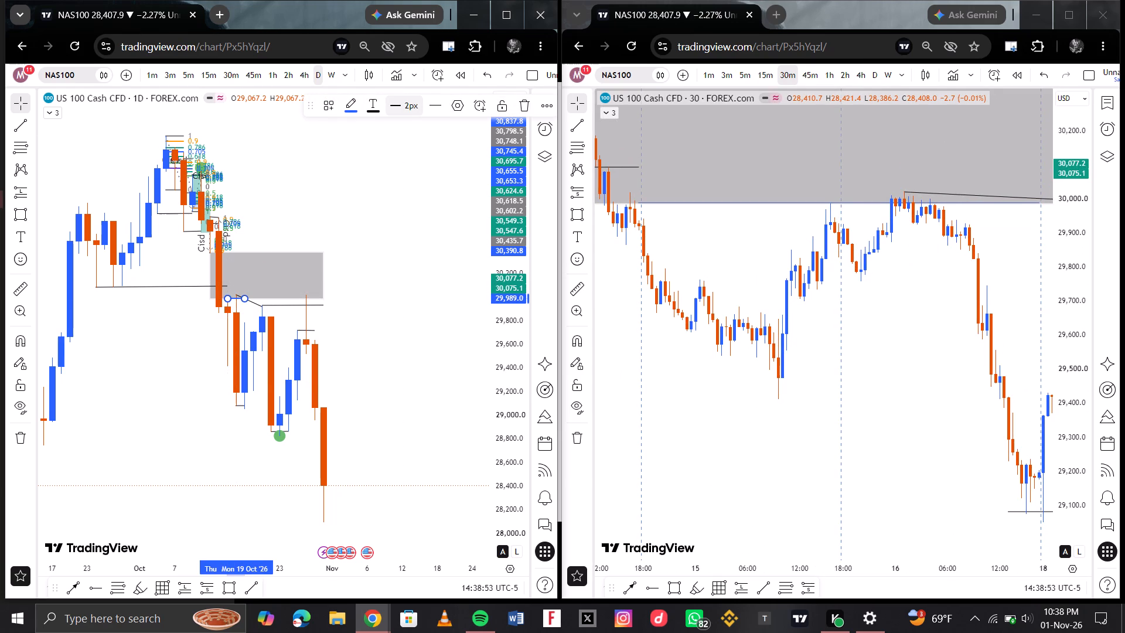
click(410, 105)
click(408, 183)
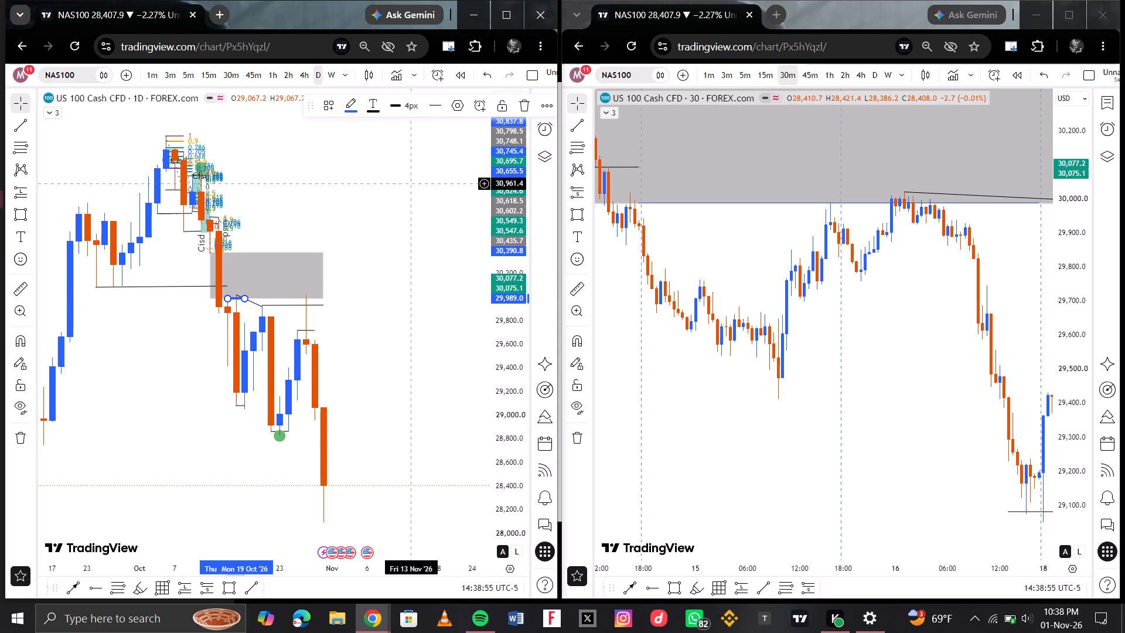
click(404, 288)
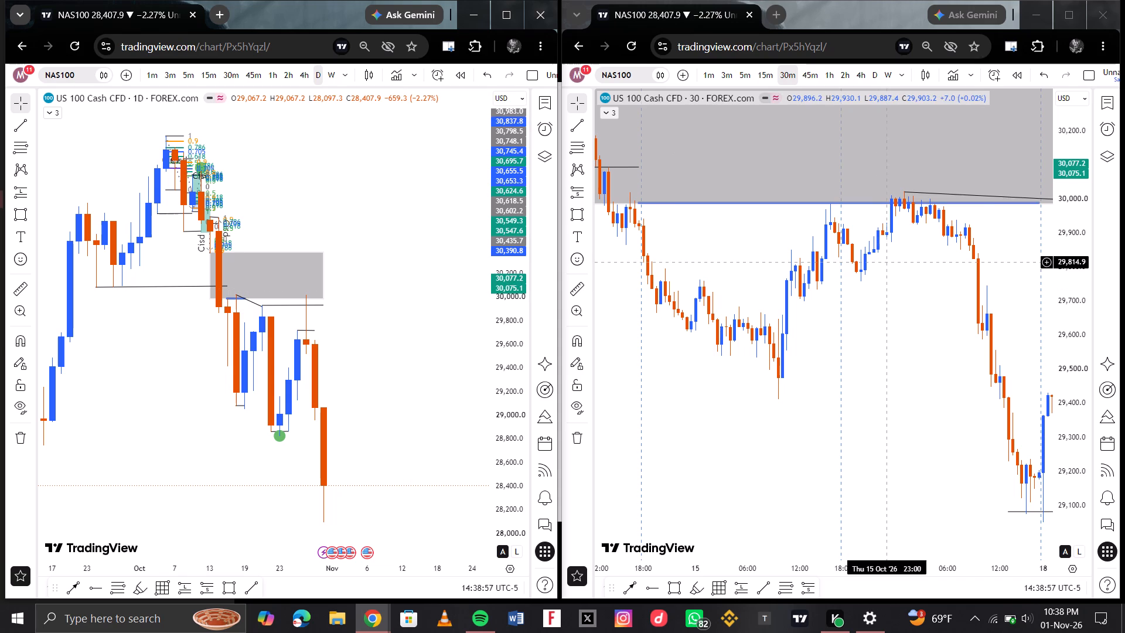
Delete the grey rectangle zone above the blue line on the 30-minute chart.
scroll(966, 226, left, 2)
scroll(840, 242, right, 3)
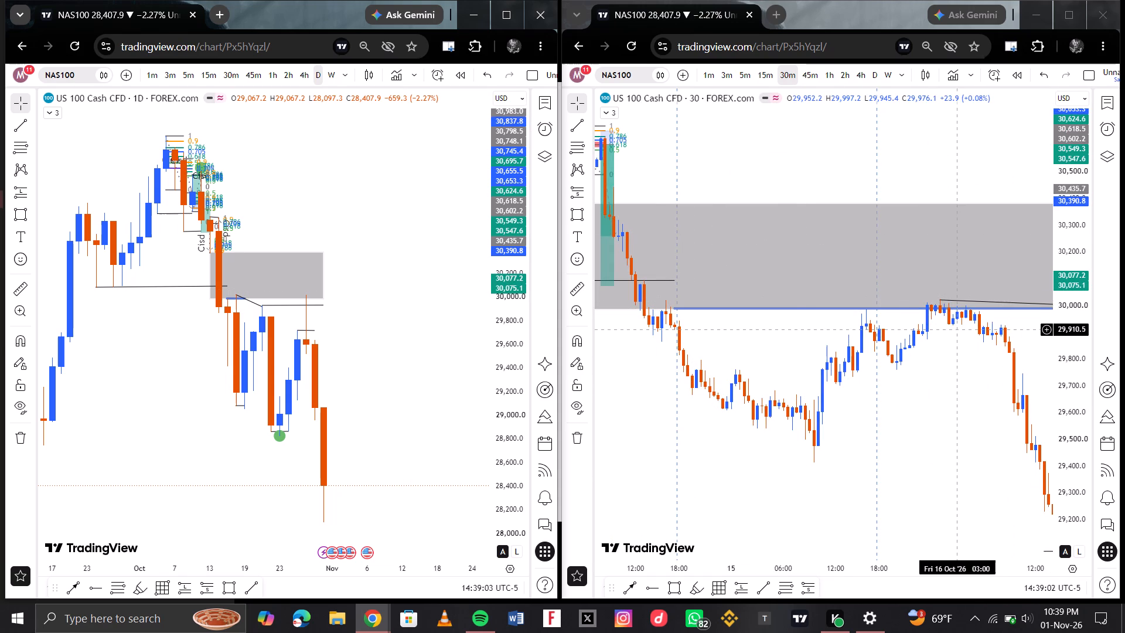
click(763, 310)
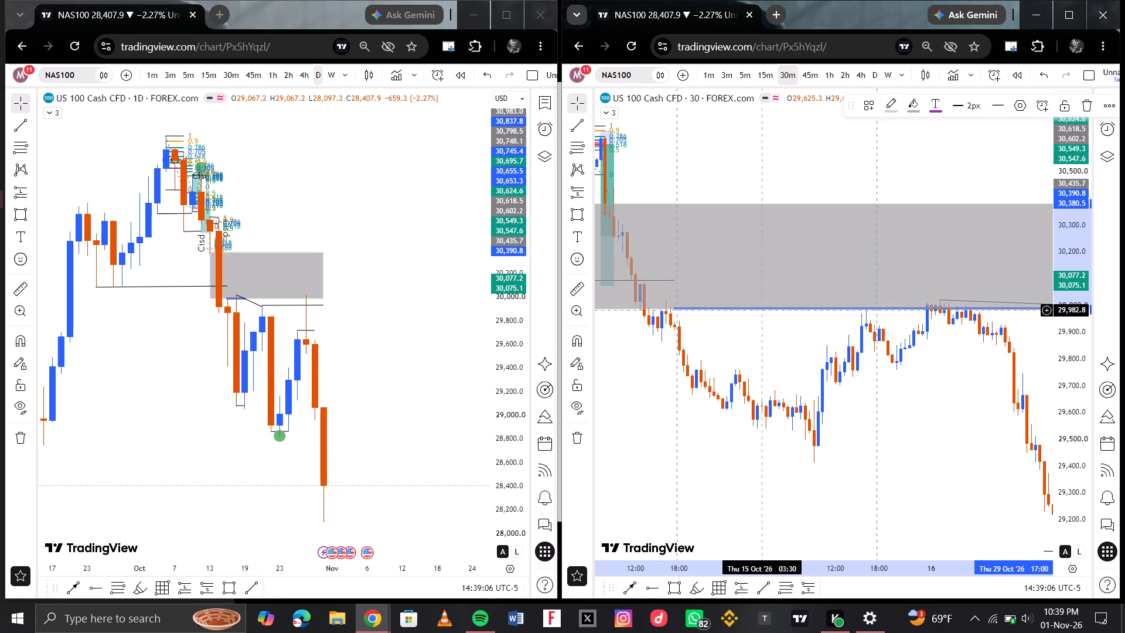
click(1087, 104)
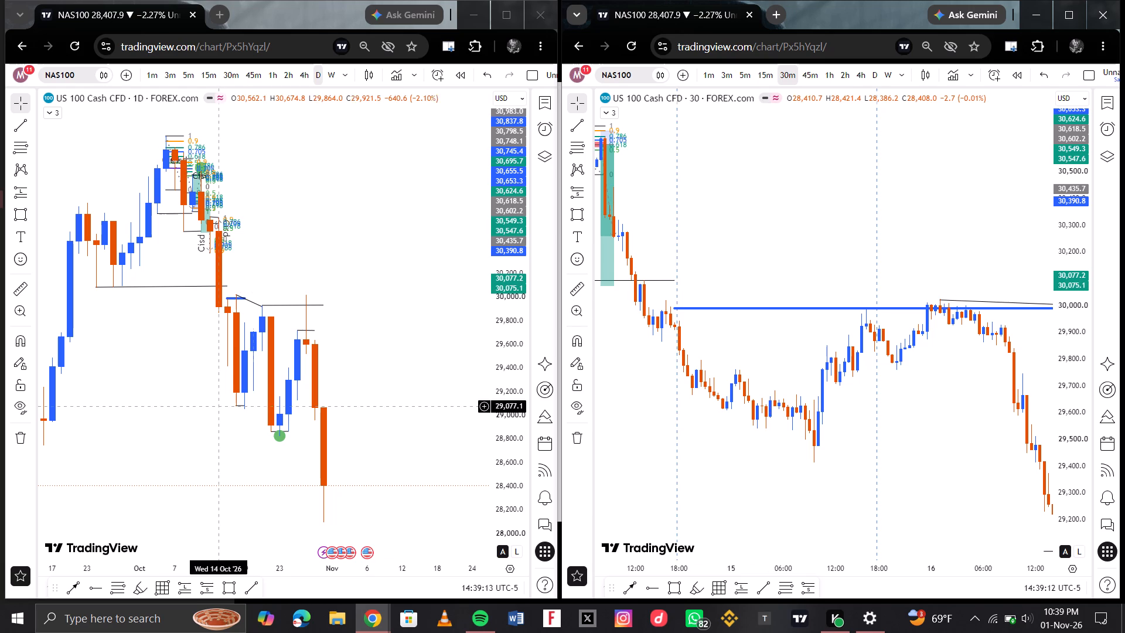
Draw a rectangle zone on the daily chart from 13 October to 2 November, between about 30,386 and 30,019.
click(227, 582)
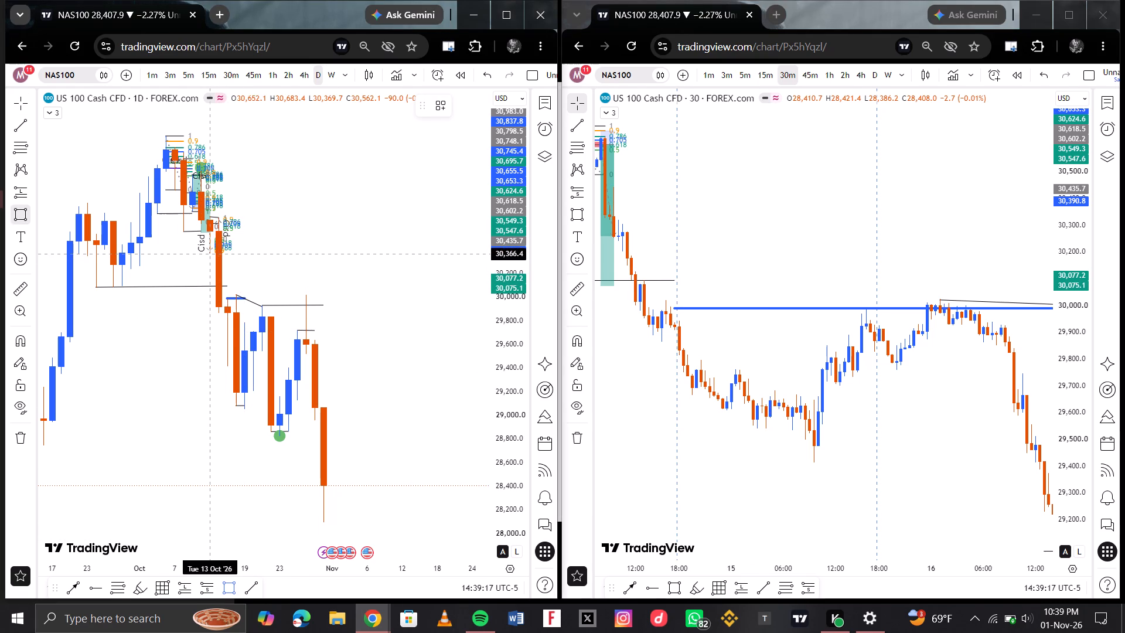
drag(210, 254, 305, 291)
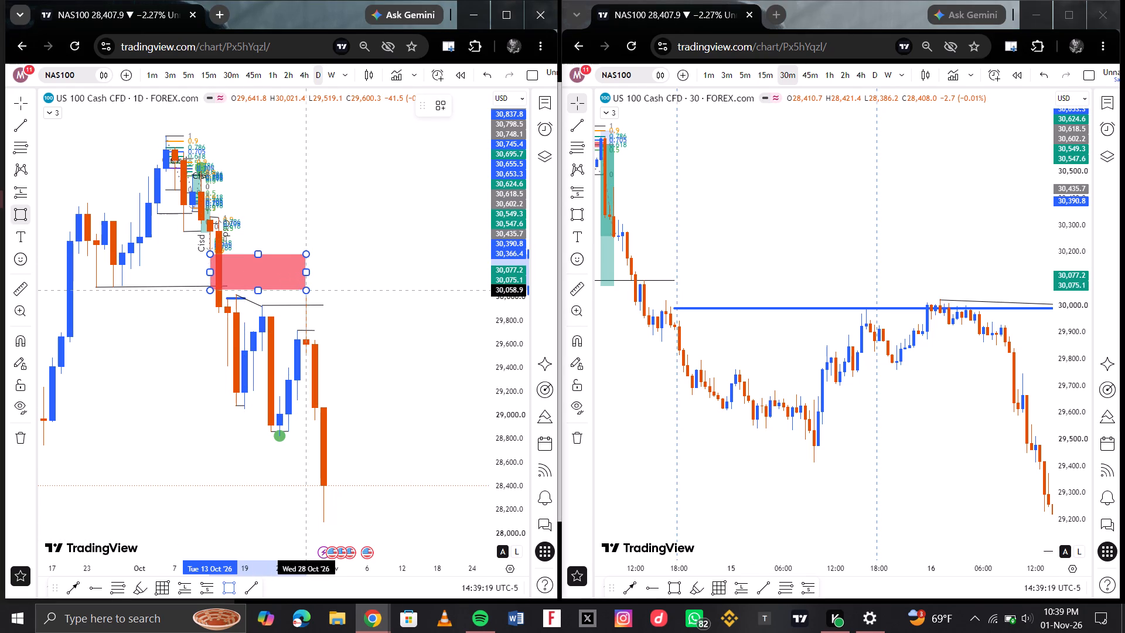
drag(305, 291, 310, 297)
click(310, 297)
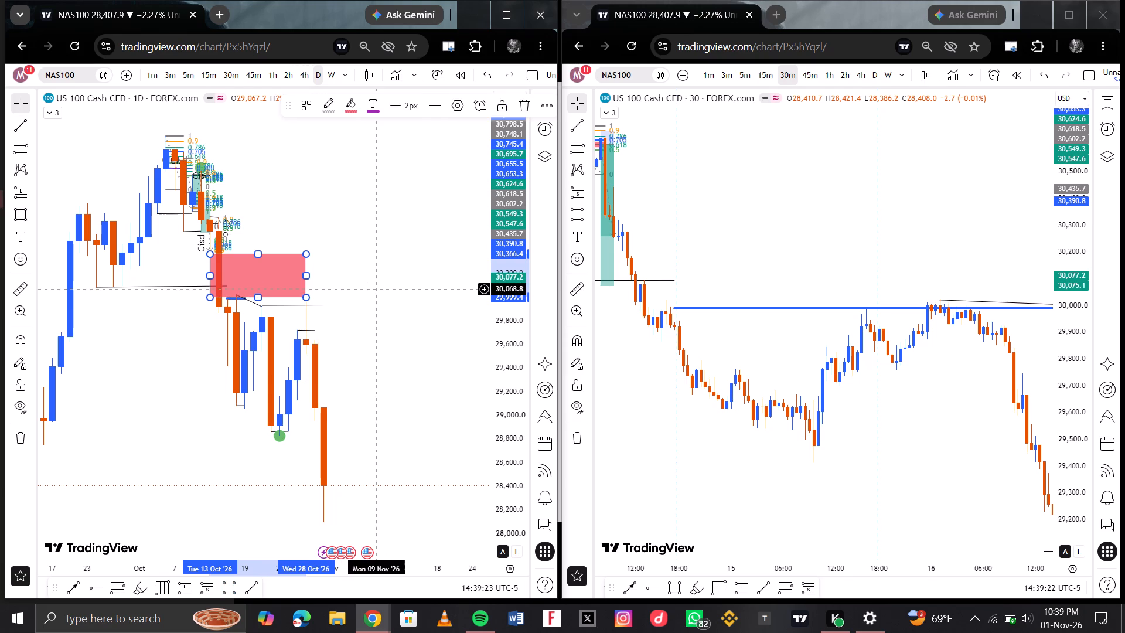
click(301, 278)
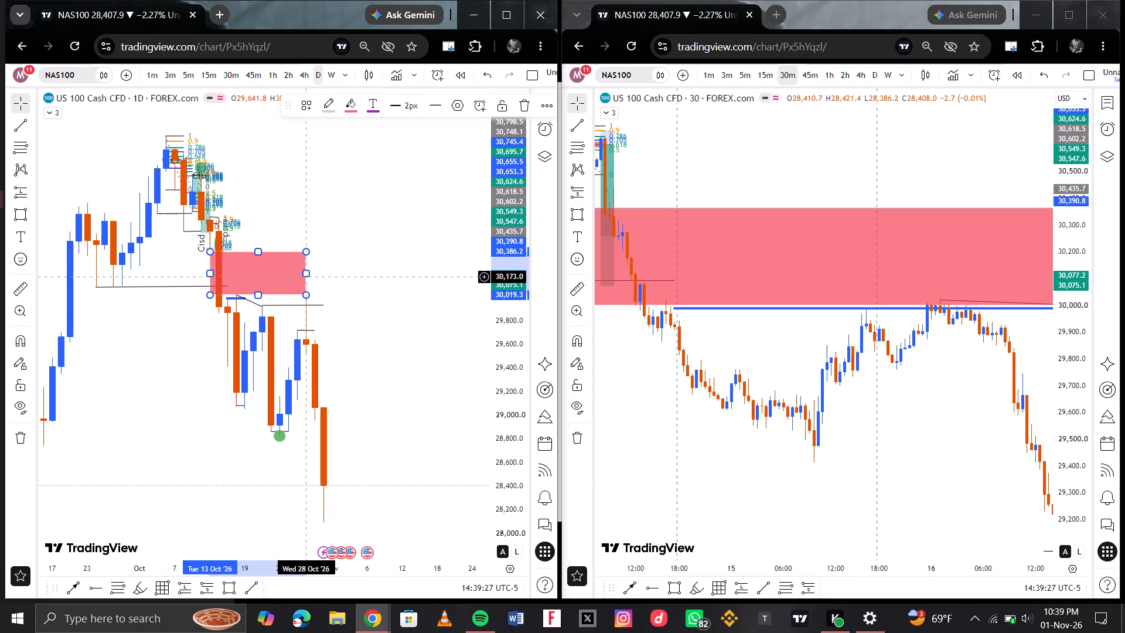
drag(308, 277, 329, 277)
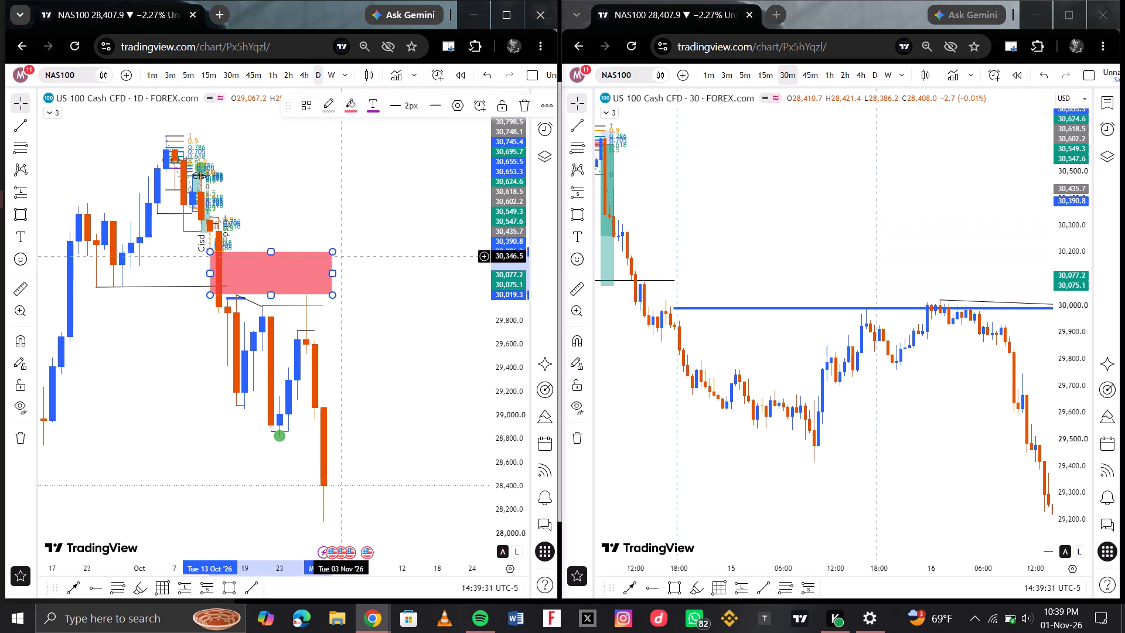
Fill the 13 October–2 November rectangle zone on the daily chart light grey and lower its bottom edge to the 15 October line at about 29,989.
click(355, 101)
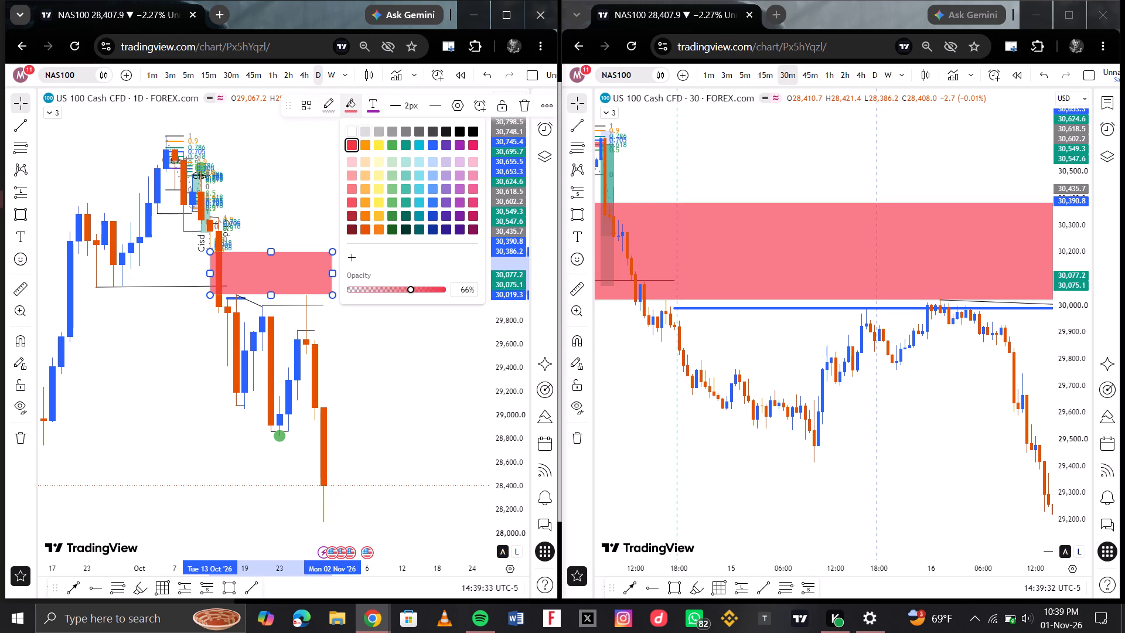
click(369, 128)
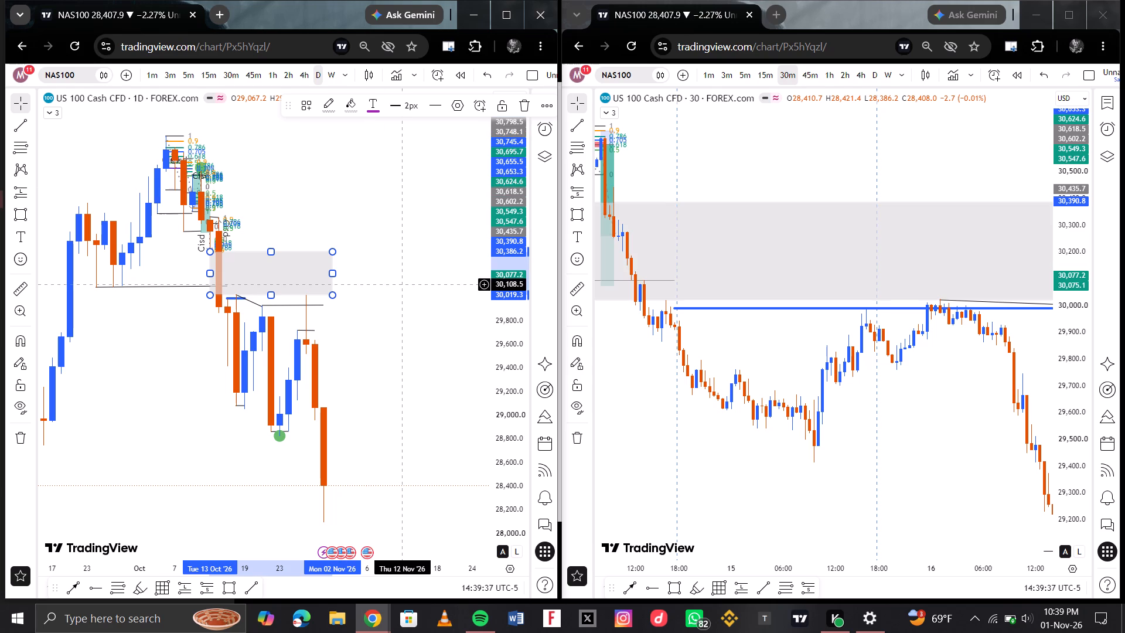
click(330, 296)
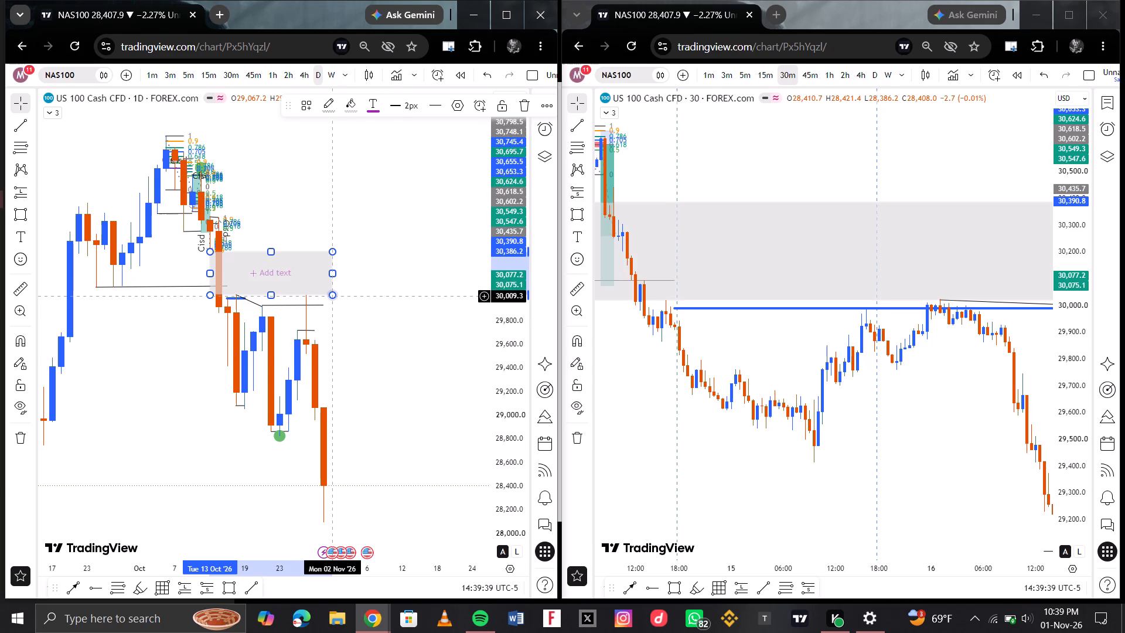
click(377, 325)
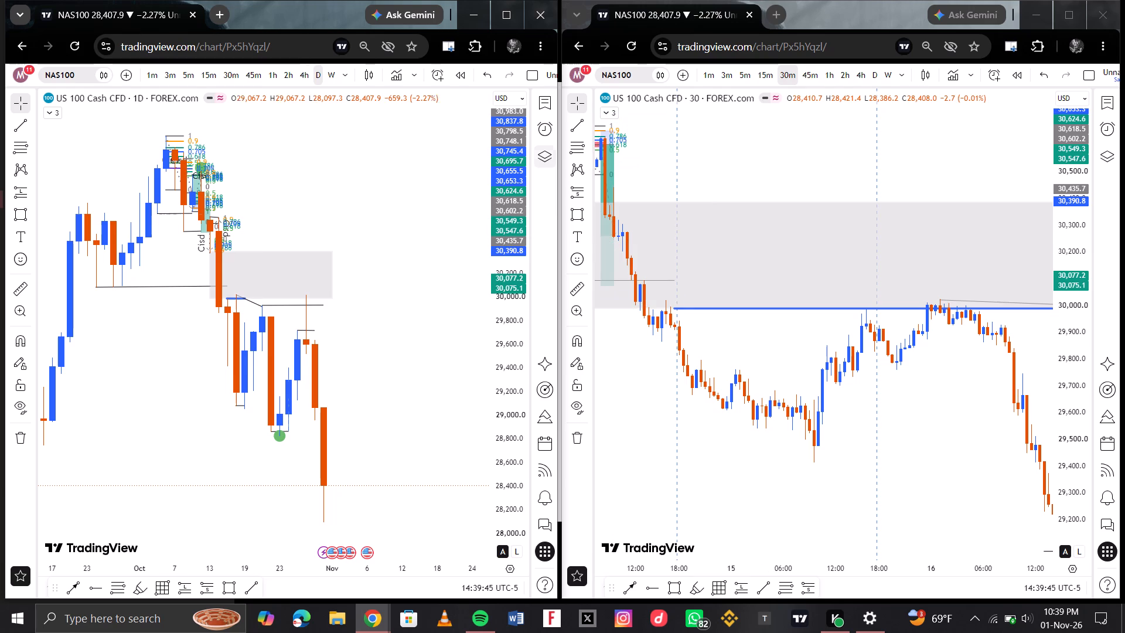
Set the blue 15 October line on the daily chart to 1px thickness and recolour it black.
click(230, 300)
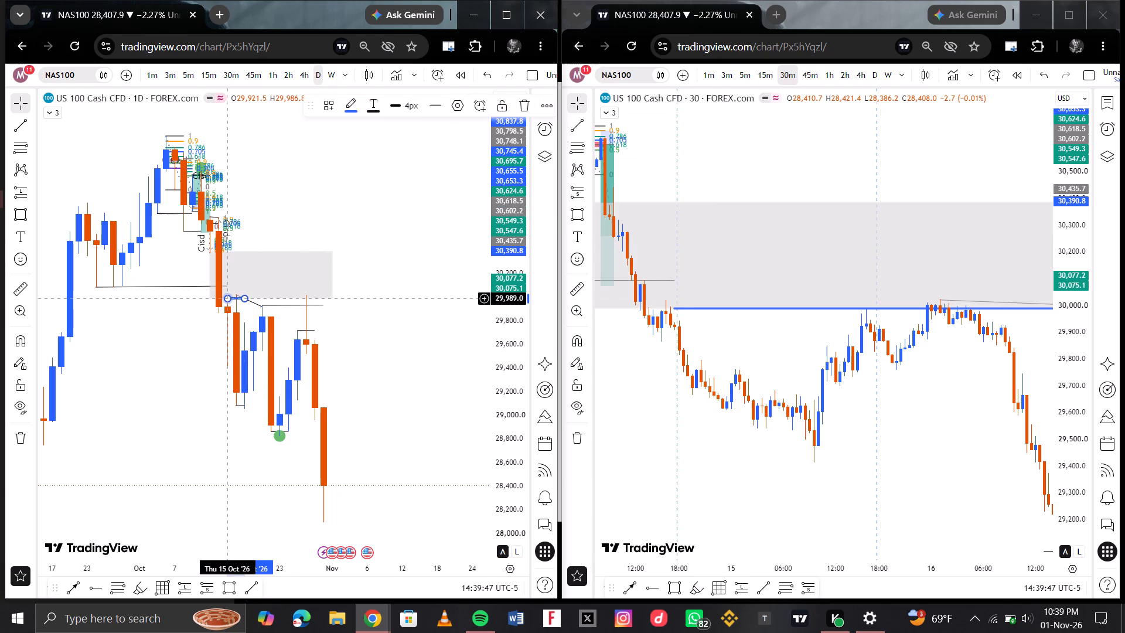
click(407, 105)
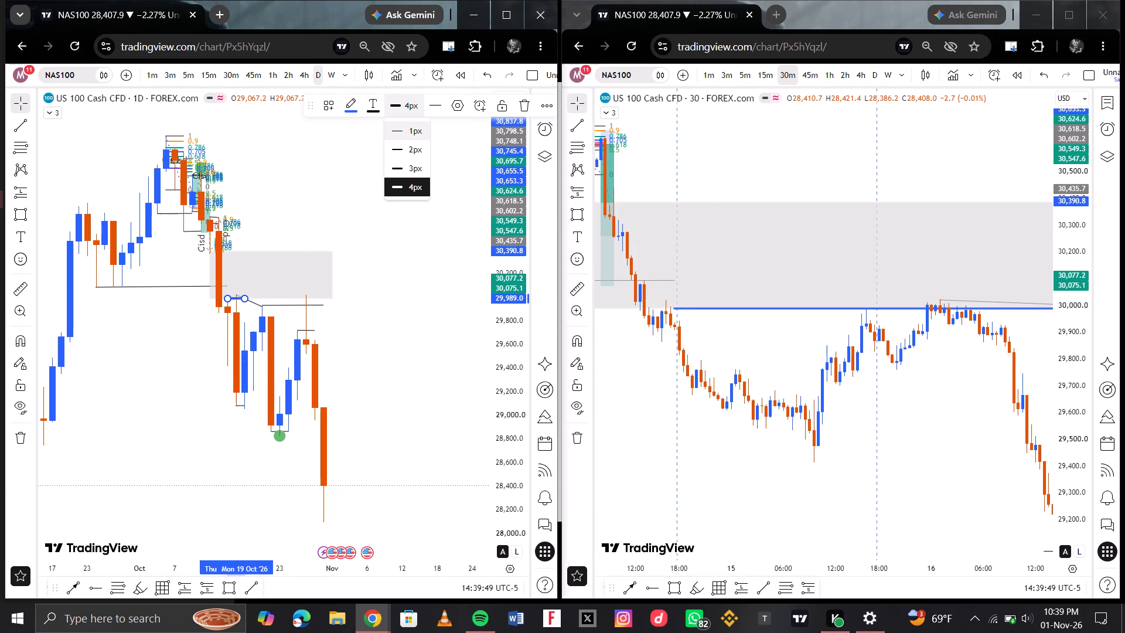
click(413, 127)
click(356, 110)
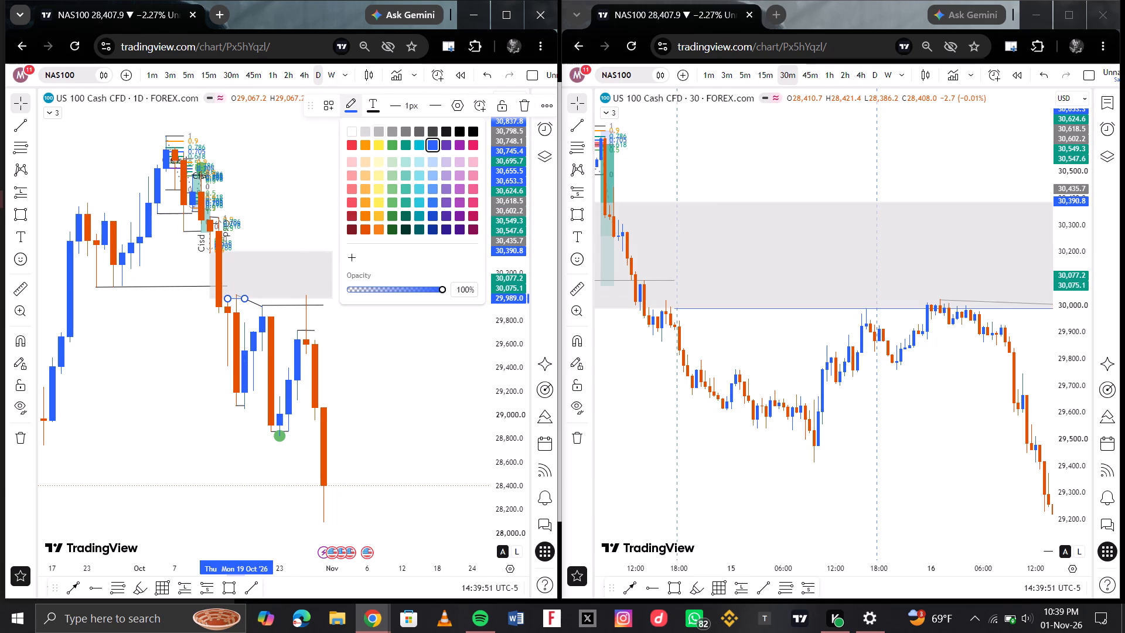
click(471, 134)
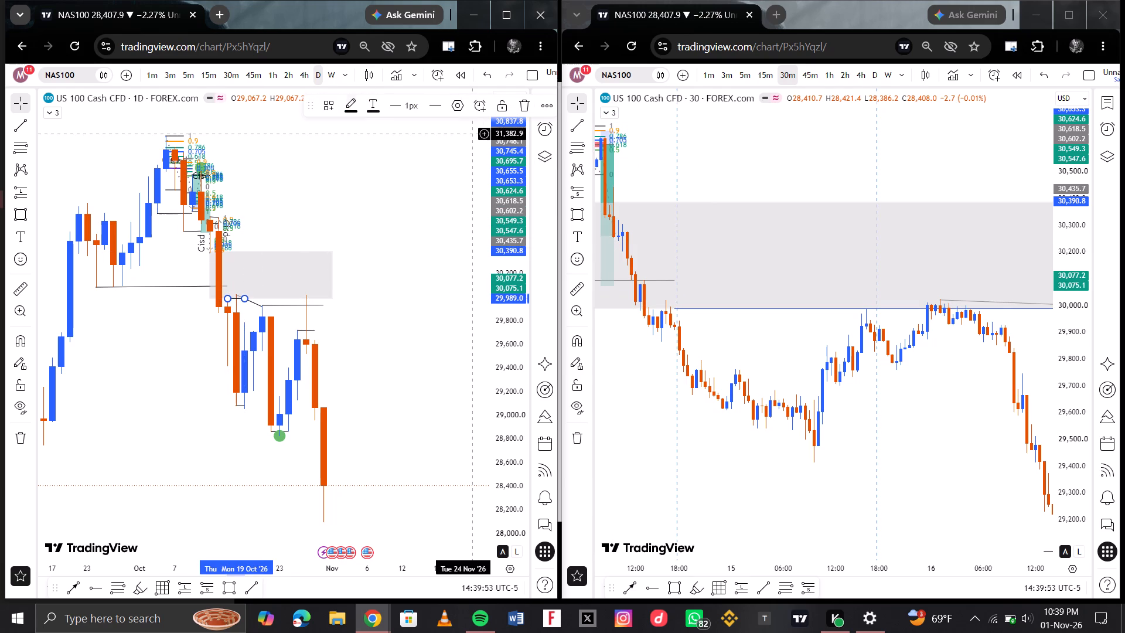
click(364, 360)
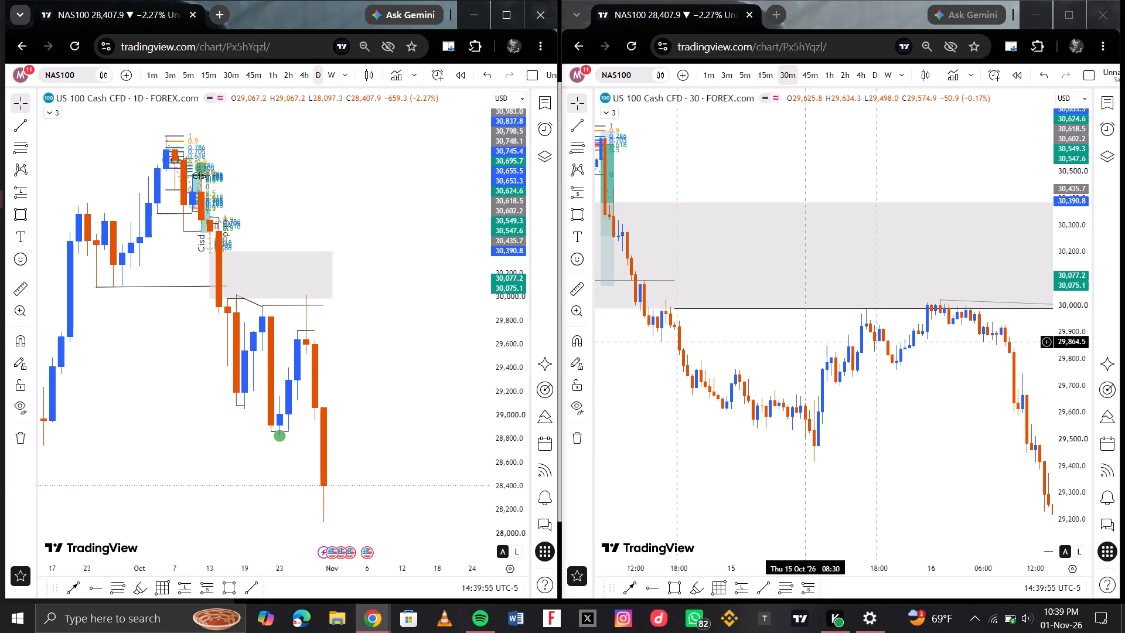
Draw a Fibonacci retracement on the 30-minute chart from 15 October 00:30 at about 29,759 to 09:00 at about 29,542.
scroll(897, 331, left, 1)
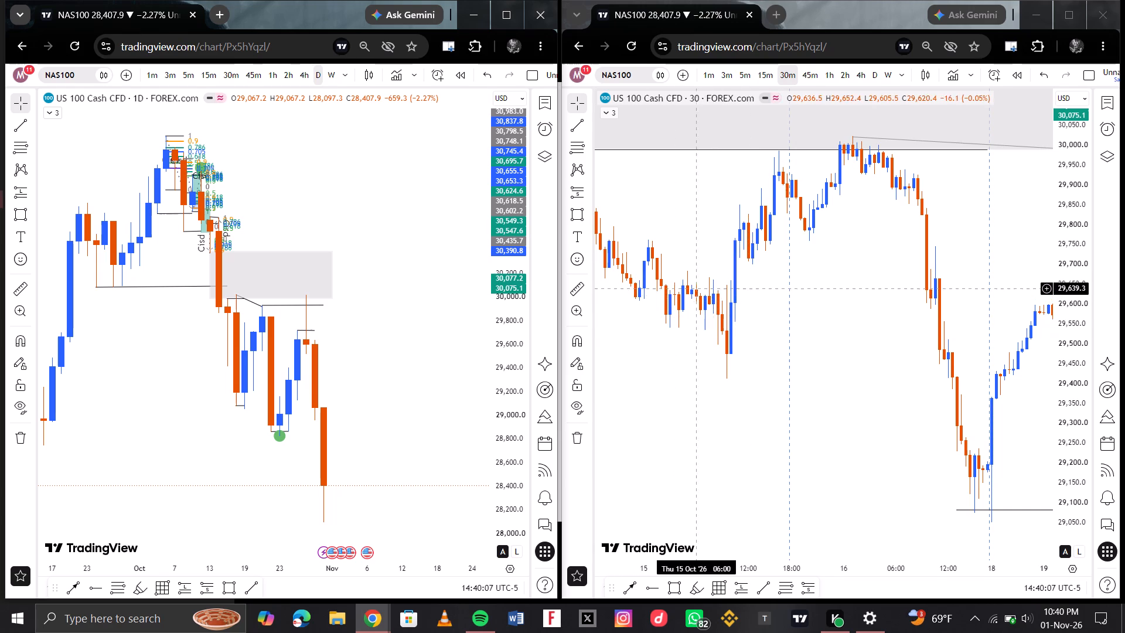
scroll(679, 285, right, 1)
scroll(707, 241, up, 3)
scroll(662, 255, right, 2)
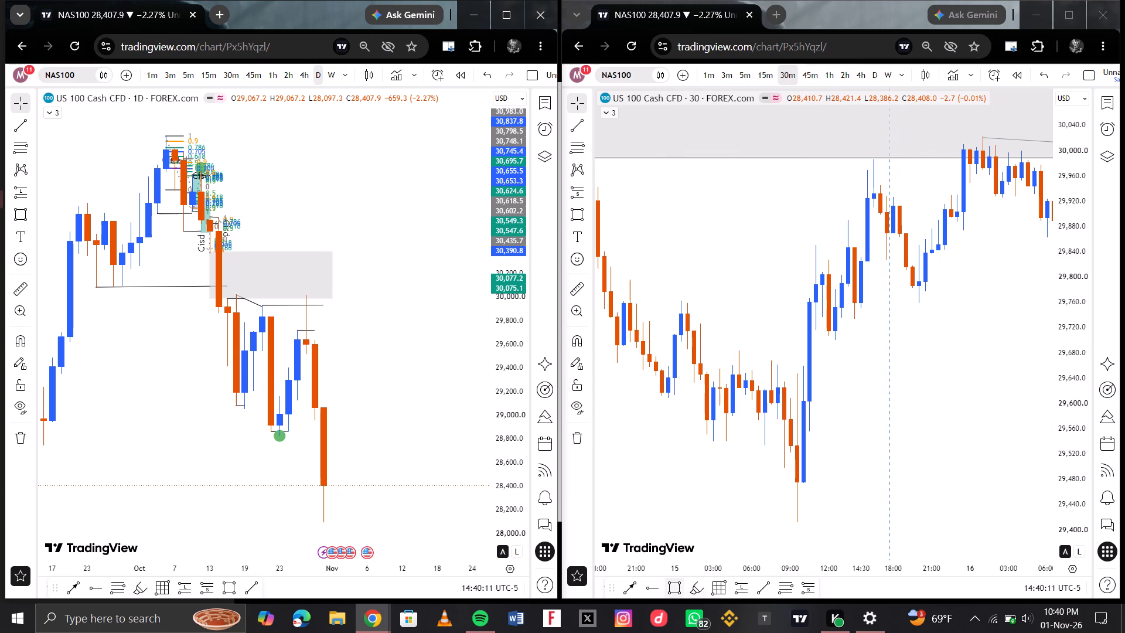
click(791, 595)
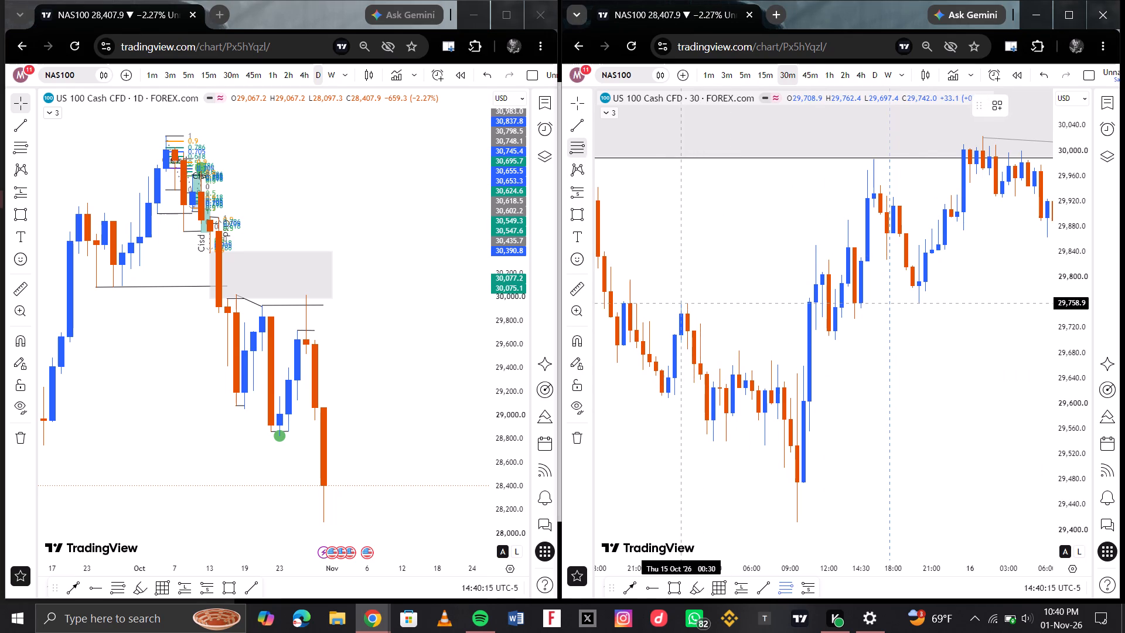
drag(683, 303, 792, 436)
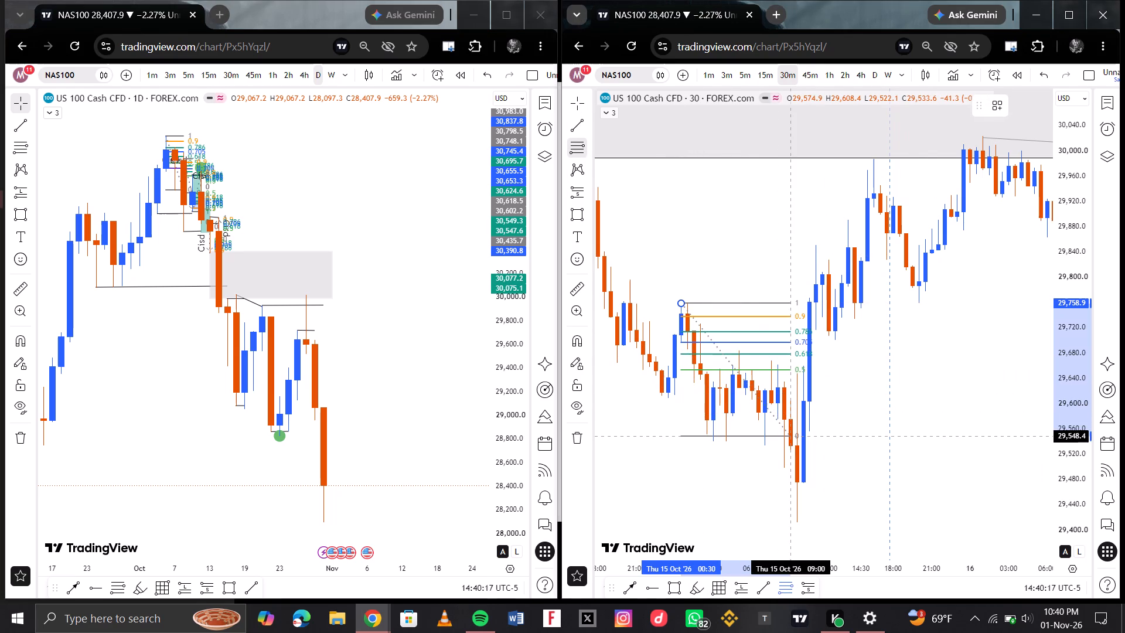
drag(792, 436, 794, 440)
click(794, 440)
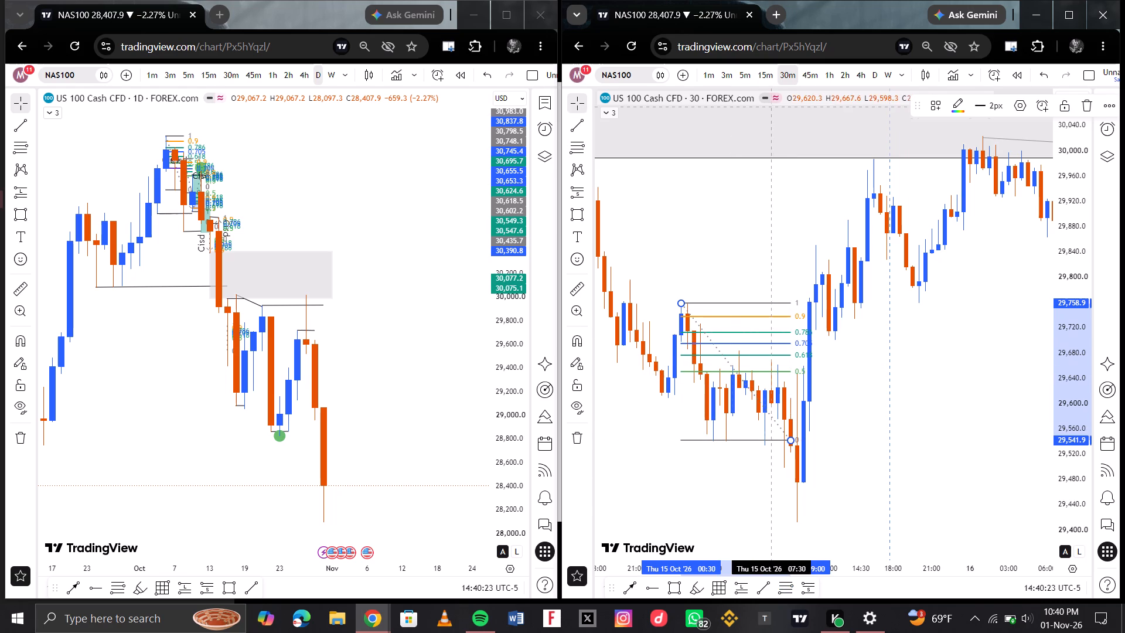
On the 1-hour chart, move the new Fibonacci's start to 15 October 05:00 at about 29,688 and its 09:00 end to about 29,534.
click(828, 76)
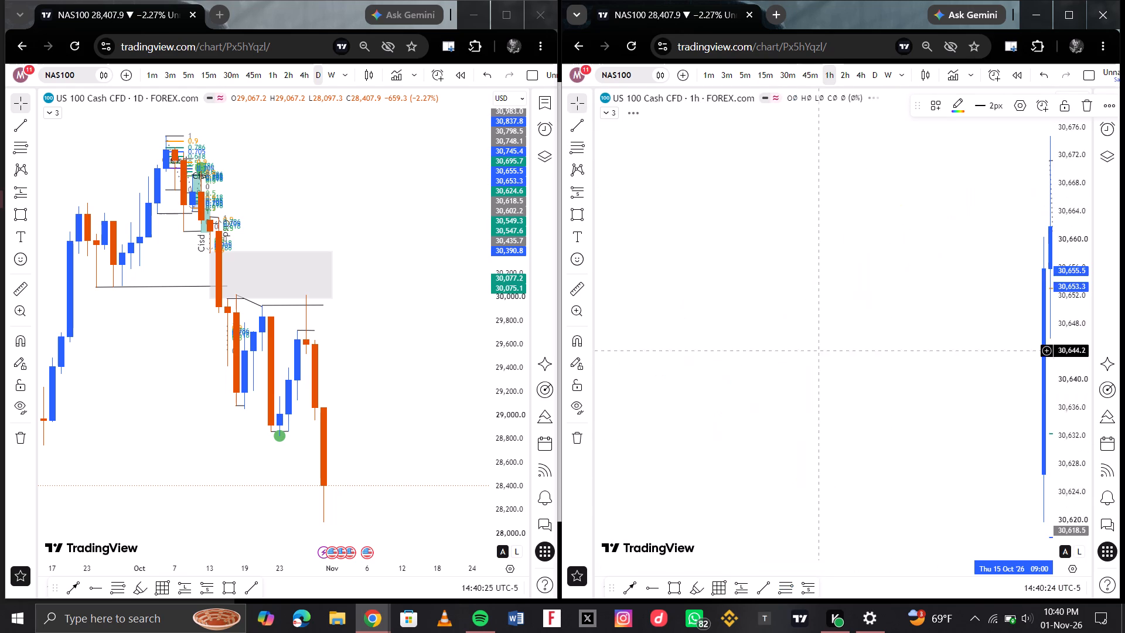
scroll(894, 348, left, 5)
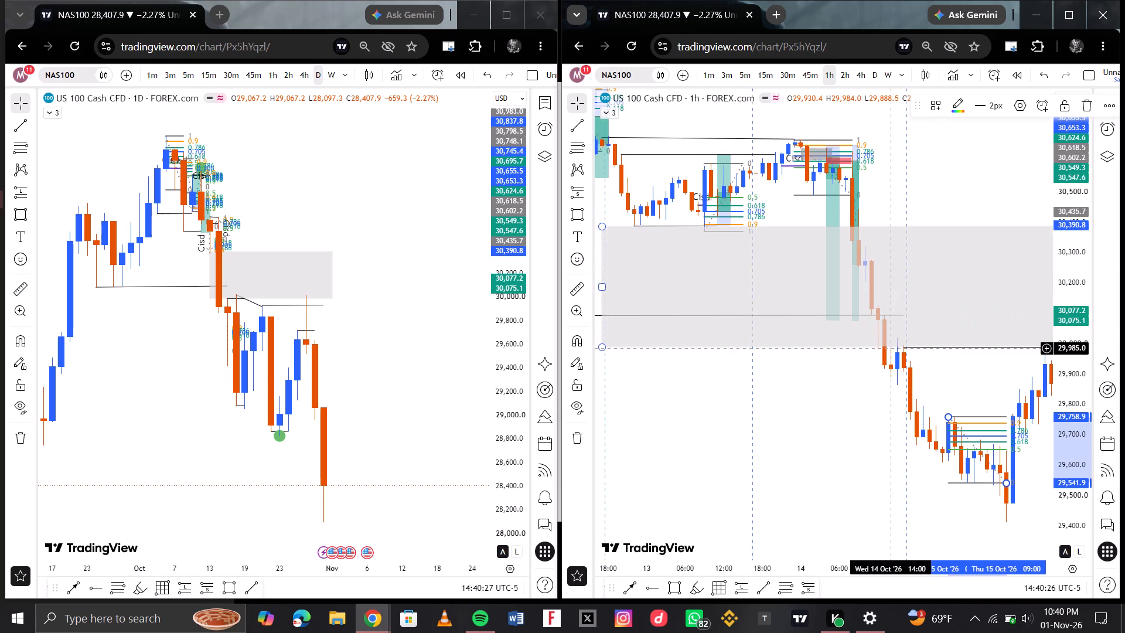
scroll(847, 349, right, 1)
scroll(850, 304, up, 3)
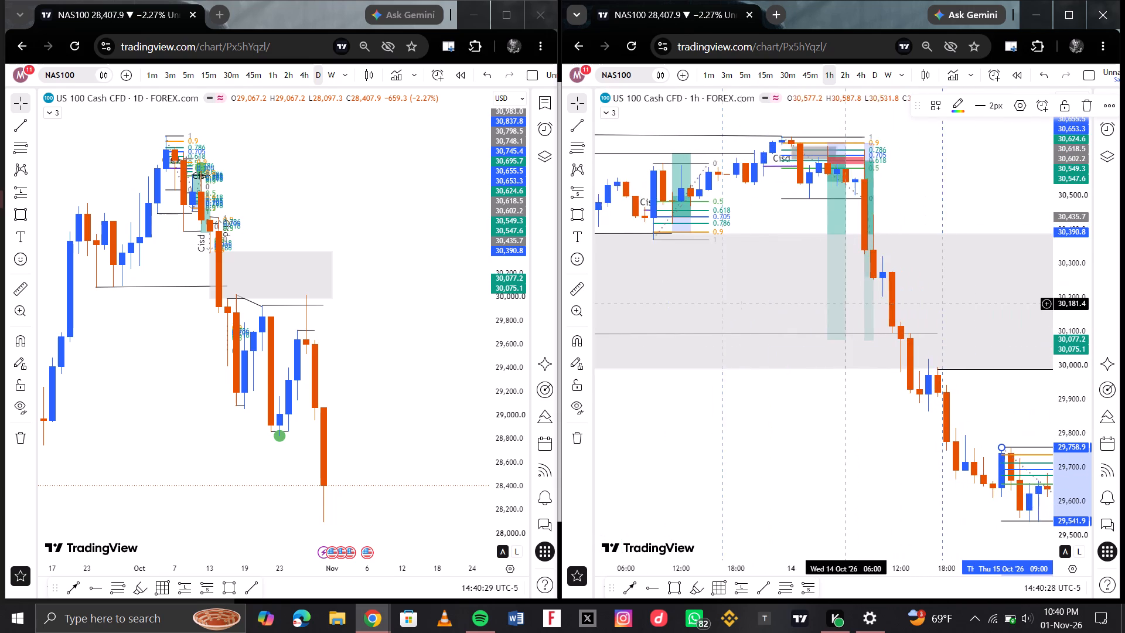
scroll(918, 311, left, 3)
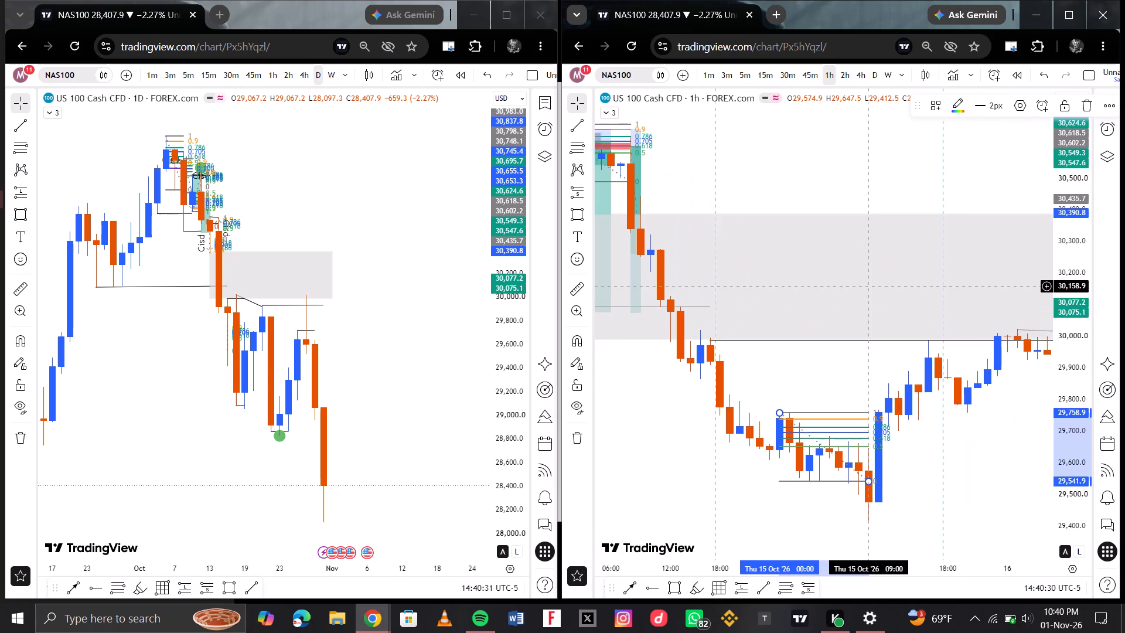
scroll(862, 281, up, 2)
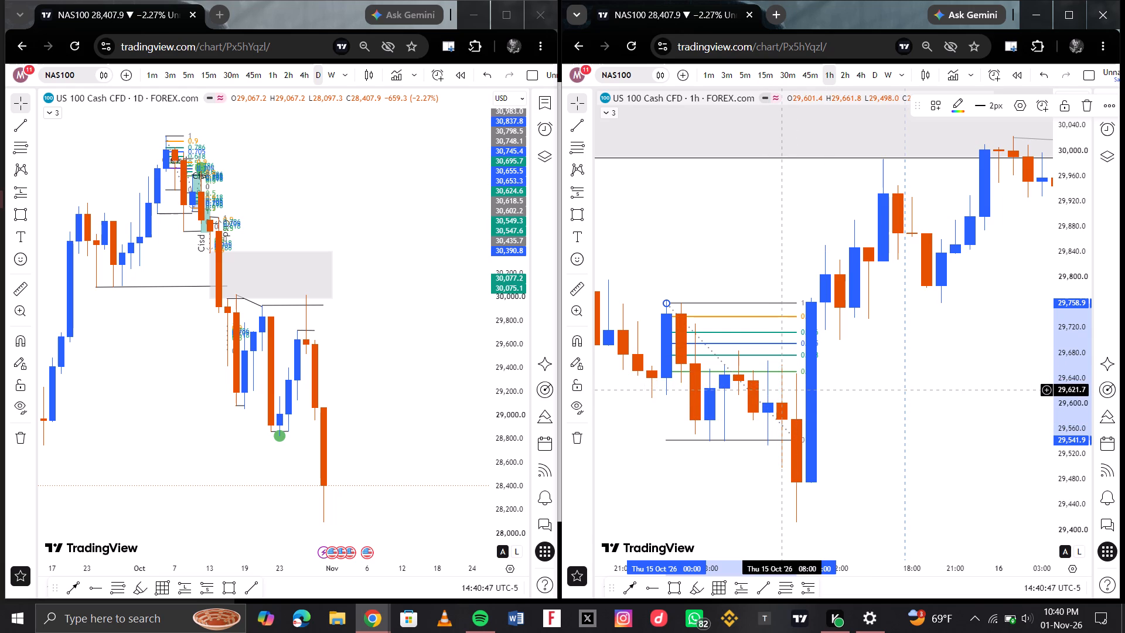
drag(665, 303, 712, 338)
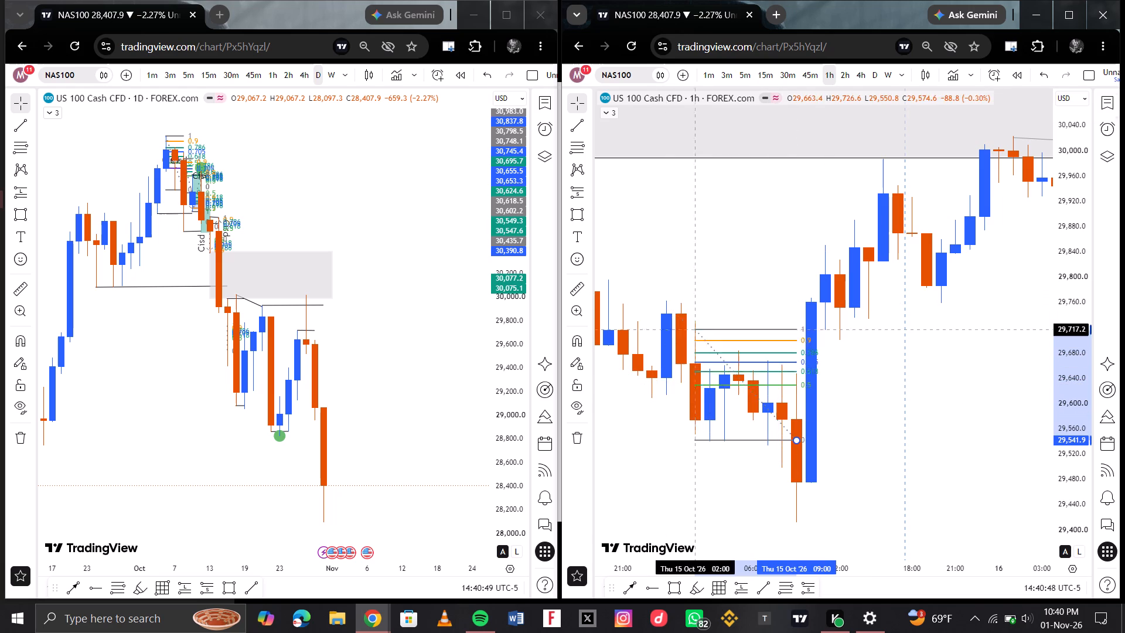
drag(712, 338, 734, 350)
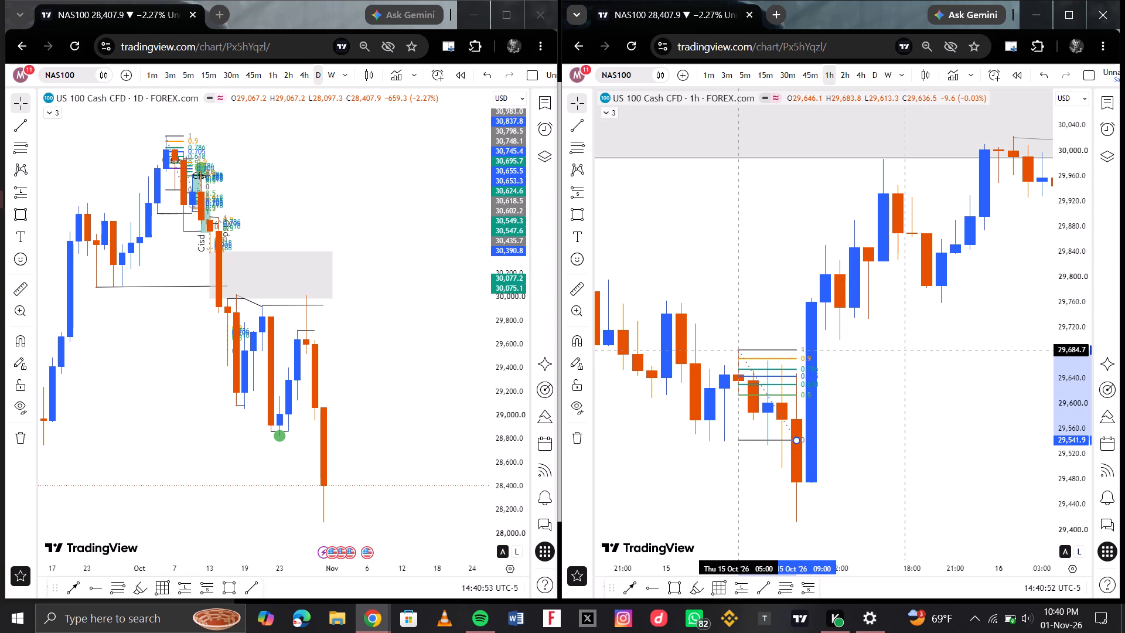
drag(734, 350, 735, 348)
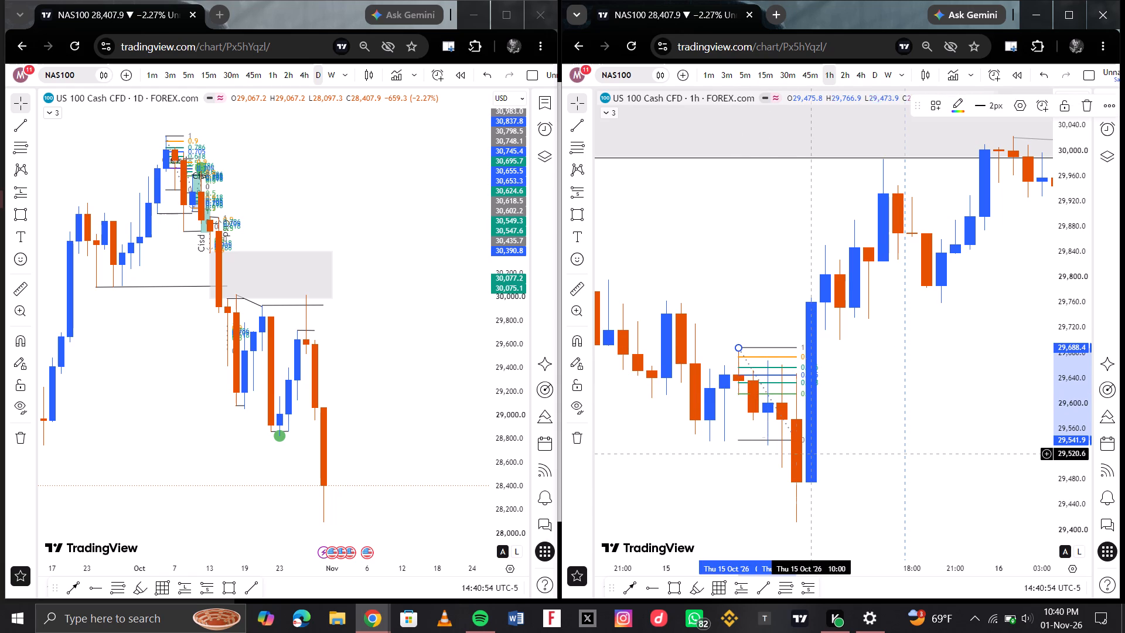
click(796, 443)
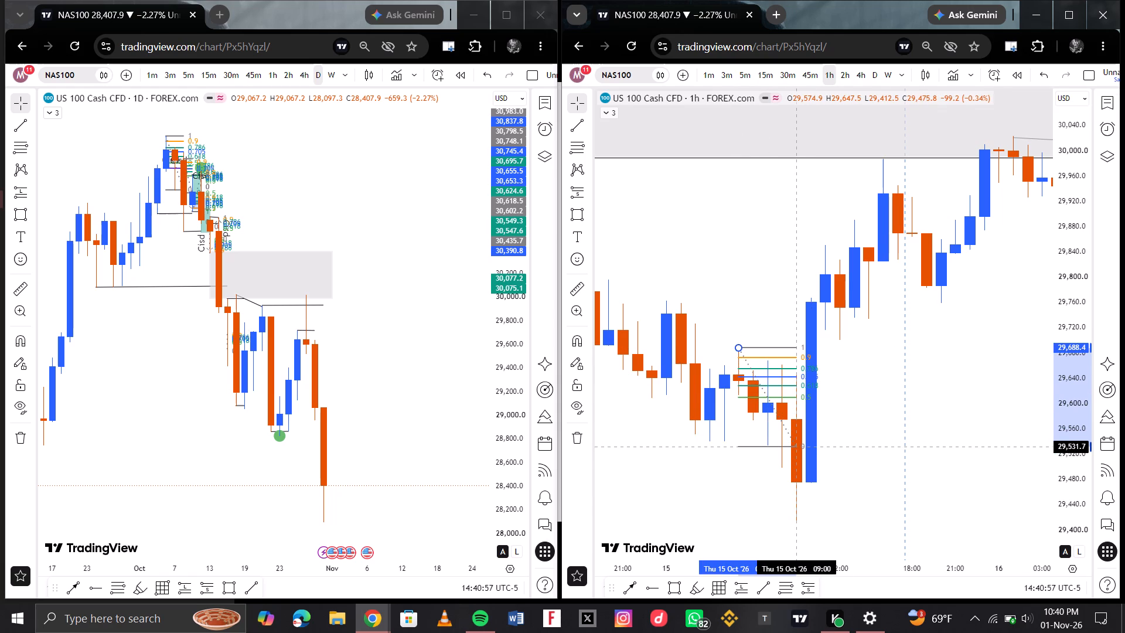
click(798, 445)
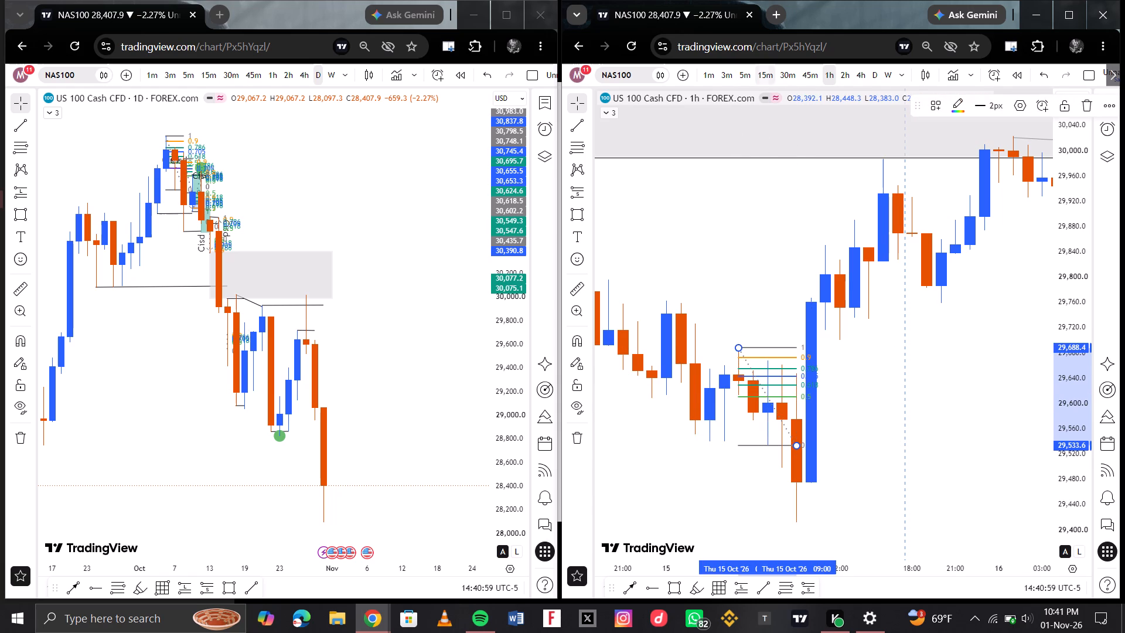
On the 15-minute chart, draw a near-horizontal trend line along the lows from 15 October 03:00 to about 07:30, at about 29,541.
click(769, 78)
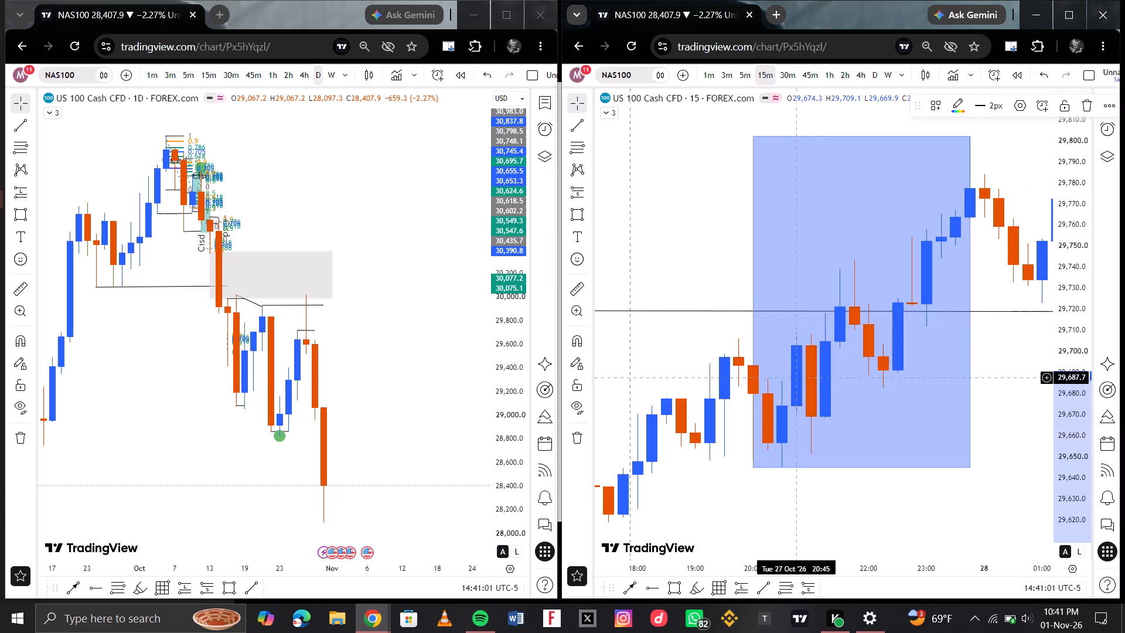
scroll(798, 380, down, 17)
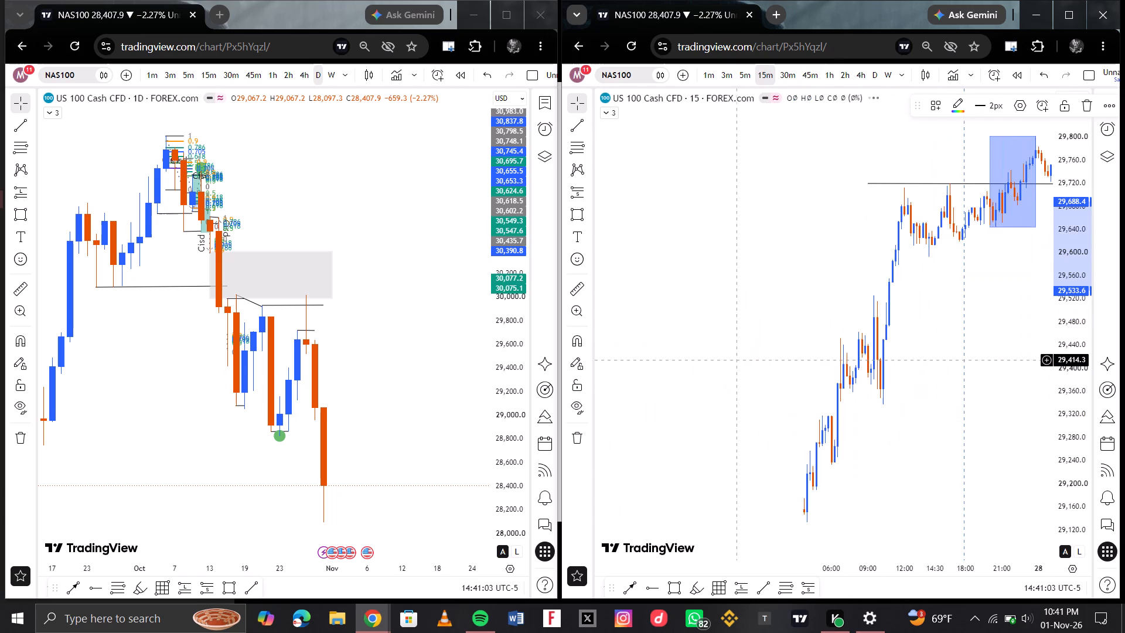
scroll(737, 359, right, 9)
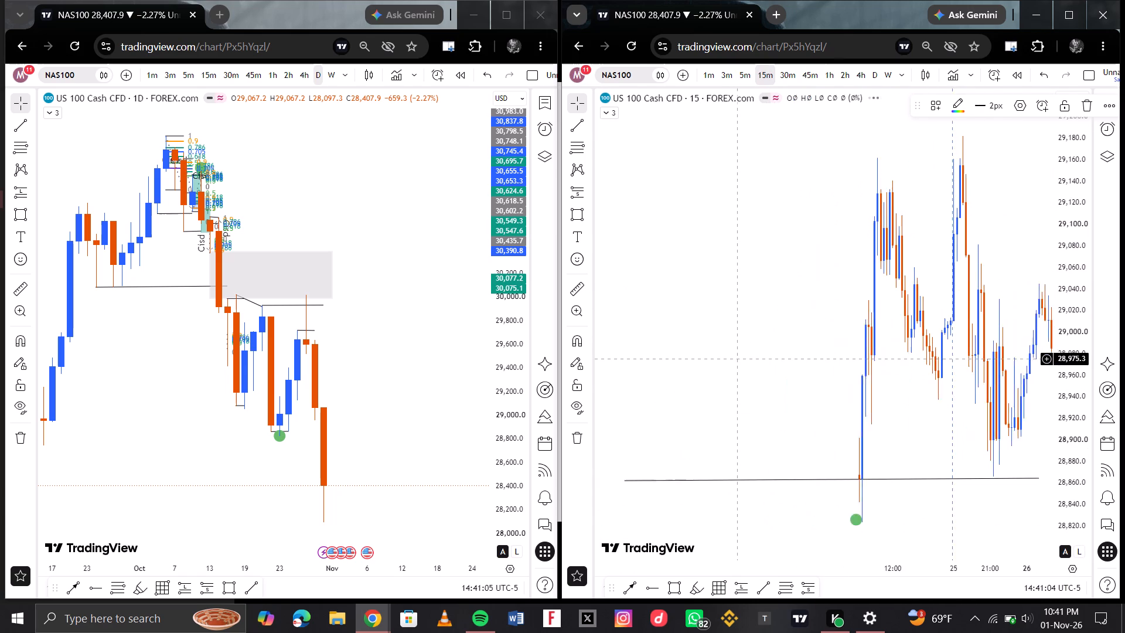
scroll(737, 359, right, 9)
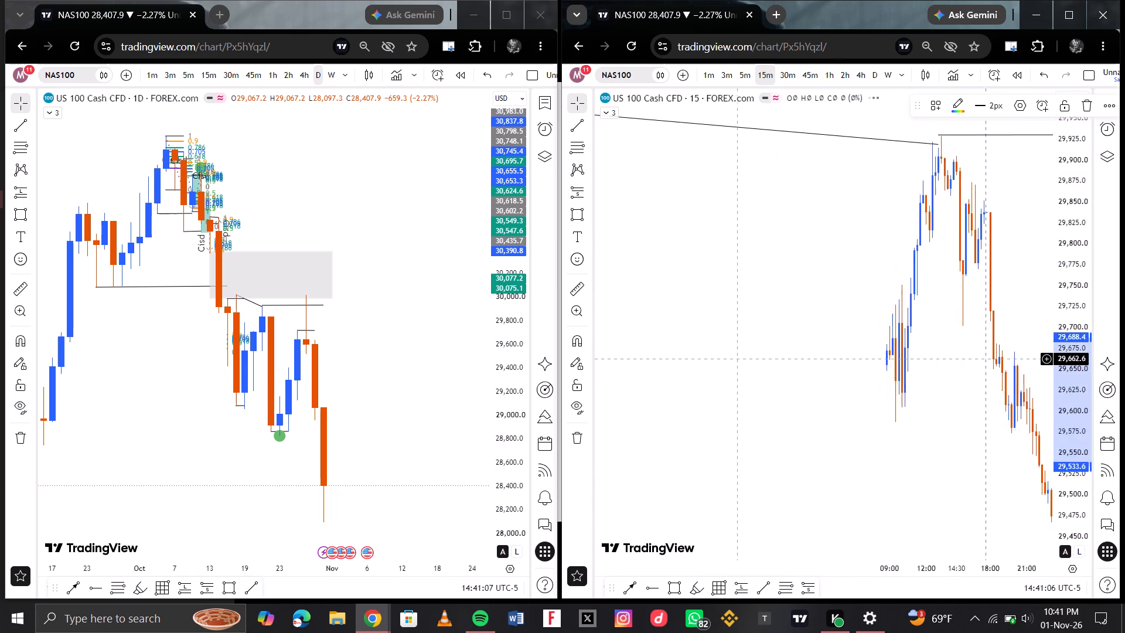
scroll(737, 359, right, 7)
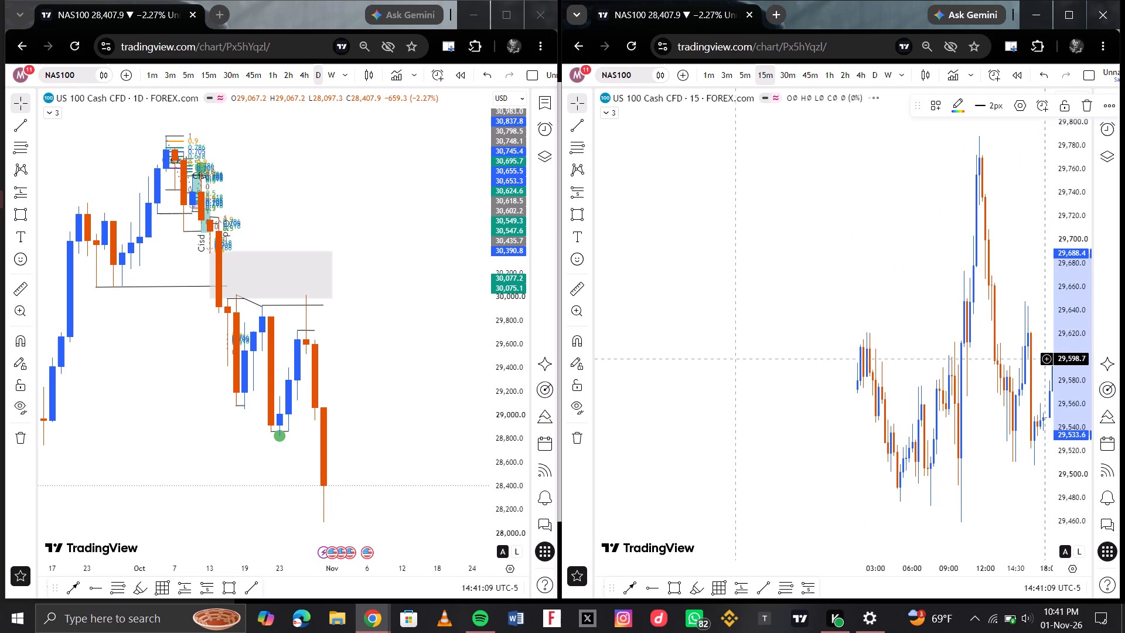
scroll(737, 359, right, 5)
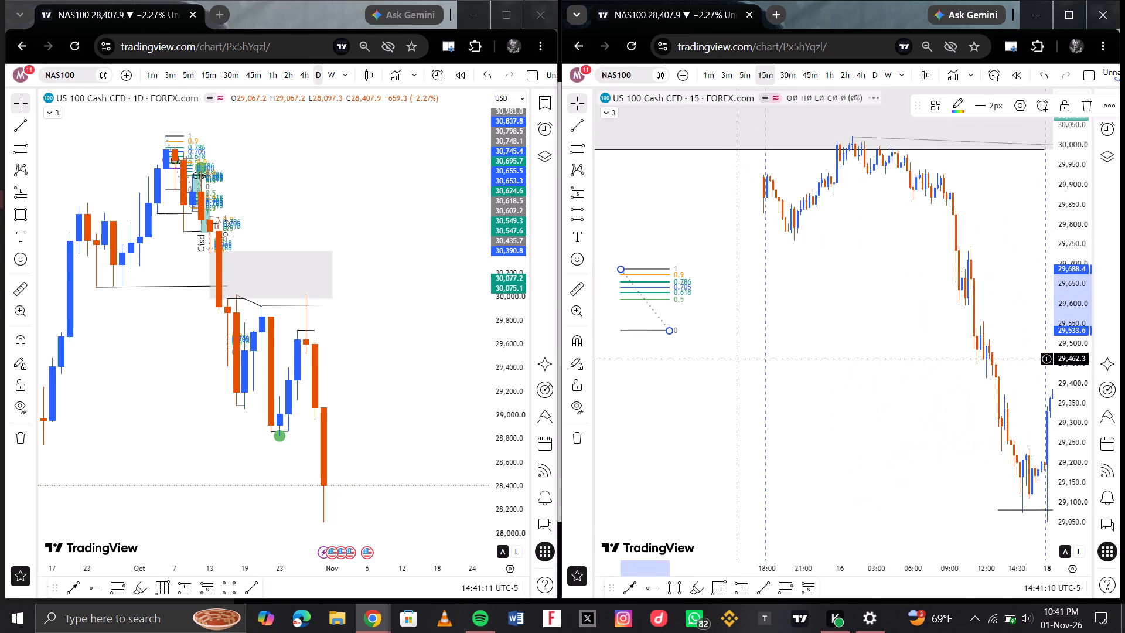
scroll(737, 359, right, 2)
scroll(752, 317, up, 2)
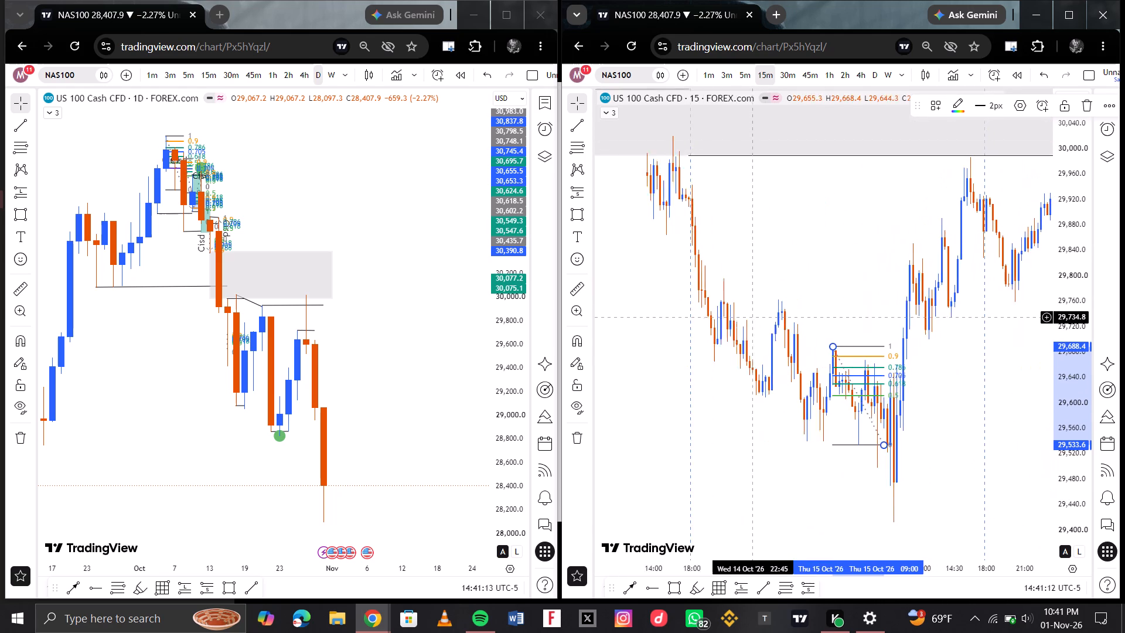
scroll(752, 317, up, 2)
scroll(707, 335, right, 1)
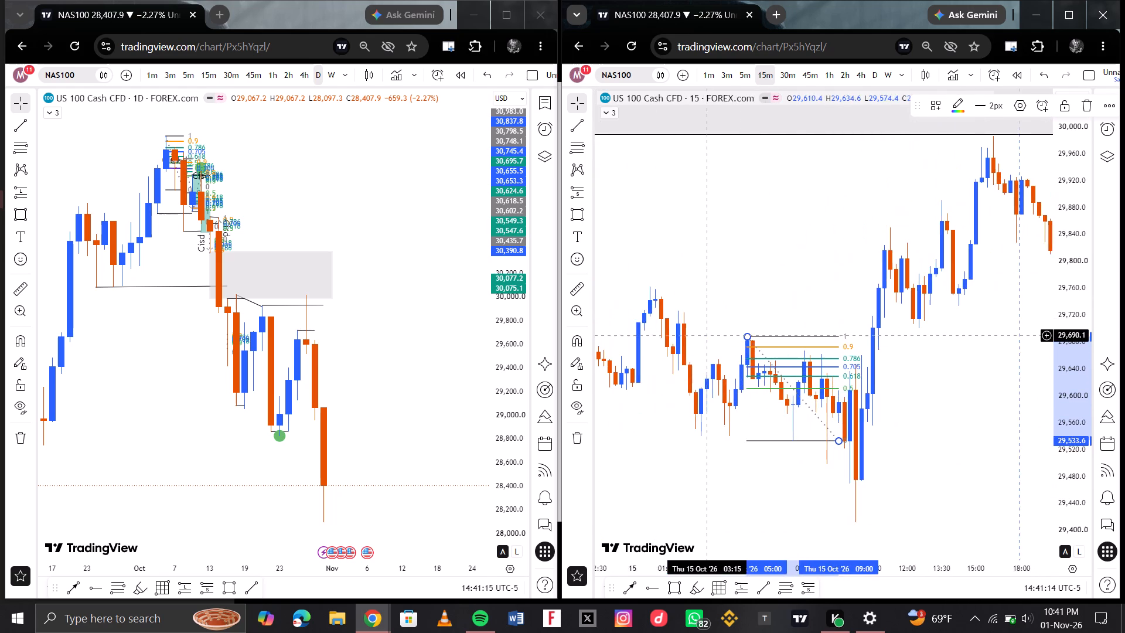
scroll(707, 335, right, 1)
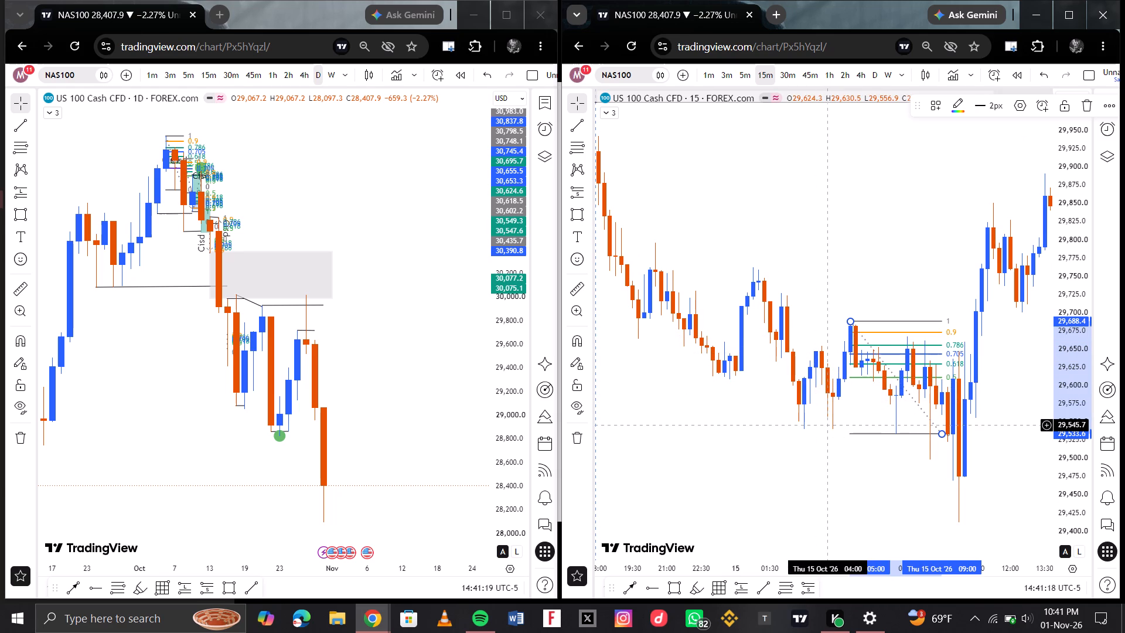
drag(765, 585, 833, 410)
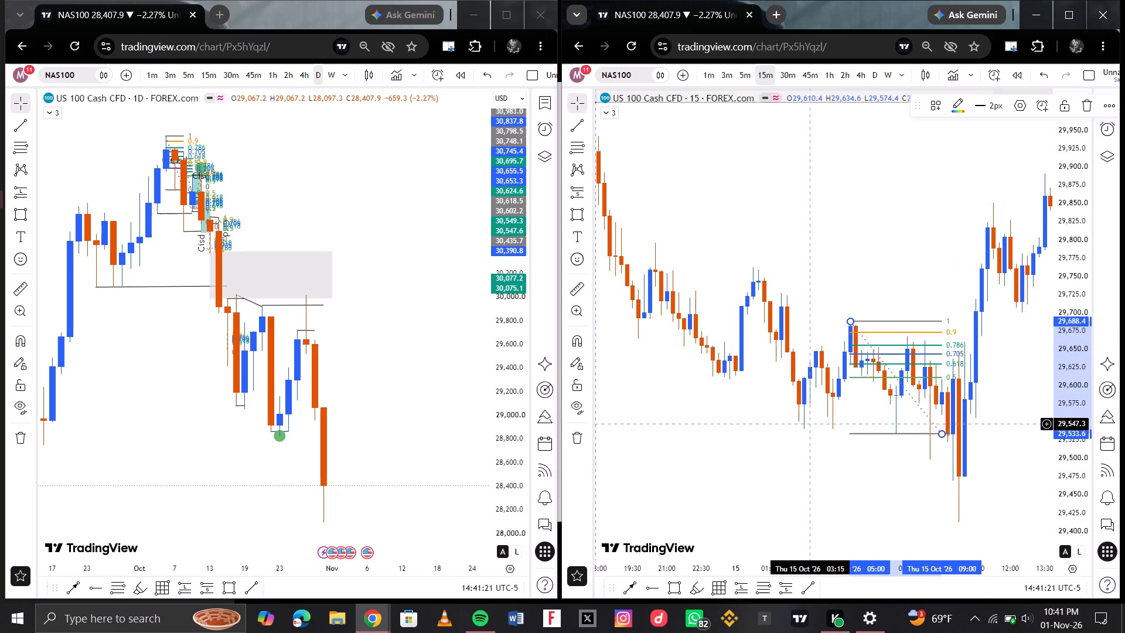
click(813, 594)
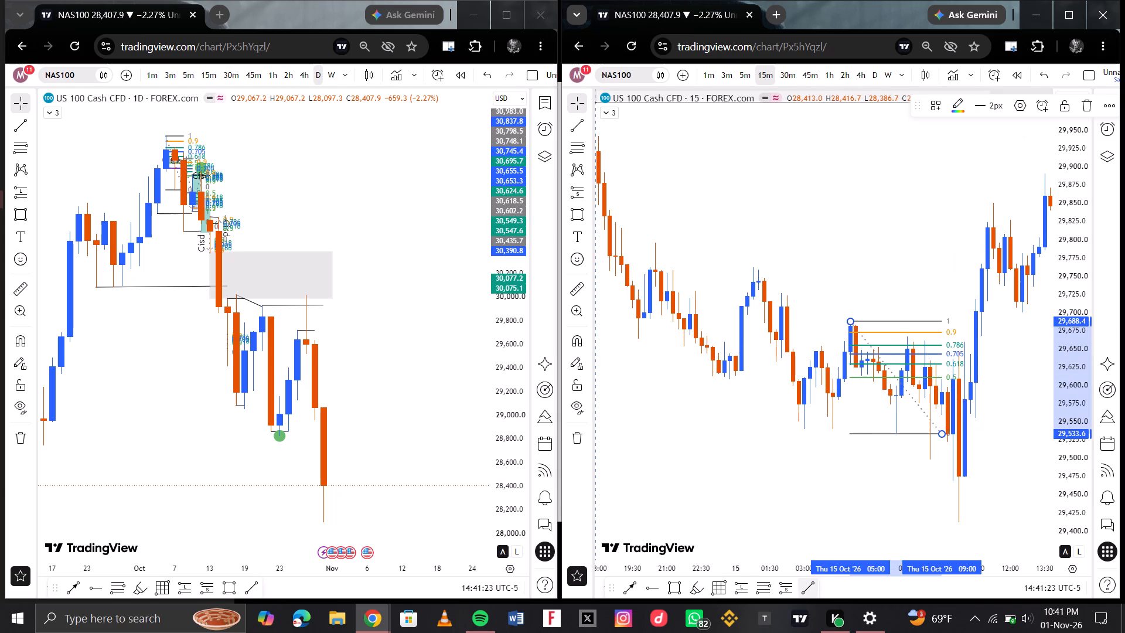
drag(804, 428, 838, 422)
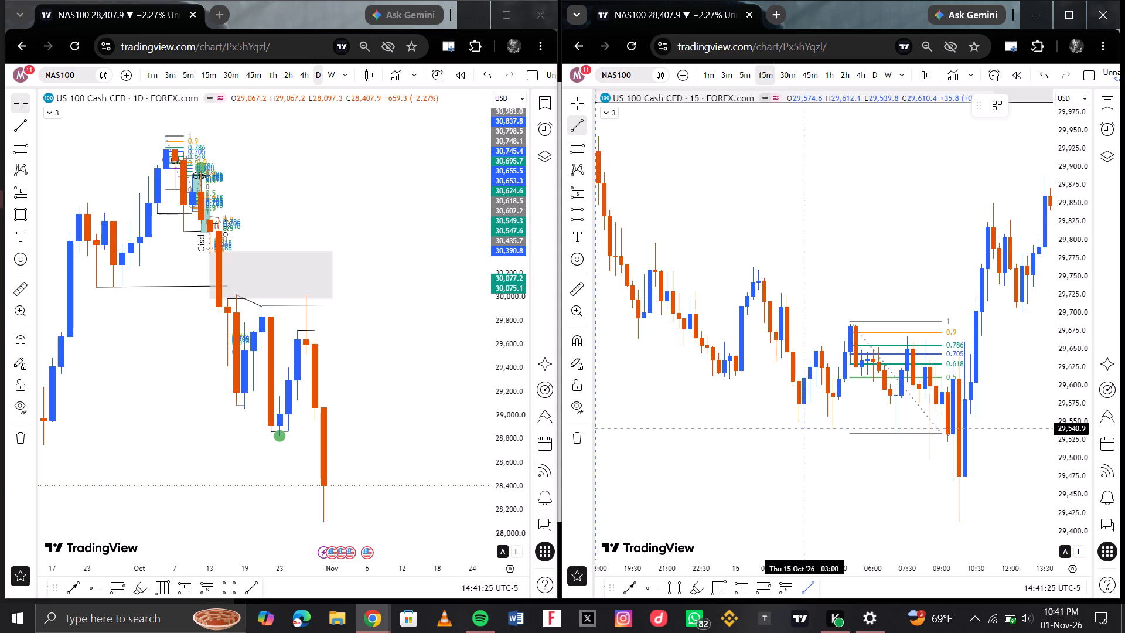
drag(838, 422, 899, 428)
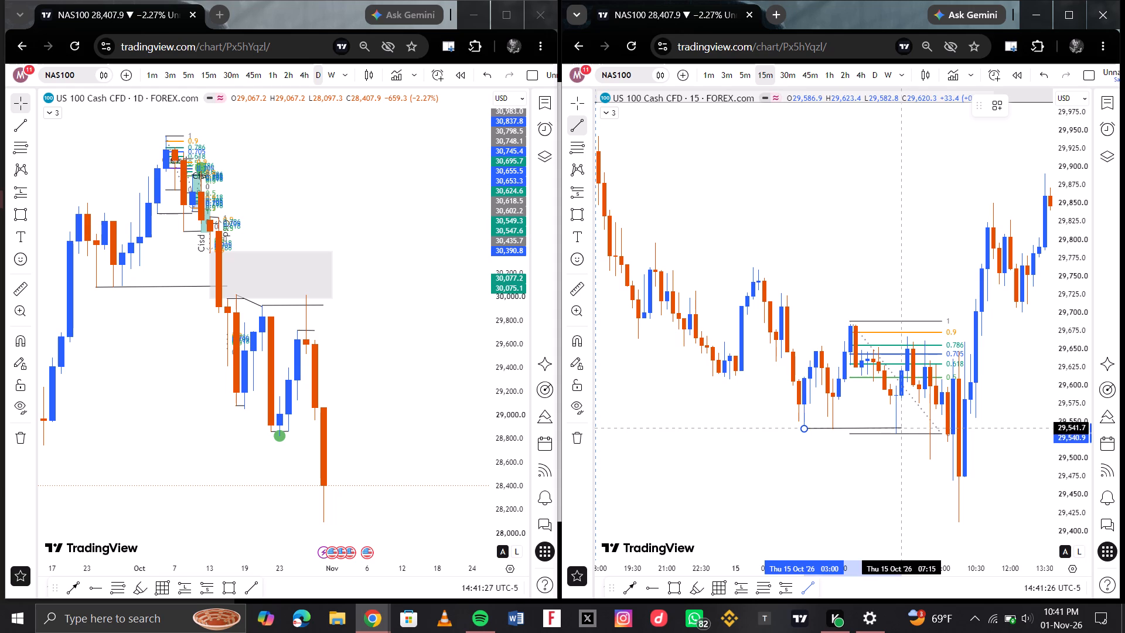
drag(899, 428, 906, 428)
click(906, 428)
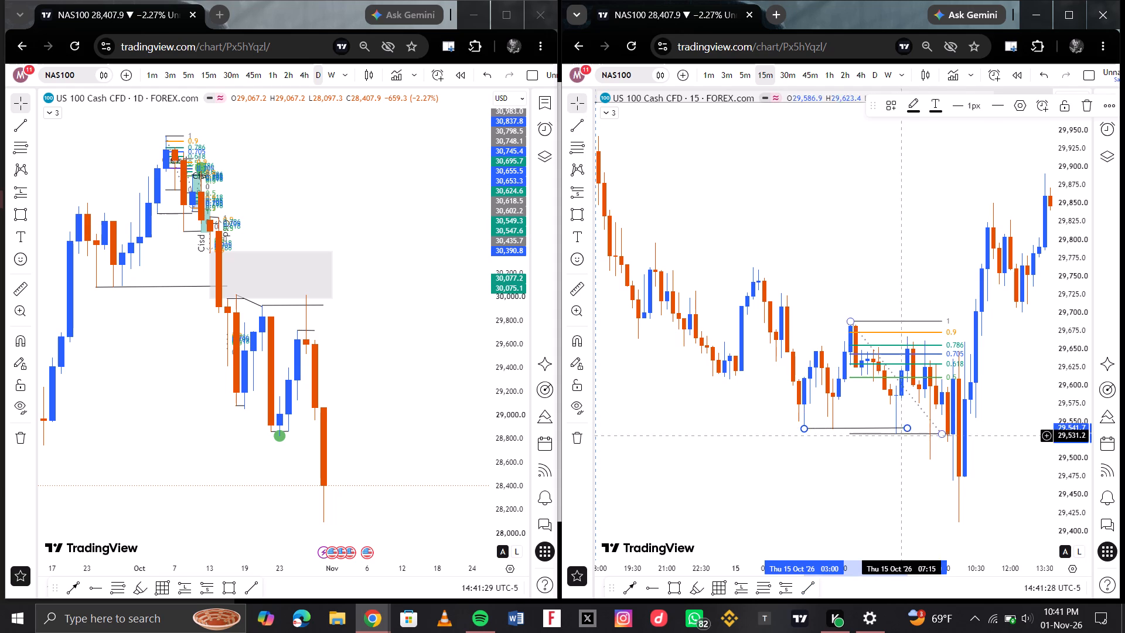
click(882, 487)
scroll(837, 375, up, 2)
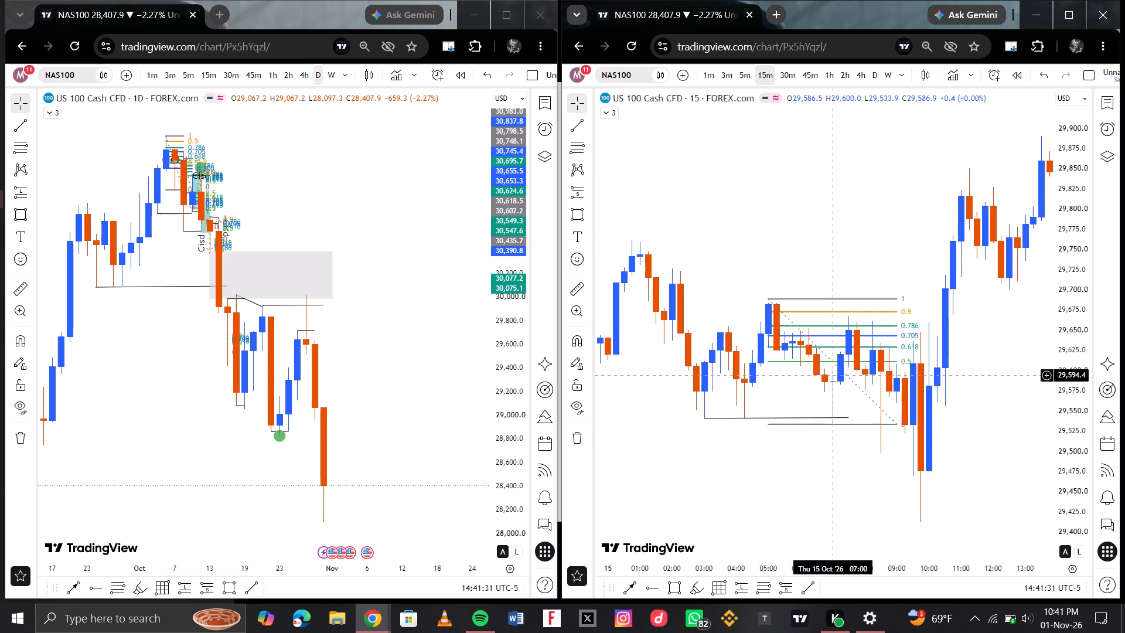
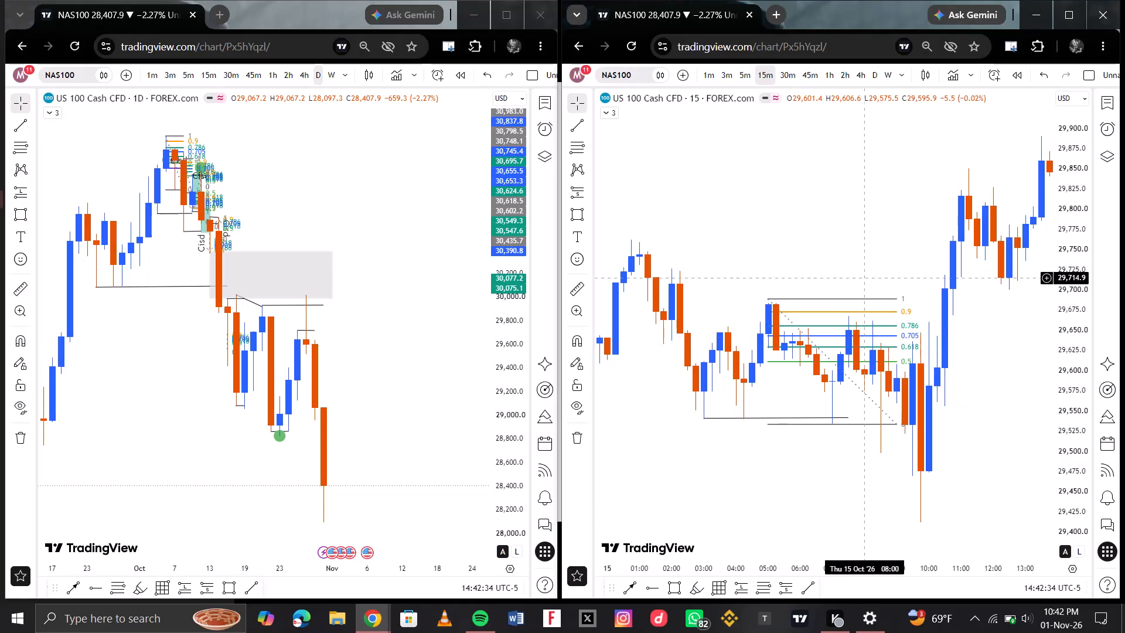
Place a short position at 07:30 on 15 Oct with entry about 29,656.1, stop about 29,675.0 and target about 29,531.2.
scroll(861, 239, up, 2)
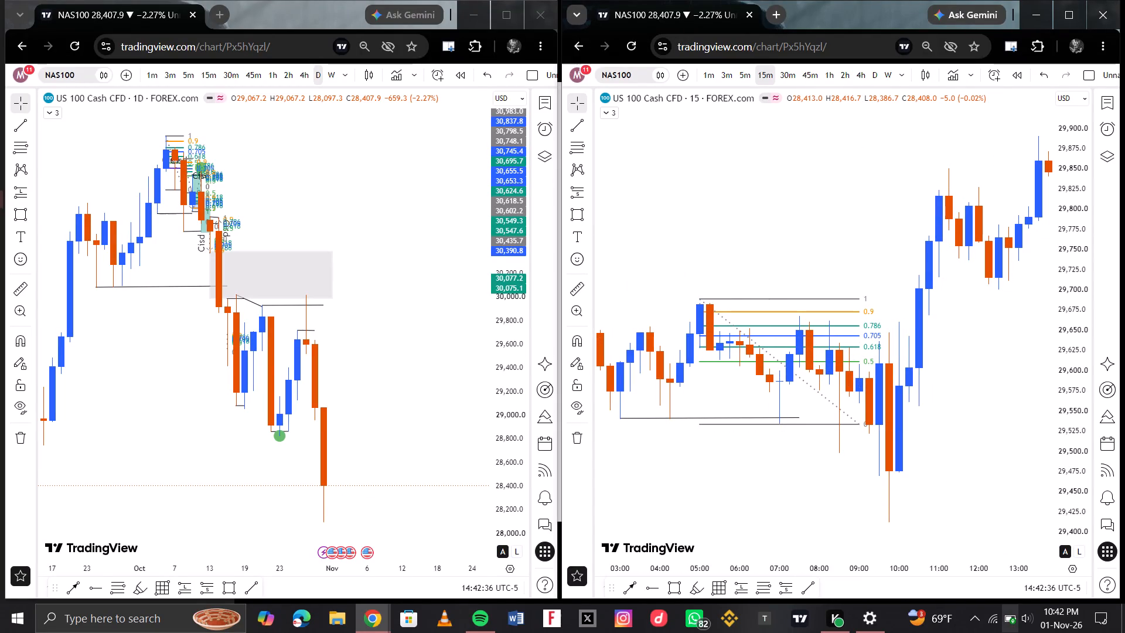
scroll(866, 336, down, 1)
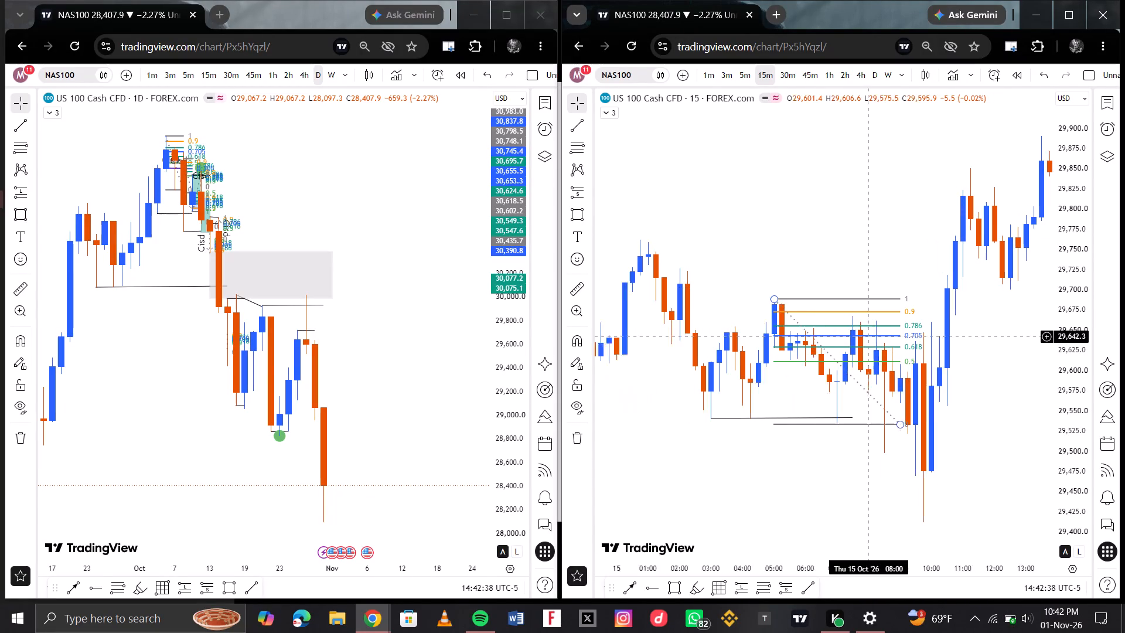
scroll(866, 336, down, 1)
scroll(906, 289, left, 1)
scroll(789, 277, right, 1)
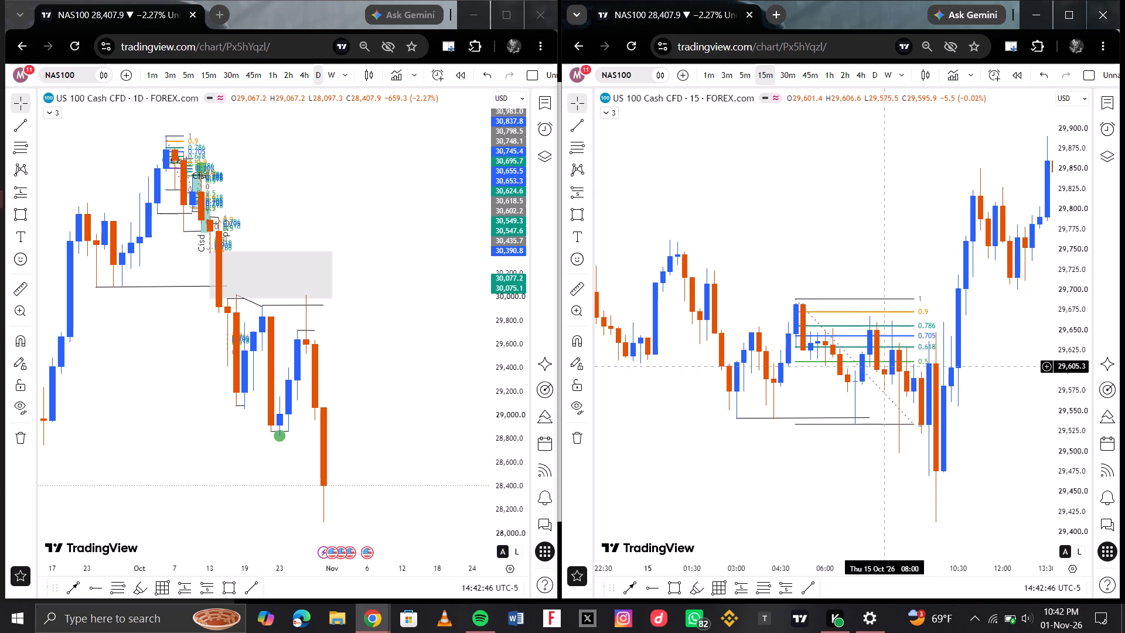
click(781, 583)
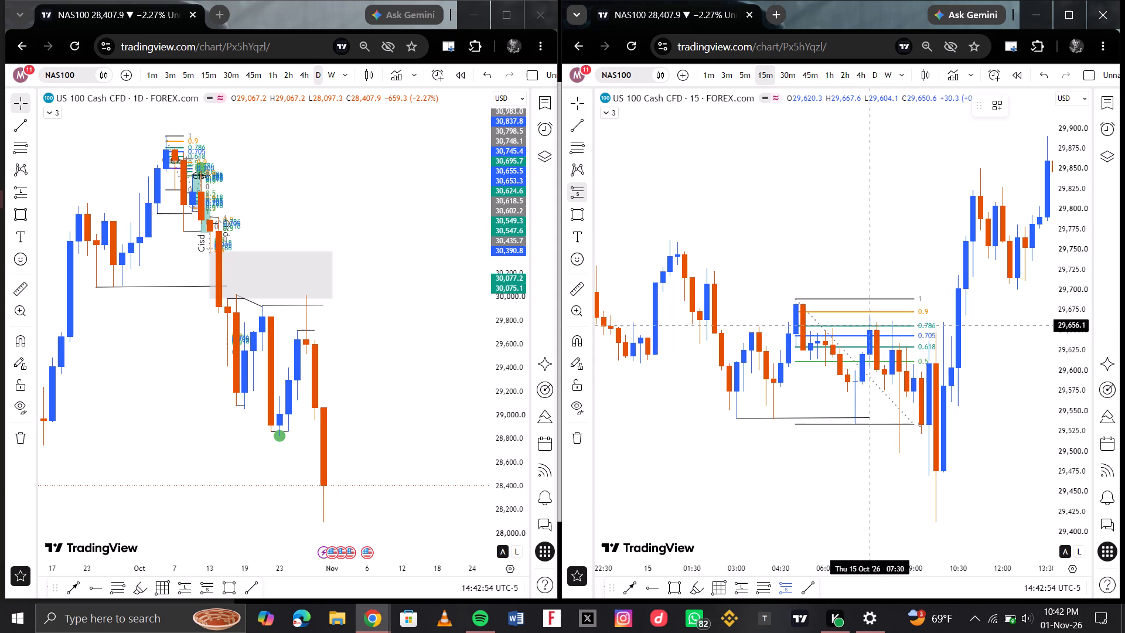
click(870, 325)
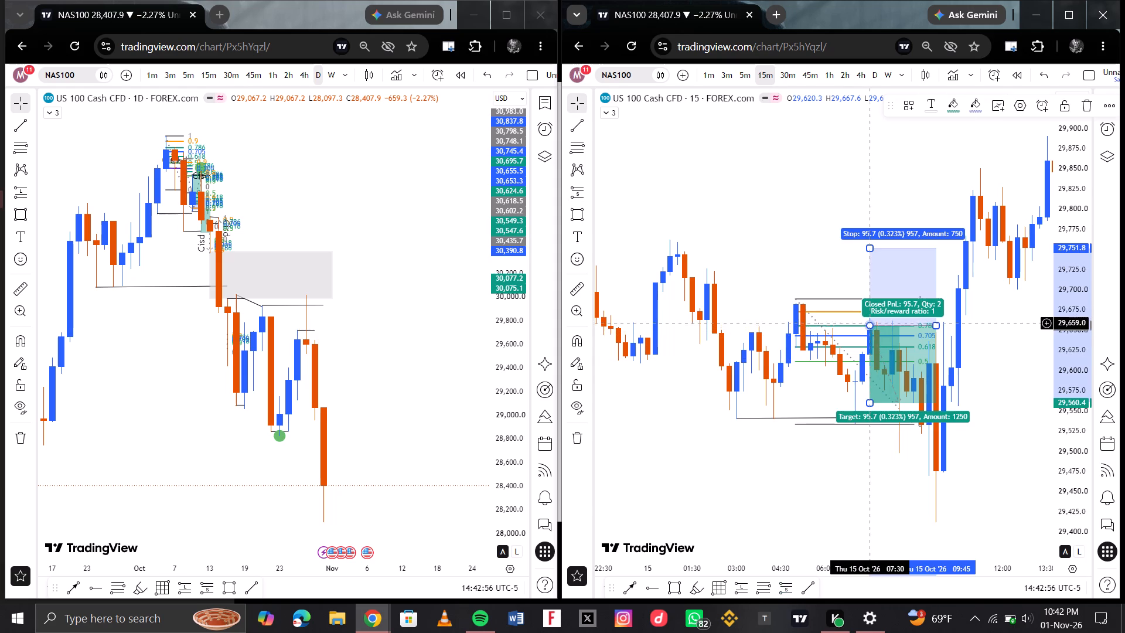
drag(871, 249, 877, 310)
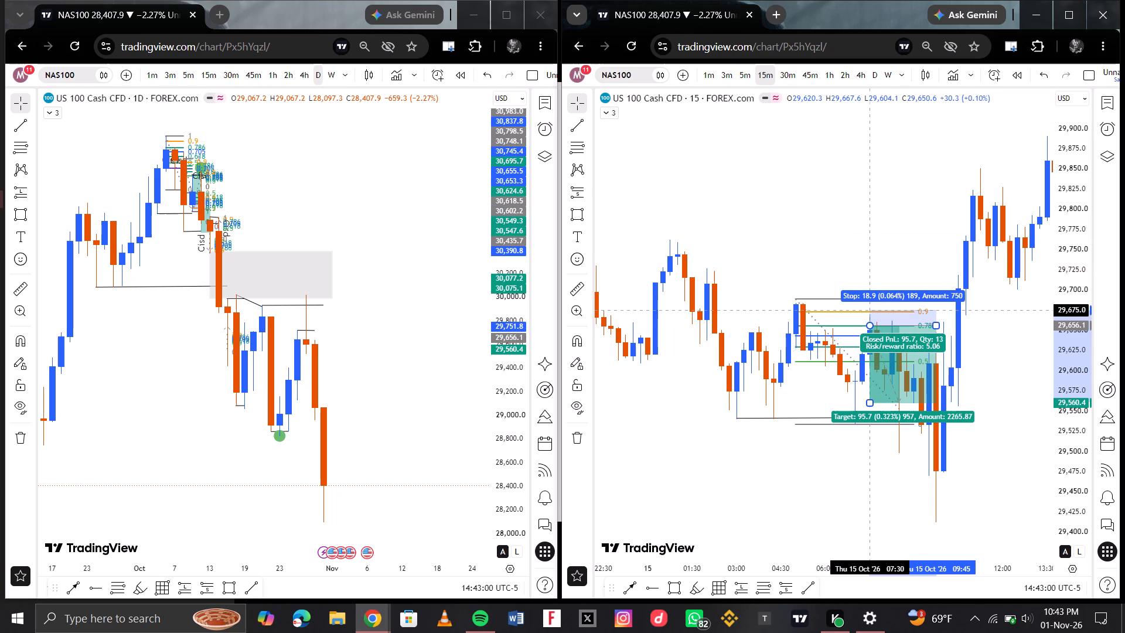
drag(870, 406, 870, 409)
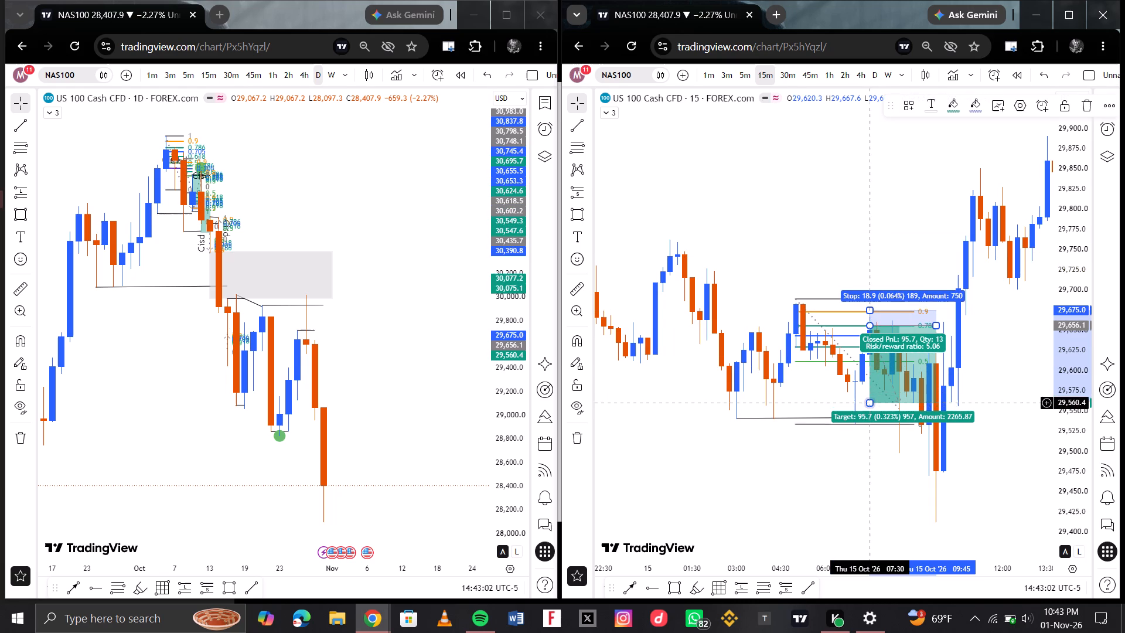
drag(870, 409, 870, 426)
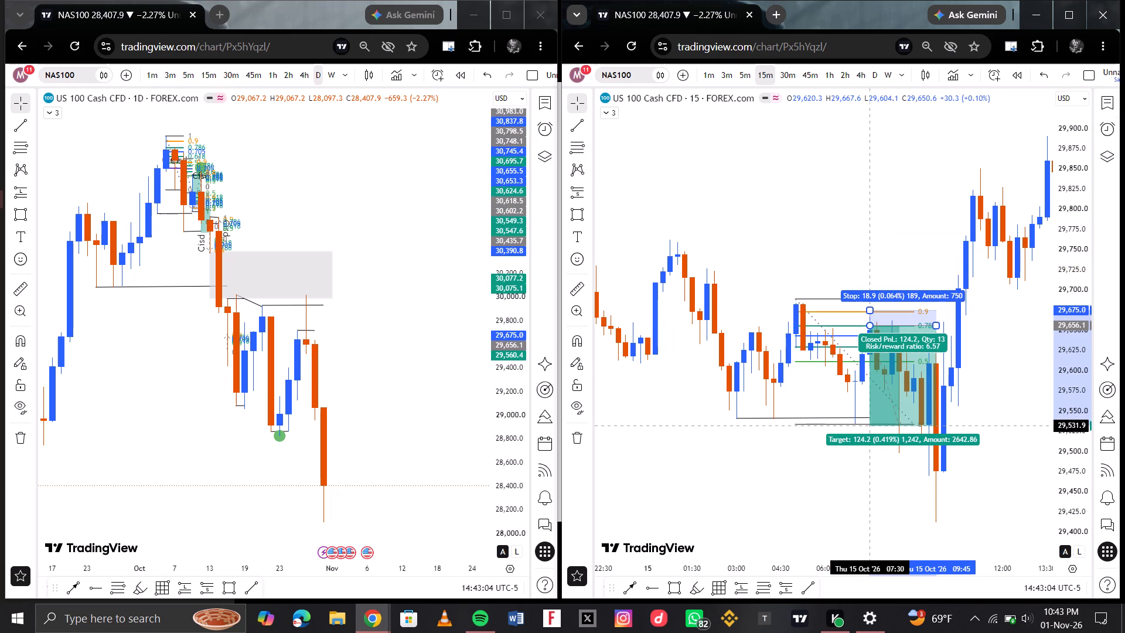
drag(870, 426, 870, 426)
Examine the 15-minute price action around the short position and the decline leading into it from the grey zone.
scroll(824, 477, down, 1)
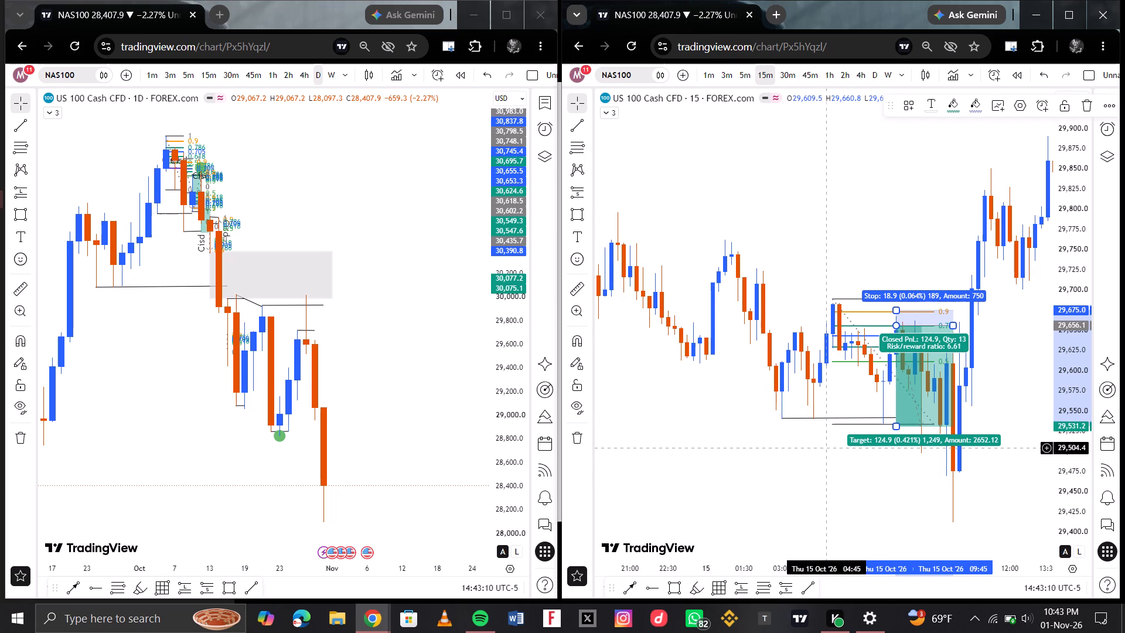
scroll(826, 440, down, 3)
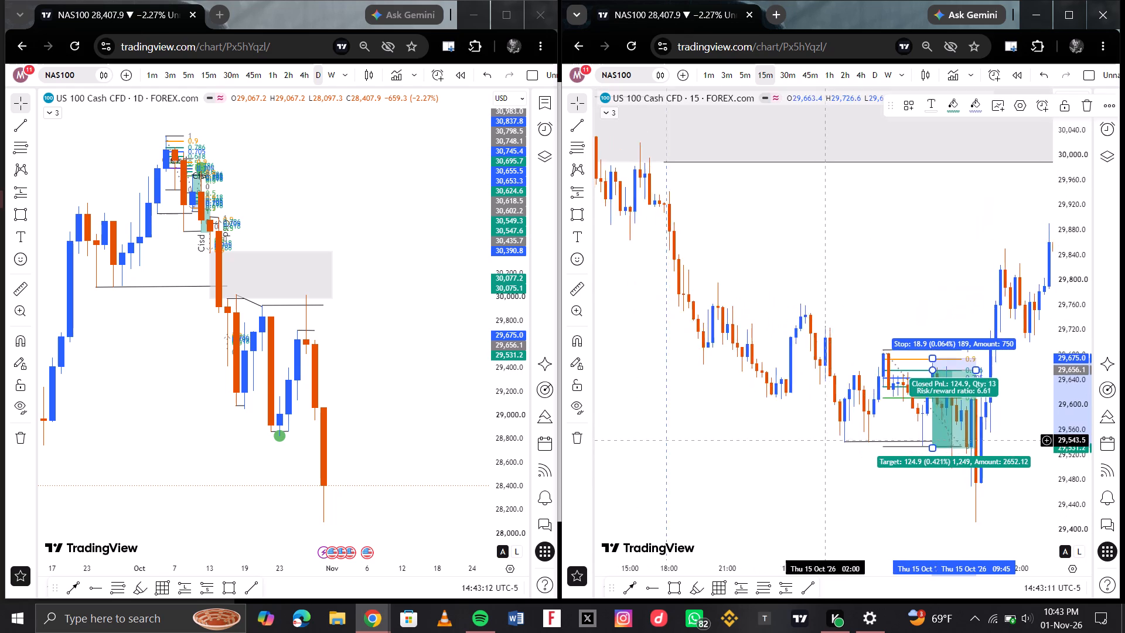
scroll(889, 349, up, 1)
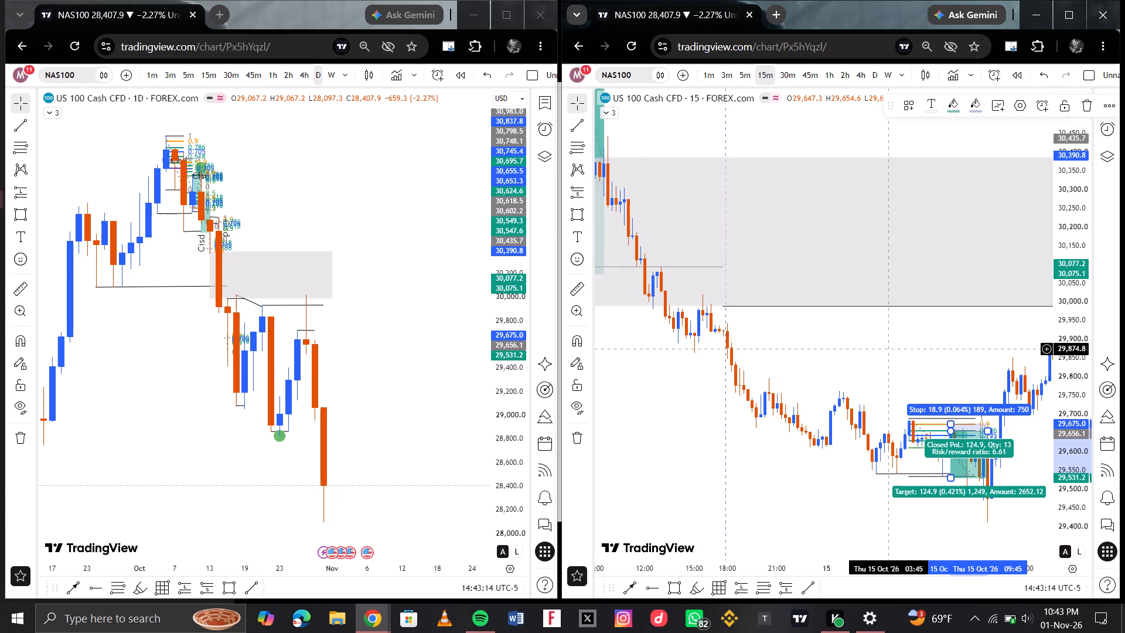
scroll(889, 349, up, 1)
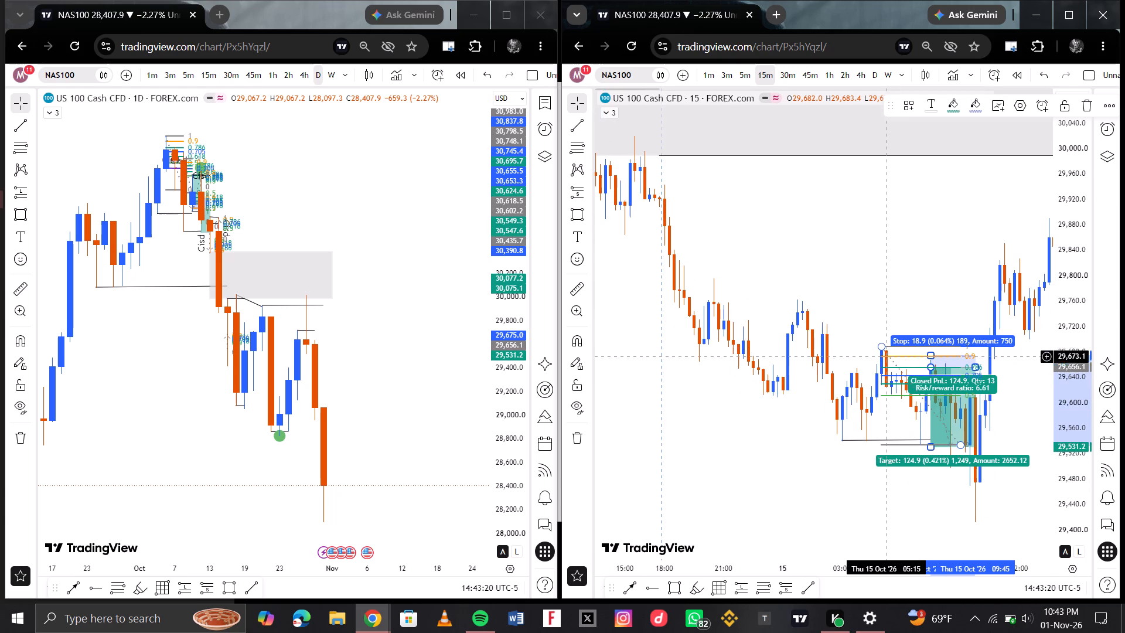
scroll(889, 341, up, 1)
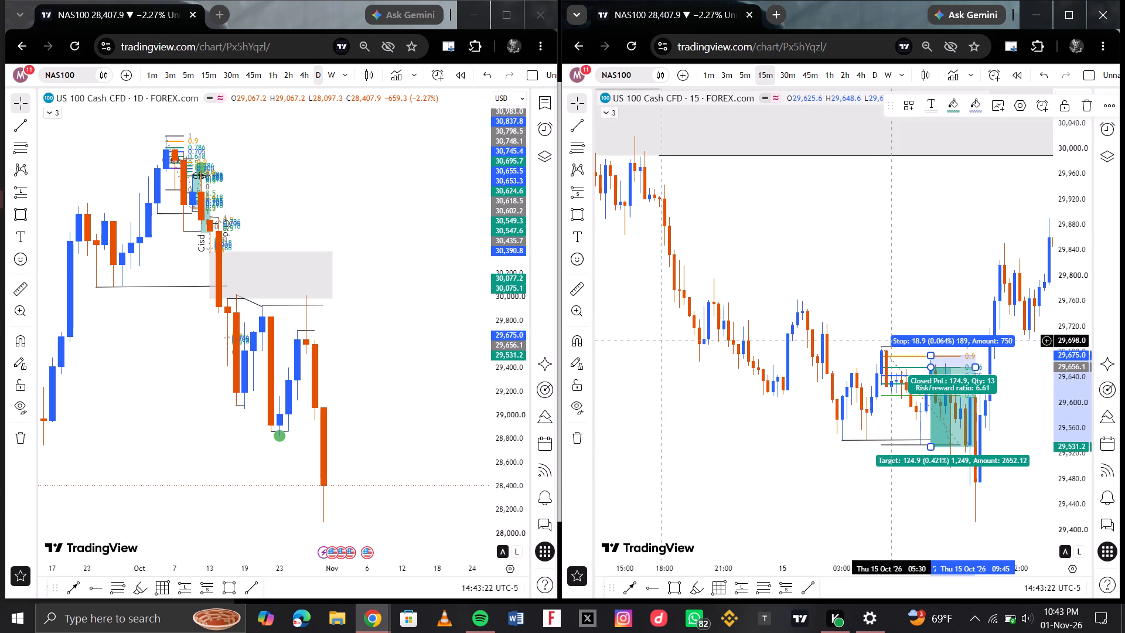
scroll(889, 341, up, 3)
scroll(868, 459, down, 1)
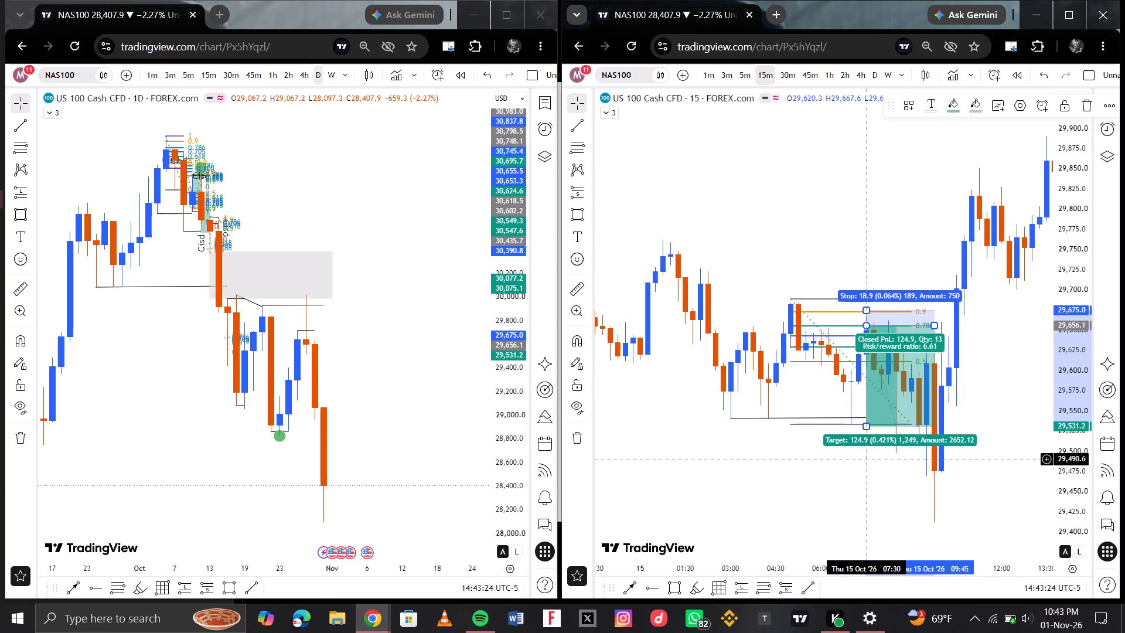
scroll(868, 459, down, 1)
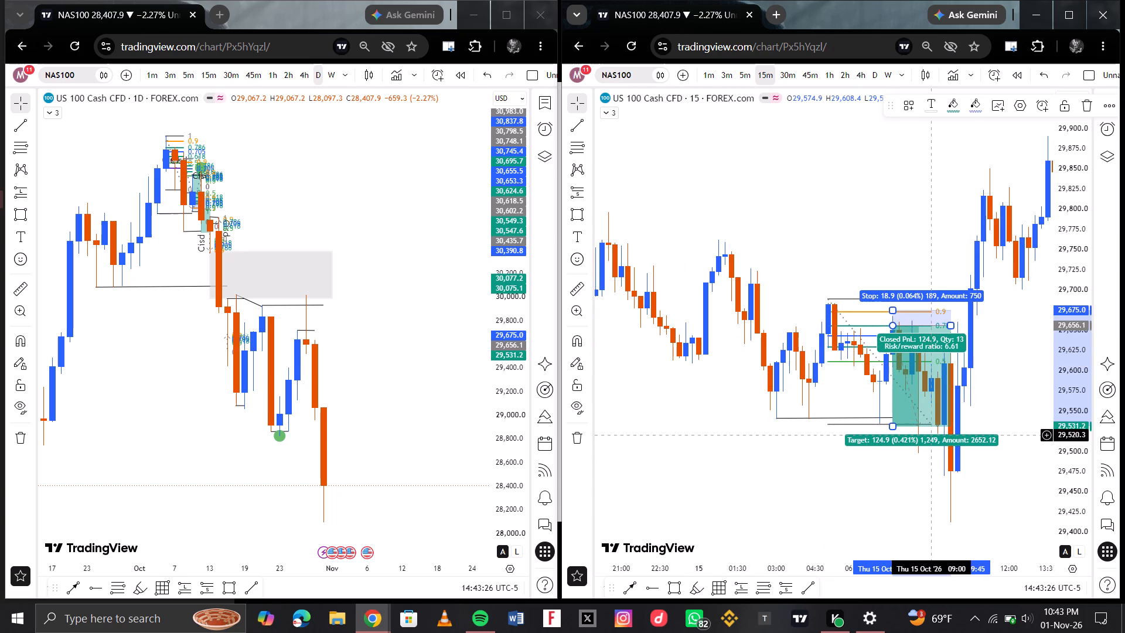
click(994, 409)
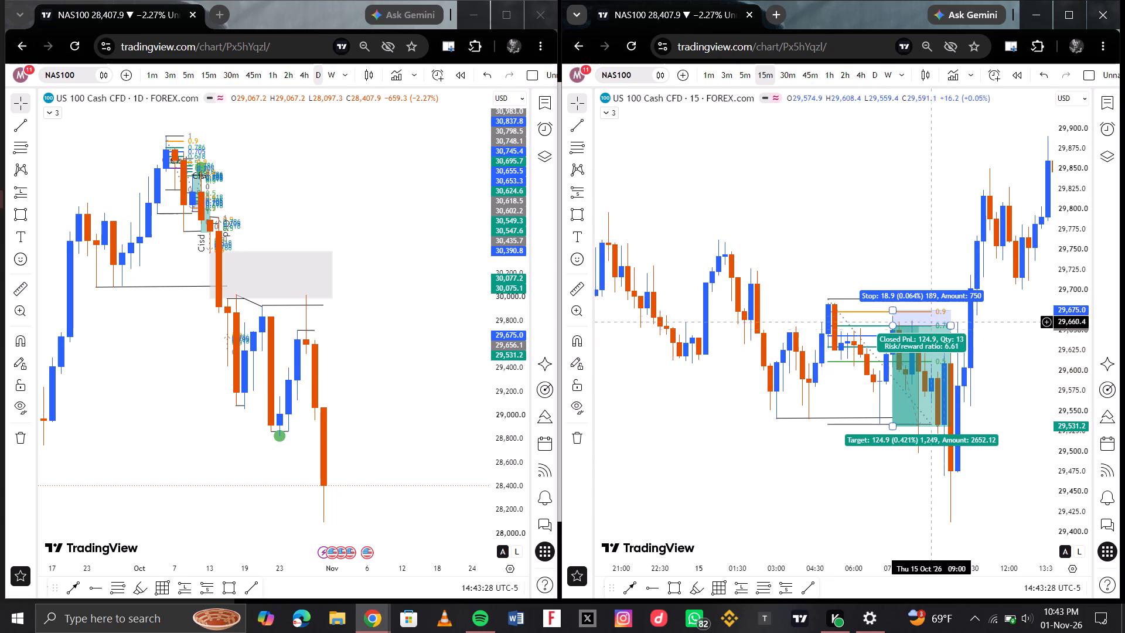
click(992, 360)
Lower the short position's entry to about 29,631.4 near the 0.618 level and set its stop to about 29,673.5.
scroll(923, 307, up, 2)
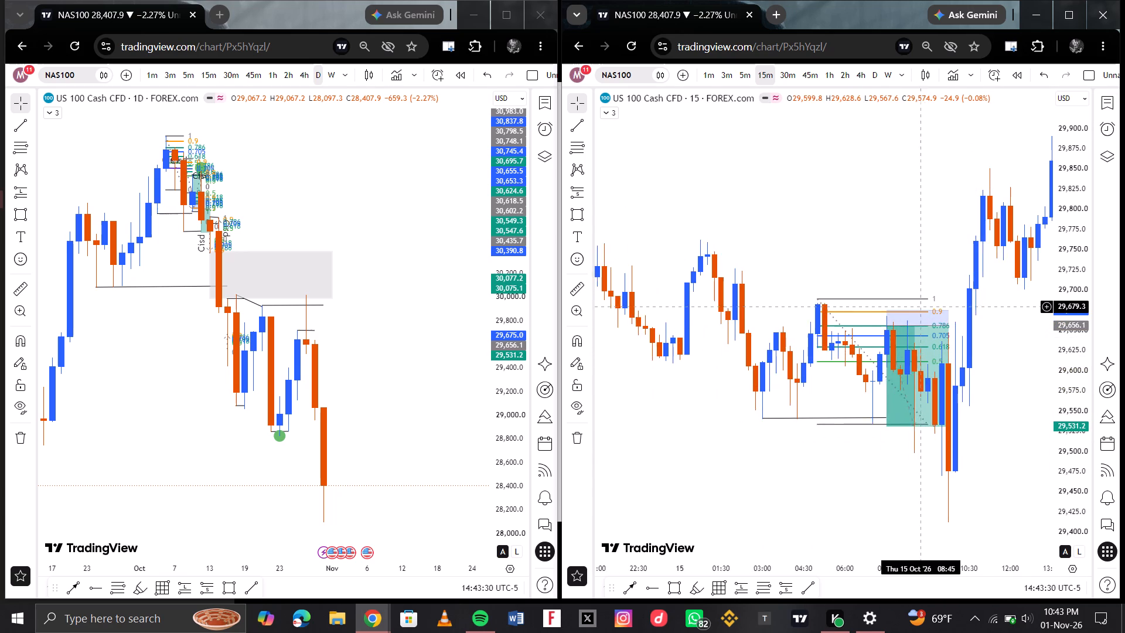
scroll(923, 307, up, 2)
scroll(870, 388, down, 2)
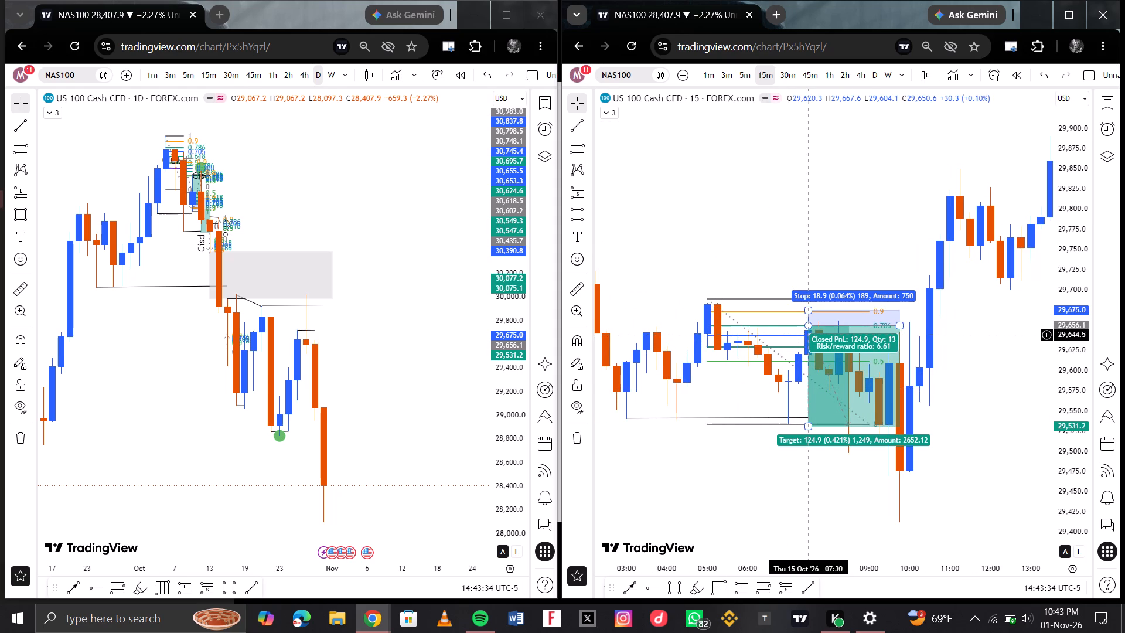
drag(810, 331, 810, 340)
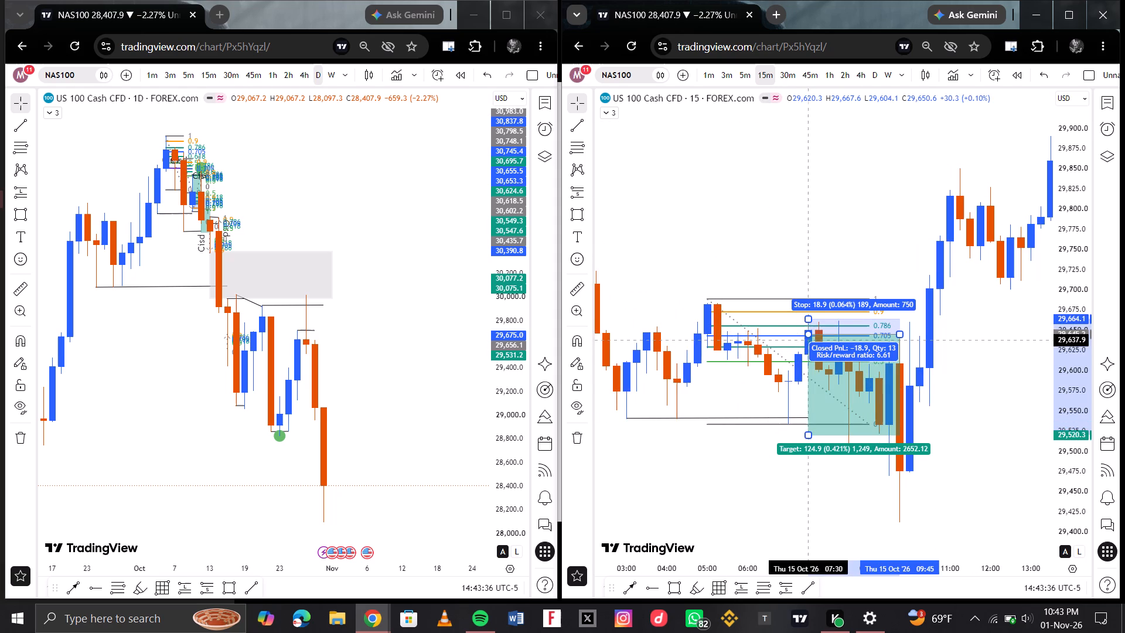
drag(810, 340, 809, 339)
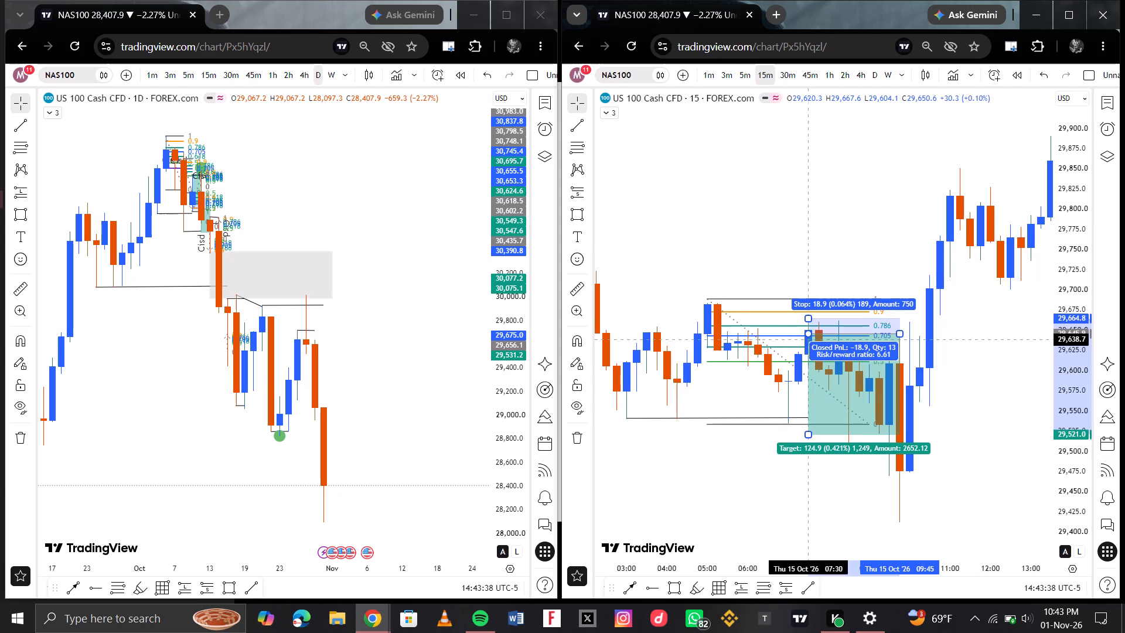
drag(809, 339, 809, 348)
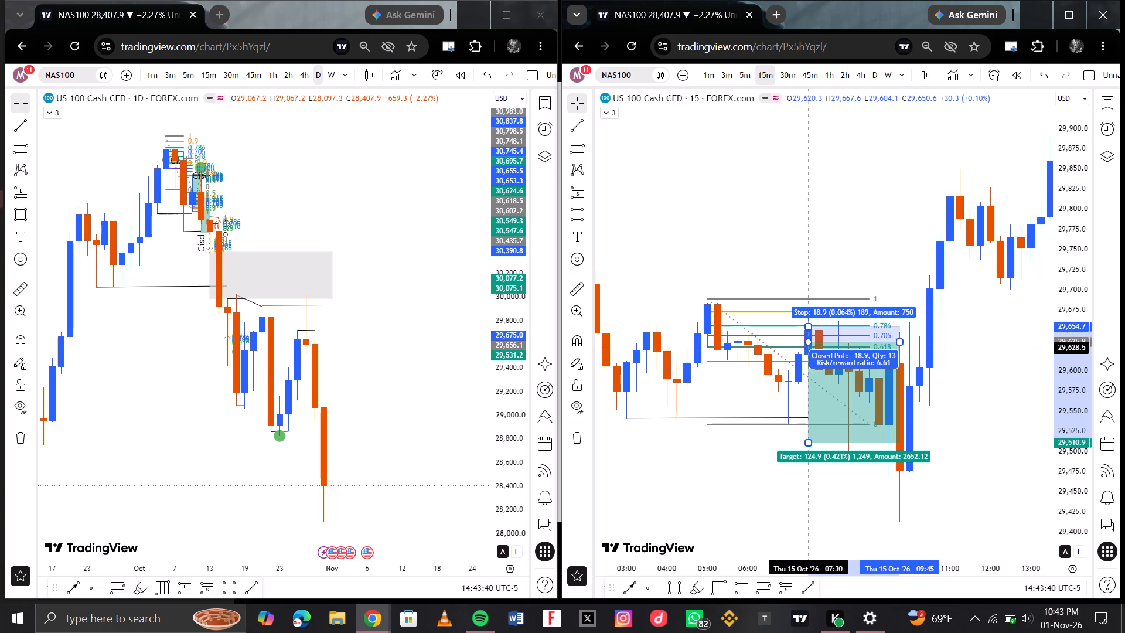
drag(809, 348, 809, 350)
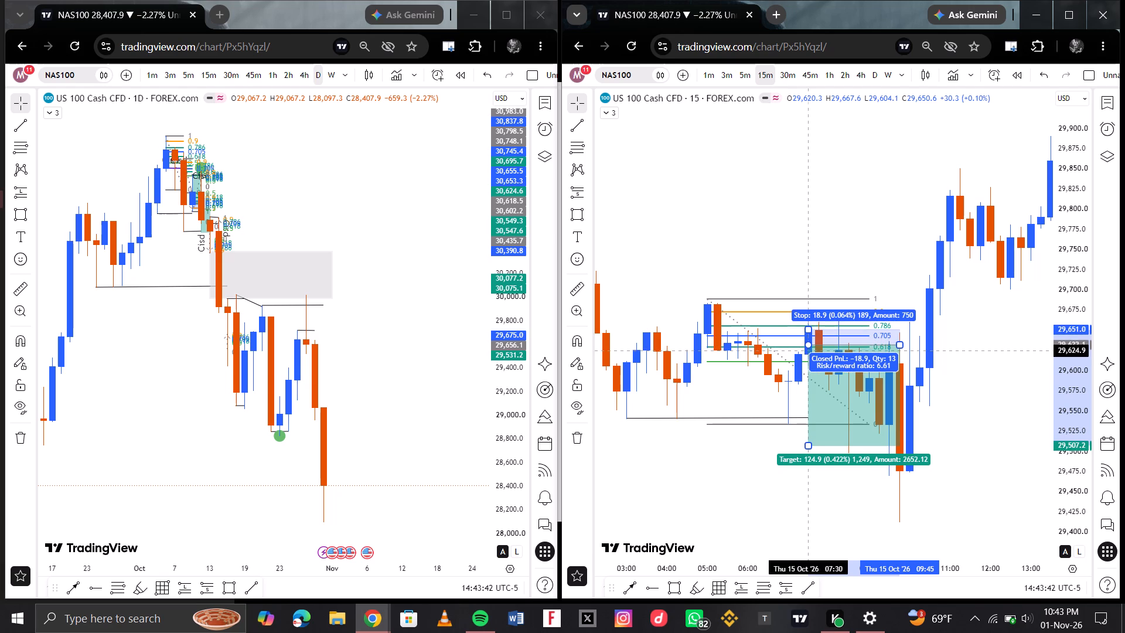
drag(809, 350, 809, 351)
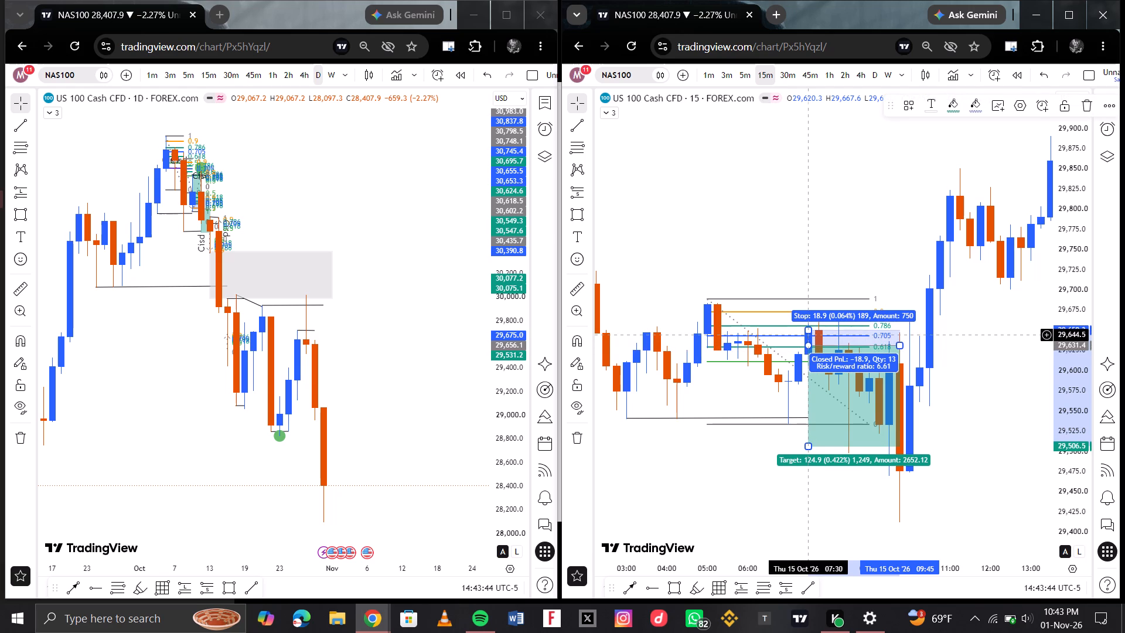
drag(807, 330, 807, 314)
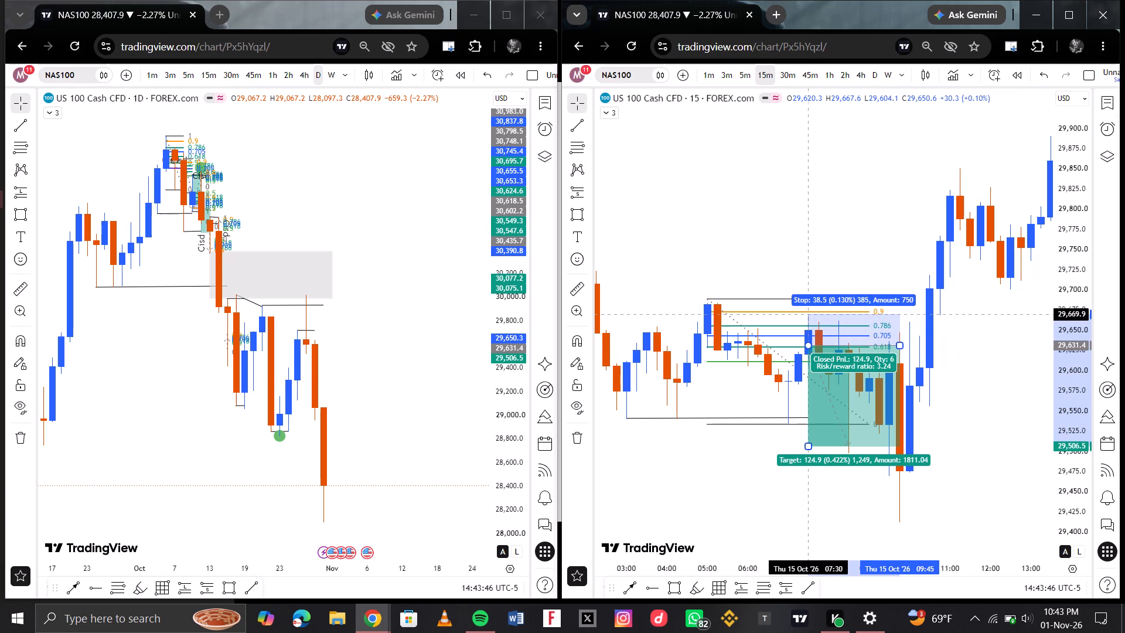
drag(807, 314, 807, 311)
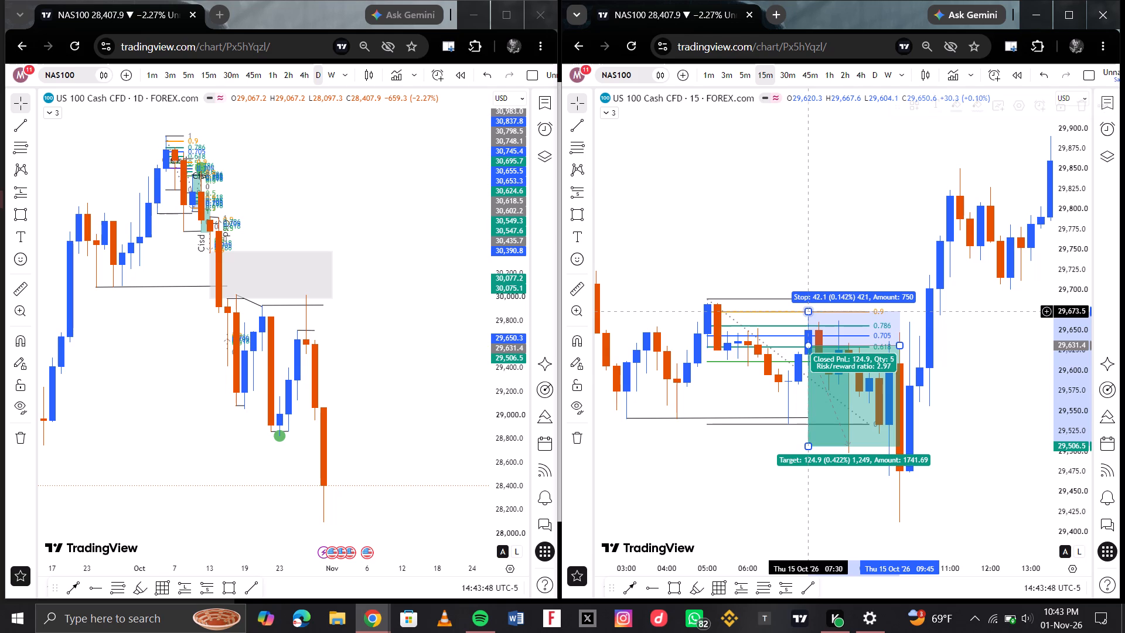
click(984, 405)
Shorten the short position so that it ends at the 08:30 candle on 15 Oct.
scroll(979, 366, left, 1)
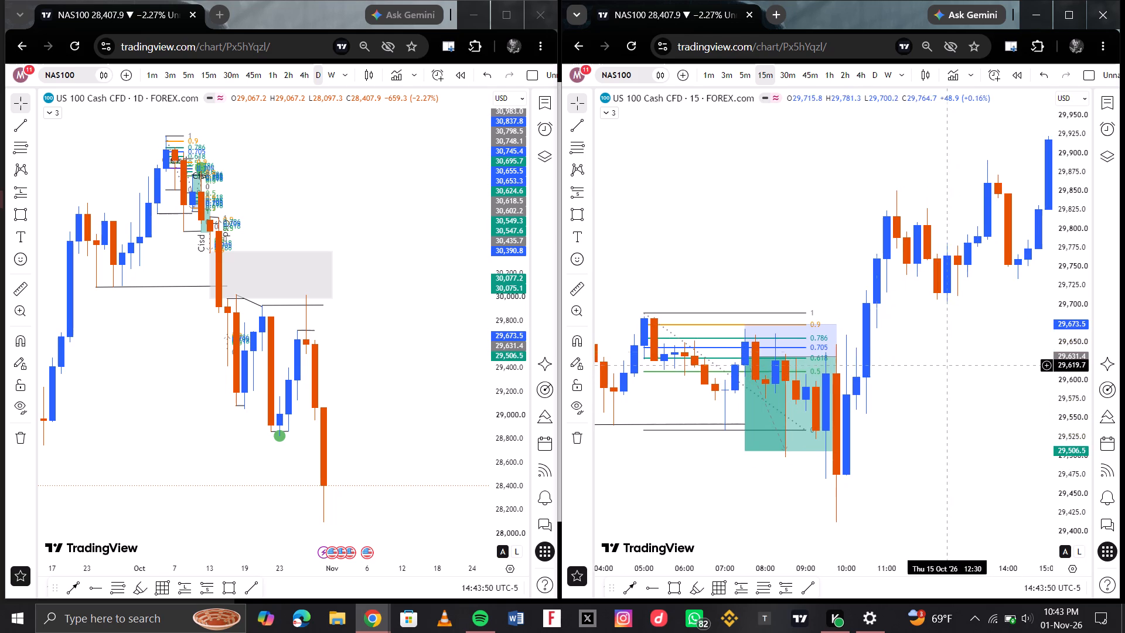
drag(837, 357, 821, 357)
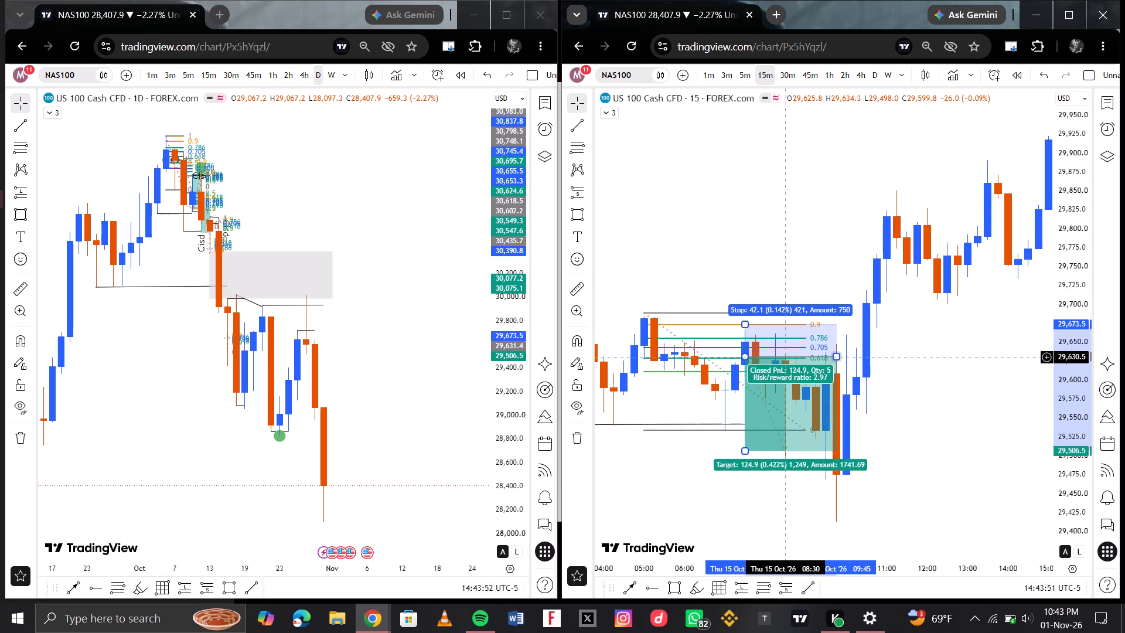
drag(821, 357, 791, 357)
click(916, 374)
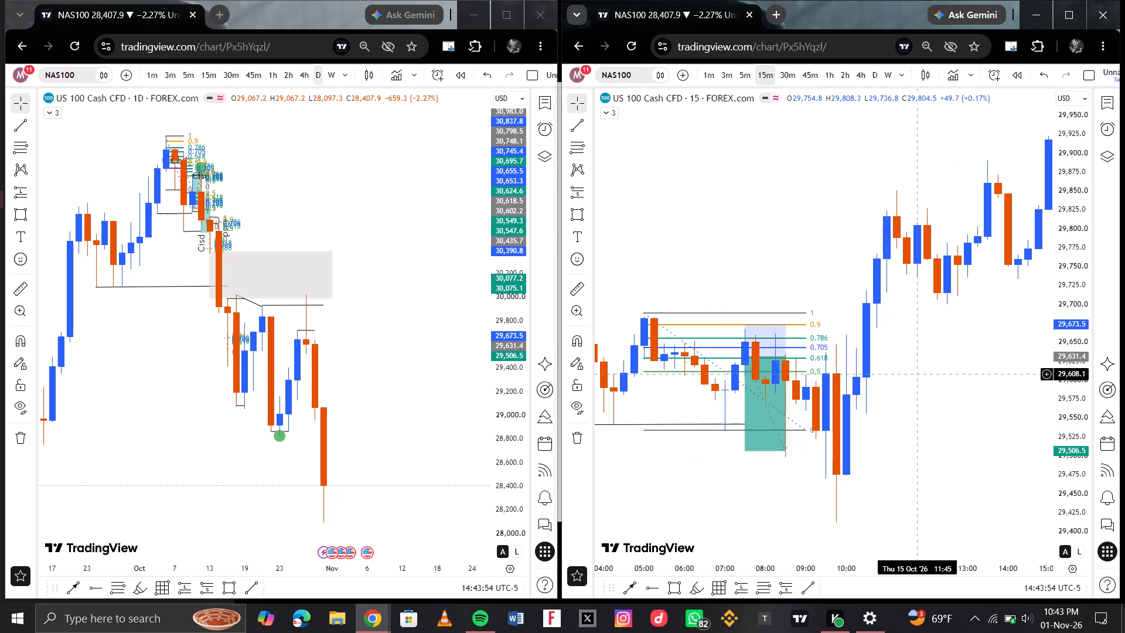
Examine the 15-minute price action after the short position, following the 15 Oct rally up to the grey zone.
scroll(878, 305, up, 1)
drag(901, 372, 896, 373)
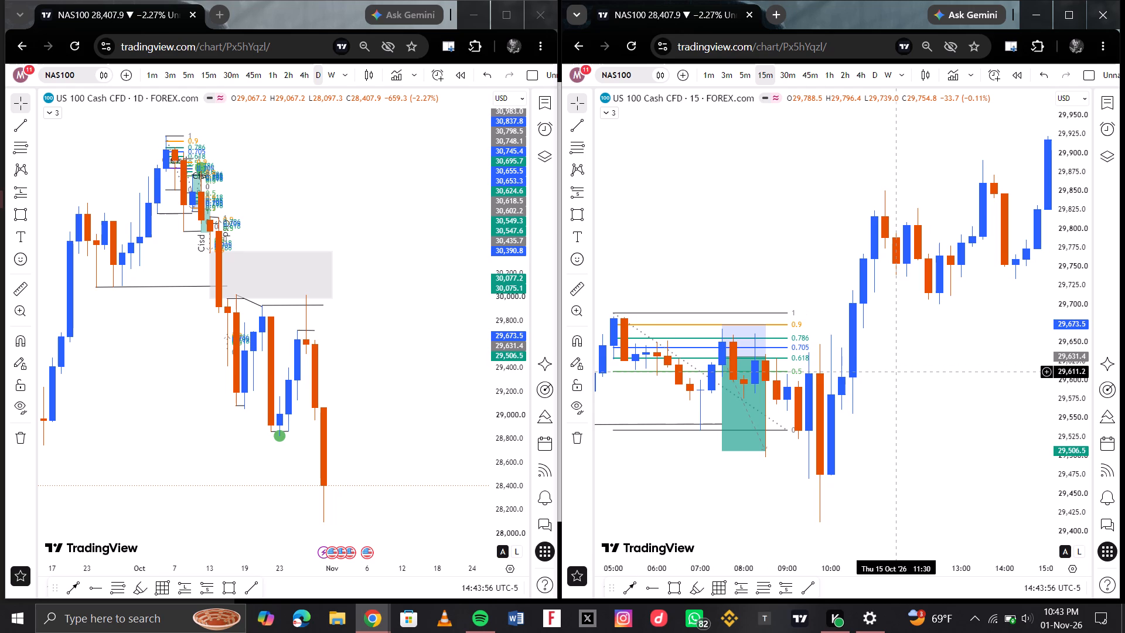
drag(896, 373, 888, 363)
scroll(888, 363, down, 1)
scroll(952, 327, left, 1)
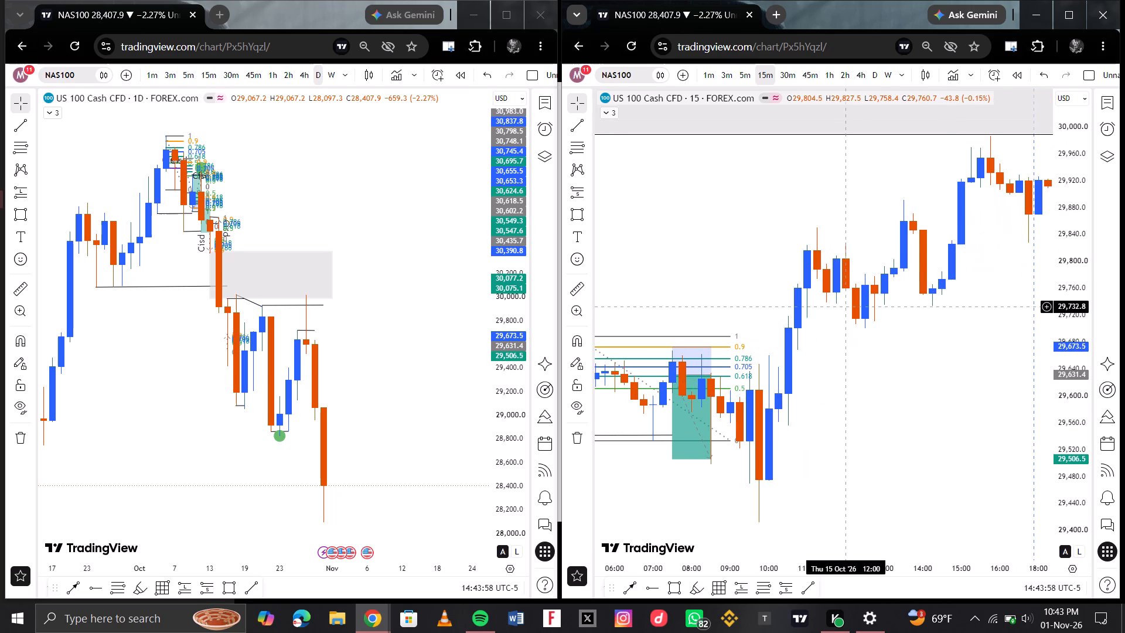
scroll(874, 325, left, 1)
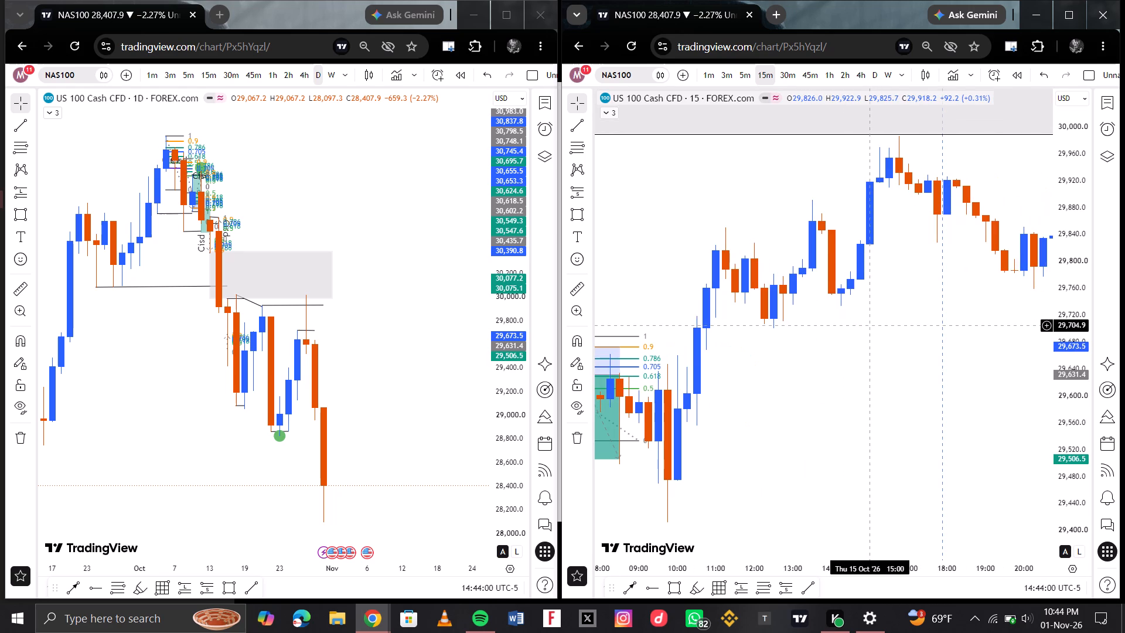
scroll(857, 378, down, 3)
scroll(946, 331, left, 2)
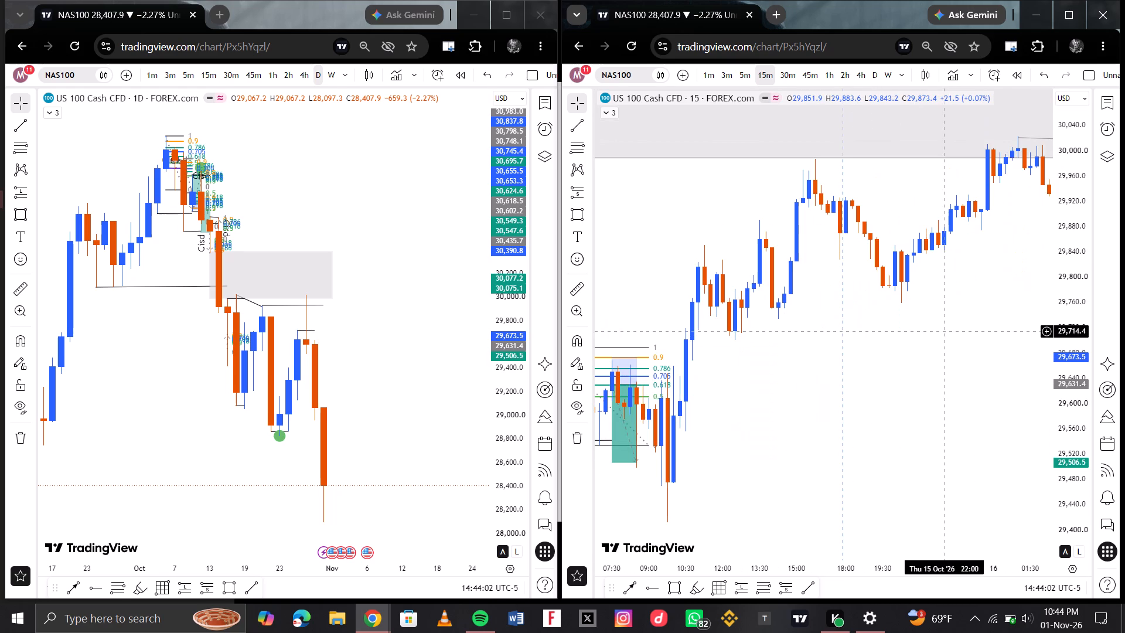
scroll(860, 391, down, 3)
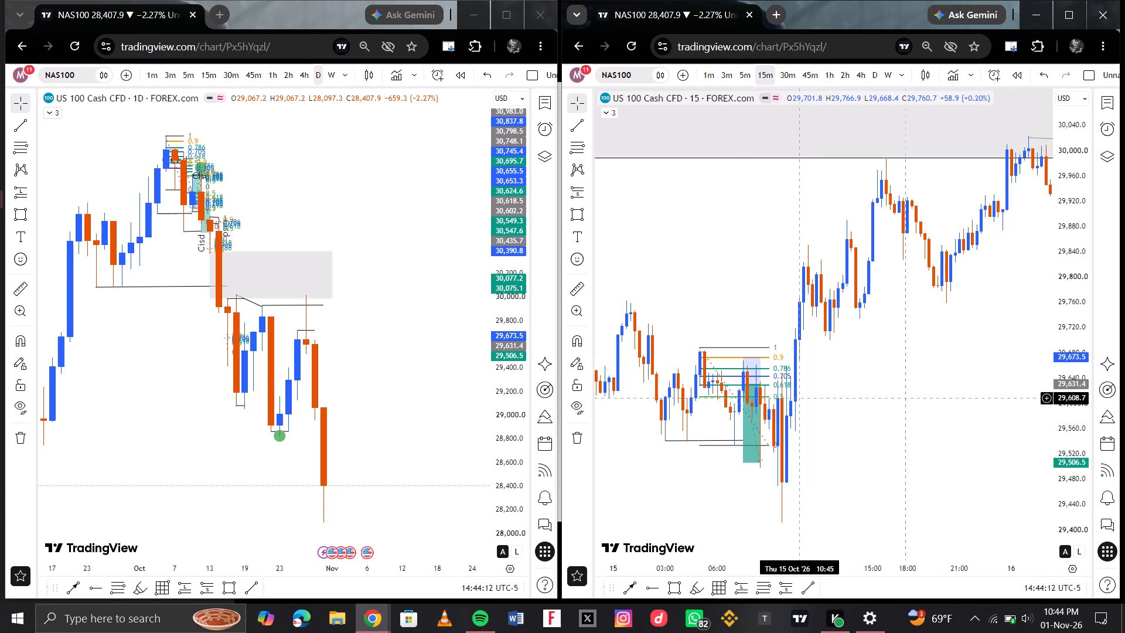
scroll(847, 304, up, 1)
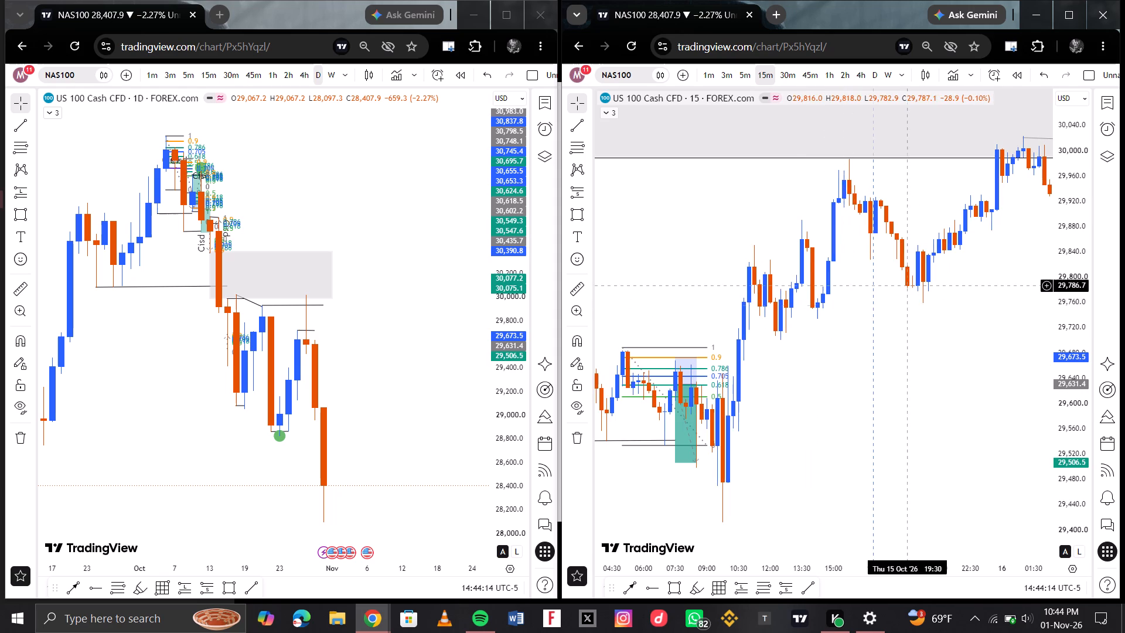
Examine how price reacts at the grey zone overnight into 16 Oct and the move that follows.
scroll(937, 234, left, 4)
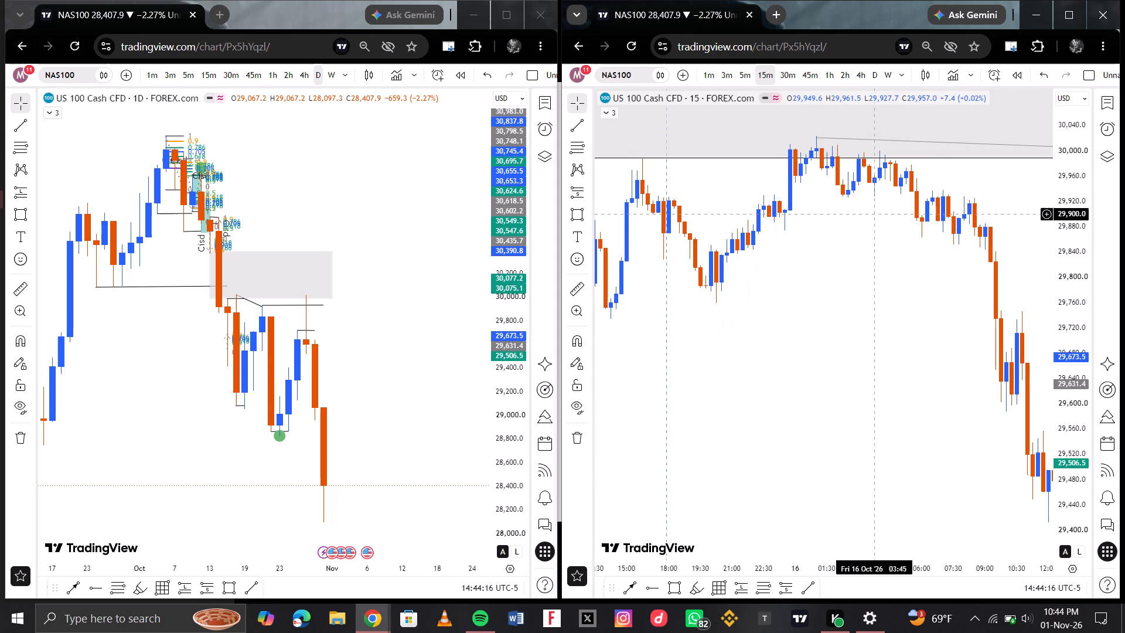
scroll(816, 211, right, 1)
scroll(909, 217, left, 2)
scroll(860, 298, down, 1)
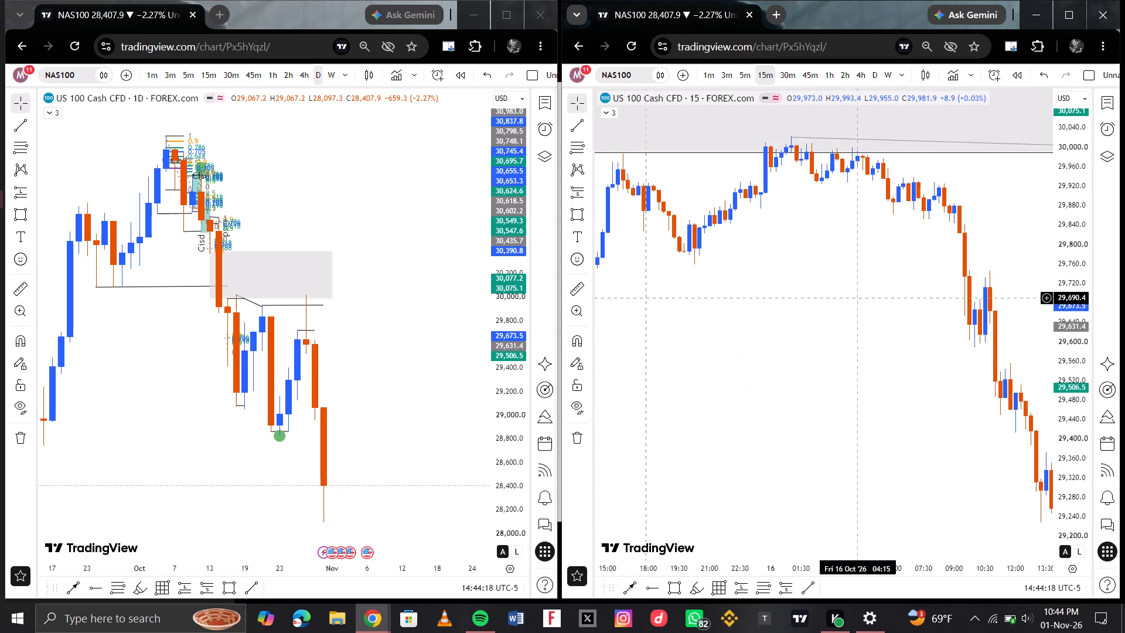
scroll(860, 298, down, 2)
scroll(940, 237, up, 4)
scroll(811, 264, right, 2)
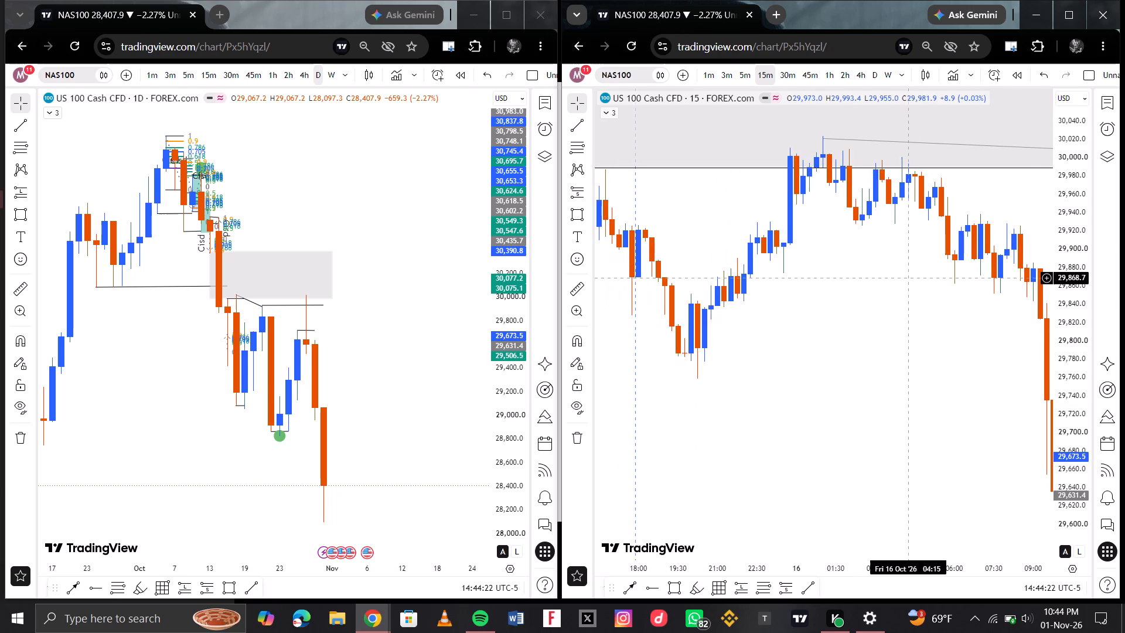
Draw a horizontal trend line at about 29,988.1 from the 15:45 high on 15 Oct to 00:45 on 16 Oct.
scroll(856, 287, left, 1)
scroll(856, 287, right, 1)
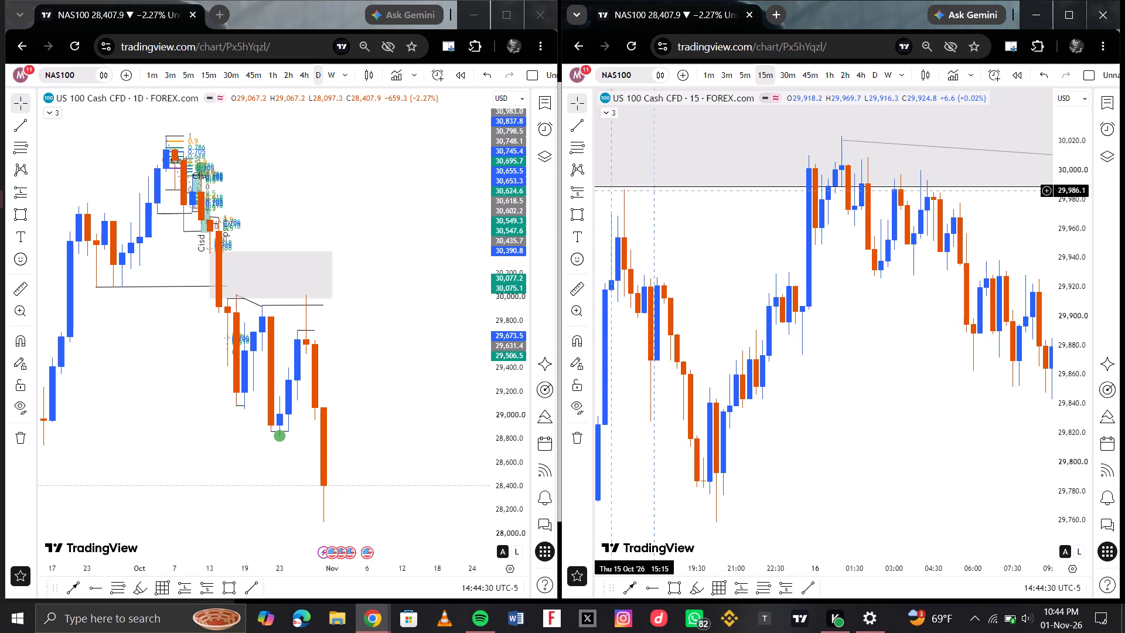
click(810, 588)
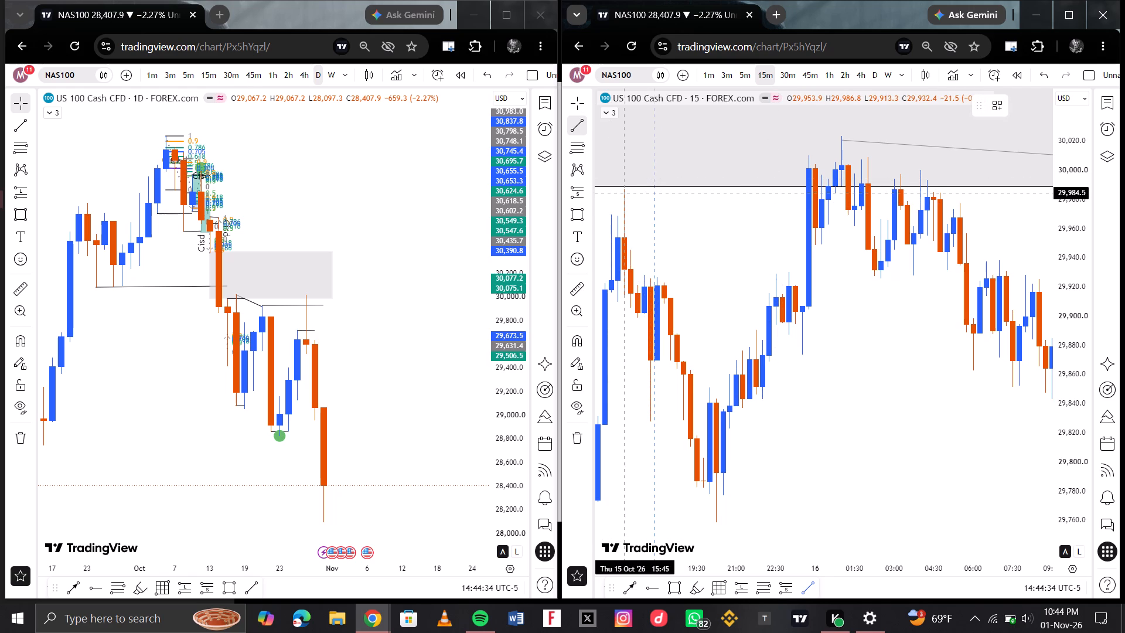
drag(624, 188, 836, 188)
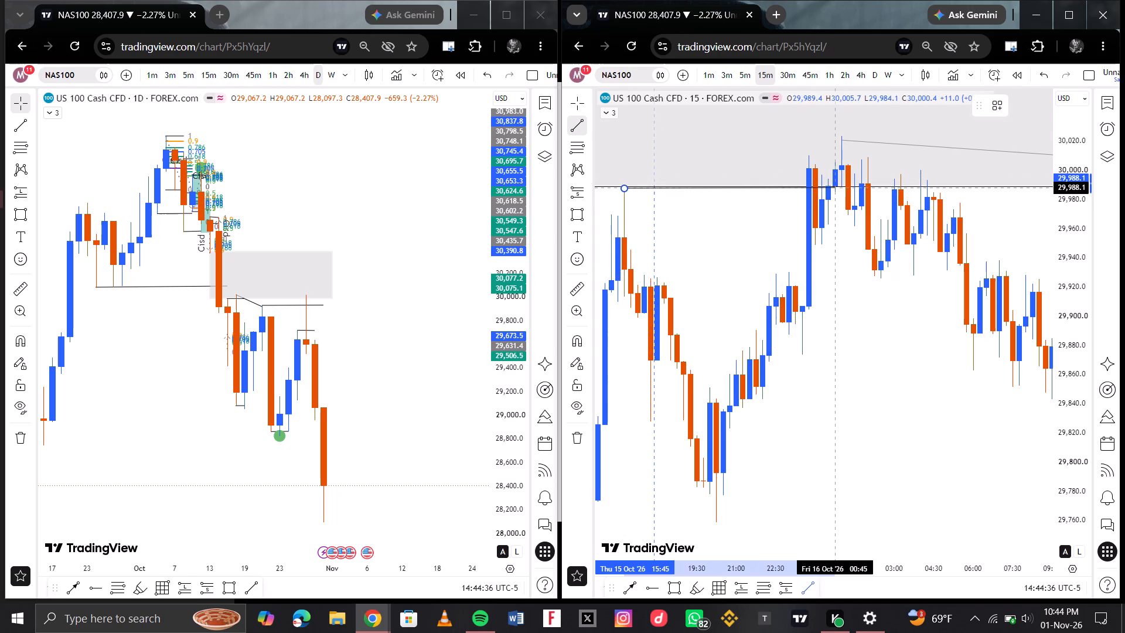
drag(836, 188, 837, 188)
click(837, 188)
click(775, 222)
Draw a trend line at about 29,961 from 00:15 to 02:00 on 16 Oct and apply the CISD template.
scroll(730, 168, up, 1)
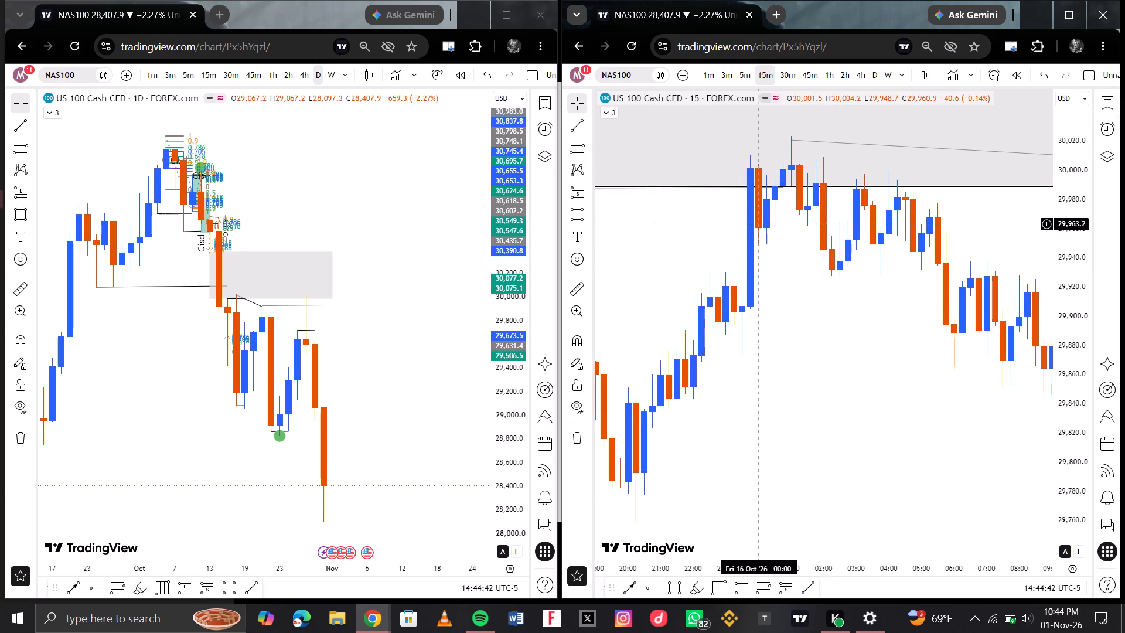
click(800, 591)
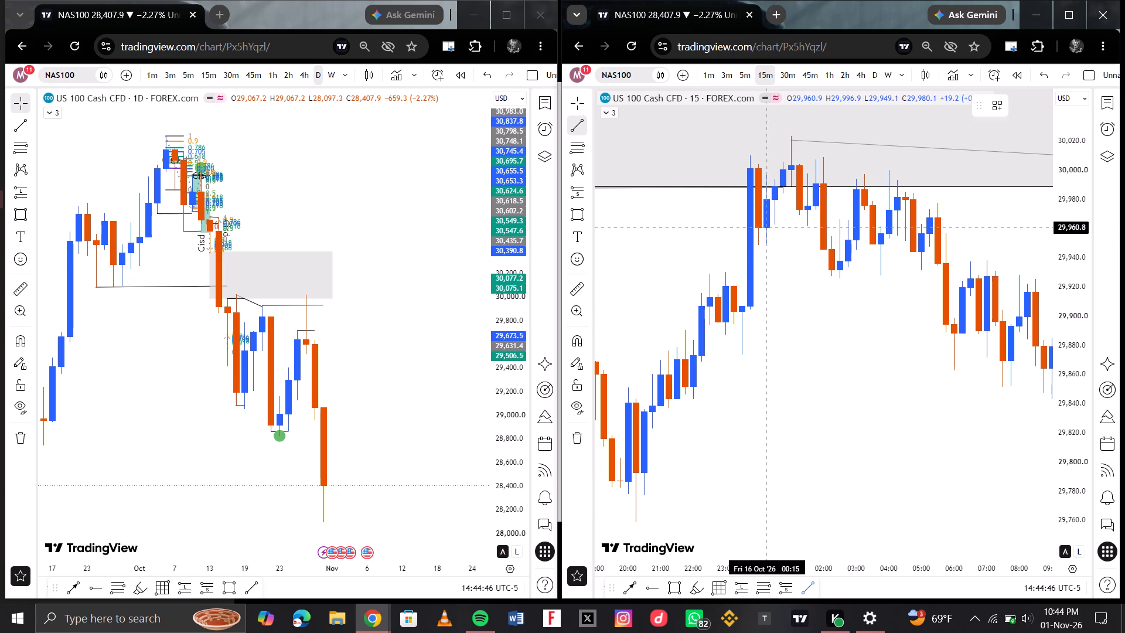
drag(763, 227, 820, 227)
click(820, 227)
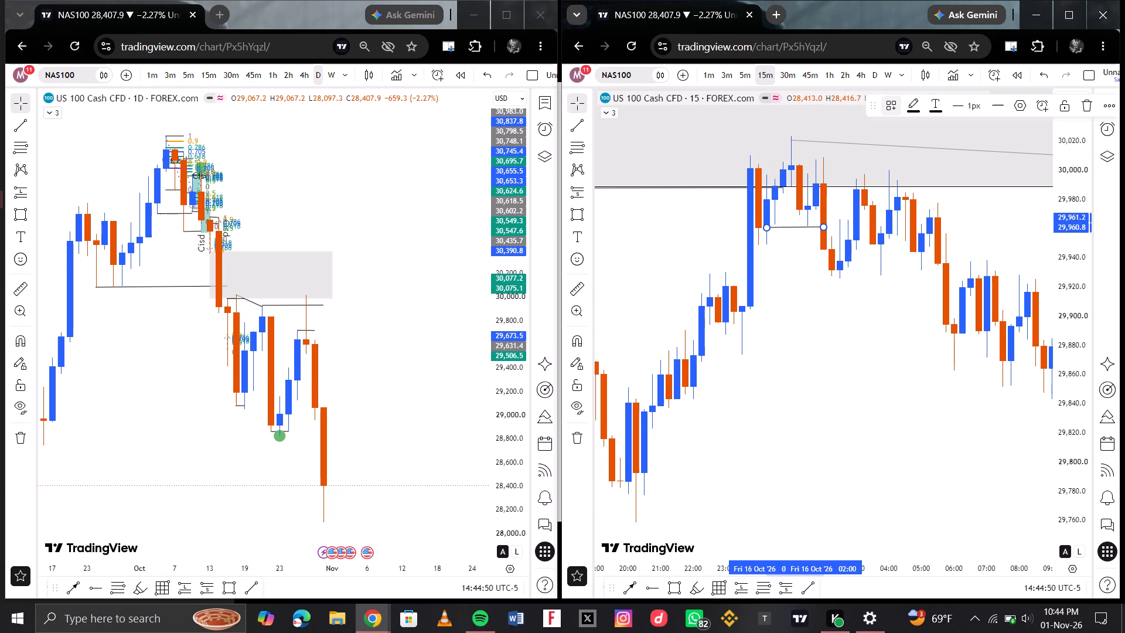
click(889, 100)
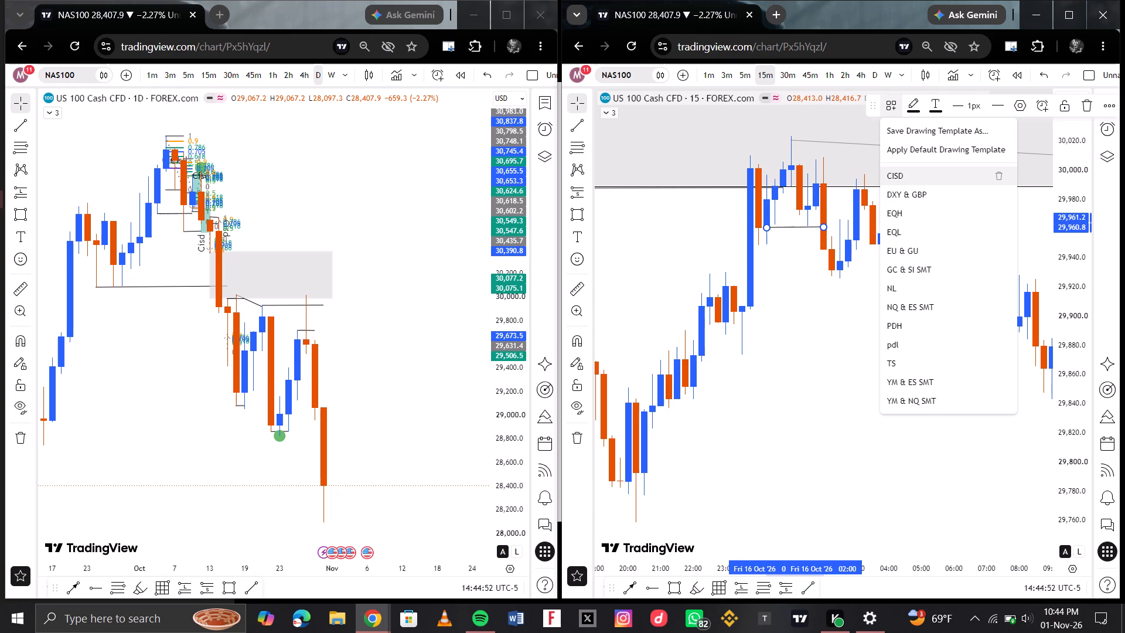
click(905, 168)
click(819, 363)
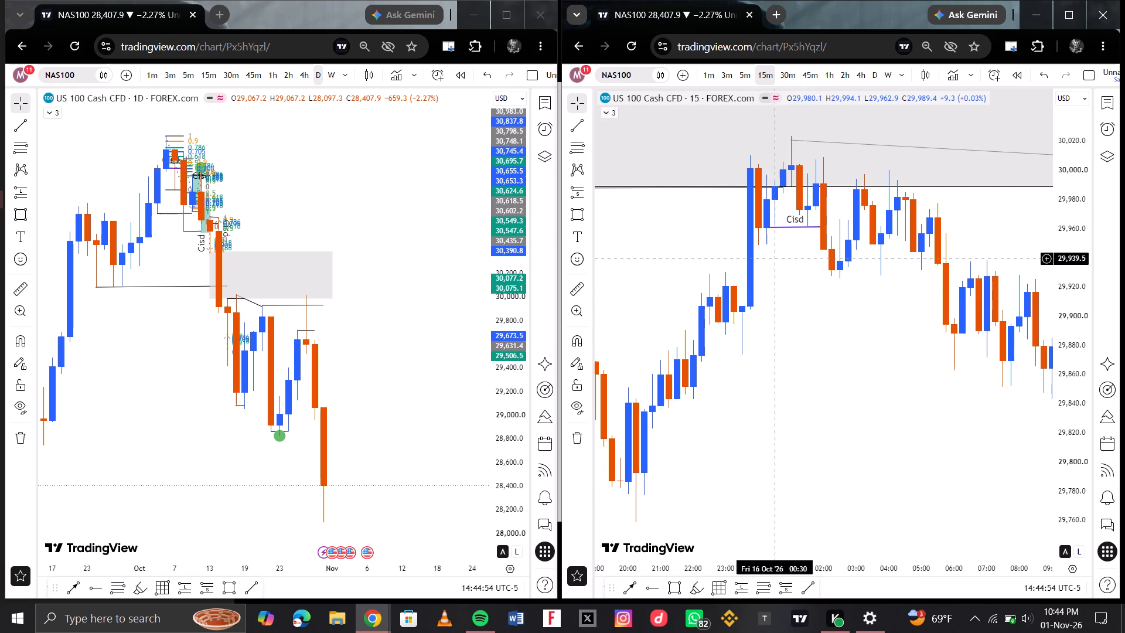
Move the start of the descending trend line in the grey zone to the 01:00 high on 16 Oct, about 30,023.9.
scroll(843, 209, up, 1)
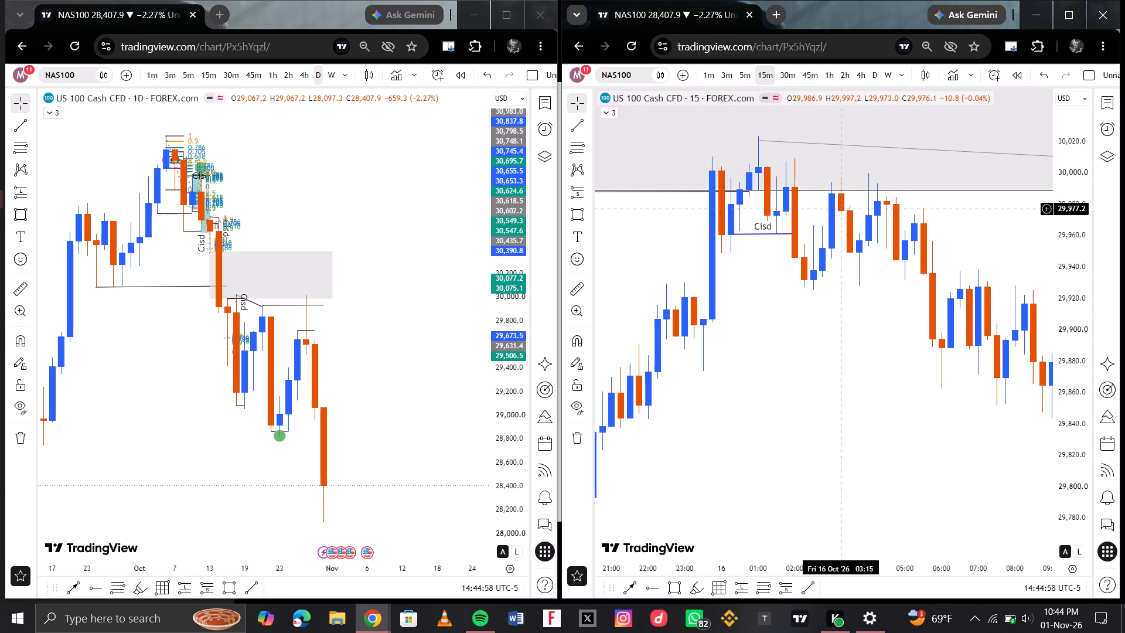
click(759, 139)
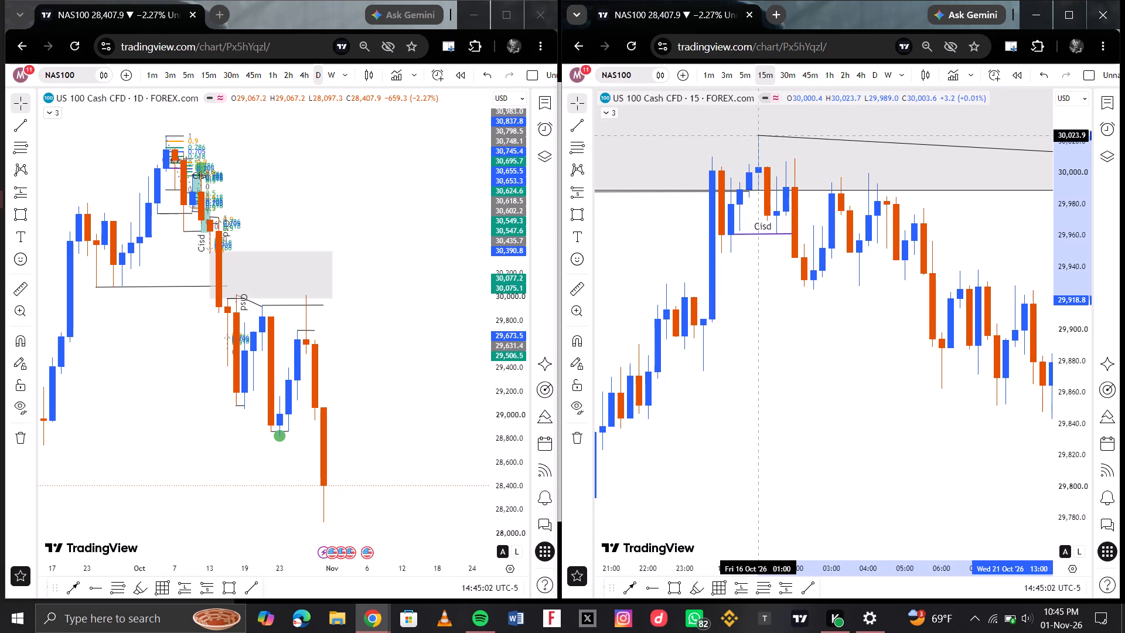
click(787, 162)
Review the 15-minute swings around the Cisd line and grey zone against the earlier 15 Oct price action.
scroll(821, 142, up, 1)
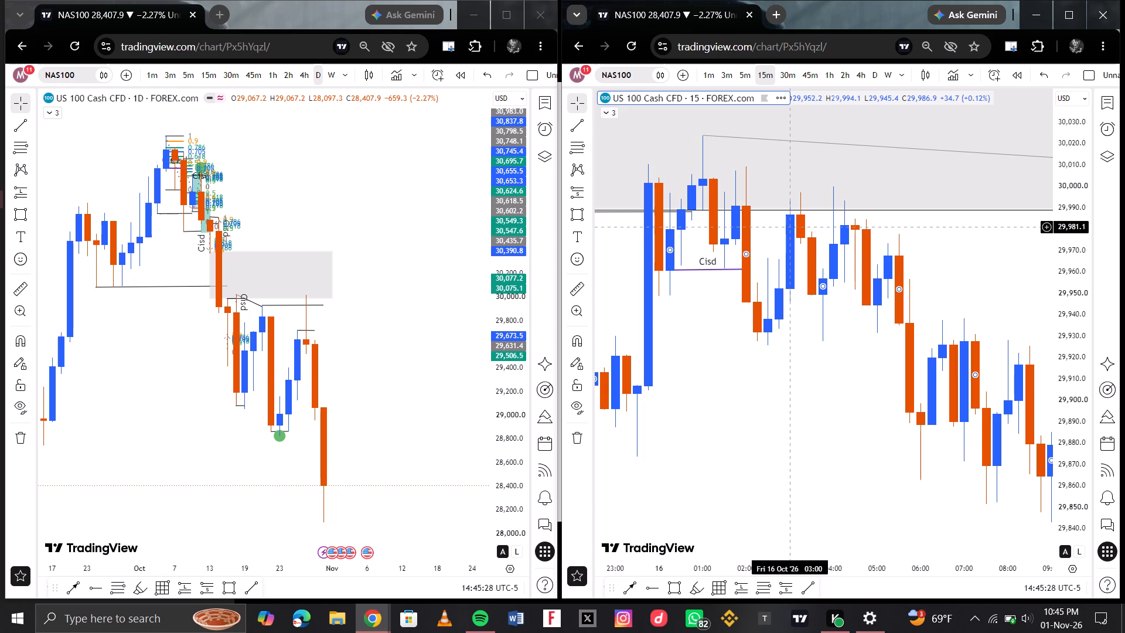
scroll(745, 294, down, 2)
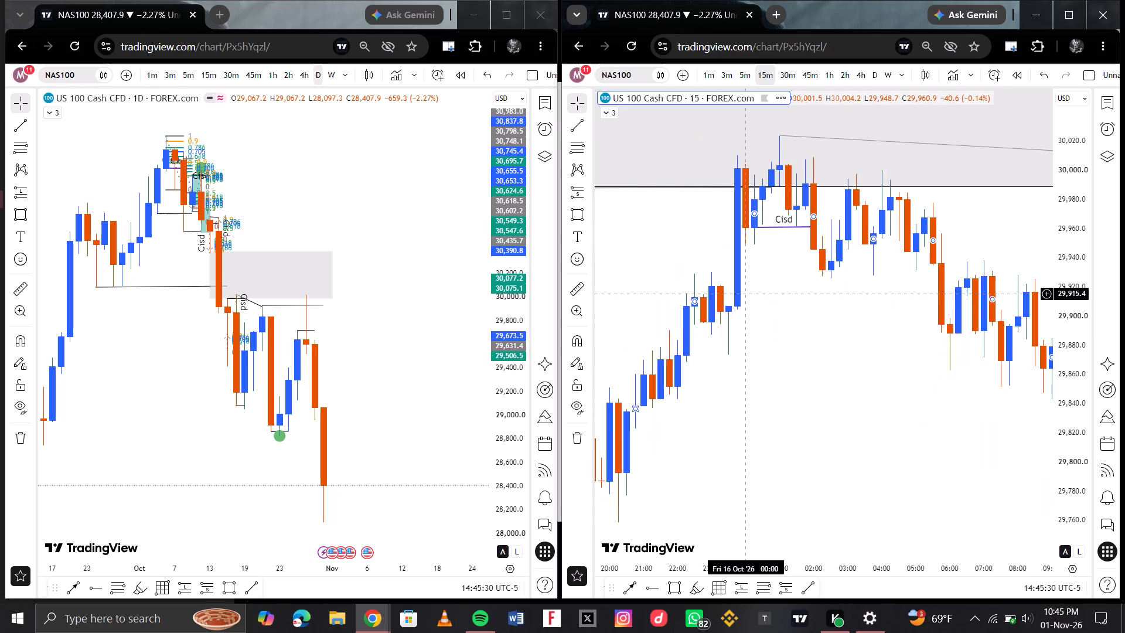
scroll(742, 344, down, 2)
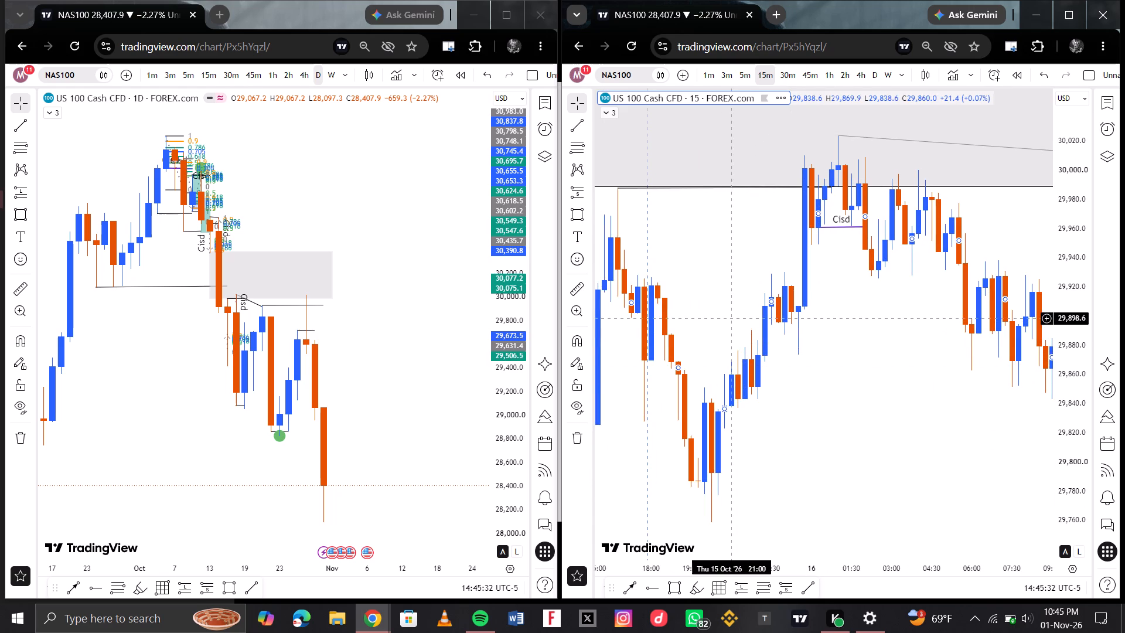
scroll(731, 303, down, 2)
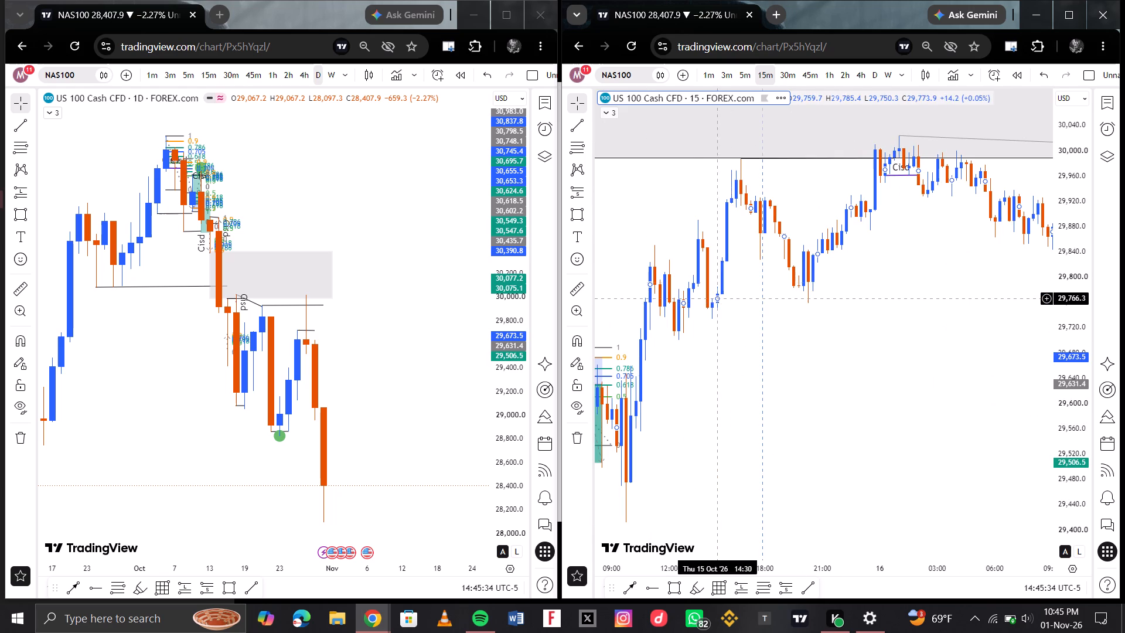
scroll(695, 283, right, 1)
scroll(789, 220, up, 2)
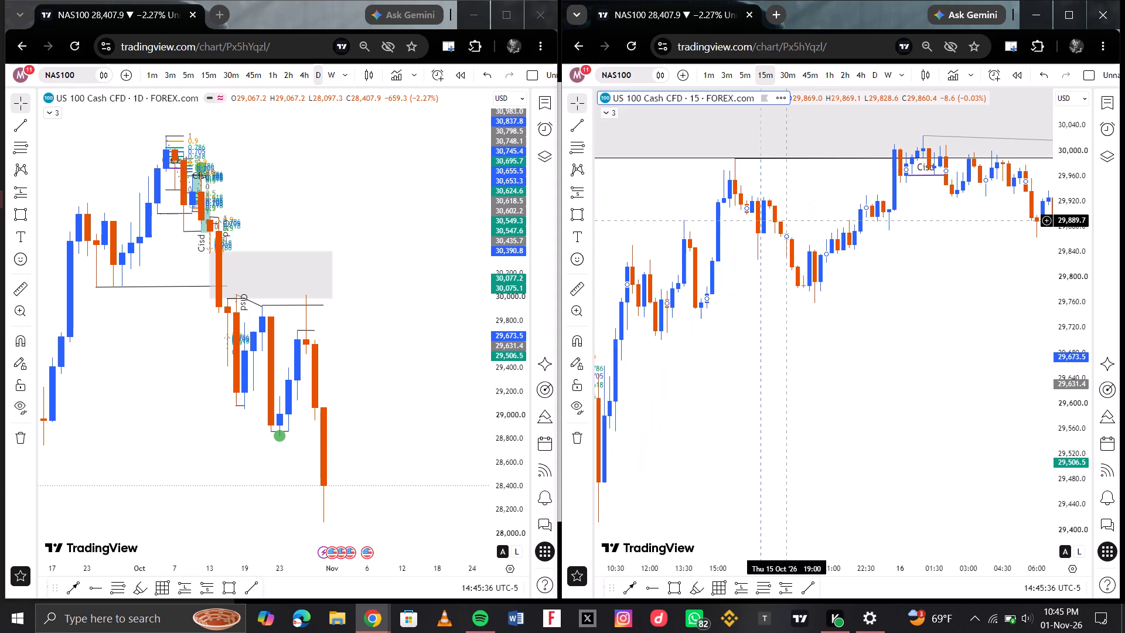
scroll(789, 220, up, 2)
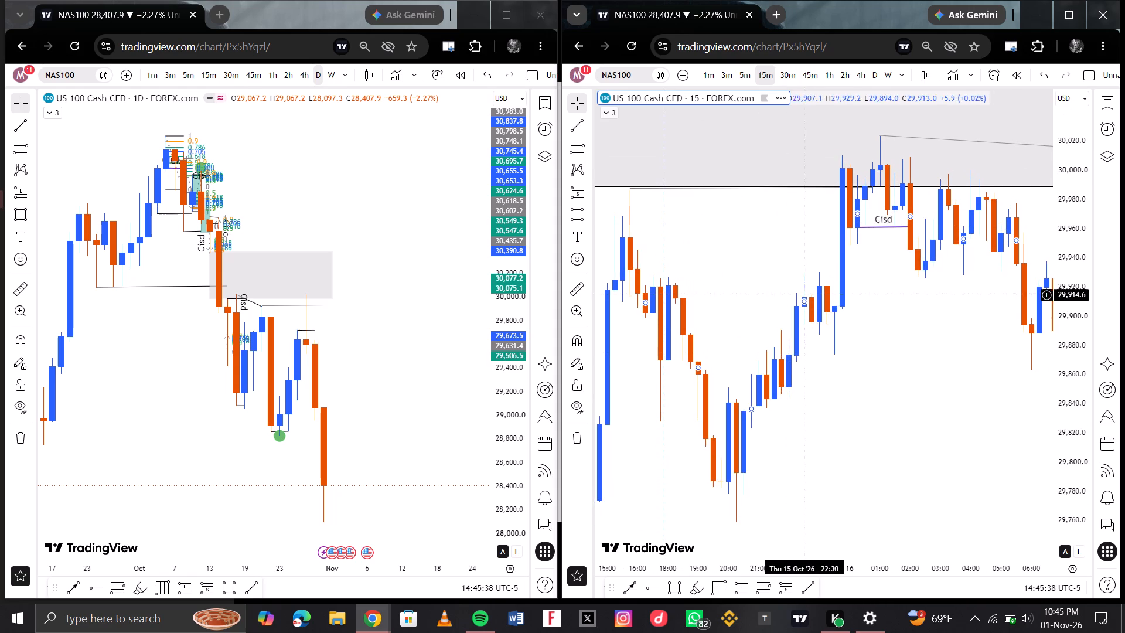
scroll(814, 334, down, 2)
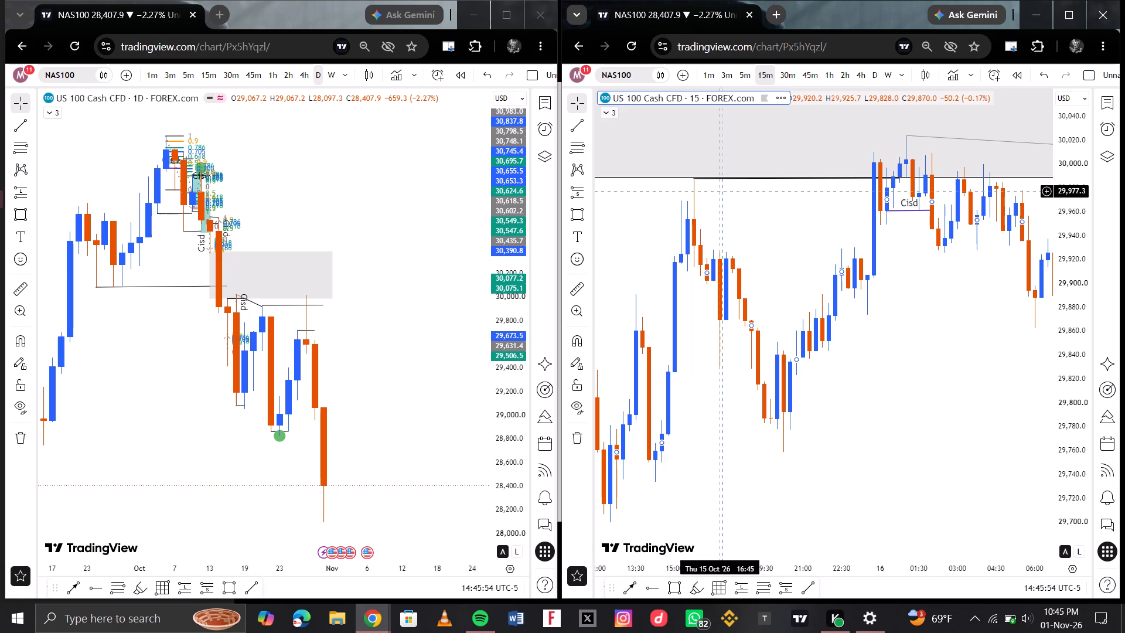
scroll(827, 145, up, 3)
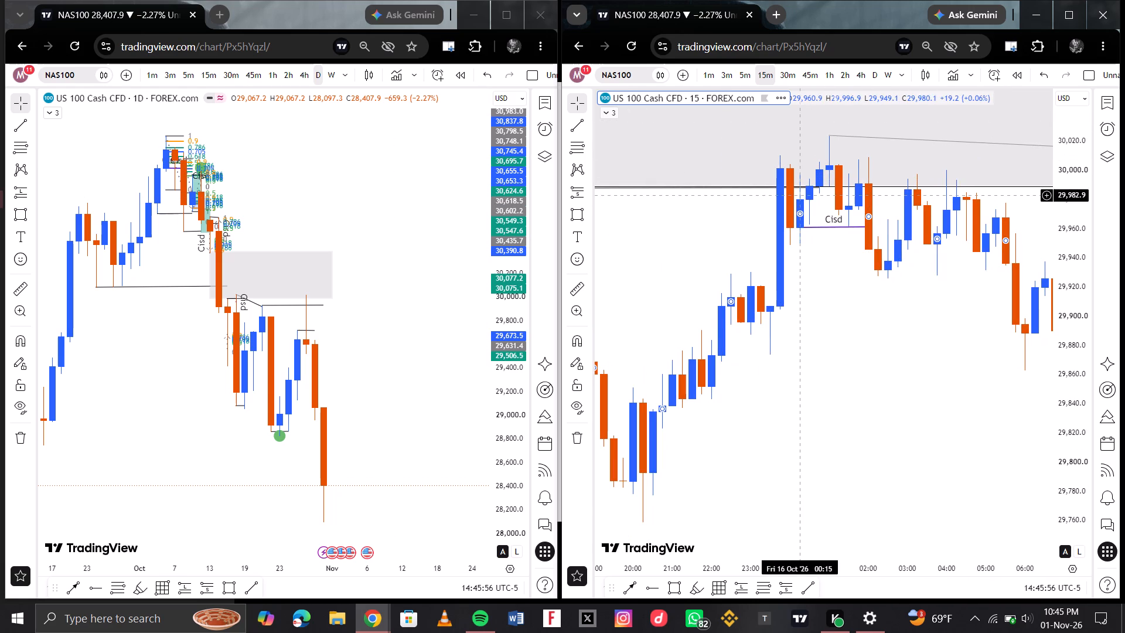
scroll(843, 280, down, 7)
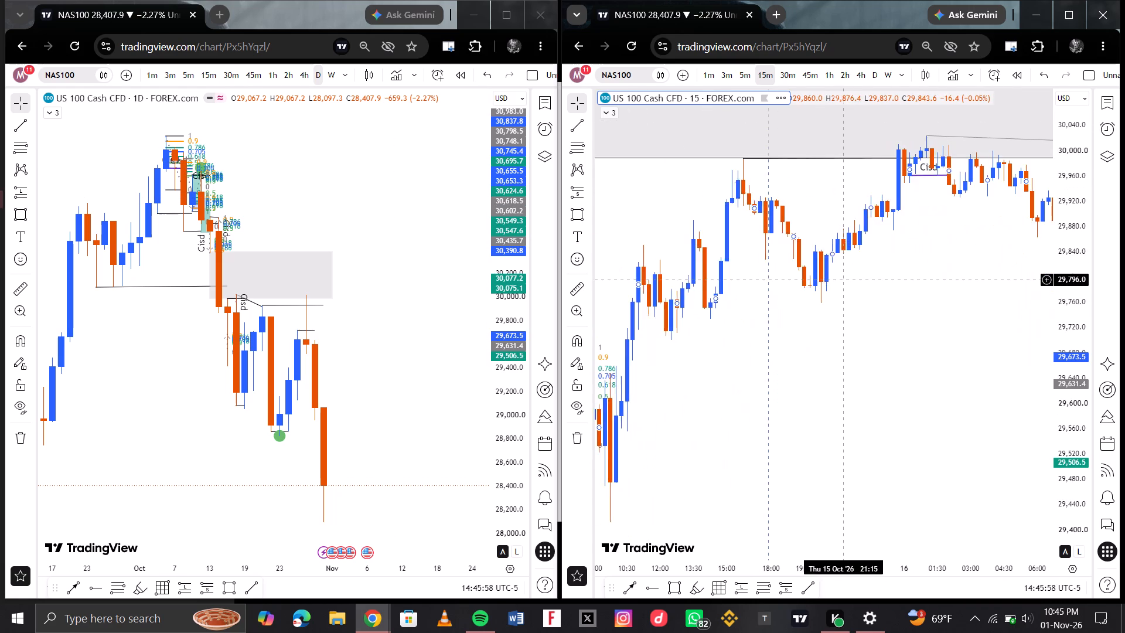
scroll(843, 280, down, 5)
scroll(898, 267, down, 1)
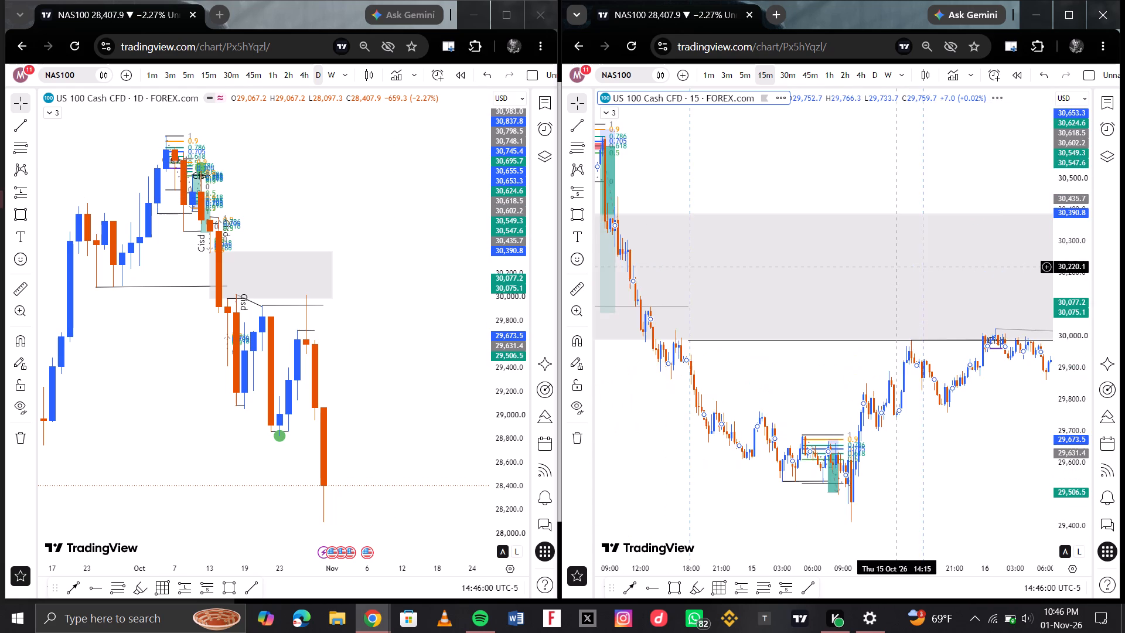
scroll(898, 267, up, 11)
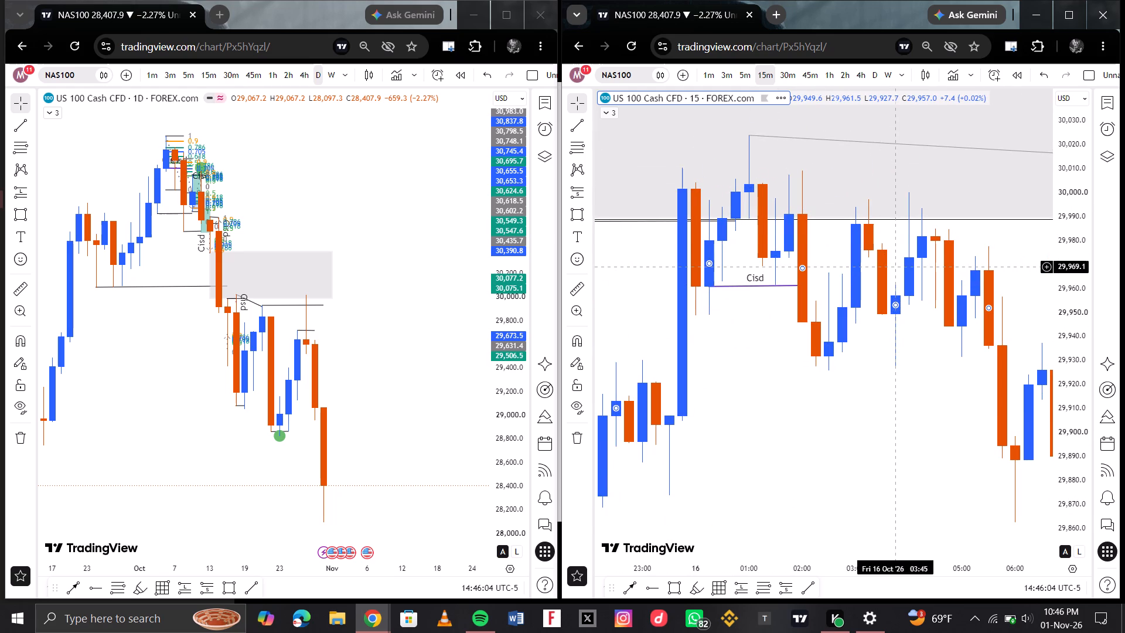
scroll(789, 288, down, 1)
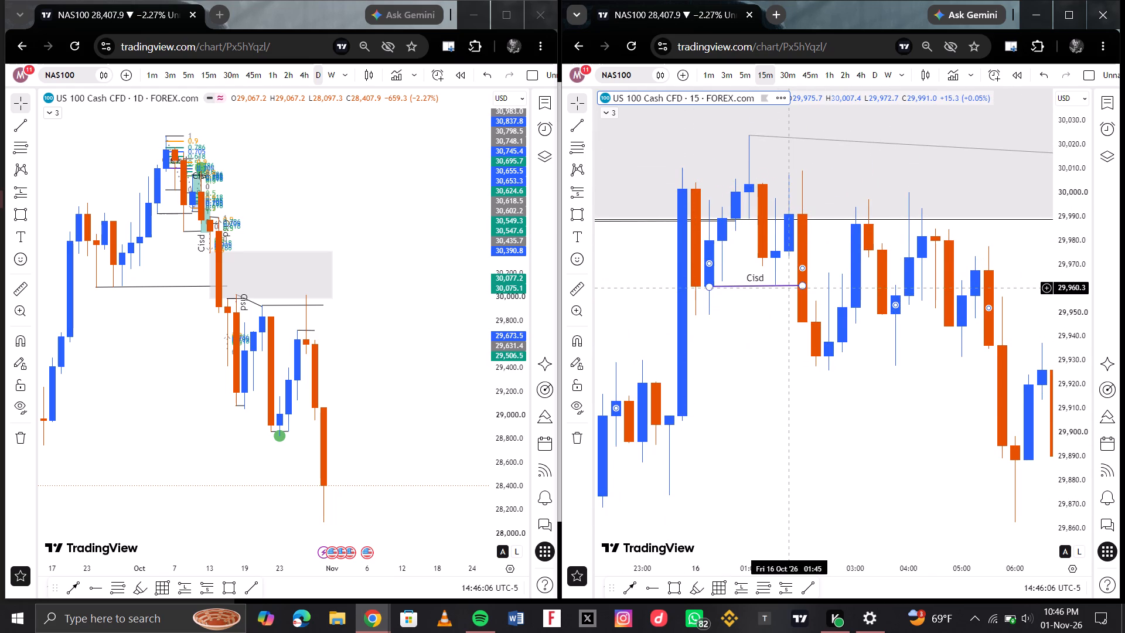
Draw a horizontal trend line at about 30,010 from 23:45 on 15 Oct to 01:15 on 16 Oct and apply the NL template.
scroll(831, 322, up, 1)
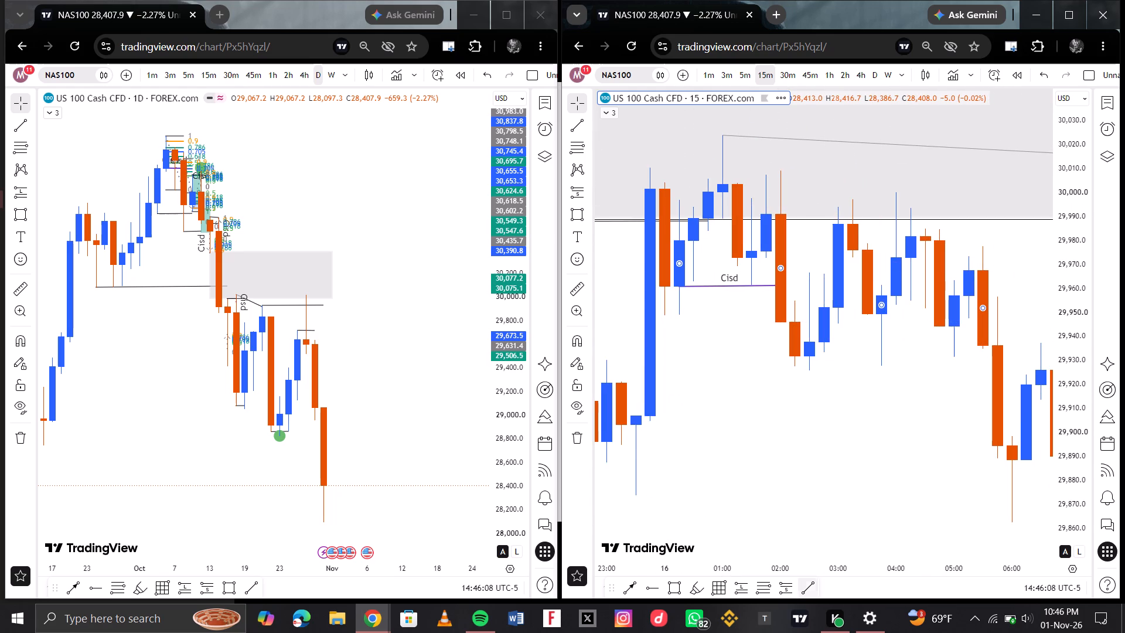
click(809, 596)
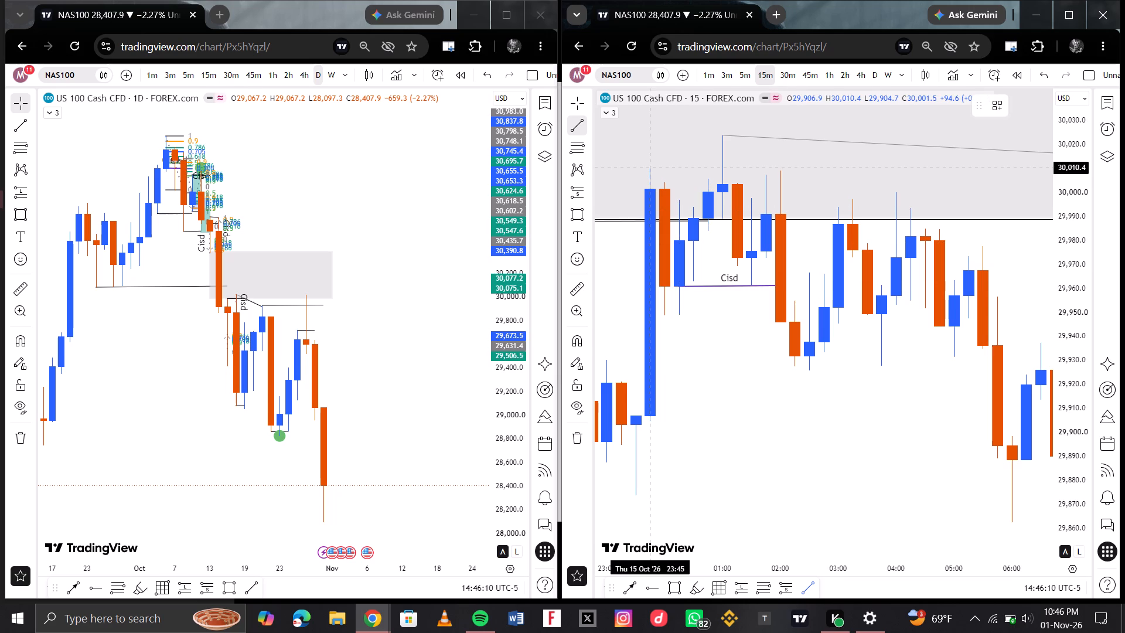
drag(649, 168, 729, 172)
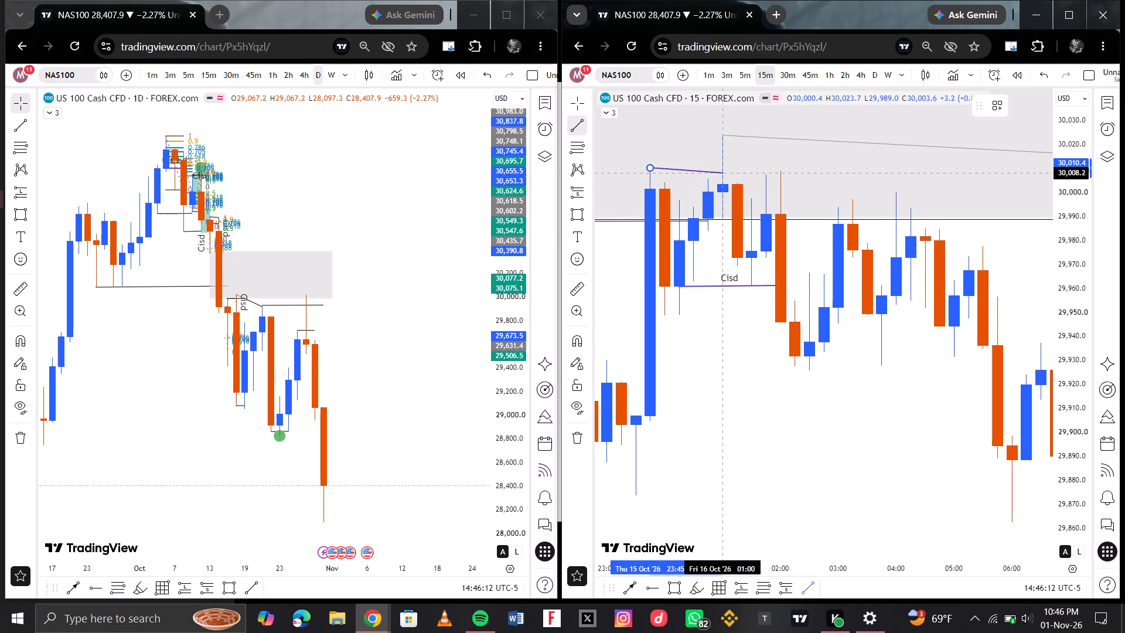
drag(729, 172, 732, 168)
click(732, 168)
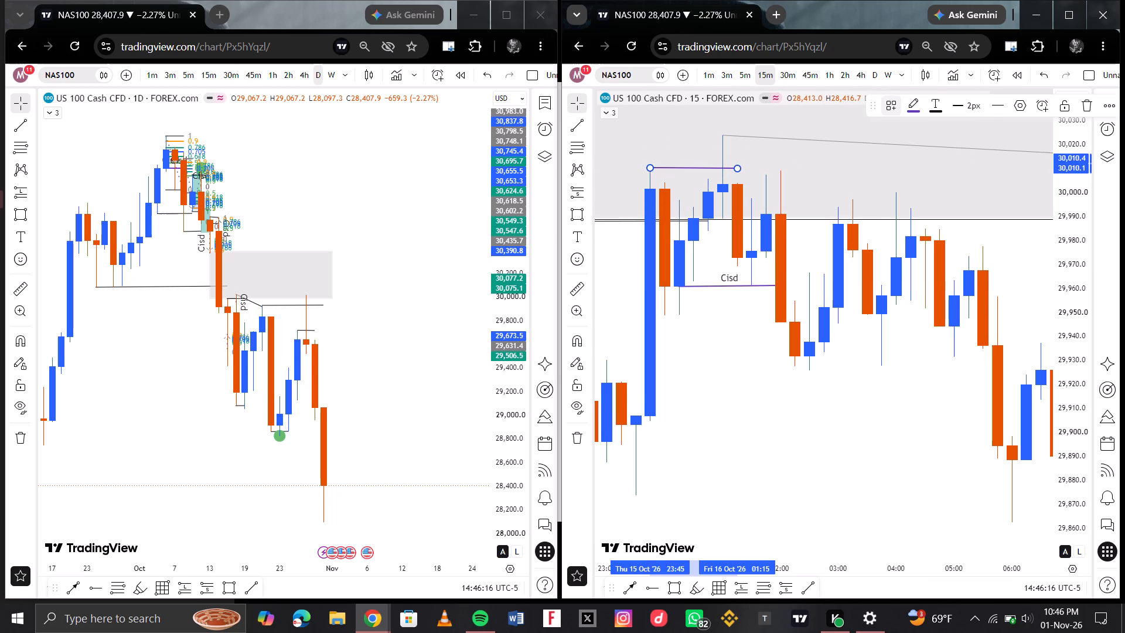
click(897, 108)
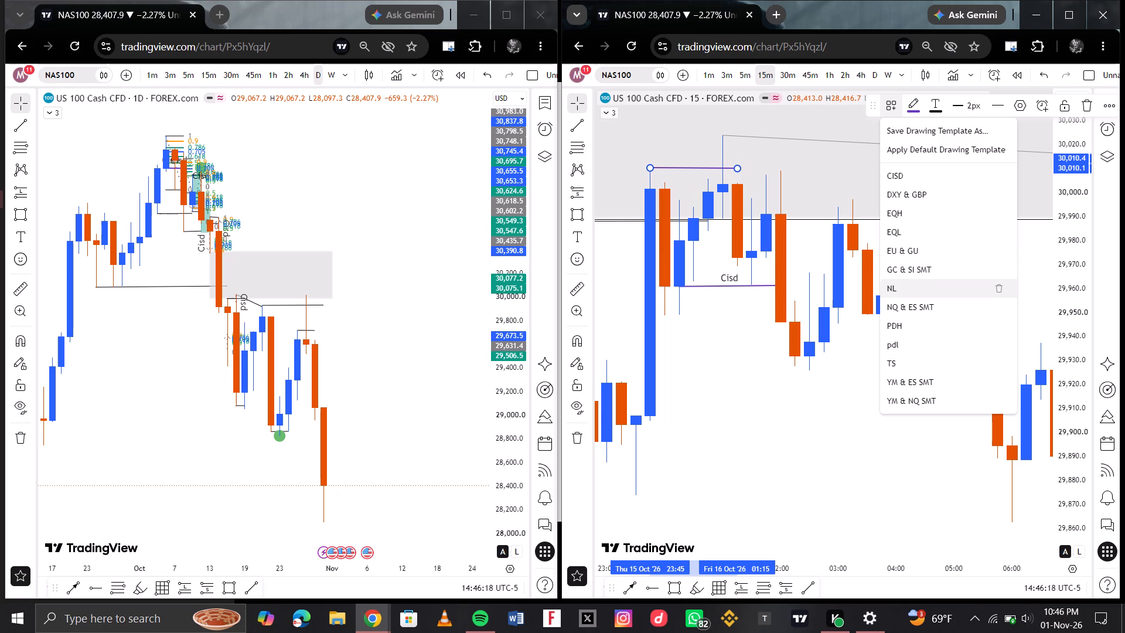
click(901, 285)
click(795, 319)
Draw a Fibonacci retracement from the 02:00 high on 16 Oct, about 30,008.9, down to about 29,926.5 at 04:15.
scroll(726, 177, up, 1)
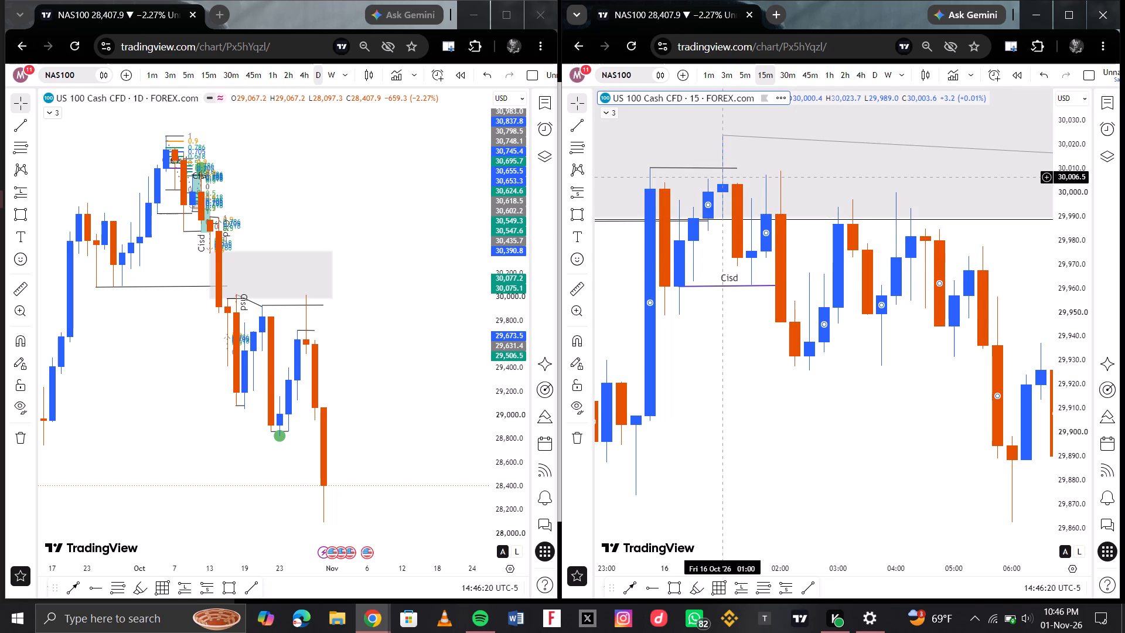
scroll(726, 177, up, 1)
scroll(717, 243, down, 1)
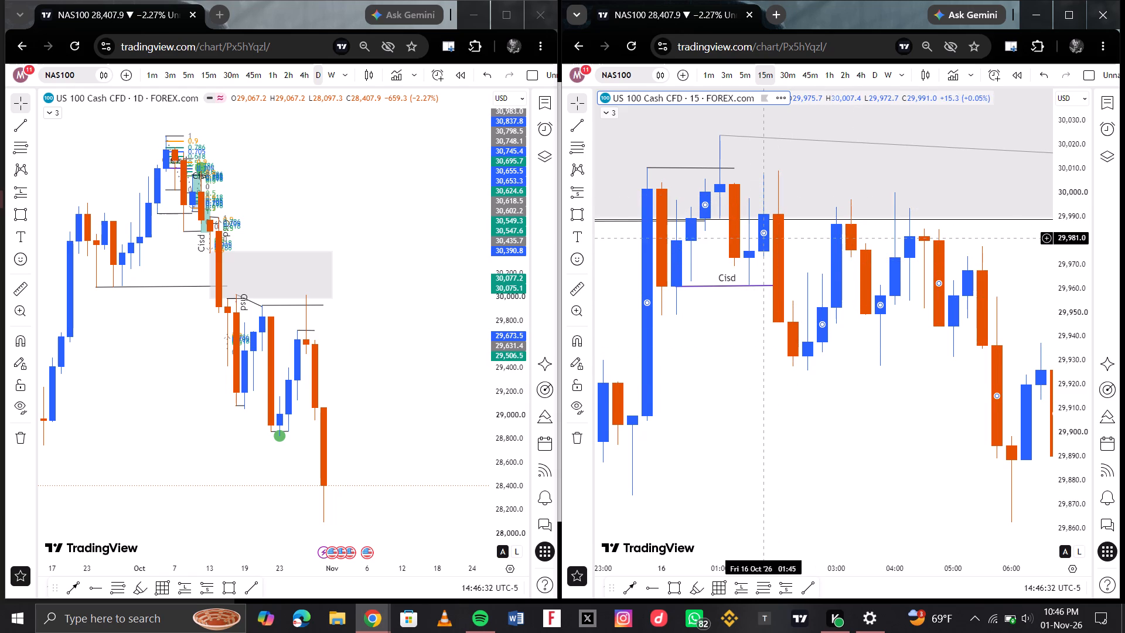
click(763, 589)
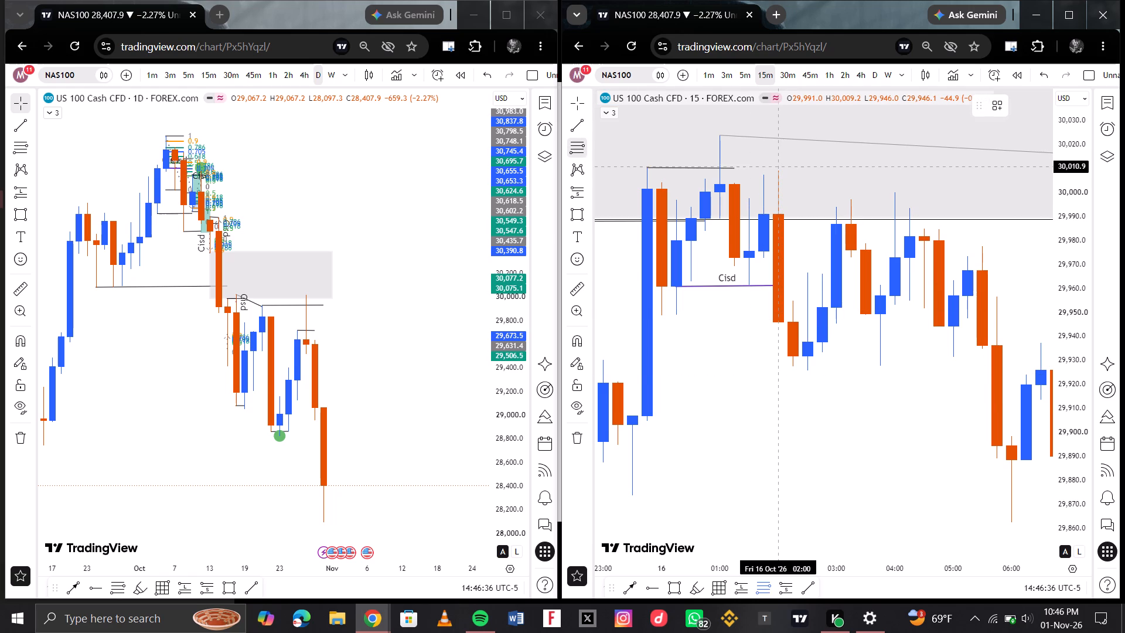
drag(779, 171, 925, 383)
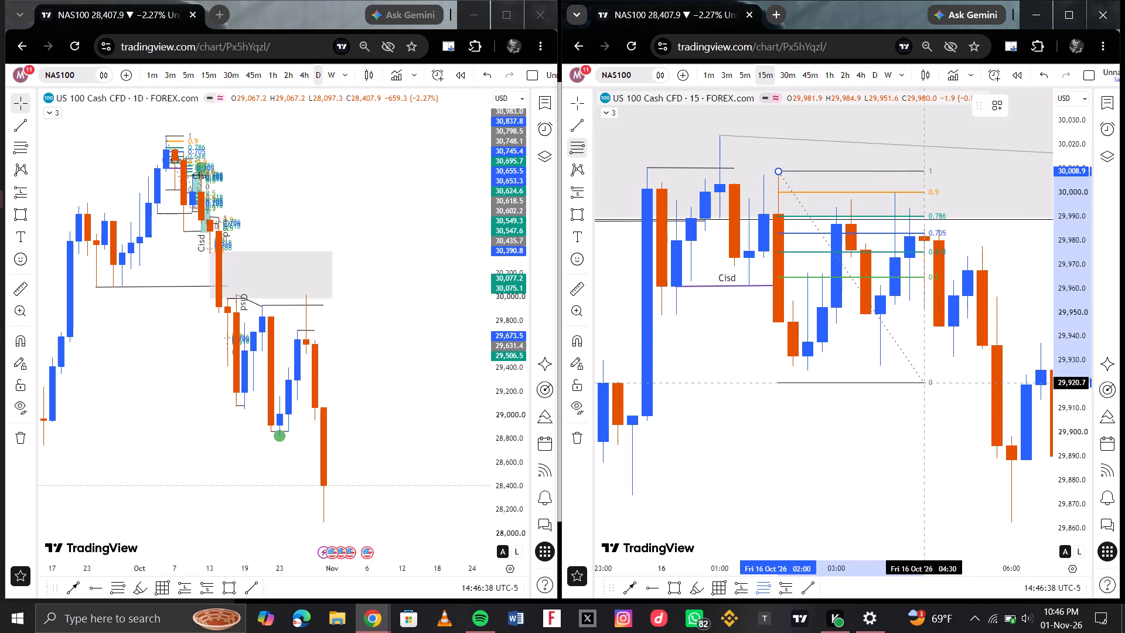
drag(925, 383, 925, 367)
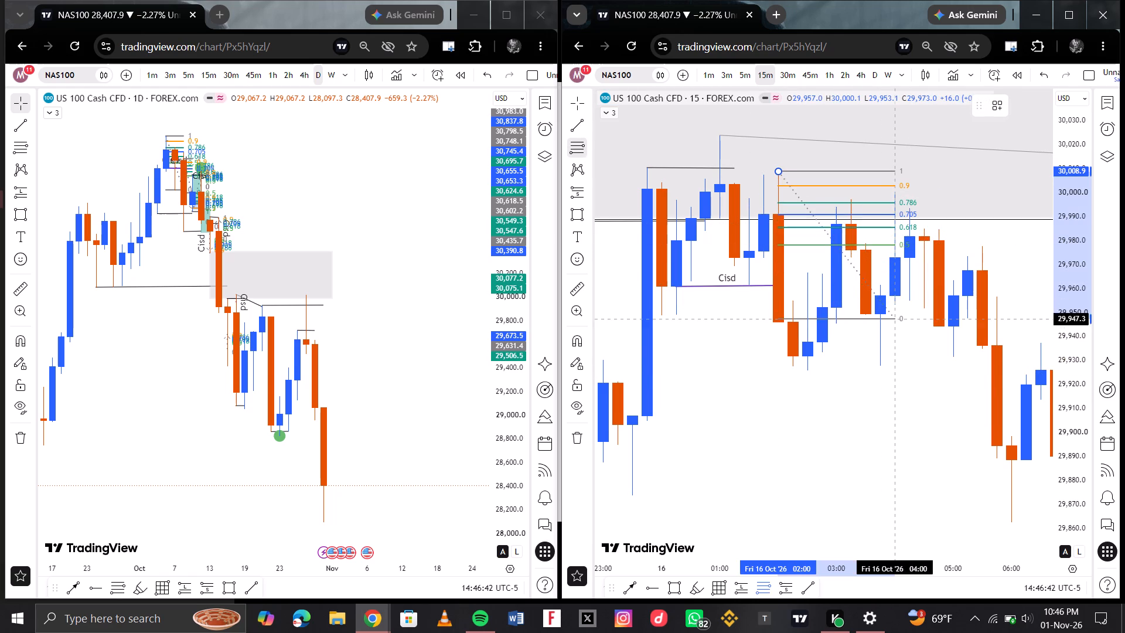
click(904, 369)
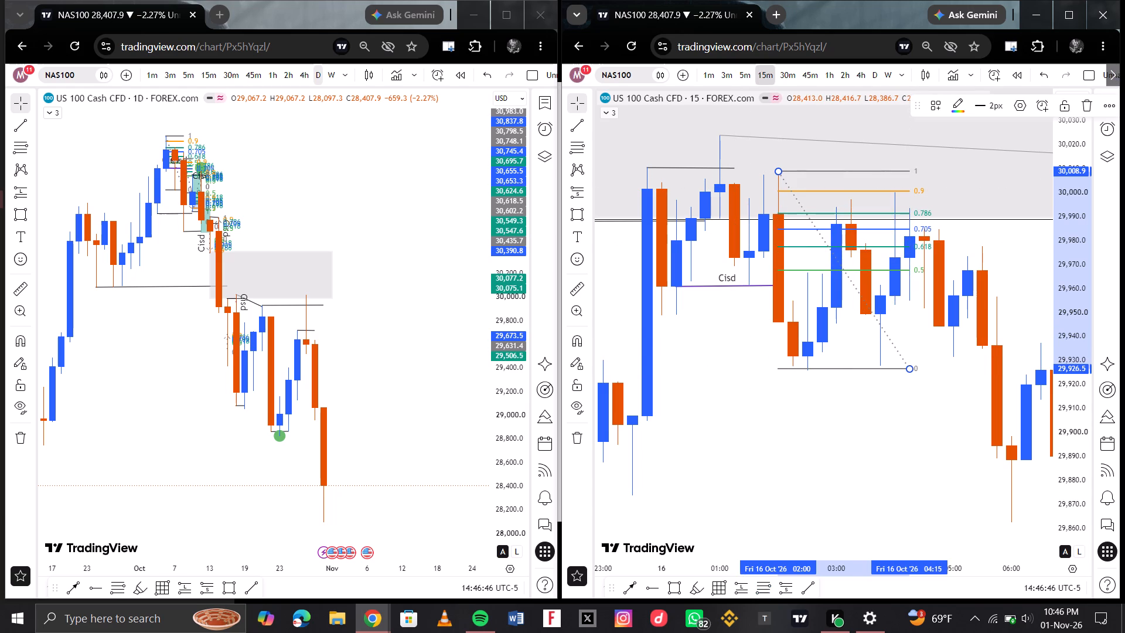
Switch the NAS100 chart to the 30-minute timeframe and examine the 16 Oct Cisd and Fibonacci setup there.
click(791, 76)
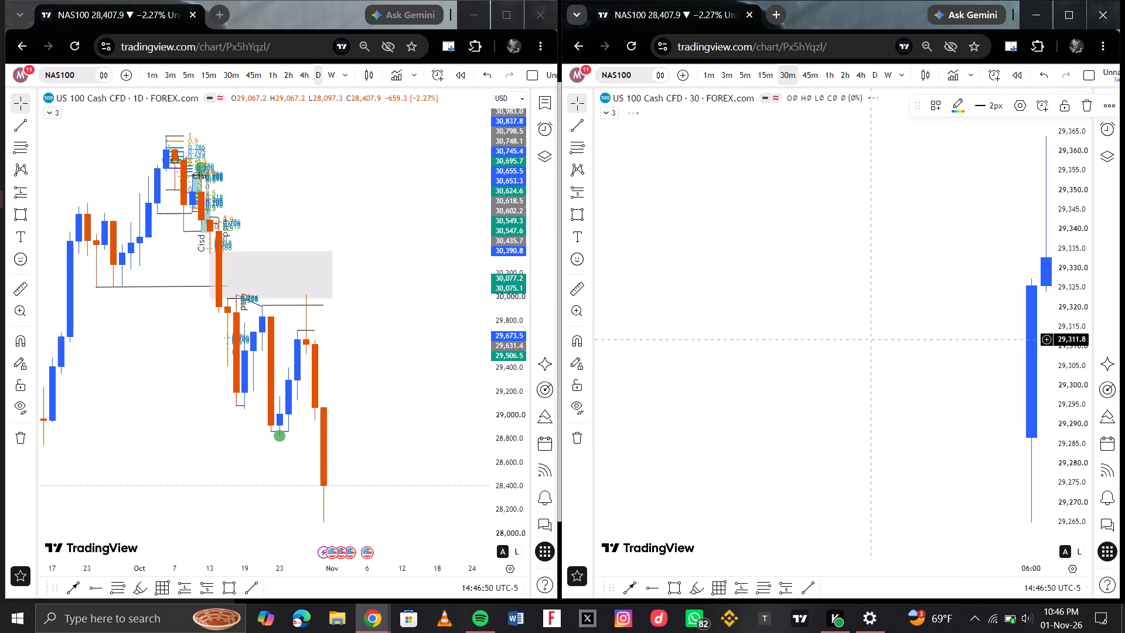
scroll(867, 339, down, 2)
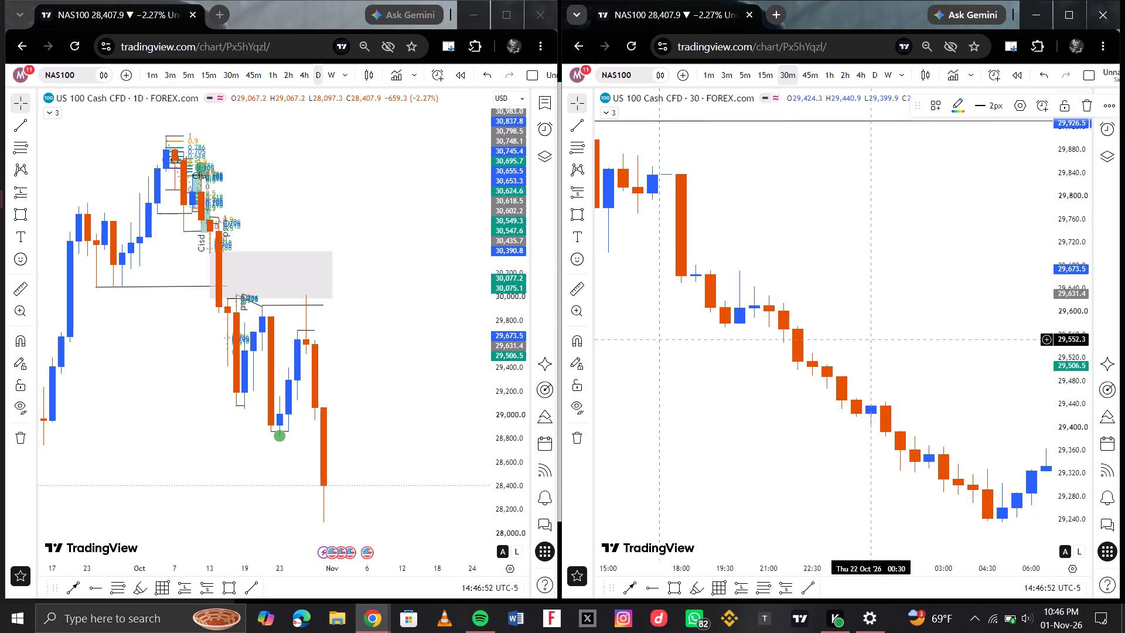
scroll(867, 339, down, 4)
scroll(768, 276, right, 3)
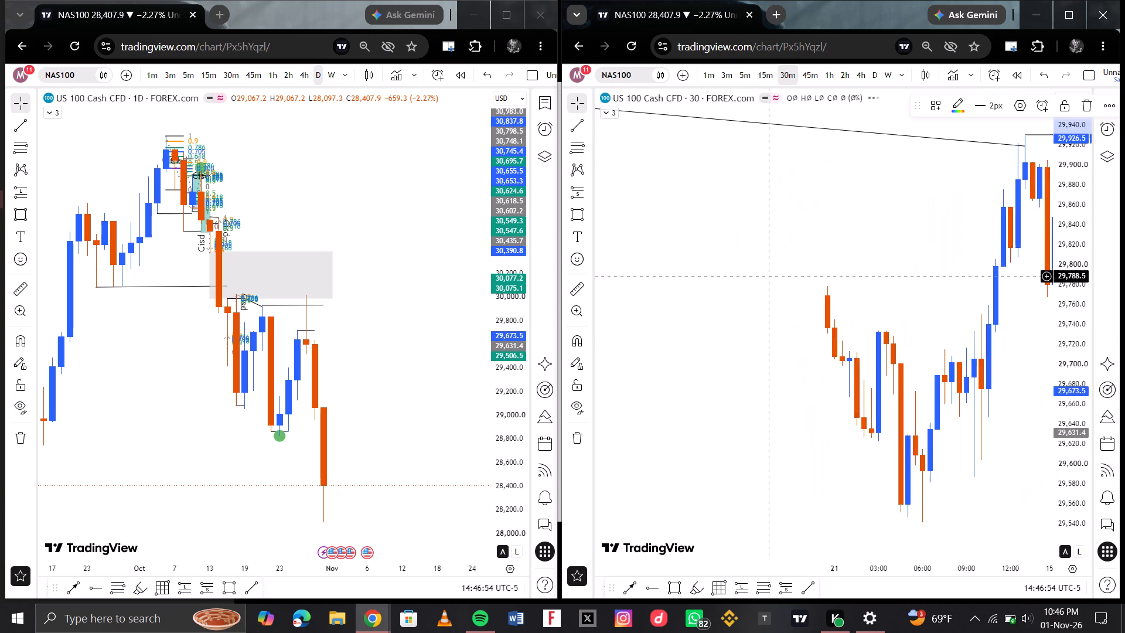
scroll(768, 276, right, 8)
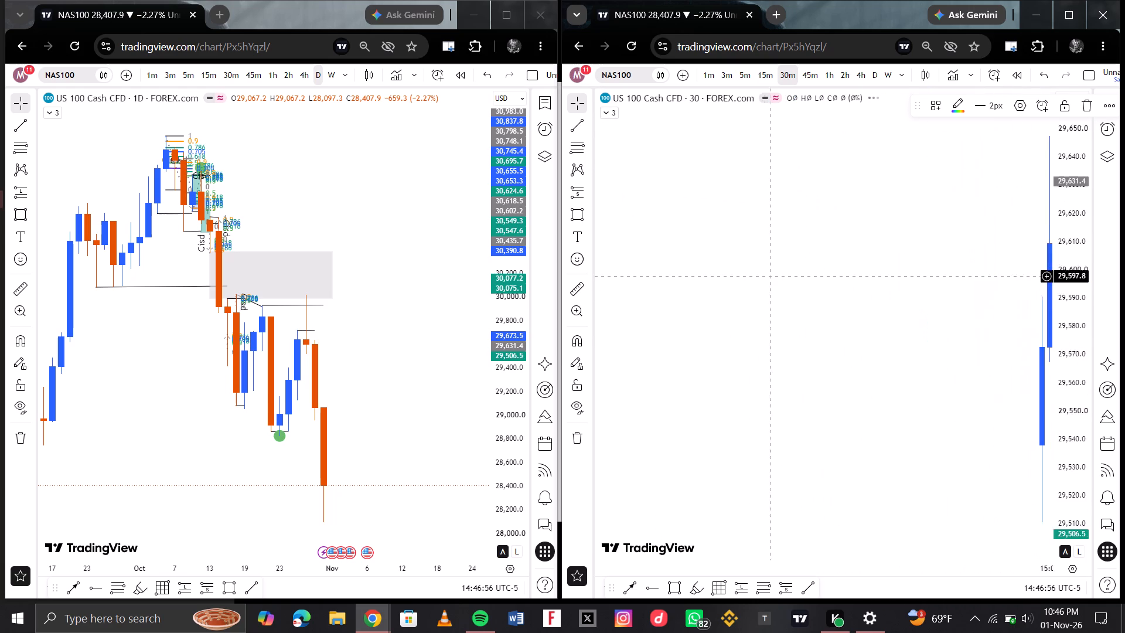
scroll(768, 276, right, 4)
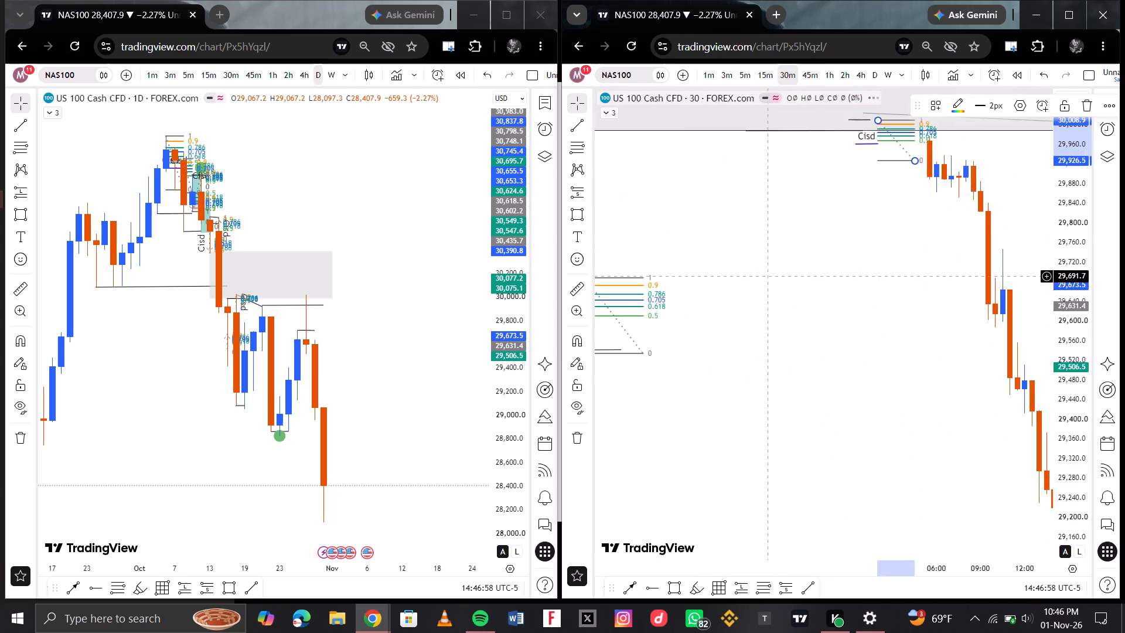
scroll(768, 276, right, 1)
scroll(793, 237, up, 4)
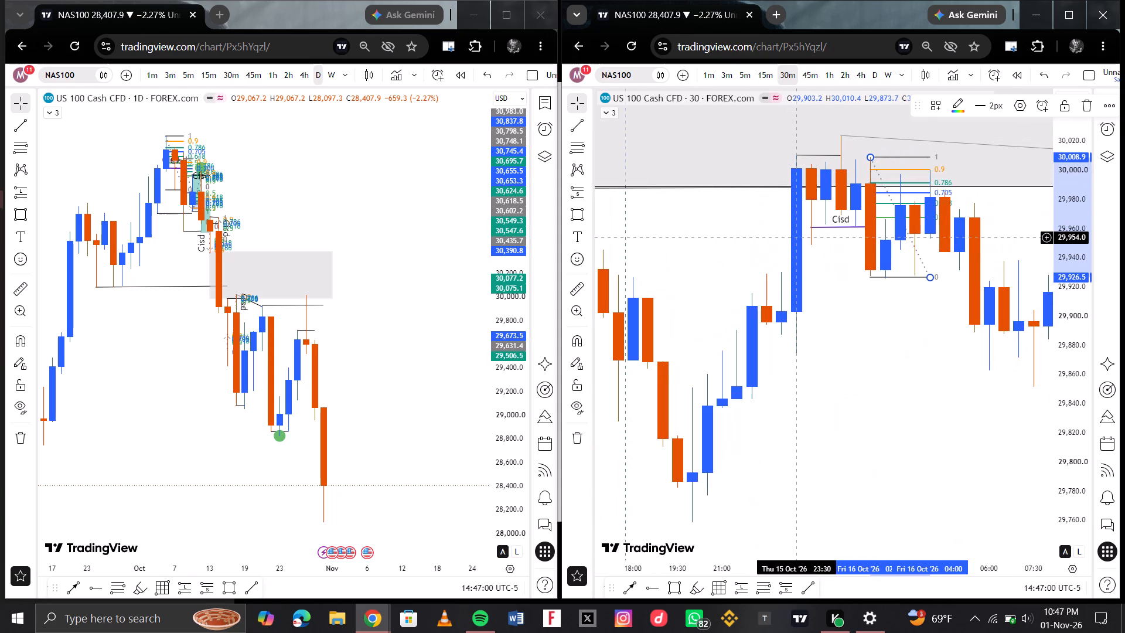
scroll(793, 237, up, 1)
scroll(858, 333, down, 1)
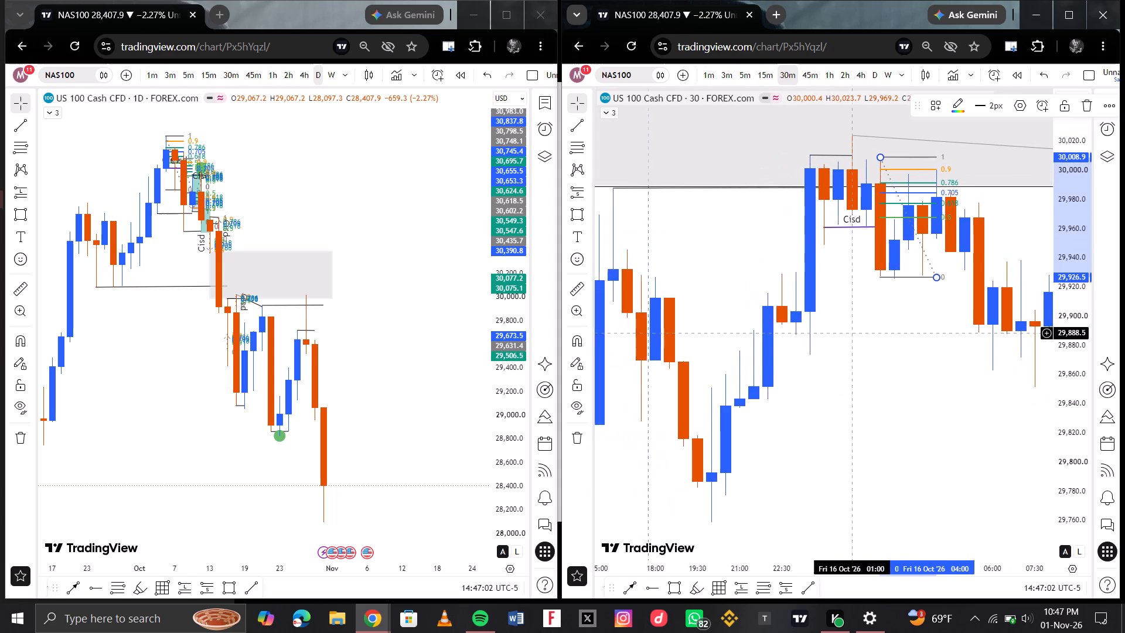
scroll(858, 333, down, 1)
scroll(944, 261, left, 1)
scroll(822, 231, right, 1)
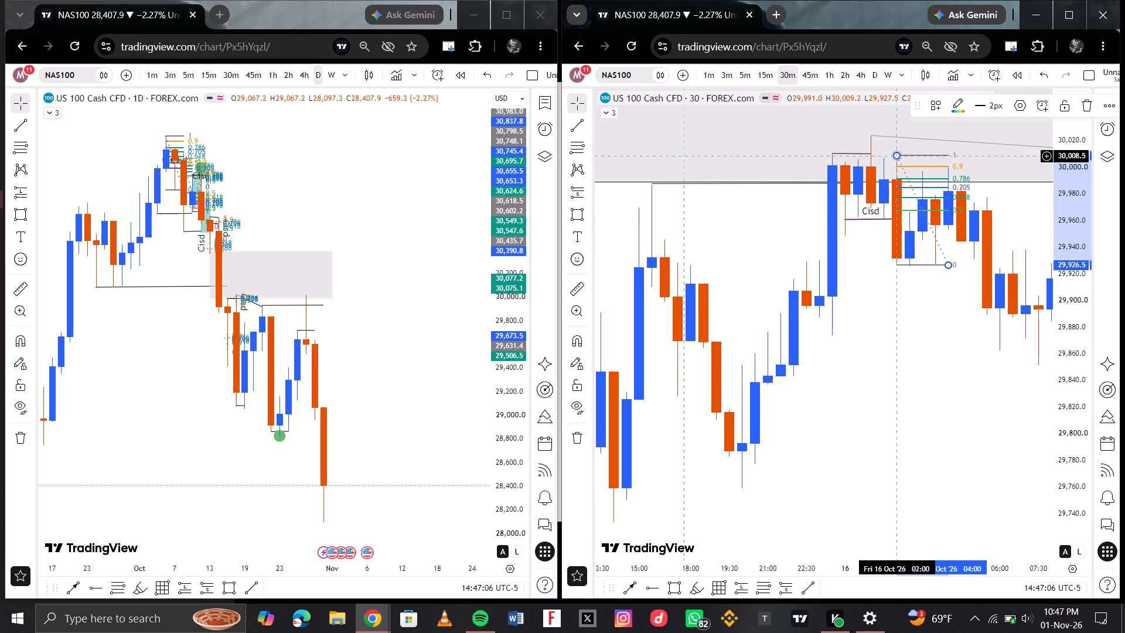
Move the Fibonacci retracement's start to the 01:00 high, about 30,024.8, and its end to 05:00 at about 29,926.3.
drag(896, 156, 878, 134)
click(878, 134)
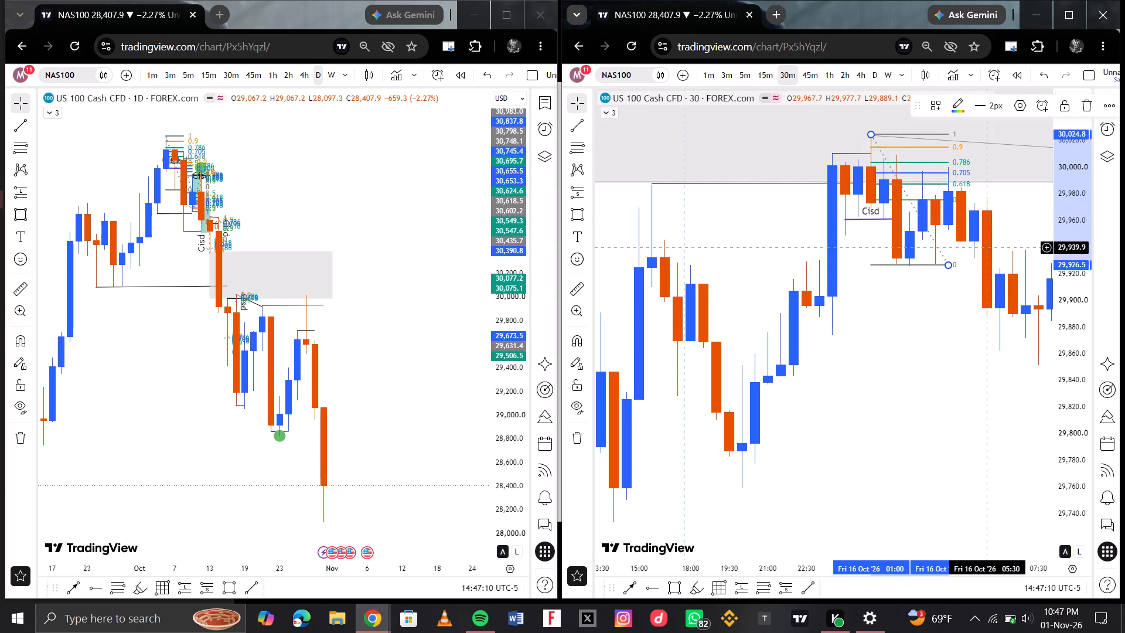
scroll(957, 223, up, 1)
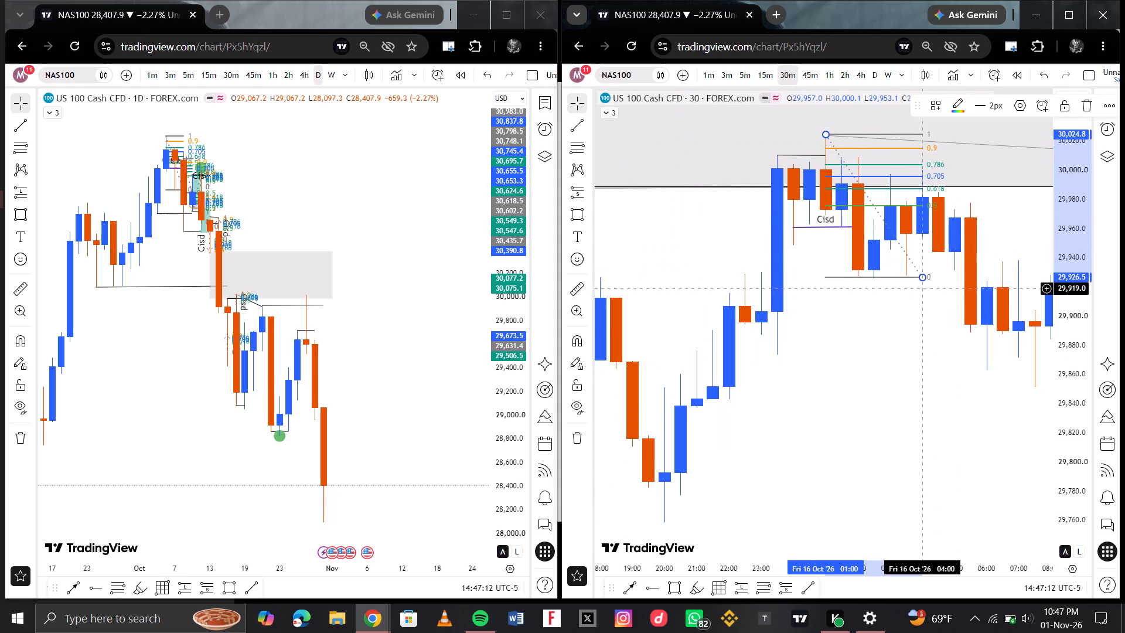
drag(921, 279, 950, 278)
click(950, 278)
Activate the position drawing tool and switch the NAS100 chart back to the 15-minute timeframe.
scroll(921, 292, up, 1)
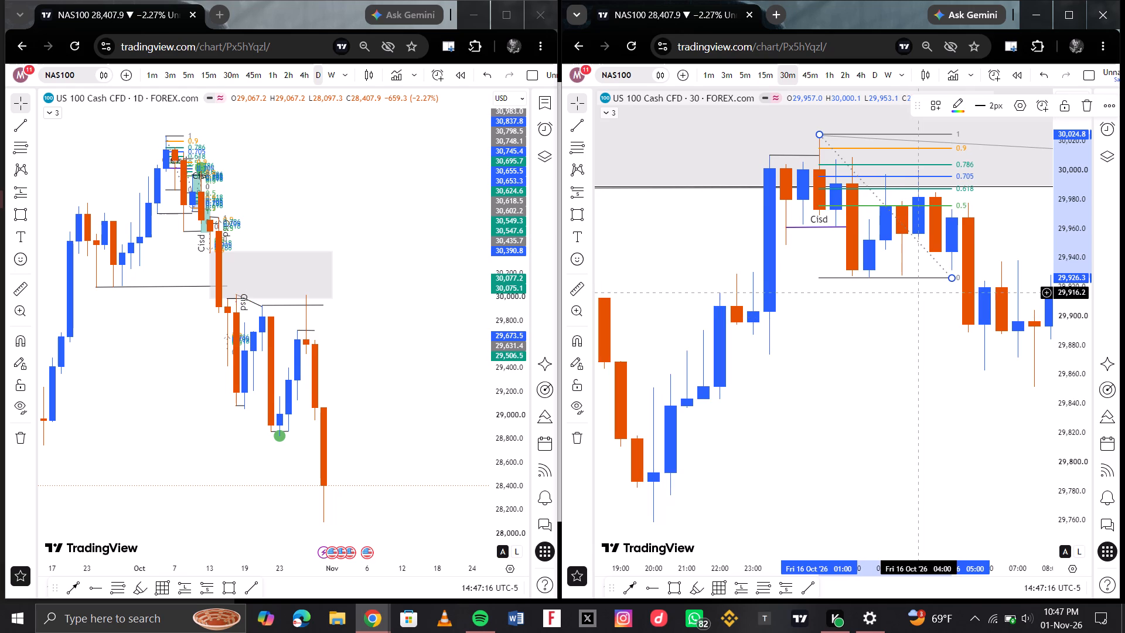
scroll(935, 297, left, 1)
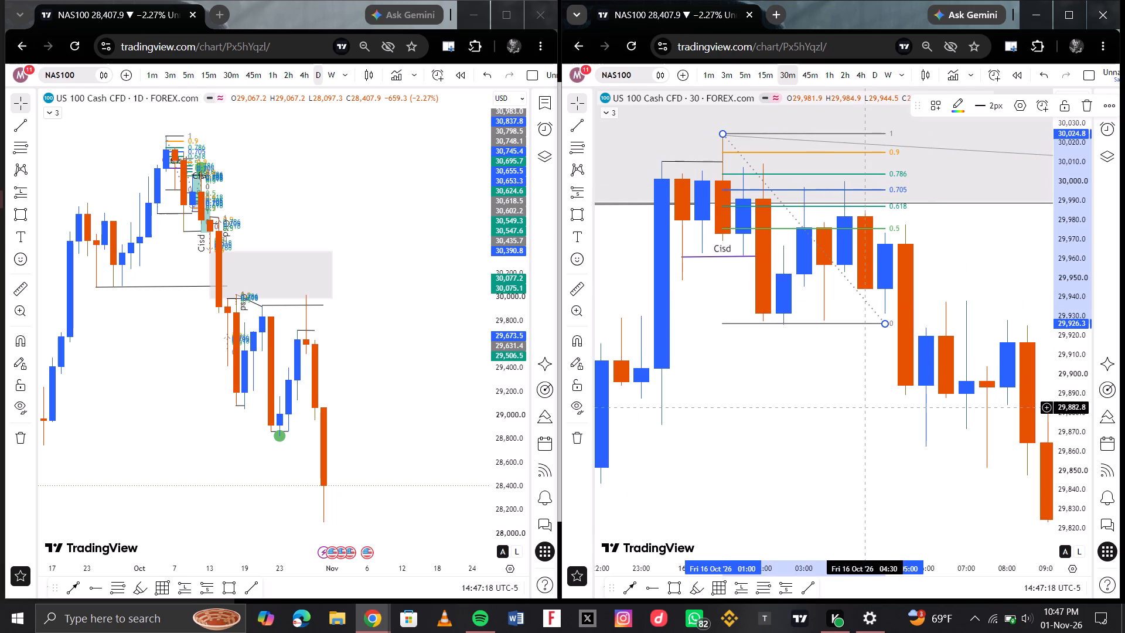
double_click(789, 589)
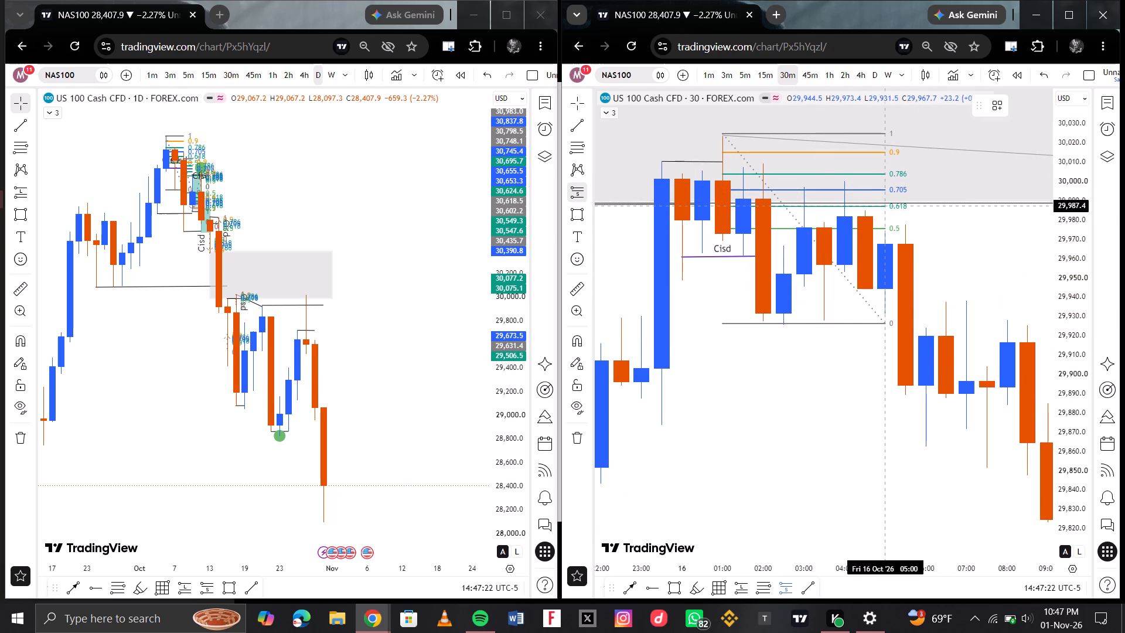
click(763, 80)
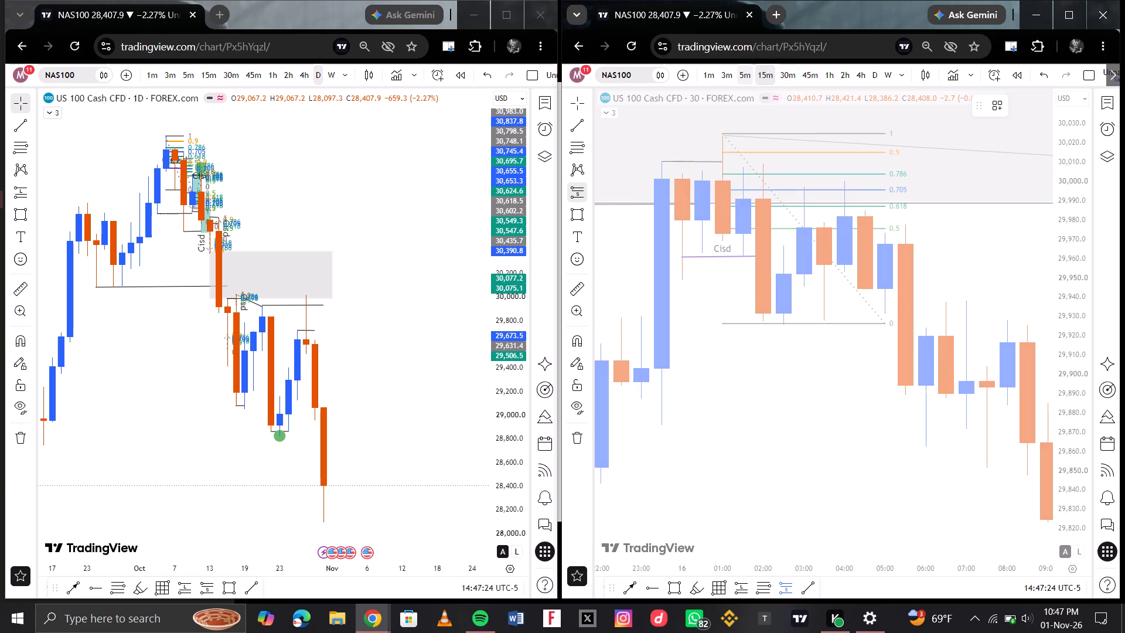
Switch to Spotify and open the artist page of Njerae from the Jump back in section of the home page.
click(486, 631)
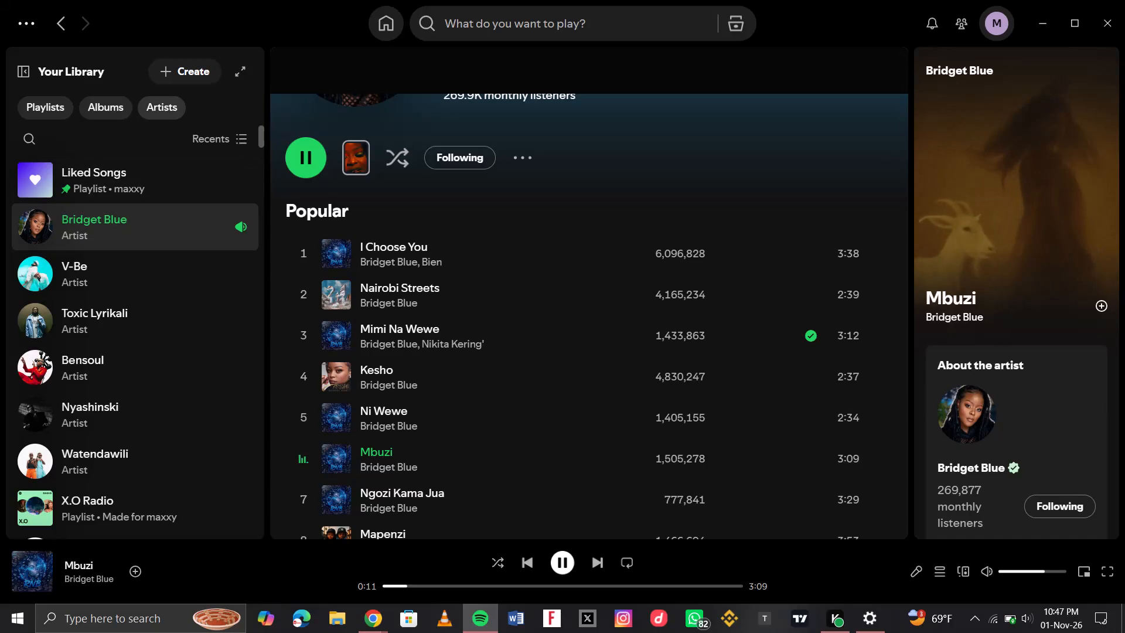
click(66, 18)
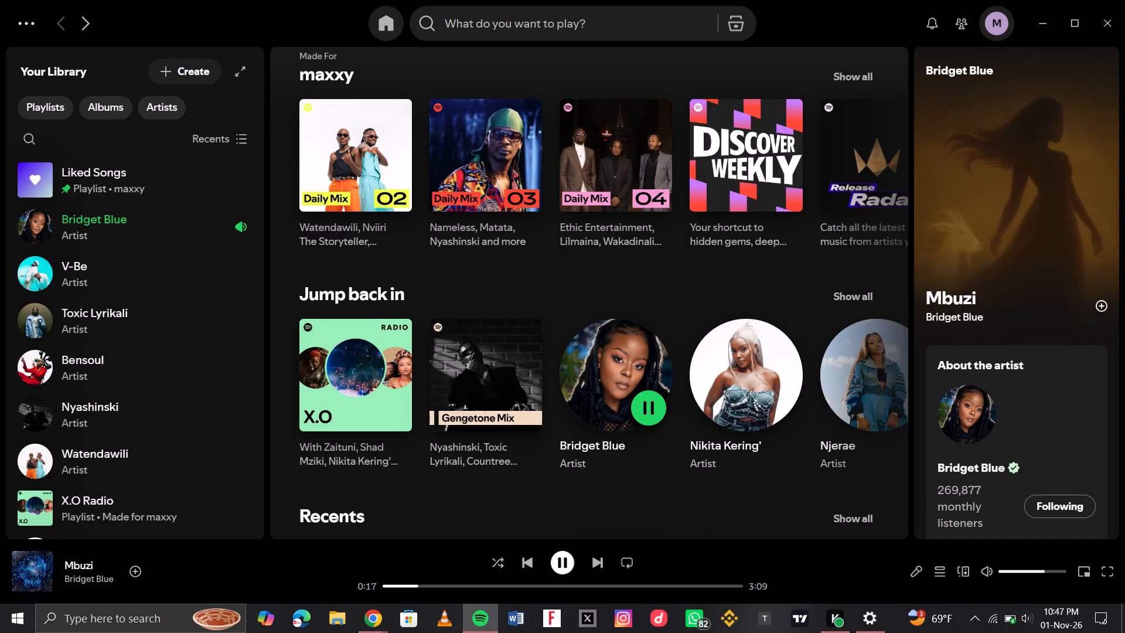
scroll(586, 404, left, 2)
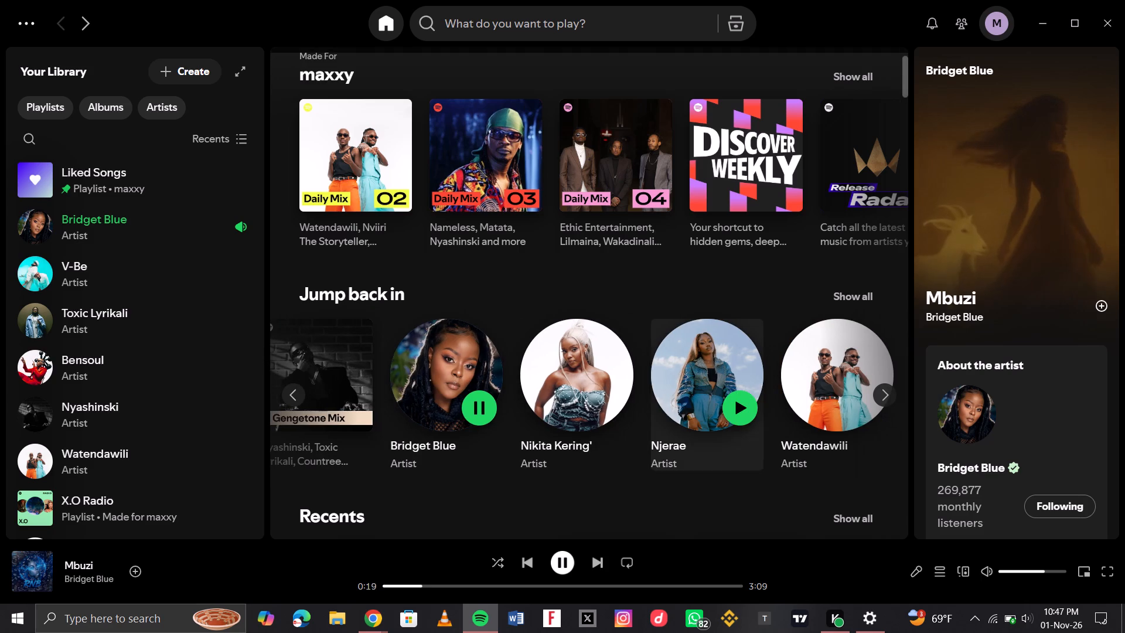
click(694, 376)
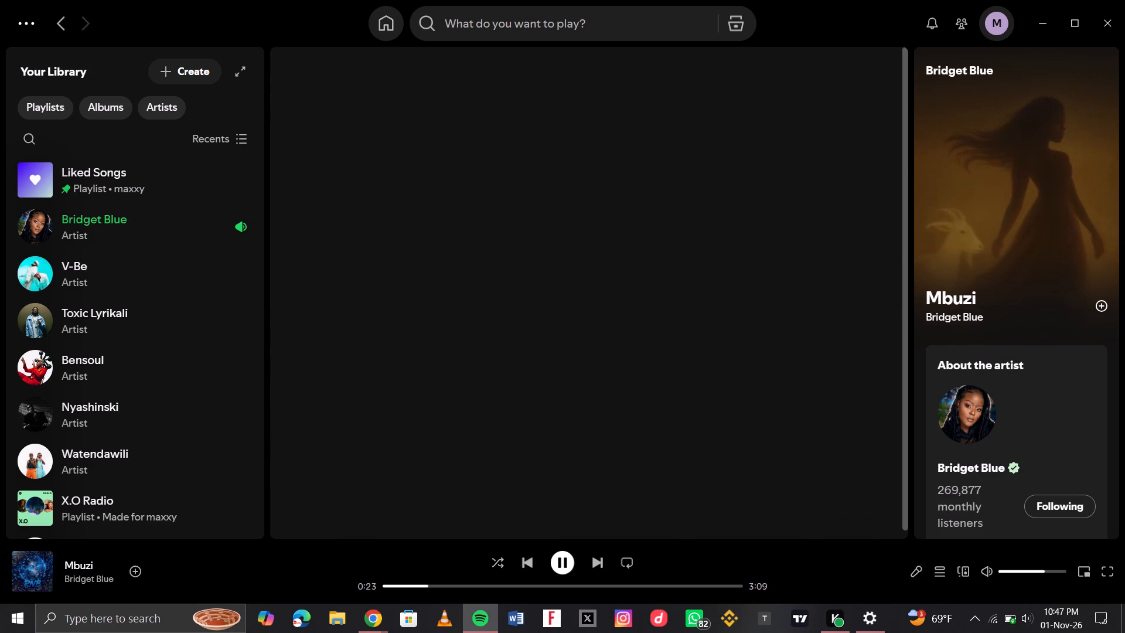
Expand Njerae's list of popular songs and play Penzi Wa Kasi.
scroll(502, 444, down, 1)
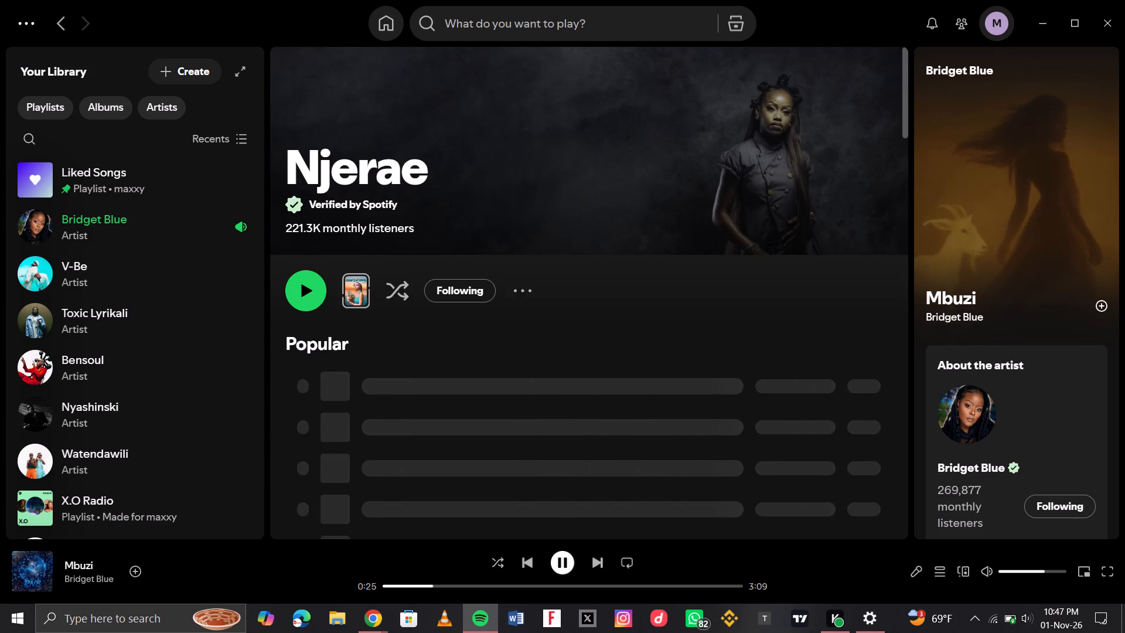
scroll(541, 373, up, 1)
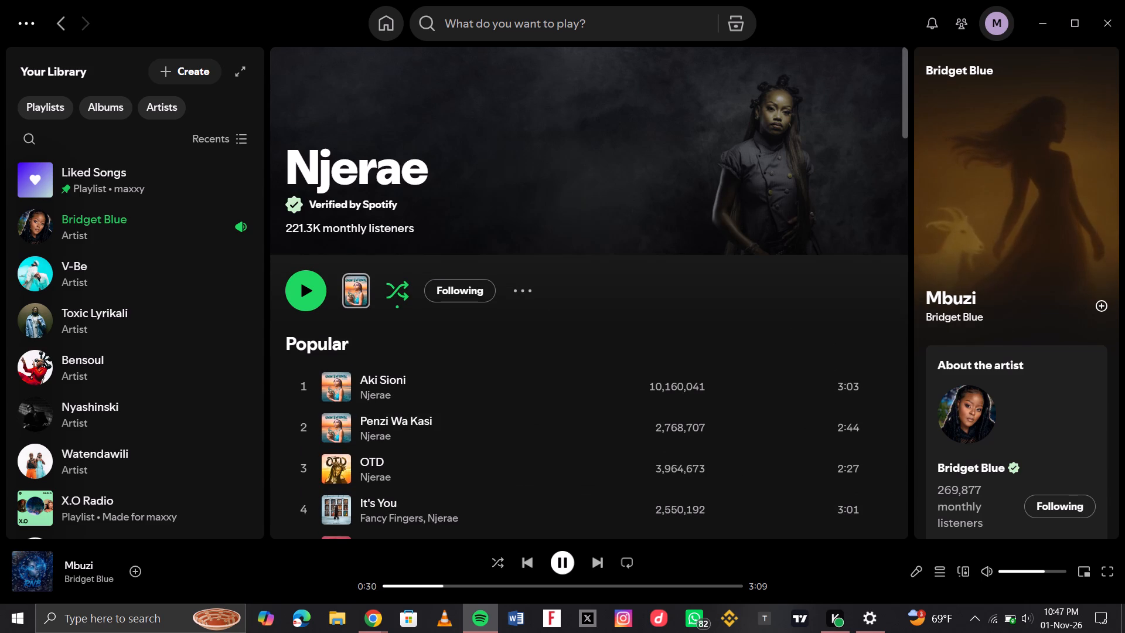
scroll(698, 196, up, 2)
click(611, 160)
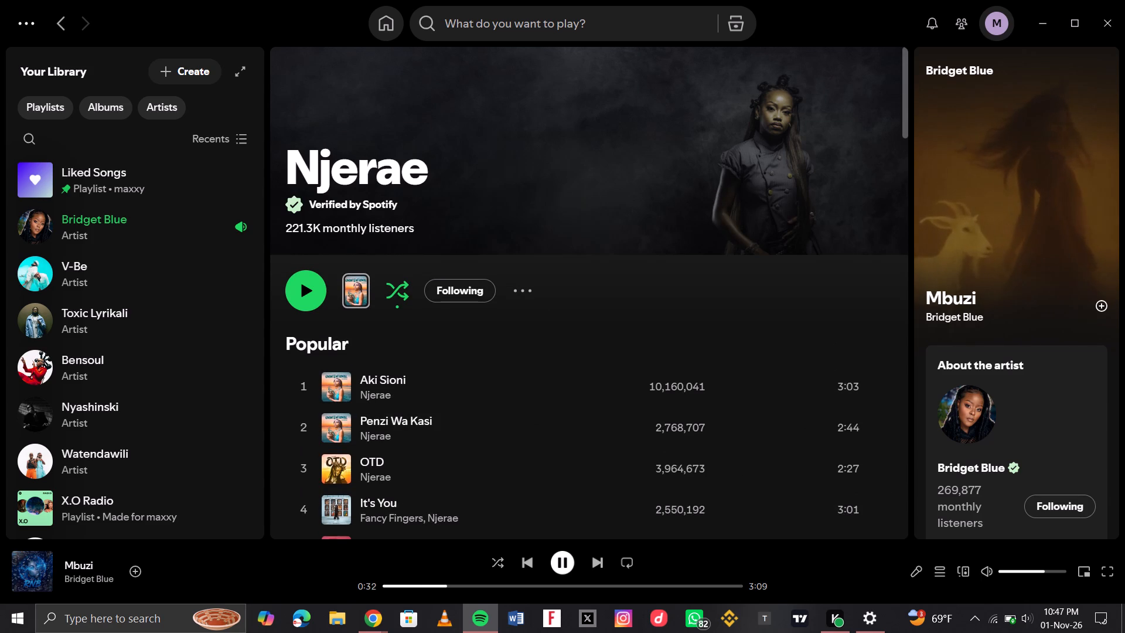
scroll(632, 292, down, 2)
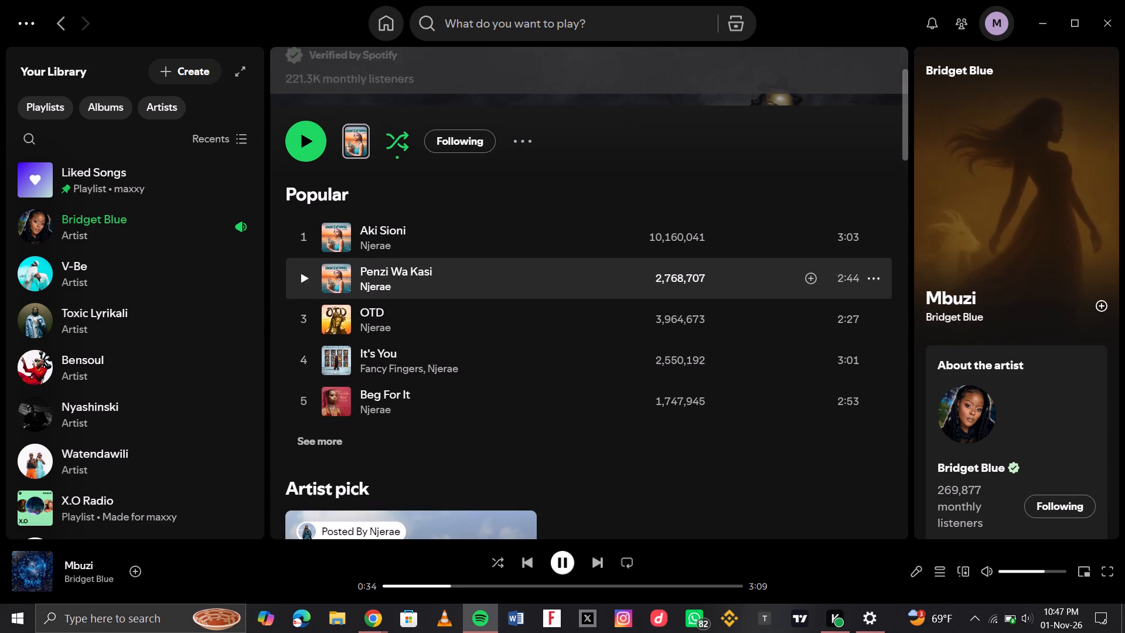
scroll(632, 292, down, 1)
click(323, 399)
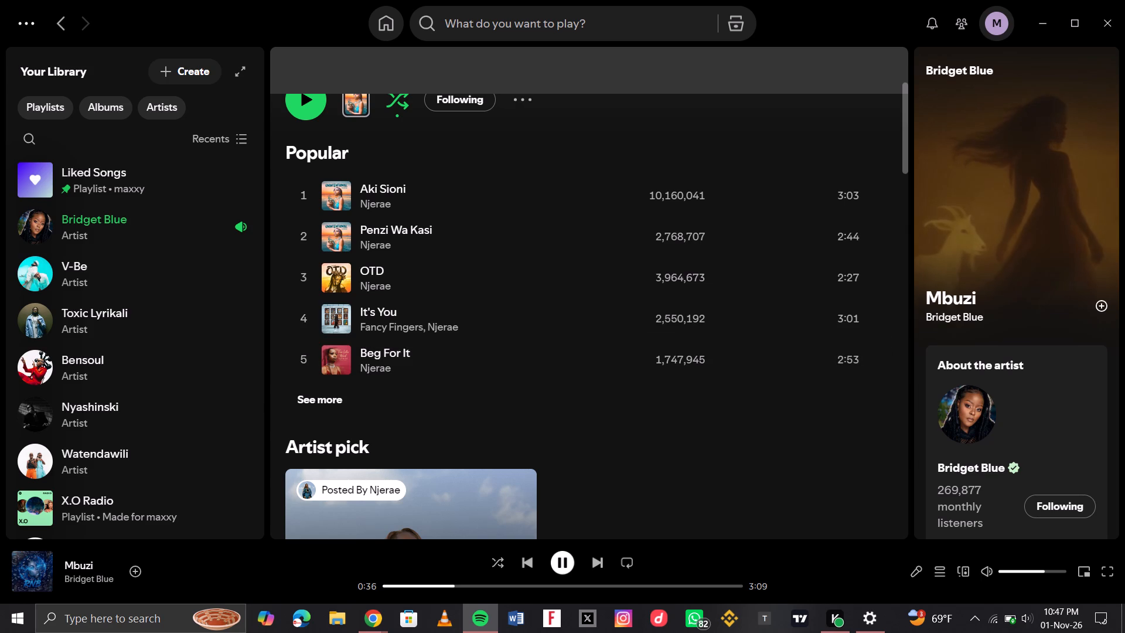
click(300, 240)
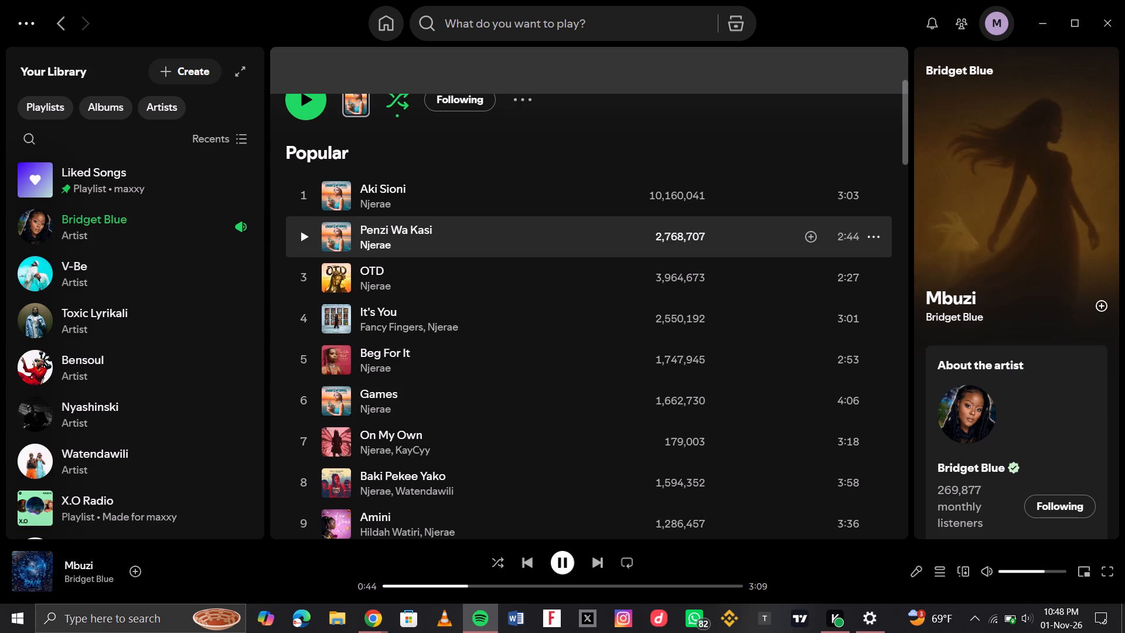
Return to the NAS100 charts in Chrome and place a short position at the 0.618 Fibonacci level, about 29,987.7, at 03:15 on 16 October.
click(487, 615)
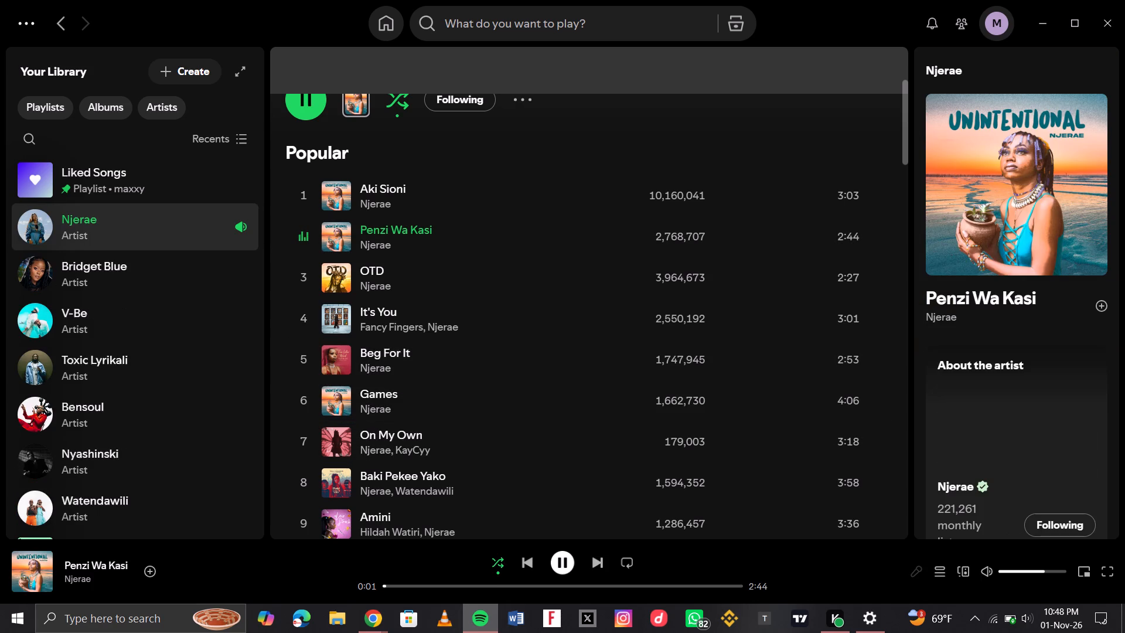
scroll(779, 372, down, 3)
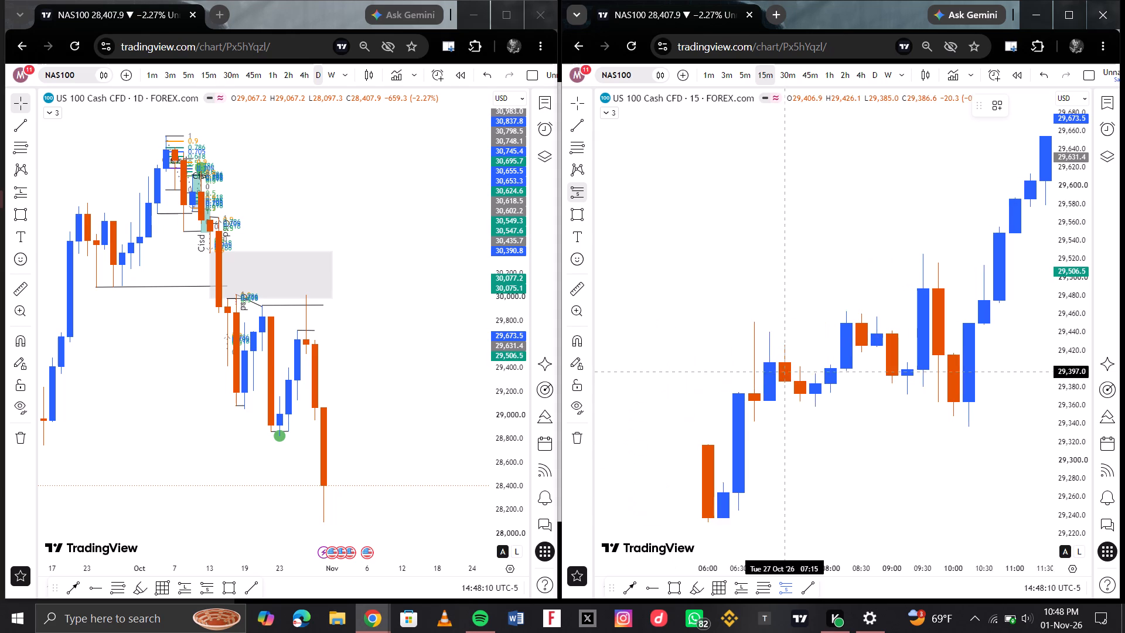
scroll(779, 372, down, 3)
scroll(828, 274, left, 3)
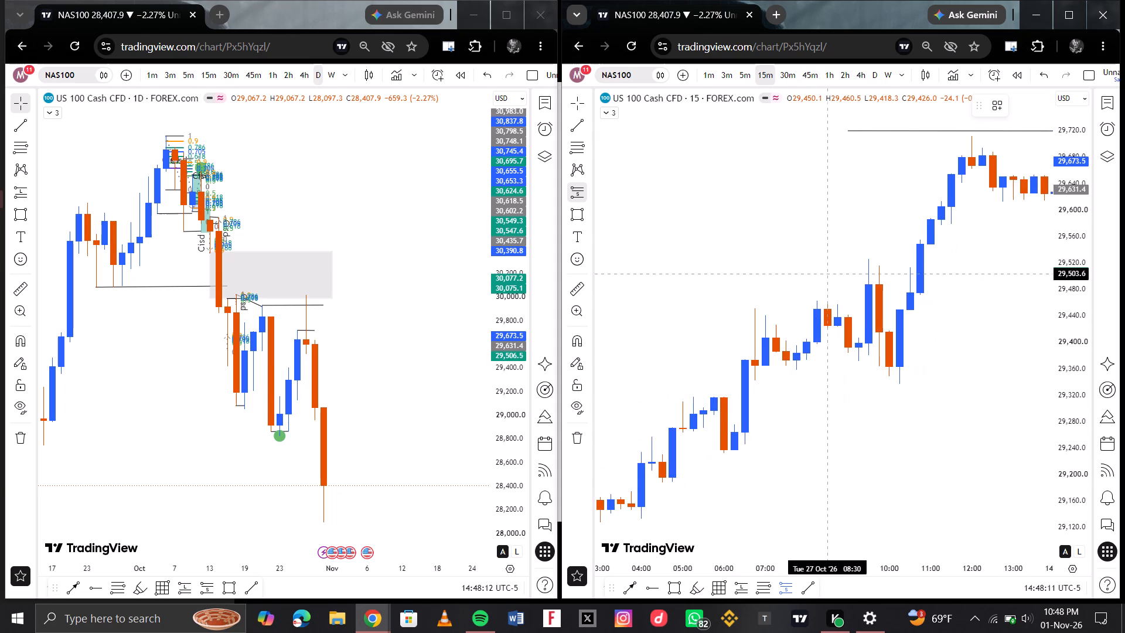
scroll(823, 273, down, 6)
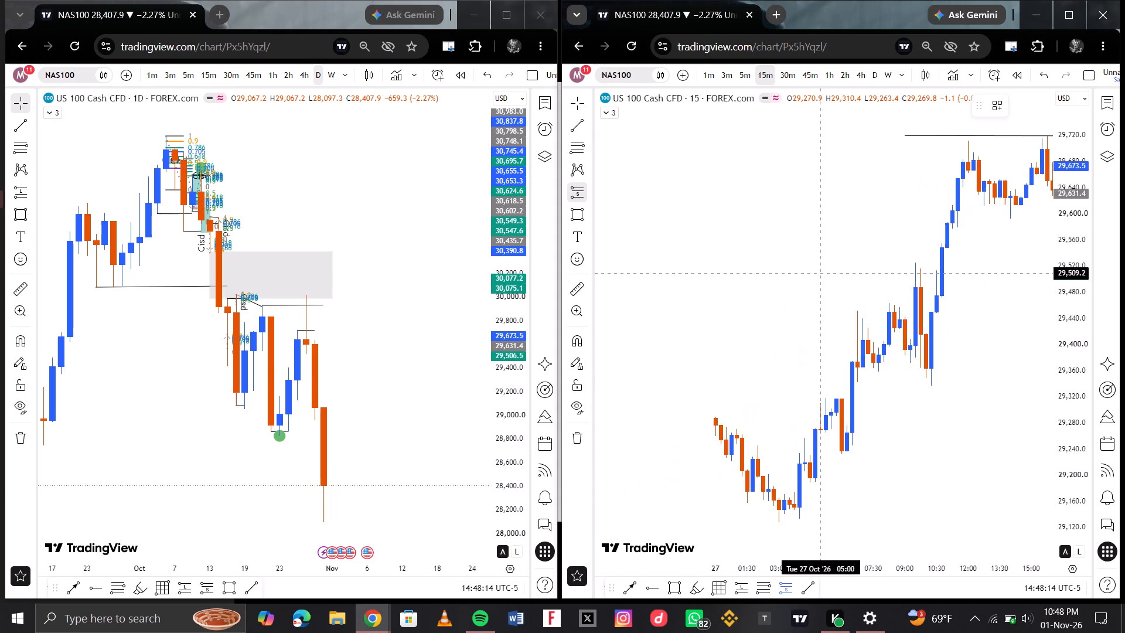
scroll(823, 273, down, 5)
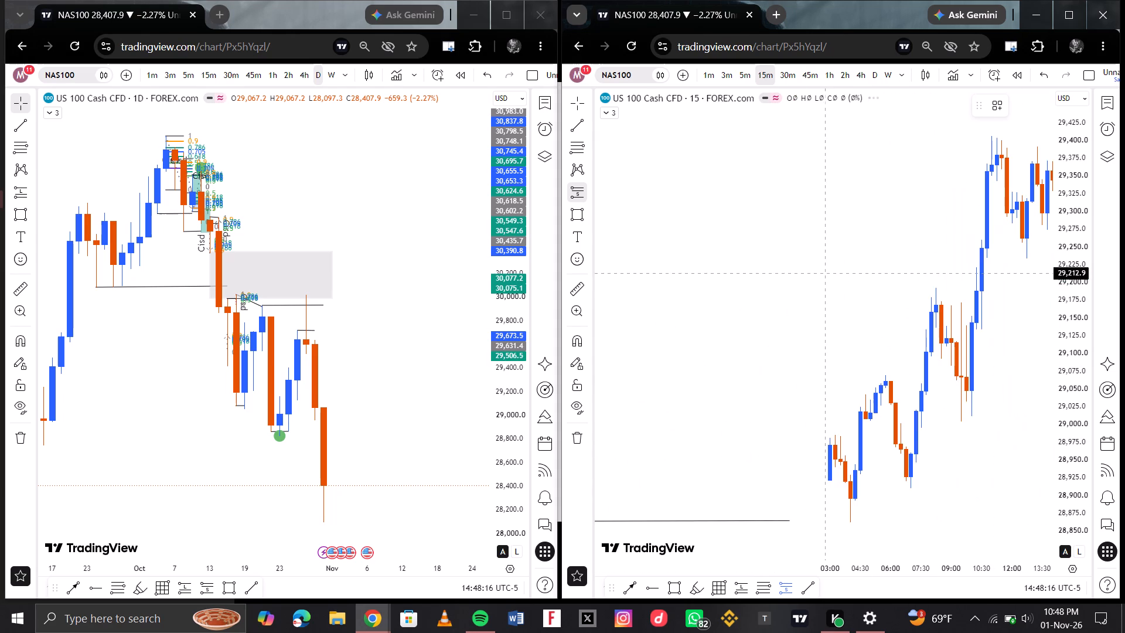
scroll(794, 277, right, 7)
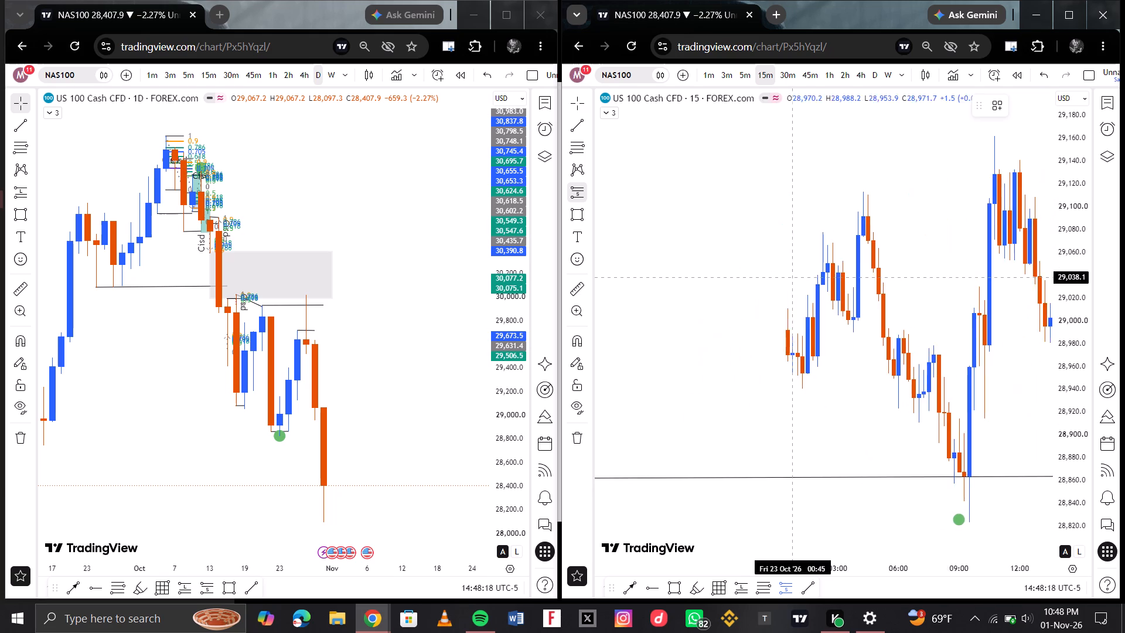
scroll(794, 277, right, 9)
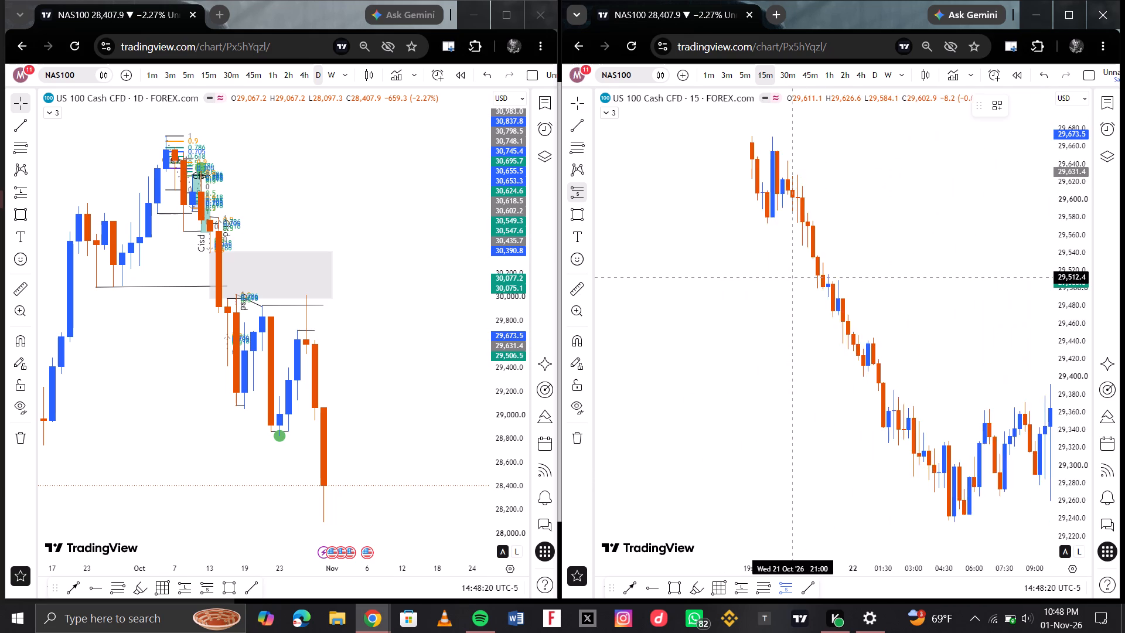
scroll(794, 277, right, 6)
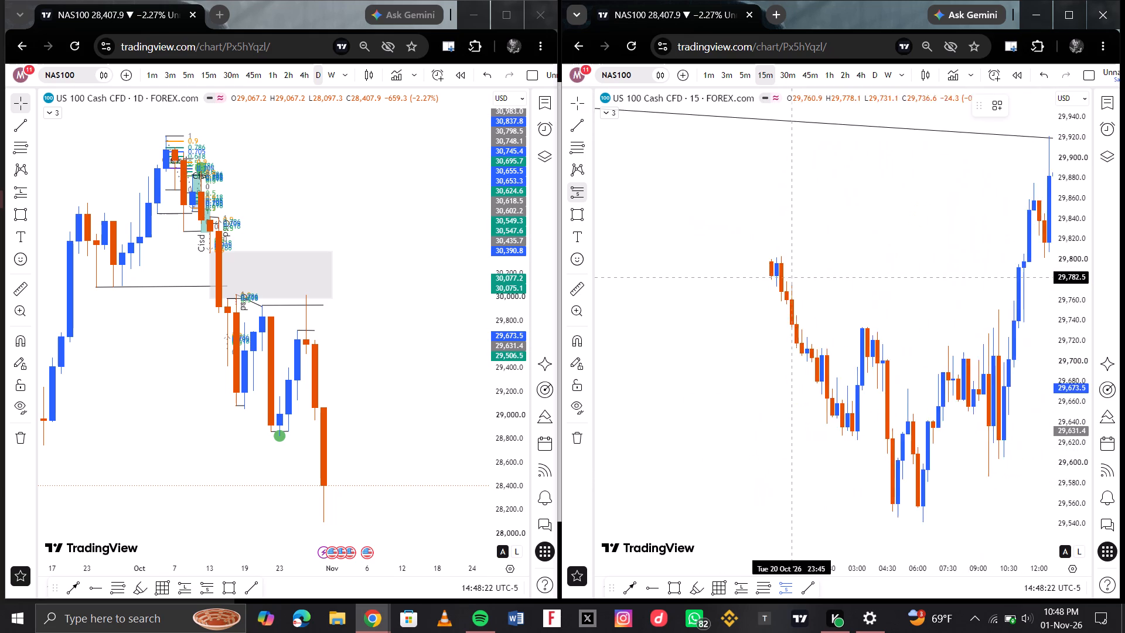
scroll(794, 277, right, 8)
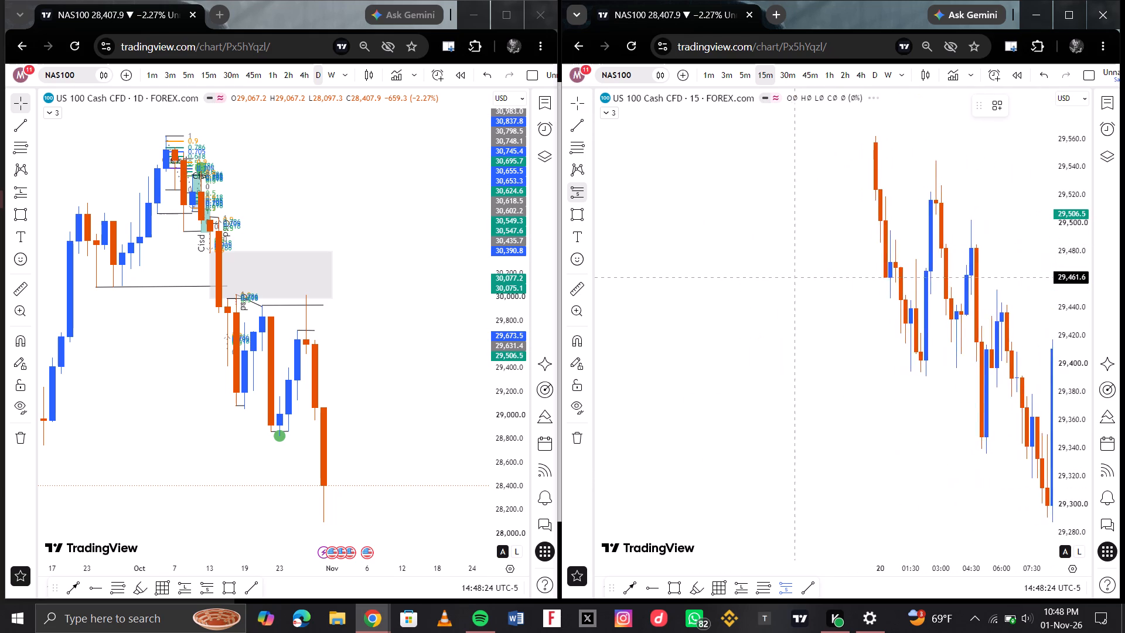
scroll(794, 277, right, 8)
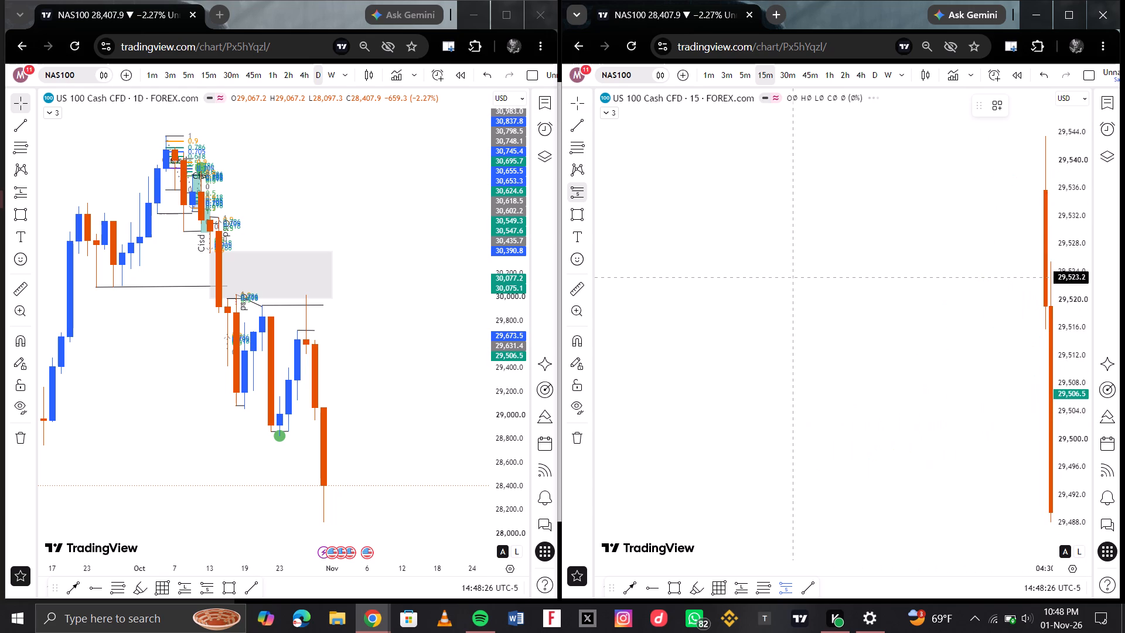
scroll(794, 277, right, 4)
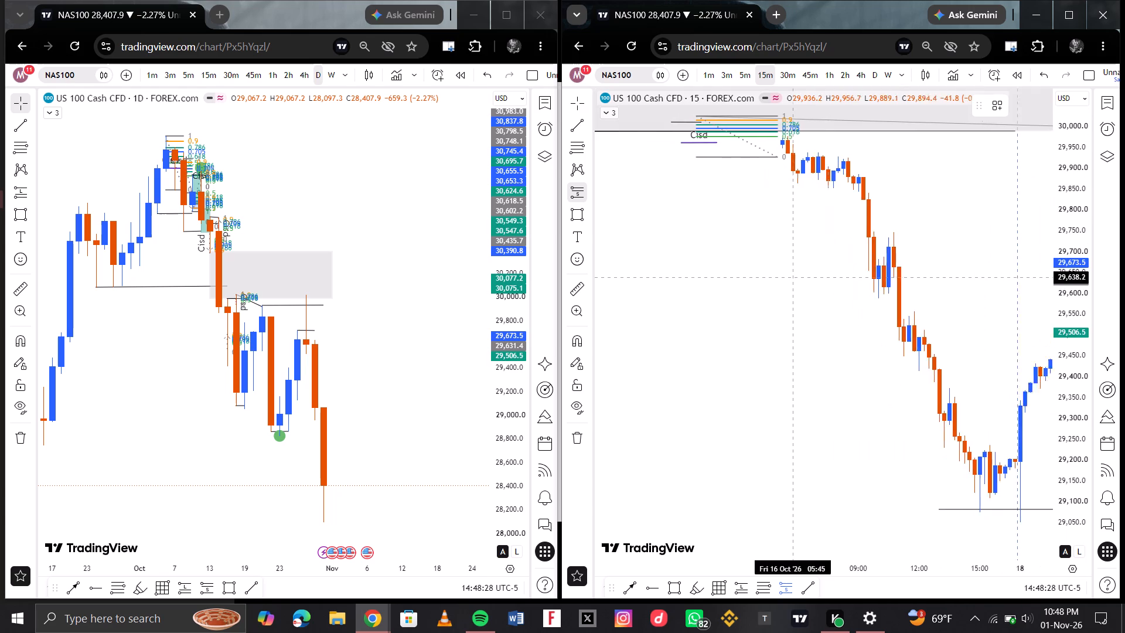
scroll(778, 223, right, 1)
scroll(797, 190, up, 1)
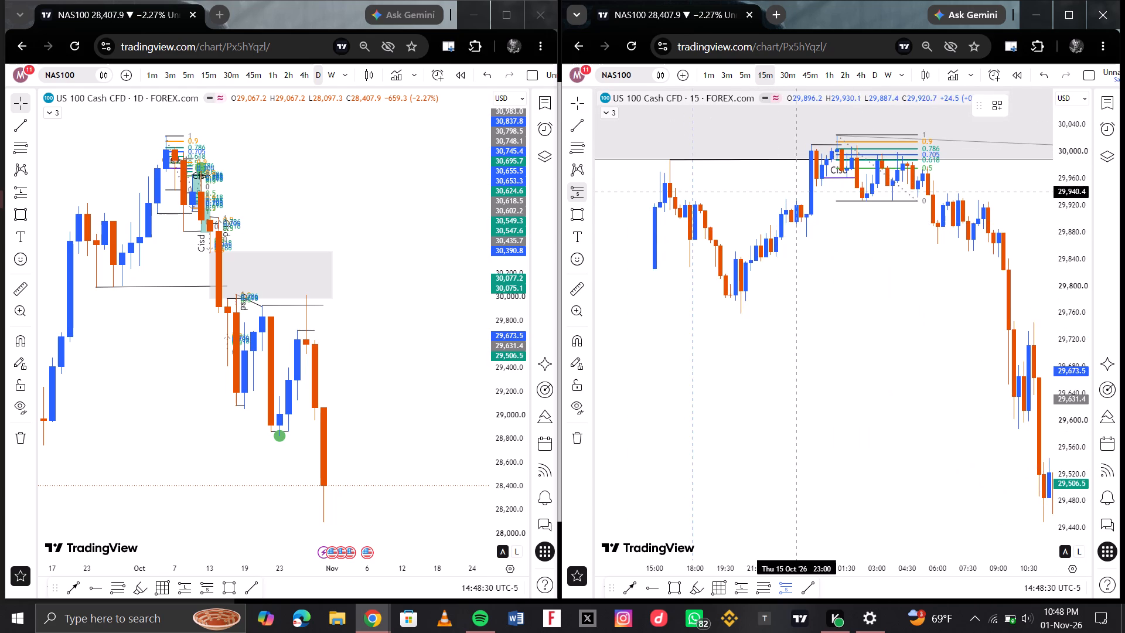
scroll(797, 190, up, 3)
scroll(756, 205, right, 2)
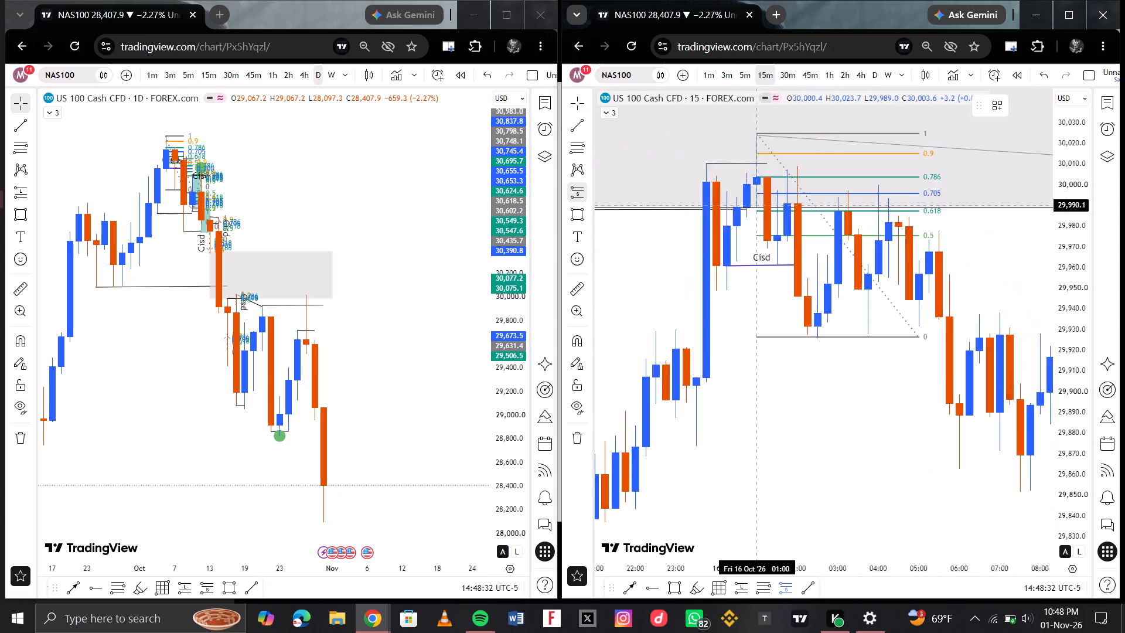
scroll(775, 185, right, 1)
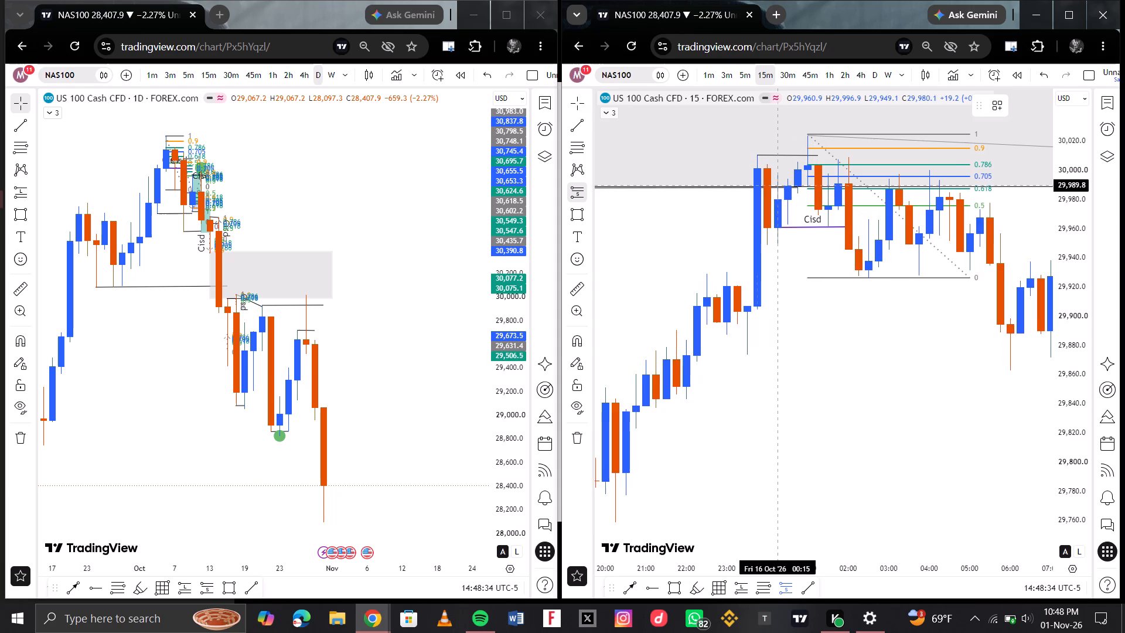
scroll(857, 179, up, 1)
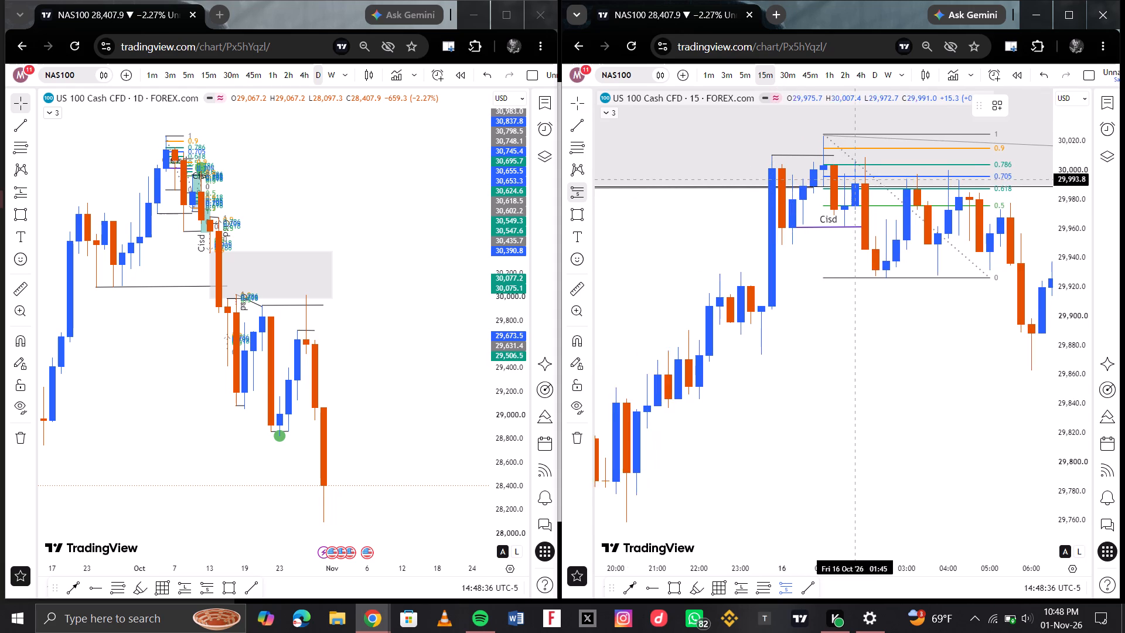
scroll(878, 193, up, 1)
scroll(878, 193, right, 1)
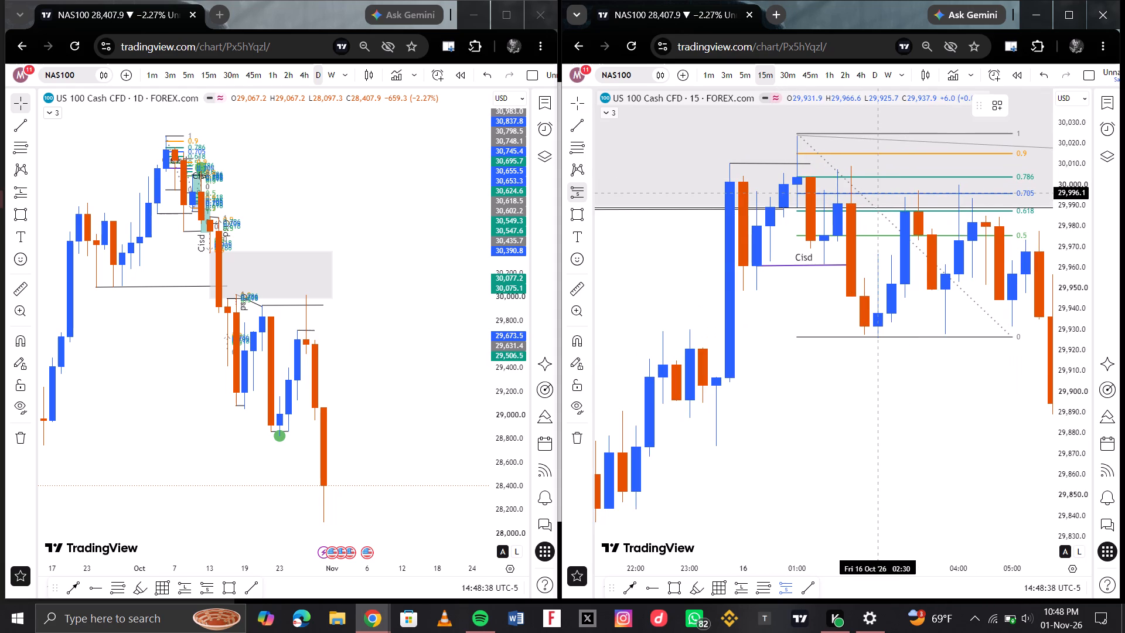
scroll(941, 213, left, 1)
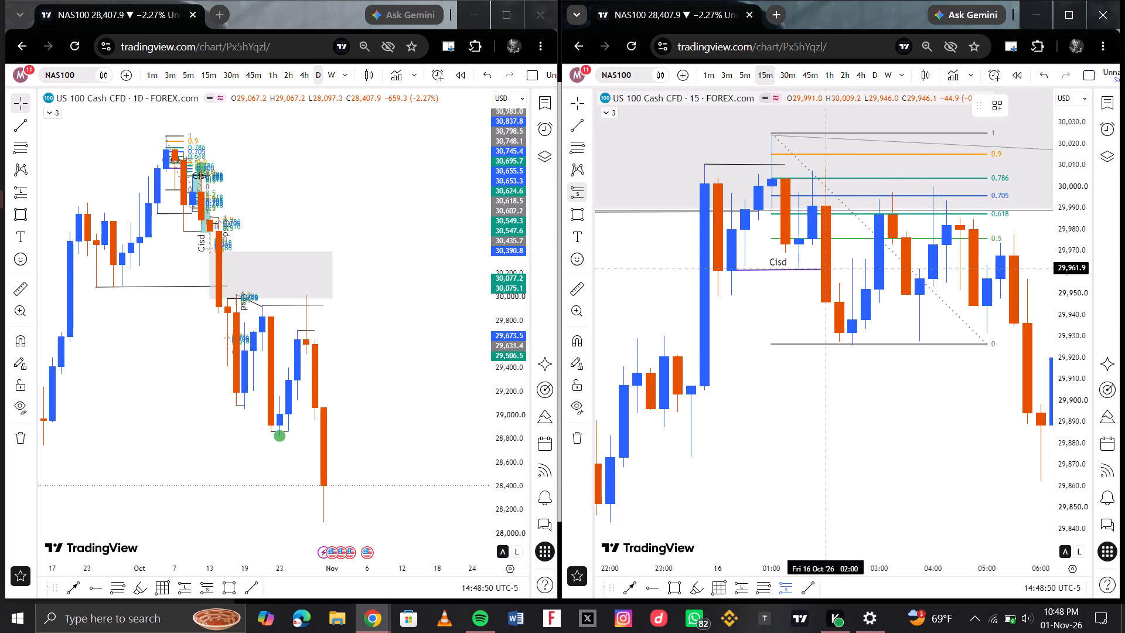
click(890, 213)
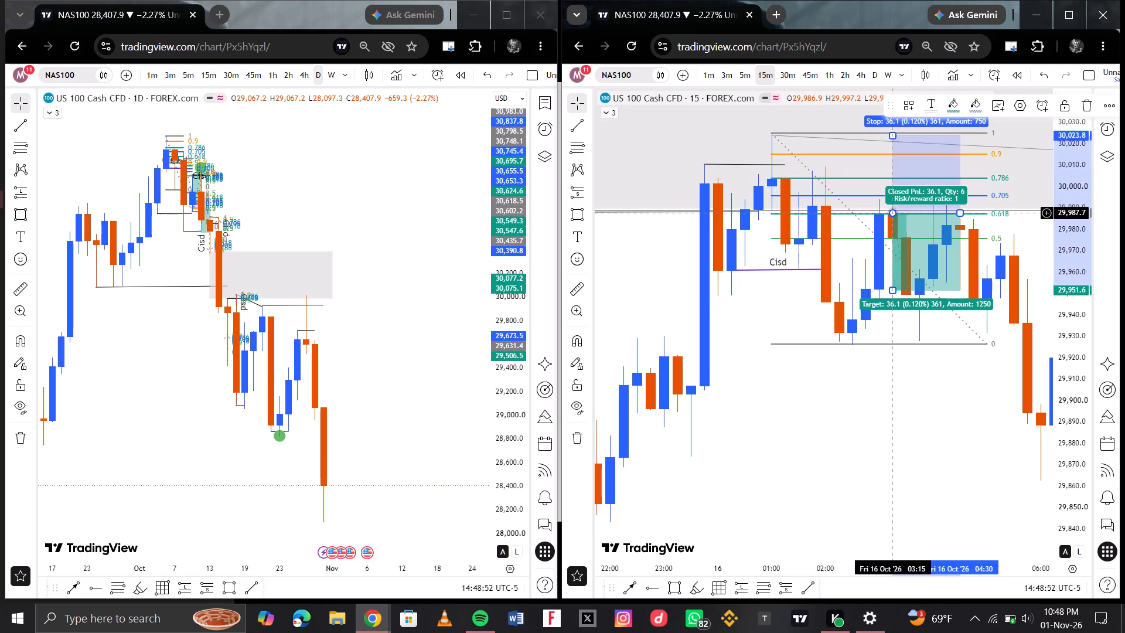
Tighten the short position's stop to just above the 0.9 Fibonacci level, at about 30,015.9.
drag(894, 133, 896, 146)
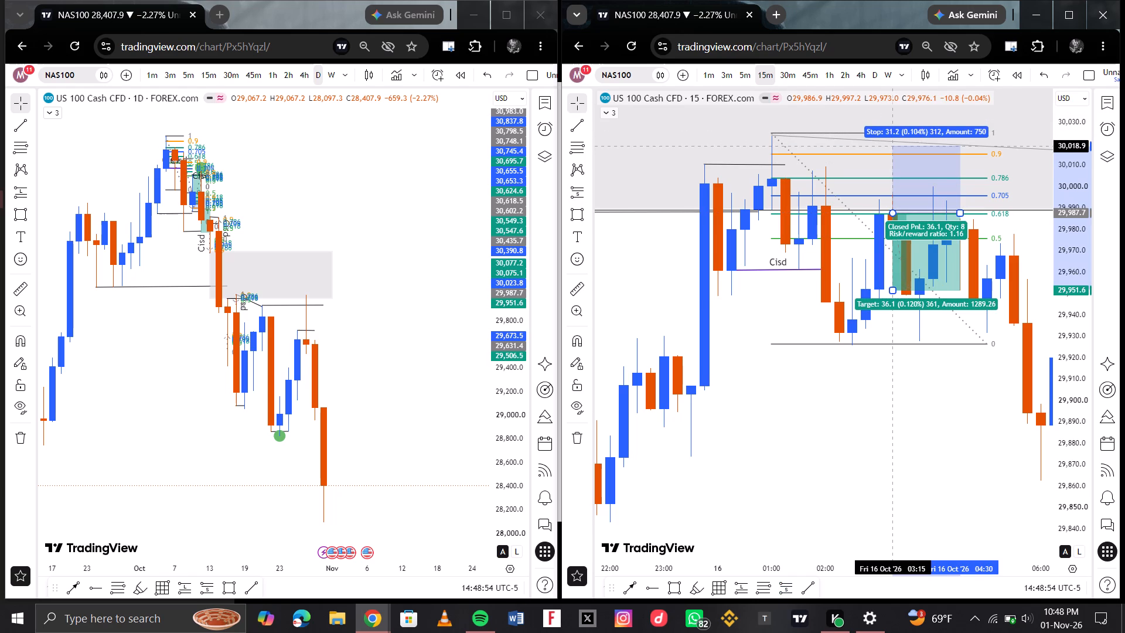
drag(896, 146, 896, 152)
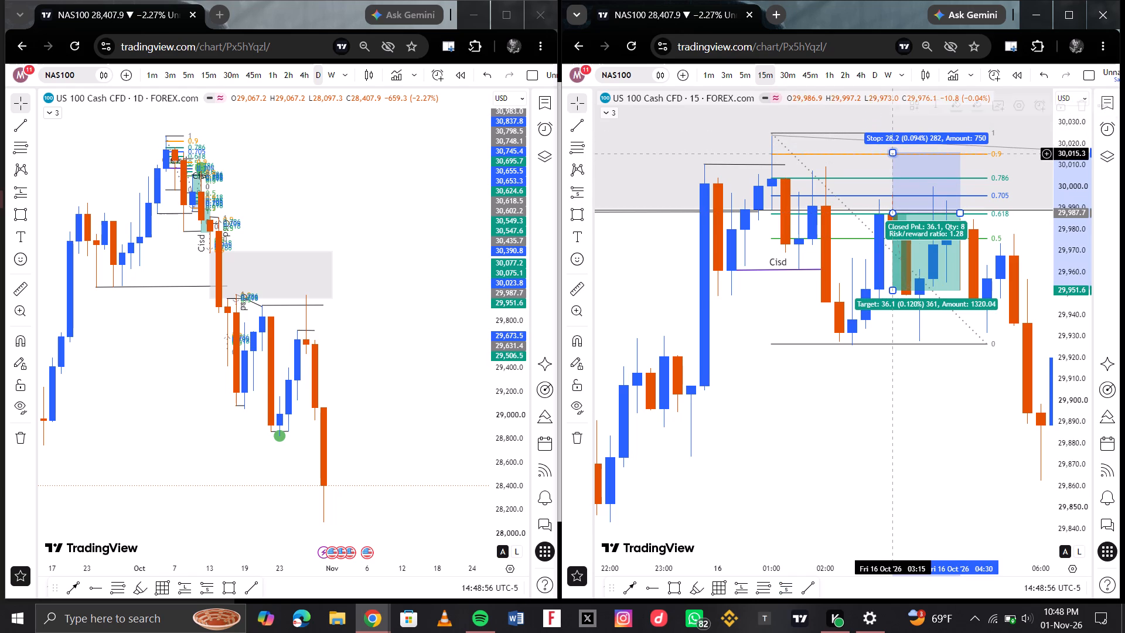
Extend the 16 October short position's target down to about 29,402.8.
scroll(921, 356, down, 3)
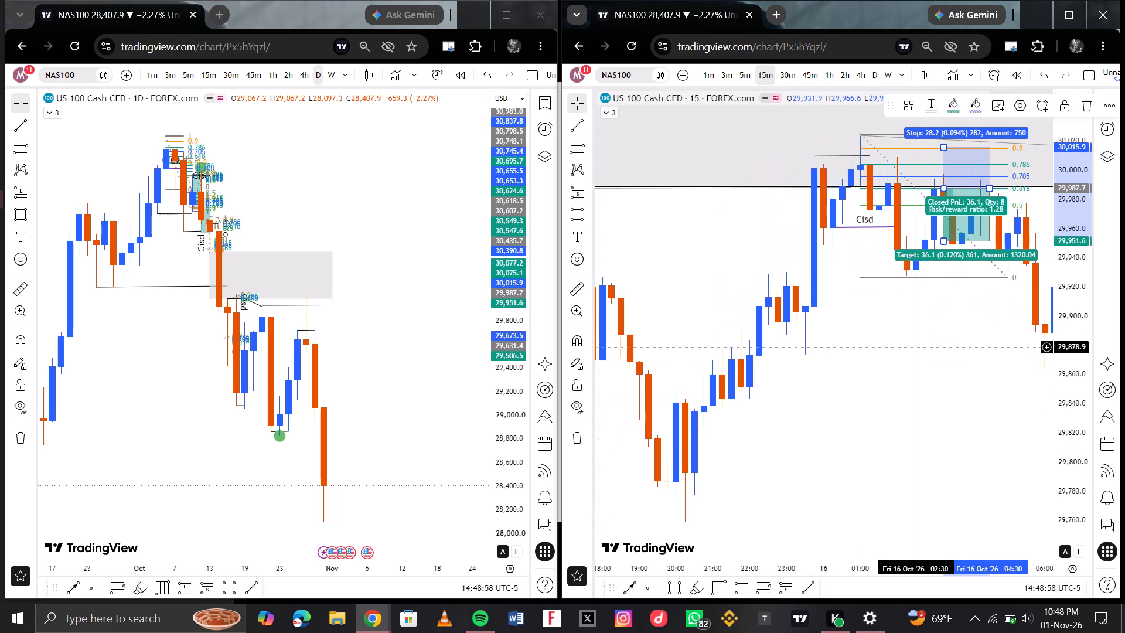
scroll(877, 364, down, 2)
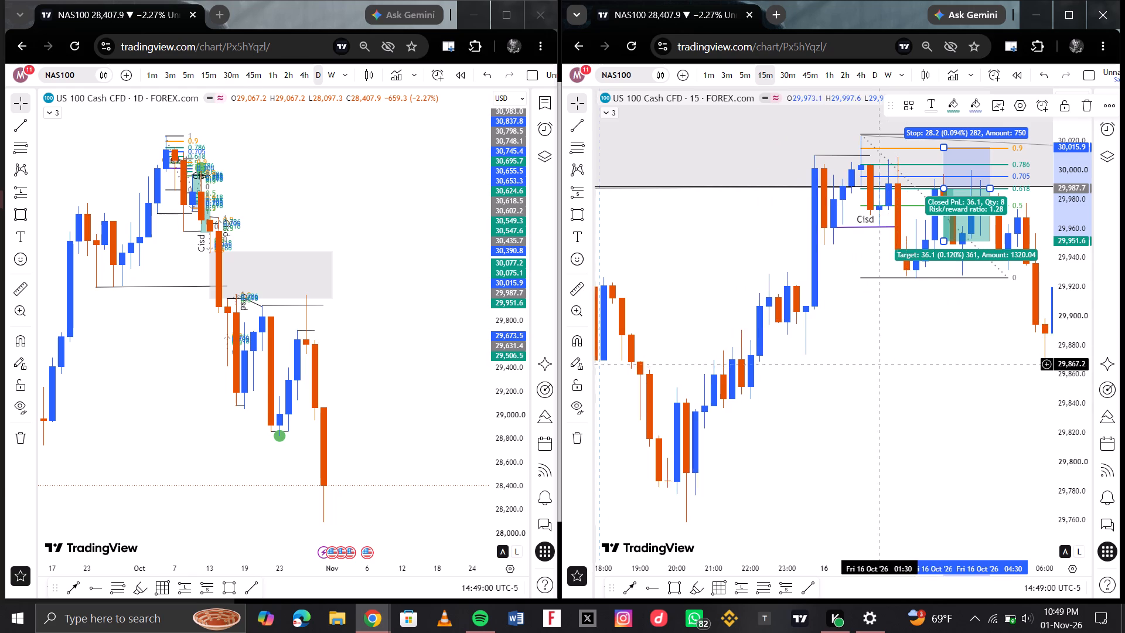
scroll(877, 364, down, 2)
scroll(935, 348, left, 1)
scroll(908, 427, down, 1)
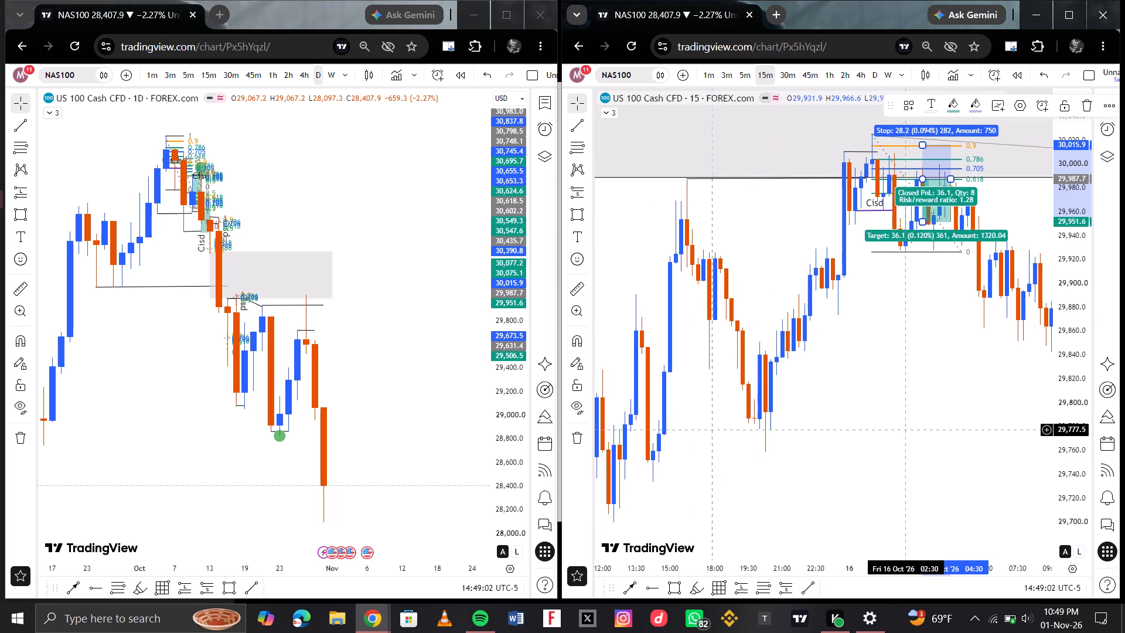
scroll(908, 427, down, 2)
scroll(929, 377, left, 2)
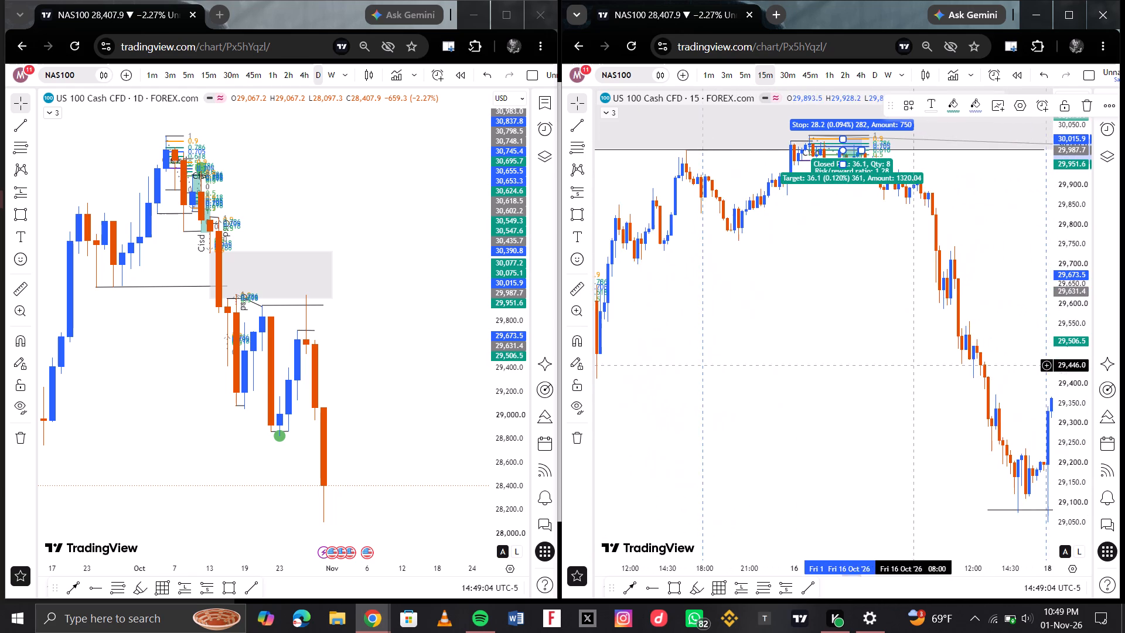
scroll(887, 312, right, 1)
scroll(909, 273, up, 3)
scroll(856, 199, up, 2)
scroll(891, 272, up, 3)
scroll(888, 272, right, 1)
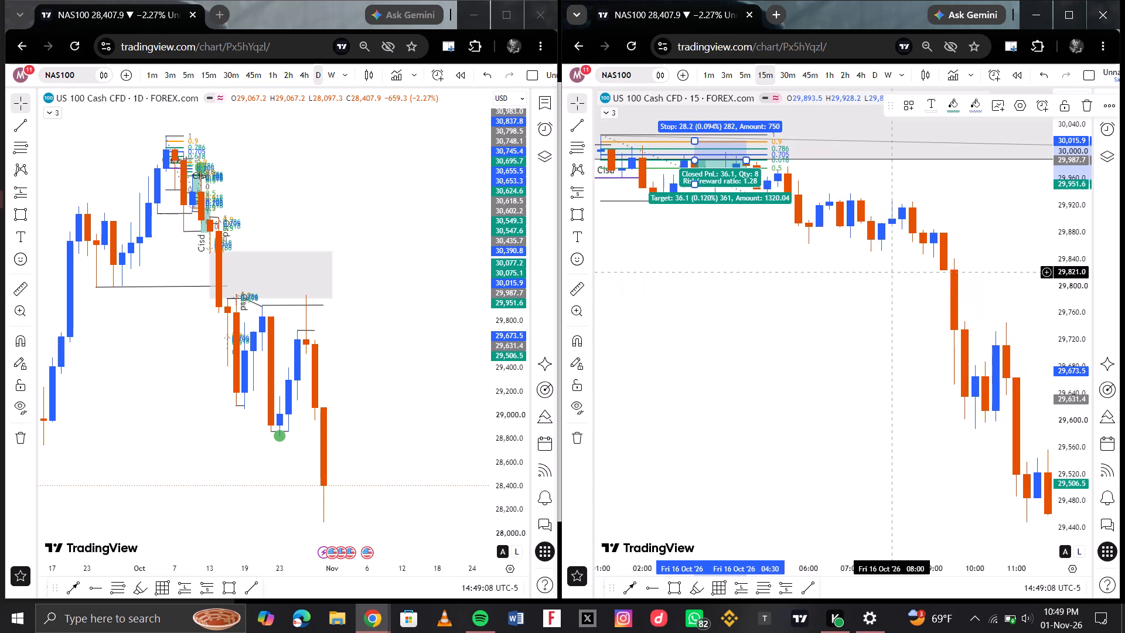
scroll(888, 272, right, 1)
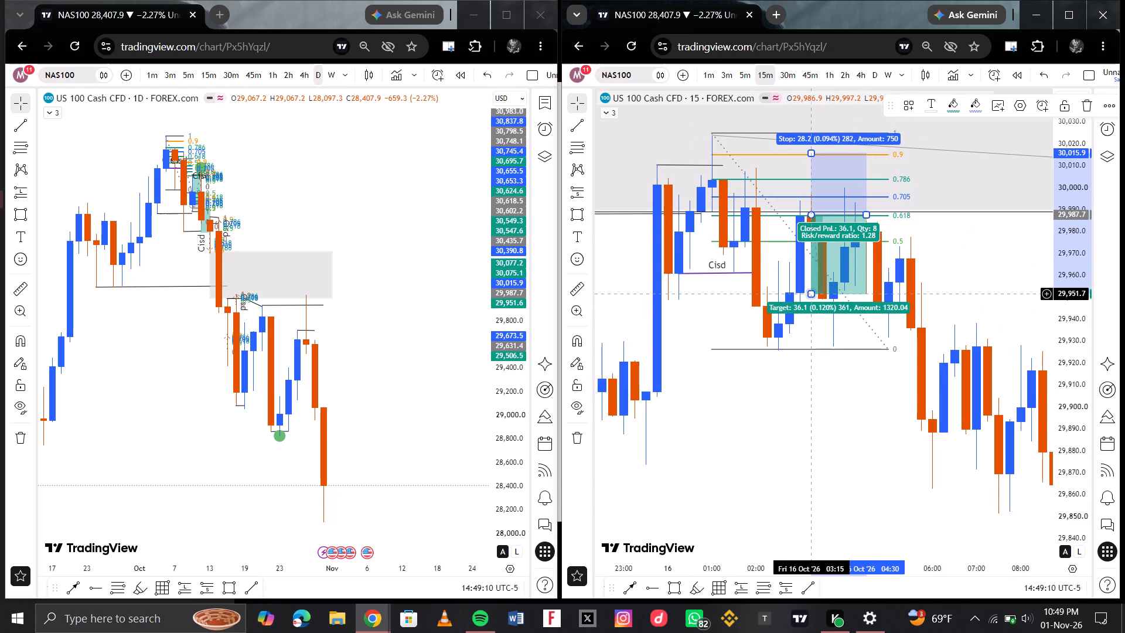
drag(814, 294, 814, 318)
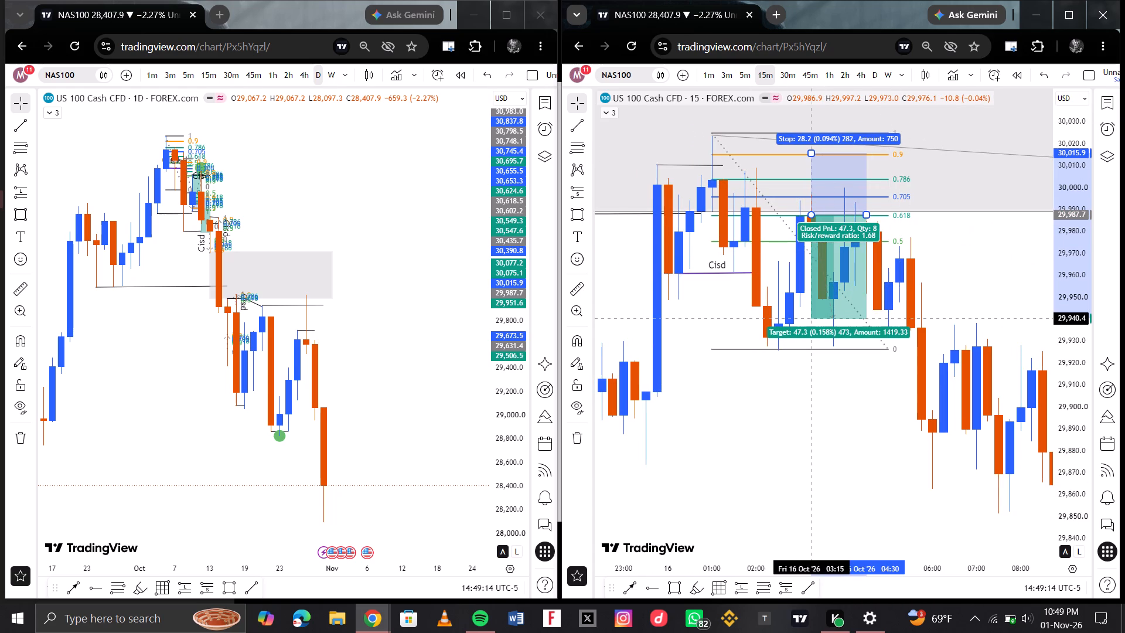
drag(814, 318, 812, 376)
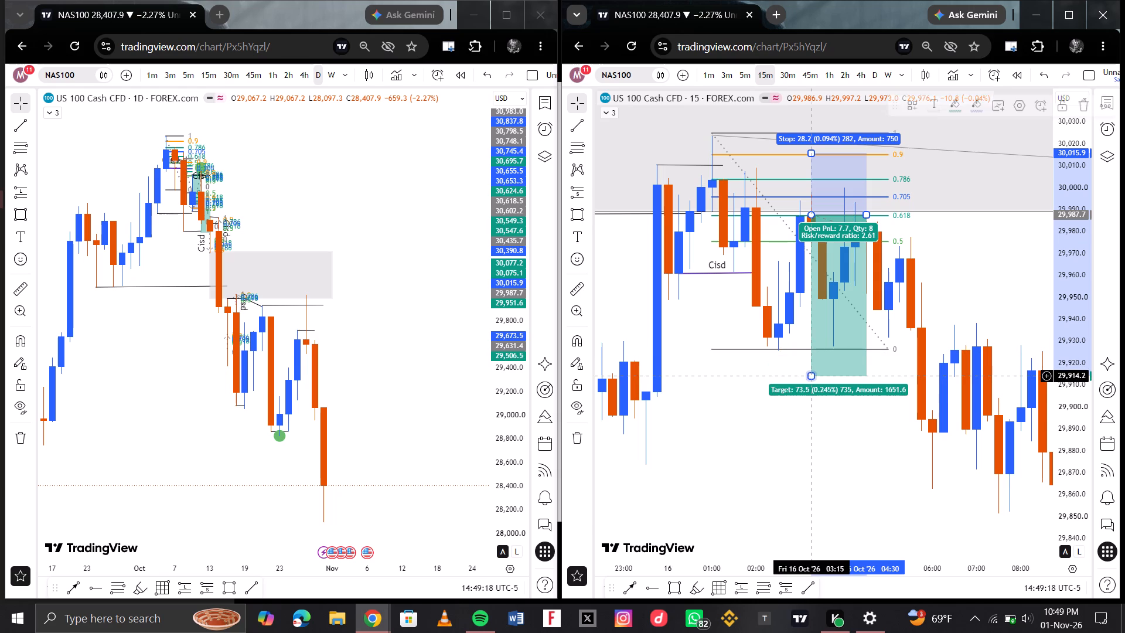
scroll(802, 430, down, 6)
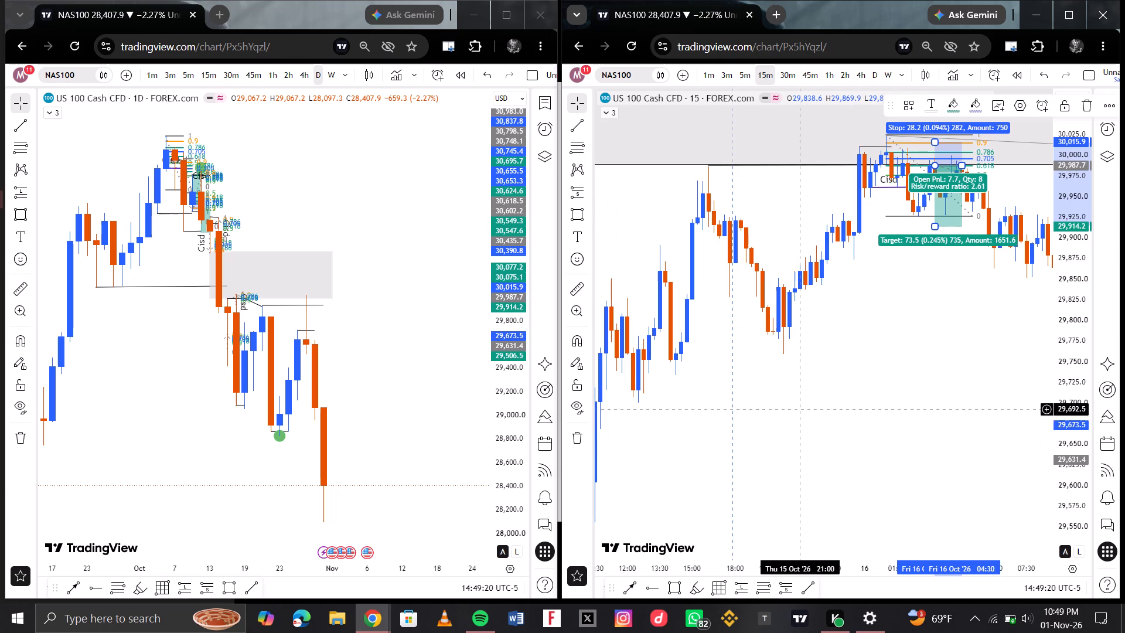
scroll(794, 458, down, 3)
scroll(790, 392, up, 1)
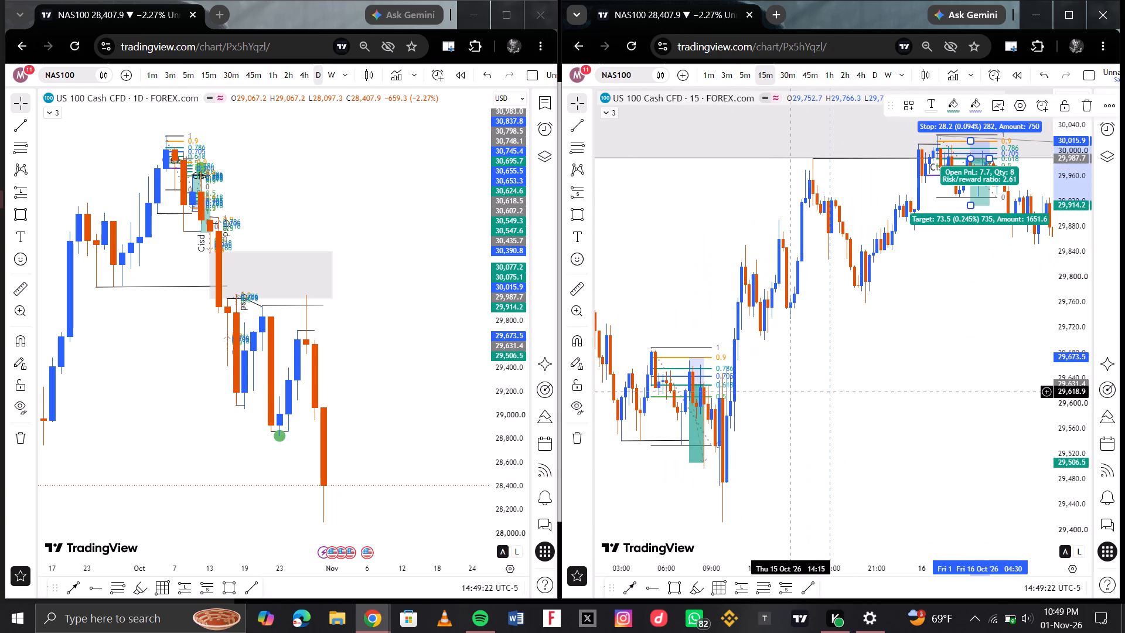
drag(964, 207, 971, 335)
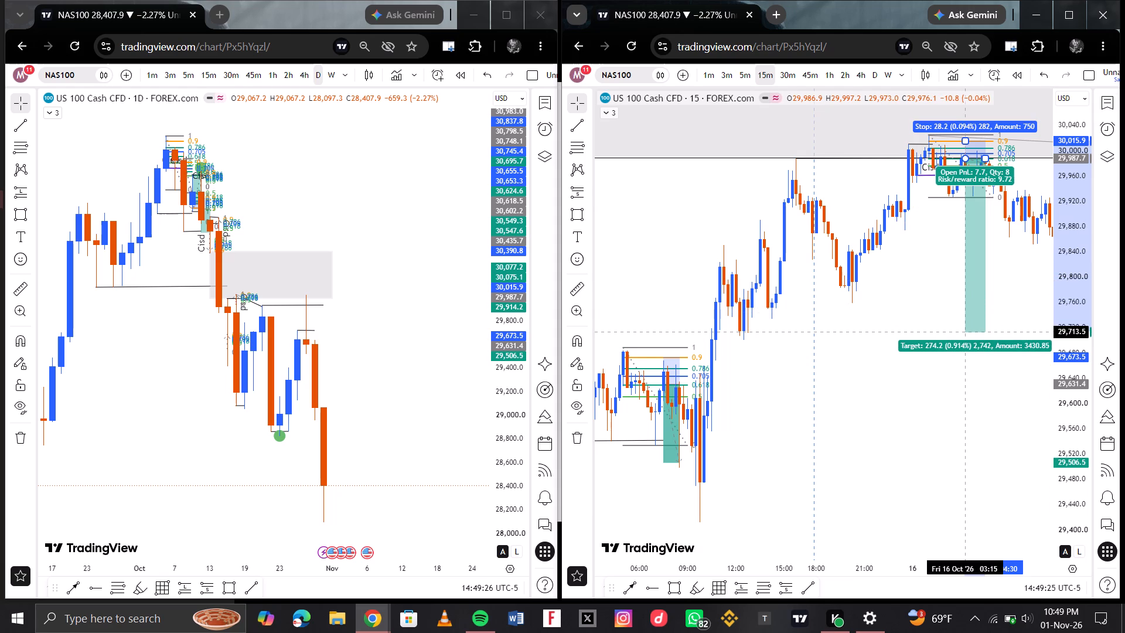
drag(971, 335, 976, 488)
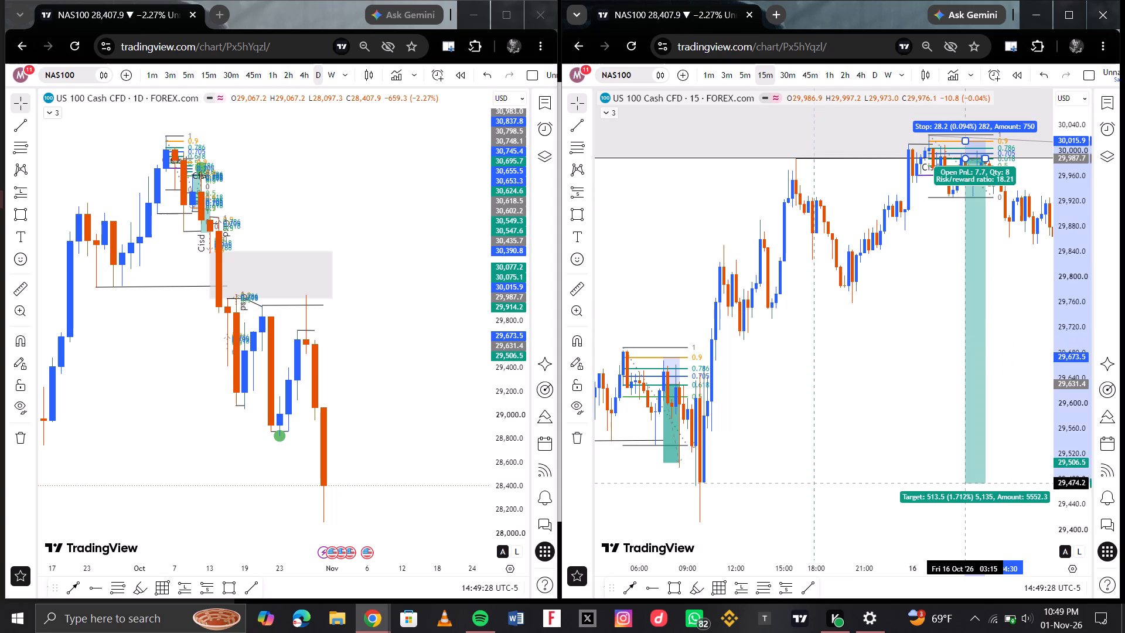
drag(976, 488, 976, 528)
click(976, 528)
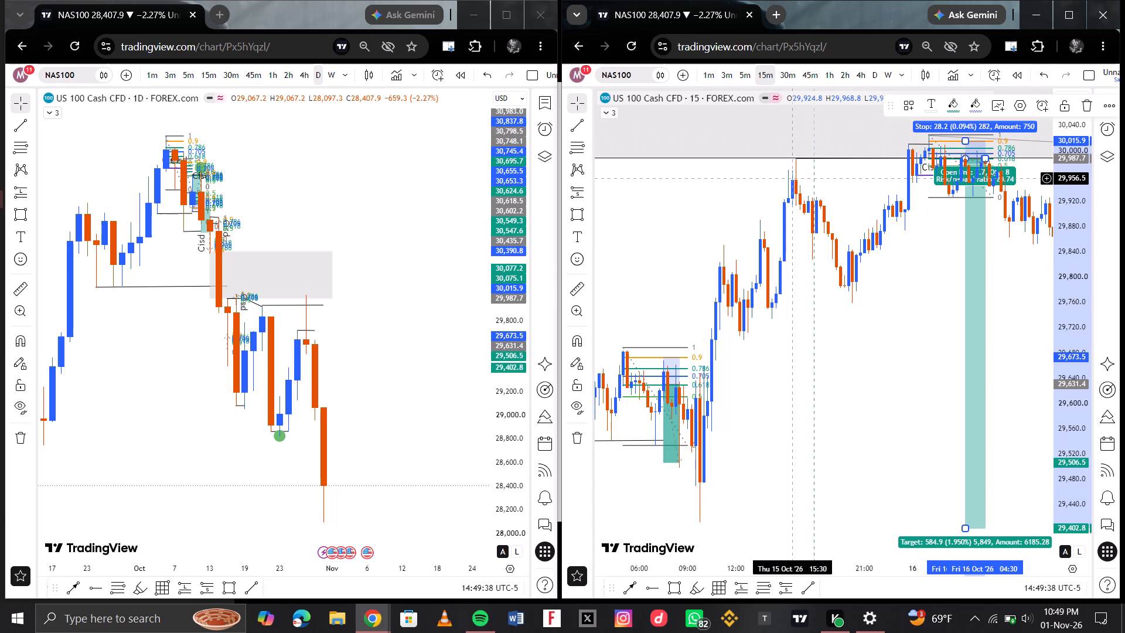
Switch the 15-minute NAS100 chart to the 1-hour timeframe.
scroll(836, 165, up, 4)
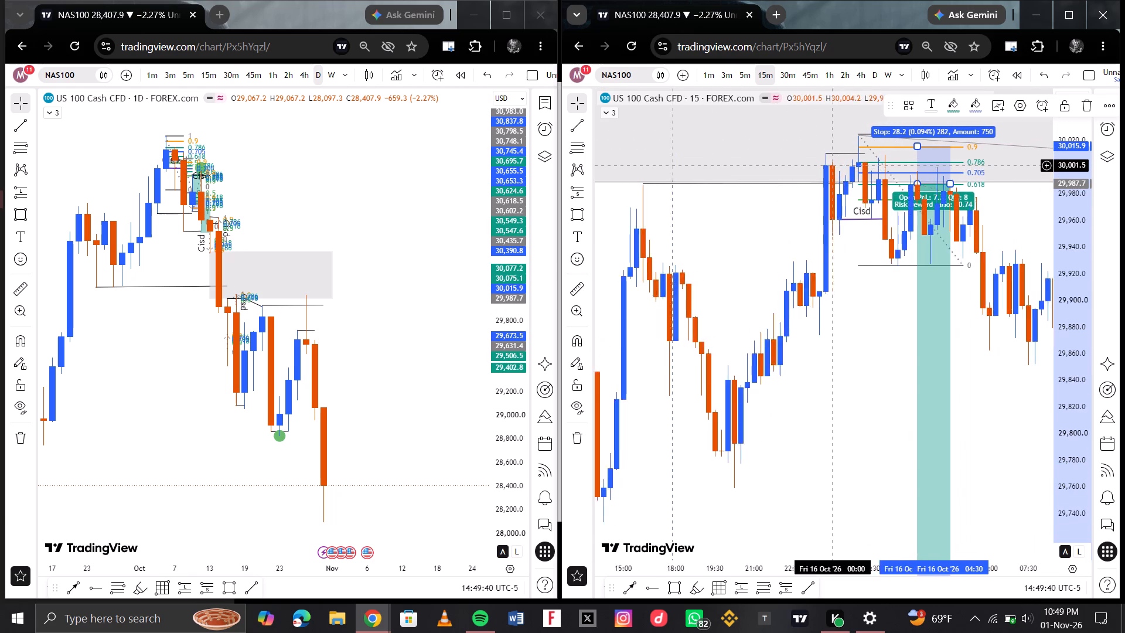
click(831, 75)
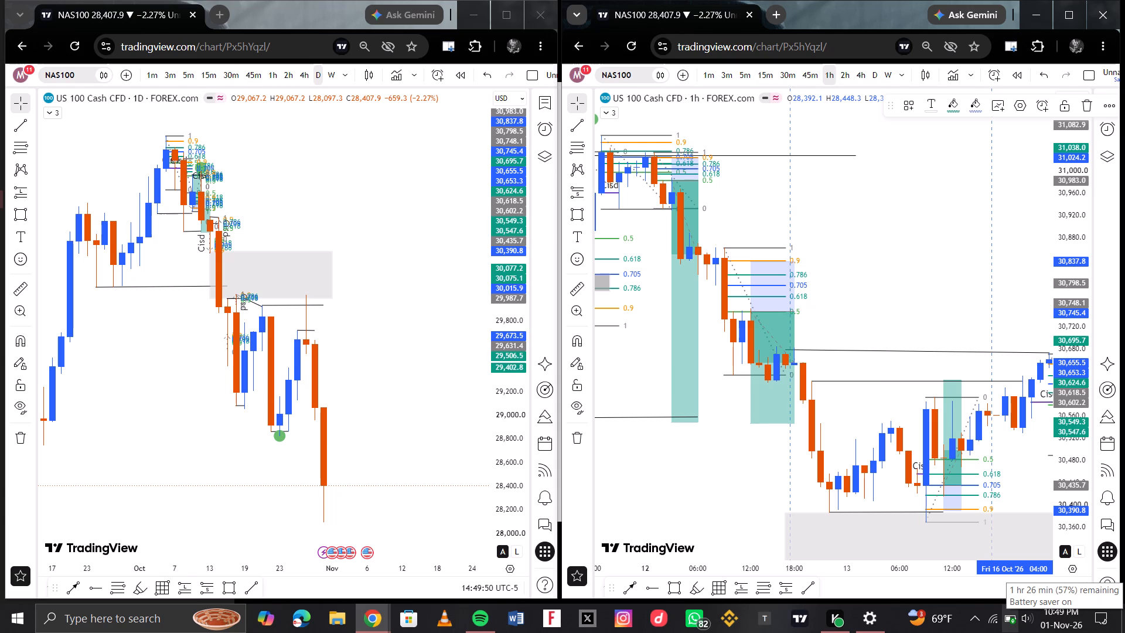
Examine the 1-hour NAS100 price action from 12 to 19 October, focusing on the 16 October short position.
scroll(881, 295, left, 2)
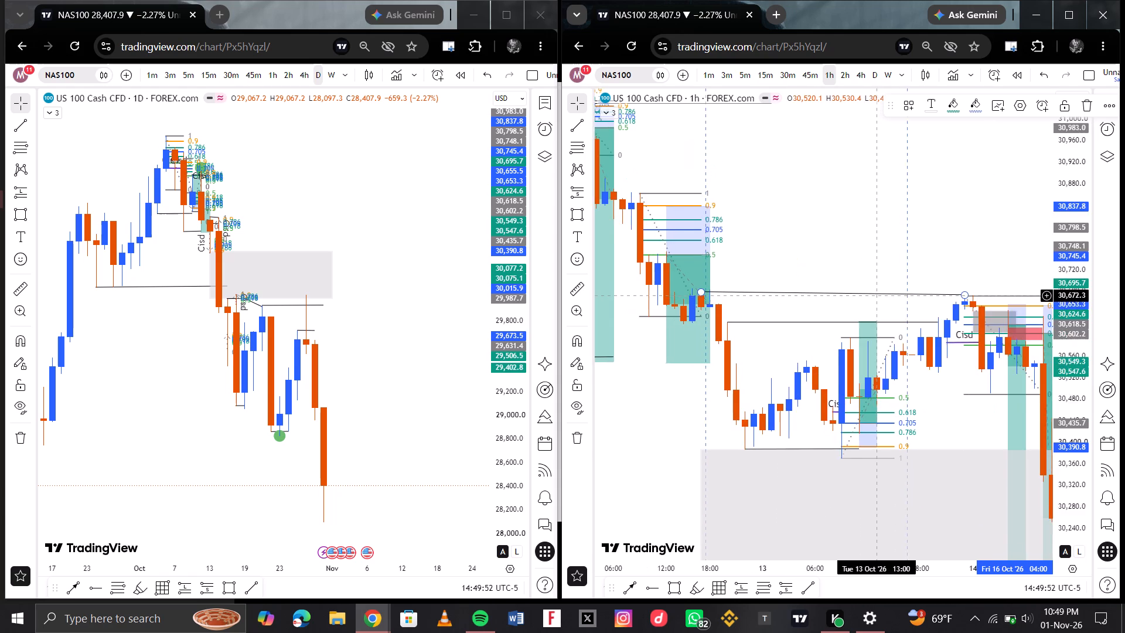
scroll(881, 295, left, 6)
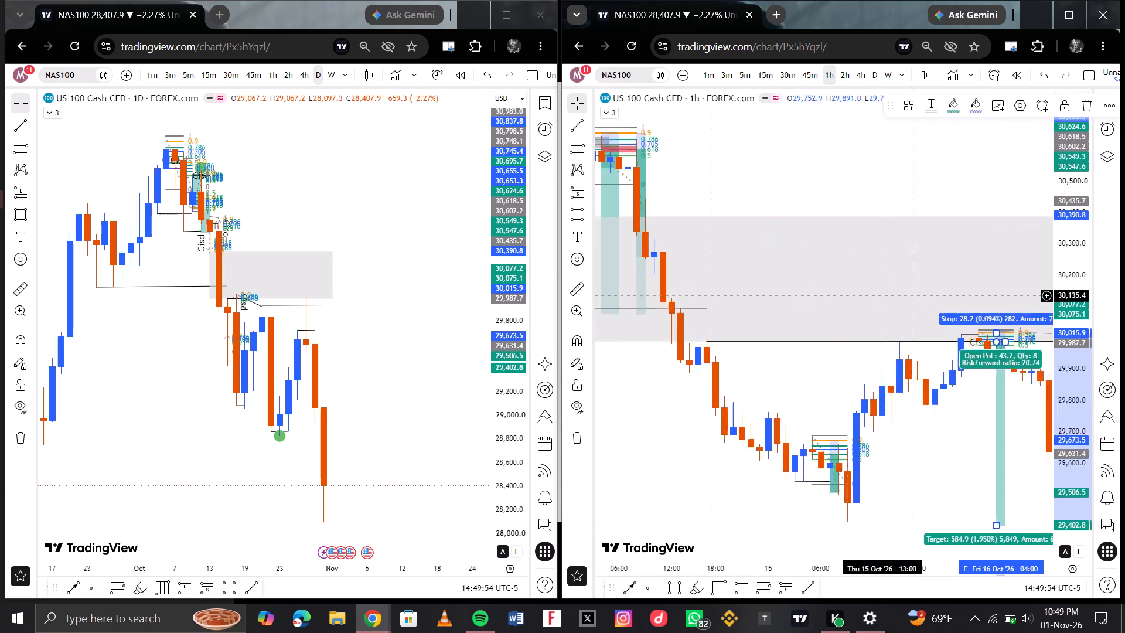
scroll(881, 295, left, 2)
scroll(822, 256, up, 3)
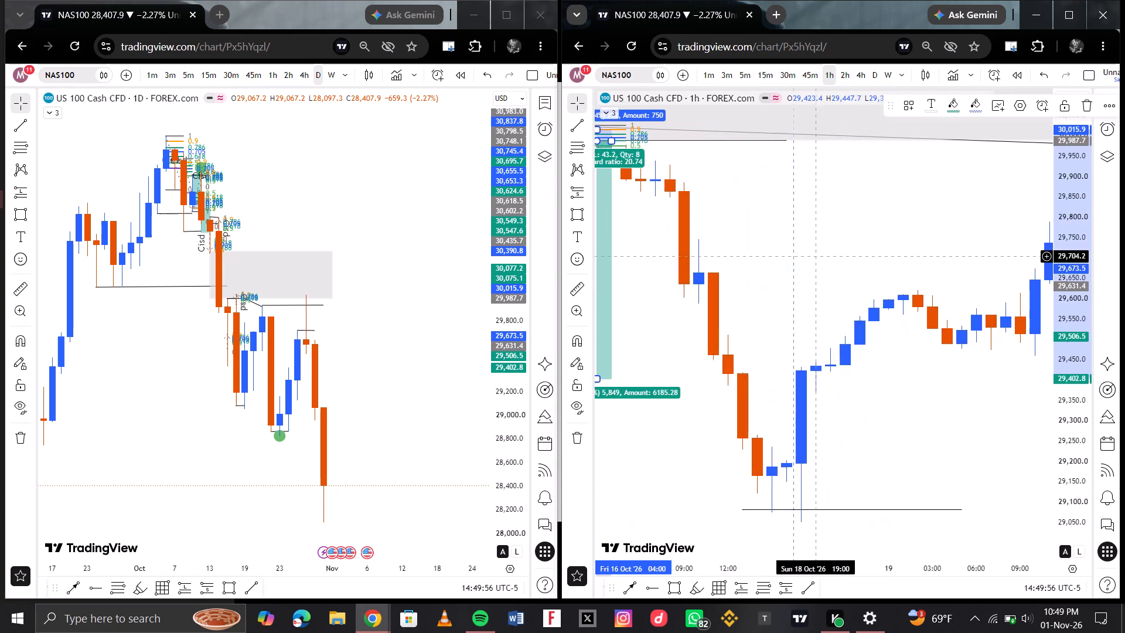
scroll(822, 256, up, 2)
scroll(822, 256, right, 6)
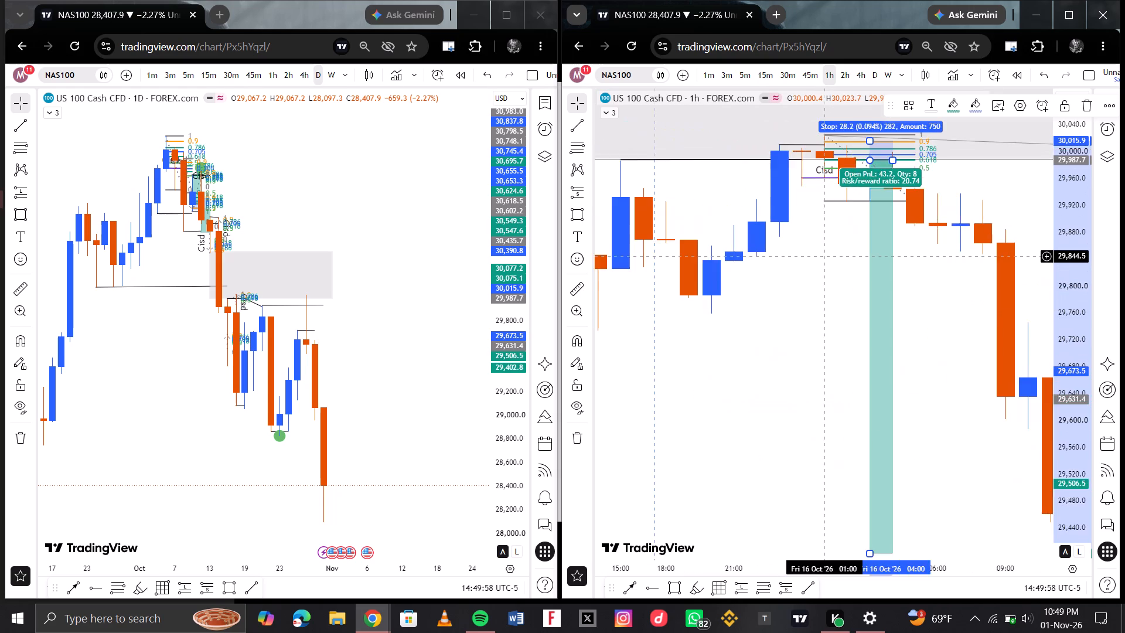
scroll(814, 259, right, 1)
scroll(929, 280, left, 2)
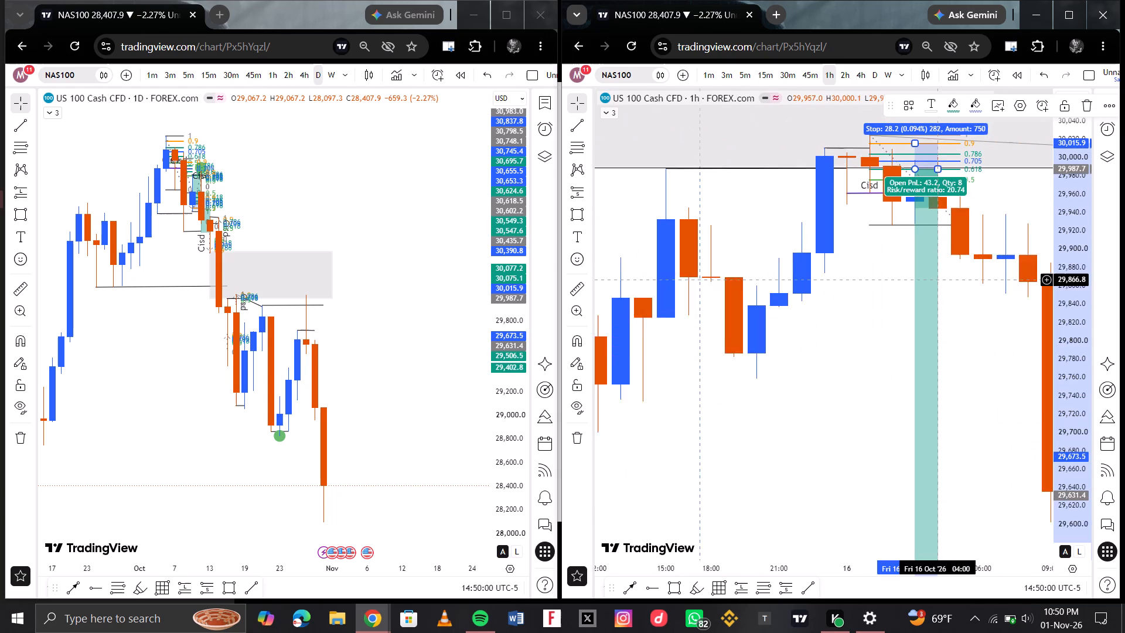
scroll(929, 280, left, 1)
scroll(846, 279, right, 1)
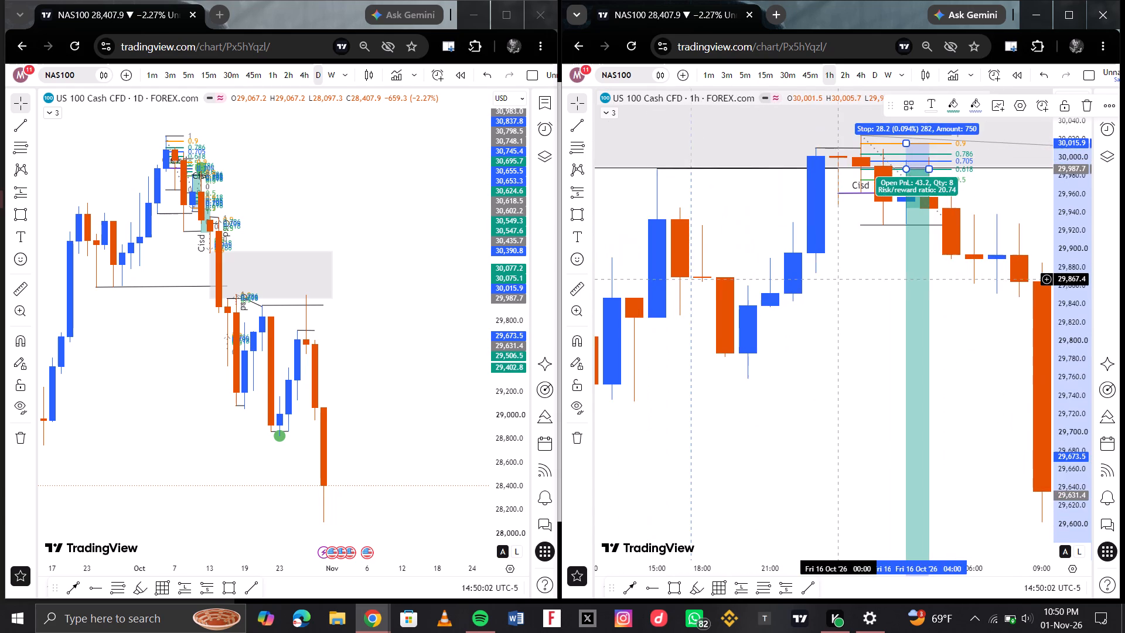
click(800, 300)
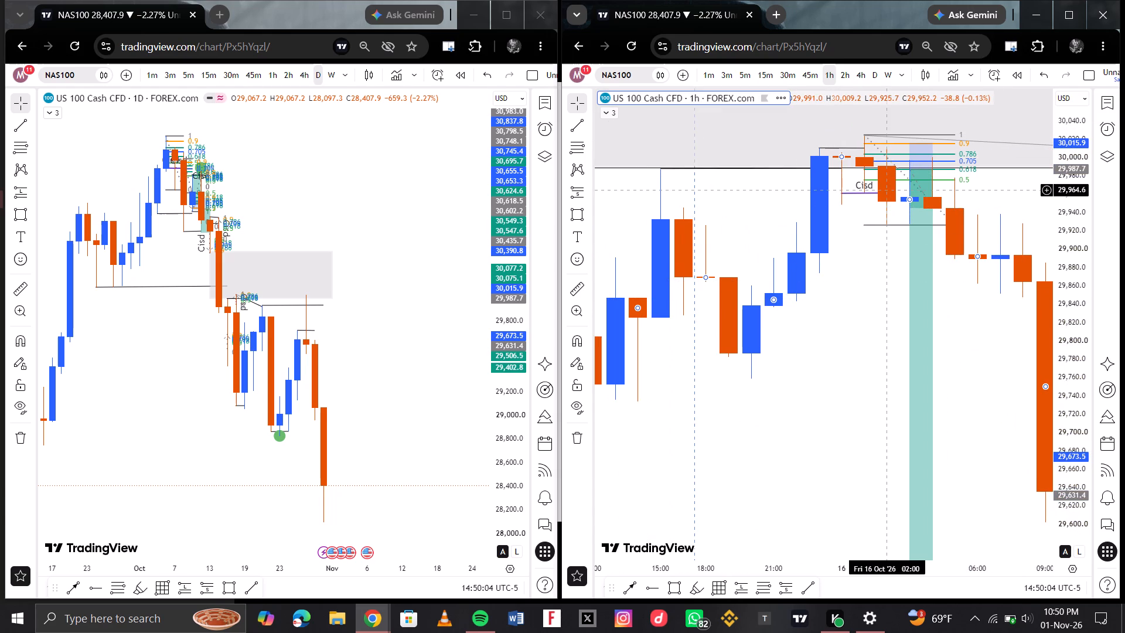
Draw a near-horizontal trend line from the 15 October low, at about 29,415, across to the 16 October short position's target.
scroll(907, 267, down, 2)
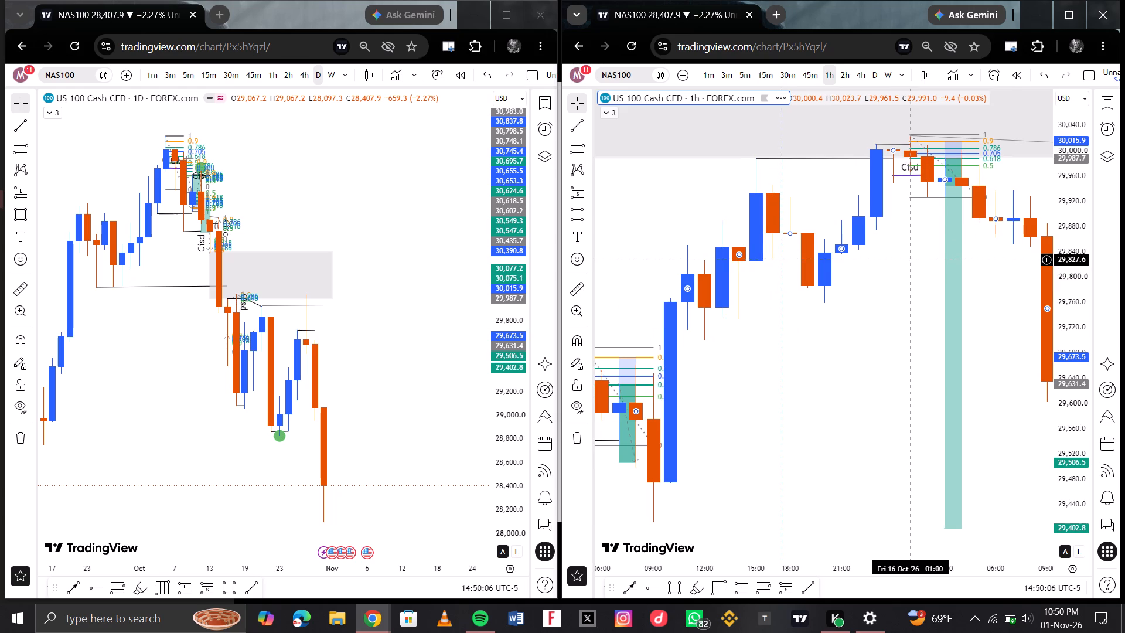
scroll(949, 224, left, 1)
scroll(921, 270, down, 5)
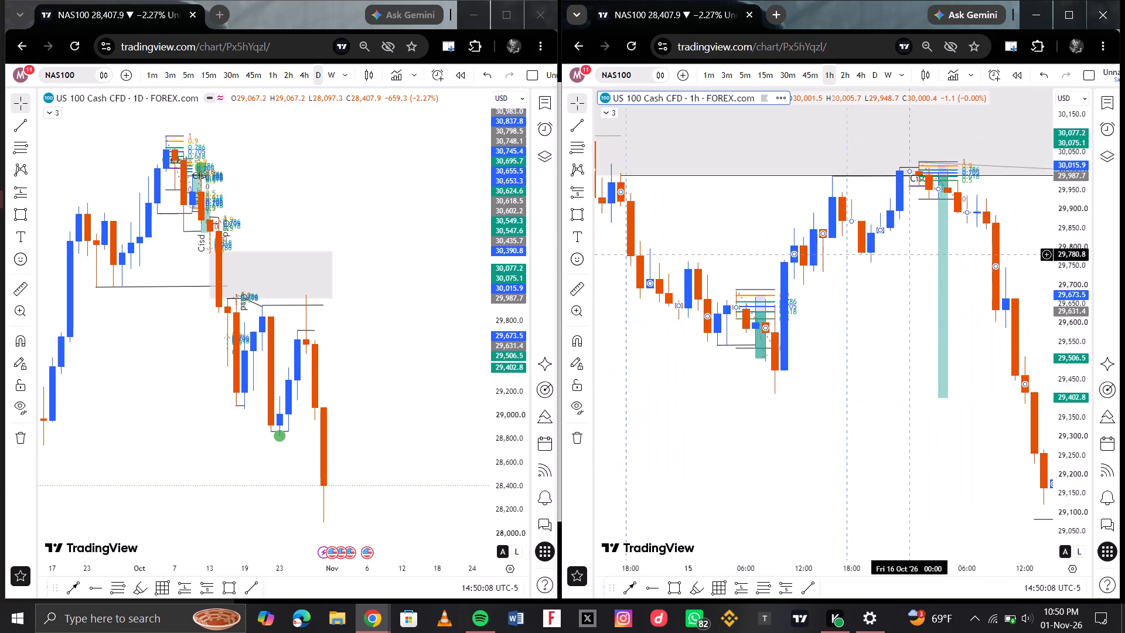
scroll(910, 254, down, 1)
scroll(1000, 251, left, 1)
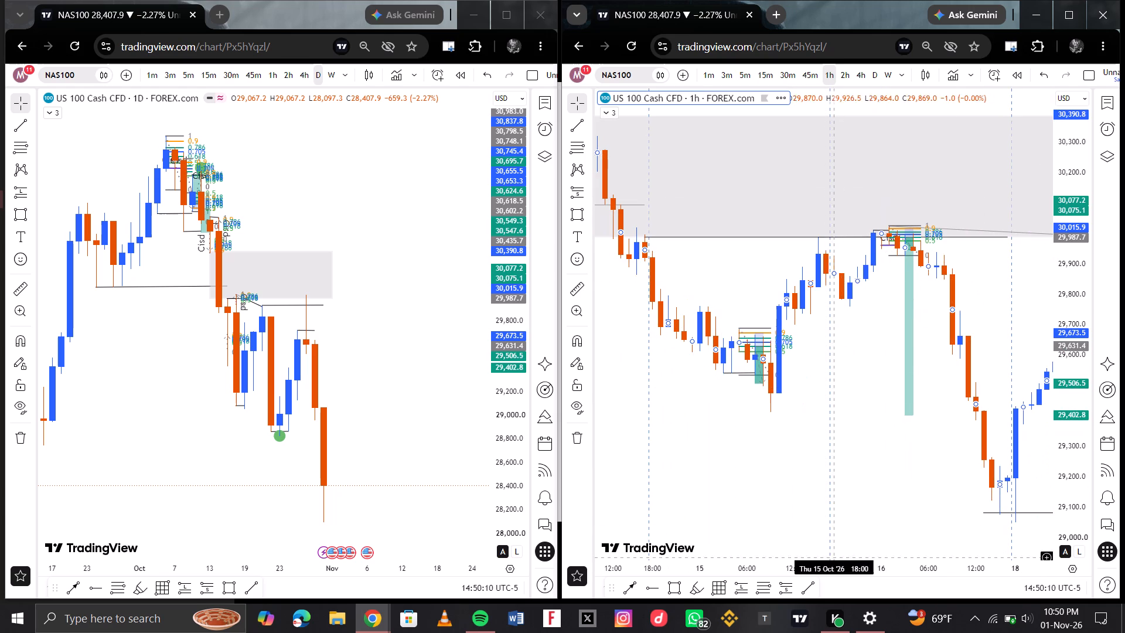
click(806, 587)
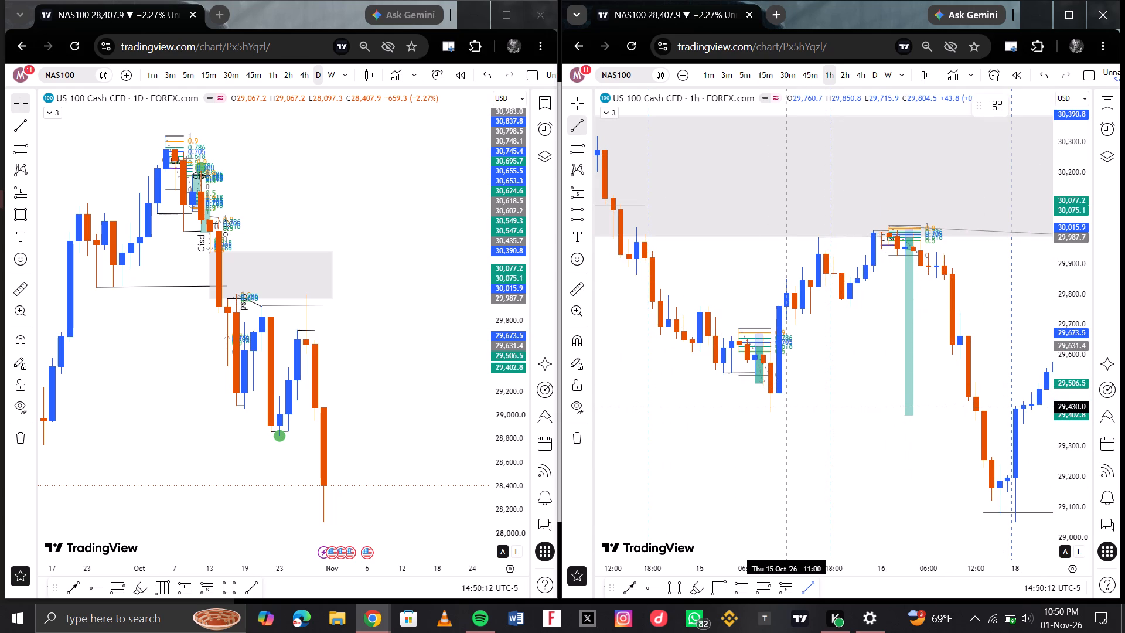
drag(771, 411, 919, 411)
click(919, 411)
click(861, 435)
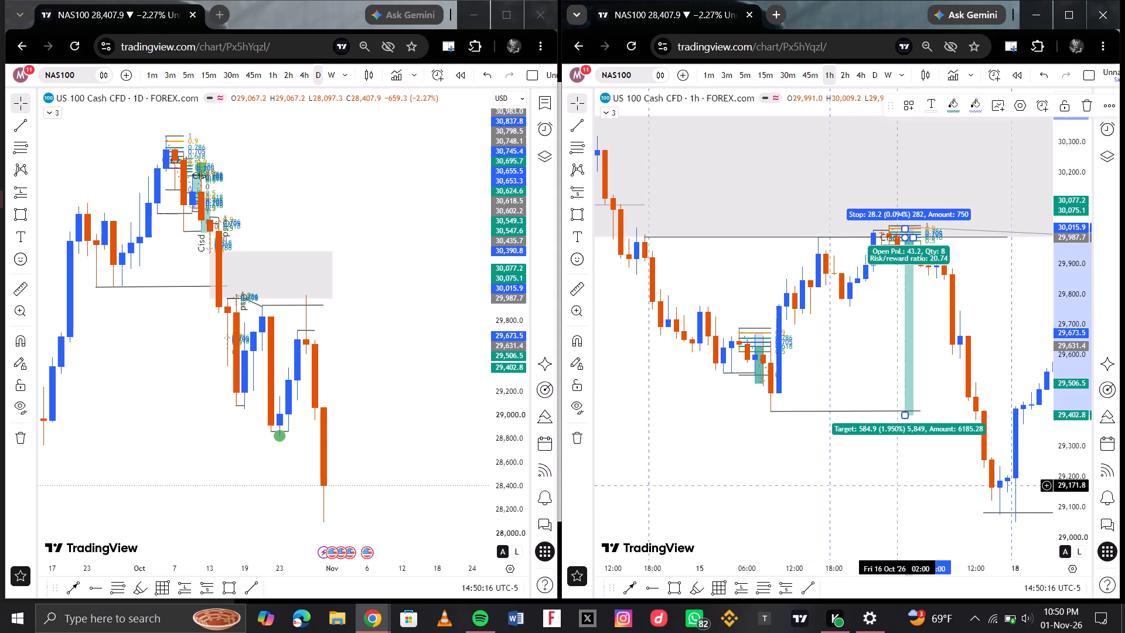
scroll(888, 472, down, 1)
scroll(911, 380, up, 1)
click(942, 450)
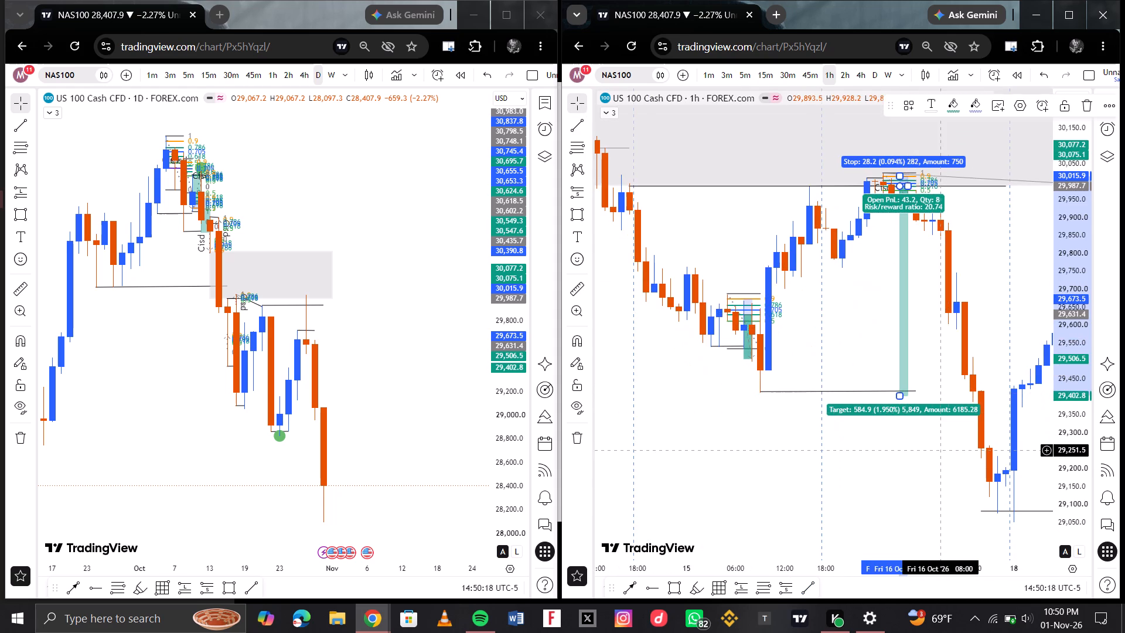
Switch the 1-hour NAS100 chart to the 15-minute timeframe and return to the 15–16 October price action.
scroll(950, 438, left, 1)
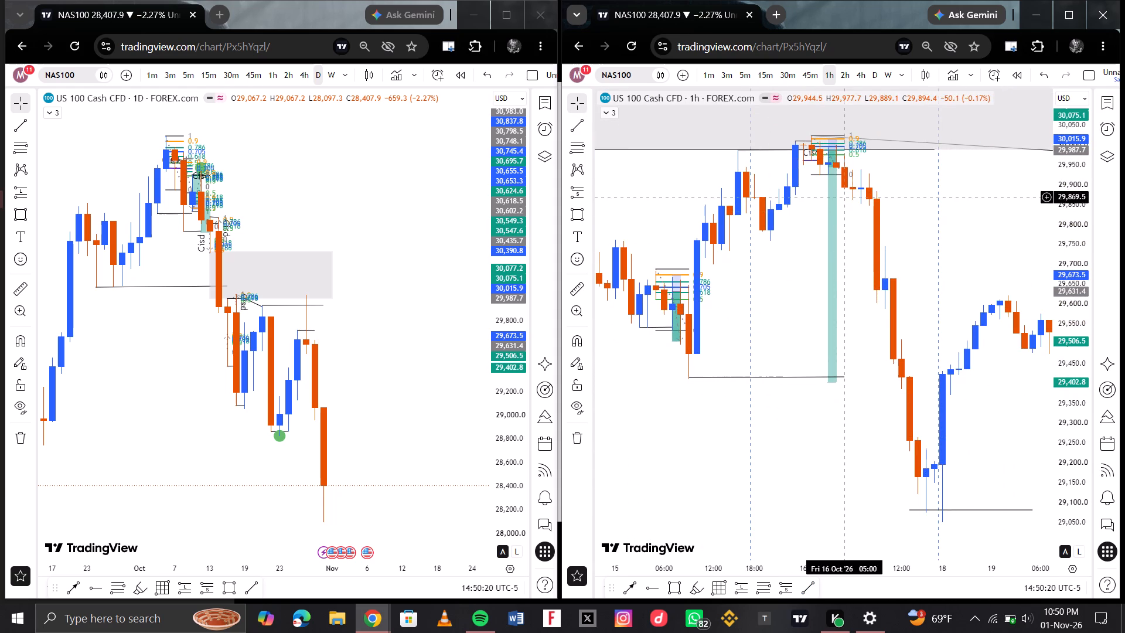
click(769, 83)
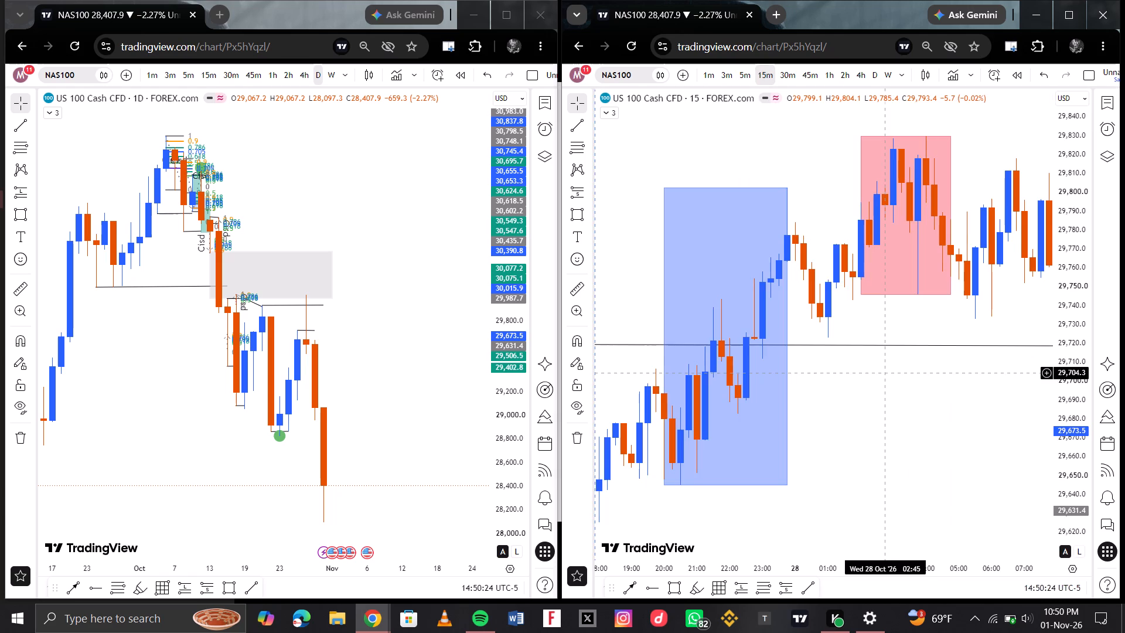
scroll(882, 373, down, 13)
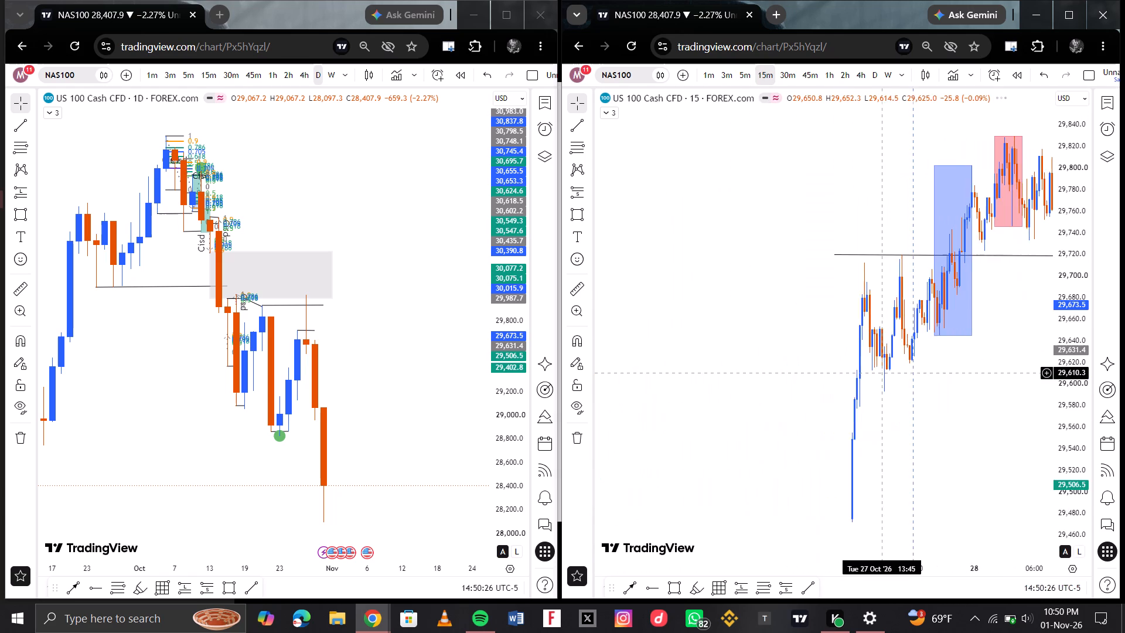
scroll(803, 318, right, 3)
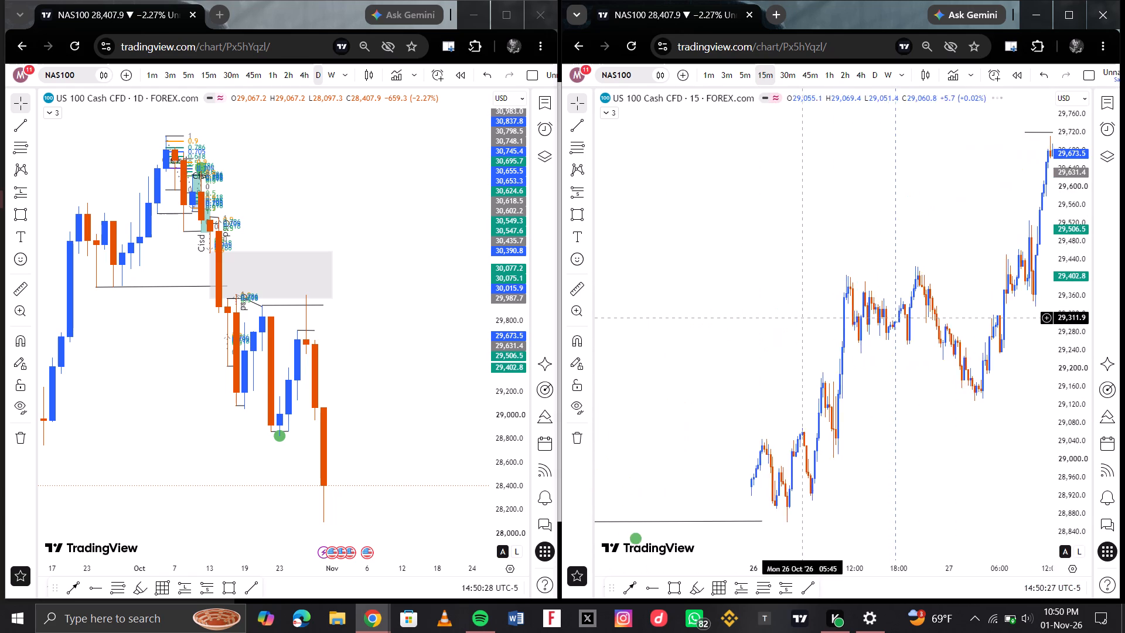
scroll(803, 318, right, 6)
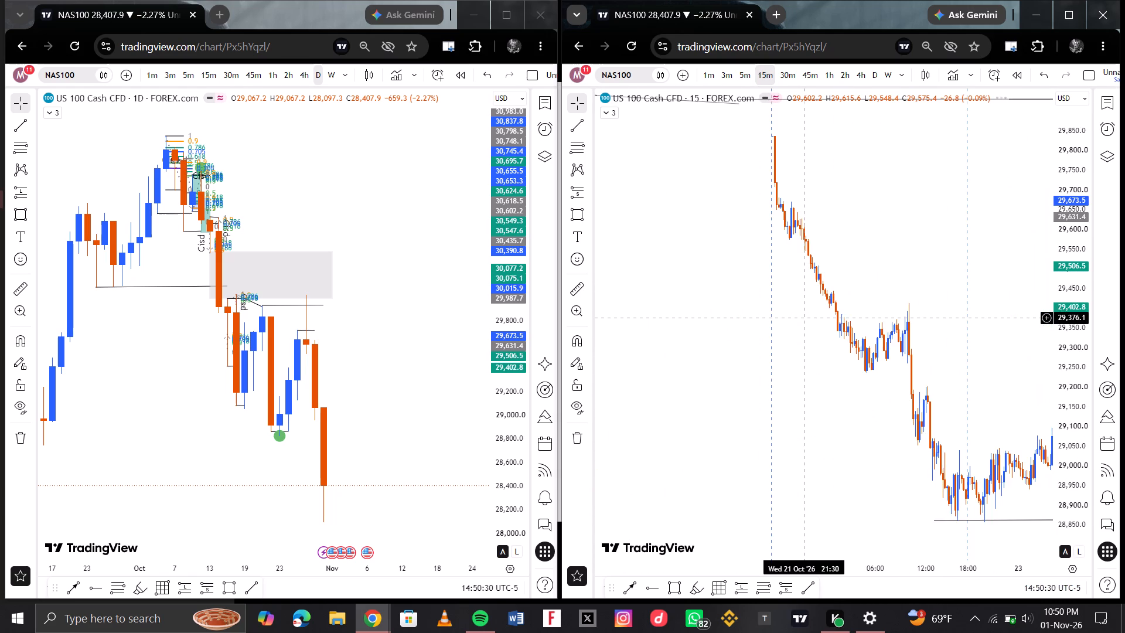
scroll(803, 318, right, 4)
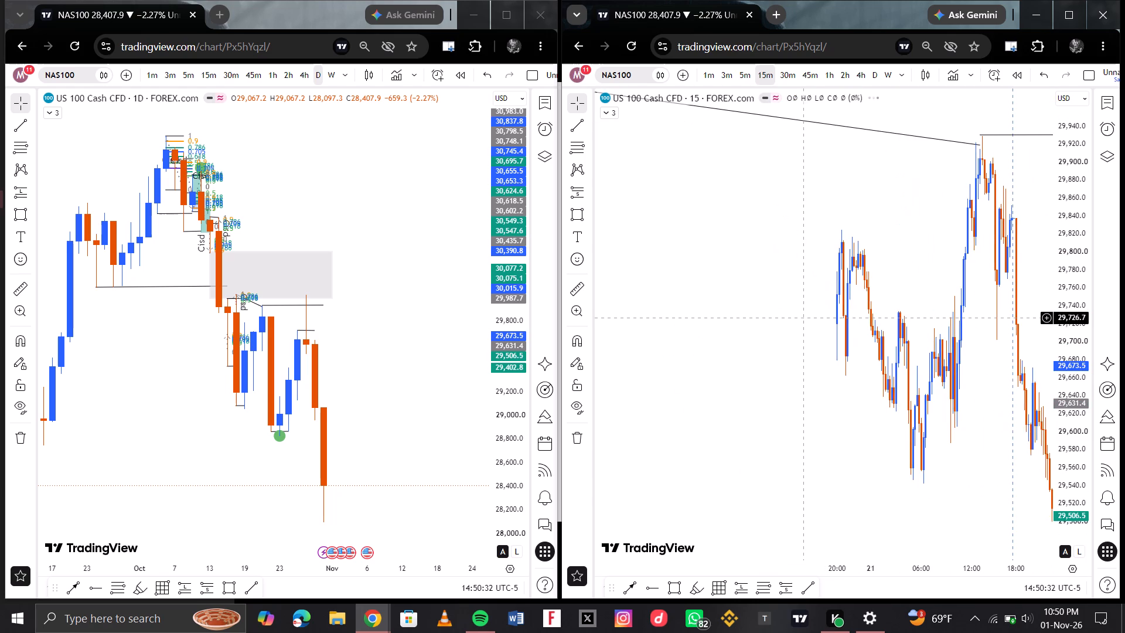
scroll(803, 318, right, 6)
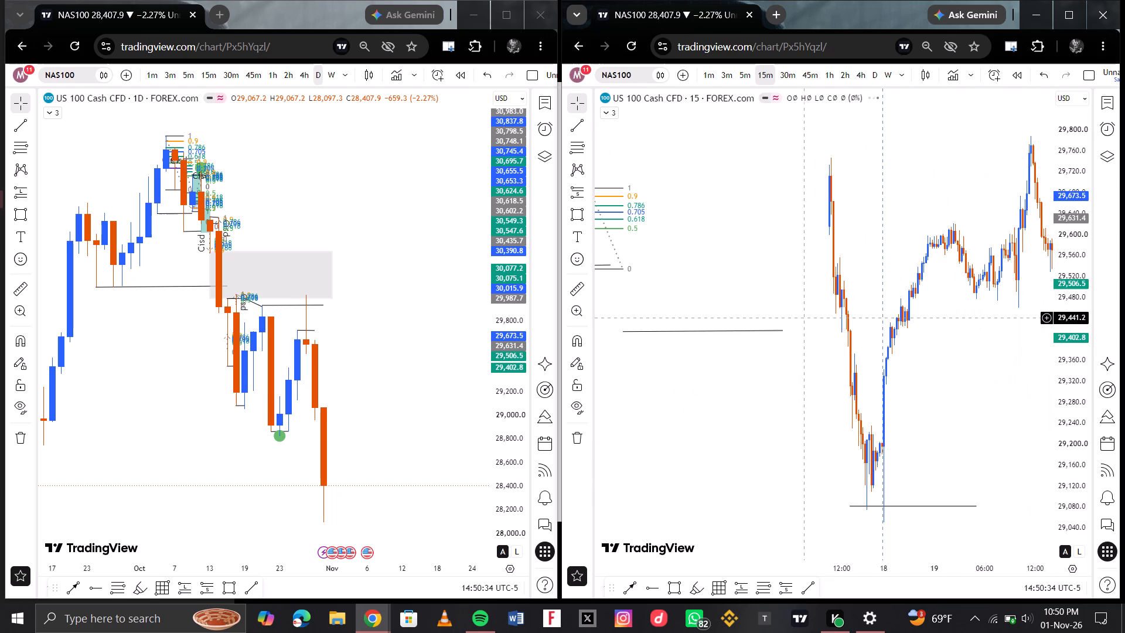
scroll(803, 318, right, 2)
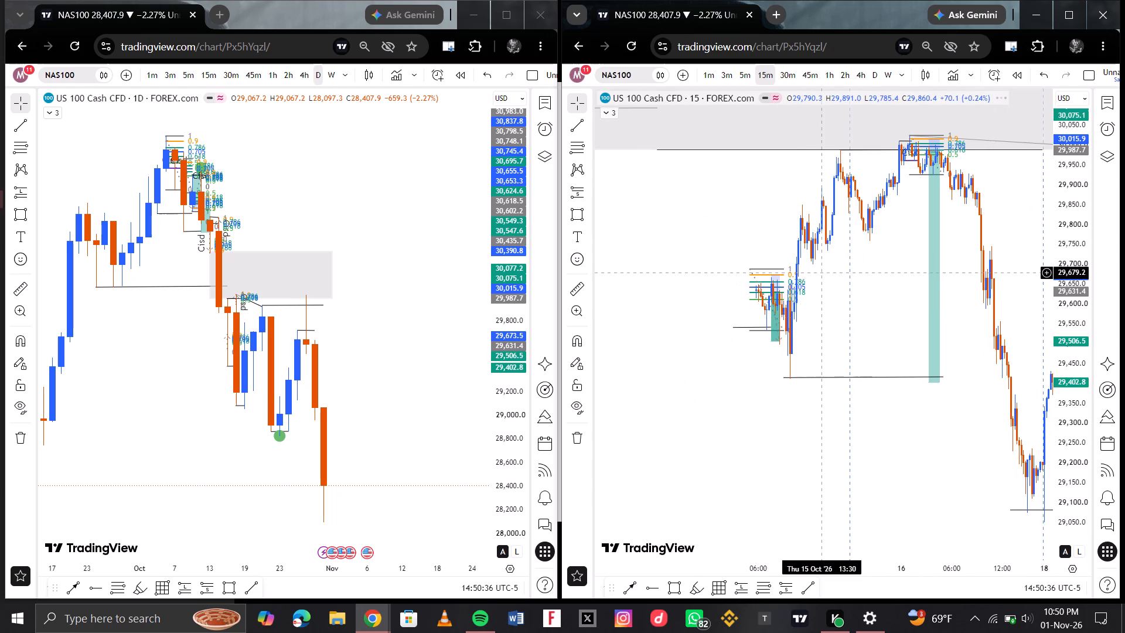
Examine the 16 October short setup and the price action around its entry and target on the 15-minute chart.
scroll(822, 273, up, 5)
scroll(795, 277, right, 1)
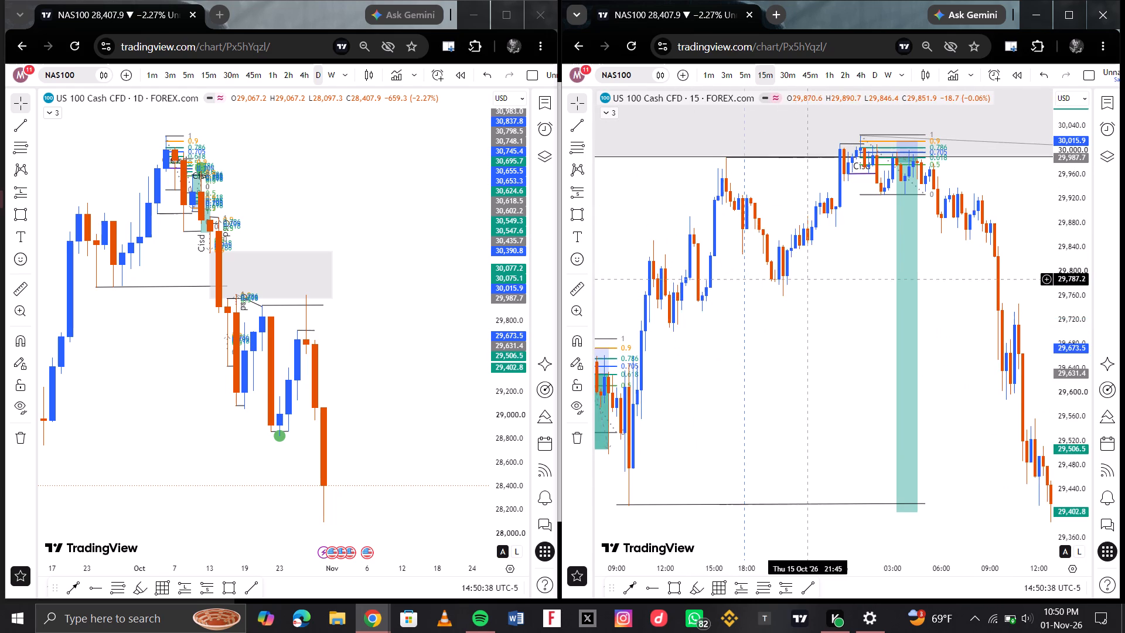
scroll(887, 303, right, 1)
scroll(930, 301, left, 2)
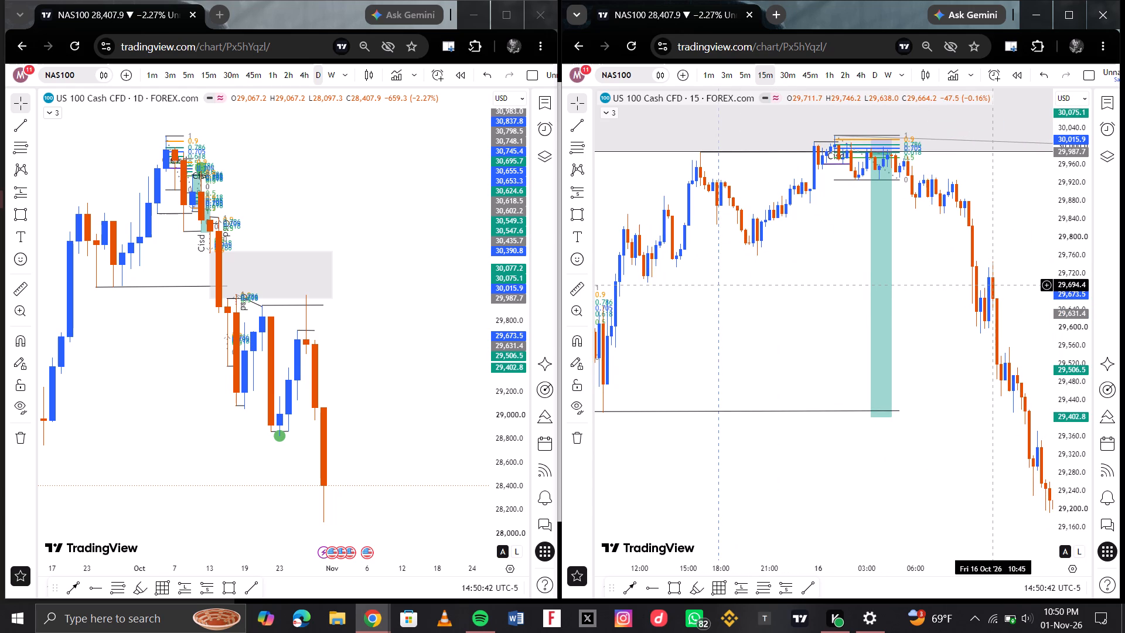
scroll(971, 243, up, 2)
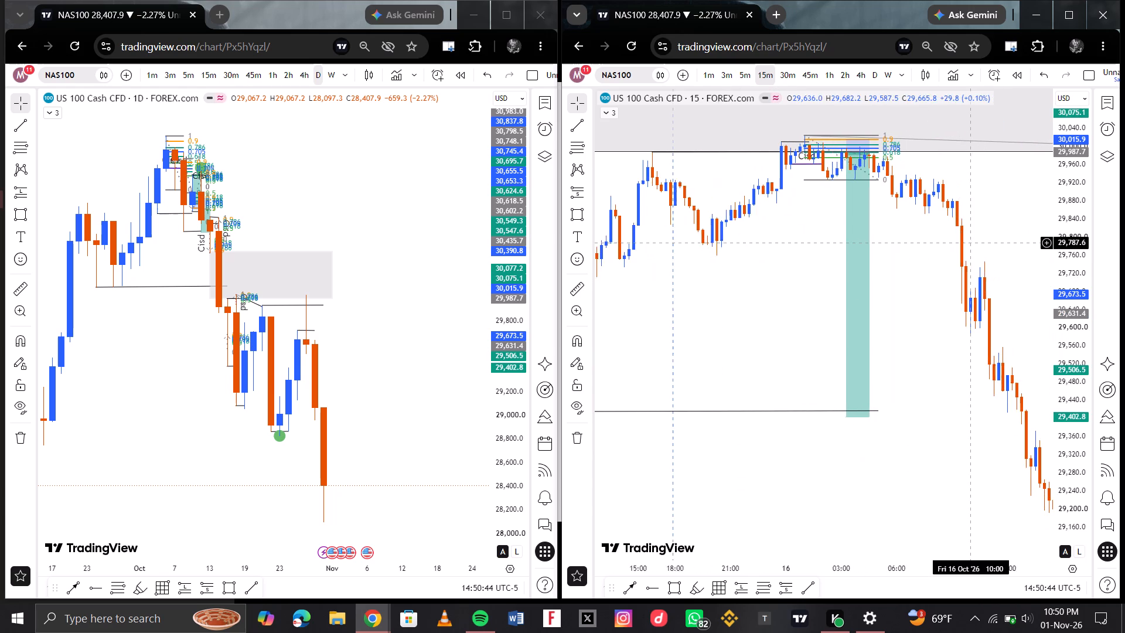
scroll(878, 223, right, 1)
scroll(946, 236, left, 2)
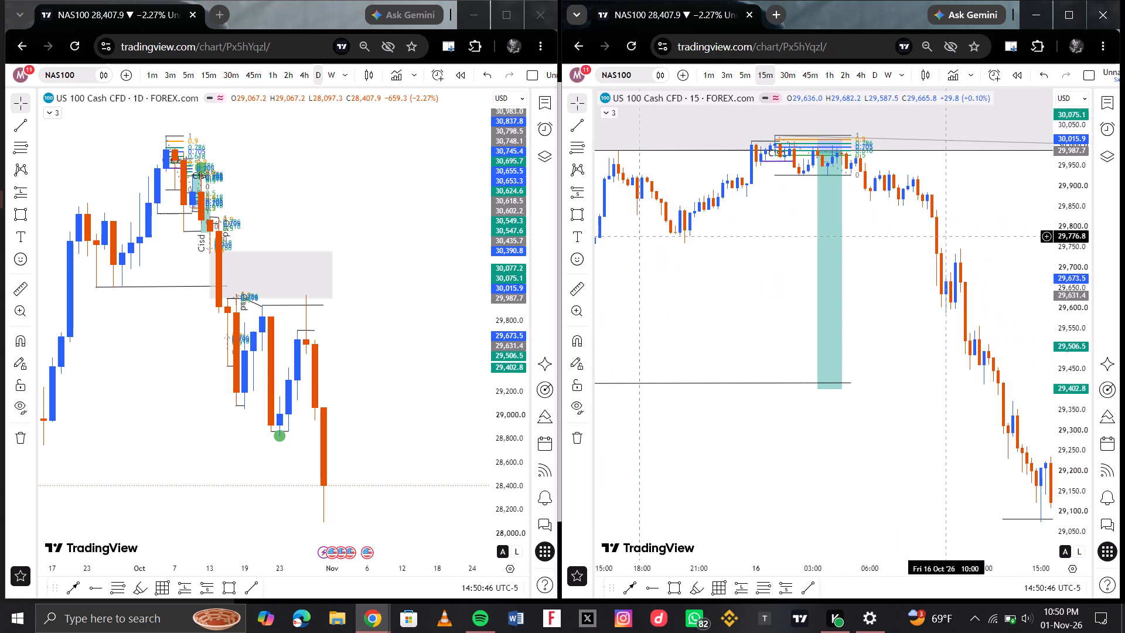
scroll(922, 230, up, 1)
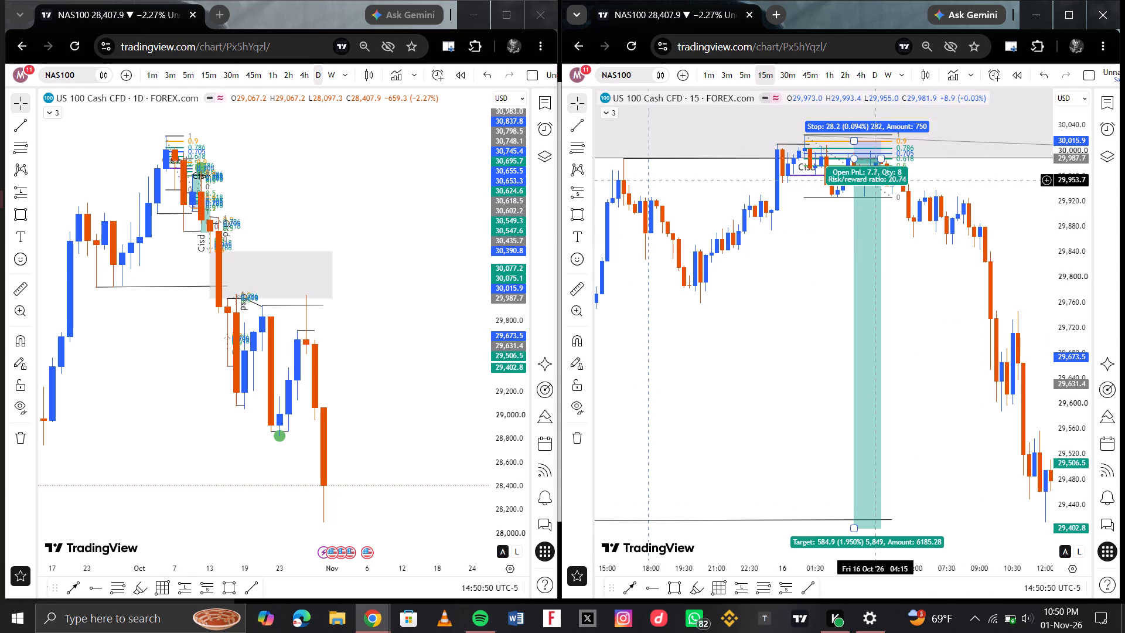
scroll(925, 304, down, 3)
scroll(952, 281, left, 2)
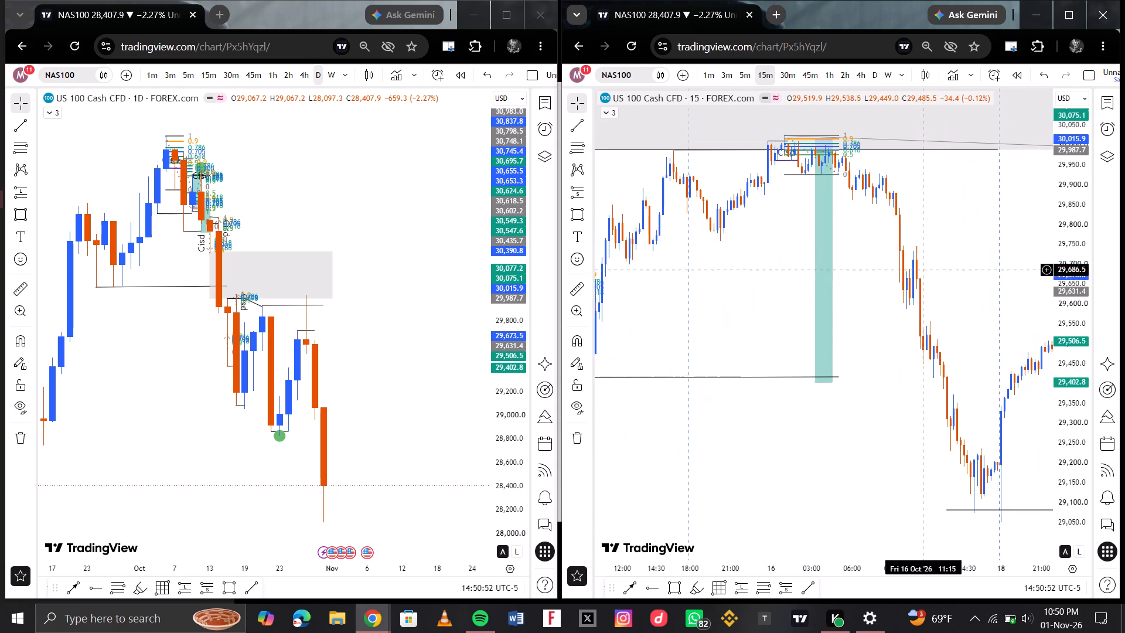
scroll(852, 252, right, 1)
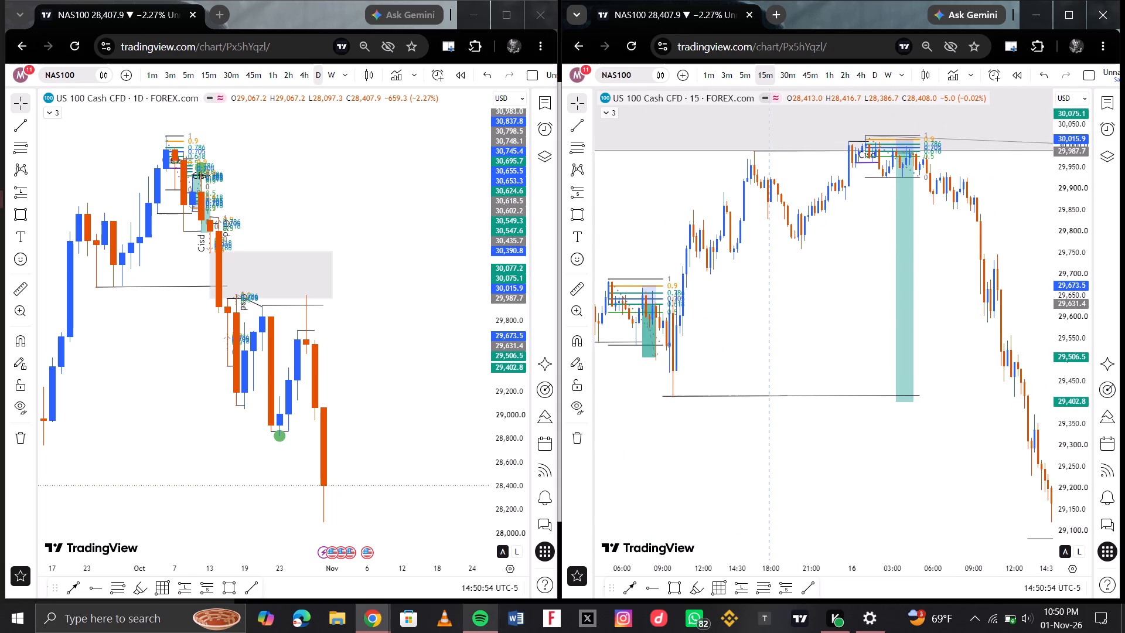
Switch to Spotify, turn off shuffle on Njerae's artist page and resume playback.
click(482, 615)
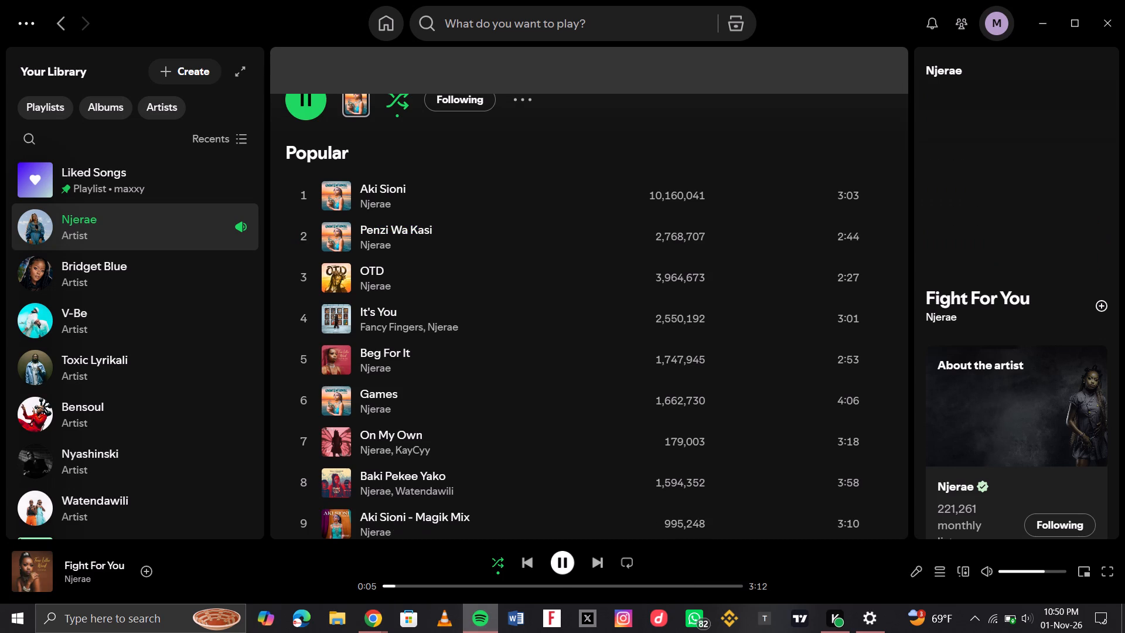
scroll(368, 229, up, 2)
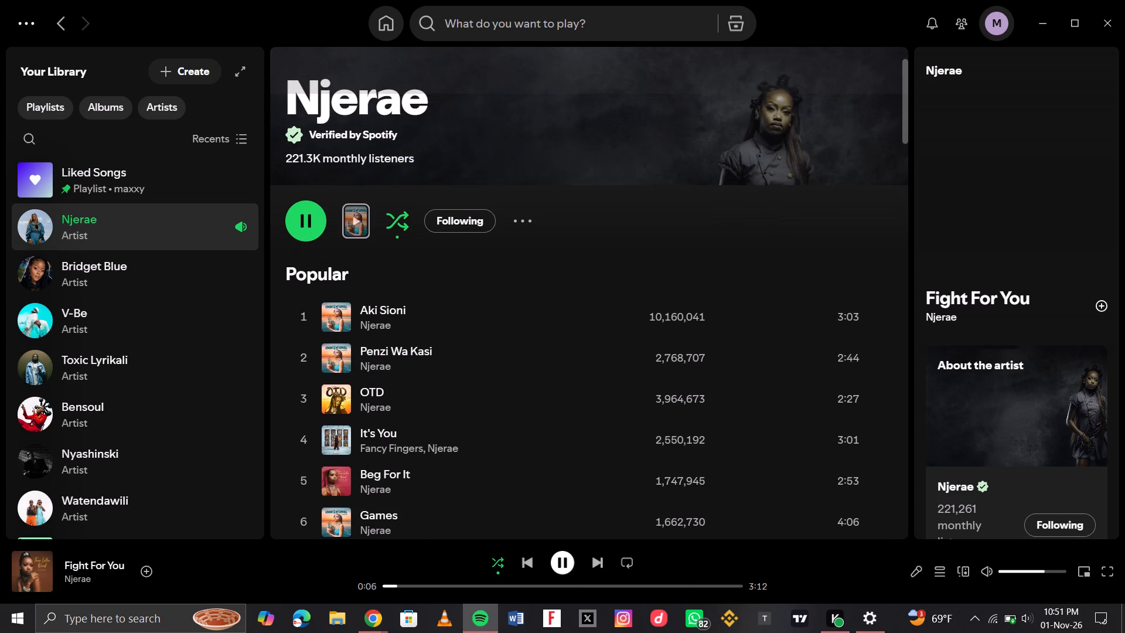
click(312, 213)
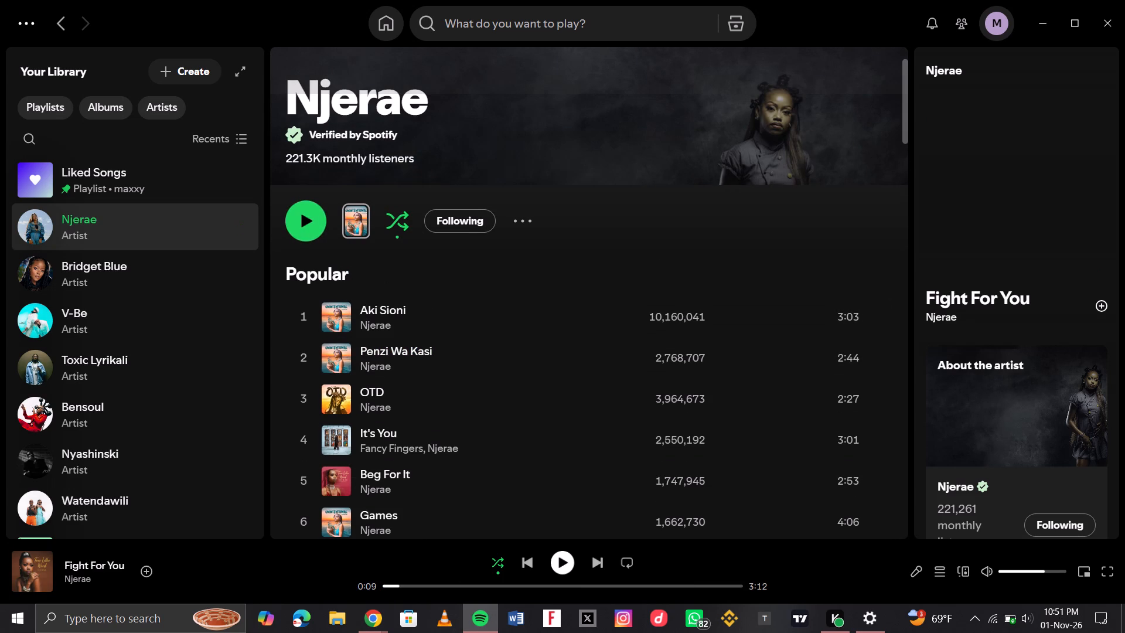
click(397, 231)
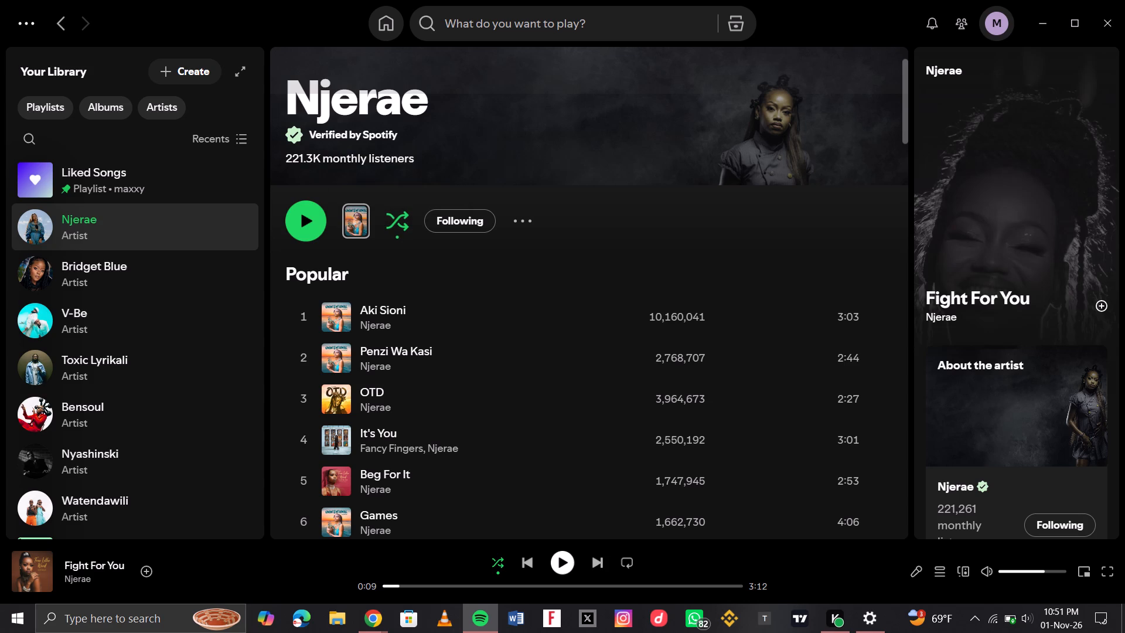
click(305, 219)
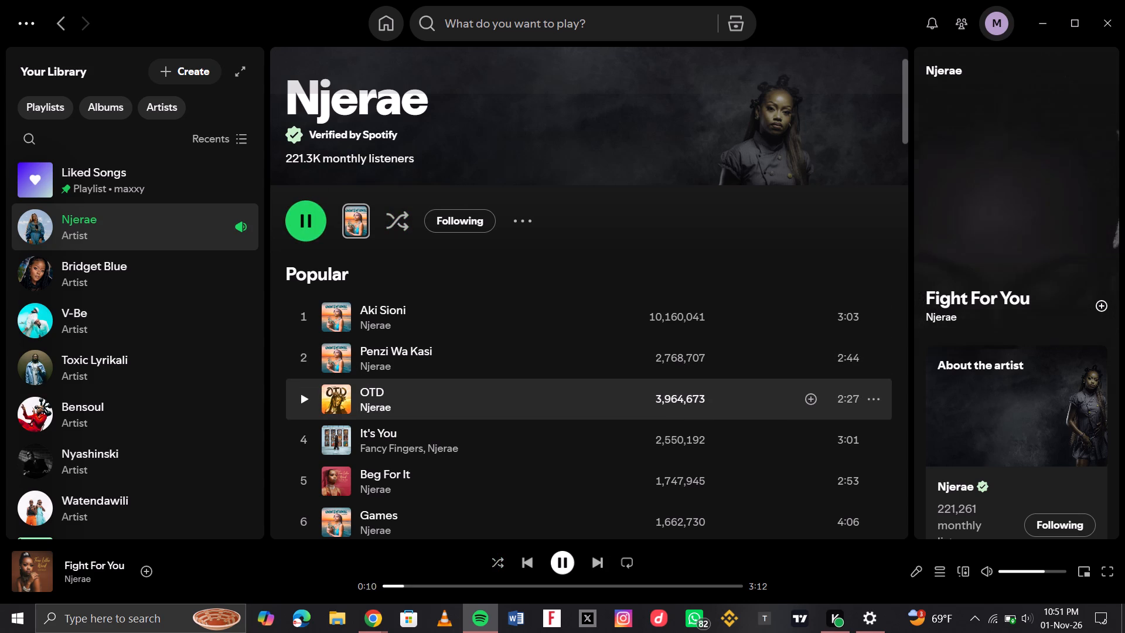
Play the song OTD from Njerae's popular tracks.
click(313, 400)
click(304, 399)
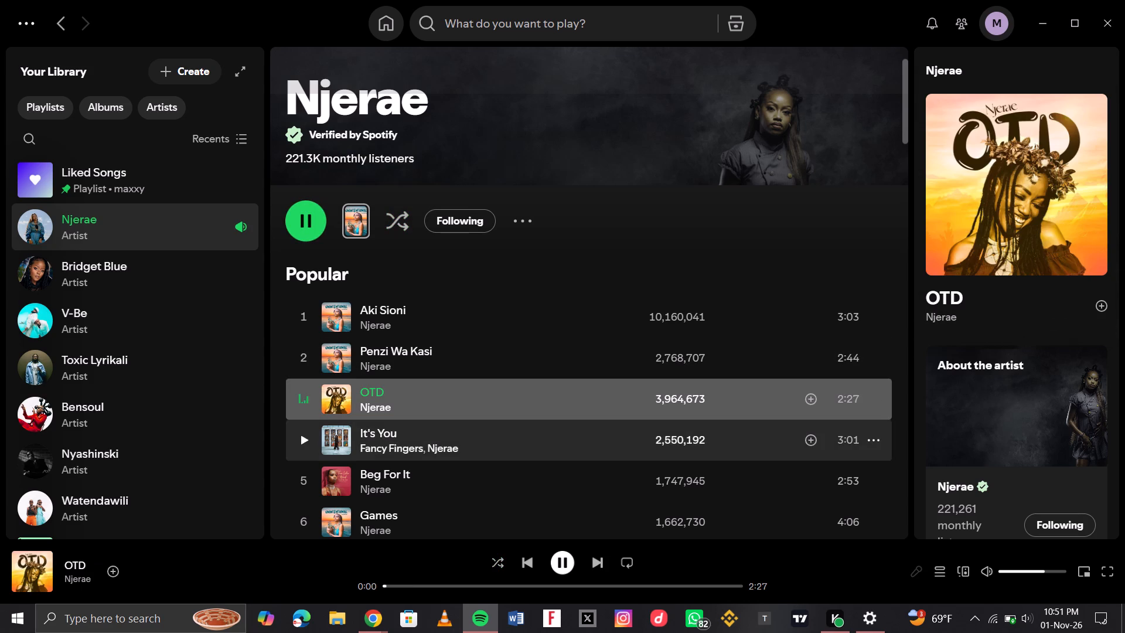
Skip from OTD to the following track.
click(592, 565)
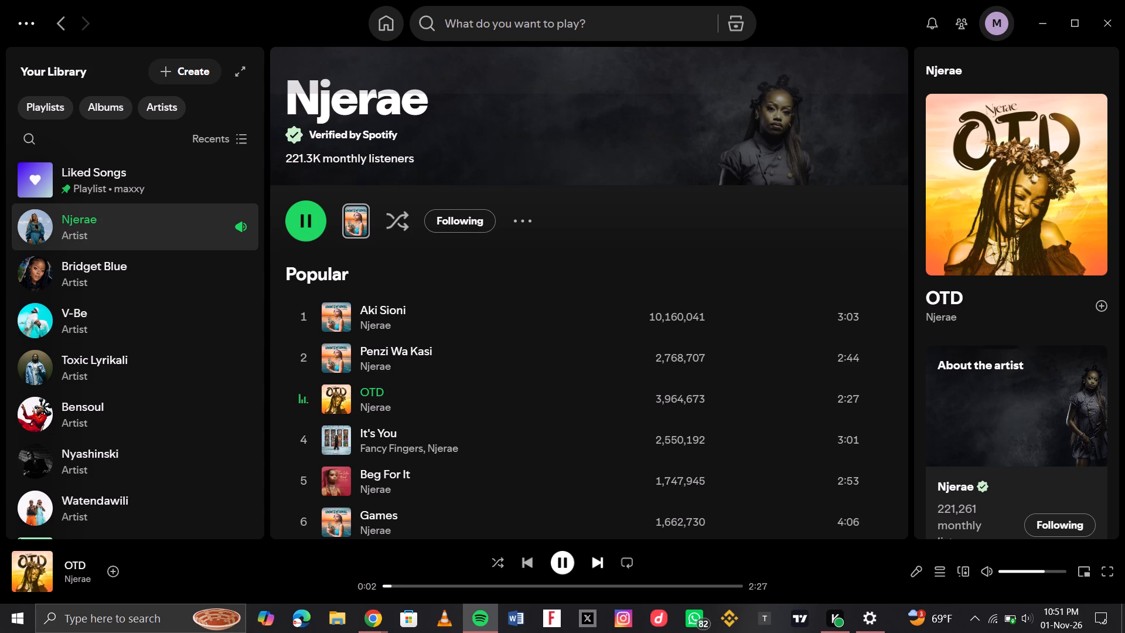
Switch from Spotify back to the NAS100 charts in Chrome.
click(482, 617)
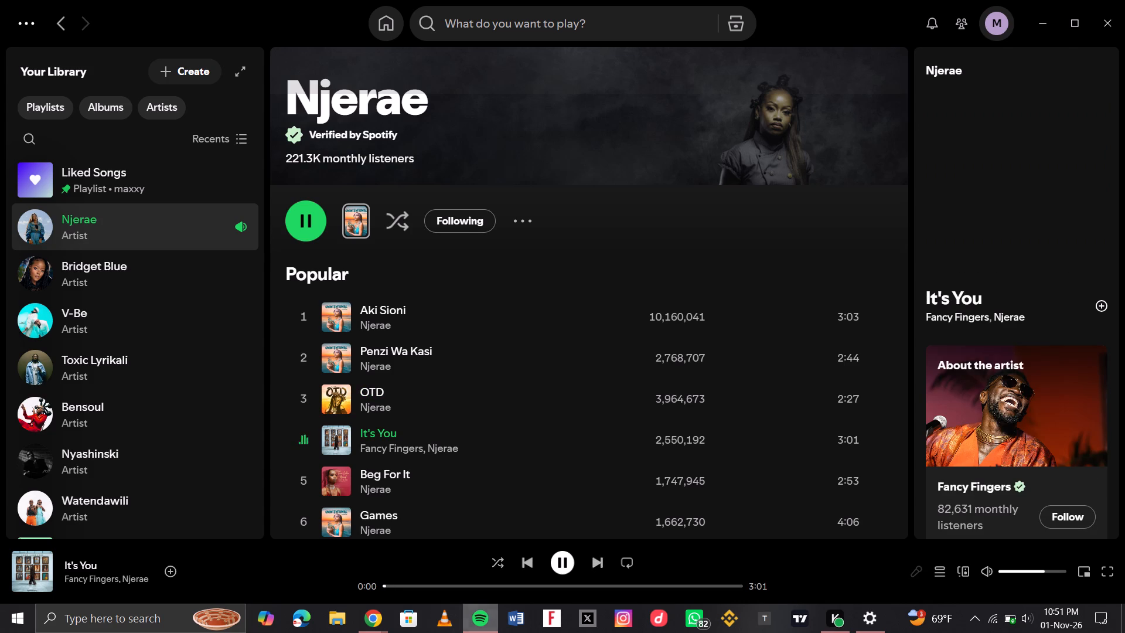
click(482, 617)
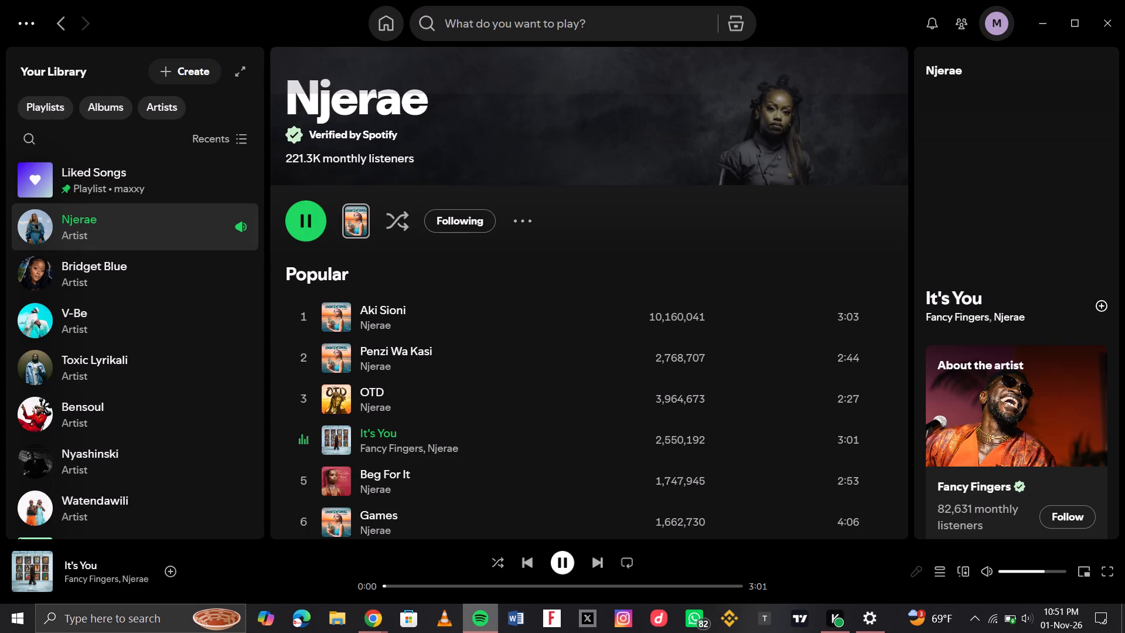
click(482, 617)
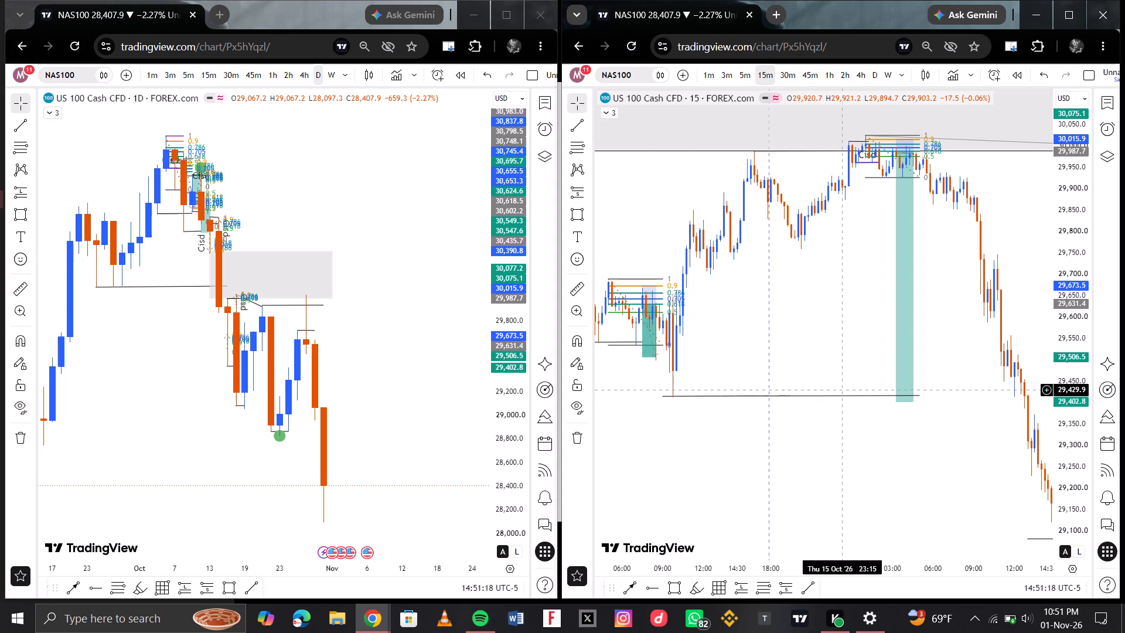
Draw a Fibonacci retracement on the 15-minute chart from the 16 October 07:00 high near 29,937.3 down to about 29,854.6.
scroll(927, 219, up, 4)
scroll(933, 232, left, 1)
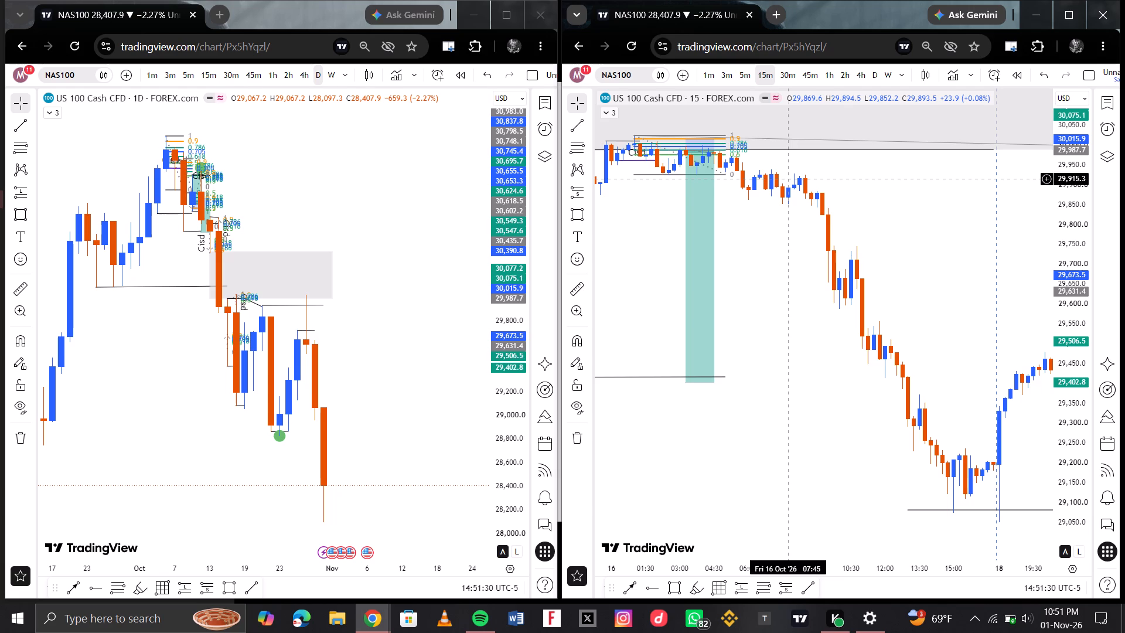
scroll(803, 174, left, 1)
scroll(763, 171, right, 1)
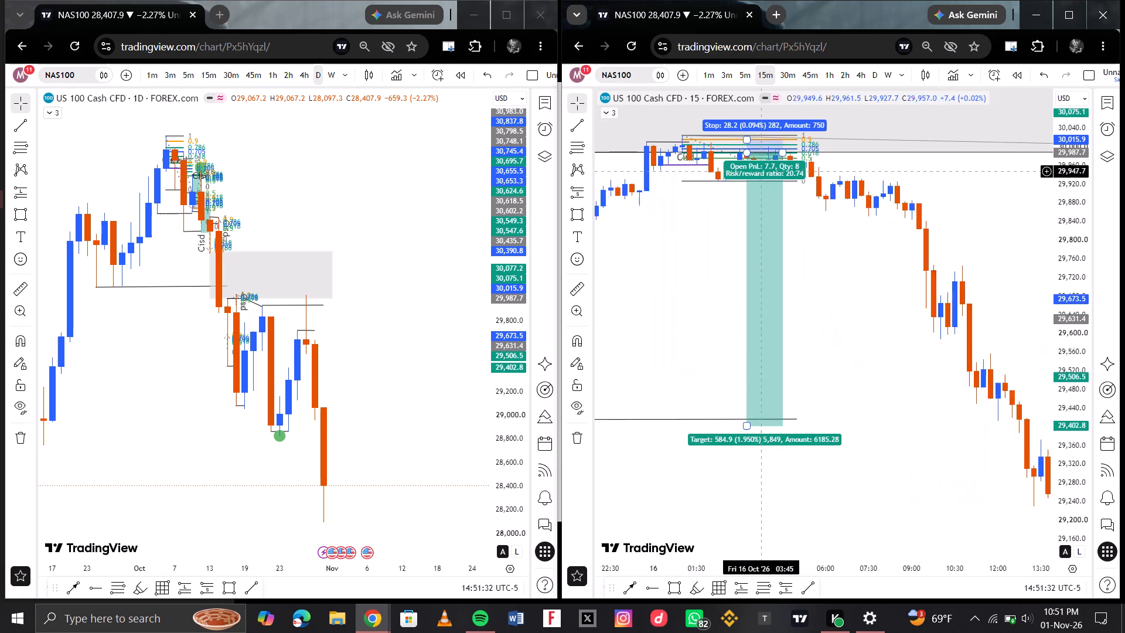
scroll(847, 208, right, 1)
scroll(916, 223, up, 1)
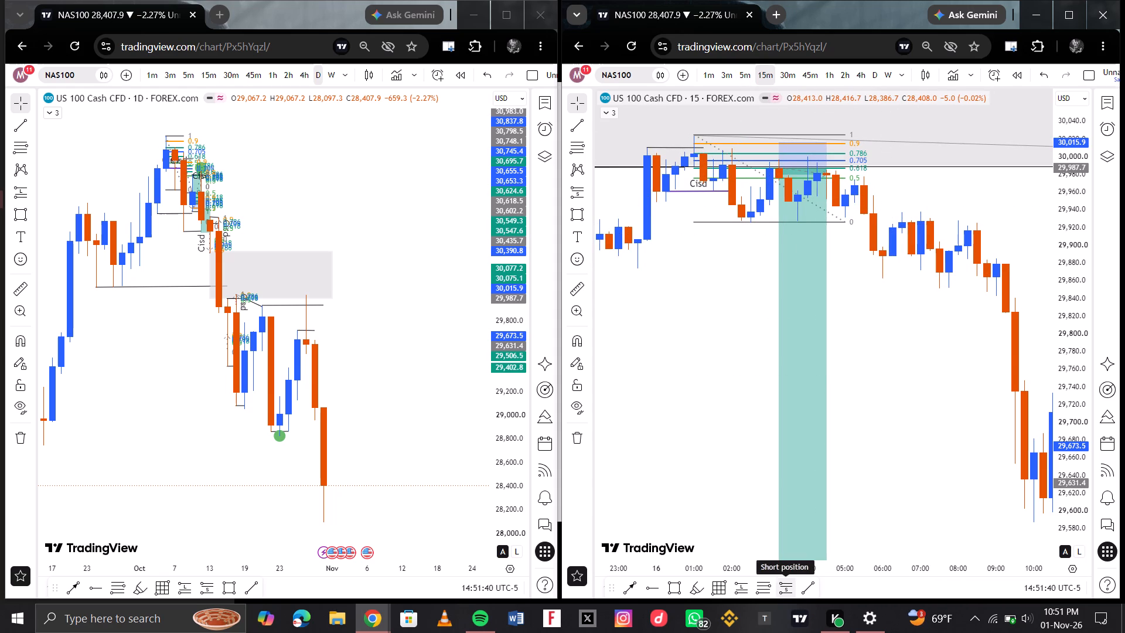
click(757, 595)
drag(864, 176, 972, 280)
click(972, 280)
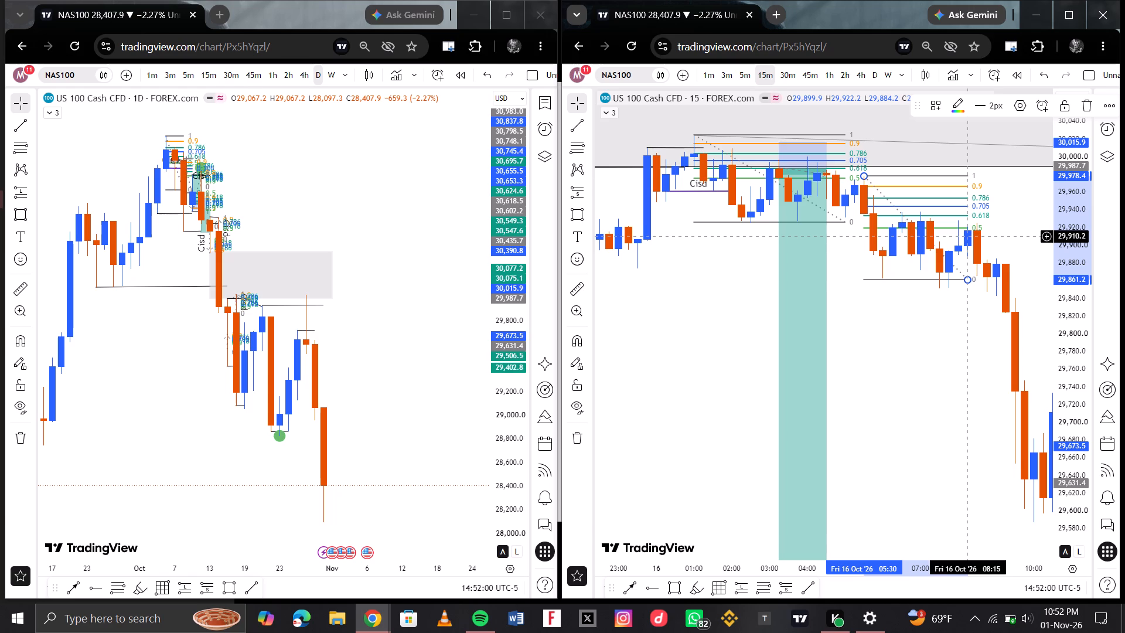
drag(892, 202, 900, 205)
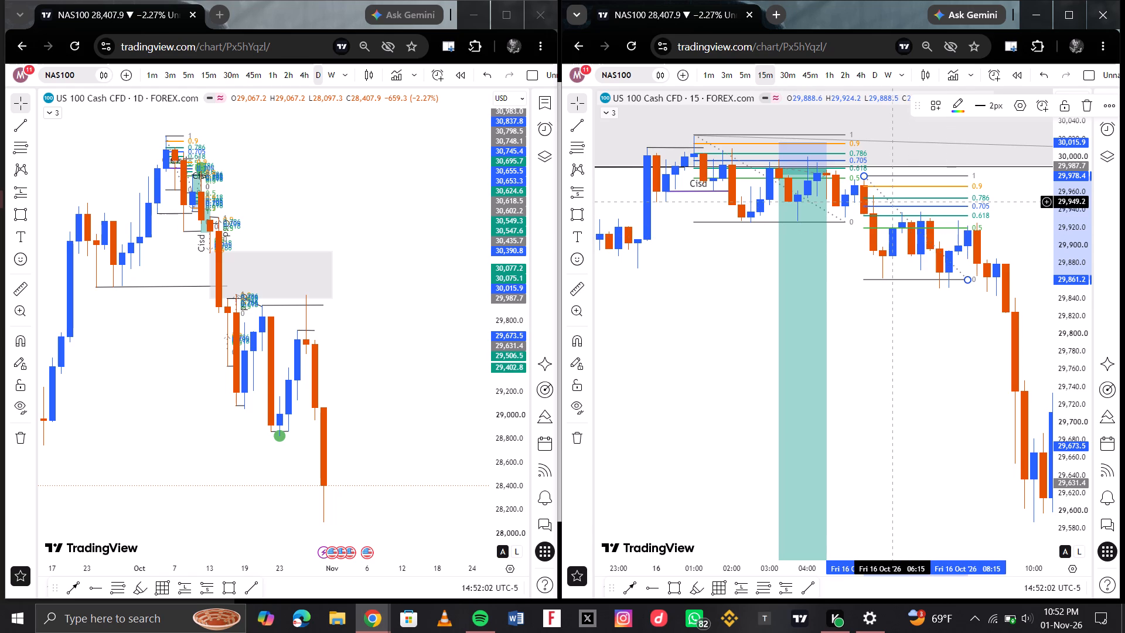
drag(900, 205, 950, 238)
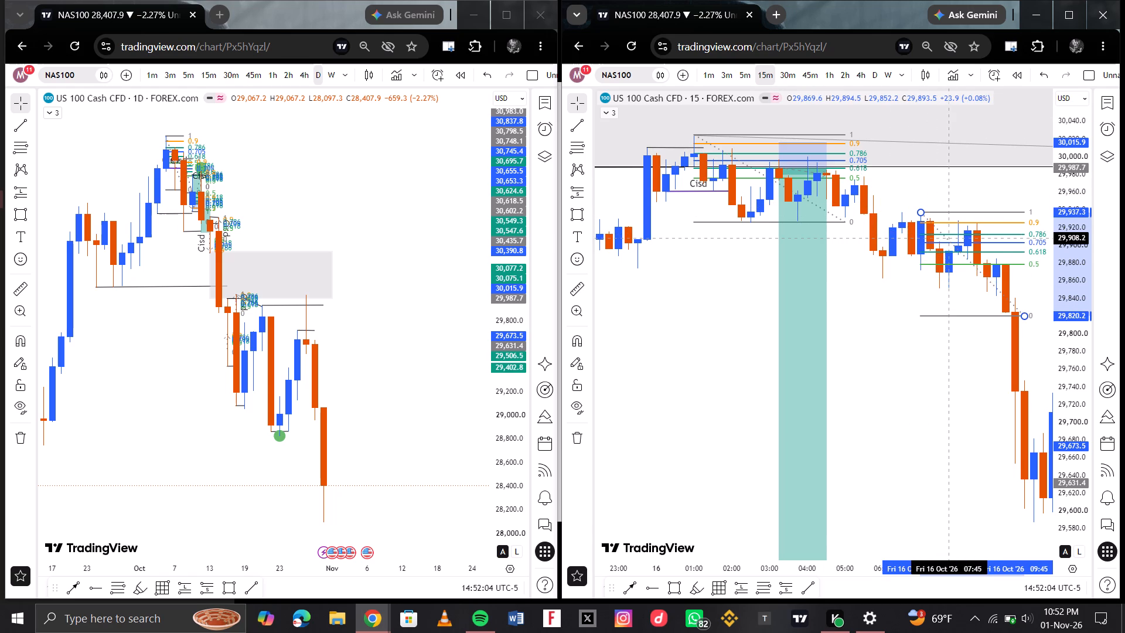
scroll(894, 237, left, 1)
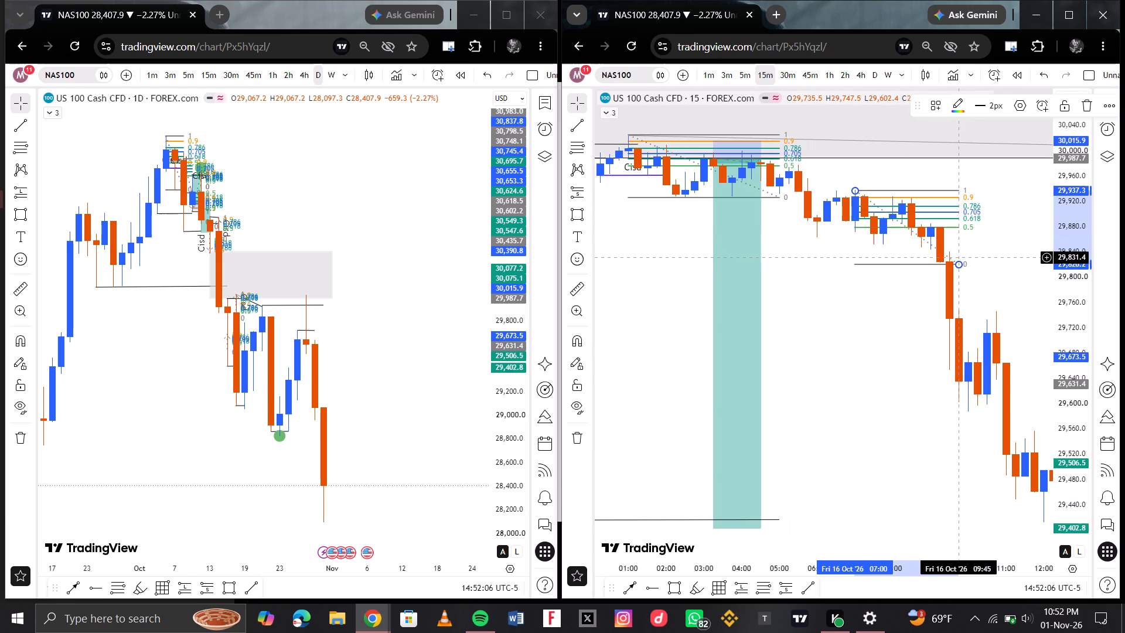
drag(959, 263, 945, 243)
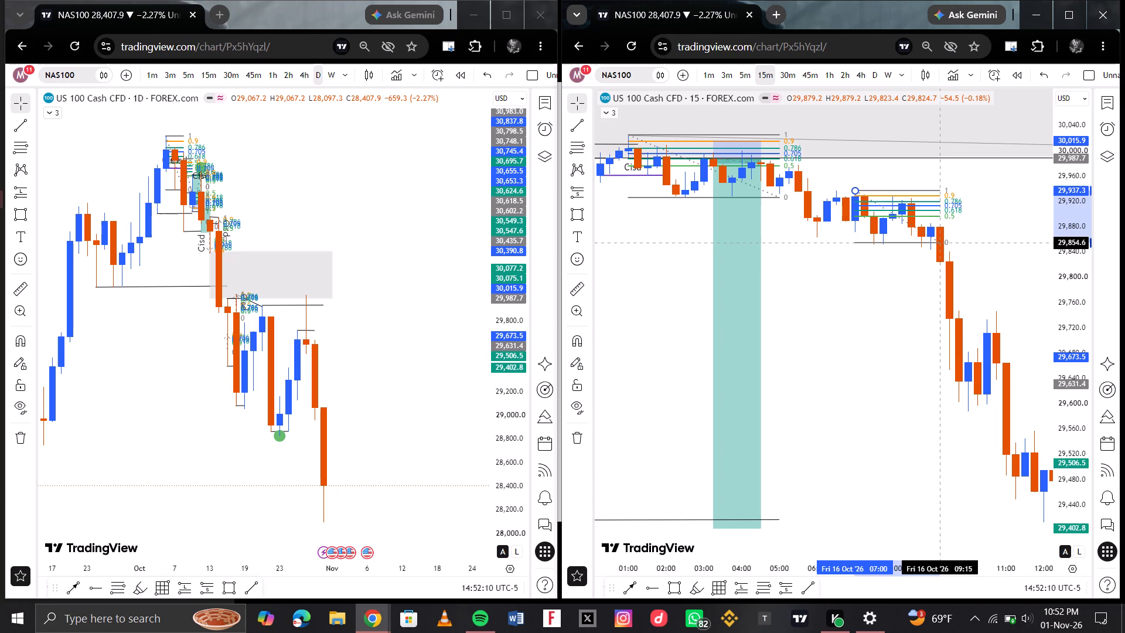
drag(945, 243, 935, 243)
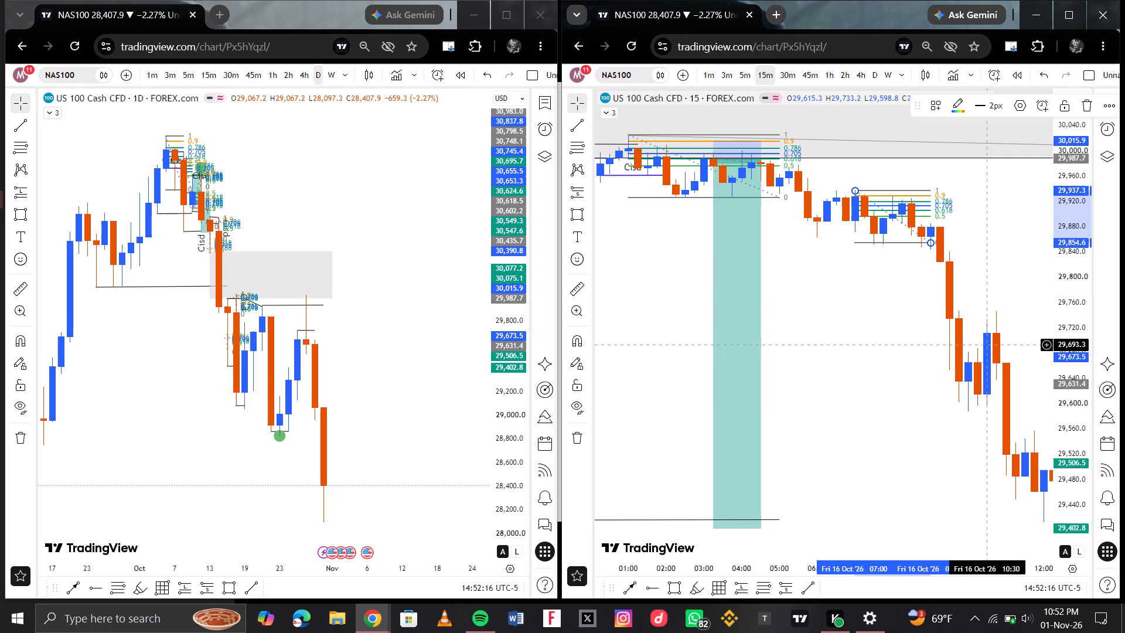
Move the new Fibonacci retracement to start at 29,879.7 at 09:00 on 16 October and end at the 29,588.6 low.
drag(902, 213, 996, 309)
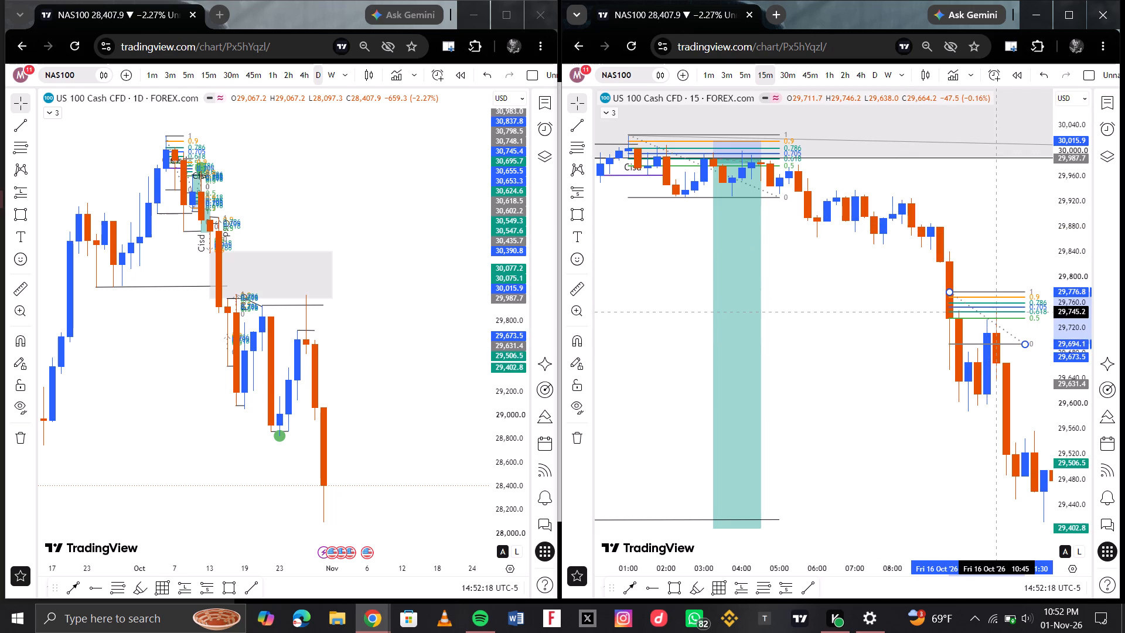
drag(996, 309, 981, 247)
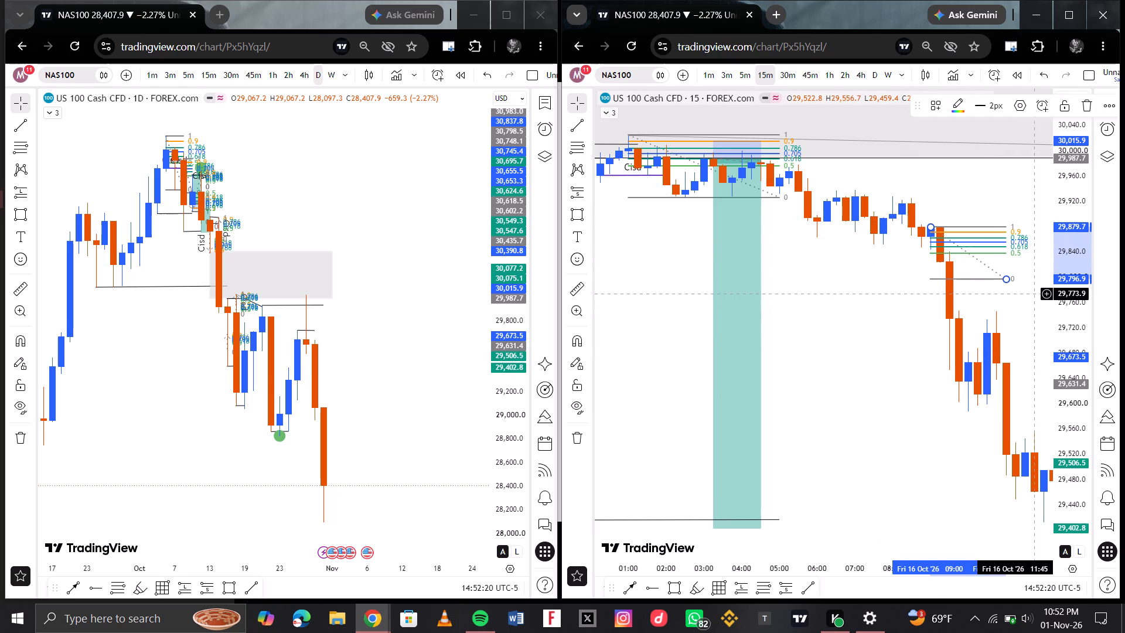
drag(1007, 278, 1038, 405)
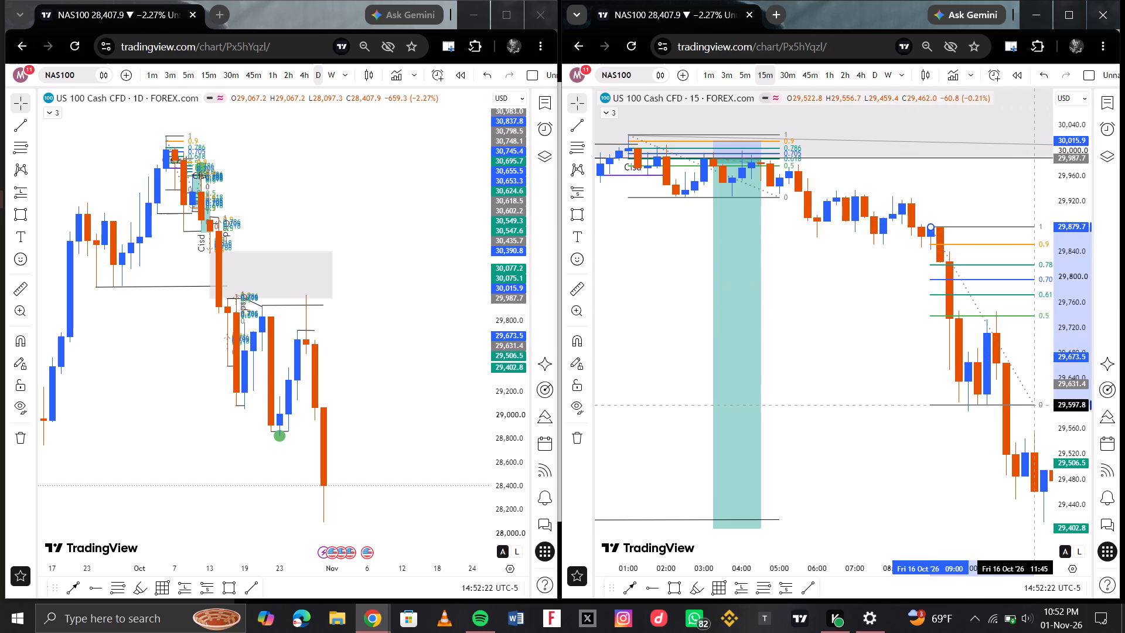
drag(1038, 405, 1038, 413)
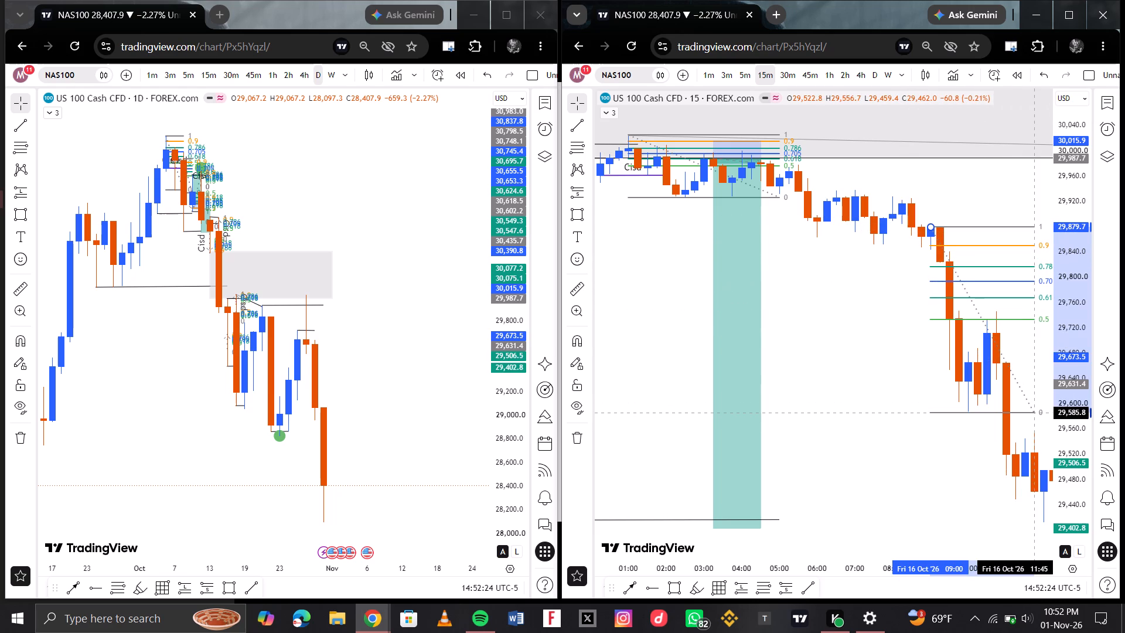
drag(1038, 413, 1038, 411)
click(1038, 411)
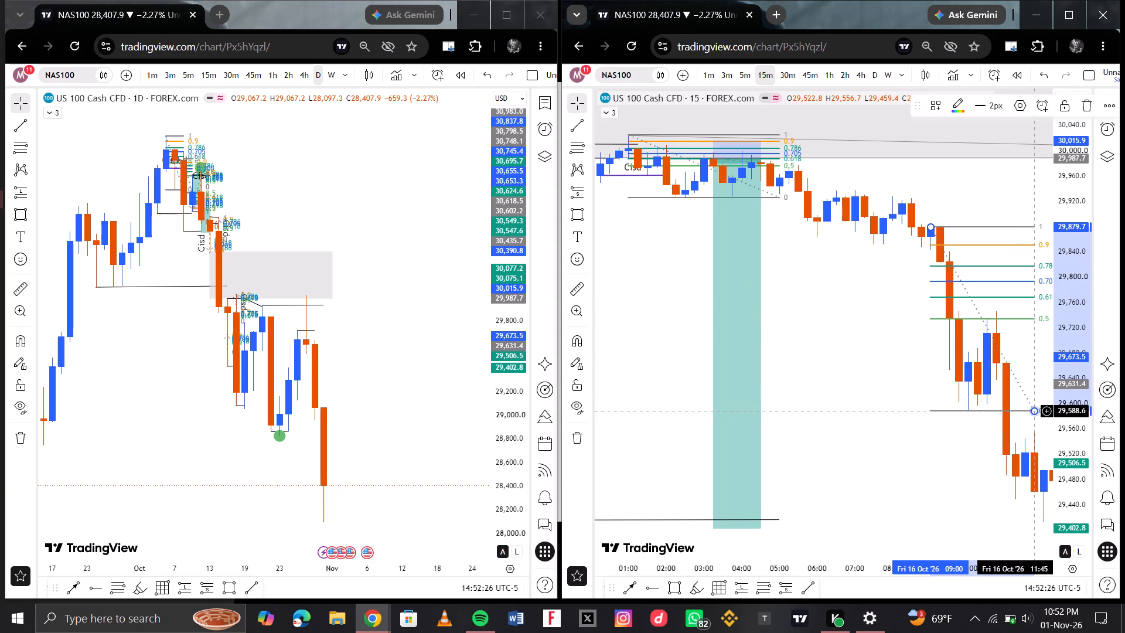
click(871, 447)
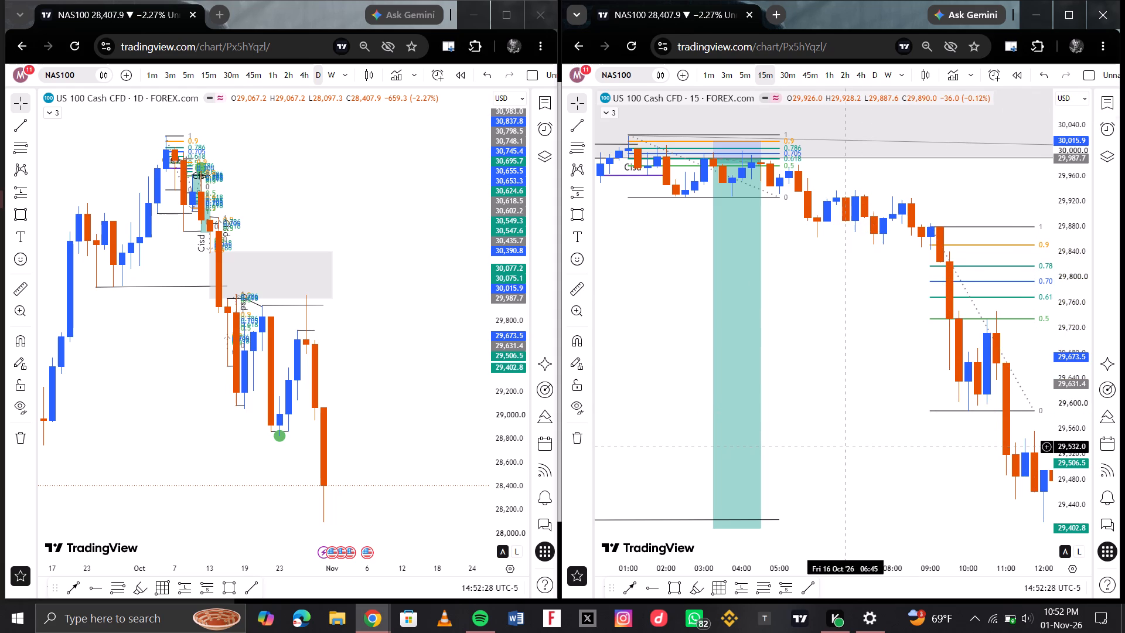
Place a short position at 10:45 on the 0.5 level, with entry 29,734.1, stop 29,850.0 at the 0.9 level and target 29,402.8.
scroll(924, 382, left, 1)
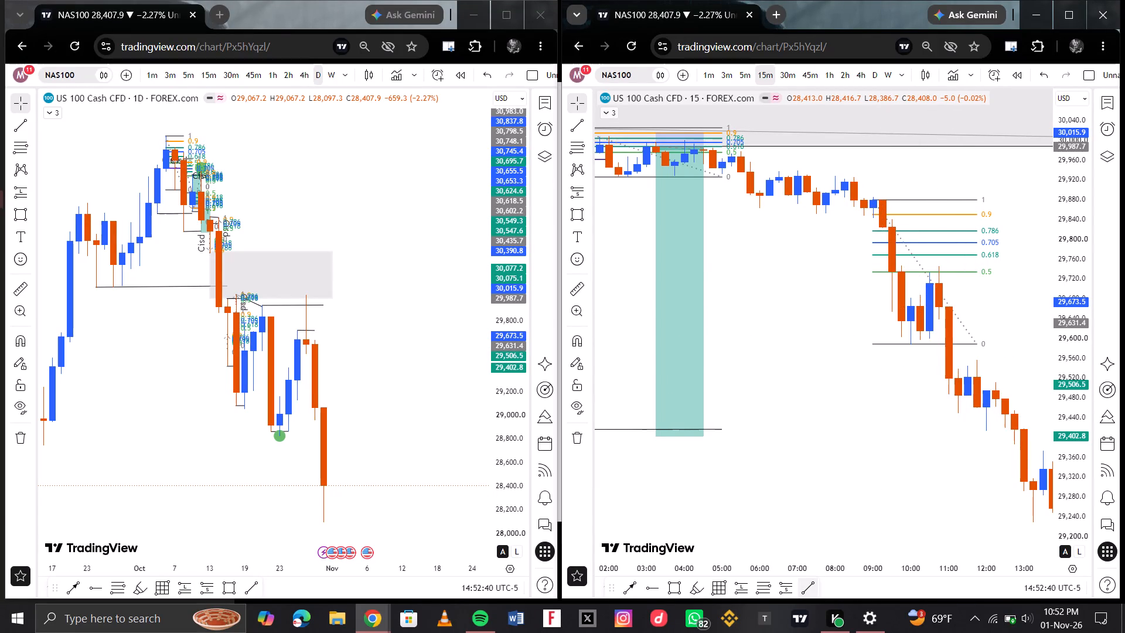
click(783, 585)
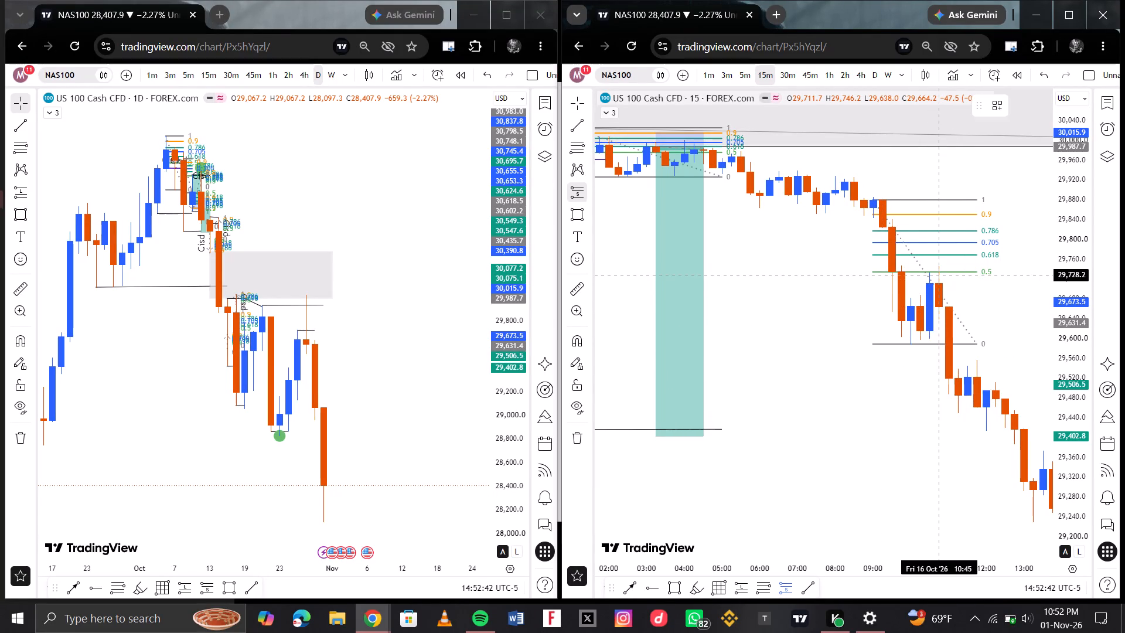
click(936, 272)
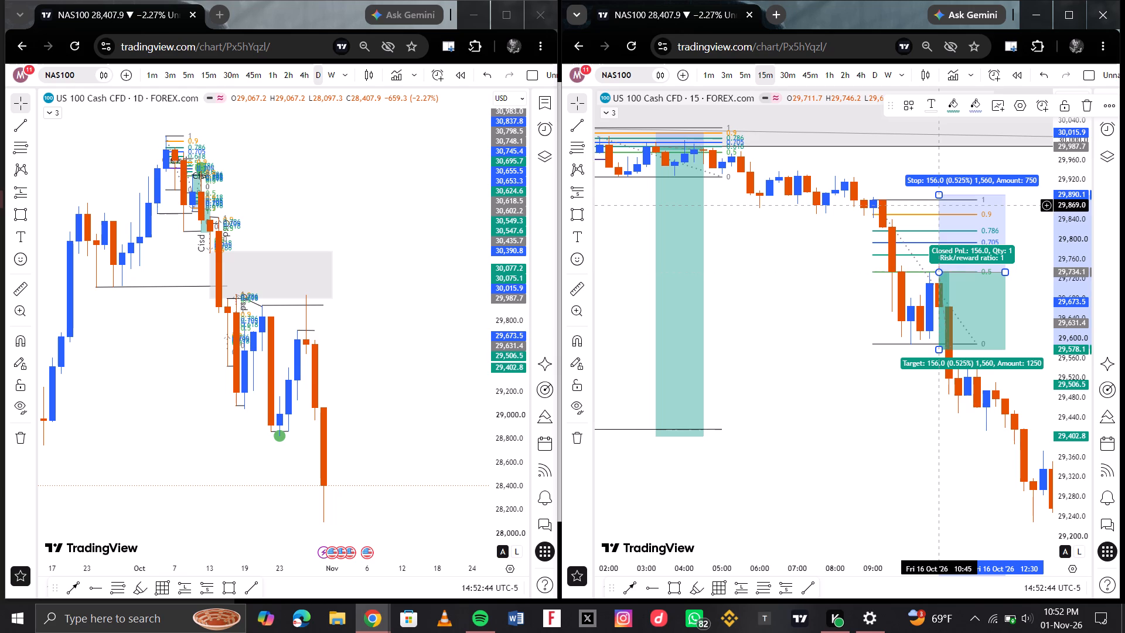
drag(936, 196, 936, 217)
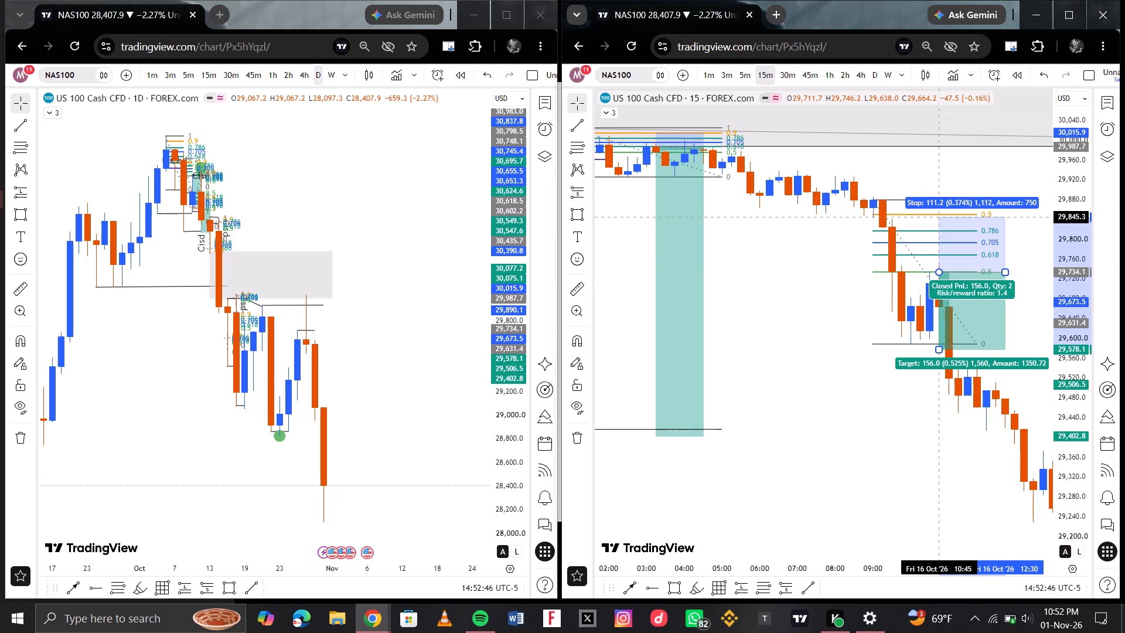
drag(936, 217, 936, 215)
scroll(921, 358, down, 2)
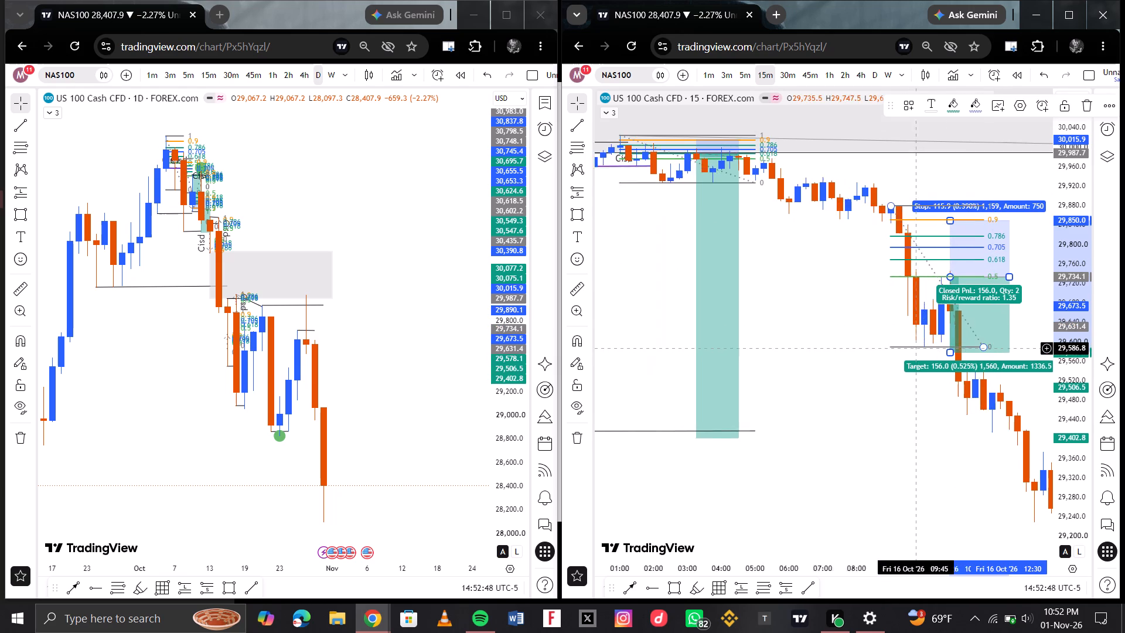
scroll(915, 348, down, 1)
scroll(968, 320, left, 1)
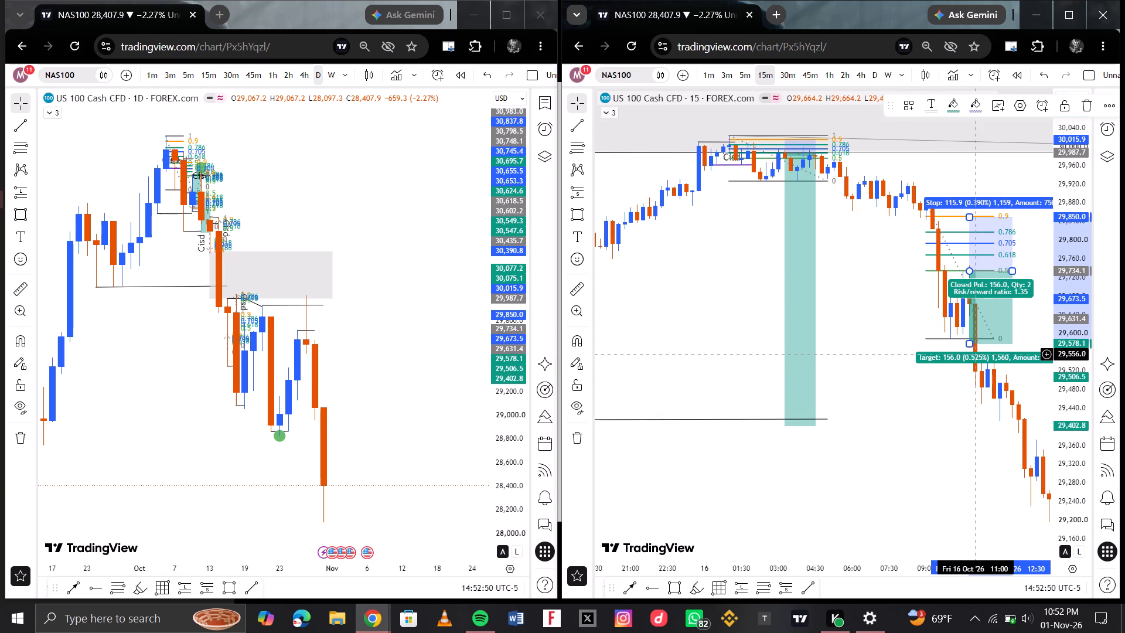
drag(970, 343, 980, 410)
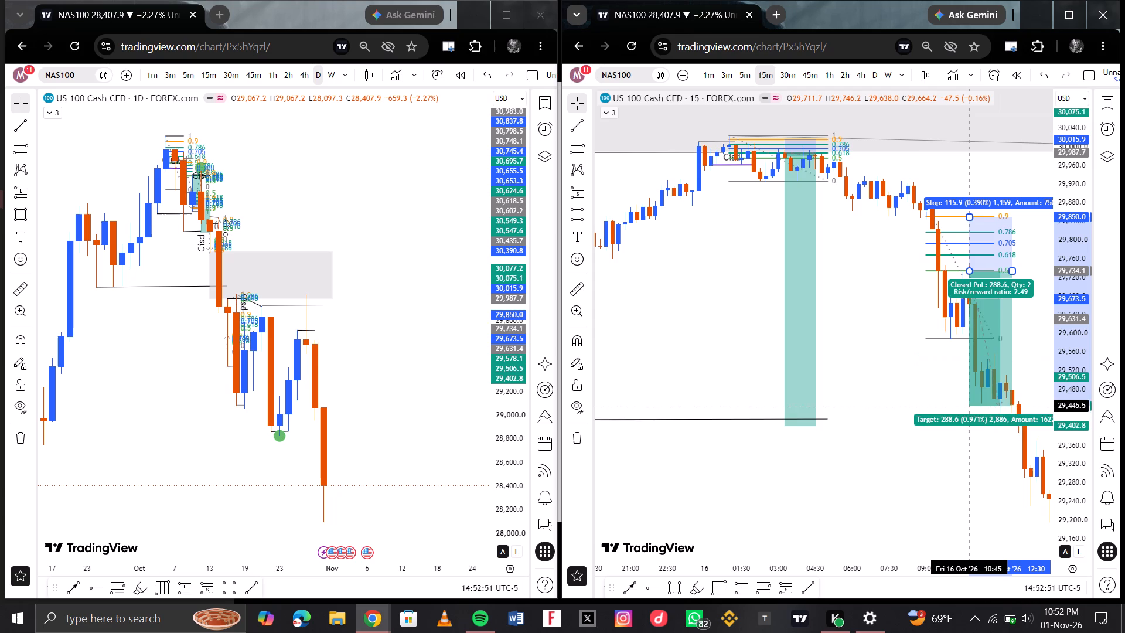
drag(980, 410, 985, 430)
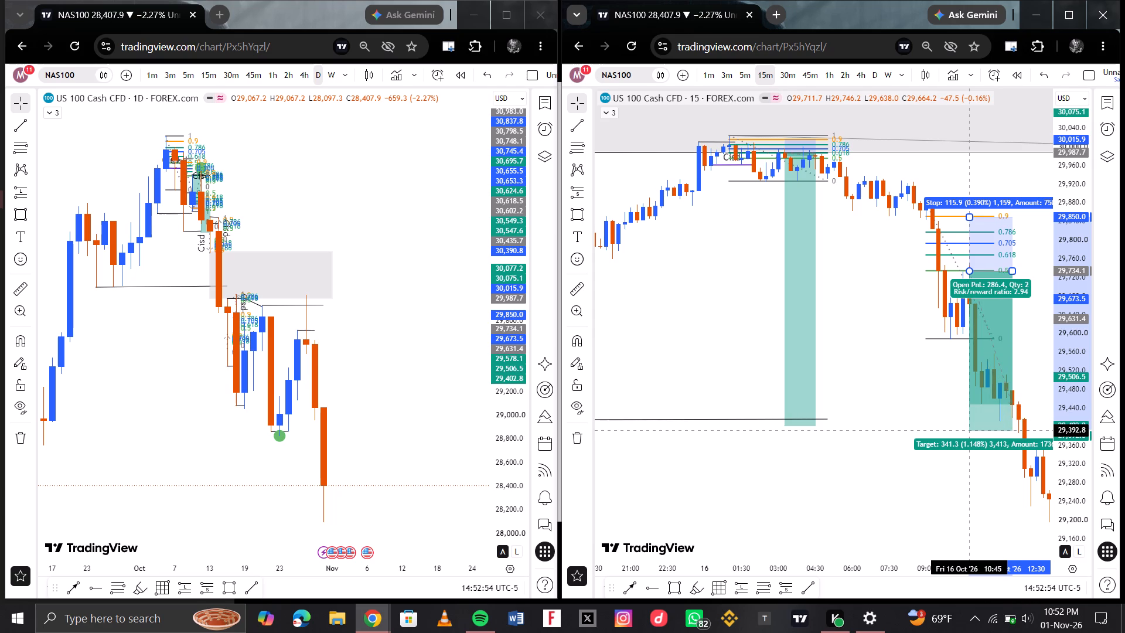
drag(985, 430, 985, 426)
click(926, 410)
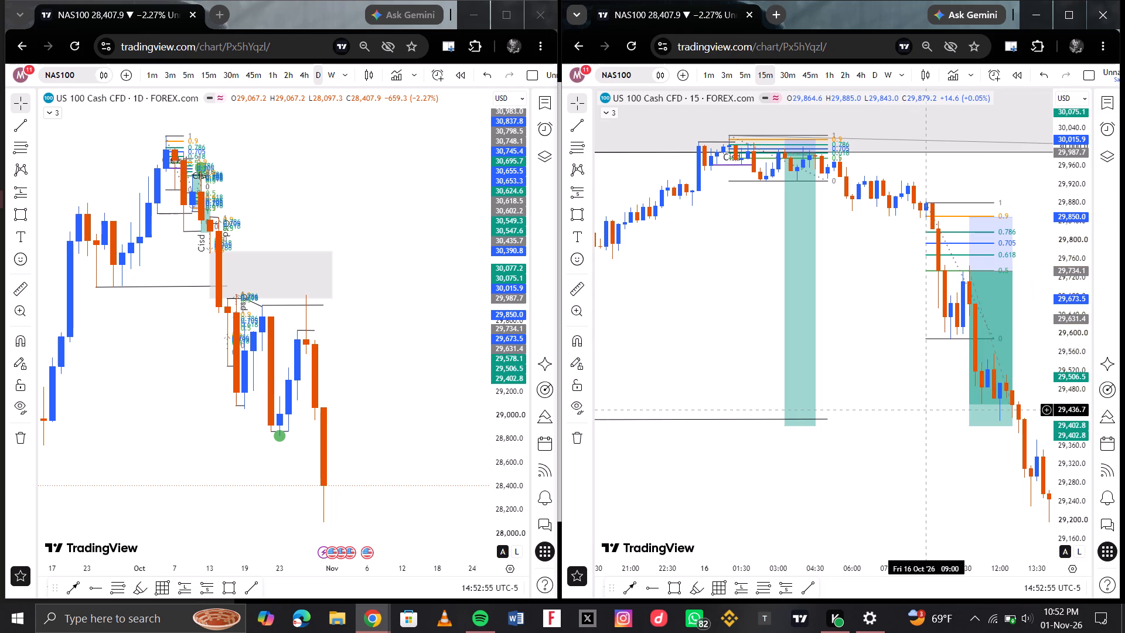
Re-anchor the liquidity line beneath the lows from the 16 October 15:00 low at 29,077.1 to the 18 October 18:00 low near 29,050.
scroll(915, 296, up, 1)
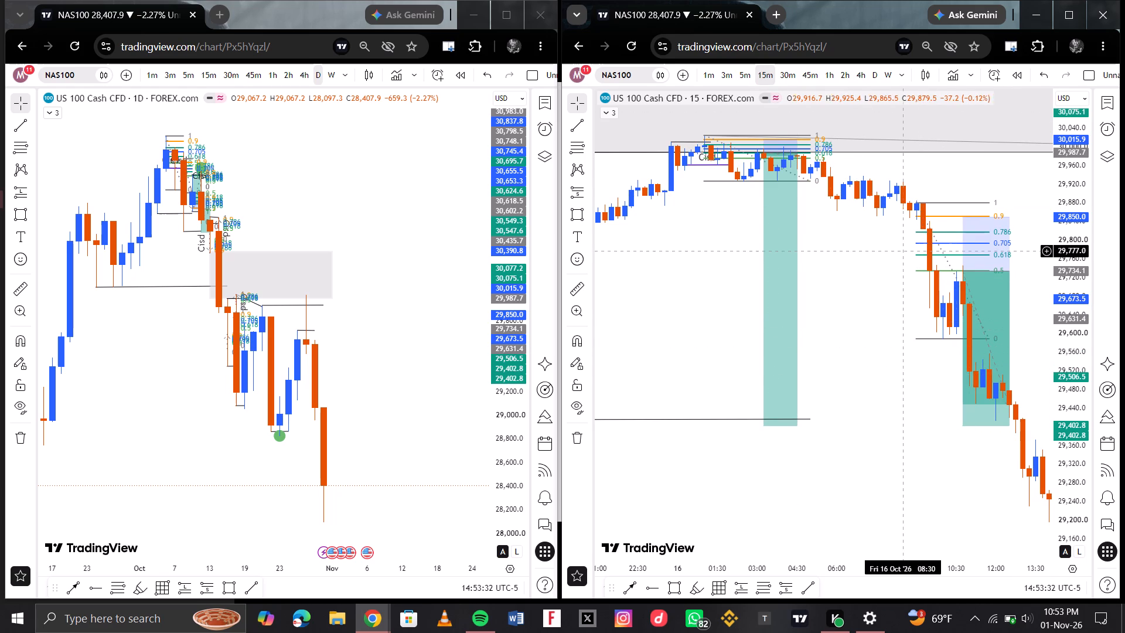
scroll(959, 243, left, 4)
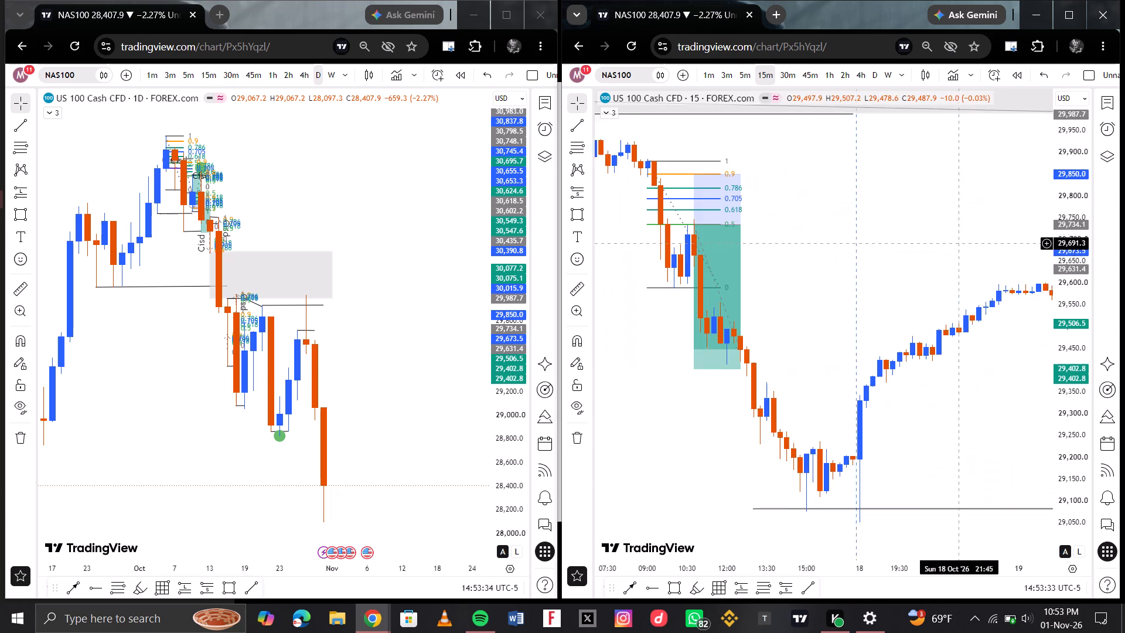
scroll(803, 386, down, 2)
scroll(896, 333, left, 1)
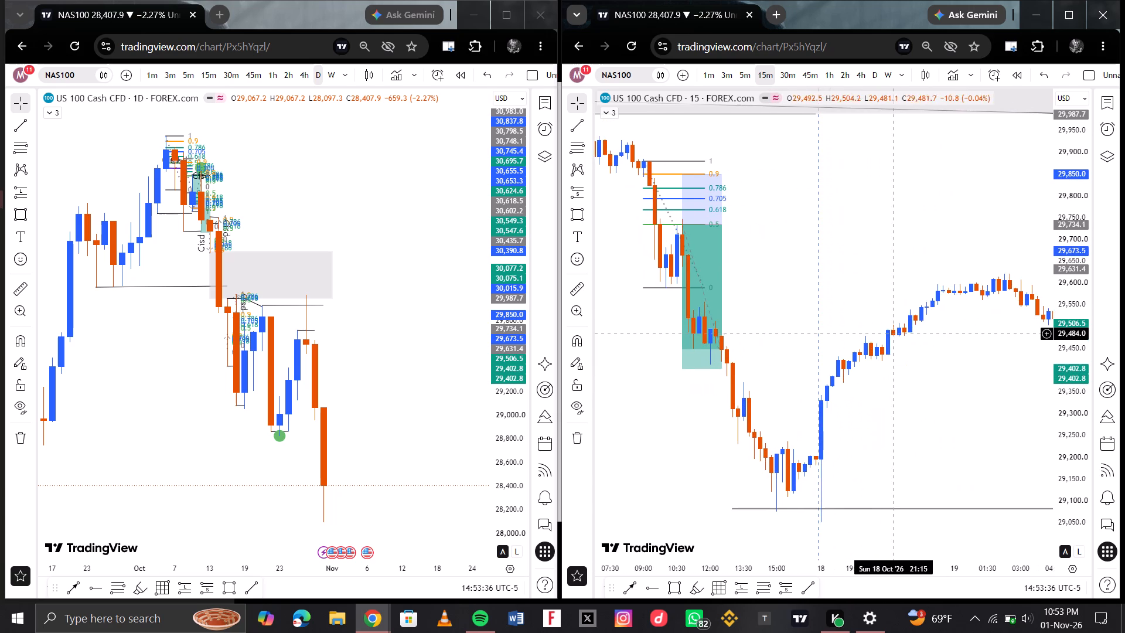
scroll(896, 333, left, 1)
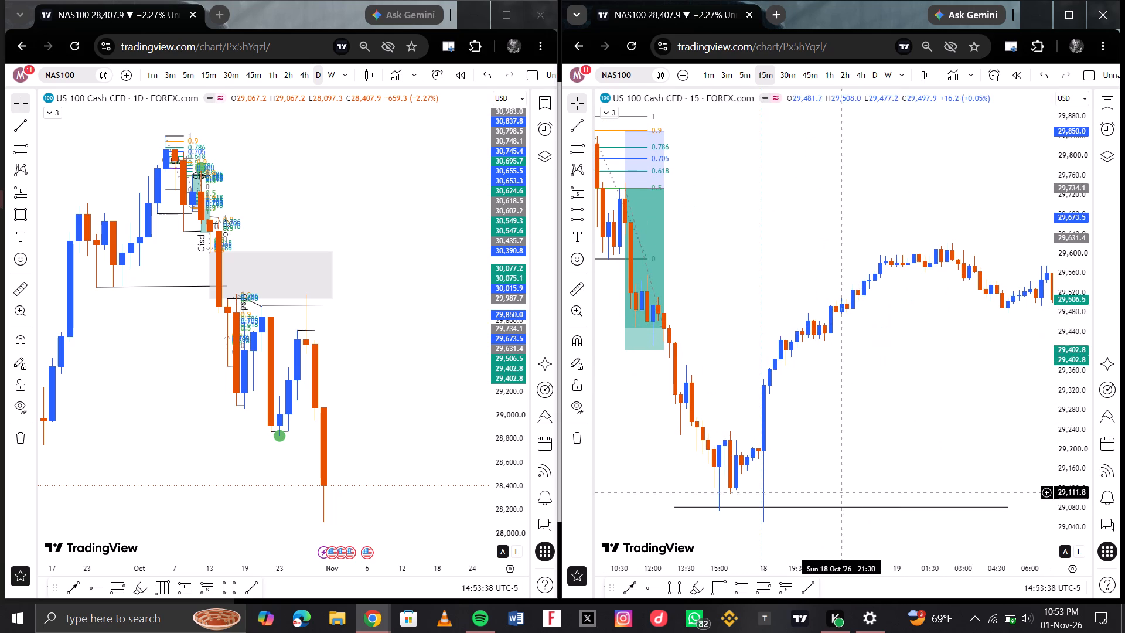
scroll(882, 413, left, 1)
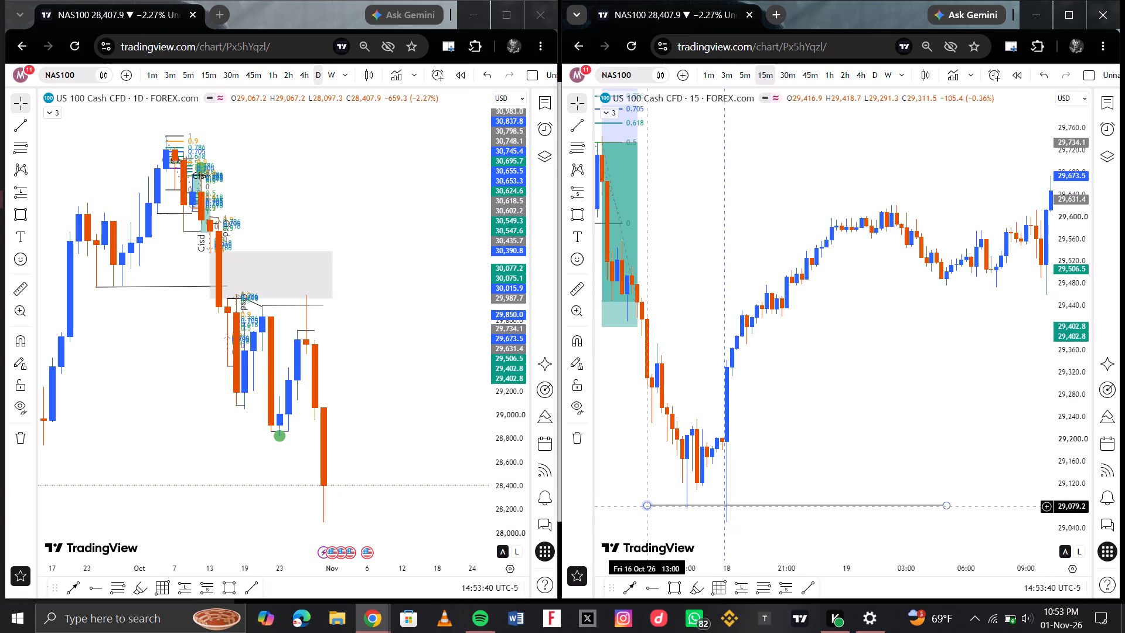
drag(649, 506, 686, 508)
click(686, 508)
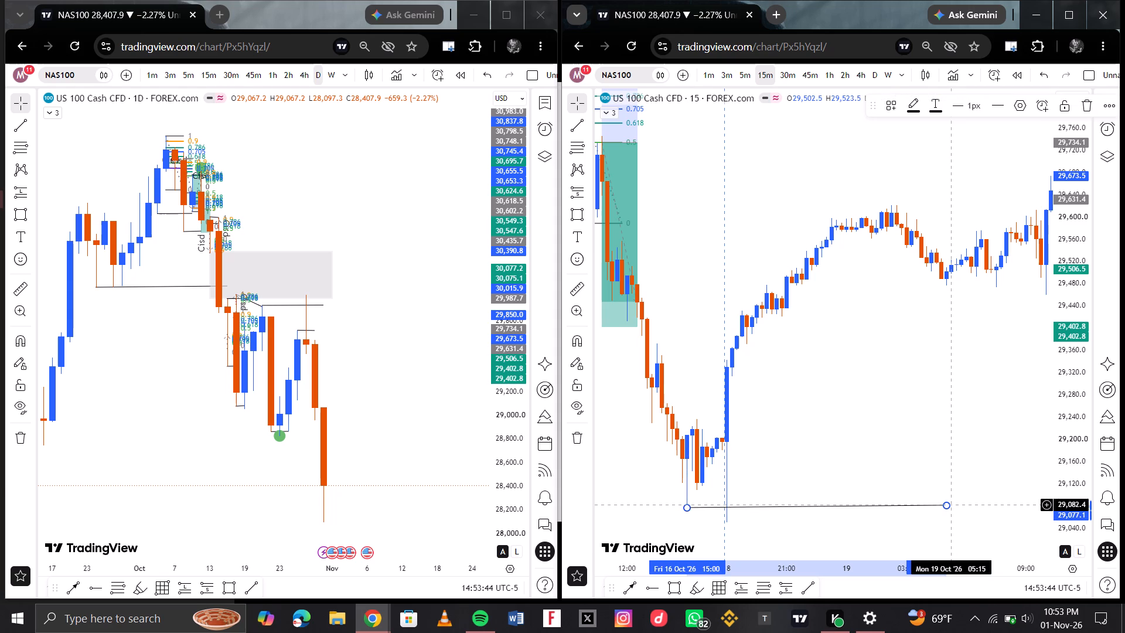
drag(950, 507, 725, 525)
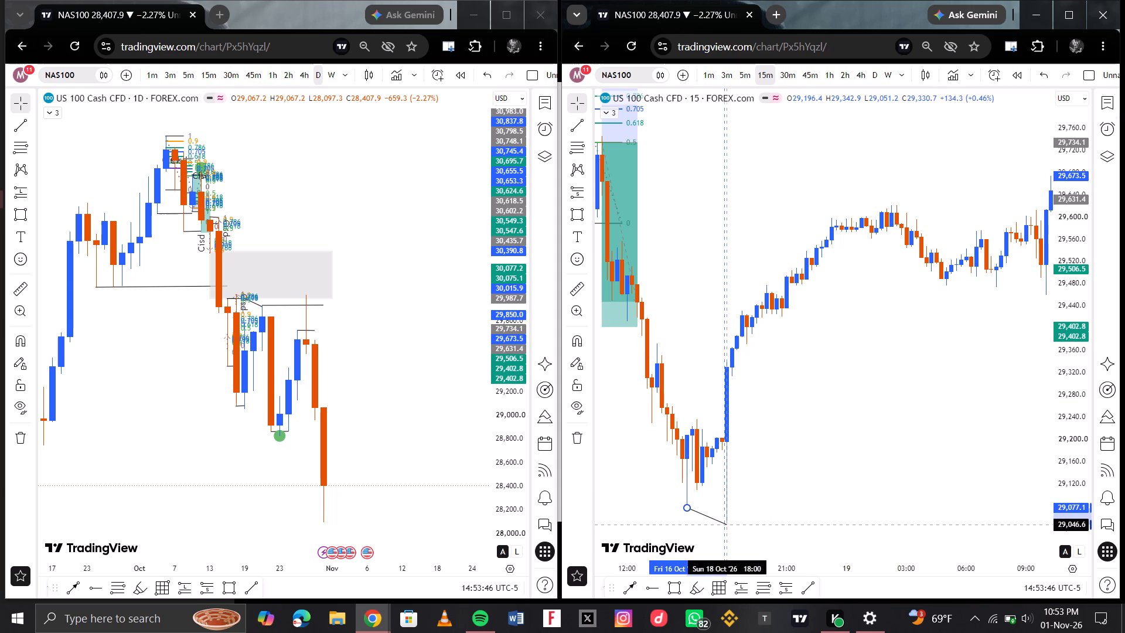
drag(725, 525, 726, 522)
click(726, 522)
click(775, 502)
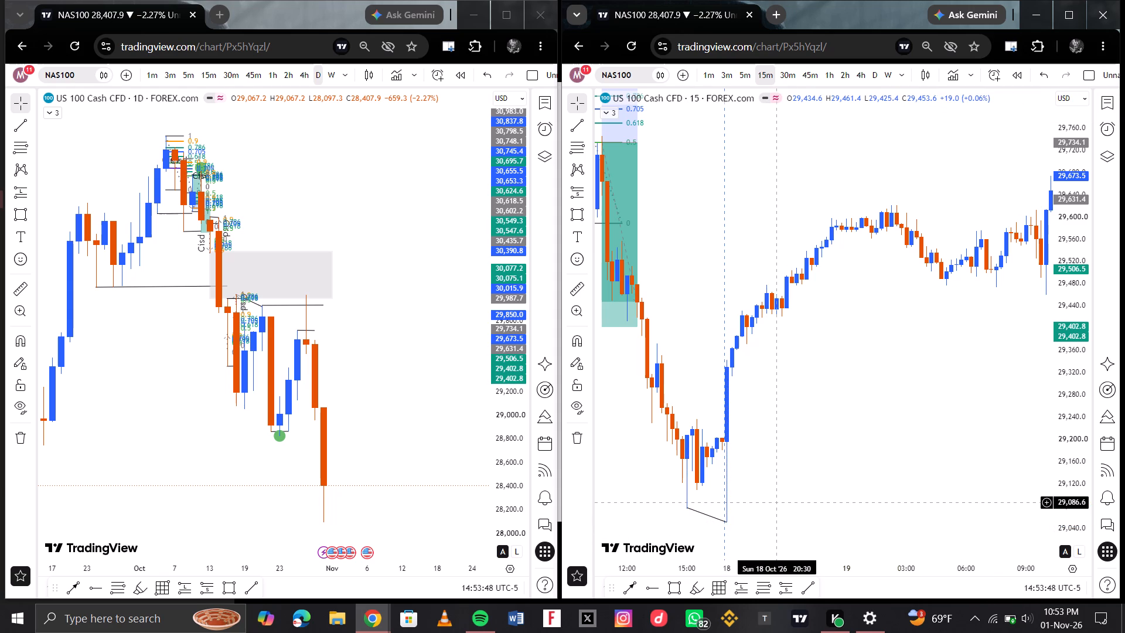
Examine the NAS100 price action from 15 to 22 October on the 15-minute and 30-minute charts.
scroll(814, 490, down, 3)
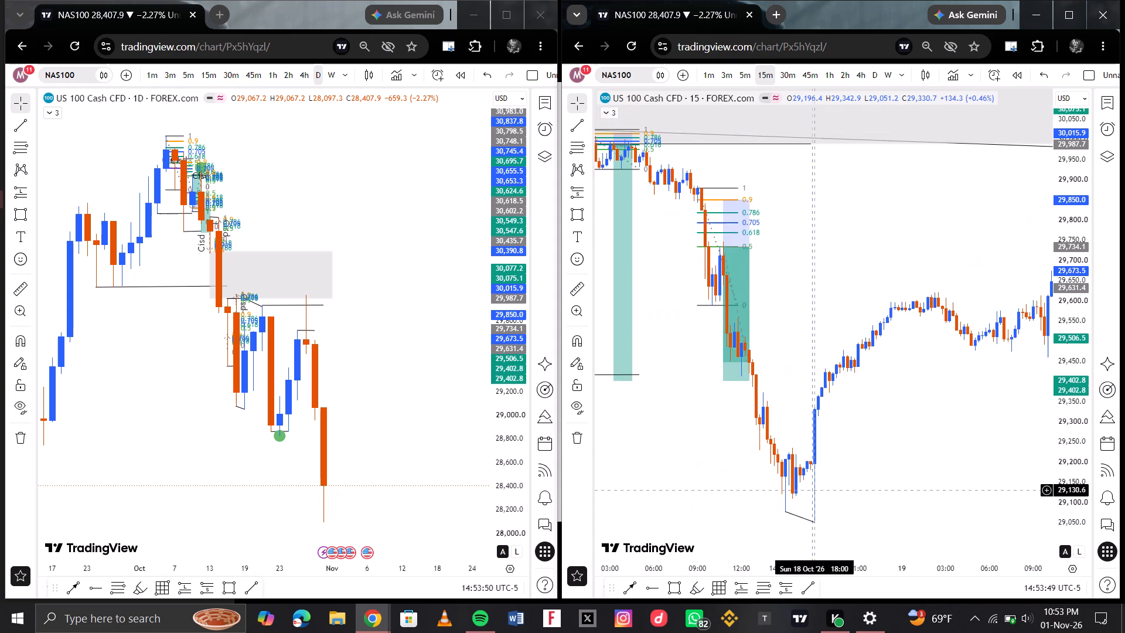
scroll(879, 345, left, 1)
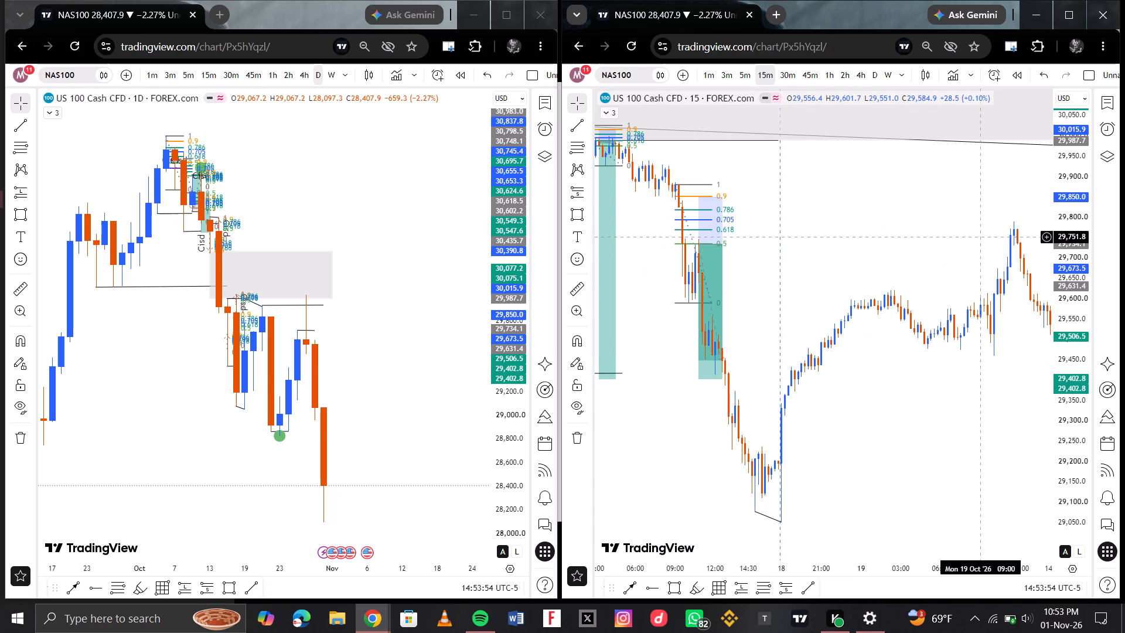
scroll(915, 251, up, 1)
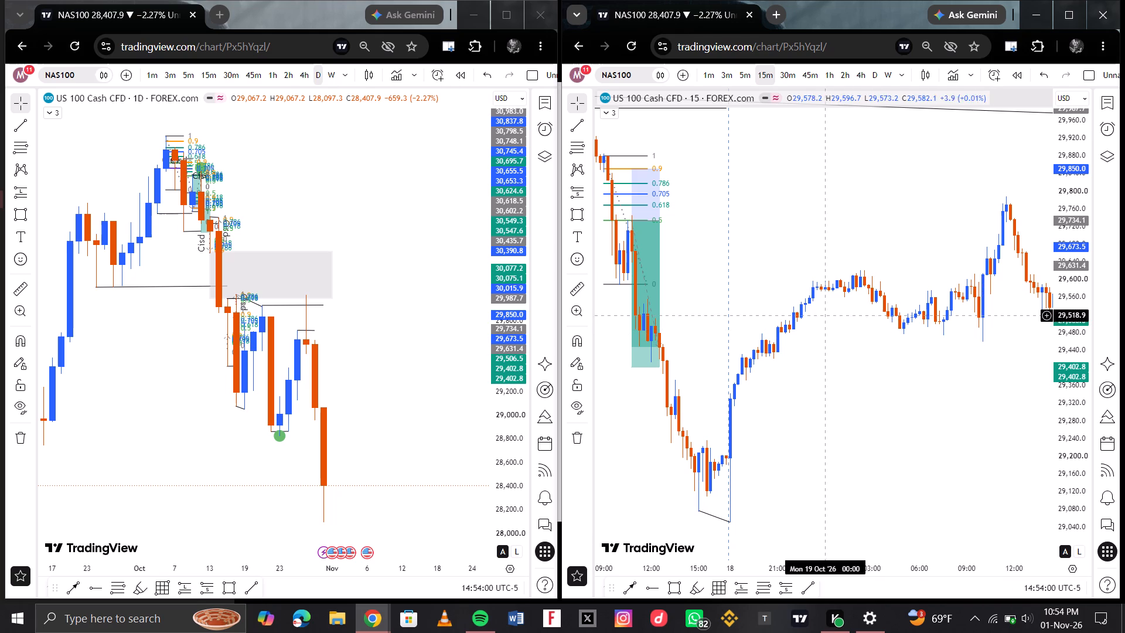
click(785, 73)
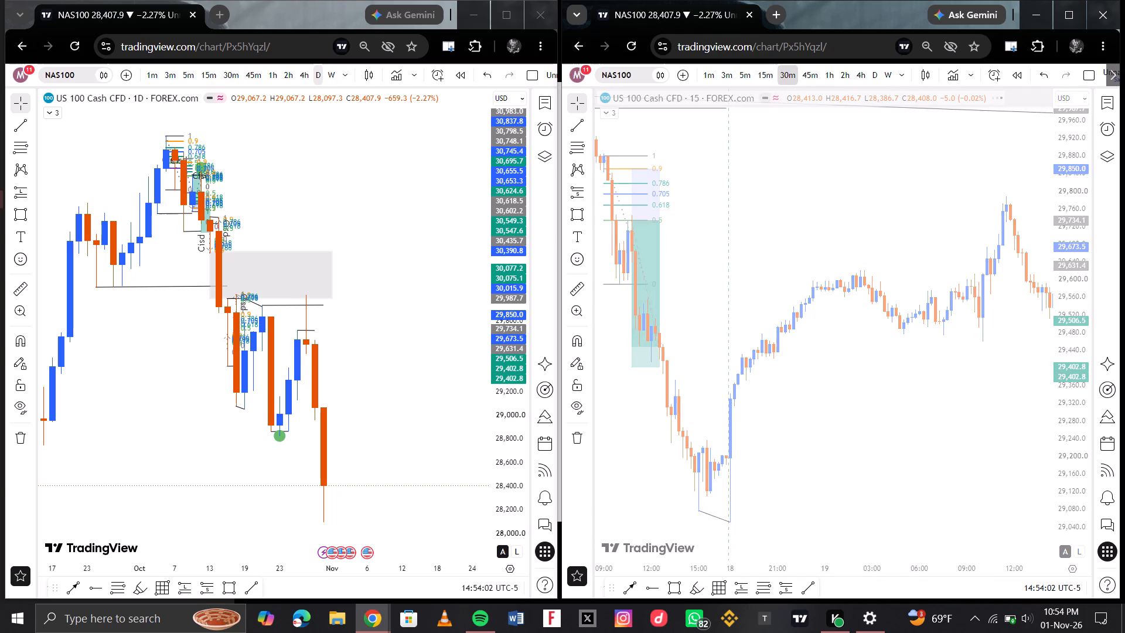
scroll(973, 326, left, 2)
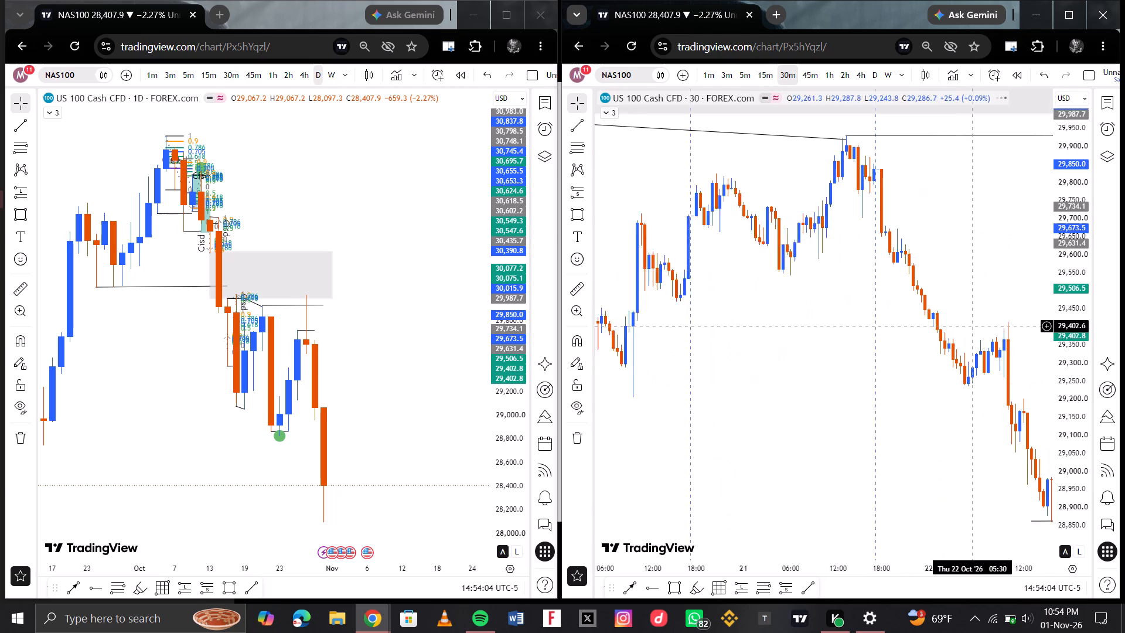
scroll(775, 292, right, 5)
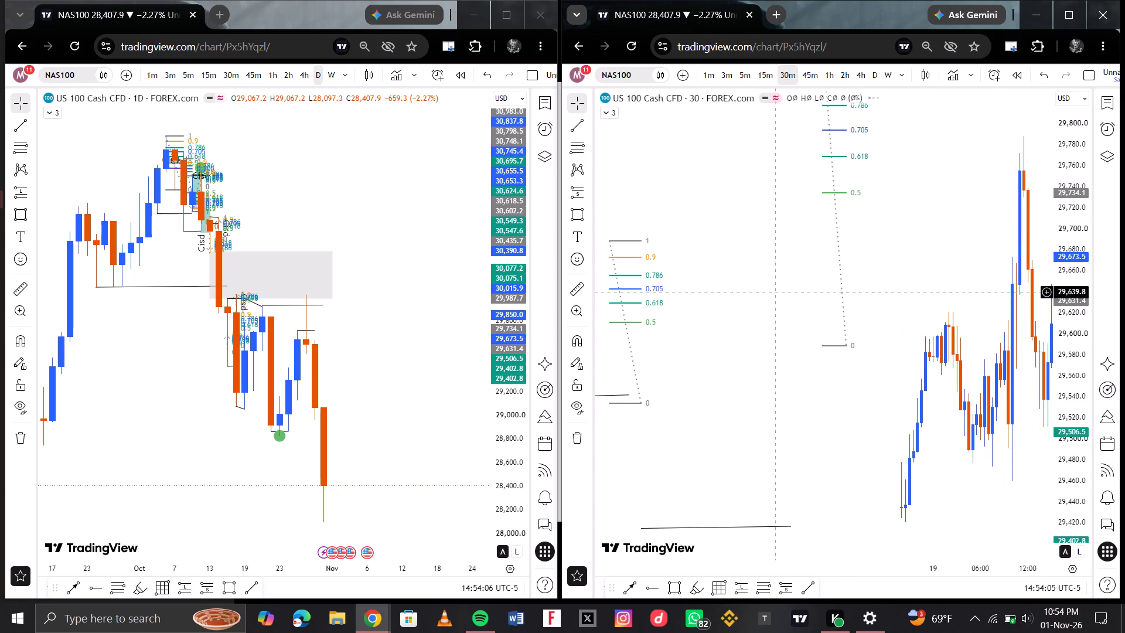
scroll(837, 293, left, 3)
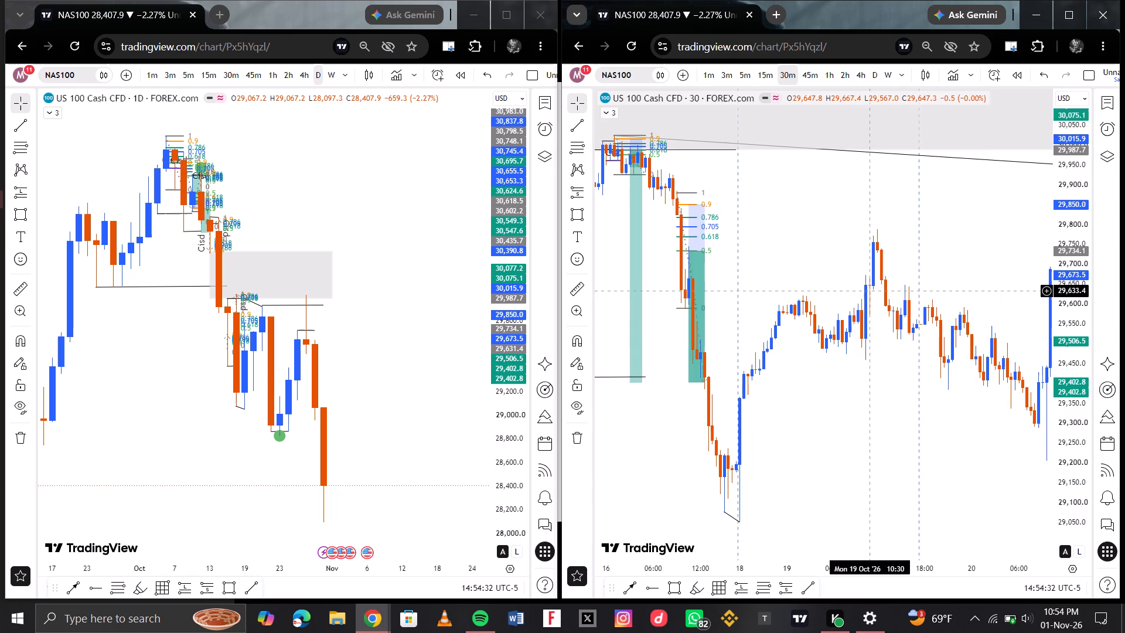
scroll(867, 290, up, 2)
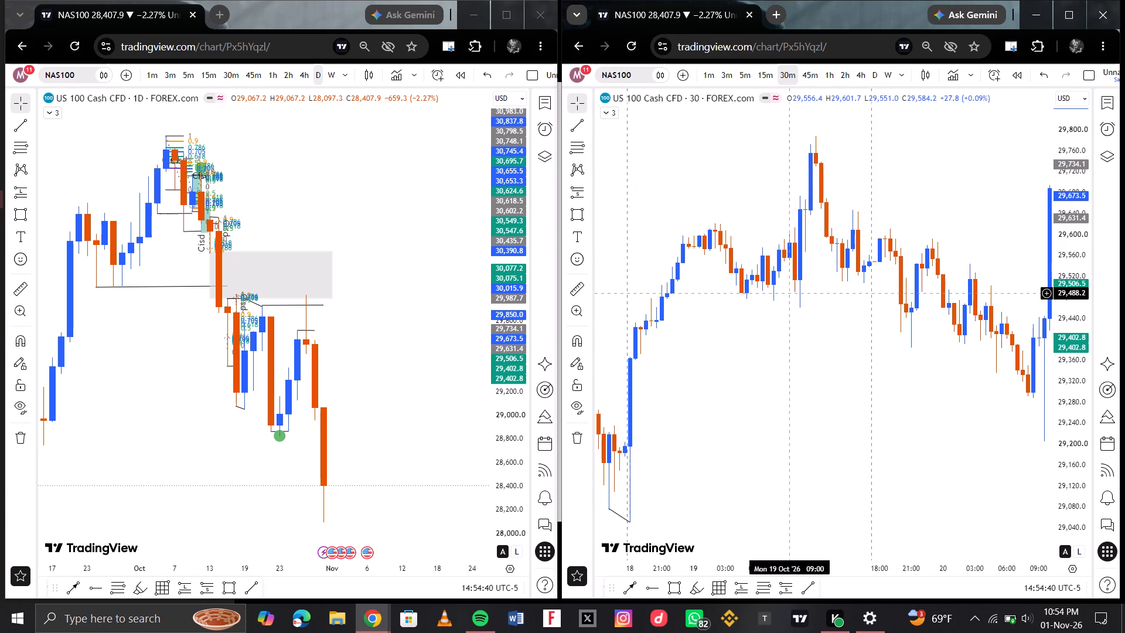
scroll(803, 329, down, 1)
scroll(806, 325, left, 1)
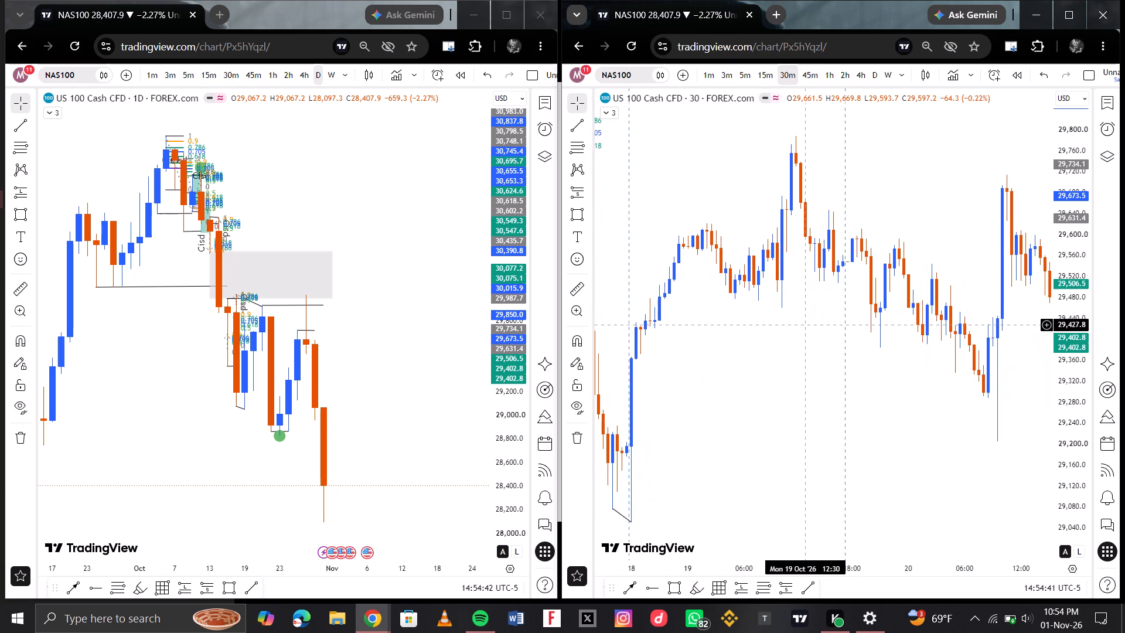
scroll(806, 325, left, 2)
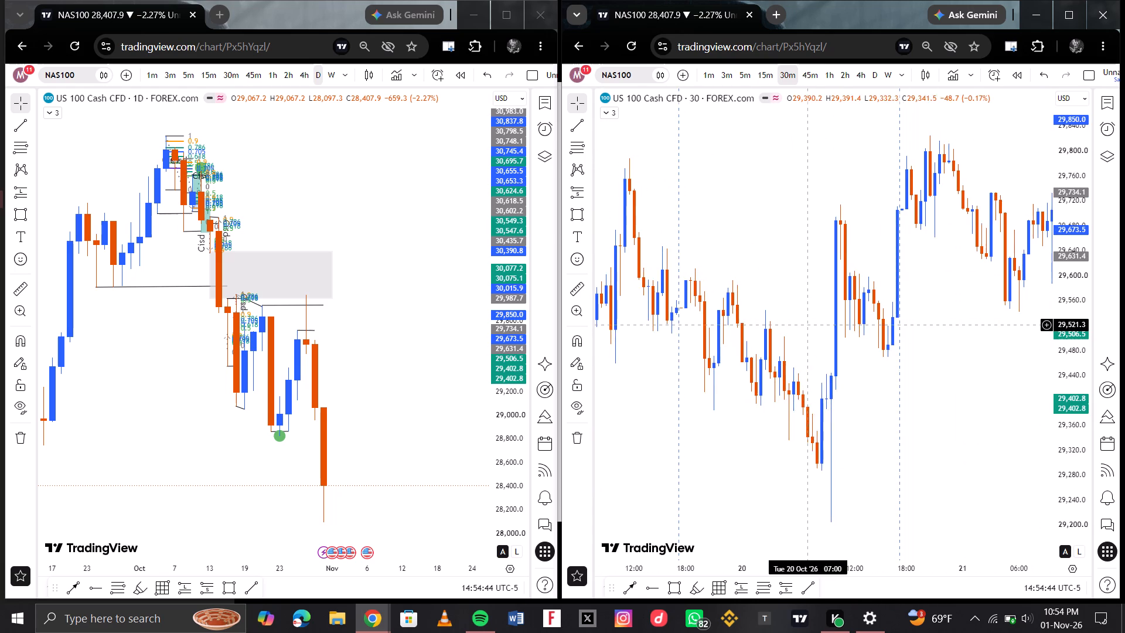
scroll(788, 318, down, 2)
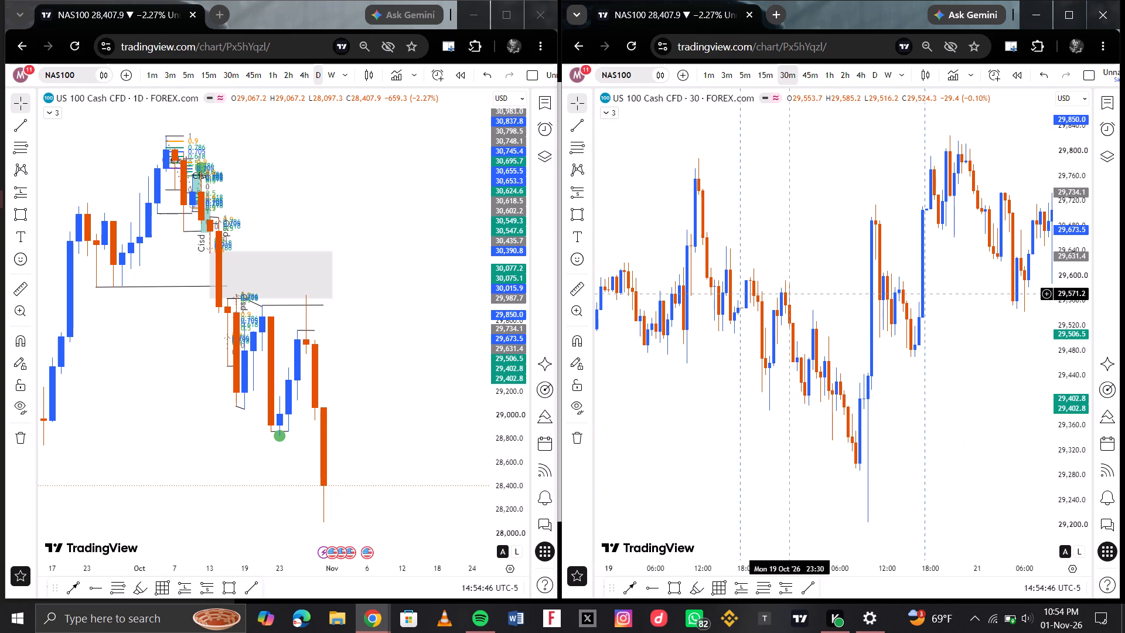
scroll(792, 282, down, 1)
scroll(735, 239, right, 1)
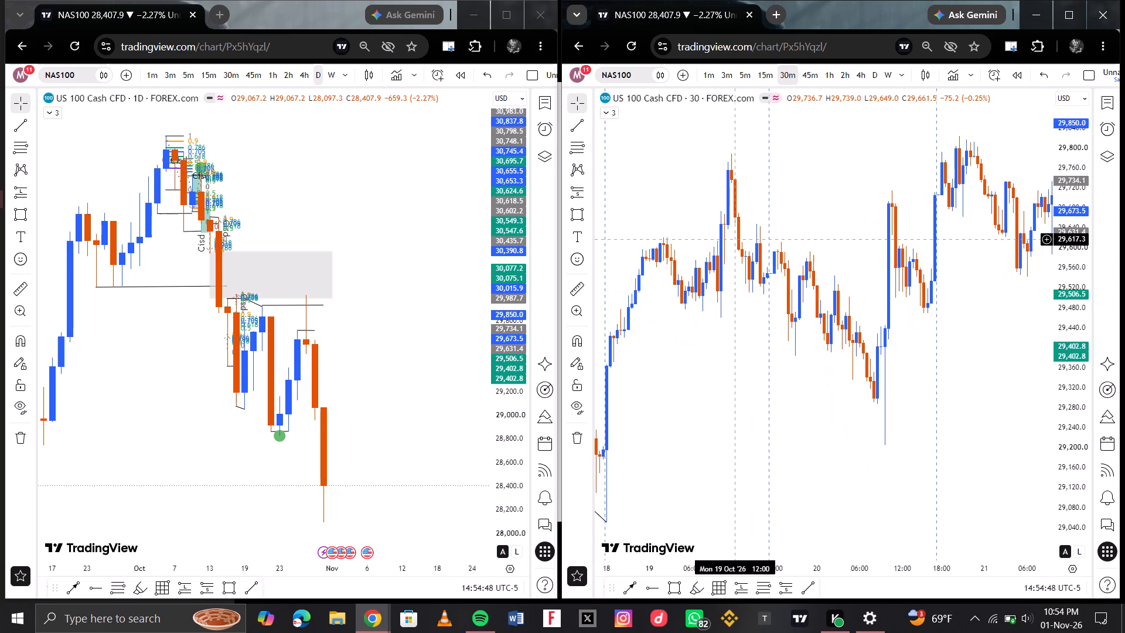
scroll(735, 239, right, 1)
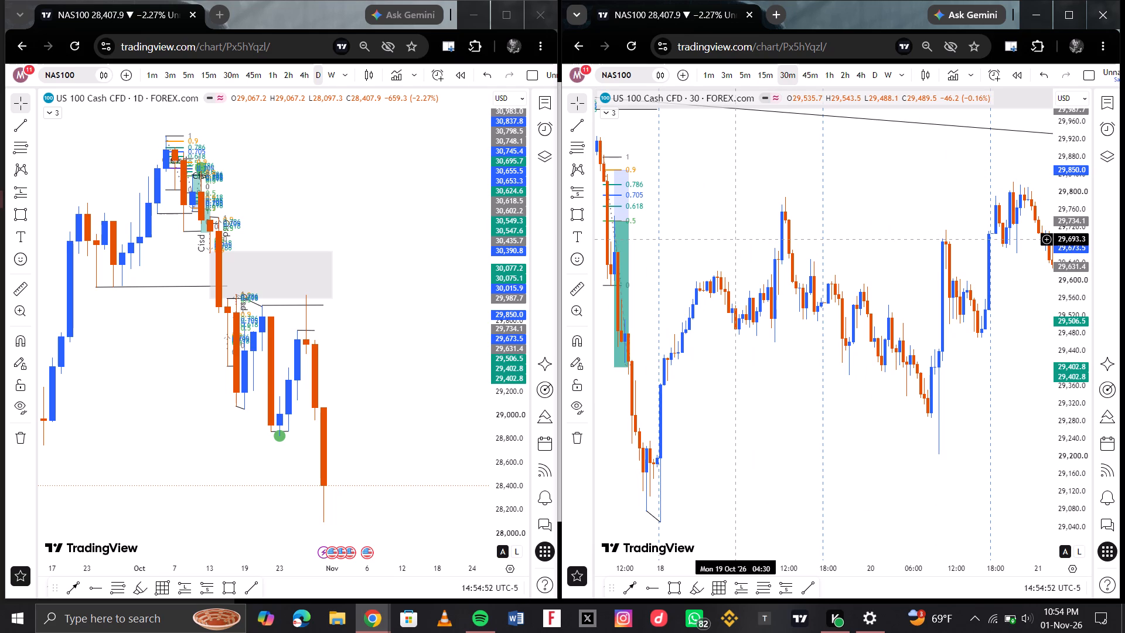
scroll(735, 239, down, 4)
scroll(731, 187, up, 1)
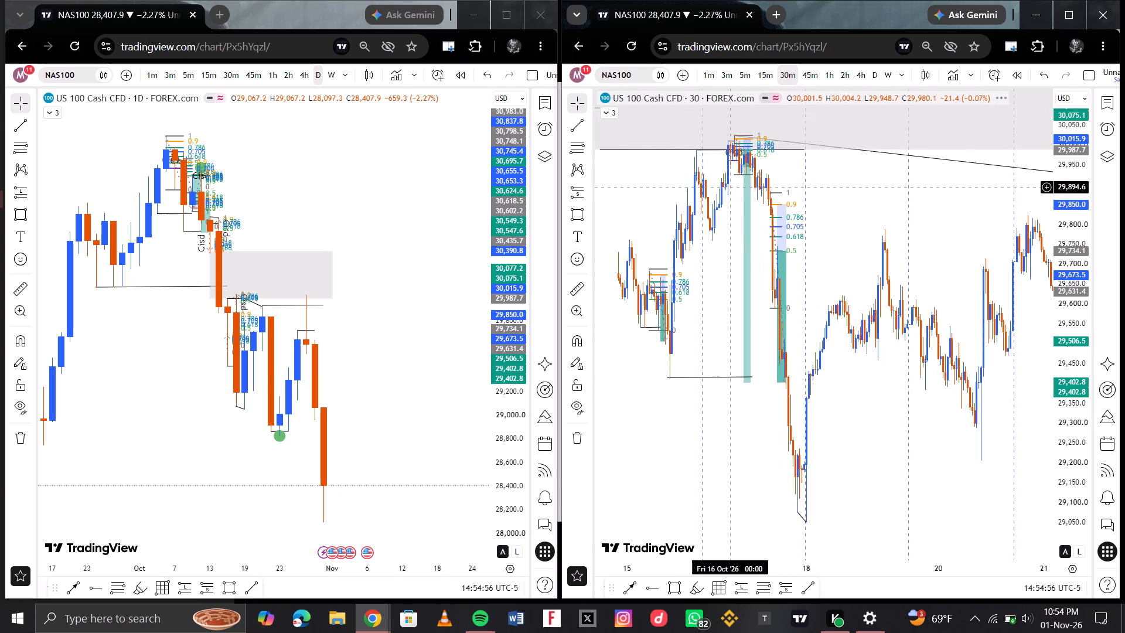
scroll(731, 187, up, 2)
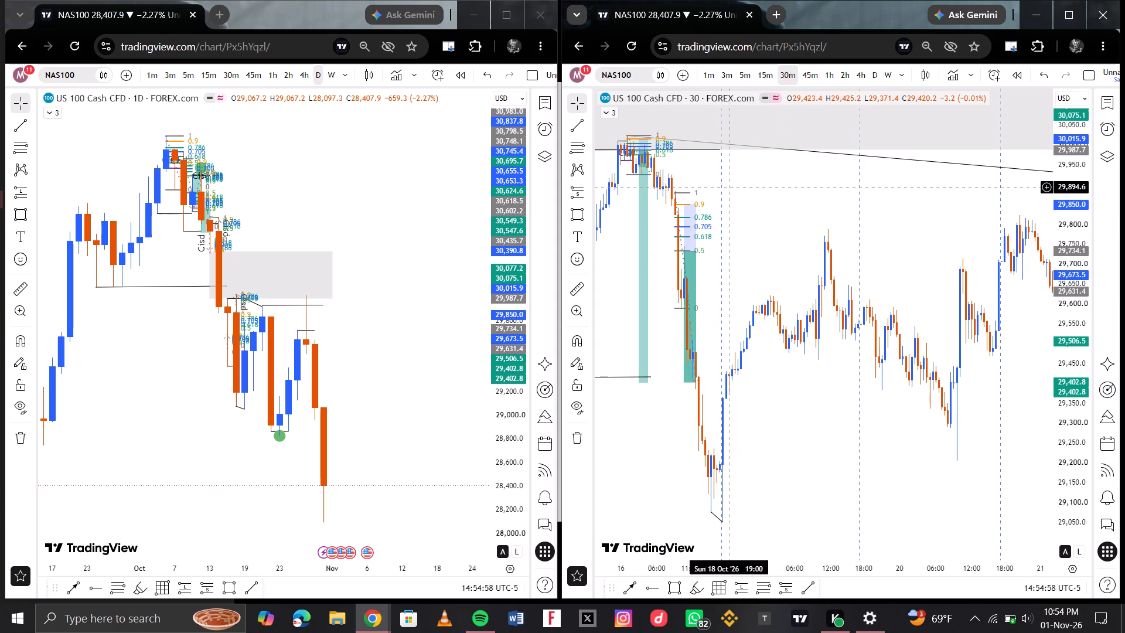
On the 1-hour chart, draw a rectangle zone from 16 October 08:00 at about 29,850 to 19 October 15:00 at about 29,737.
click(829, 74)
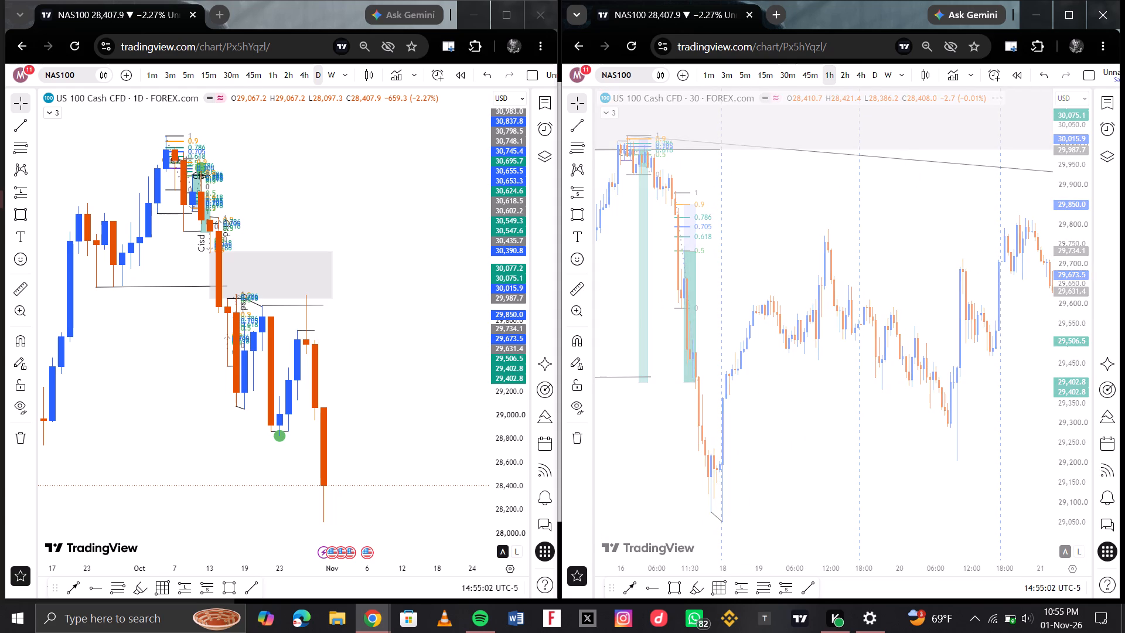
scroll(860, 283, left, 2)
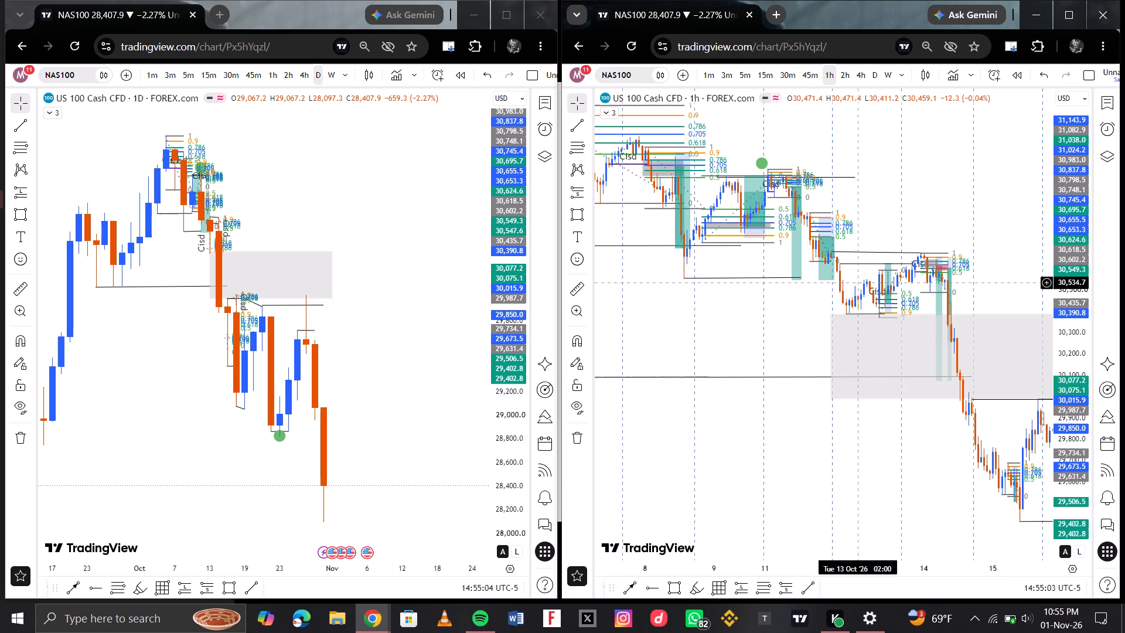
scroll(860, 283, left, 2)
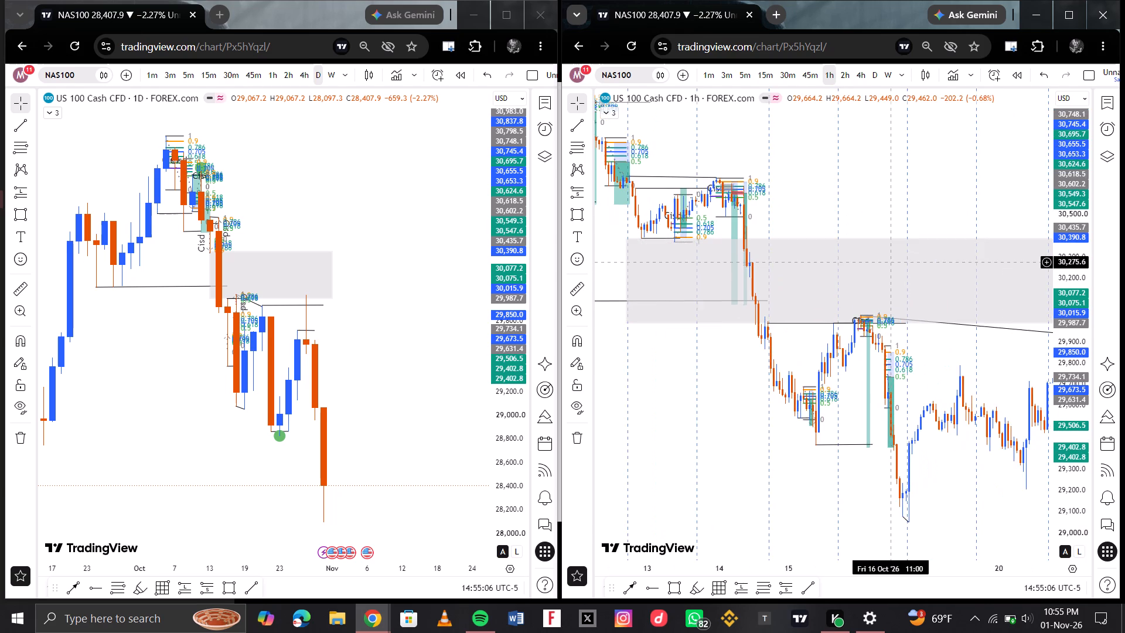
scroll(891, 261, up, 3)
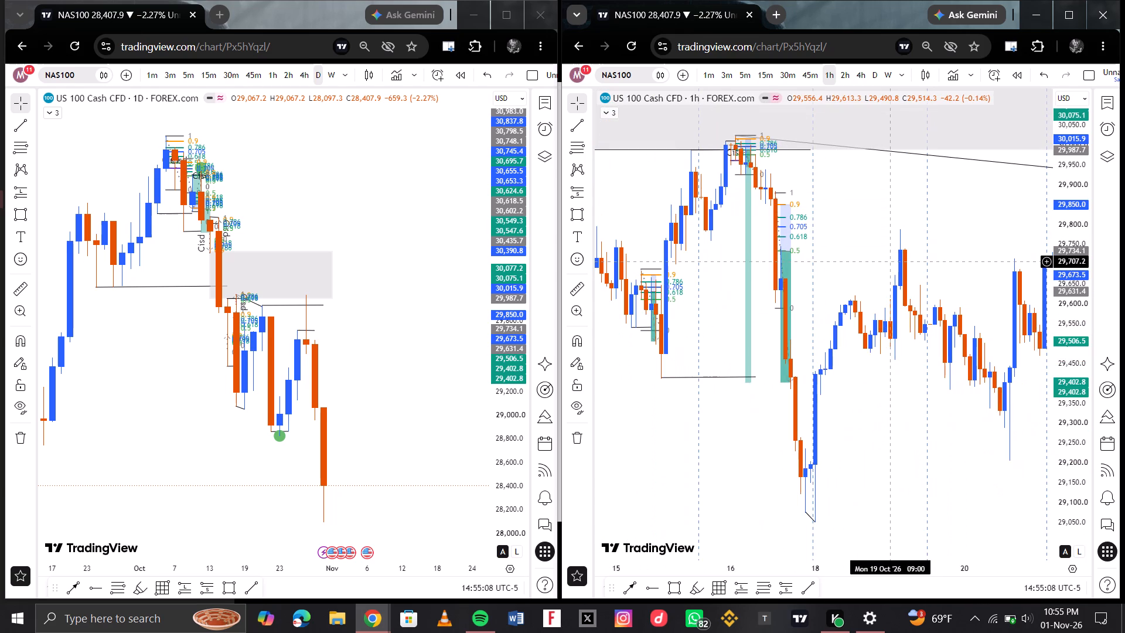
scroll(891, 261, up, 1)
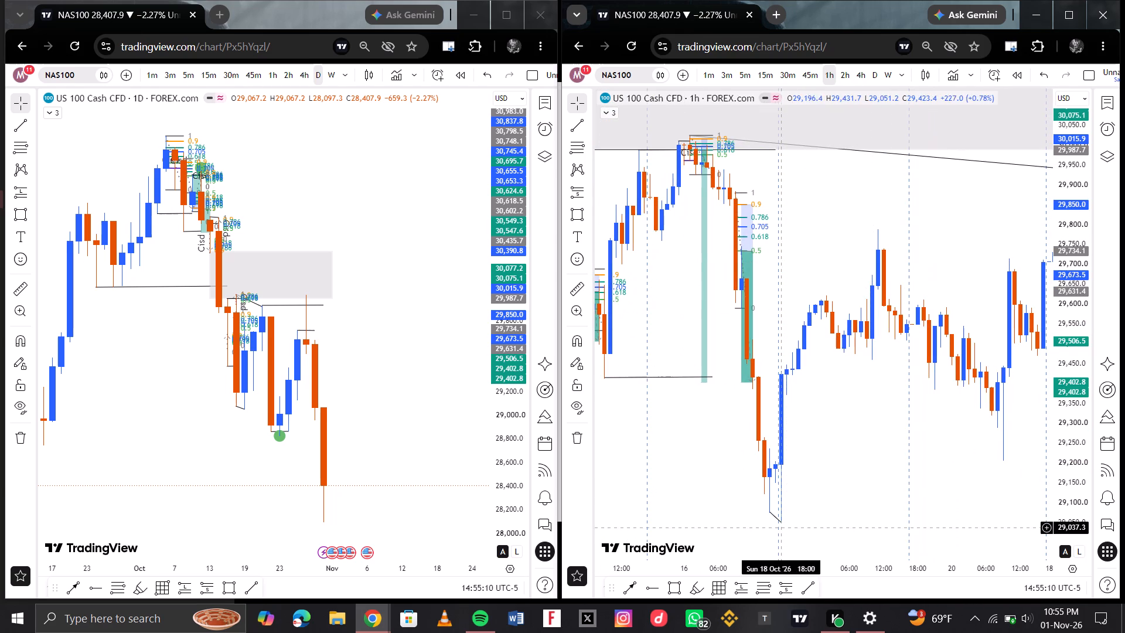
drag(663, 587, 681, 588)
click(681, 588)
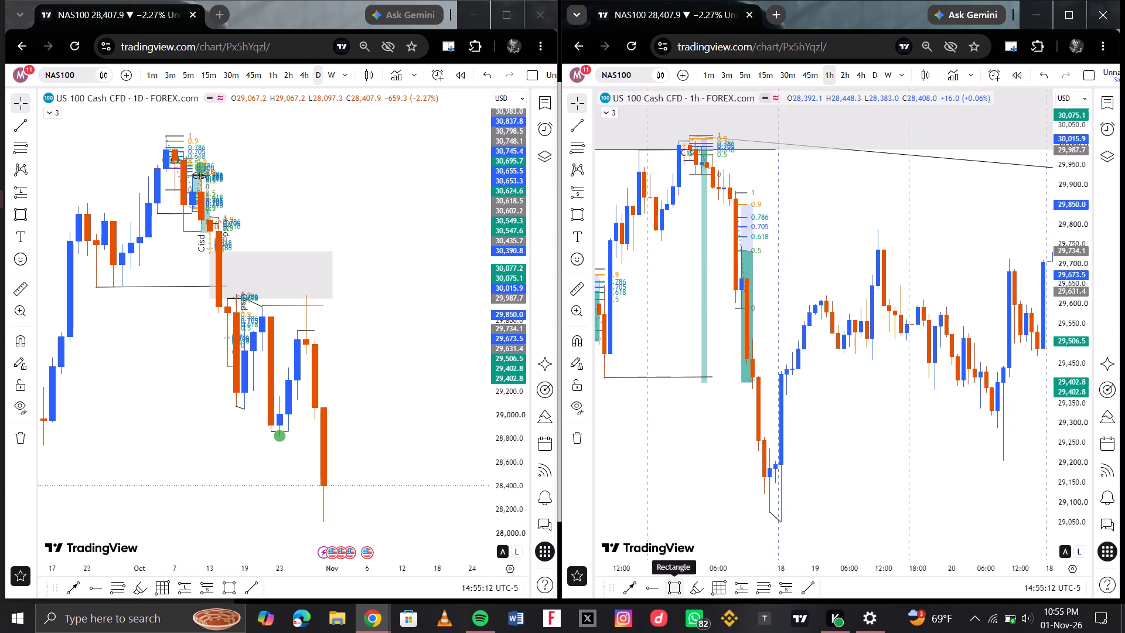
click(677, 587)
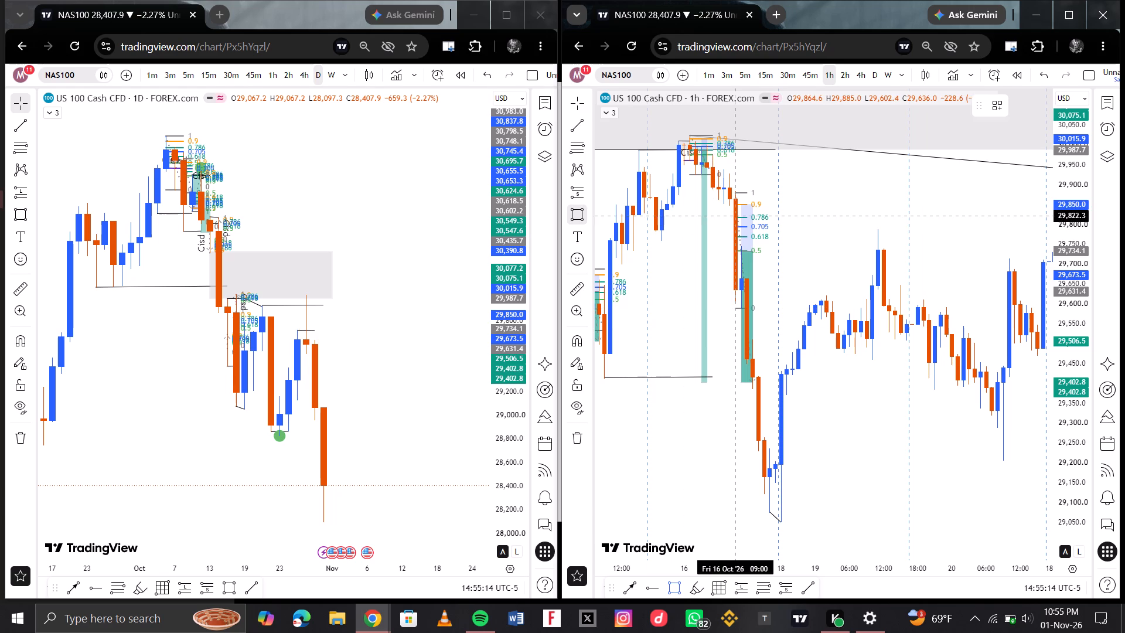
drag(729, 205, 865, 243)
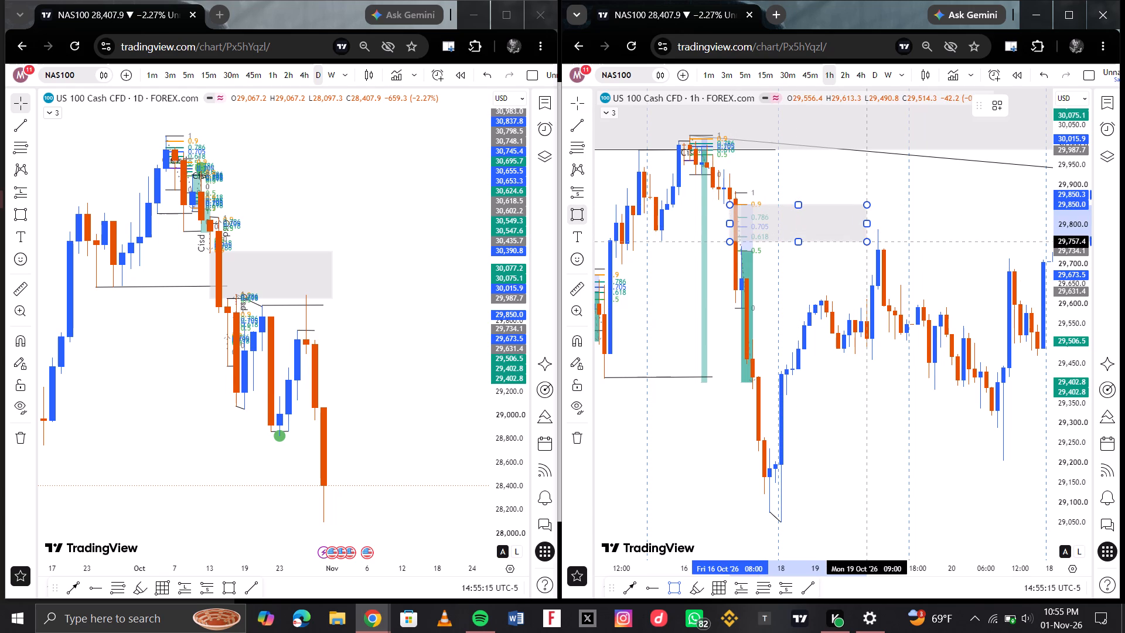
drag(865, 243, 911, 249)
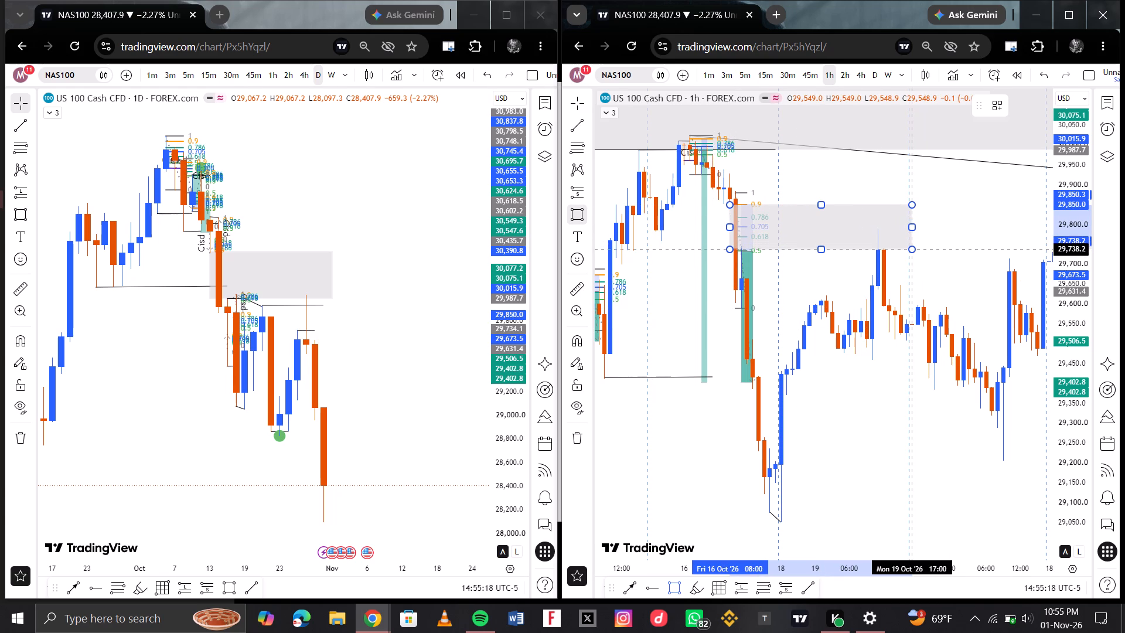
drag(911, 249, 903, 250)
click(903, 250)
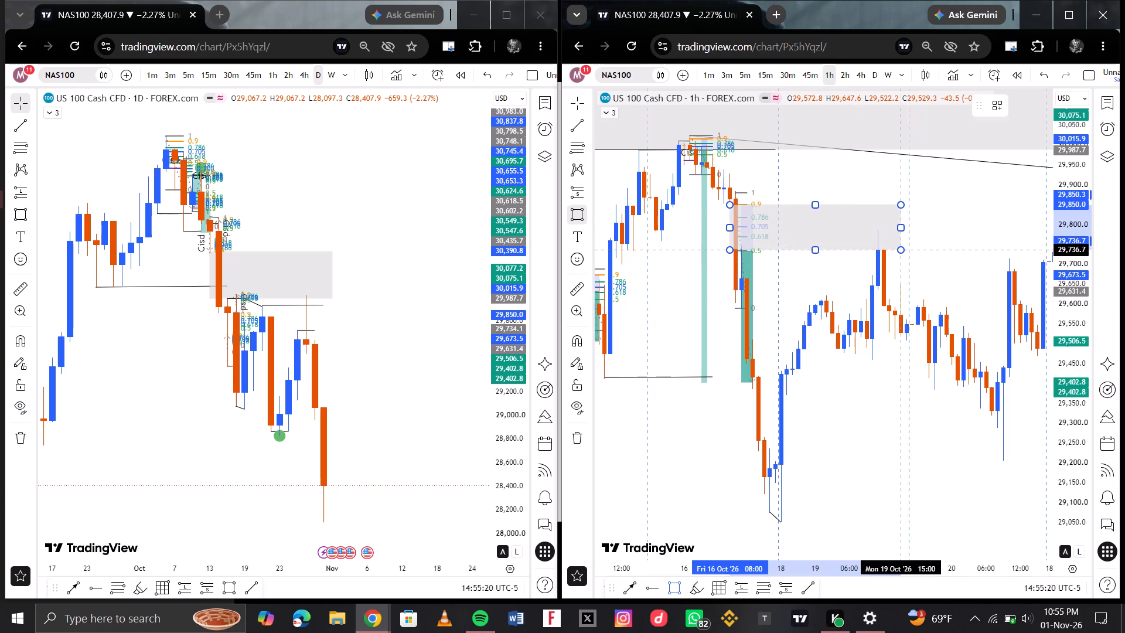
click(841, 278)
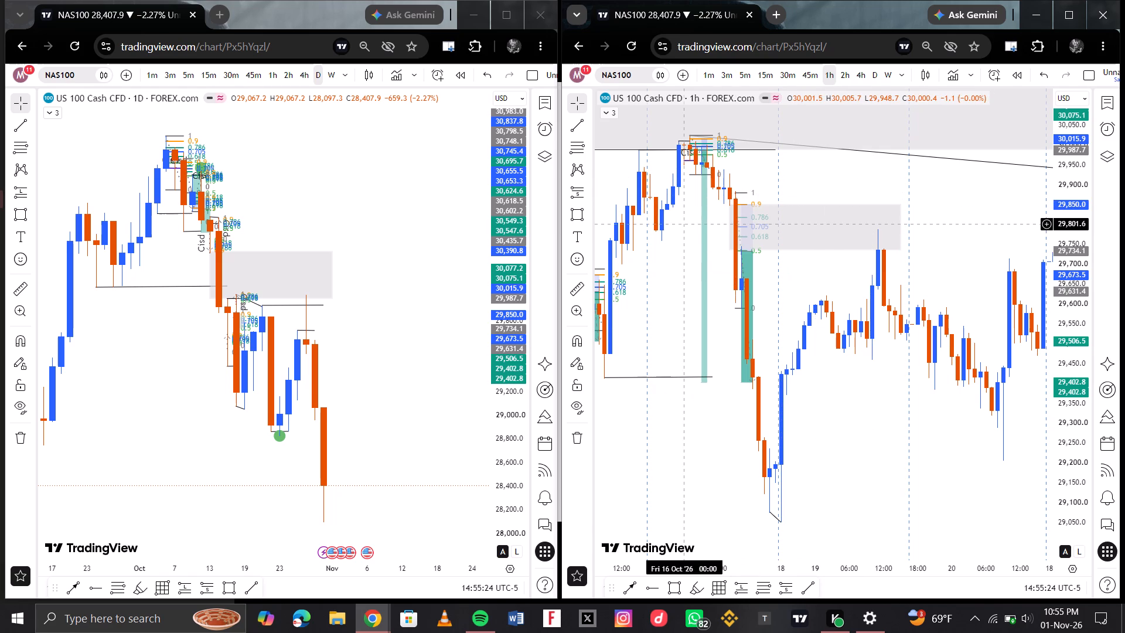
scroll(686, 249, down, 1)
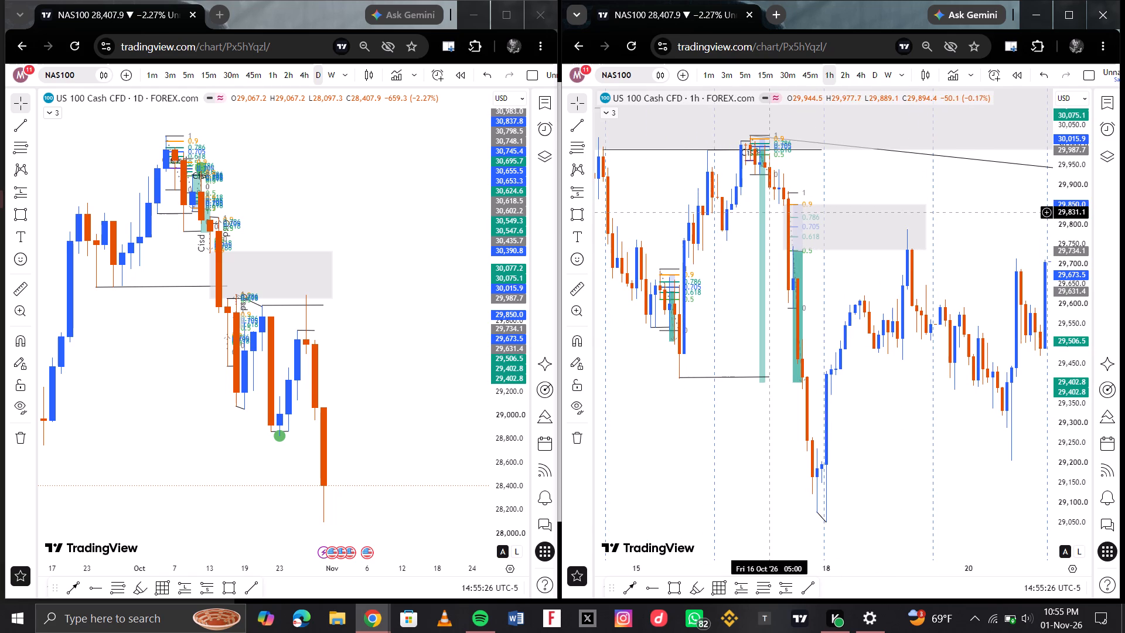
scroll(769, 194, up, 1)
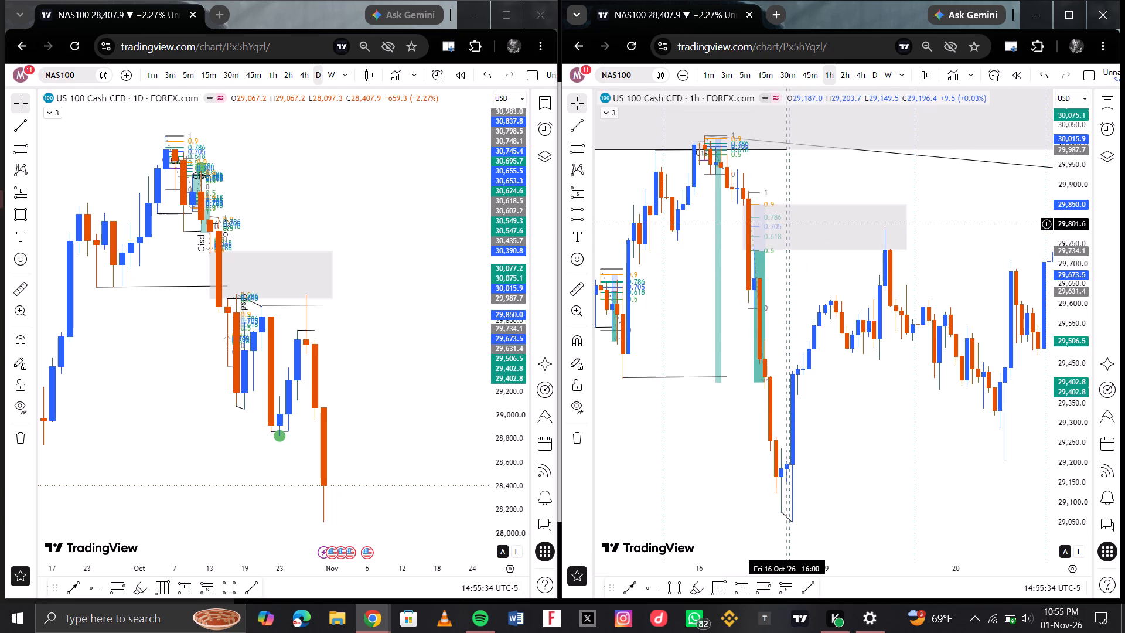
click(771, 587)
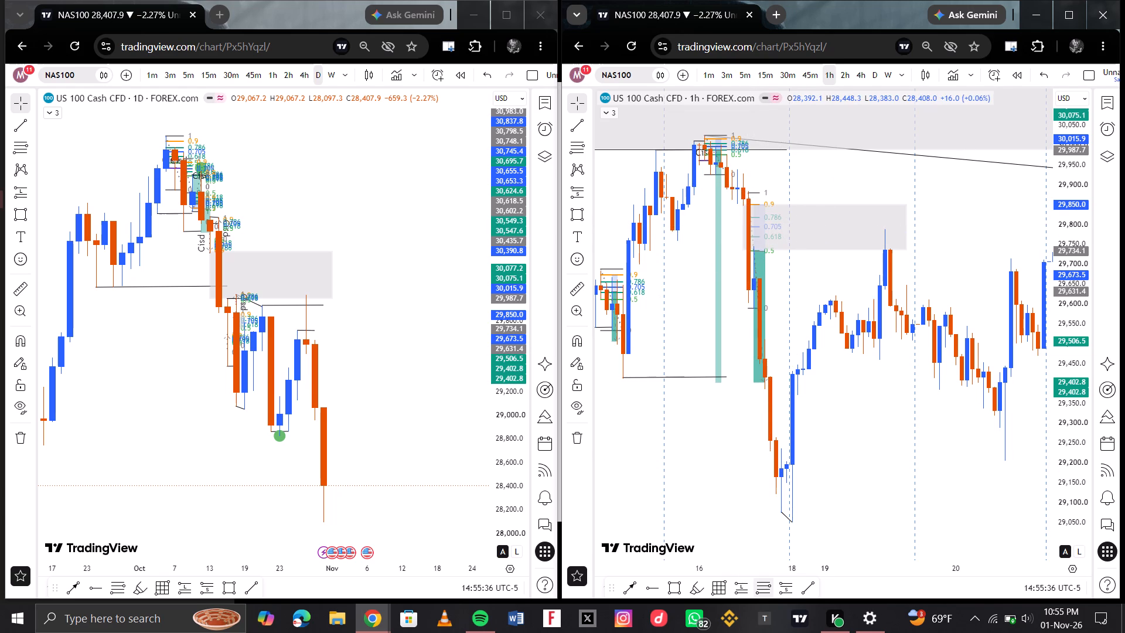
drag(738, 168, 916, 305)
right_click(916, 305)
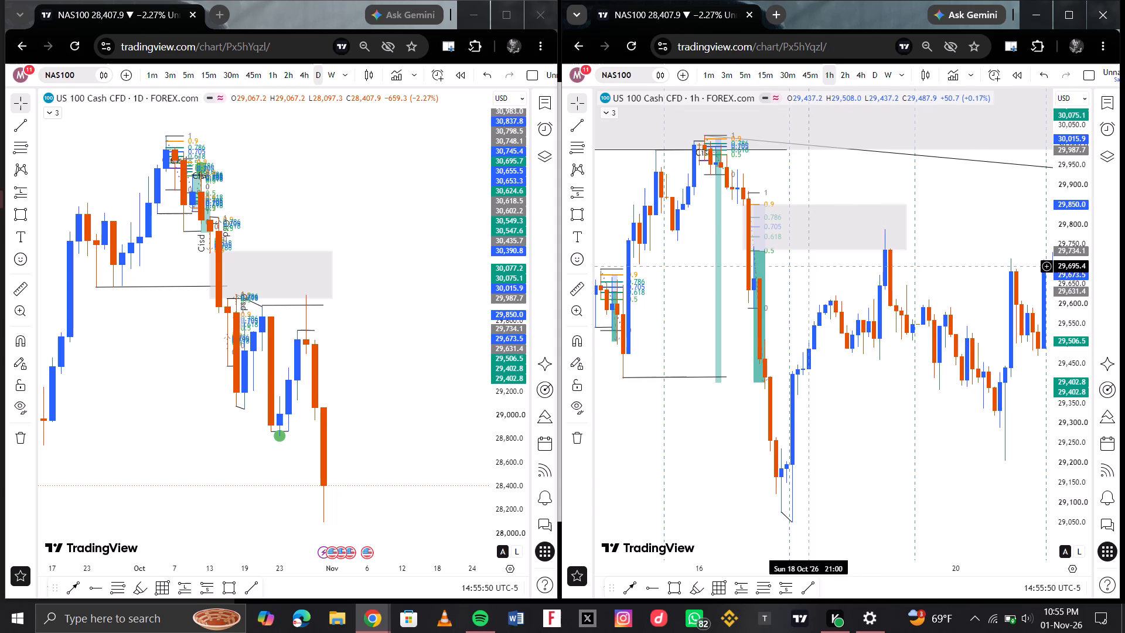
Draw a second rectangle zone from 16 October 11:00 at about 29,387 to 20 October 14:00 at about 29,270.
scroll(870, 226, left, 1)
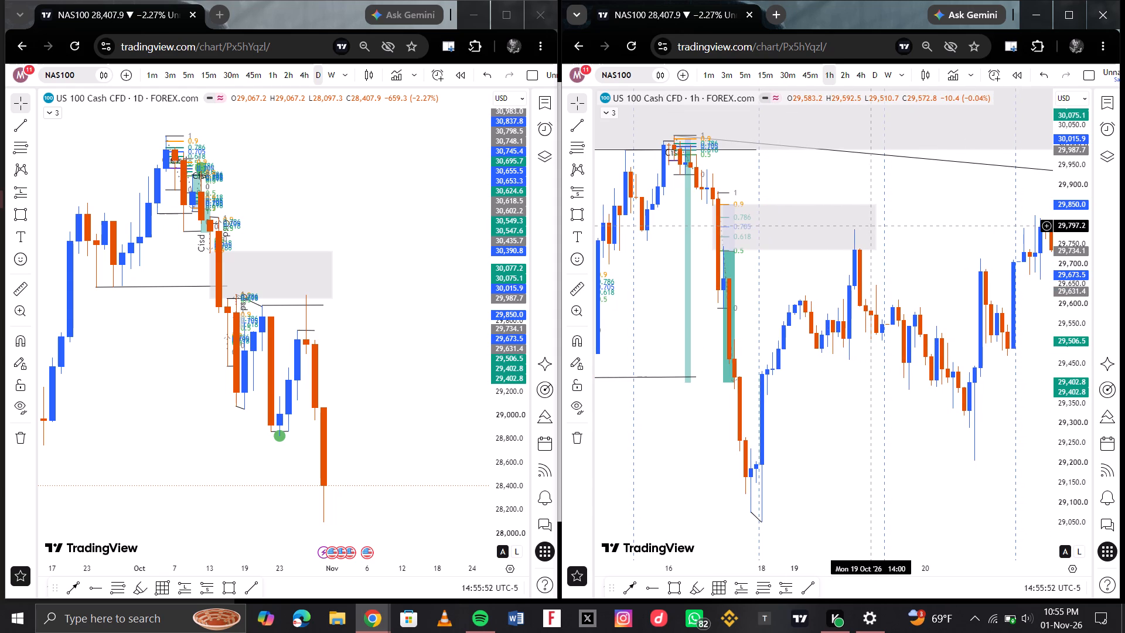
scroll(870, 226, left, 1)
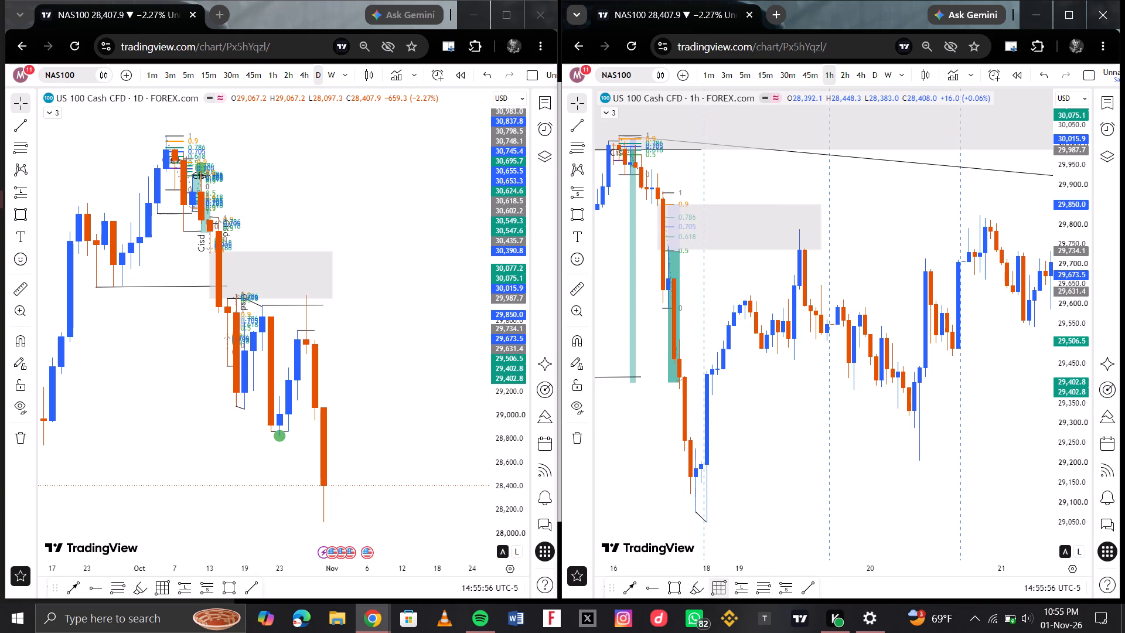
click(676, 596)
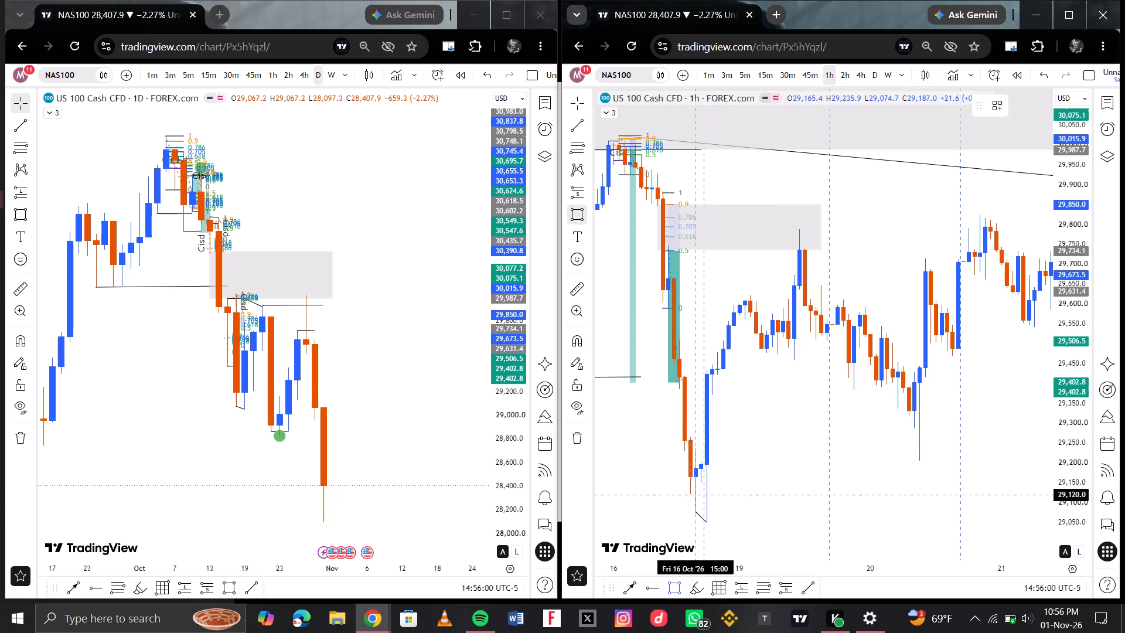
drag(677, 389, 949, 438)
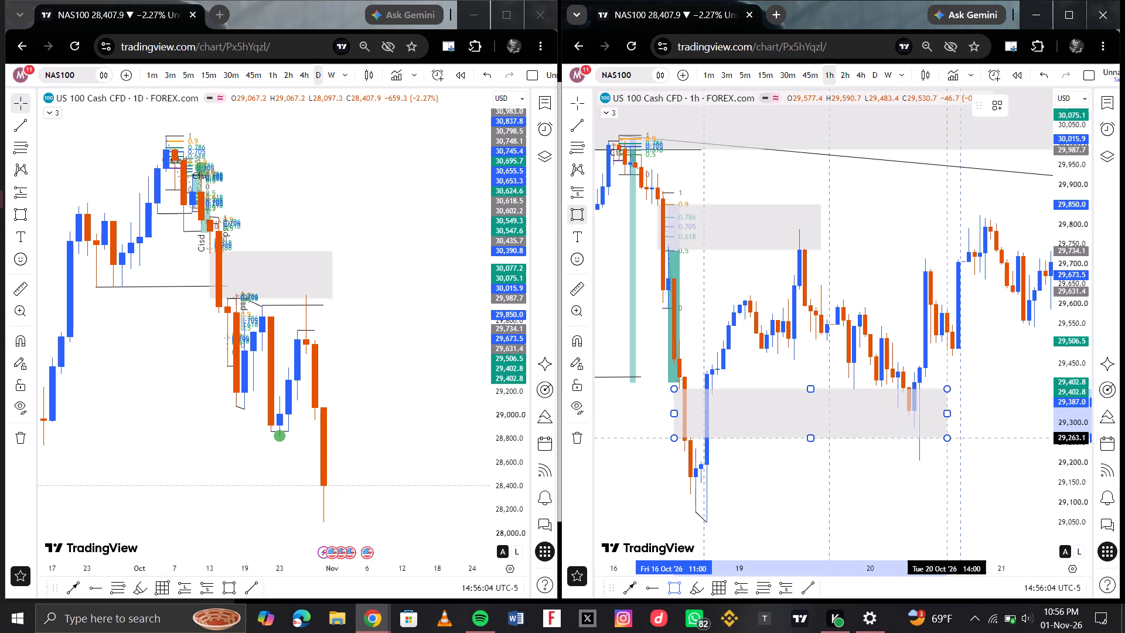
drag(949, 438, 949, 435)
click(949, 435)
click(869, 460)
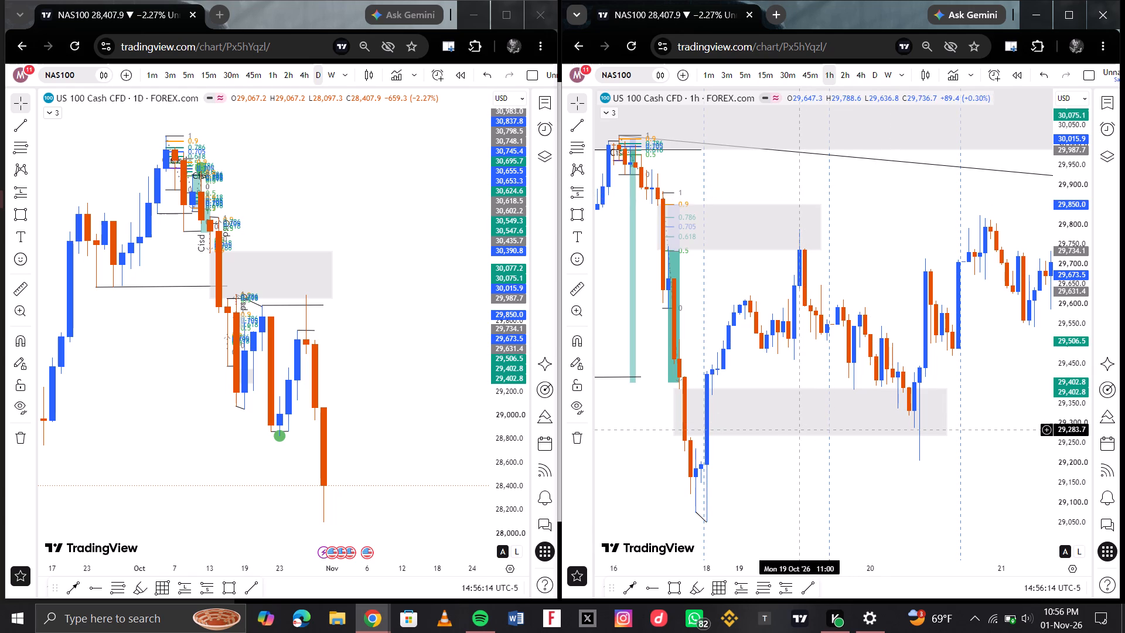
Shift the lower rectangle zone to 16 October 16:00–20 October 19:00 with its top at 29,374.9, and extend its bottom to about 29,200.
scroll(928, 441, left, 1)
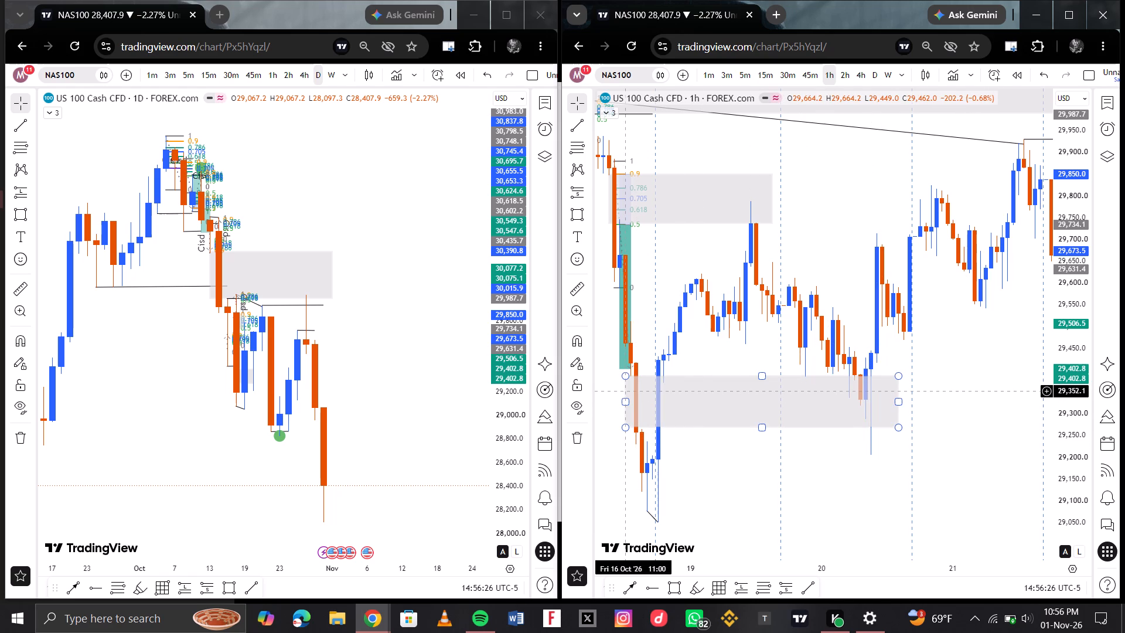
drag(624, 391, 654, 396)
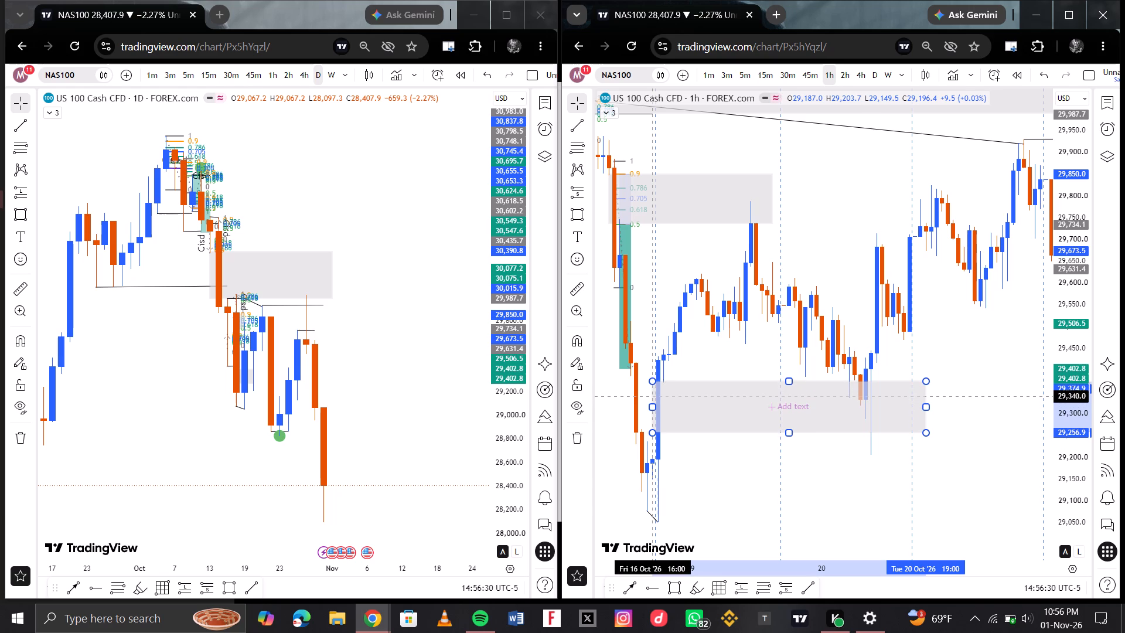
drag(652, 433, 653, 455)
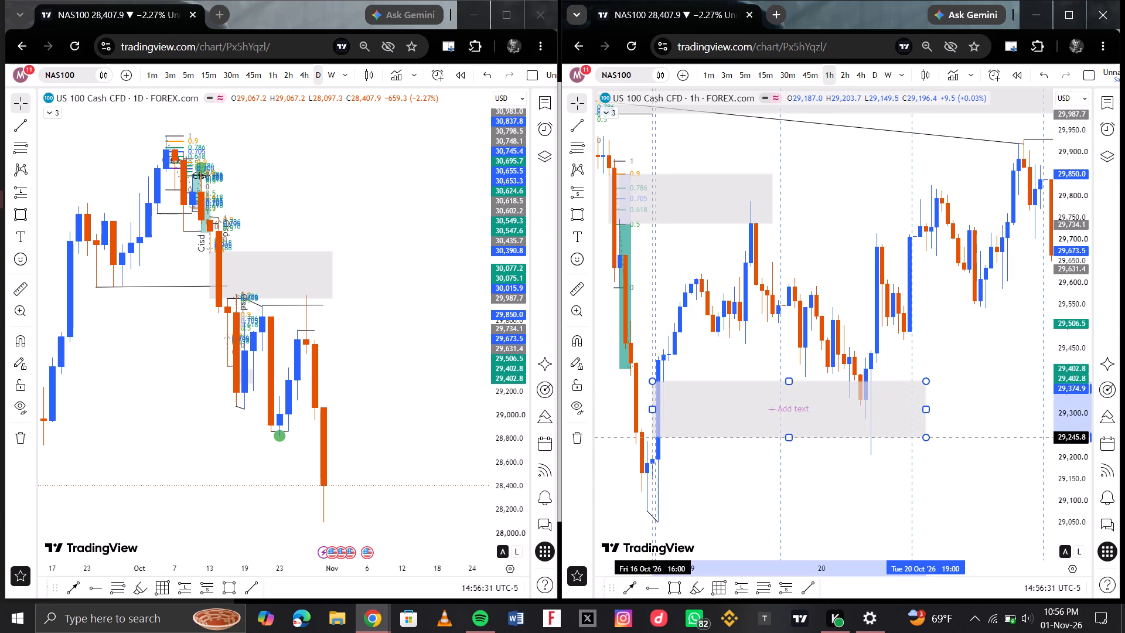
drag(653, 455, 653, 455)
click(653, 455)
click(715, 494)
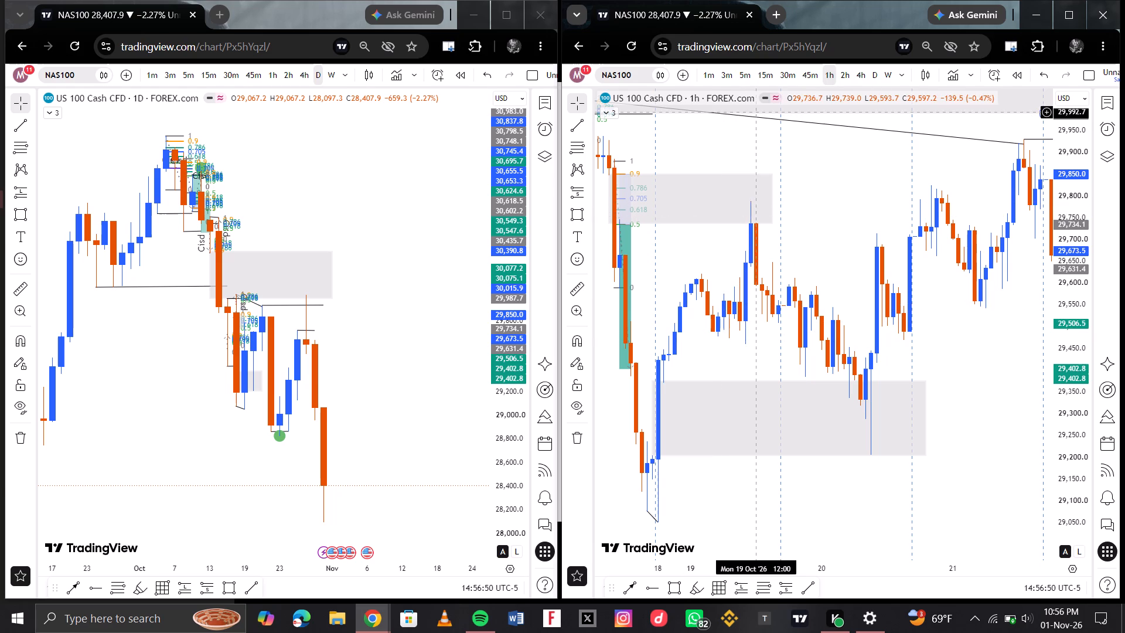
Examine the NAS100 price action between the two rectangle zones from 18 to 20 October on the 15-minute chart.
click(763, 76)
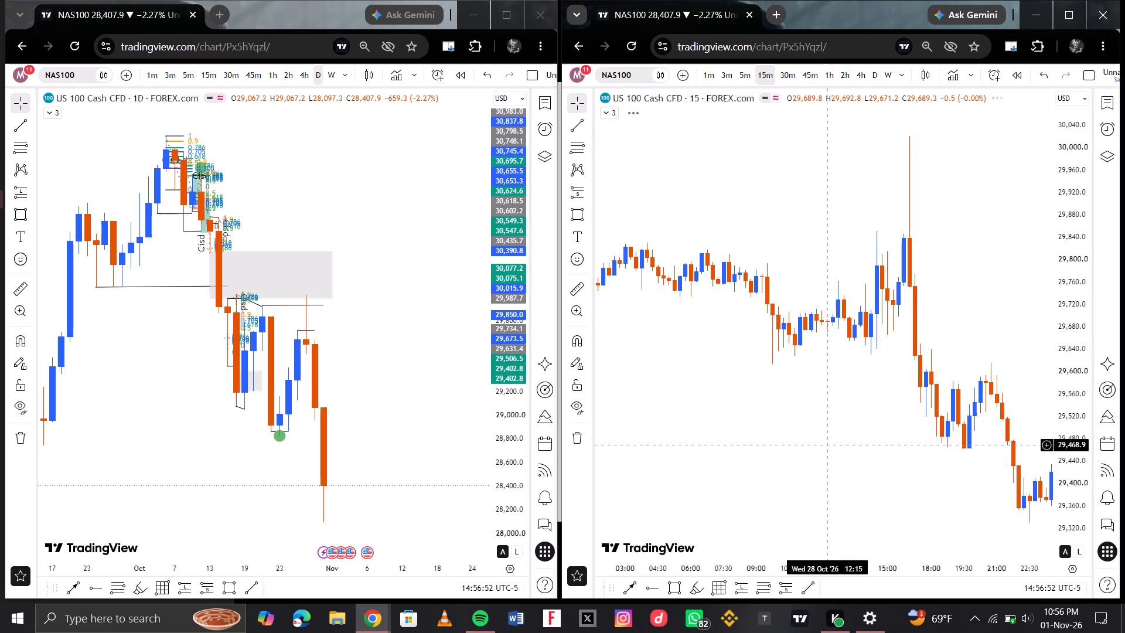
scroll(831, 448, down, 17)
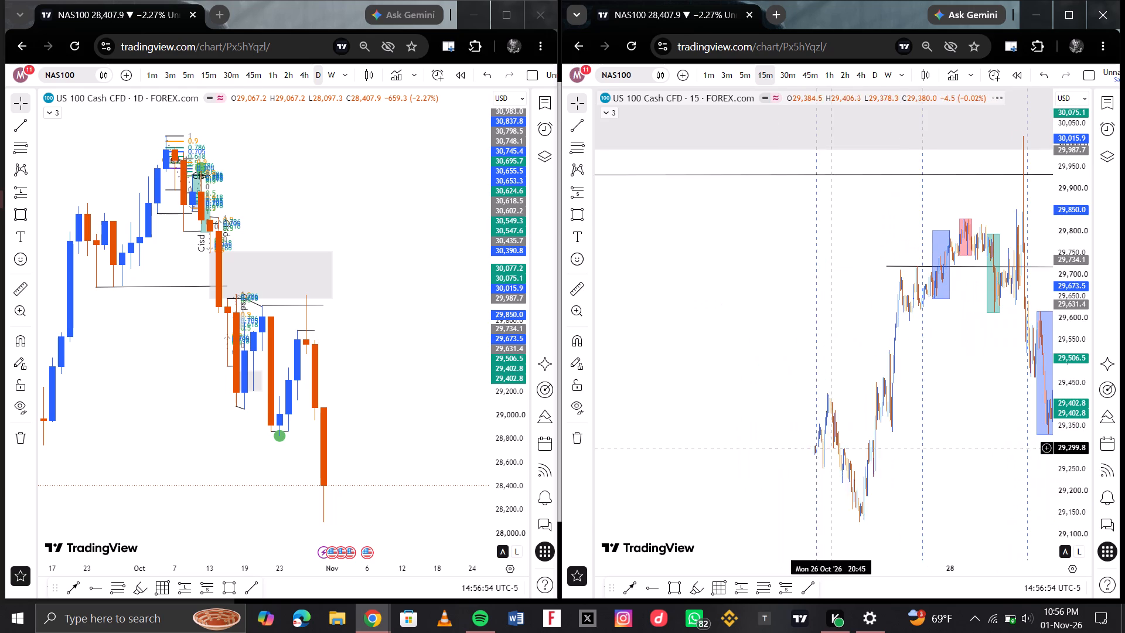
scroll(761, 413, right, 5)
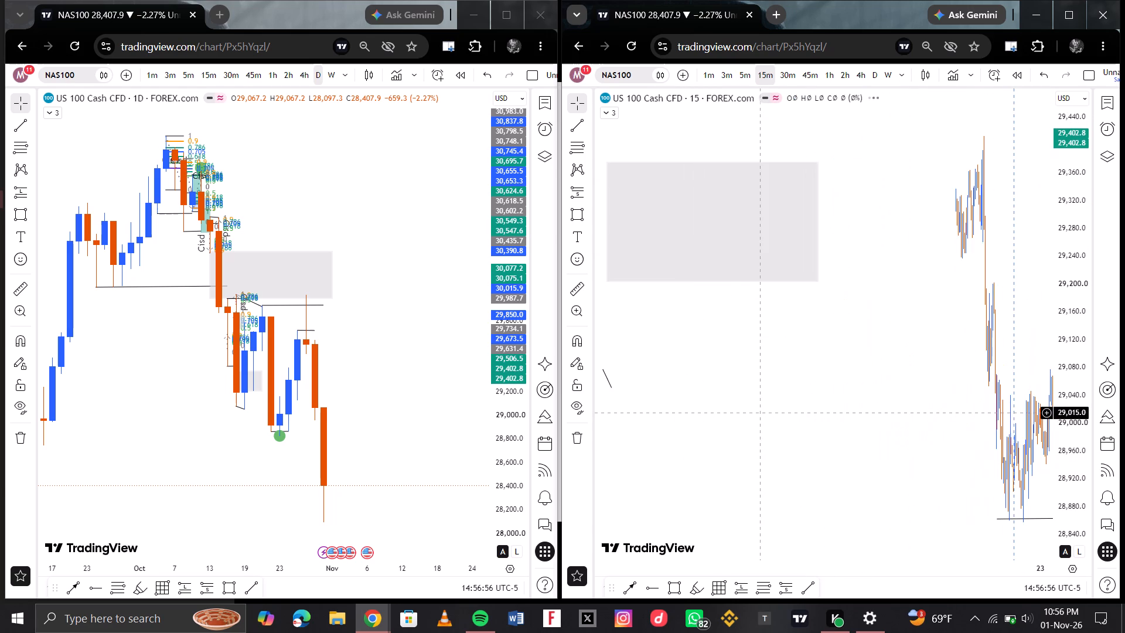
scroll(761, 413, right, 1)
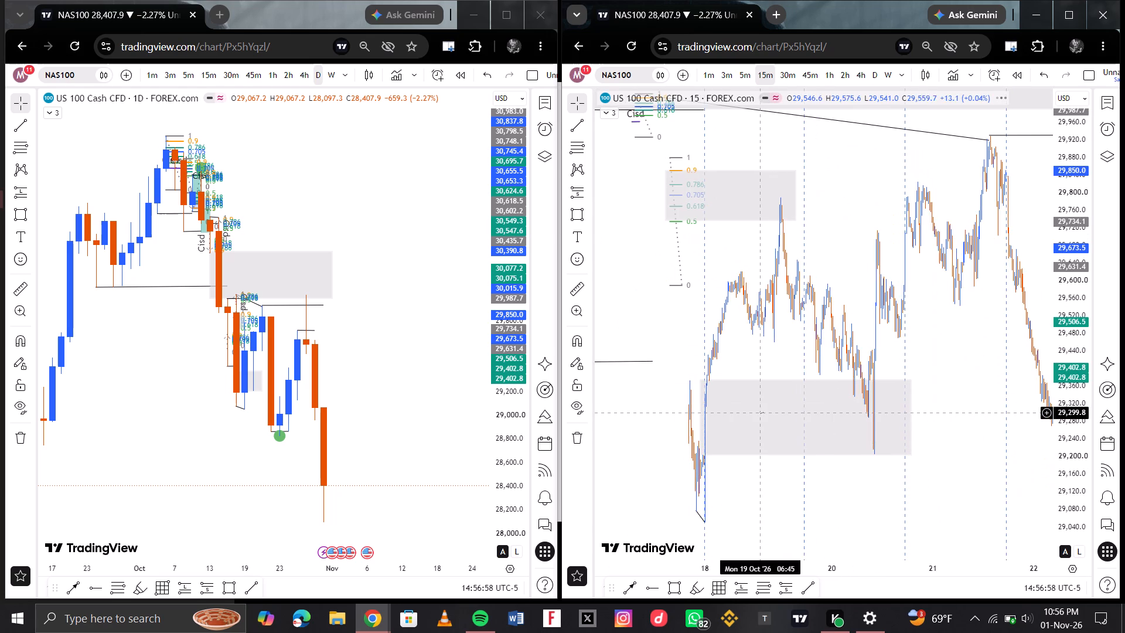
scroll(816, 300, up, 3)
scroll(816, 300, right, 3)
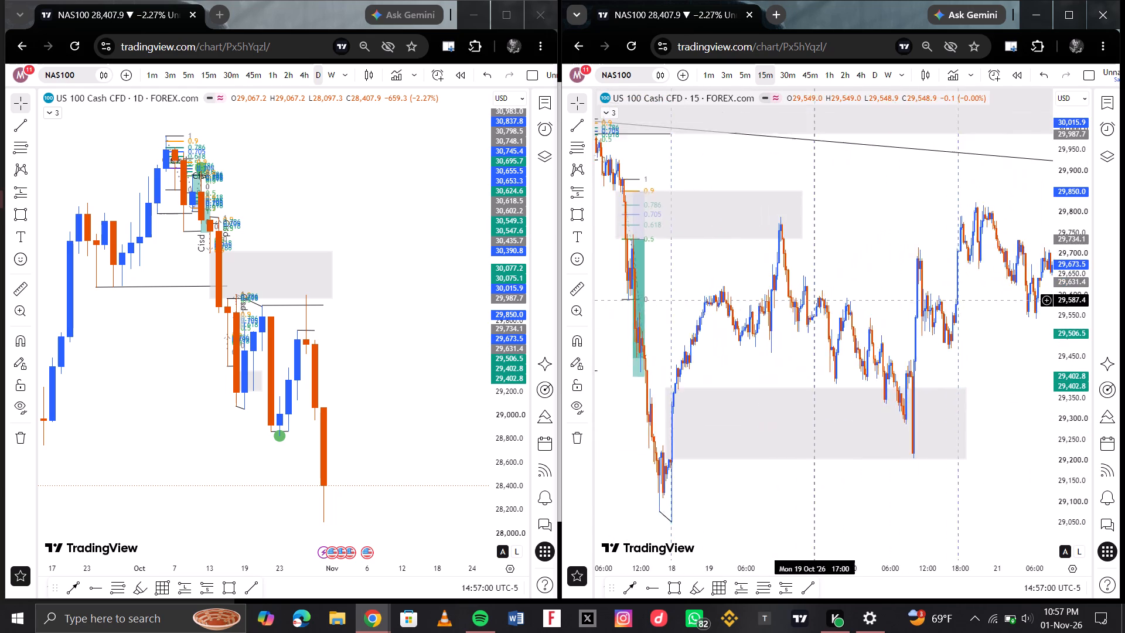
scroll(847, 253, up, 3)
scroll(765, 266, right, 2)
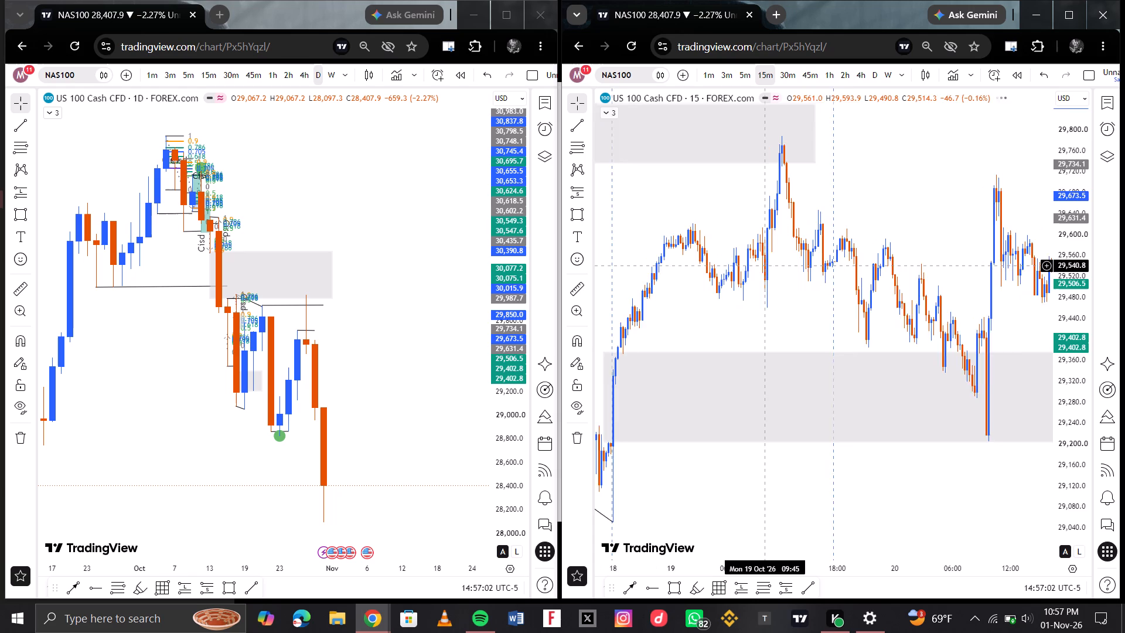
scroll(765, 266, right, 1)
scroll(779, 237, up, 3)
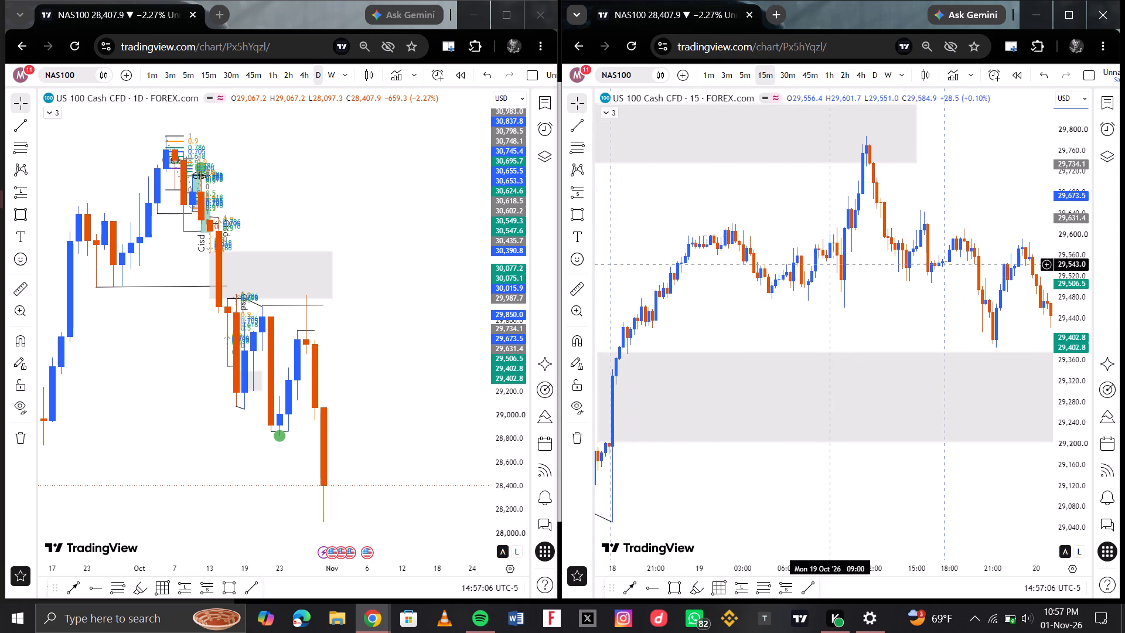
scroll(839, 220, up, 1)
scroll(778, 284, right, 1)
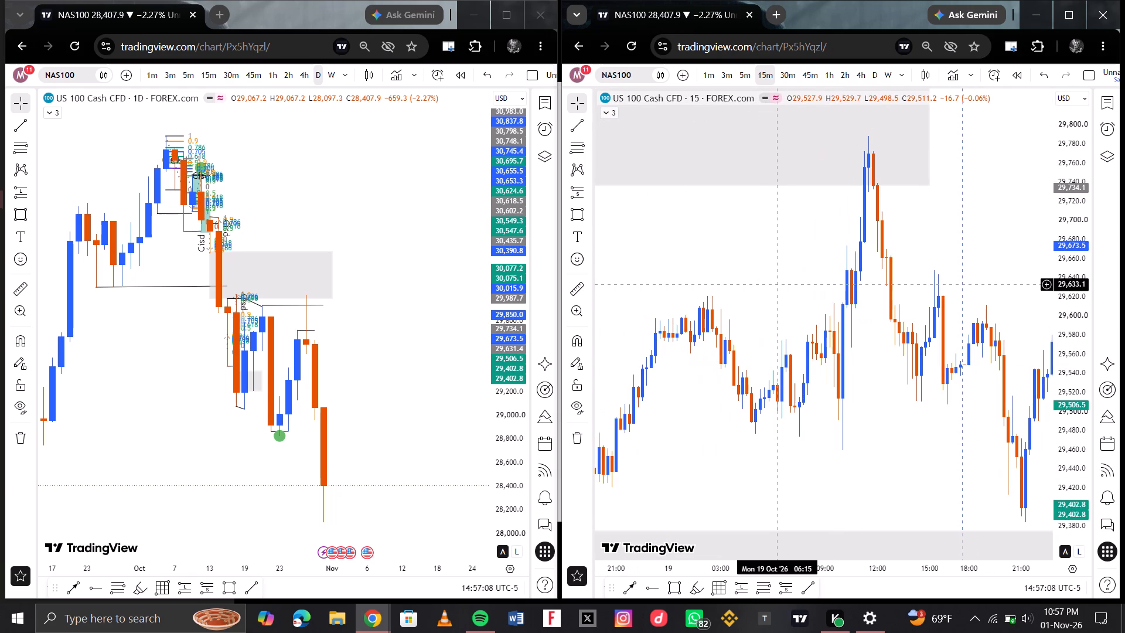
scroll(778, 284, right, 1)
scroll(862, 225, left, 1)
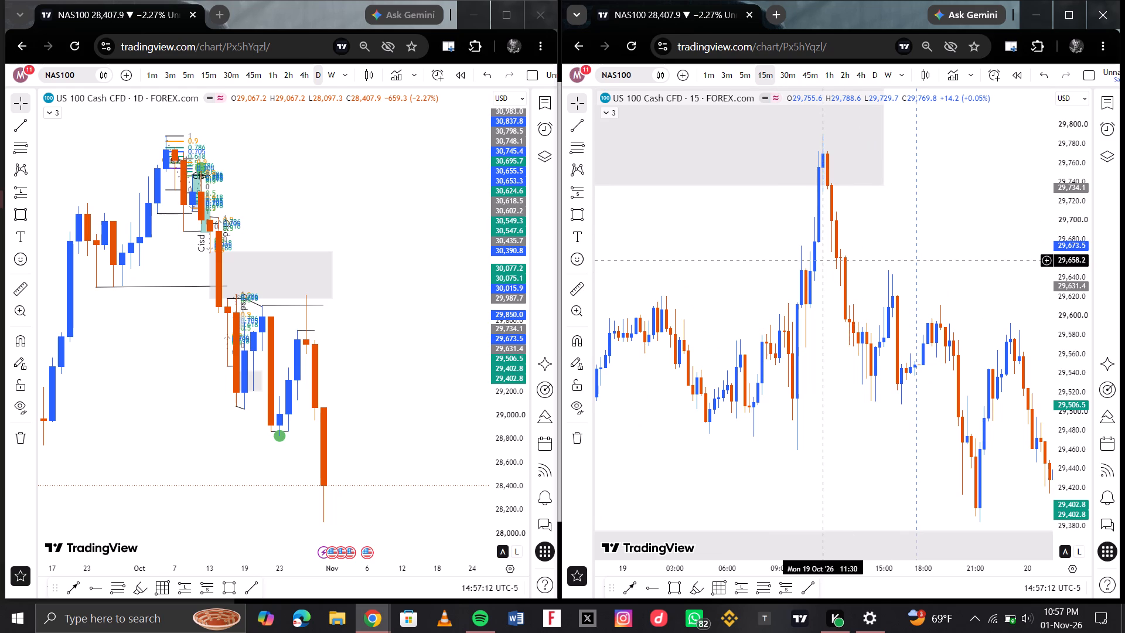
scroll(865, 233, left, 1)
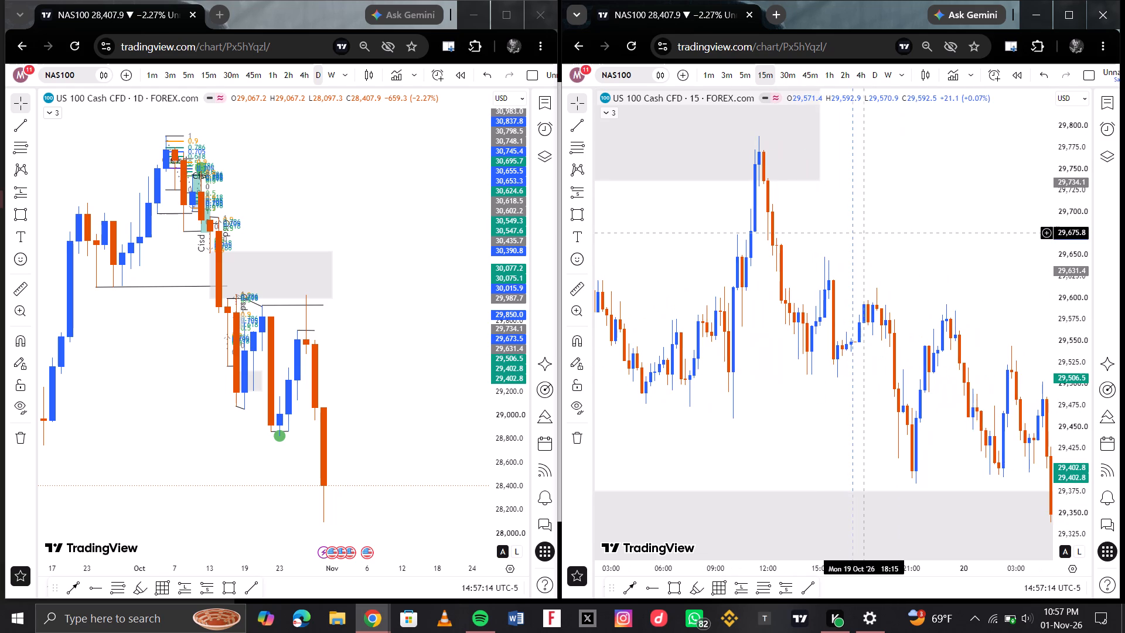
scroll(839, 271, down, 2)
scroll(932, 254, left, 2)
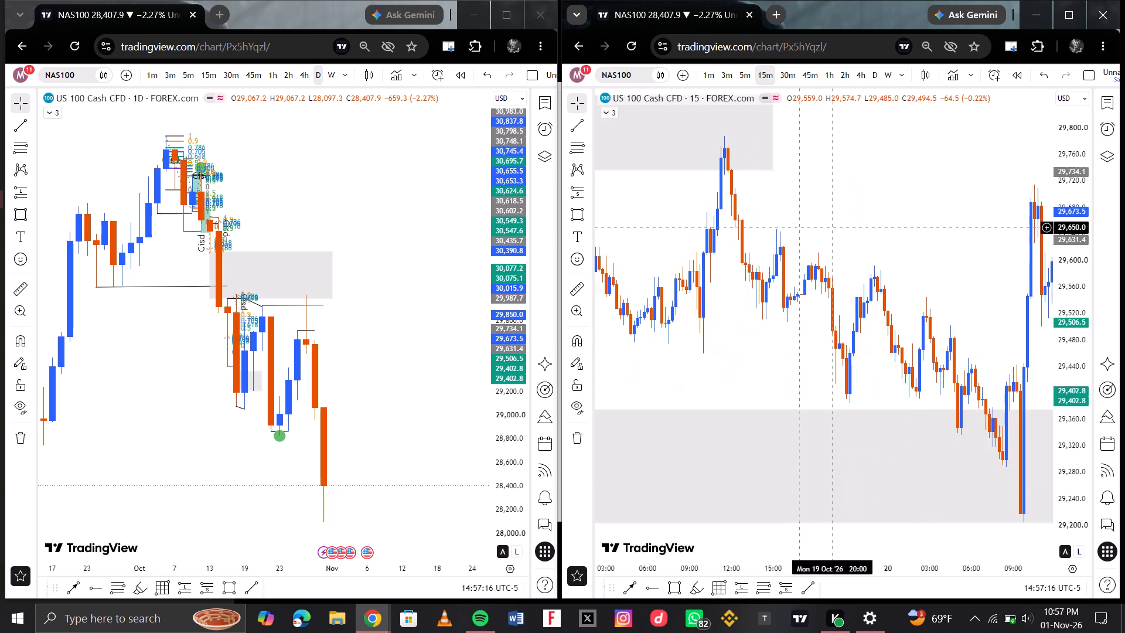
scroll(923, 235, left, 1)
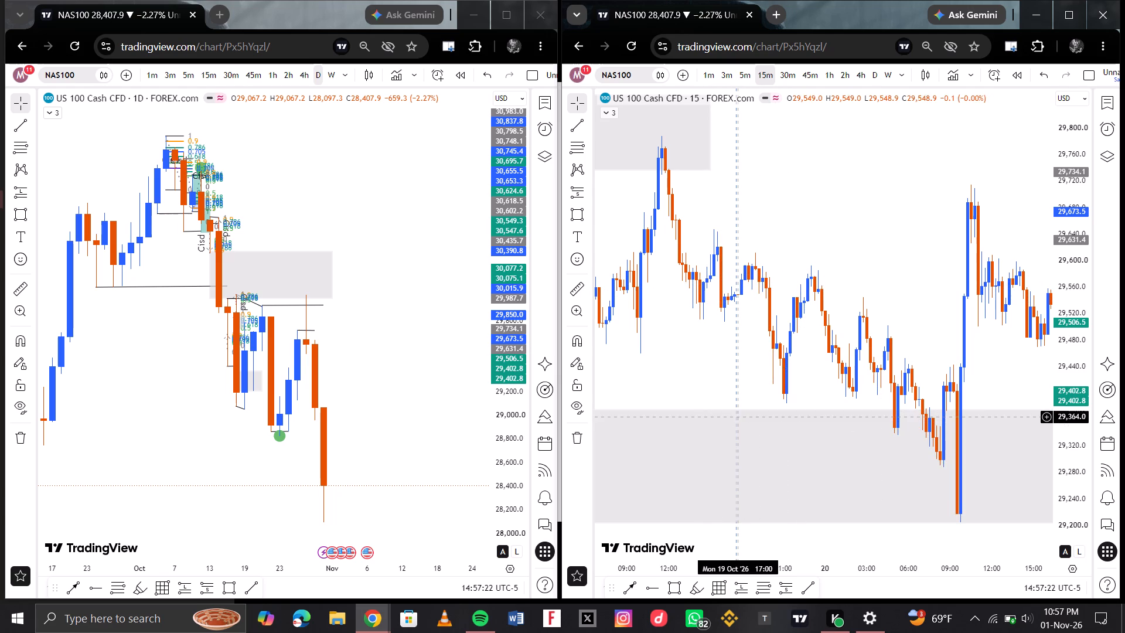
scroll(841, 396, down, 4)
scroll(834, 266, up, 1)
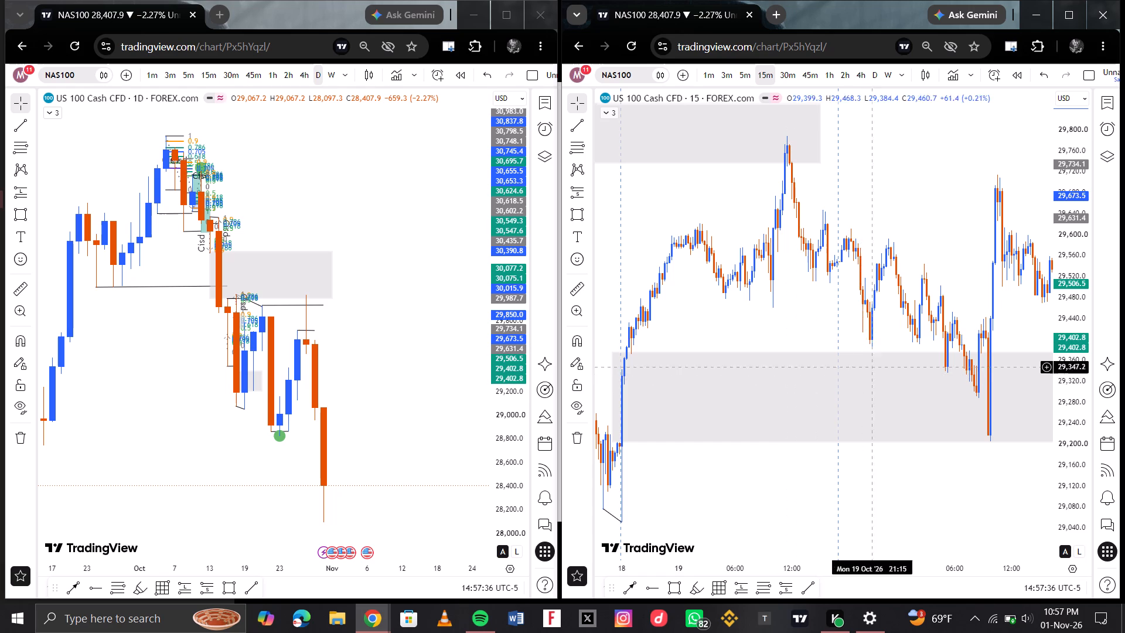
scroll(834, 236, up, 1)
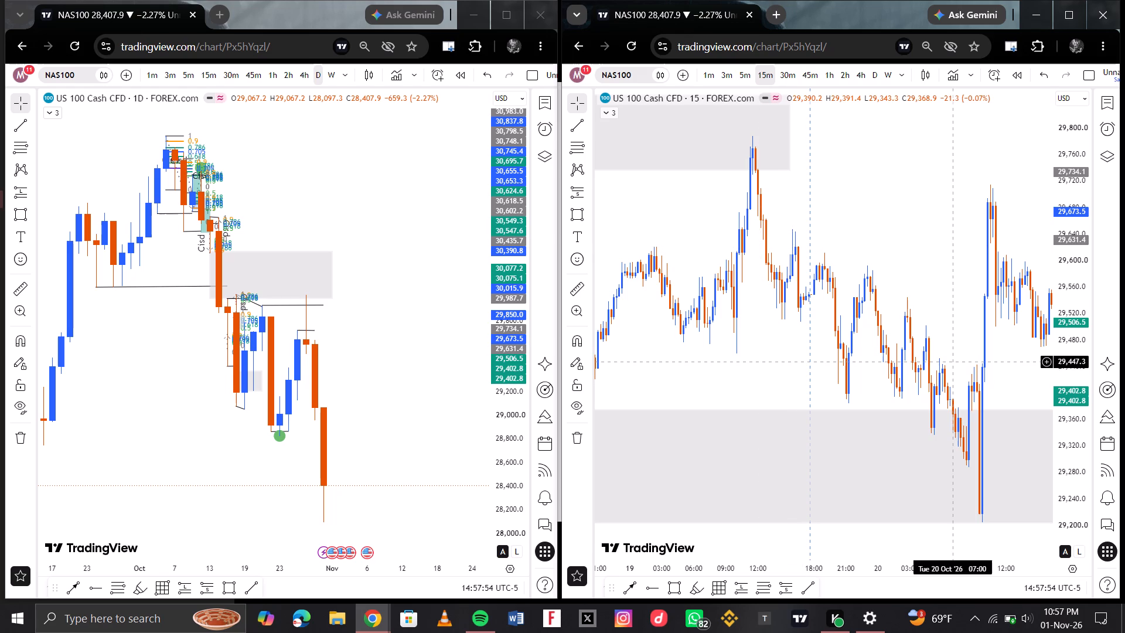
scroll(898, 351, down, 2)
scroll(901, 271, up, 1)
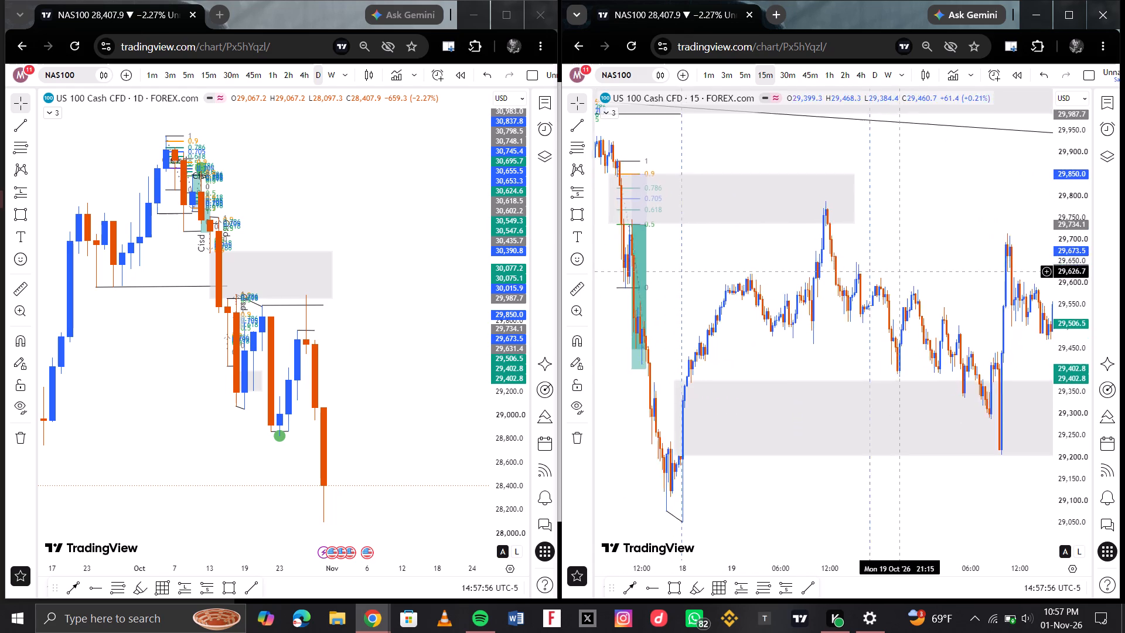
scroll(901, 271, up, 1)
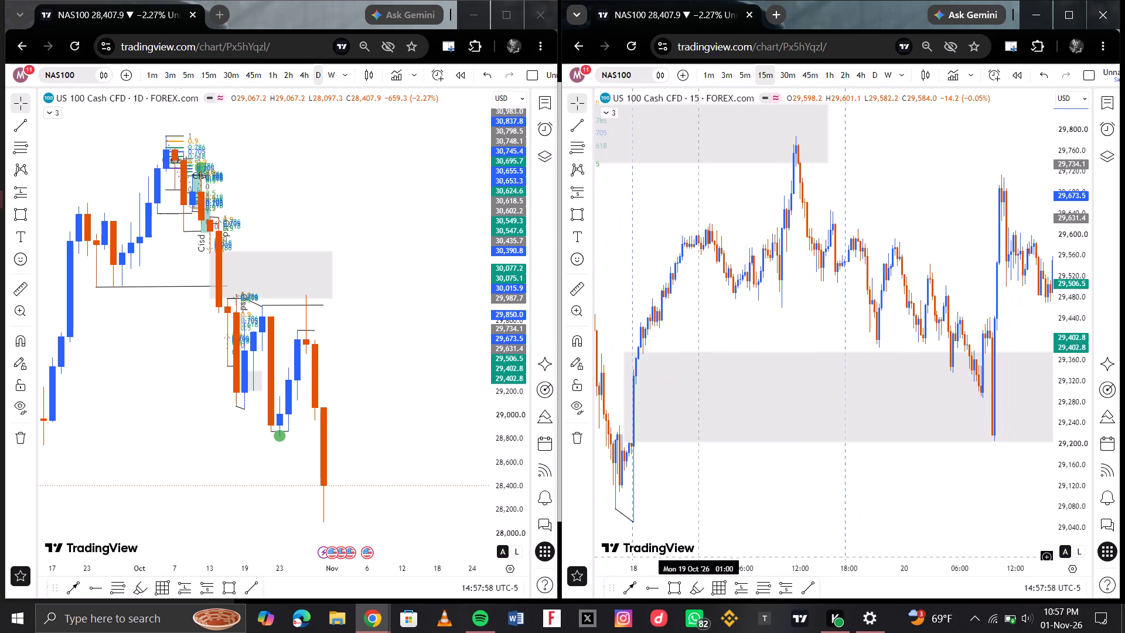
Draw a horizontal liquidity line from the 19 October 11:30 high at about 29,790 to 20 October 21:00.
click(807, 588)
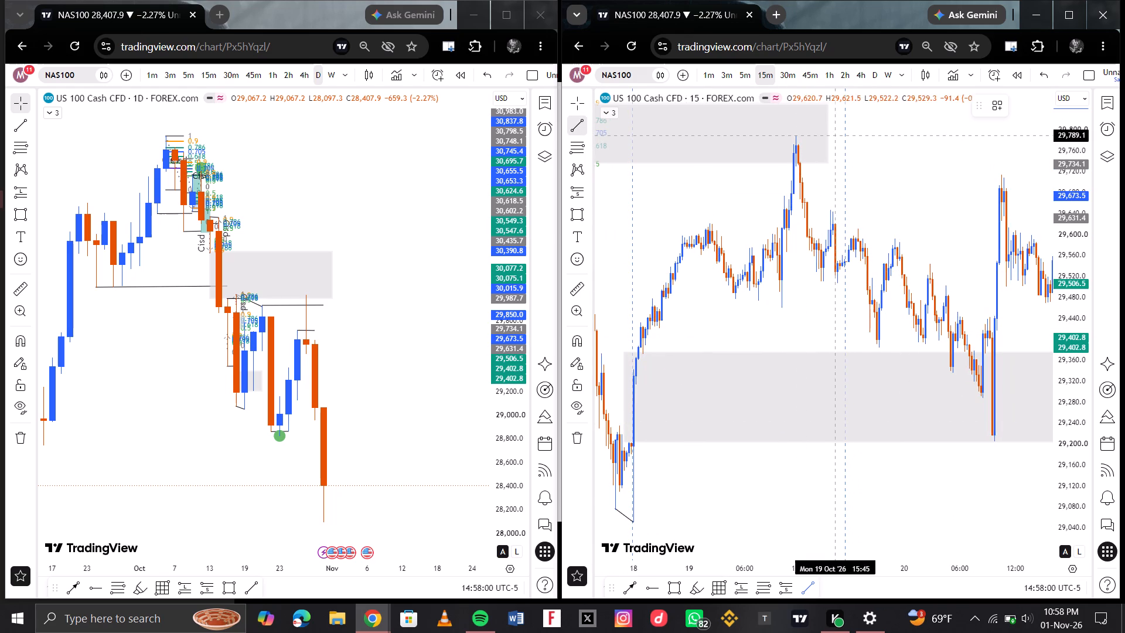
drag(797, 135, 1018, 134)
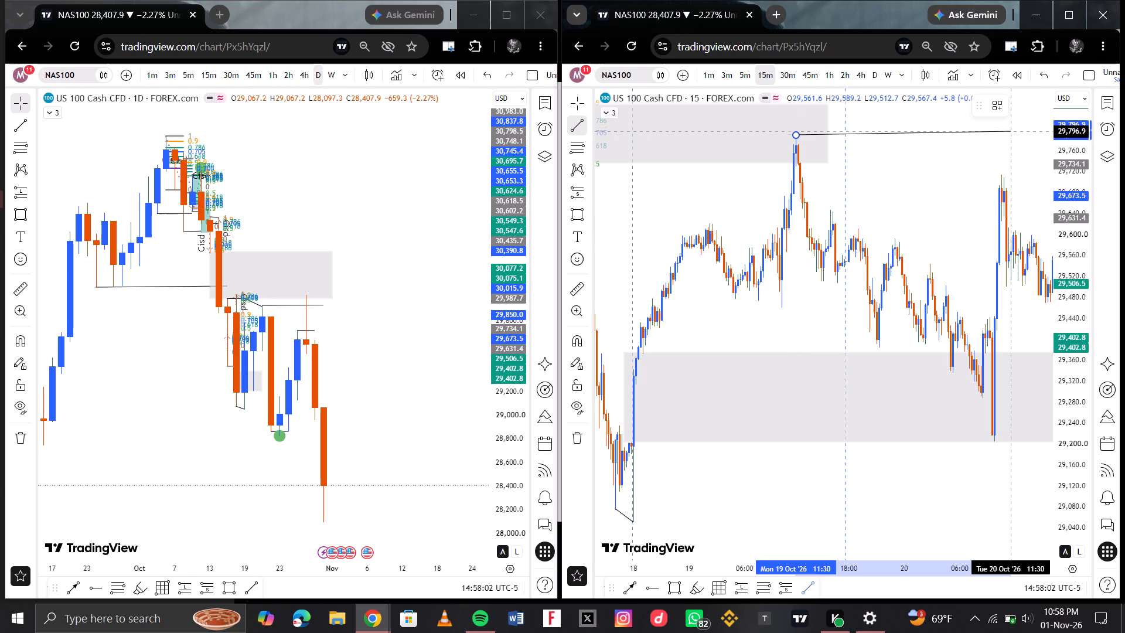
drag(1018, 134, 1039, 135)
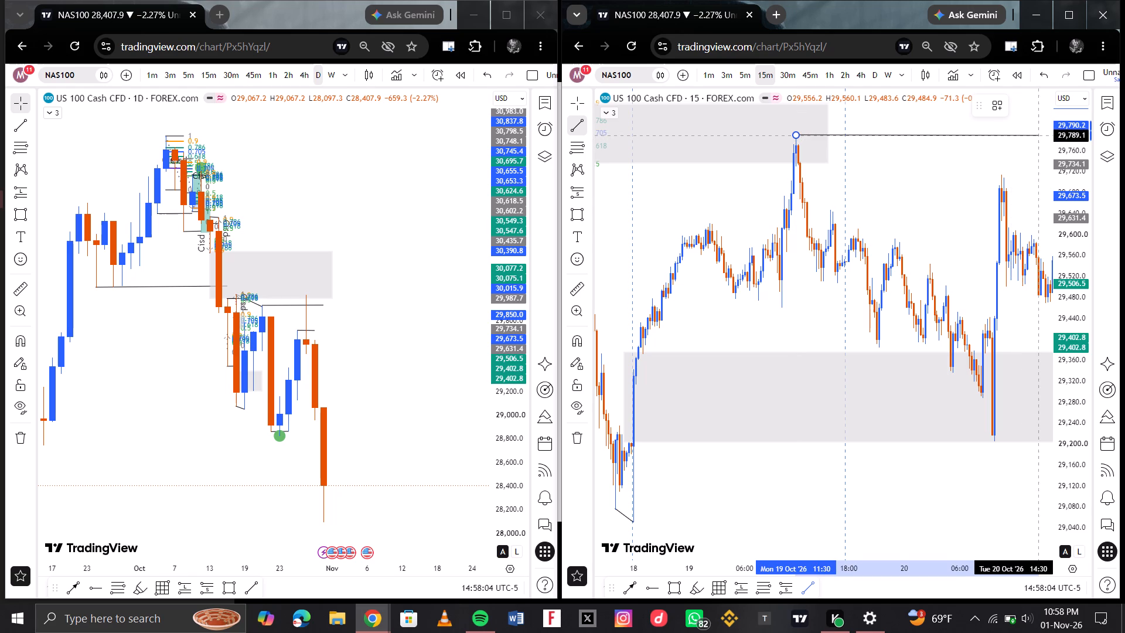
drag(1039, 135, 1044, 134)
click(1044, 134)
click(986, 160)
scroll(983, 164, left, 1)
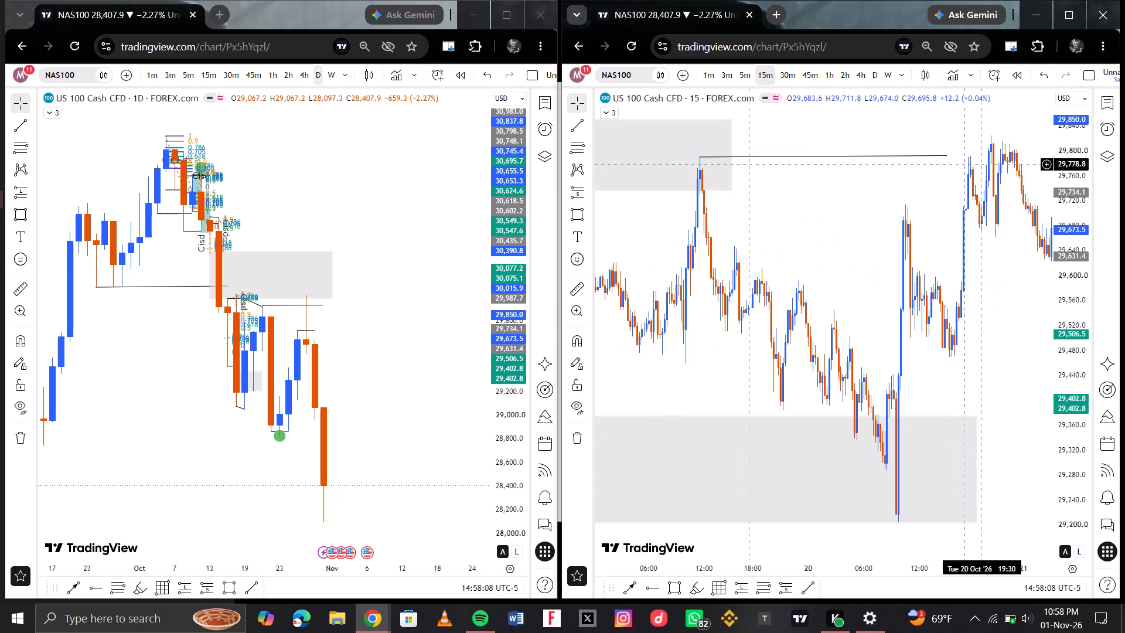
drag(946, 155, 961, 154)
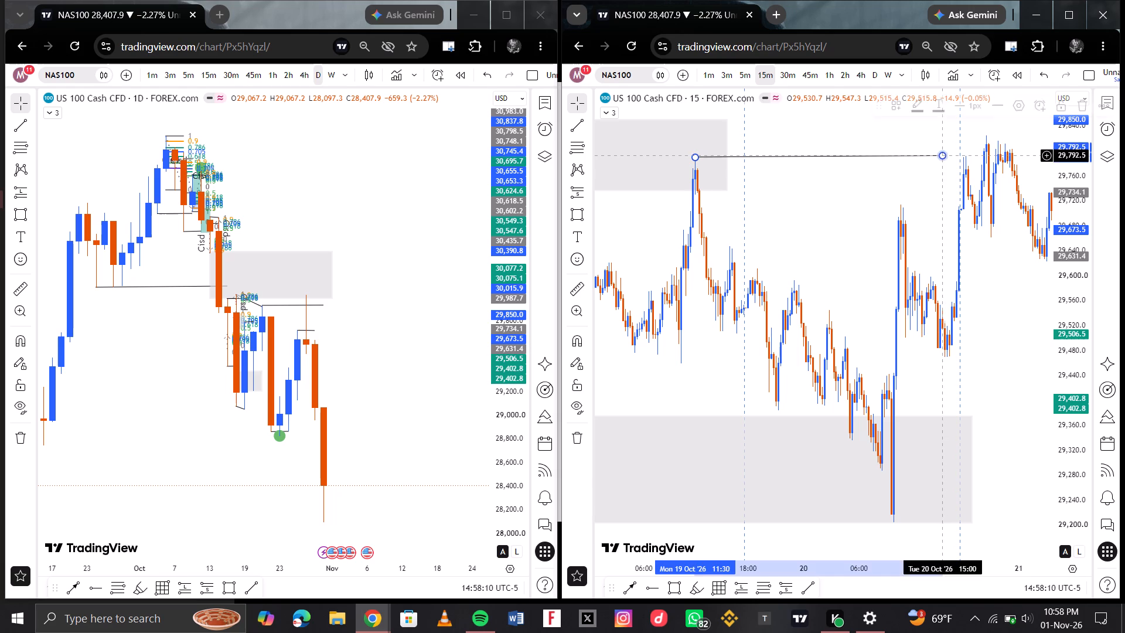
drag(961, 154, 991, 158)
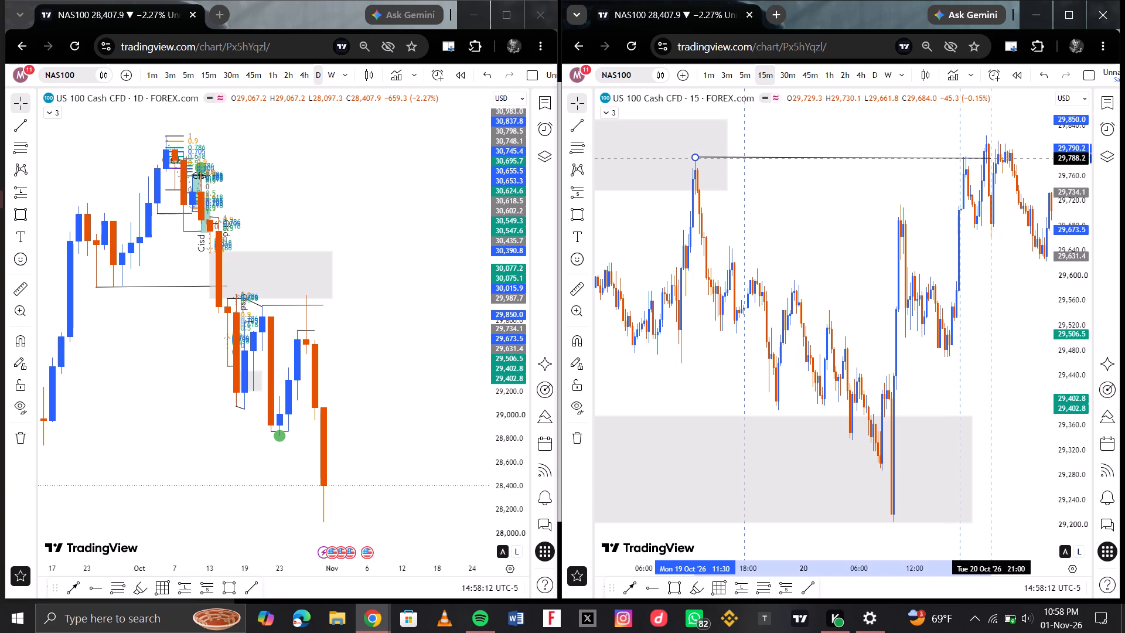
drag(991, 158, 991, 157)
click(991, 157)
click(820, 209)
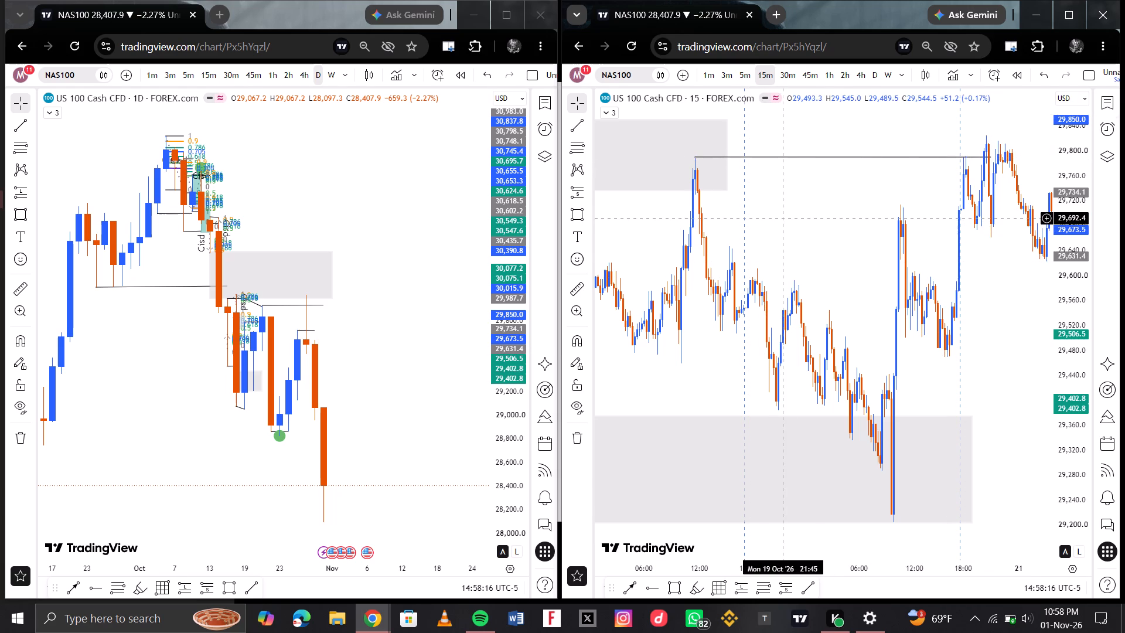
Draw a Fibonacci retracement from 19 October 23:00 at 29,591.2 down to 20 October 06:00 at 29,392.6.
scroll(782, 217, up, 3)
scroll(775, 219, right, 2)
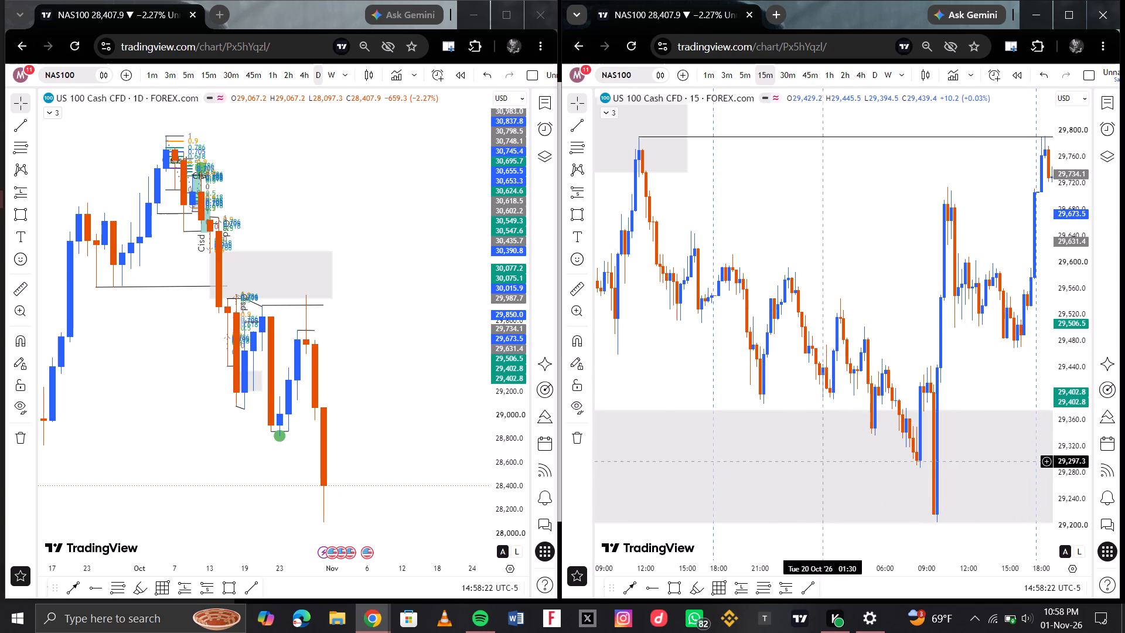
click(766, 585)
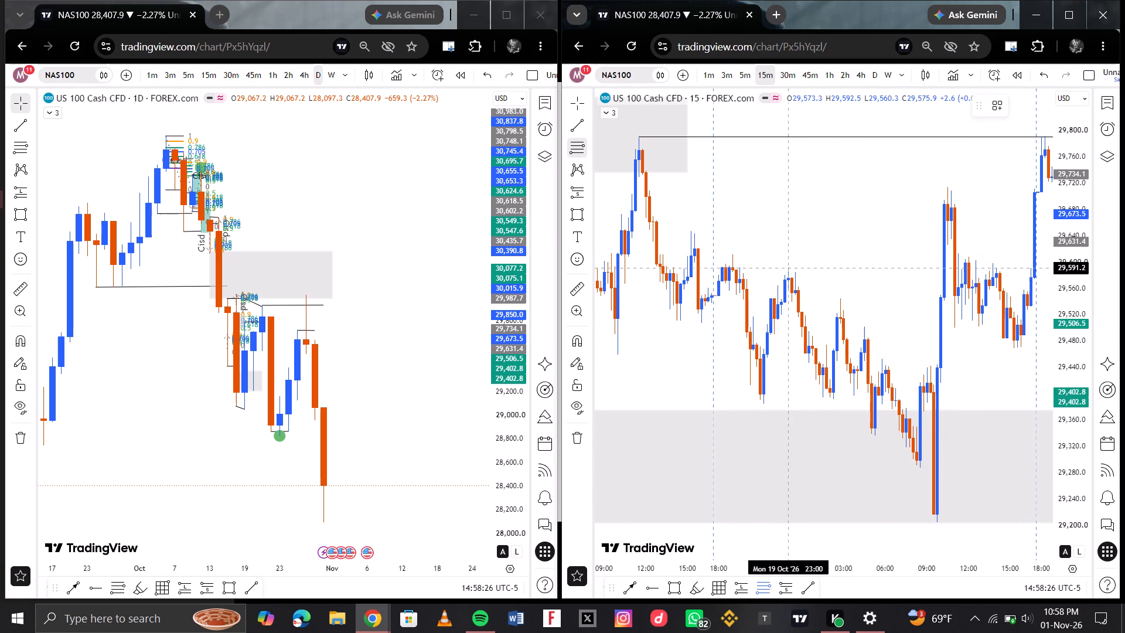
drag(789, 268, 909, 399)
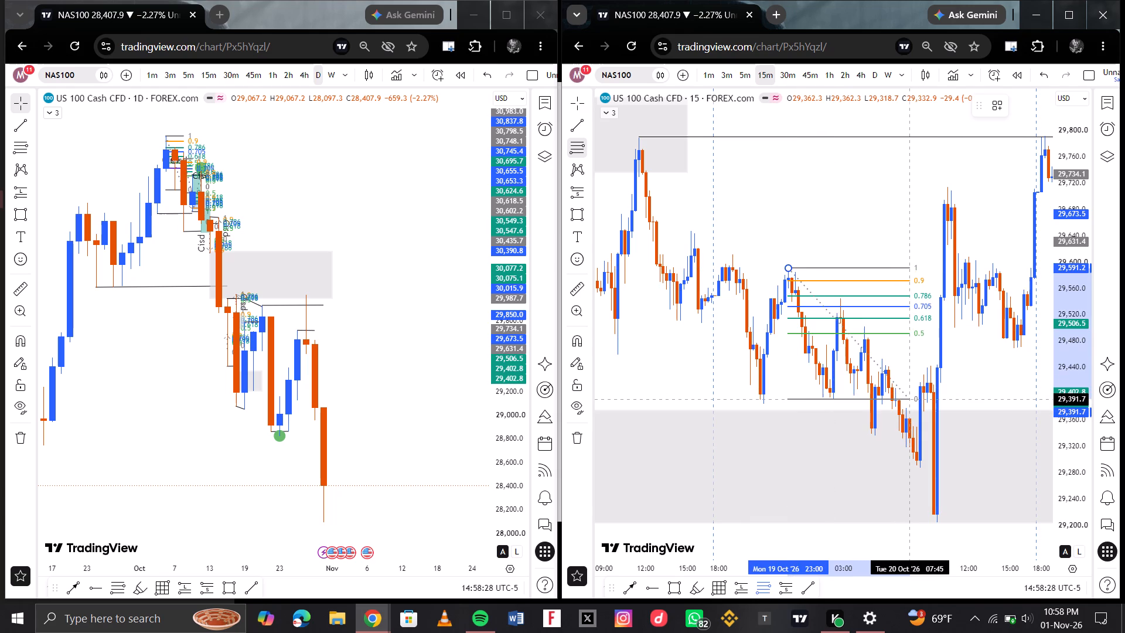
drag(909, 399, 882, 400)
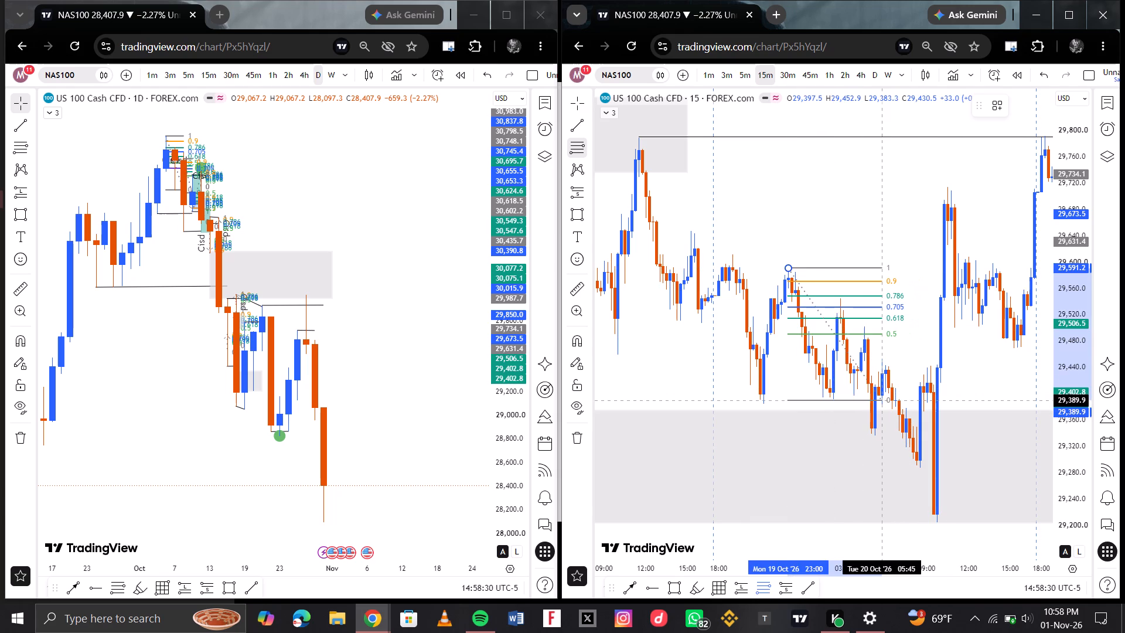
drag(882, 400, 882, 400)
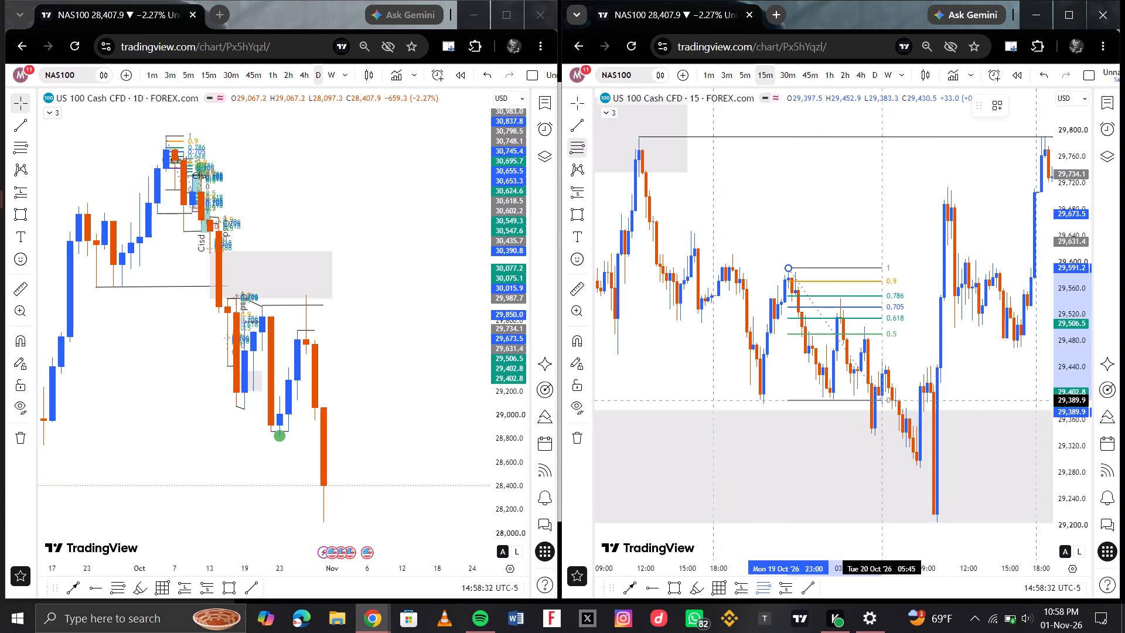
drag(882, 400, 885, 399)
click(885, 399)
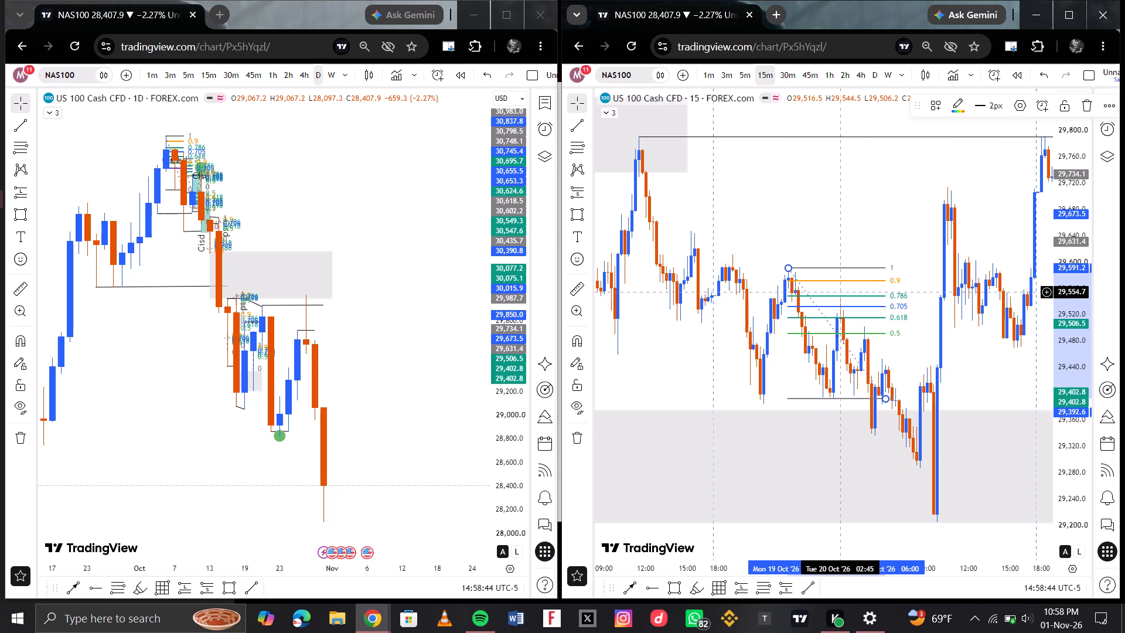
Place a short position at 29,516.4 from 20 October 02:45, with its stop at 29,572.5 and target at 29,354.3.
scroll(831, 331, up, 1)
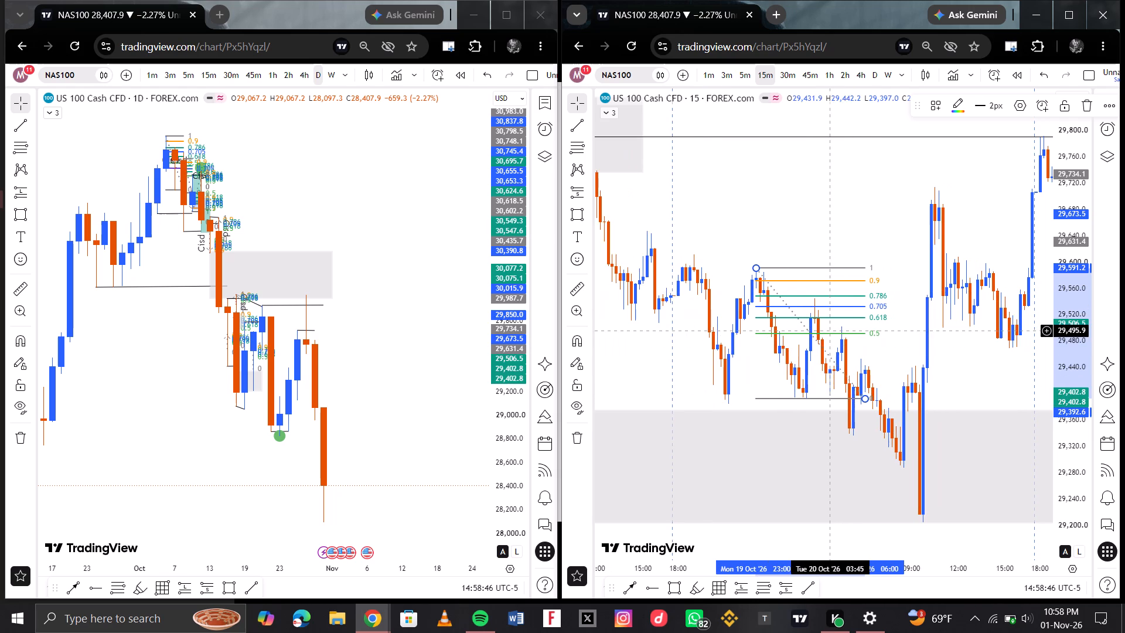
click(780, 594)
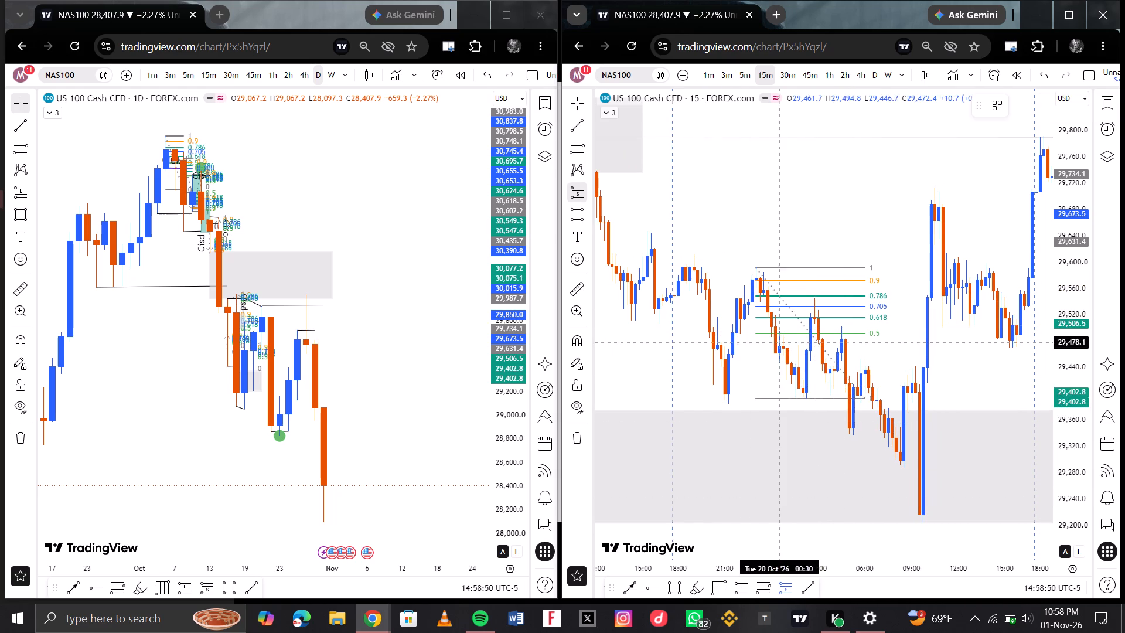
scroll(815, 383, down, 7)
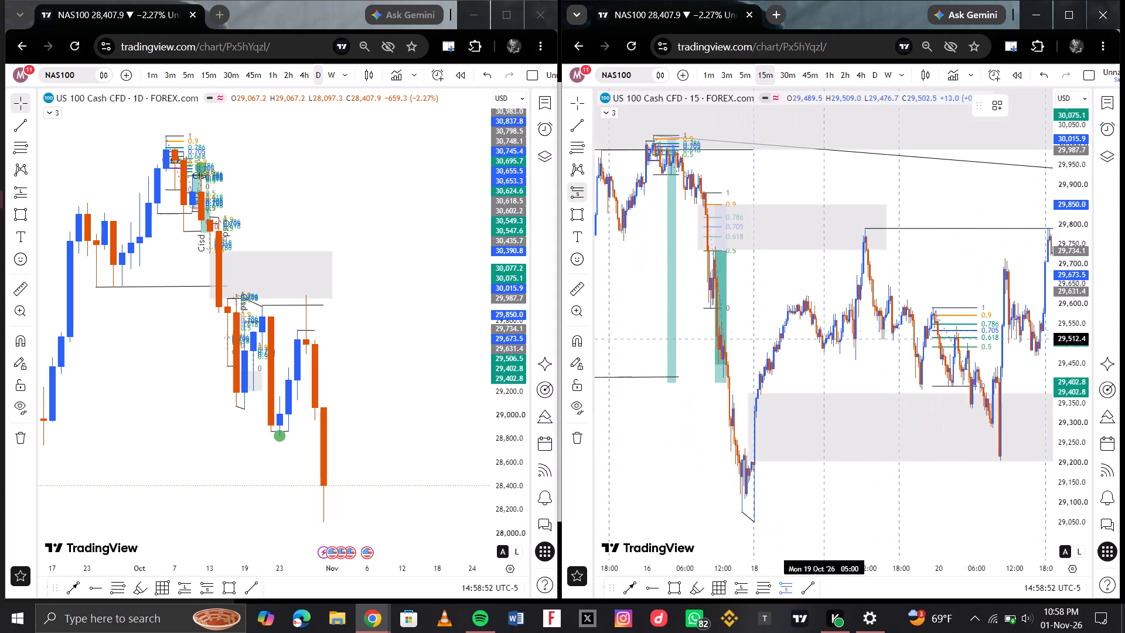
scroll(828, 328, up, 6)
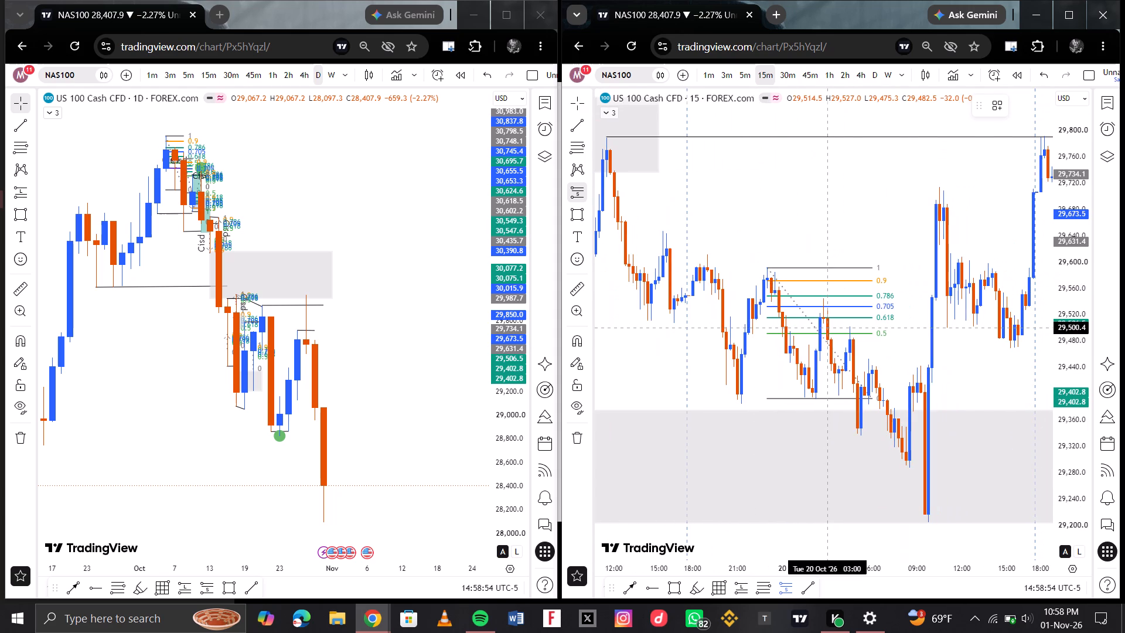
scroll(827, 301, up, 2)
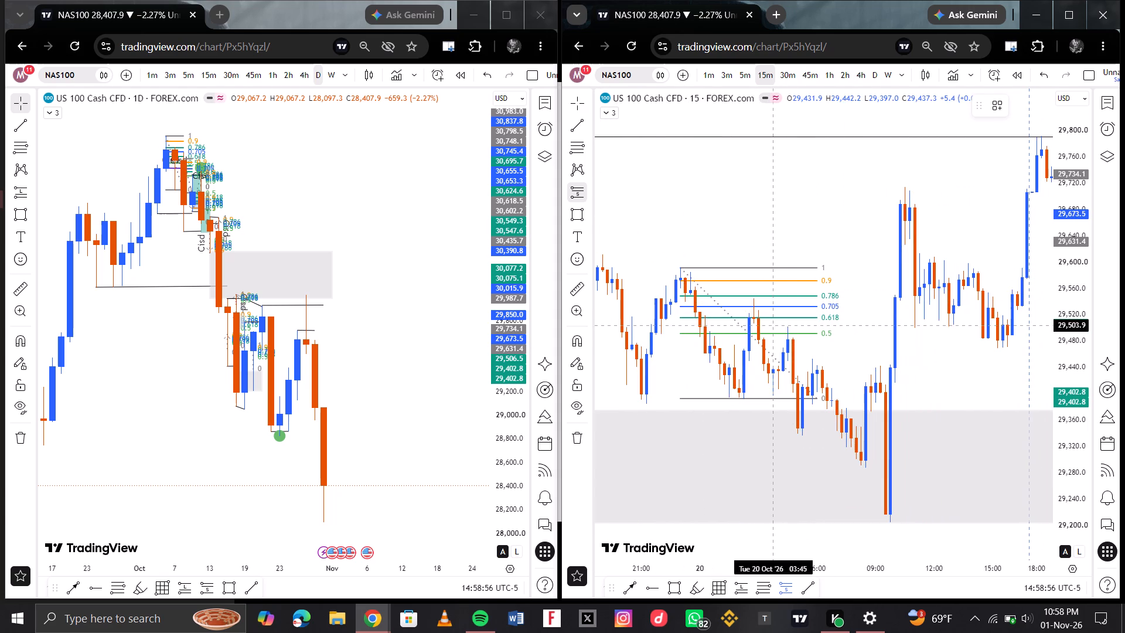
click(754, 317)
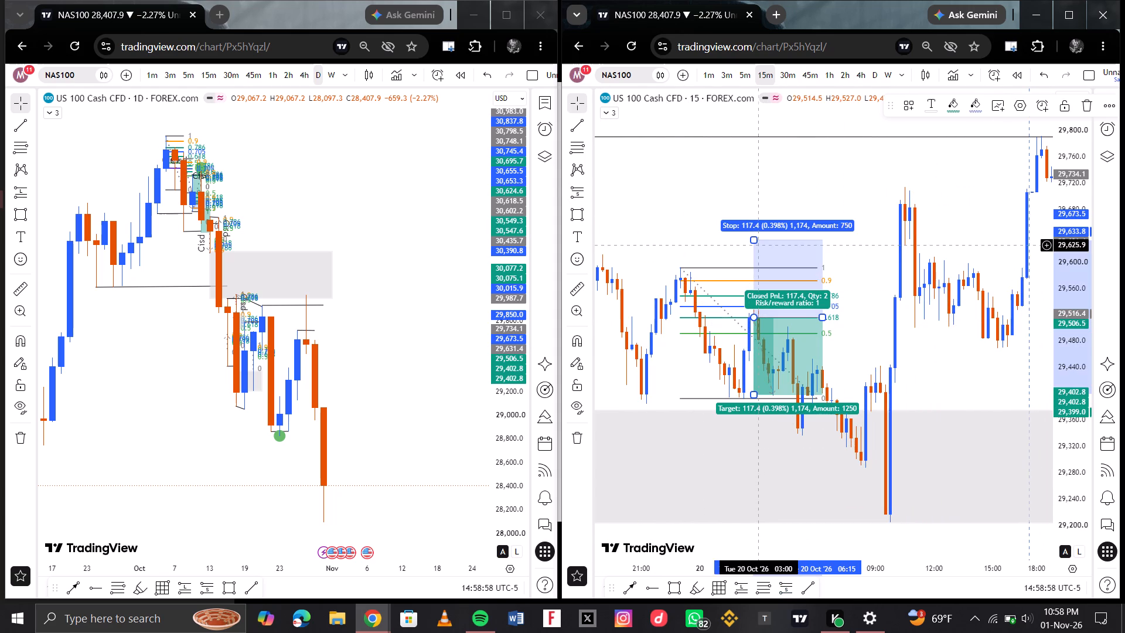
drag(754, 241, 756, 277)
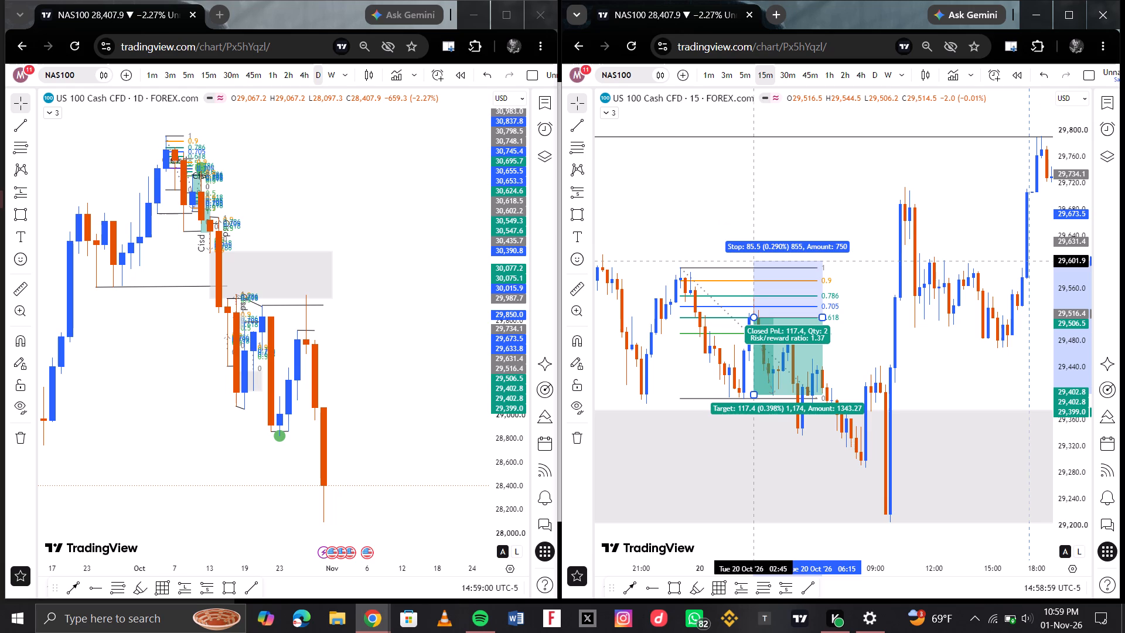
drag(756, 277, 756, 280)
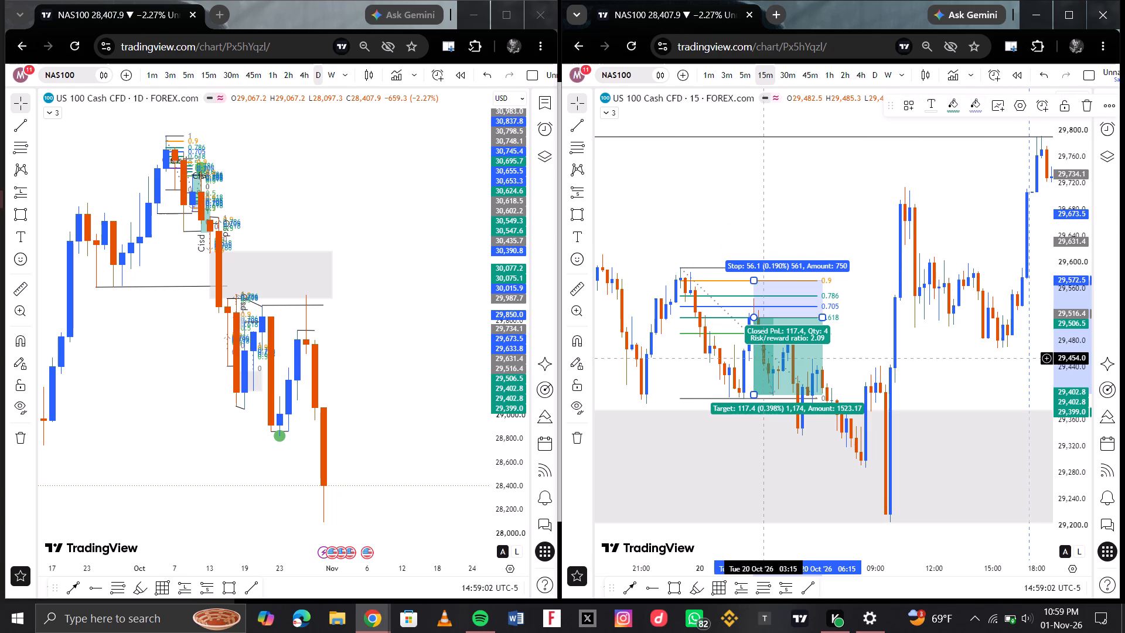
drag(752, 396, 757, 416)
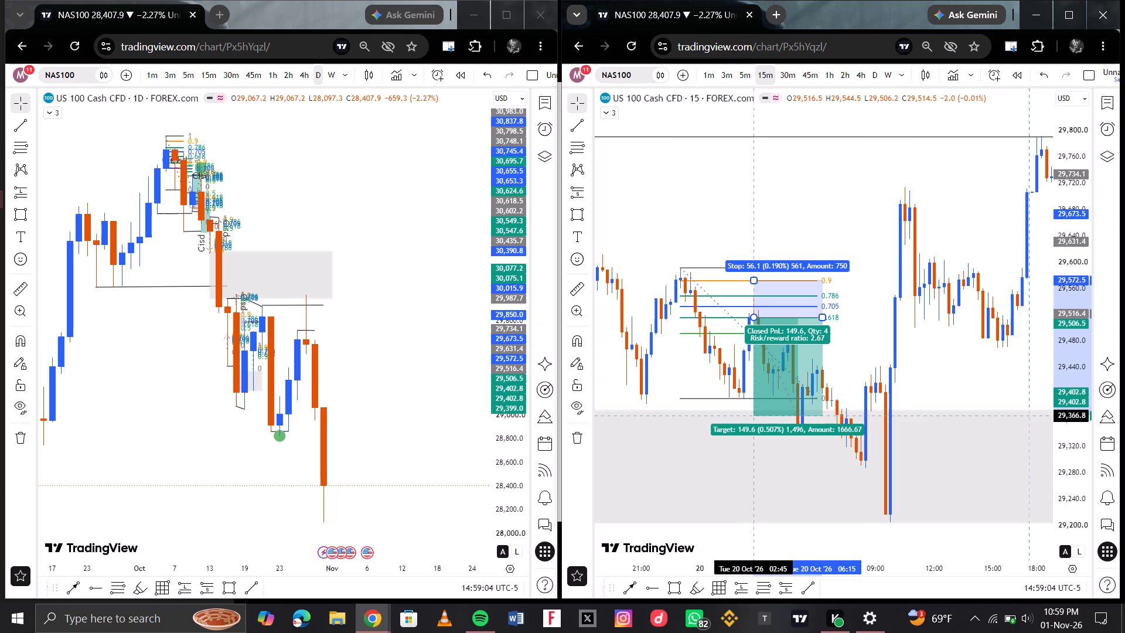
drag(757, 416, 757, 423)
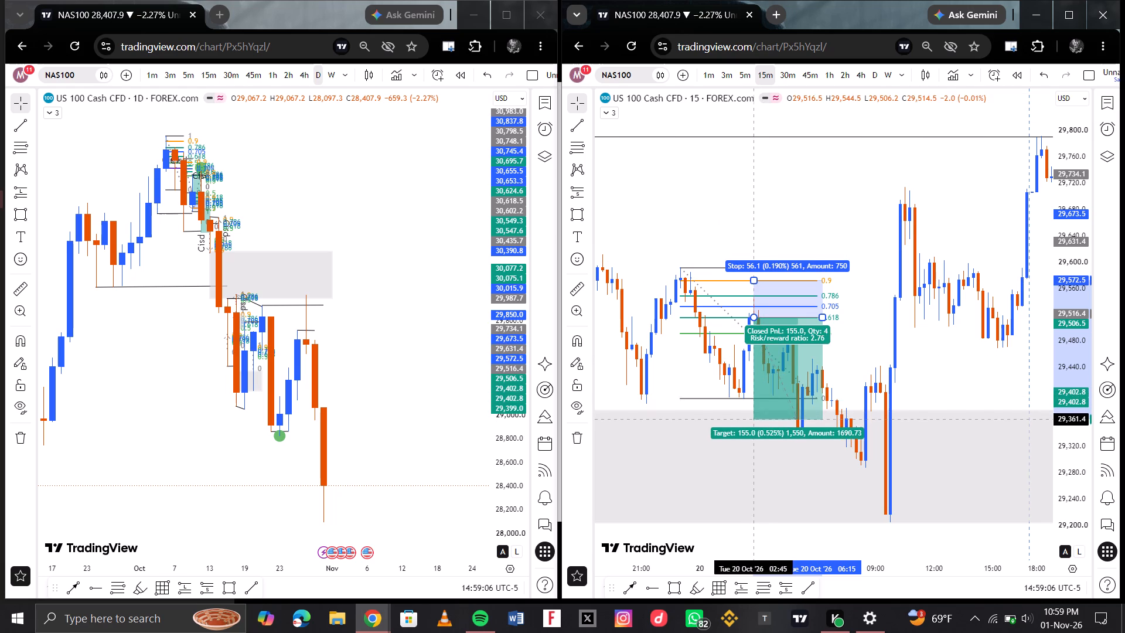
drag(757, 423, 757, 424)
Examine the 15-minute price action around the short position and through the 20 October rally.
scroll(769, 460, down, 9)
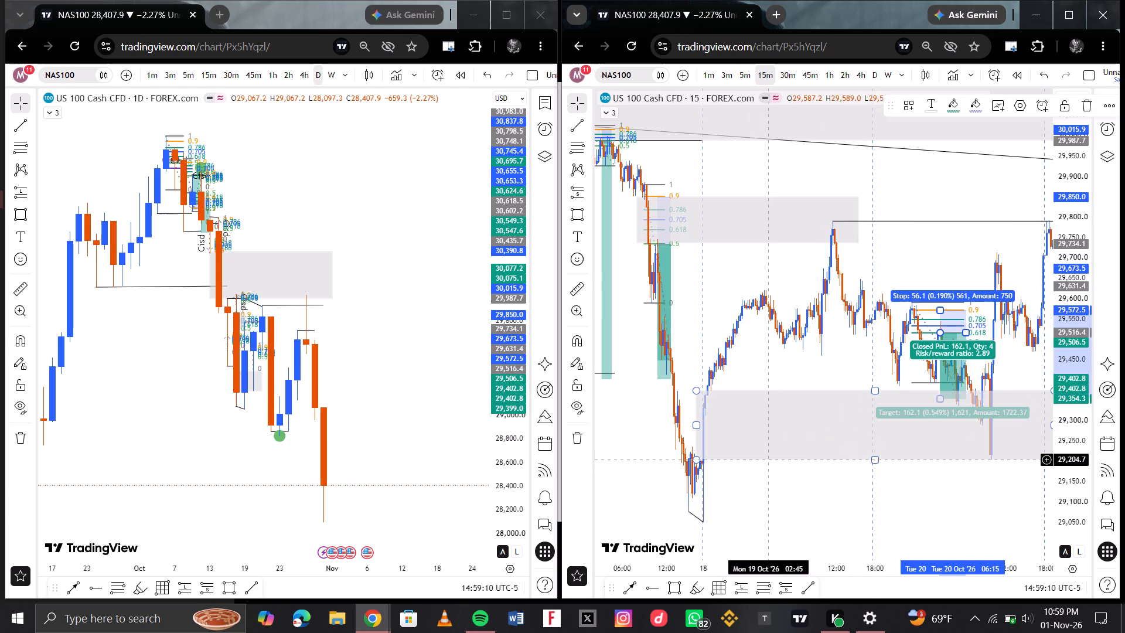
scroll(758, 407, up, 1)
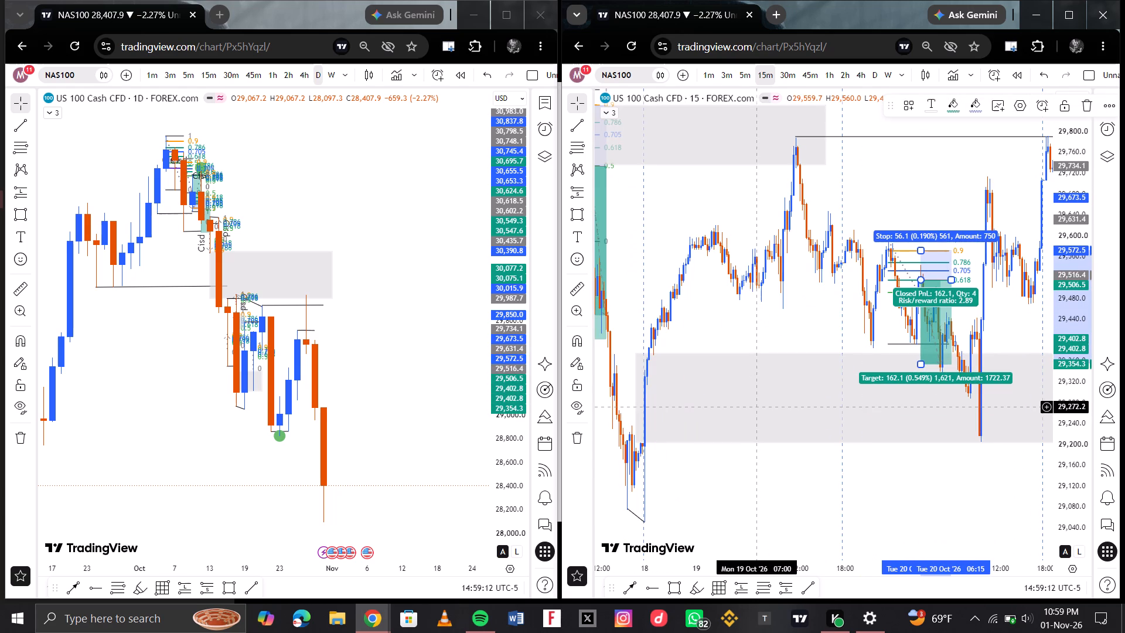
scroll(758, 407, up, 3)
scroll(860, 400, left, 2)
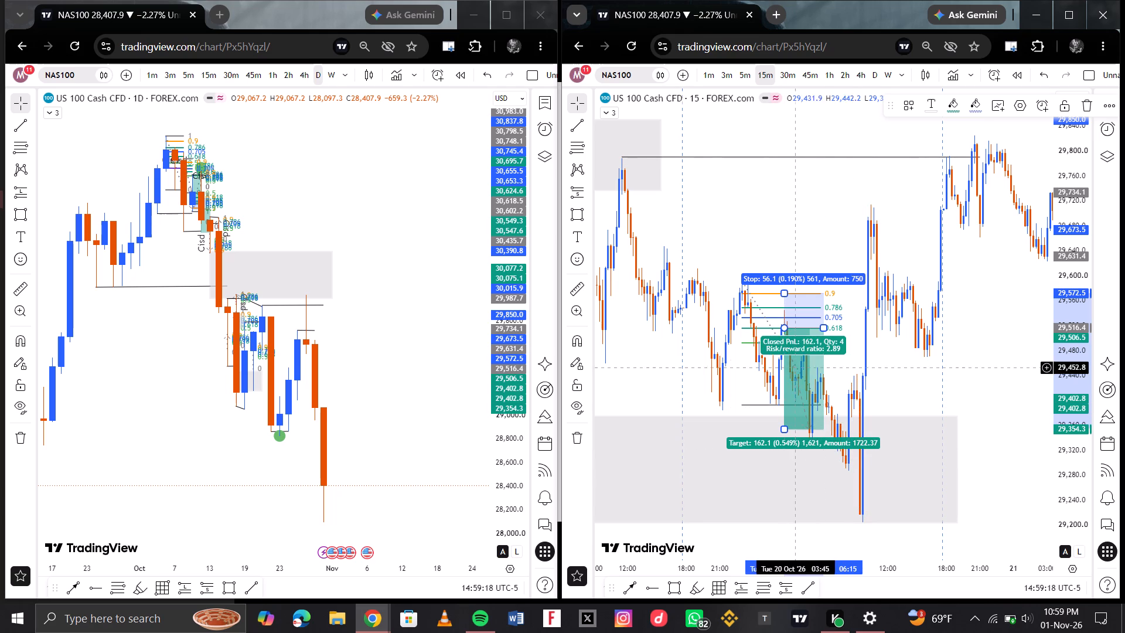
scroll(803, 358, up, 3)
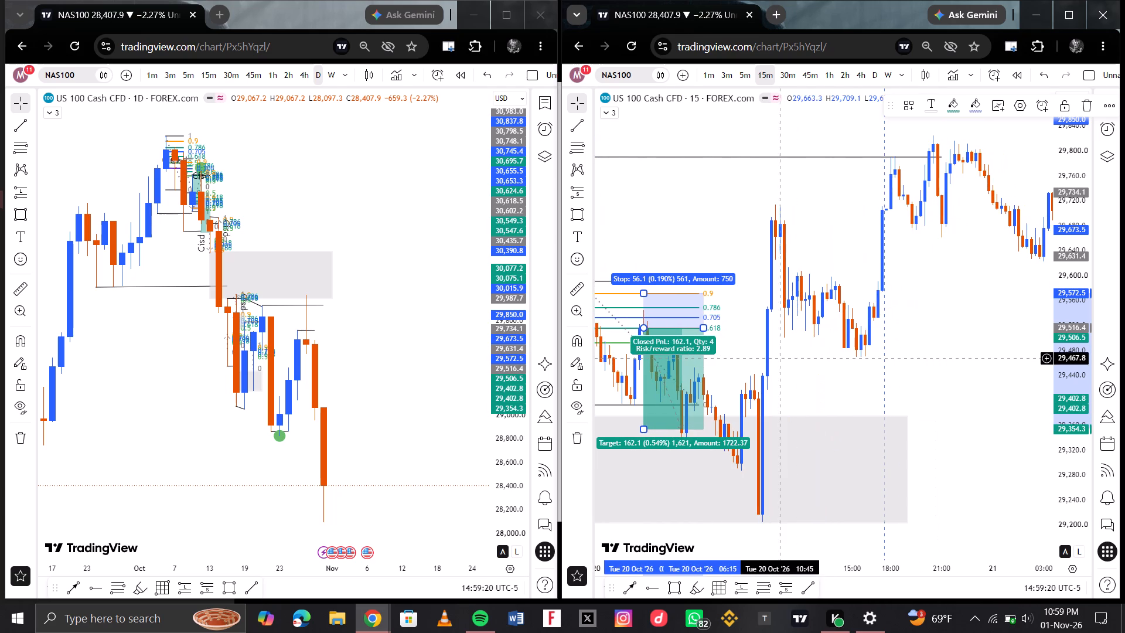
scroll(769, 358, right, 1)
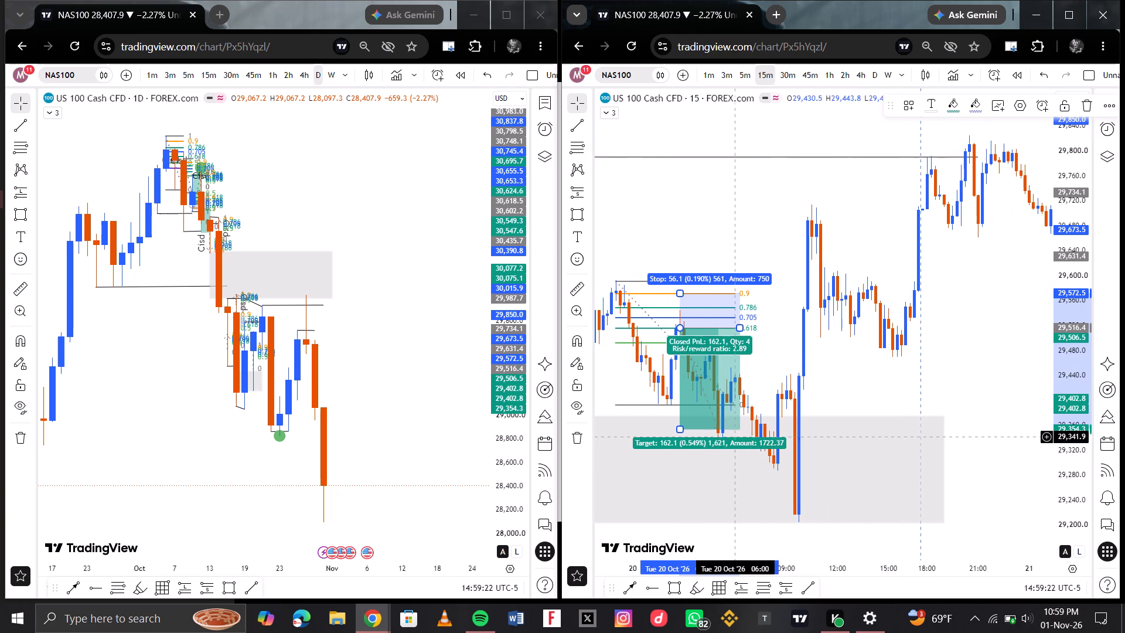
click(889, 383)
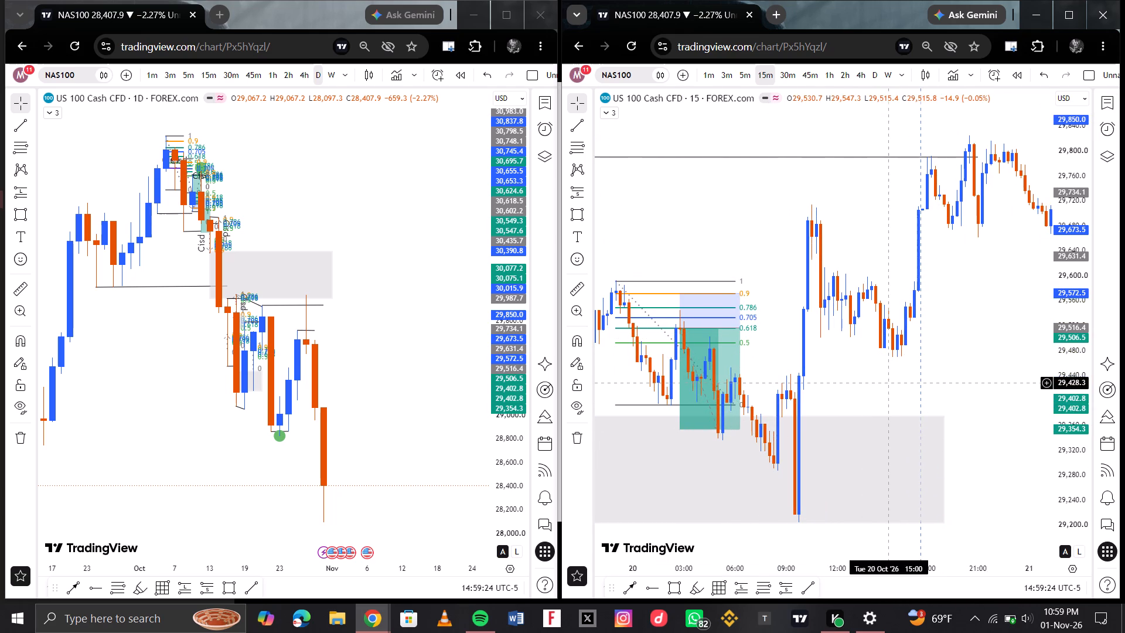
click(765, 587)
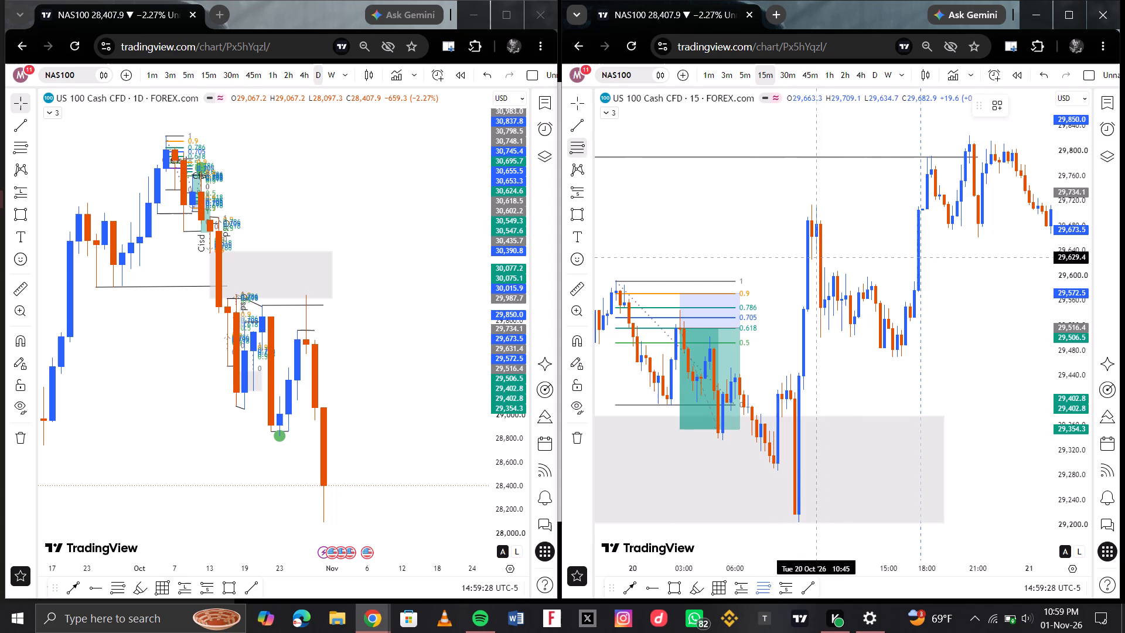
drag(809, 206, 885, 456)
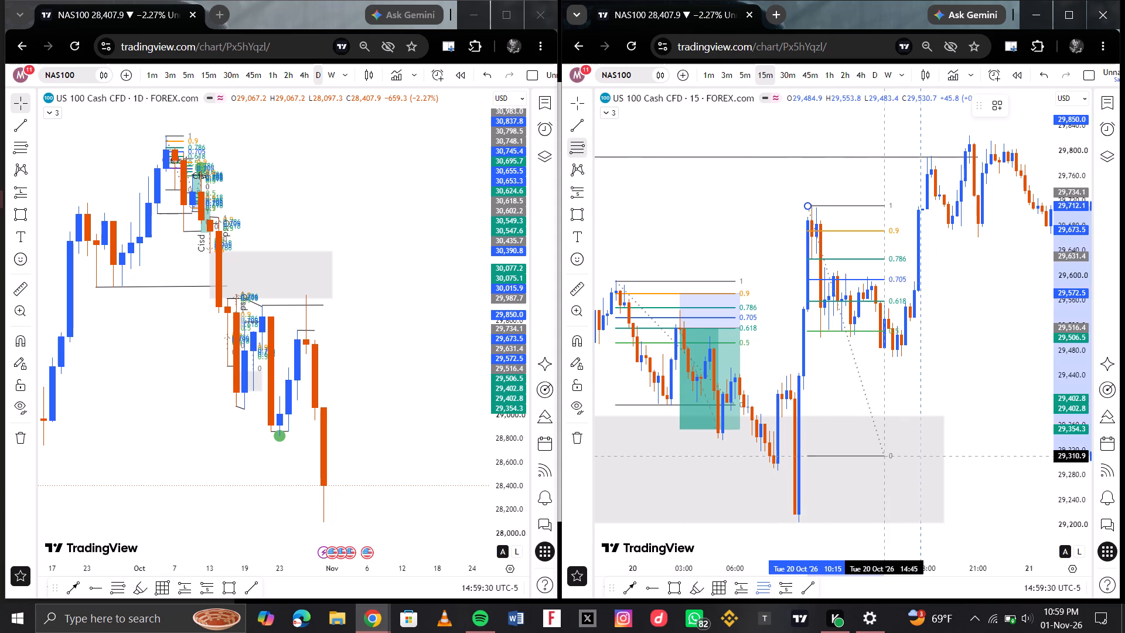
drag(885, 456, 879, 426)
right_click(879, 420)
Draw a Fibonacci retracement from the 20 October 09:30 low at 29,207.5 up to 19:15 at 29,714.0.
click(766, 599)
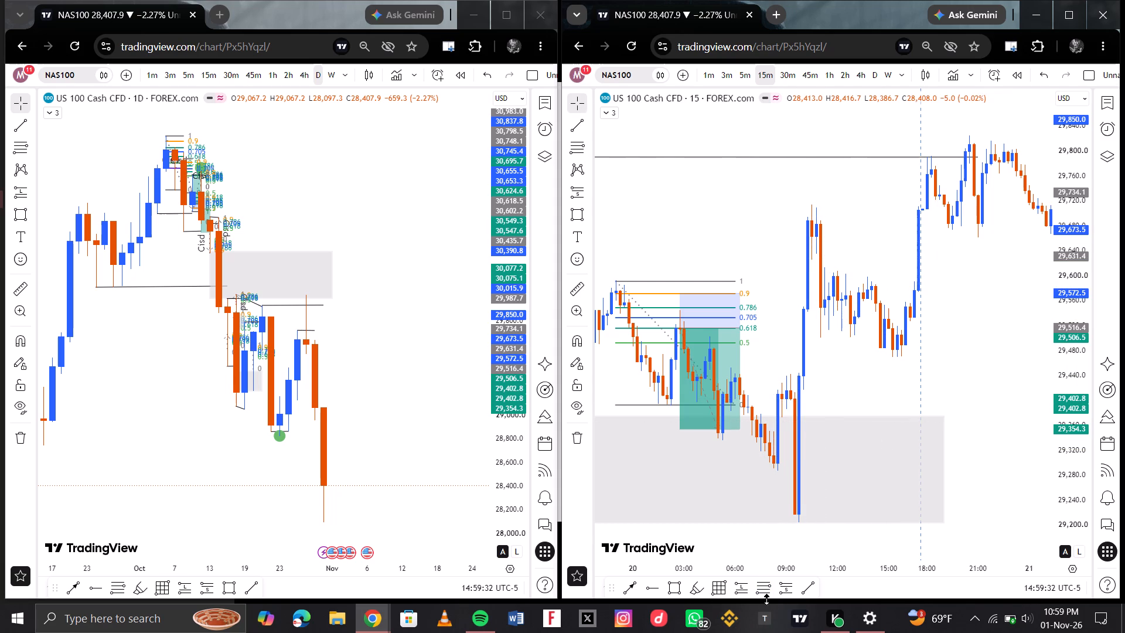
click(771, 593)
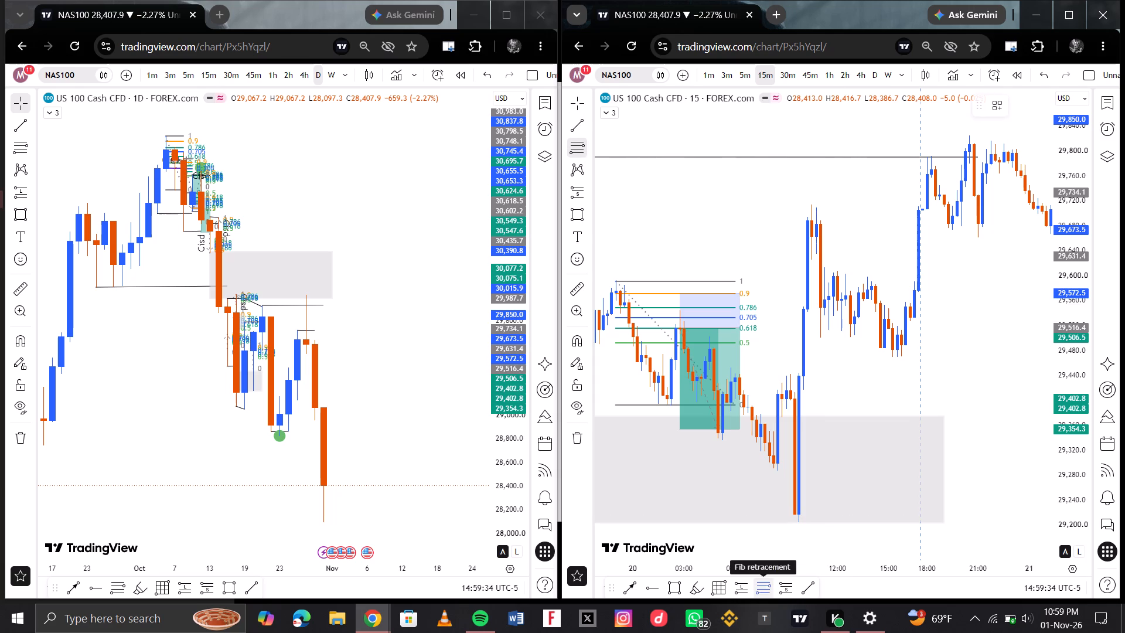
drag(796, 520, 878, 507)
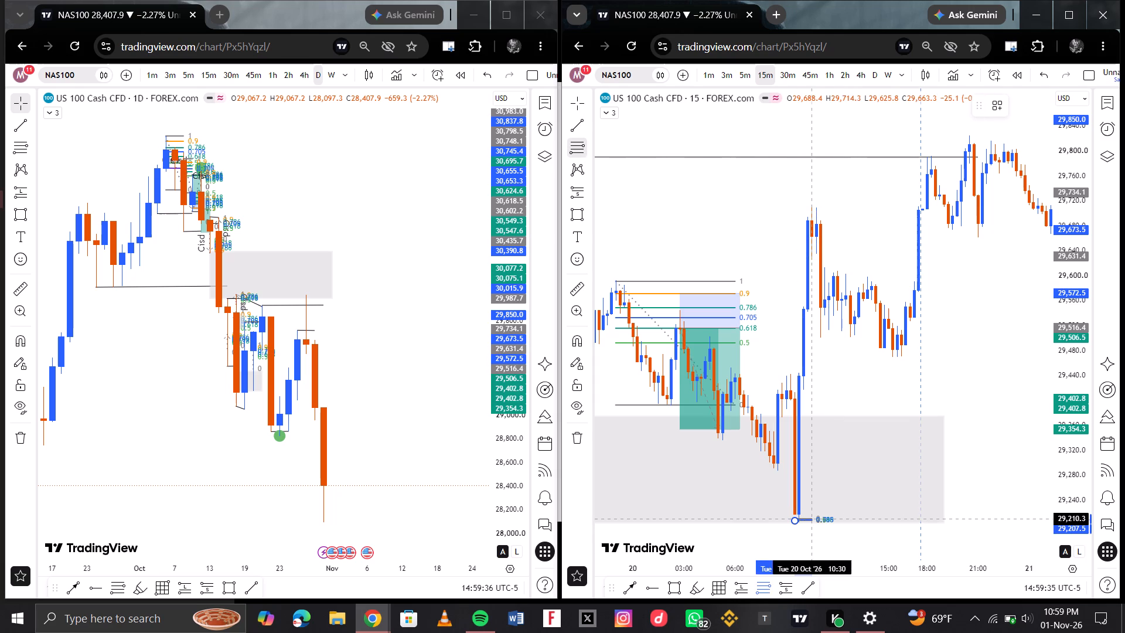
drag(878, 507, 947, 206)
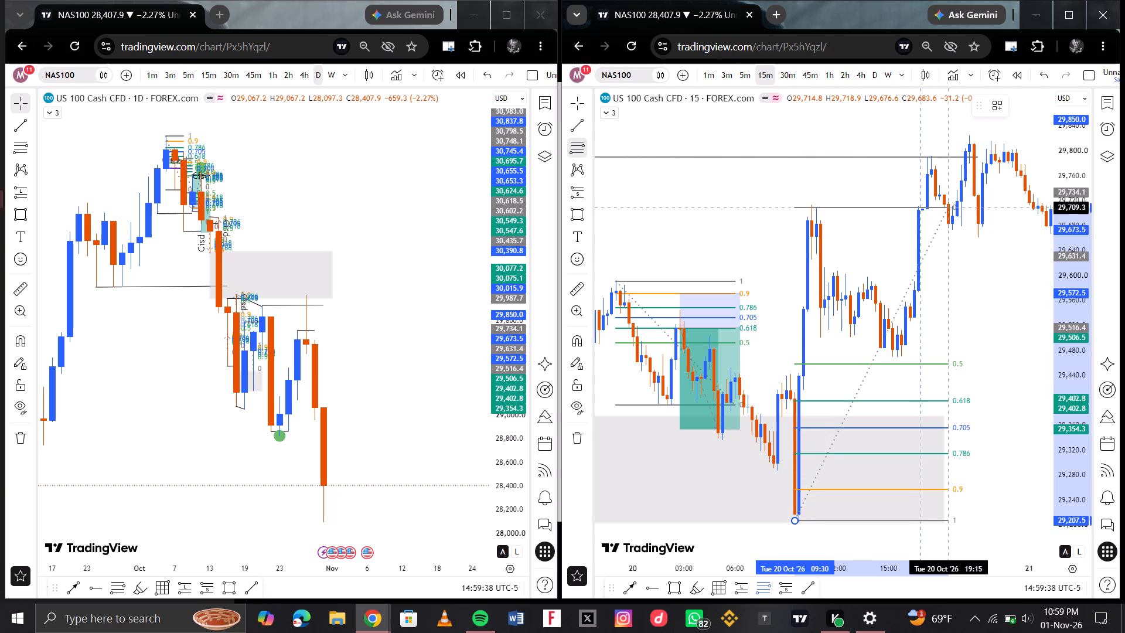
drag(947, 206, 947, 205)
click(947, 205)
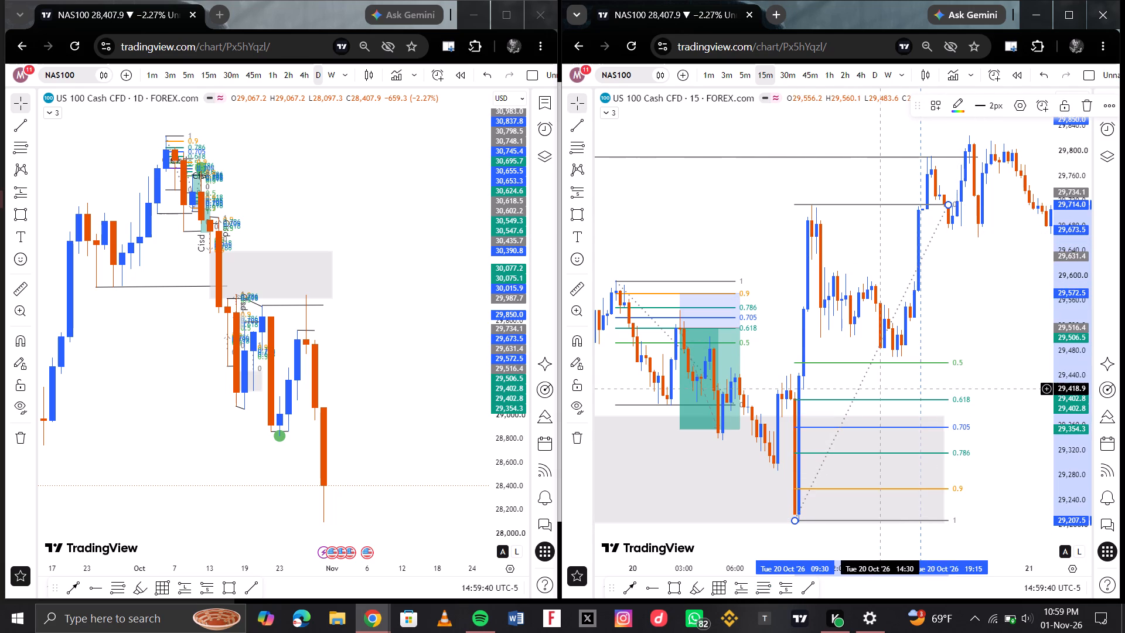
Examine the 15-minute price action from 18 to 20 October against the lower rectangle zone and the new Fibonacci levels.
scroll(936, 351, left, 1)
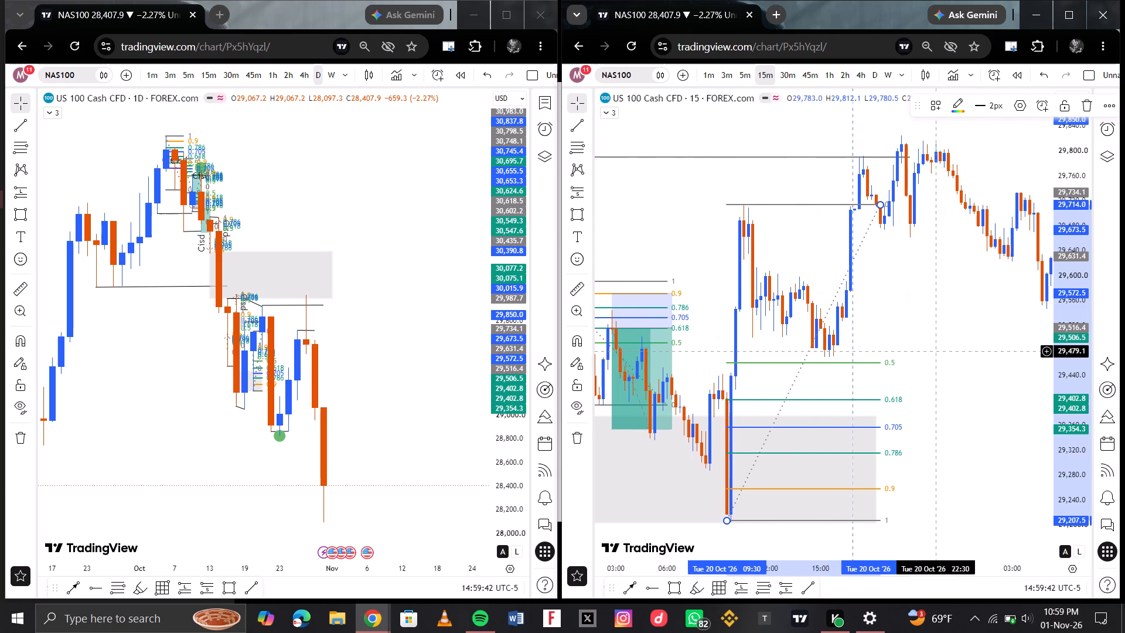
scroll(843, 345, right, 1)
scroll(905, 396, down, 2)
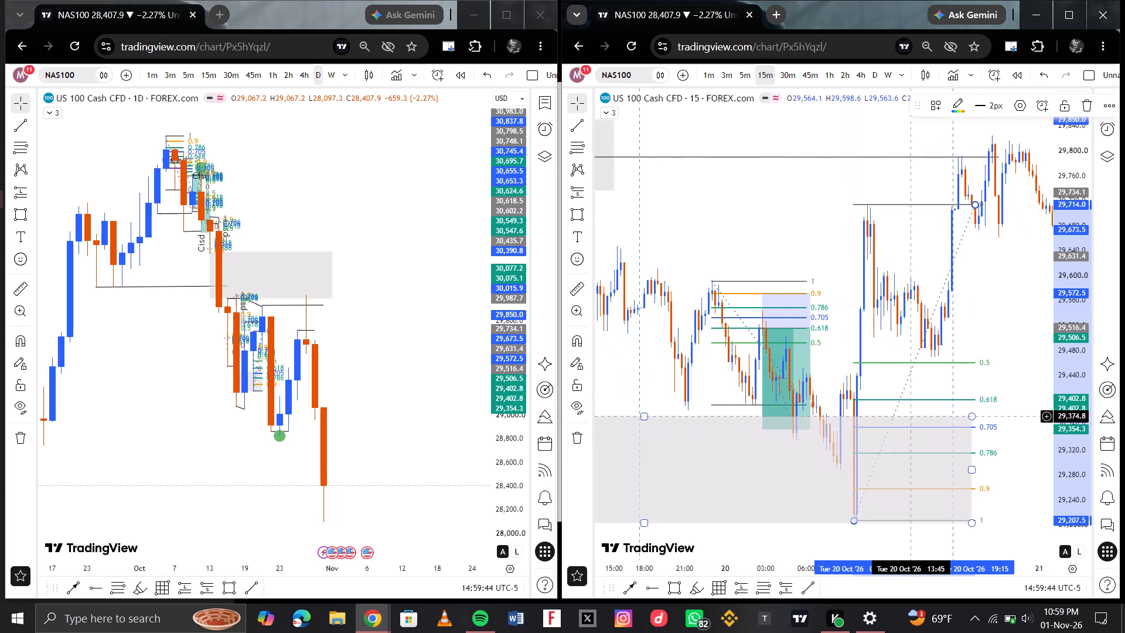
scroll(913, 416, up, 1)
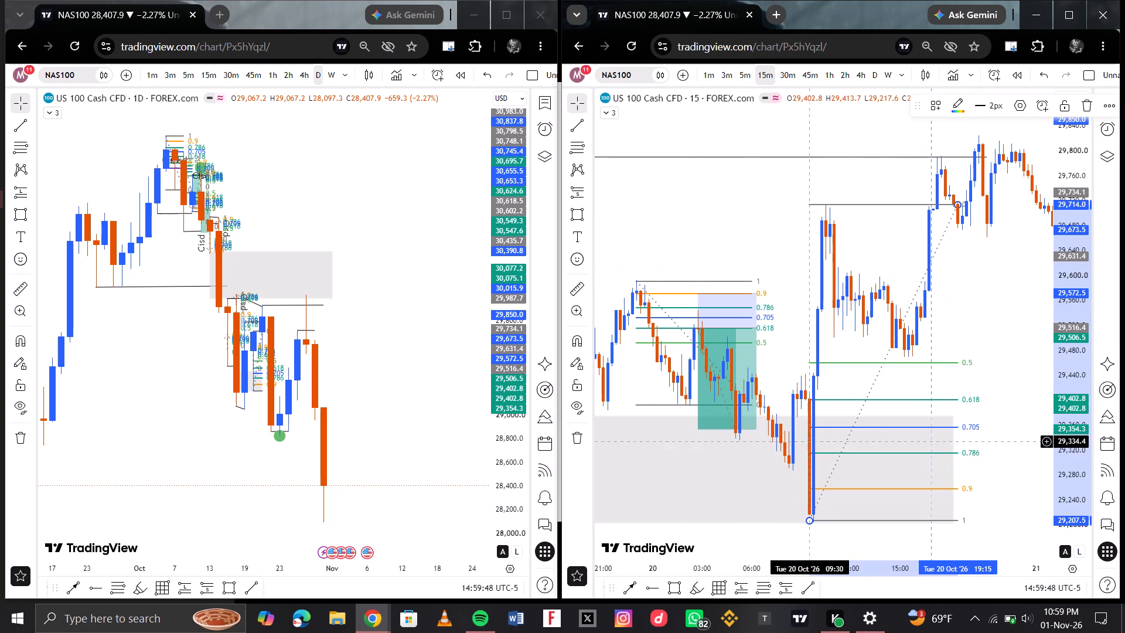
scroll(791, 448, down, 3)
scroll(702, 392, right, 1)
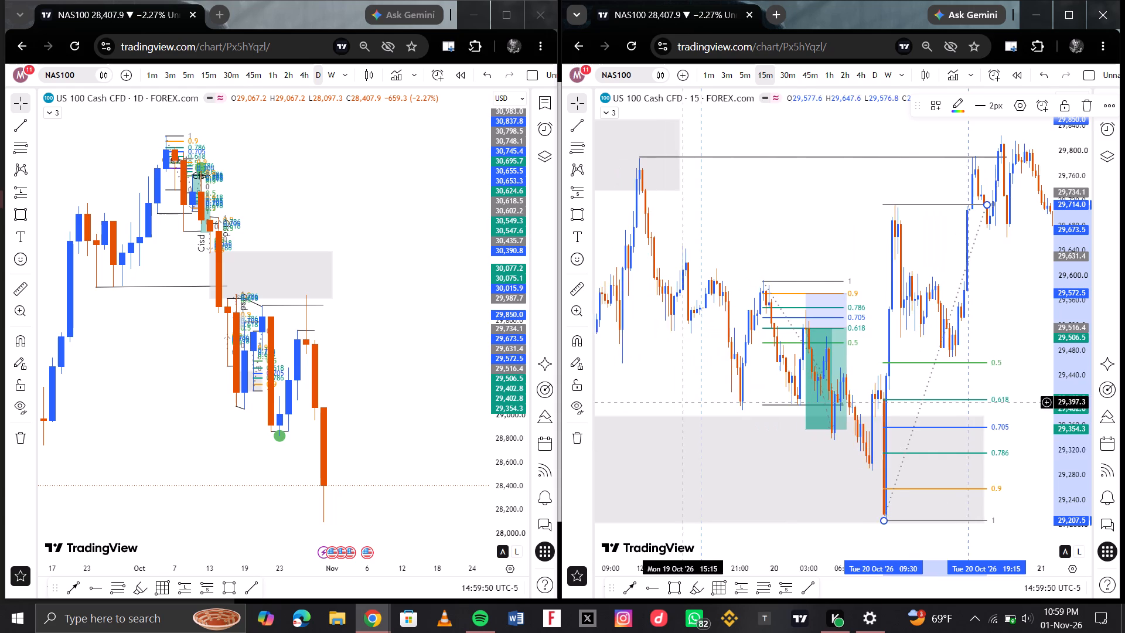
scroll(682, 401, right, 3)
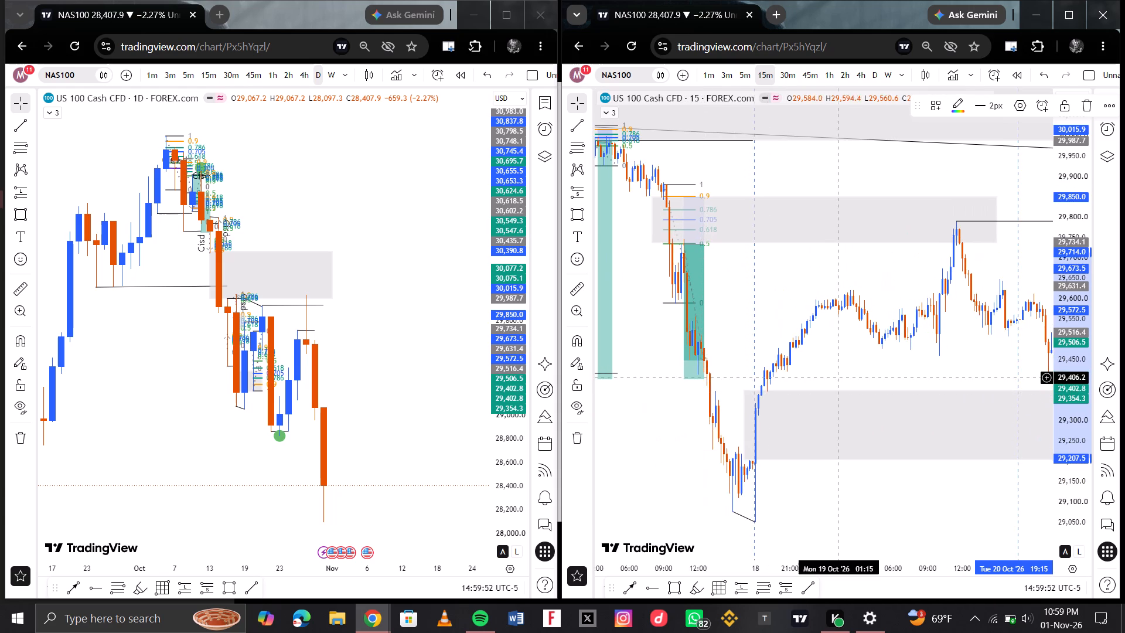
scroll(841, 377, left, 2)
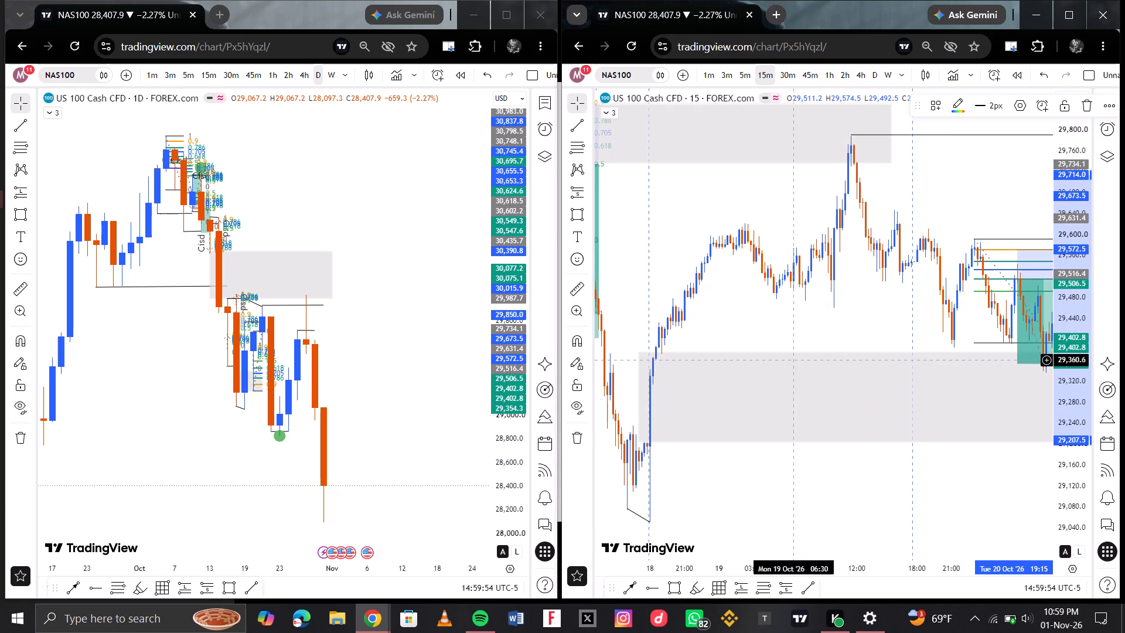
scroll(829, 329, left, 1)
scroll(854, 380, down, 2)
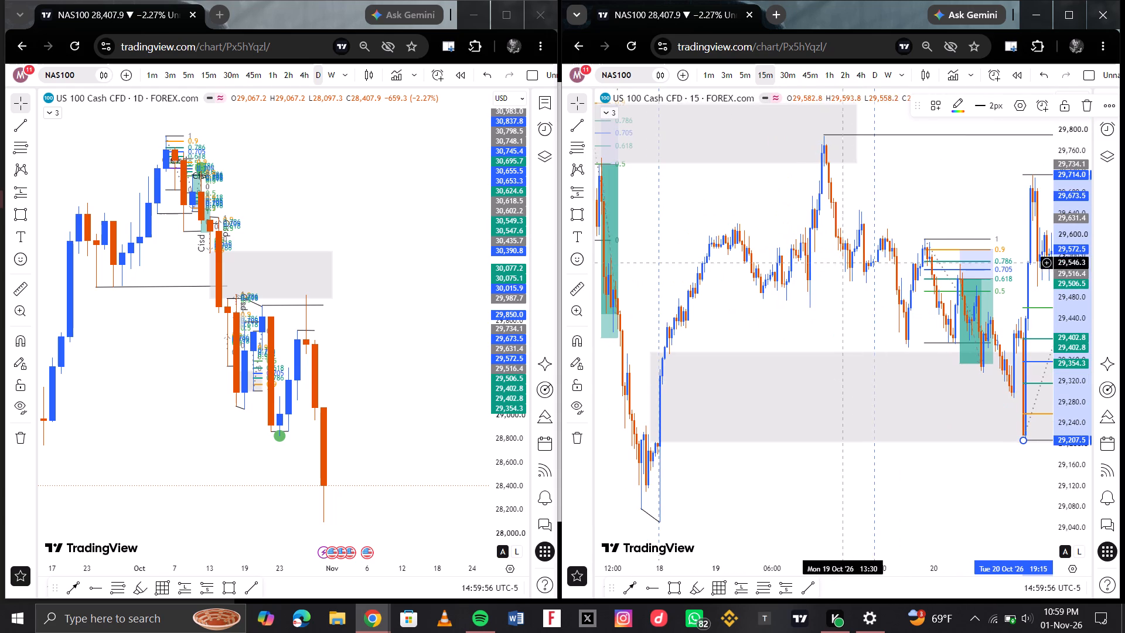
Switch the intraday chart to the 1-hour timeframe and examine the marked setups and price action from 15 to 23 October.
click(833, 70)
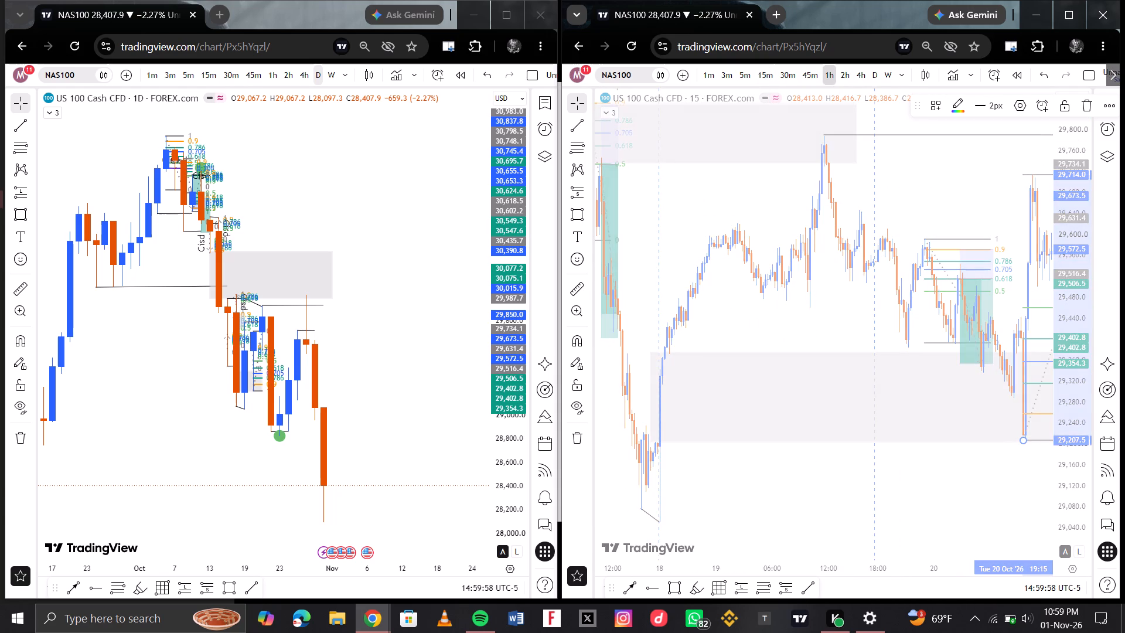
scroll(923, 273, left, 4)
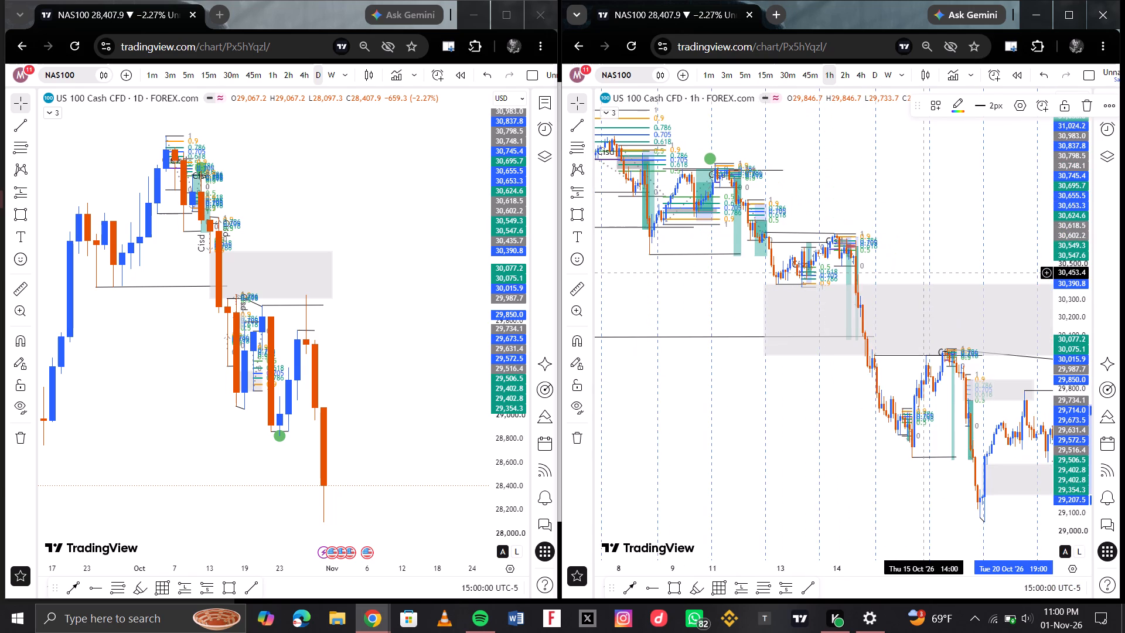
scroll(925, 273, left, 3)
scroll(916, 256, up, 2)
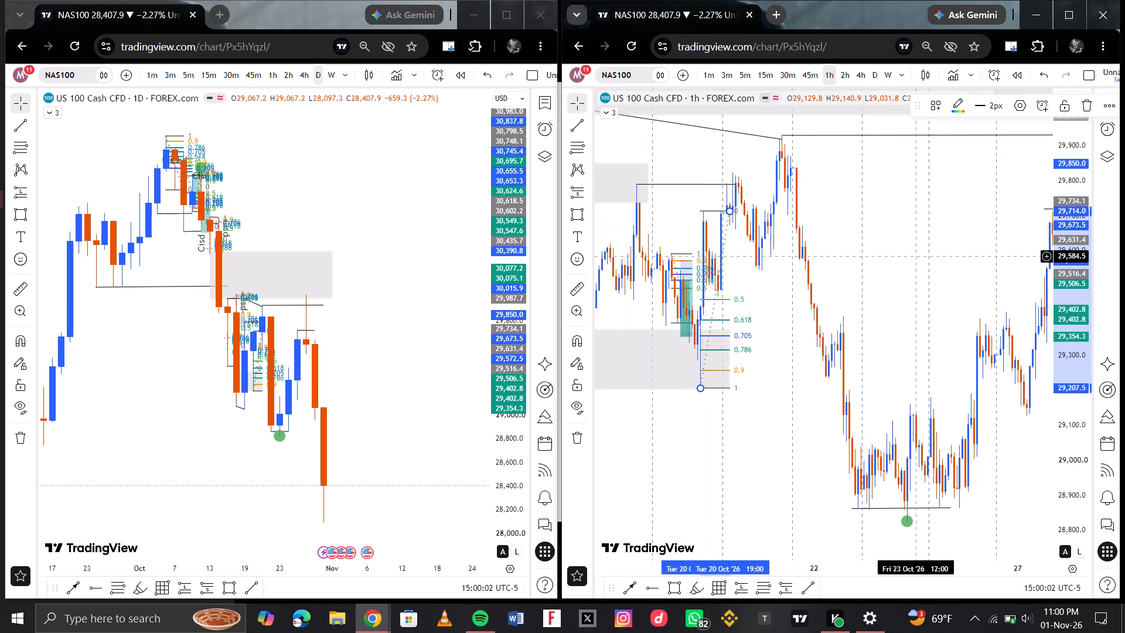
scroll(972, 274, left, 1)
scroll(926, 287, right, 3)
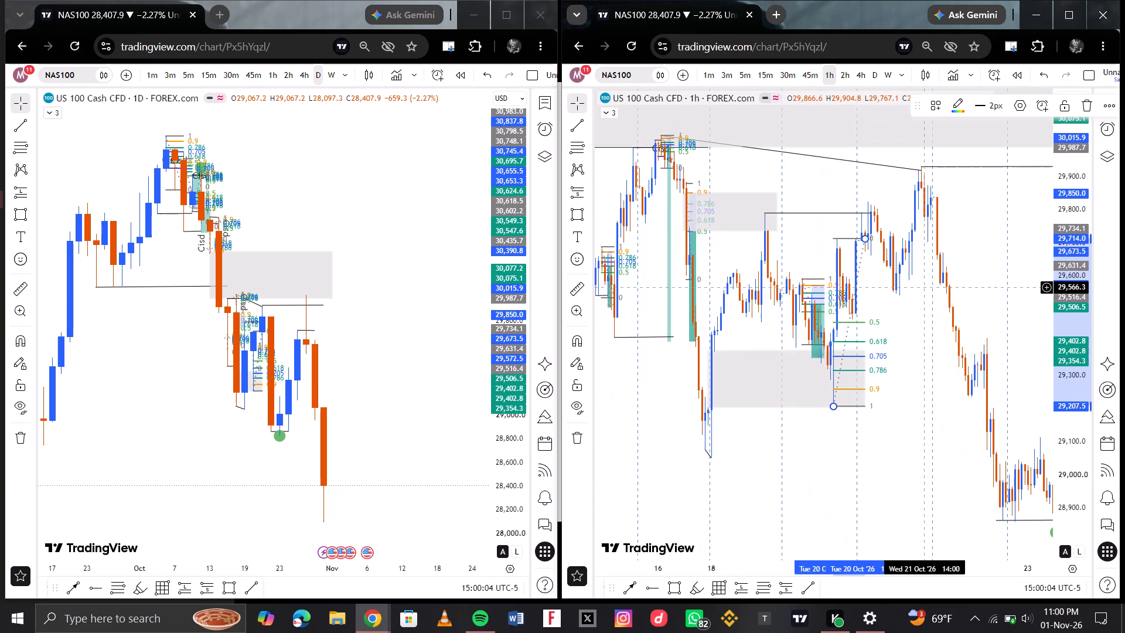
scroll(928, 279, up, 1)
scroll(844, 288, right, 1)
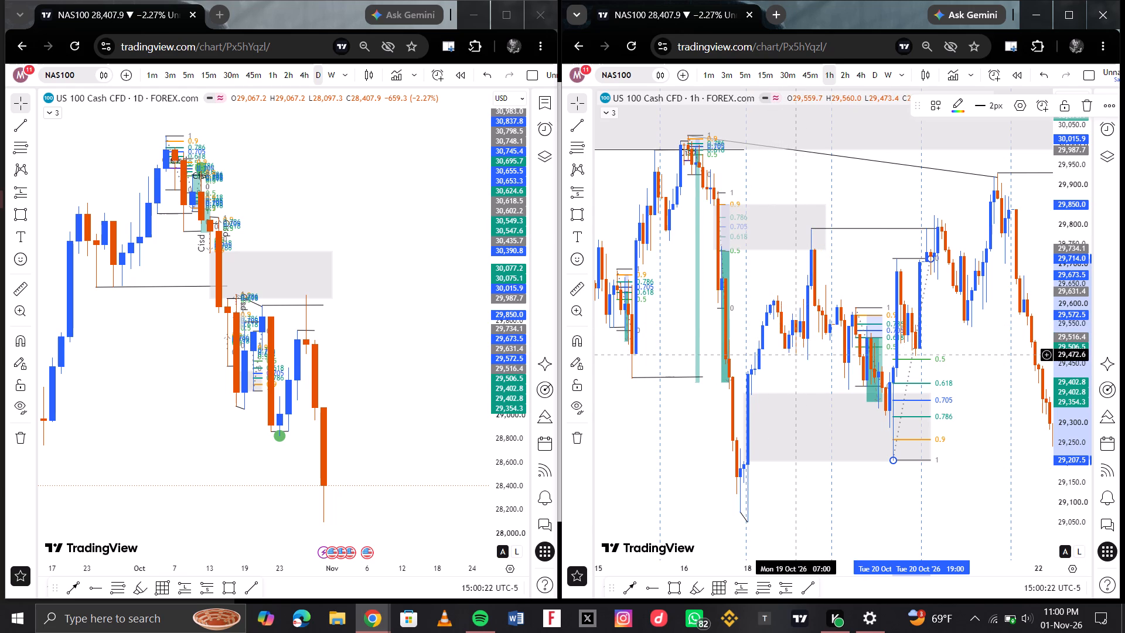
Draw a rectangle zone from about 29,499.1 down to 29,440.8 below the 20 October afternoon lows, around the existing 0.5 Fibonacci level.
scroll(856, 167, up, 2)
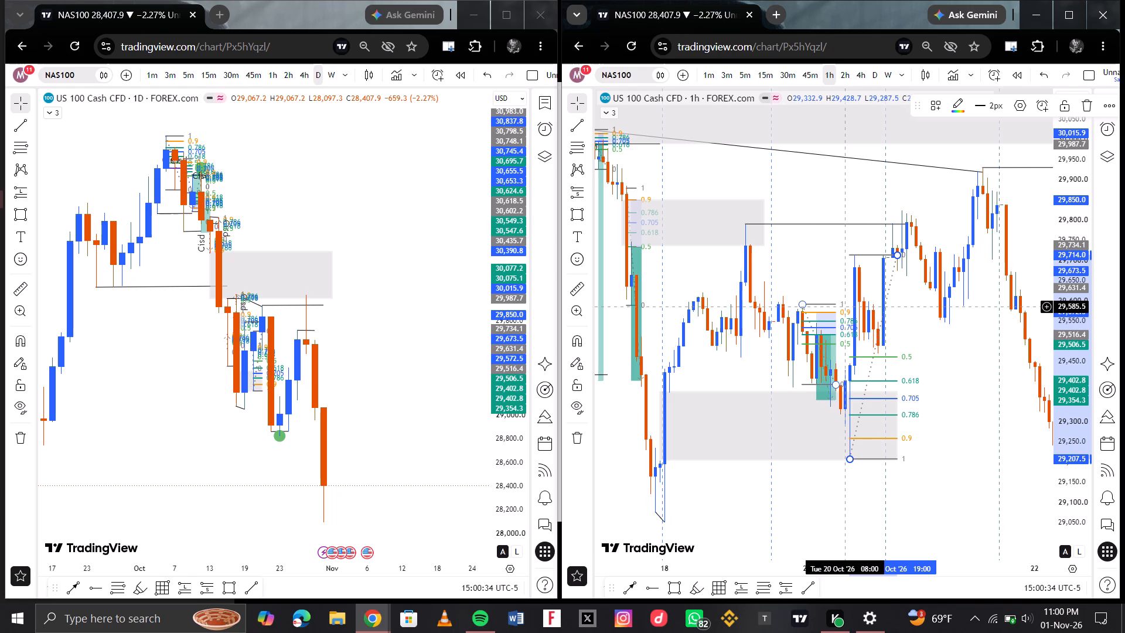
scroll(806, 282, up, 2)
scroll(760, 335, down, 1)
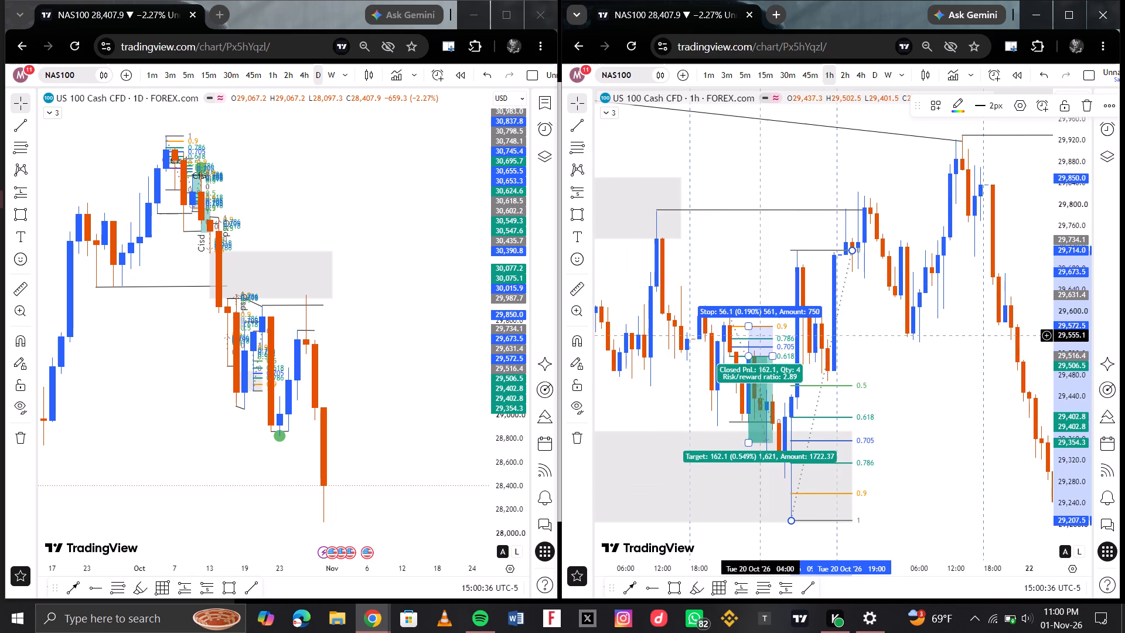
scroll(760, 335, down, 1)
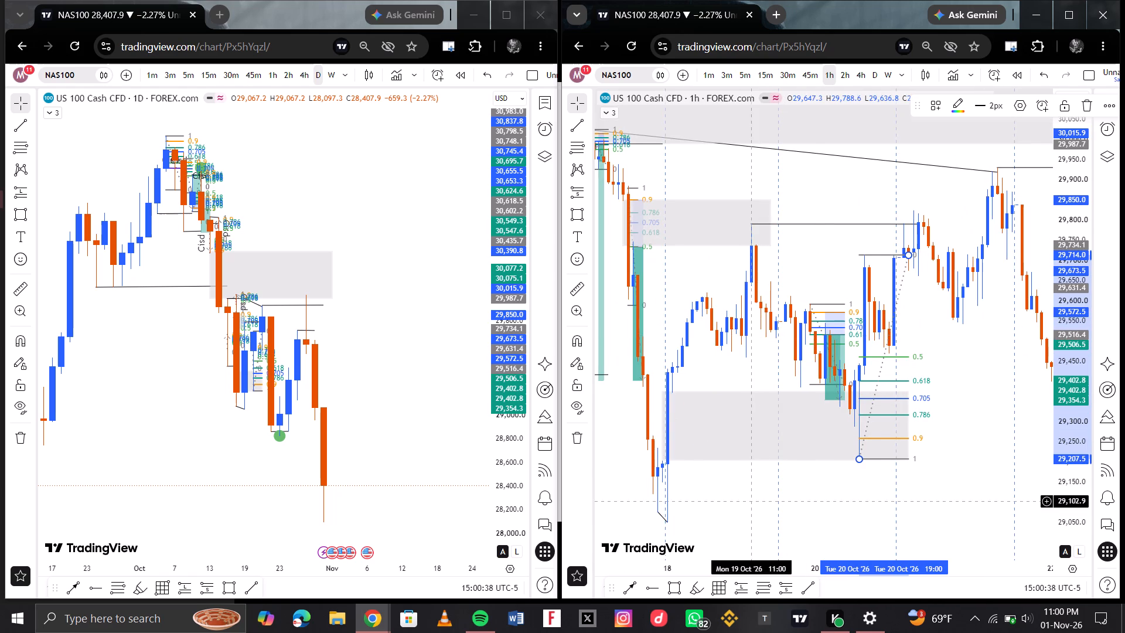
scroll(857, 305, up, 2)
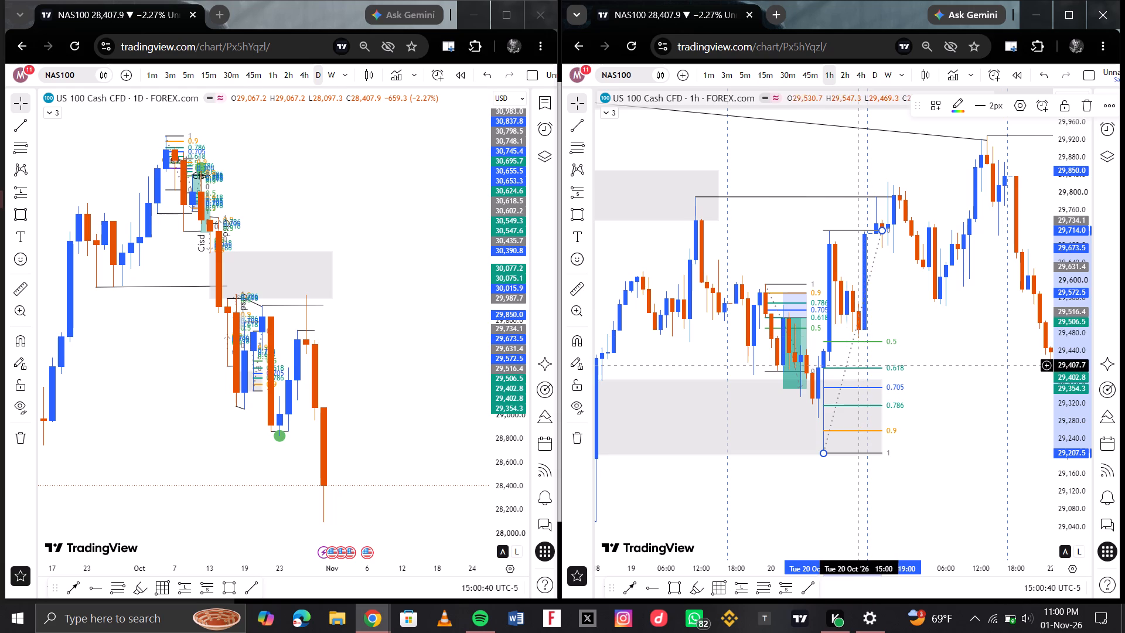
scroll(898, 315, left, 1)
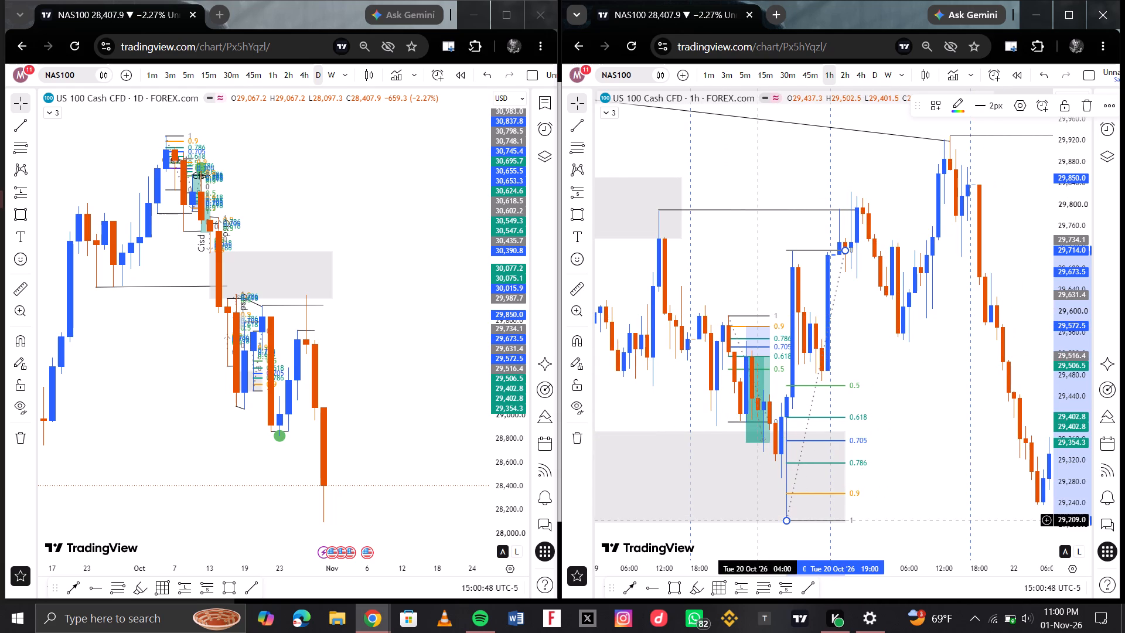
scroll(840, 267, up, 1)
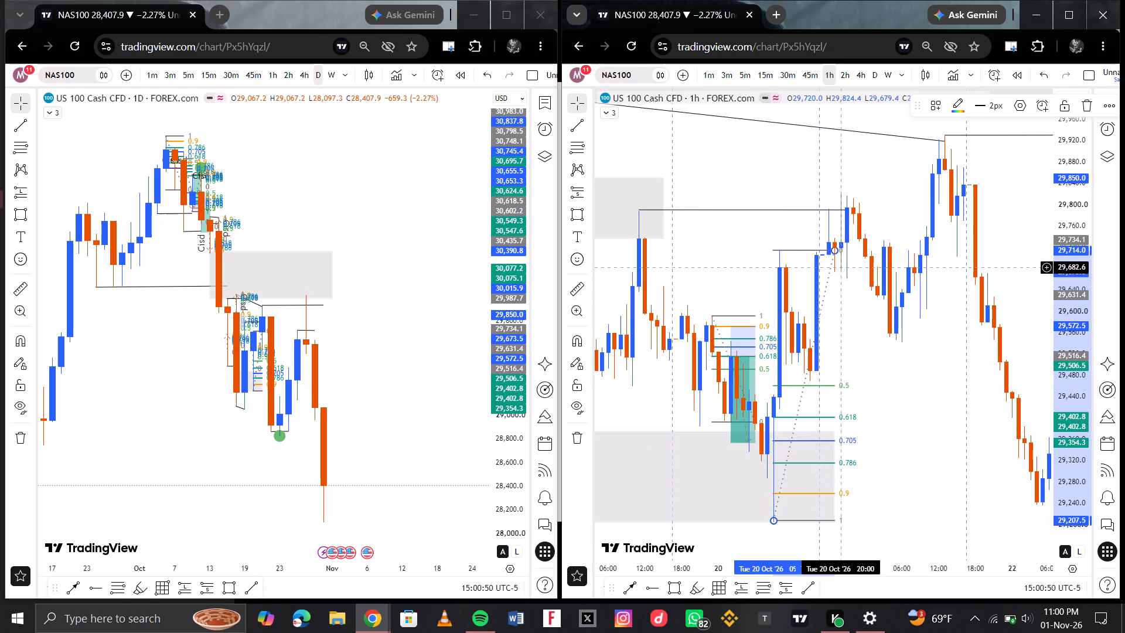
scroll(800, 372, down, 1)
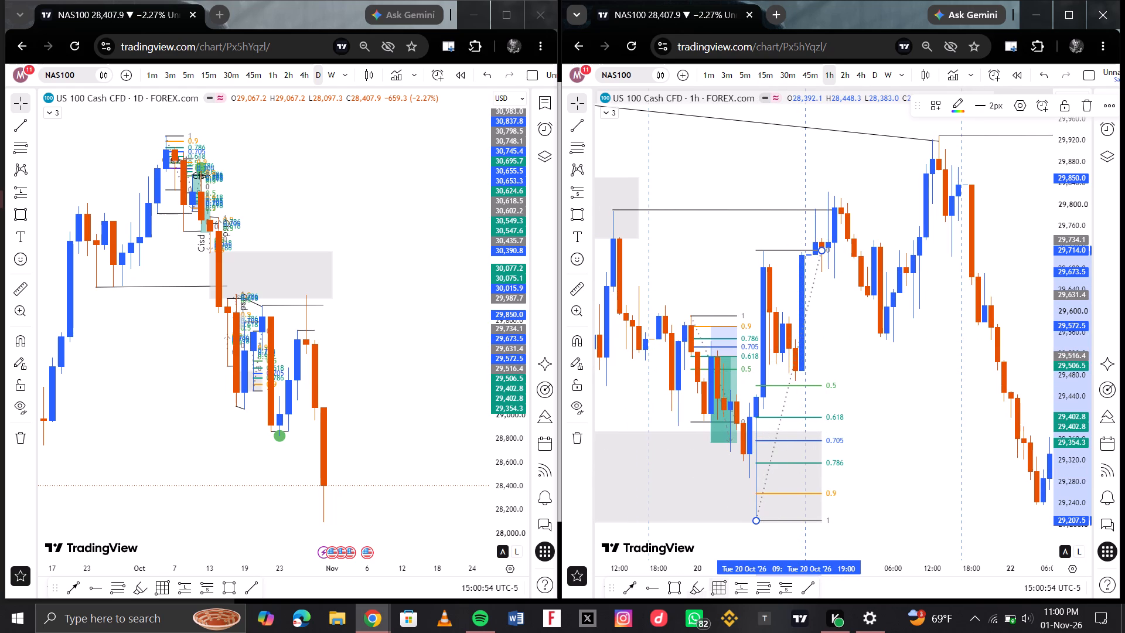
click(676, 587)
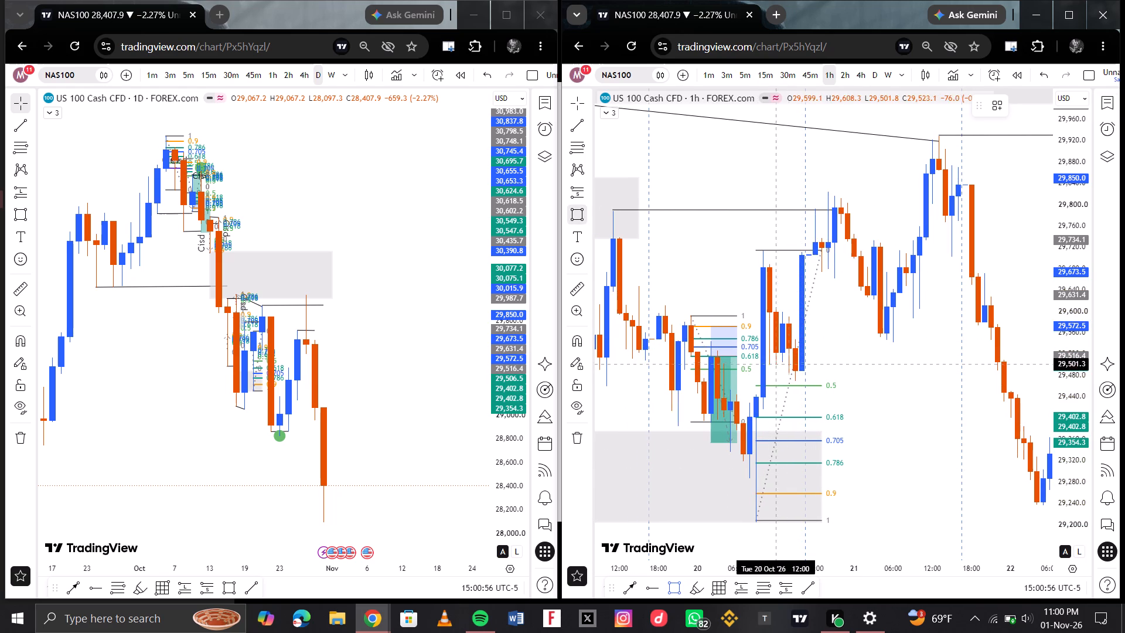
drag(763, 365, 820, 396)
click(820, 396)
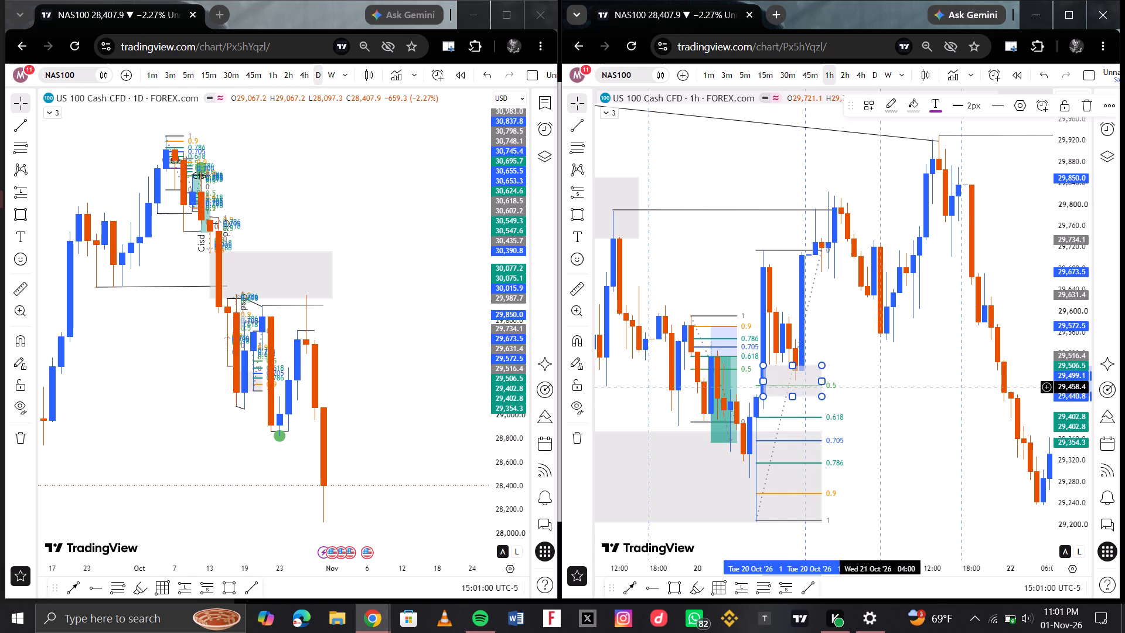
click(884, 387)
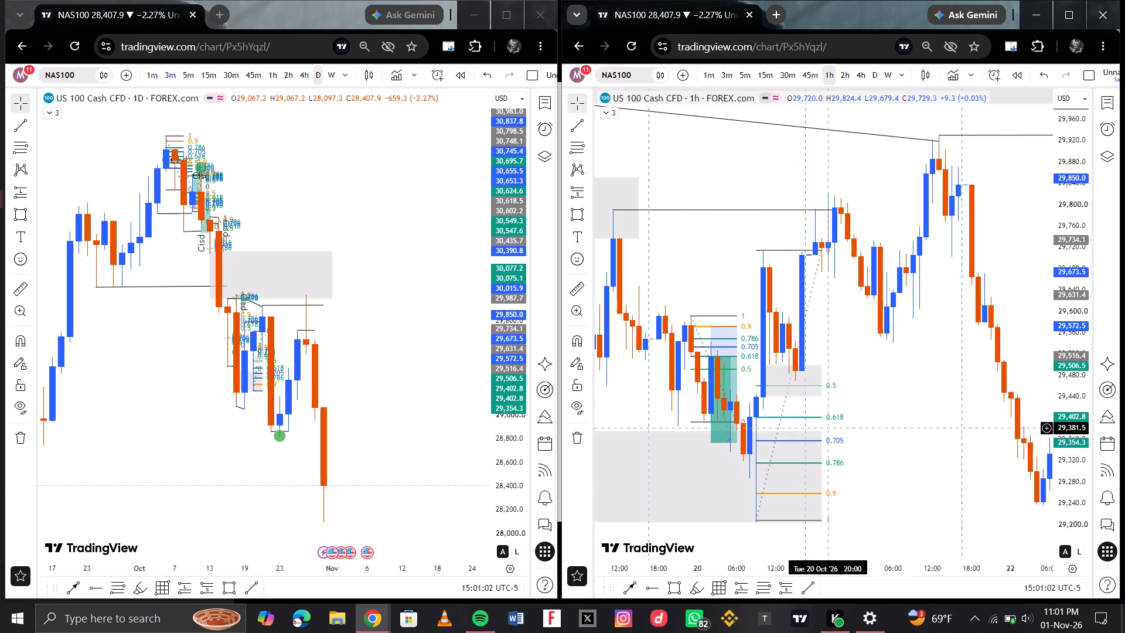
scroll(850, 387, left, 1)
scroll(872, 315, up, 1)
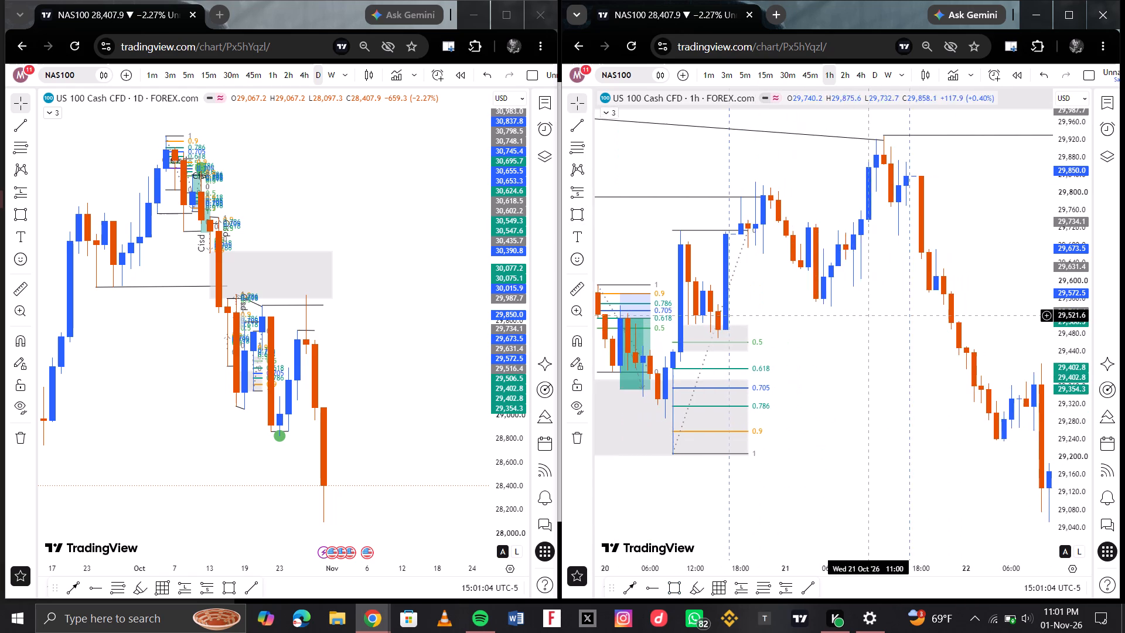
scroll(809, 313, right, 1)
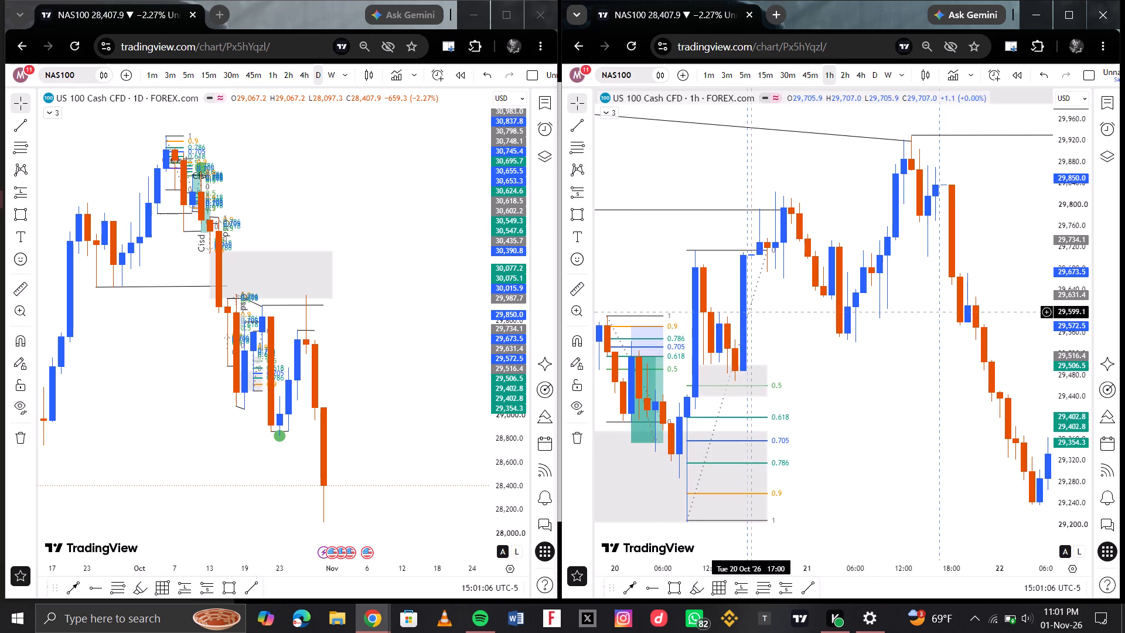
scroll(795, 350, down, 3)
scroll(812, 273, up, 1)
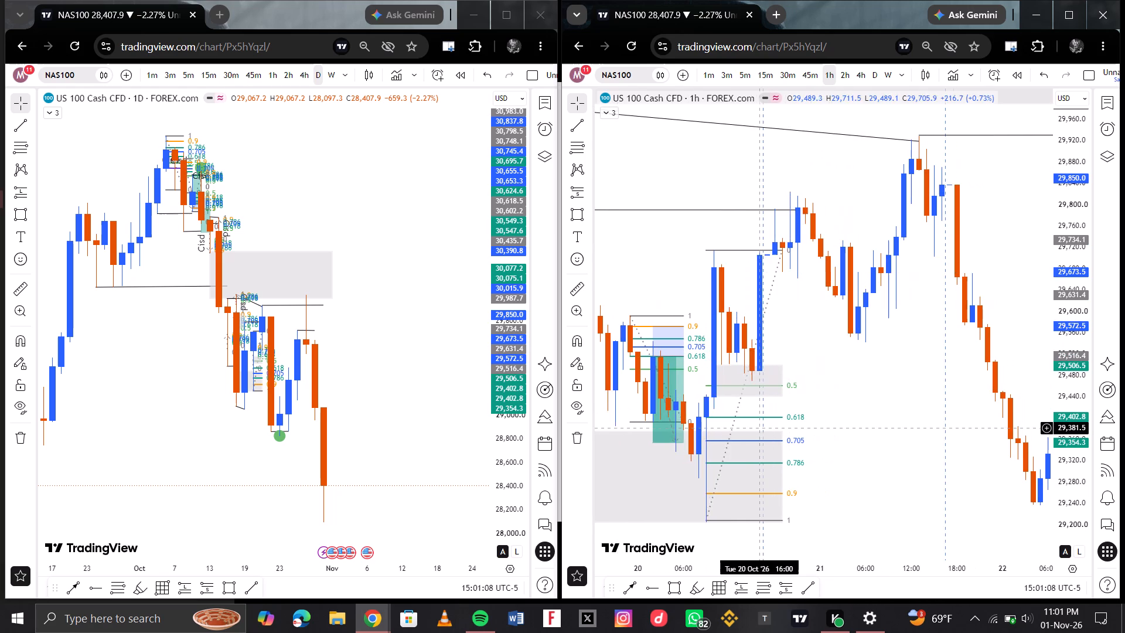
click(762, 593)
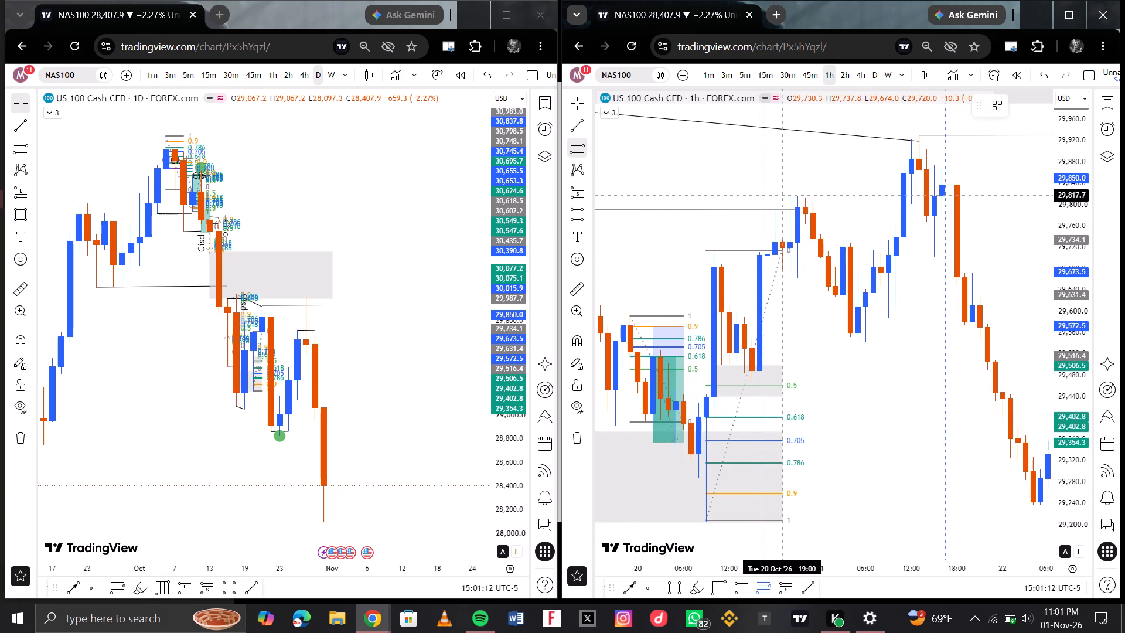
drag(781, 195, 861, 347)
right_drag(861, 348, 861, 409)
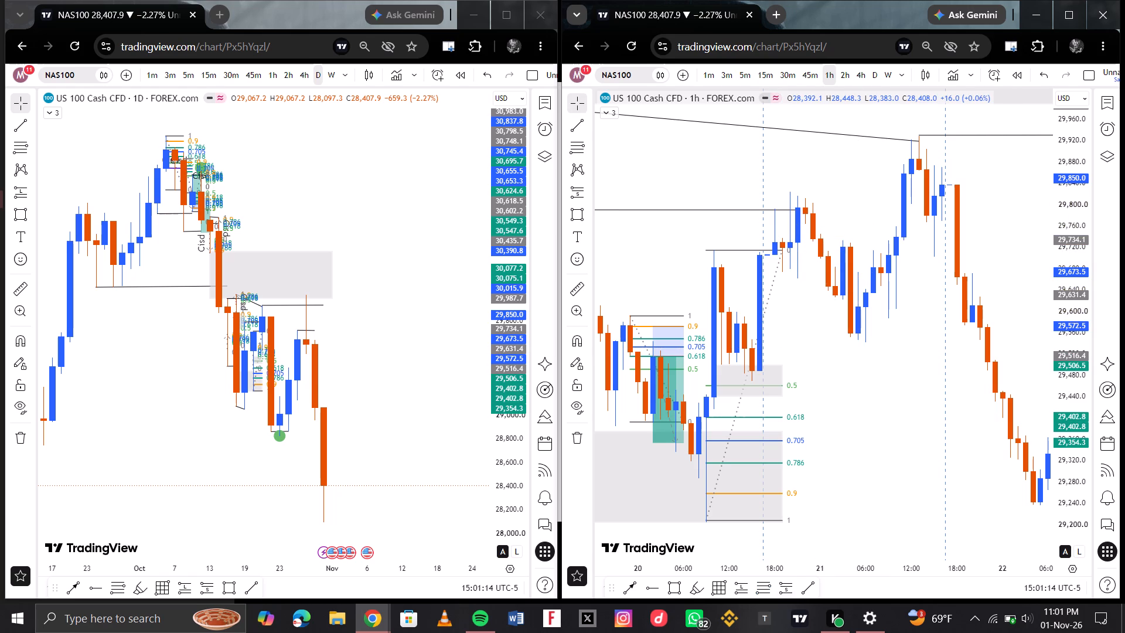
Draw a Fibonacci retracement from the 20 October 15:00 low at 29,473.8 up to about 29,823 on 21 October.
click(756, 592)
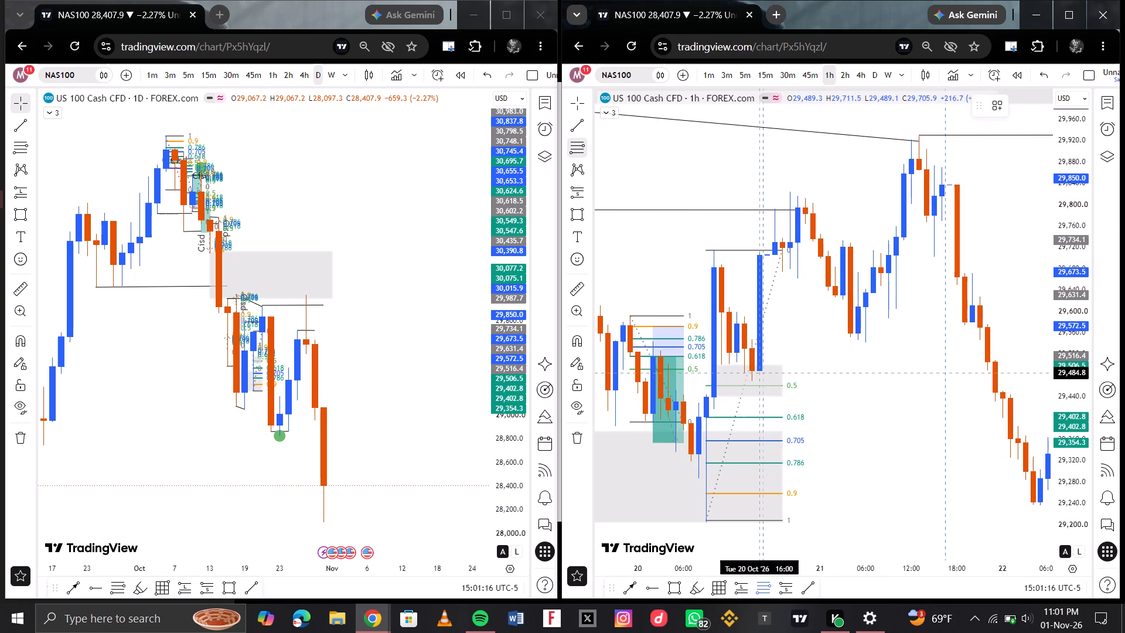
drag(752, 379, 905, 300)
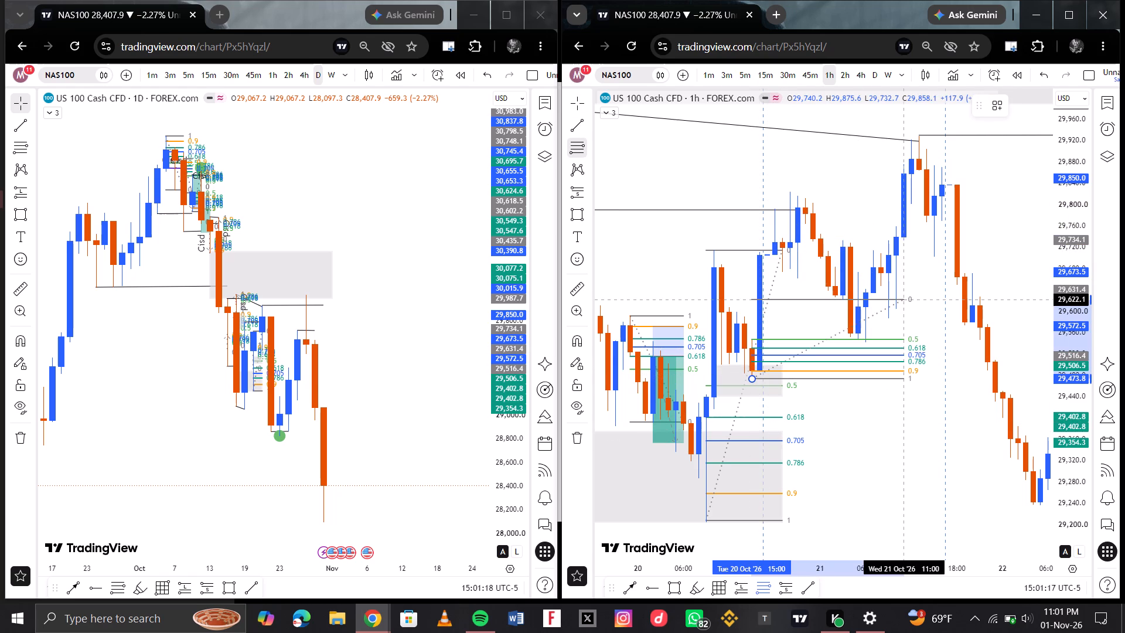
drag(905, 300, 923, 204)
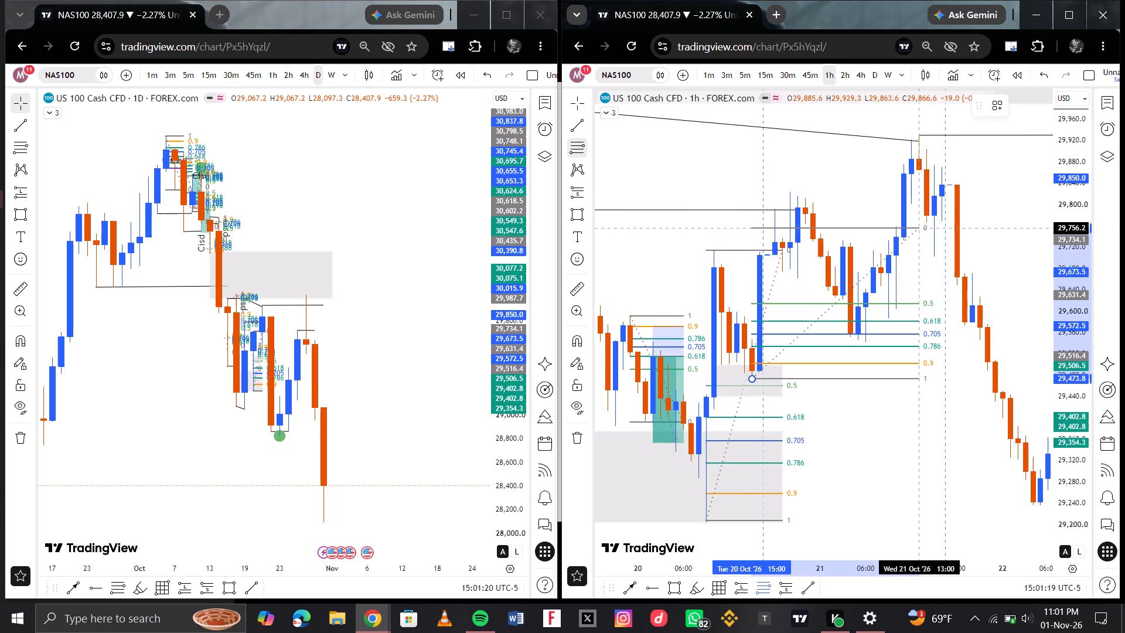
drag(923, 204, 930, 192)
click(930, 192)
click(902, 273)
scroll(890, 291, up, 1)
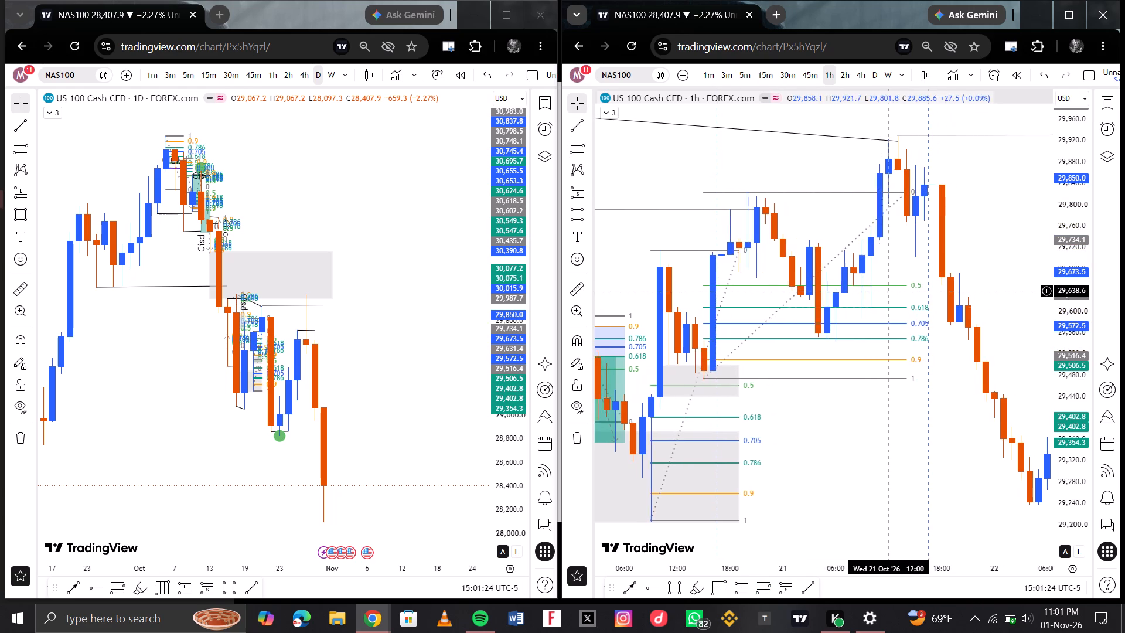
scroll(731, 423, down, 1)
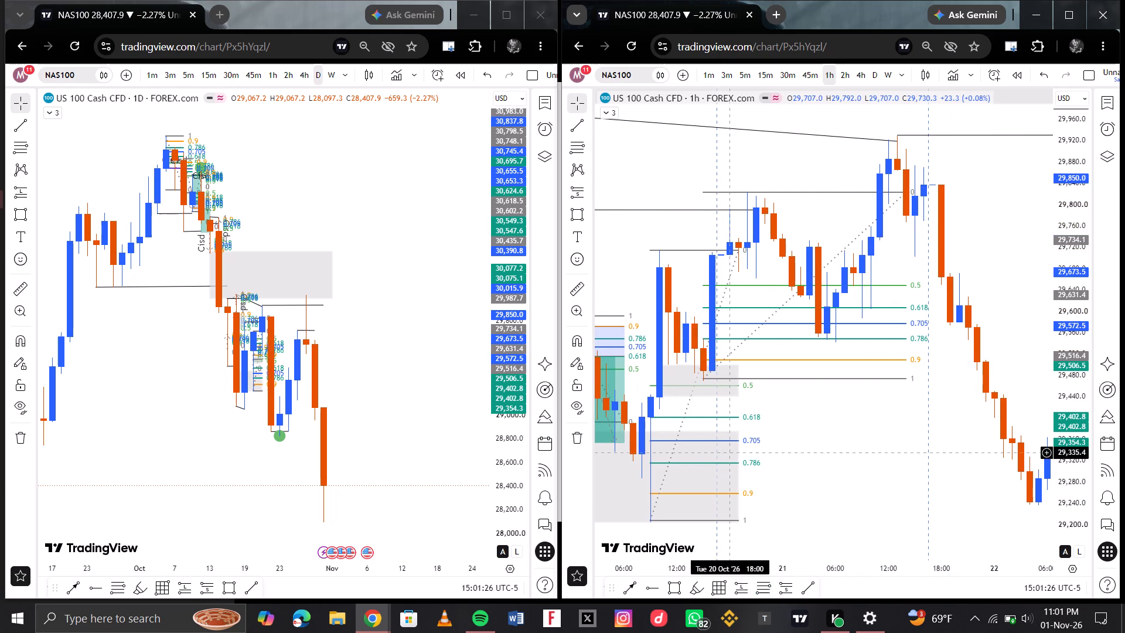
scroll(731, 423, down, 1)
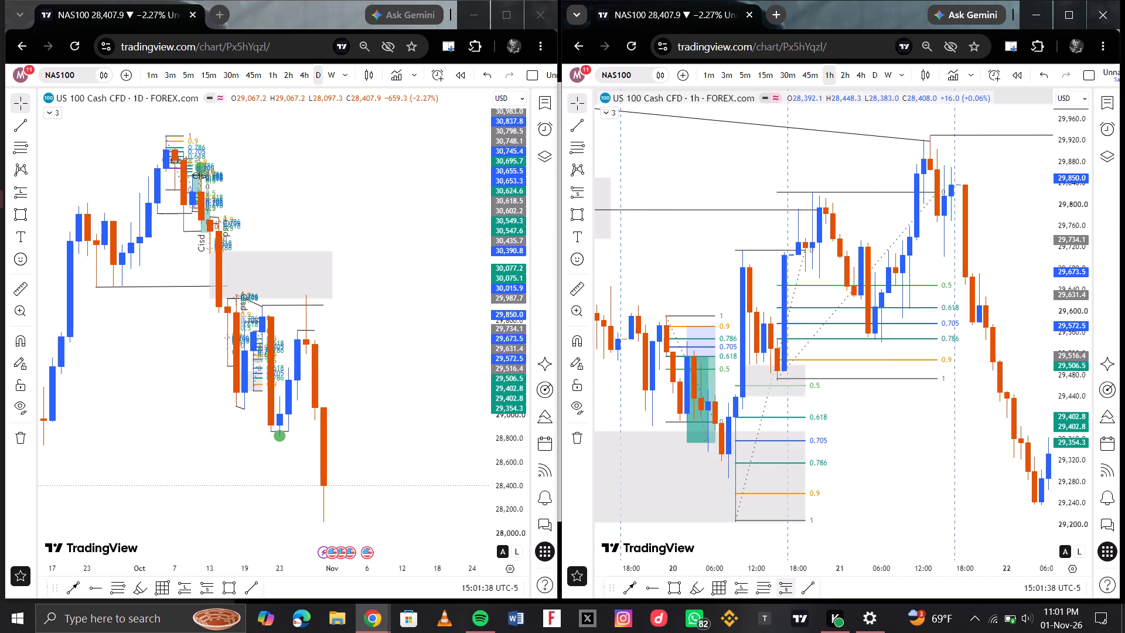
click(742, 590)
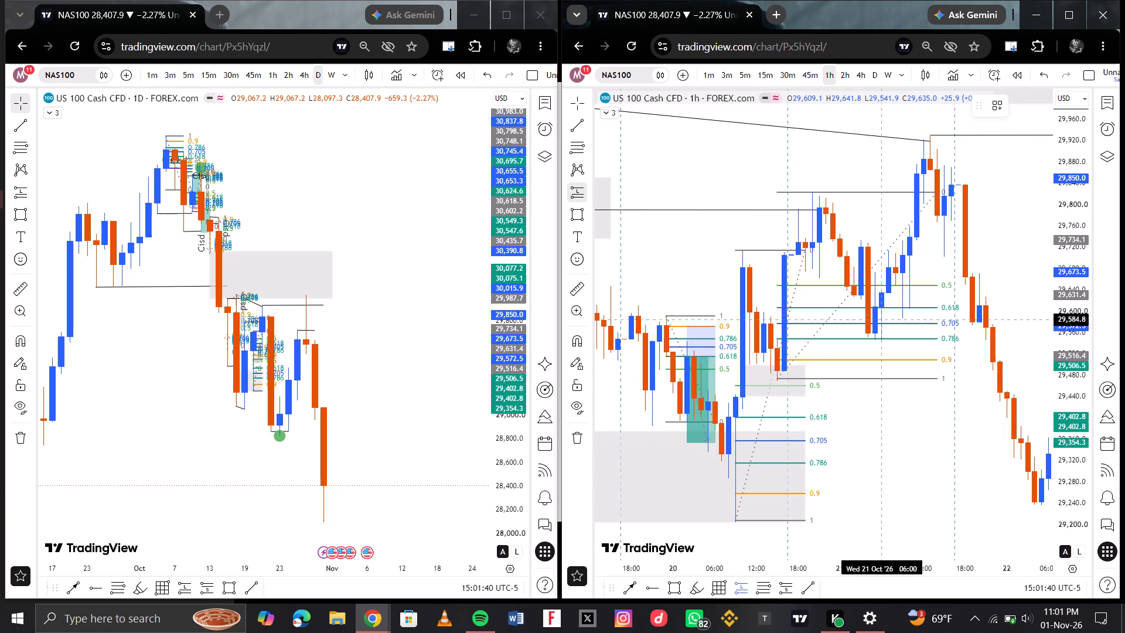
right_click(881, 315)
Switch the intraday chart to the 15-minute timeframe and bring the 20 to 22 October setups back into view.
click(766, 76)
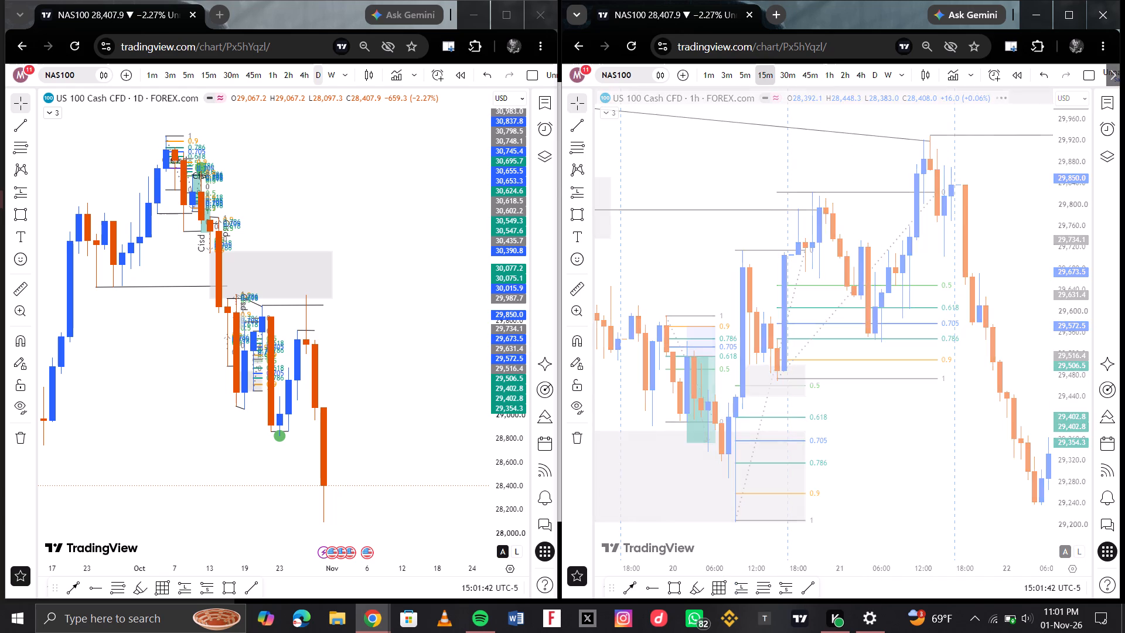
scroll(819, 329, down, 9)
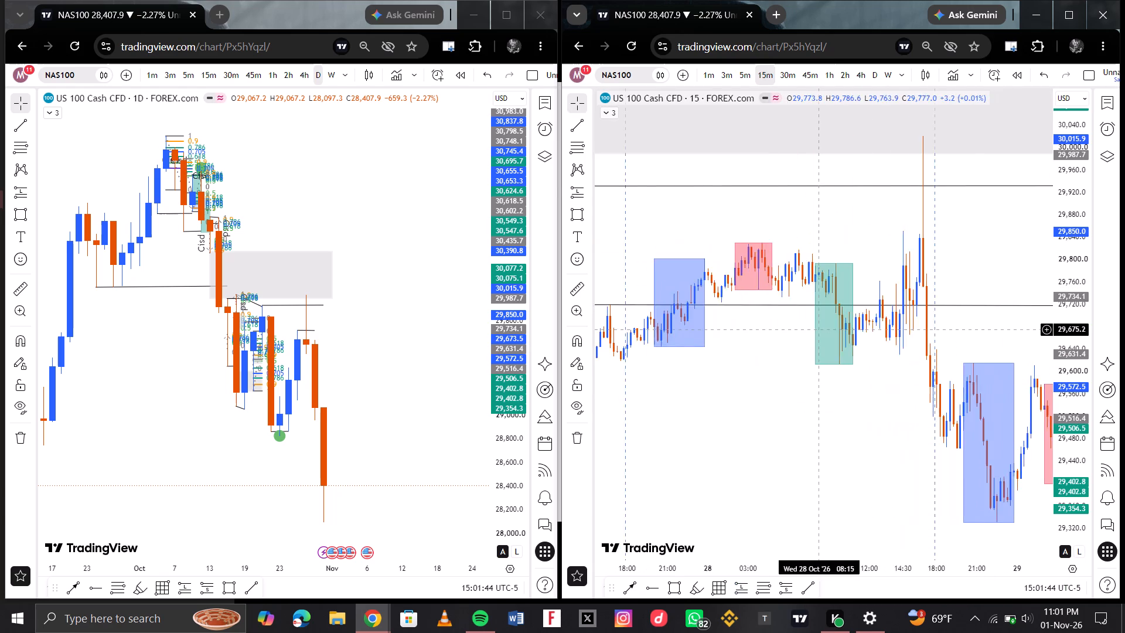
scroll(819, 329, down, 8)
scroll(764, 293, right, 2)
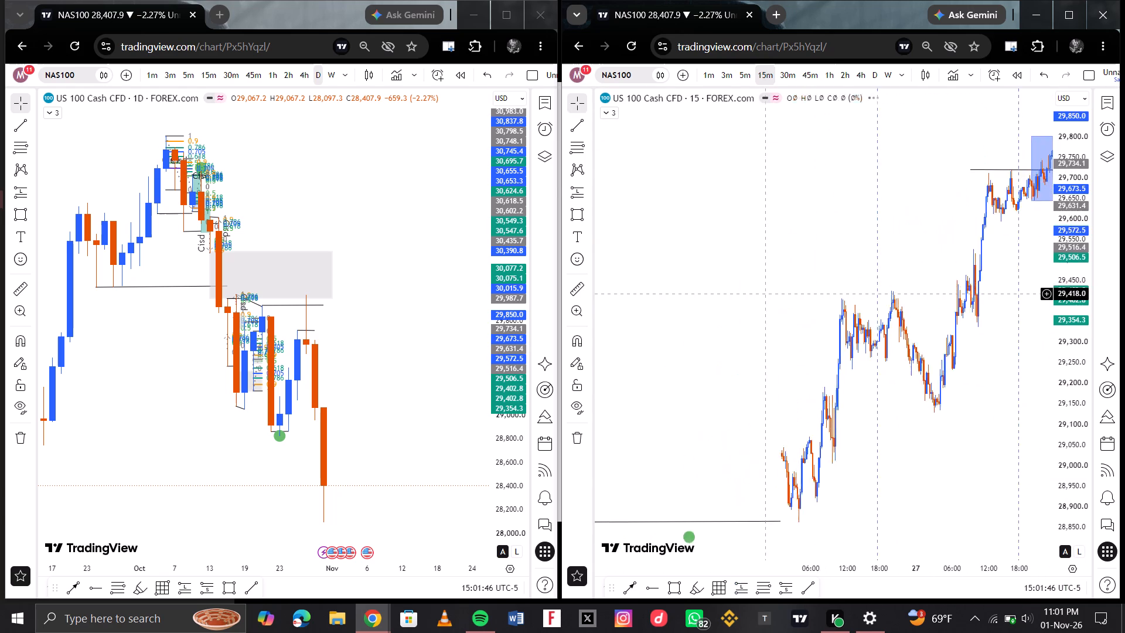
scroll(764, 293, right, 5)
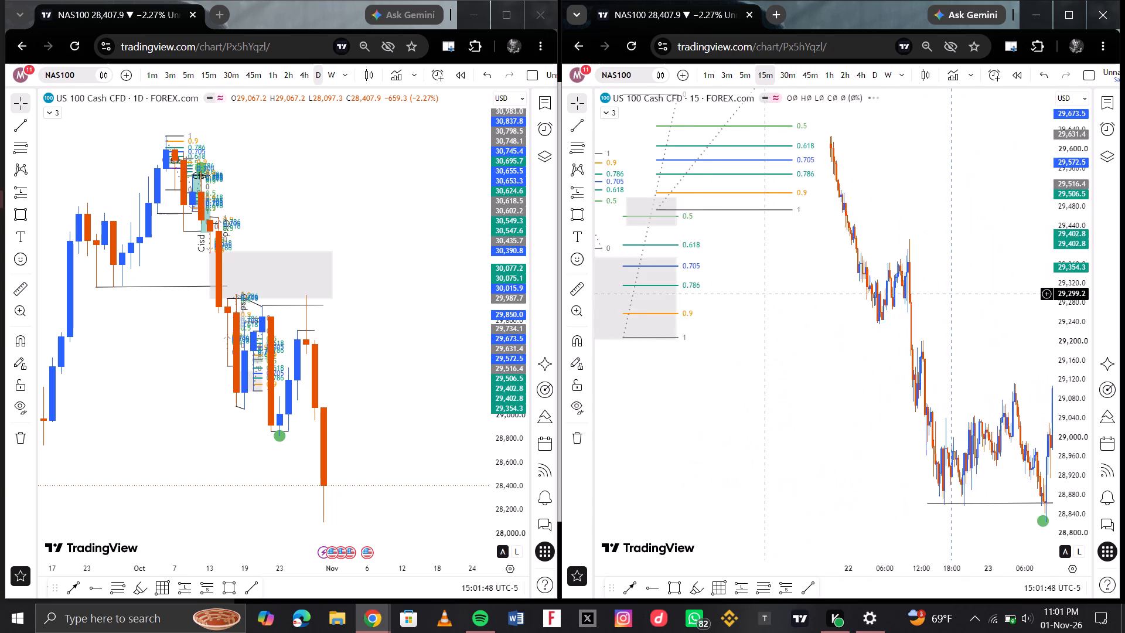
scroll(764, 293, right, 1)
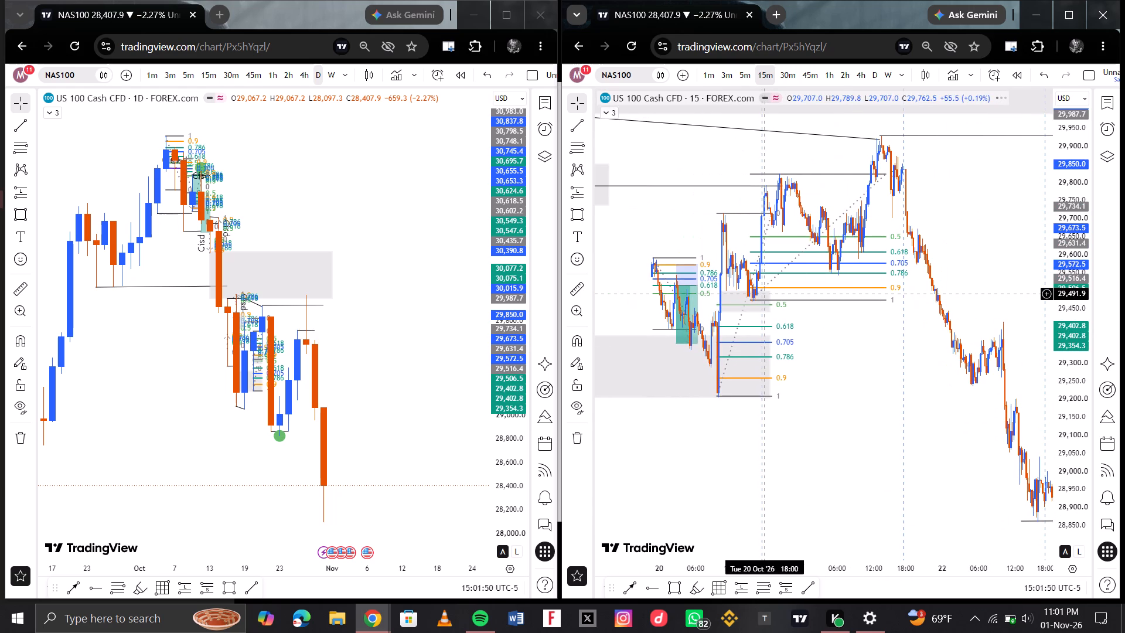
Examine the 15-minute price action of 20 and 21 October against the new Fibonacci levels and the marked highs.
scroll(790, 237, up, 2)
scroll(750, 250, right, 2)
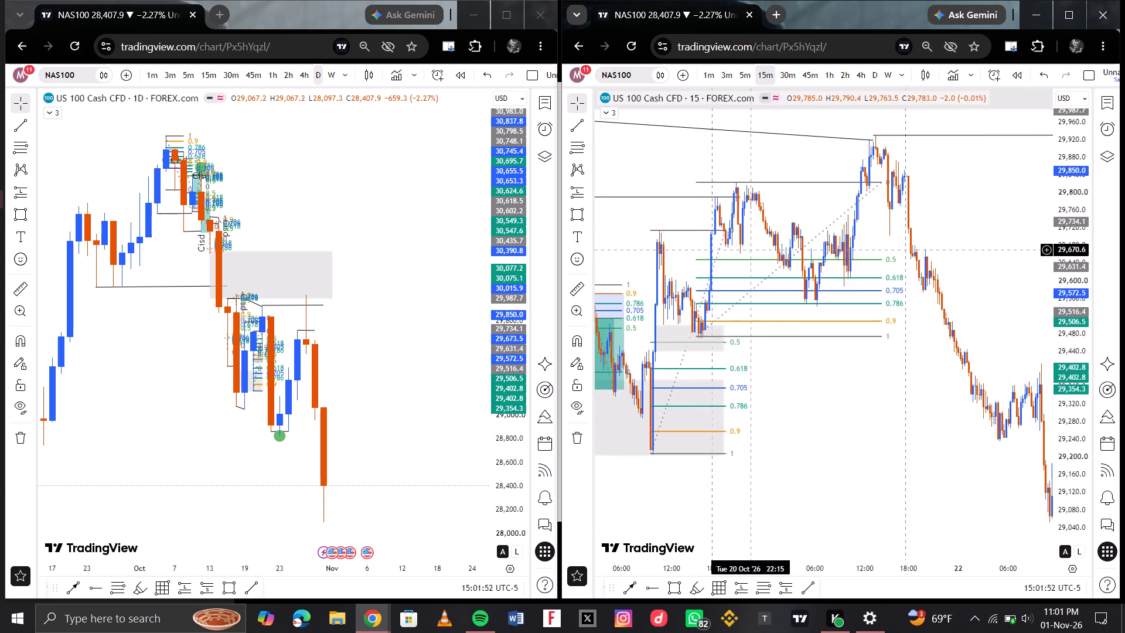
scroll(787, 230, up, 2)
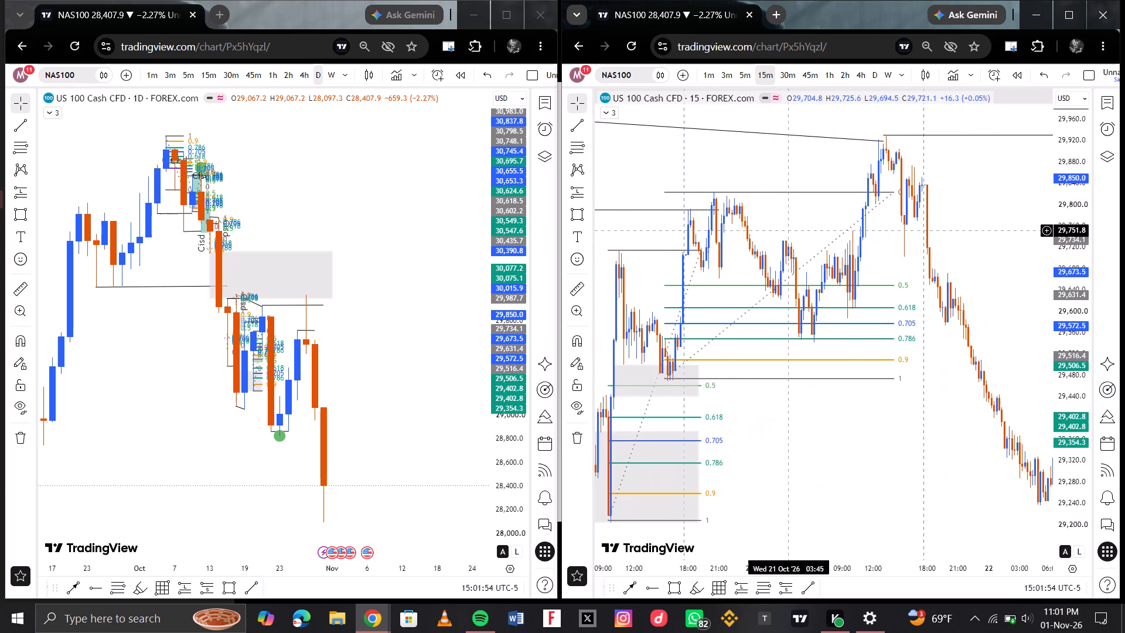
scroll(787, 230, up, 1)
scroll(787, 230, right, 2)
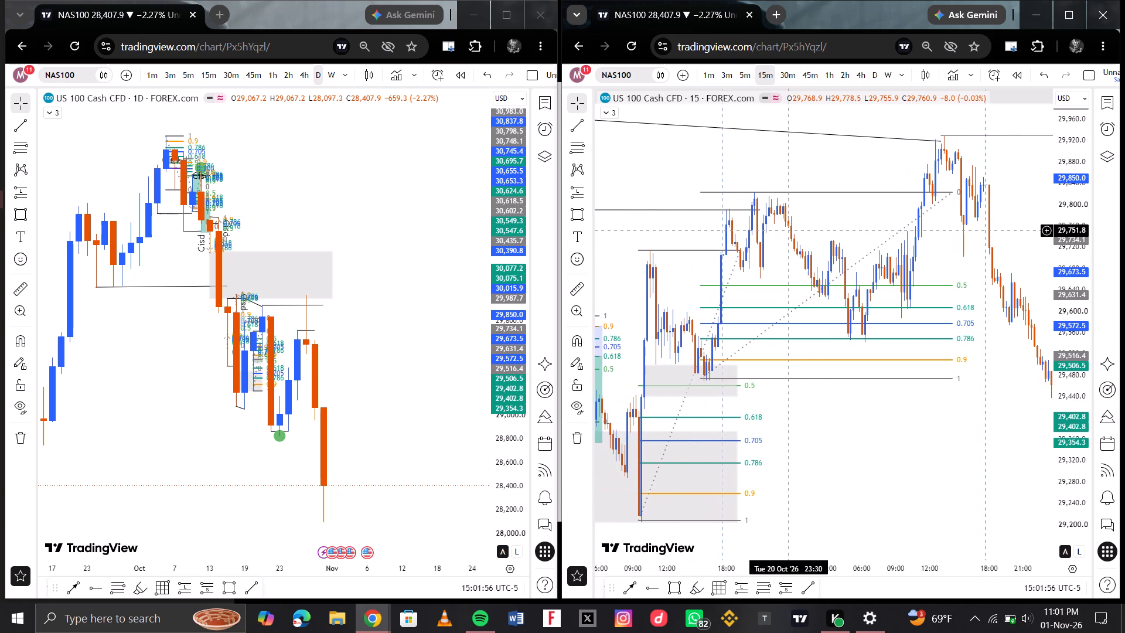
scroll(787, 230, up, 2)
scroll(787, 230, right, 1)
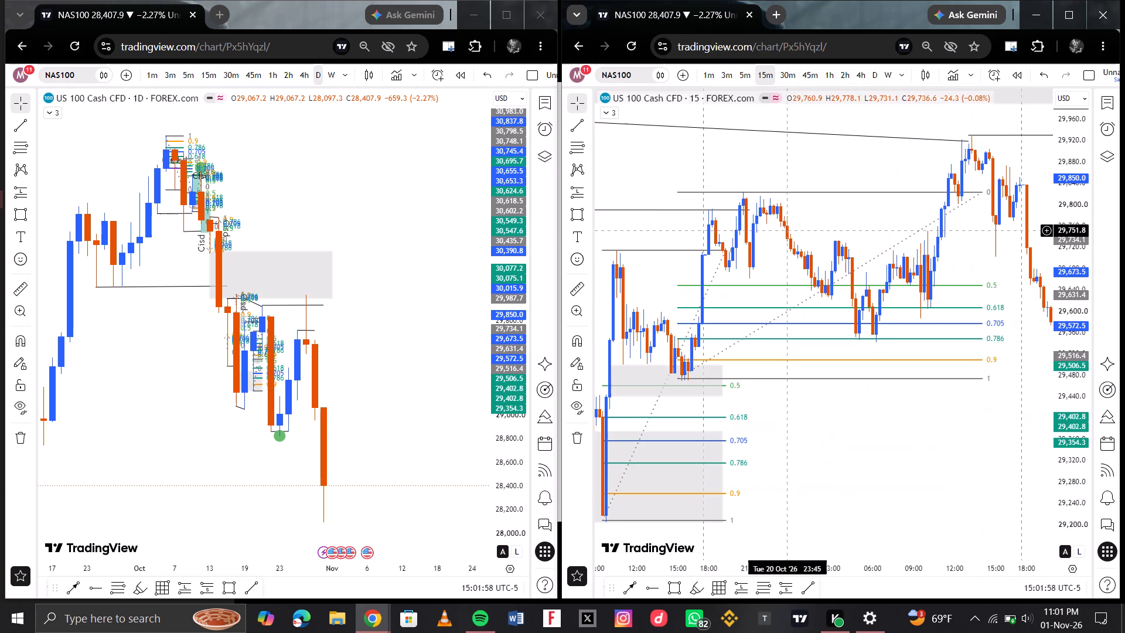
scroll(787, 230, right, 2)
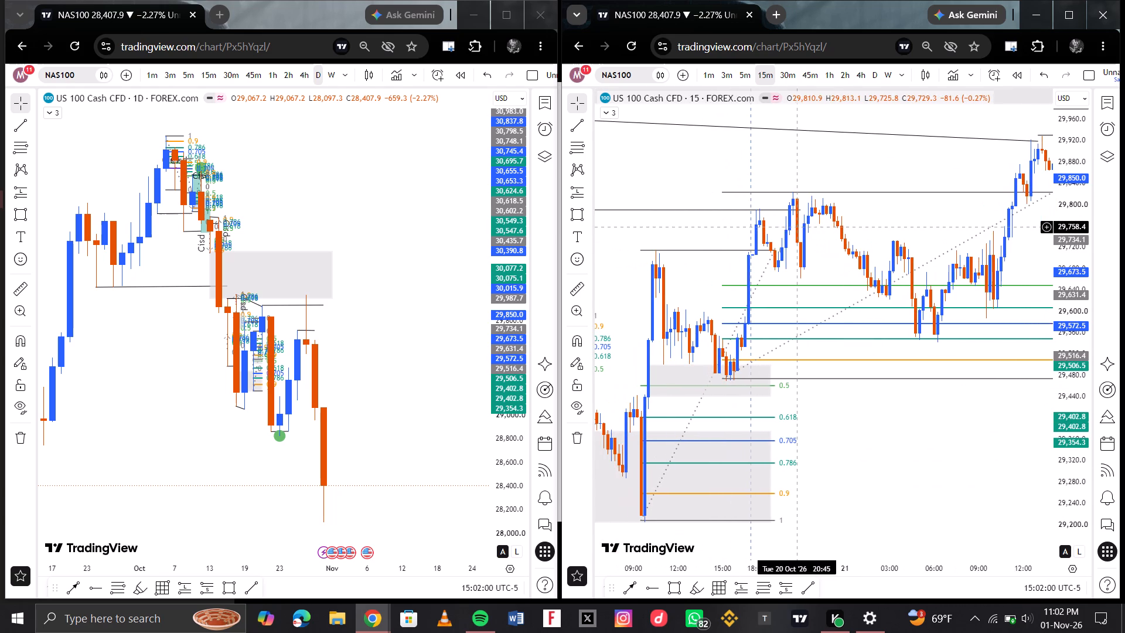
scroll(833, 222, left, 2)
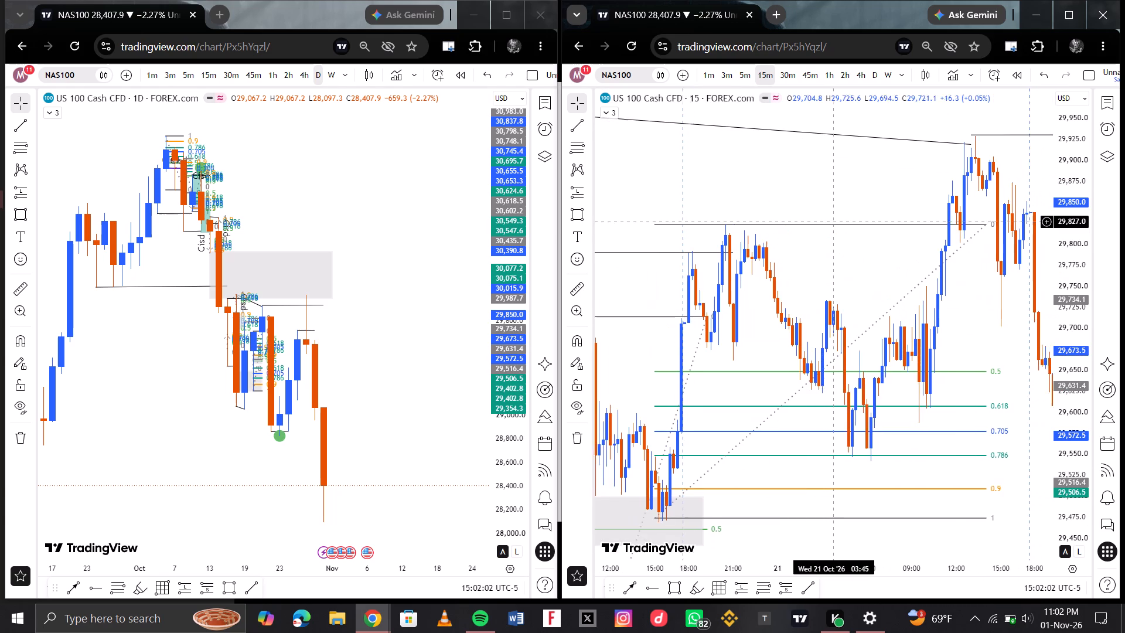
scroll(847, 352, up, 1)
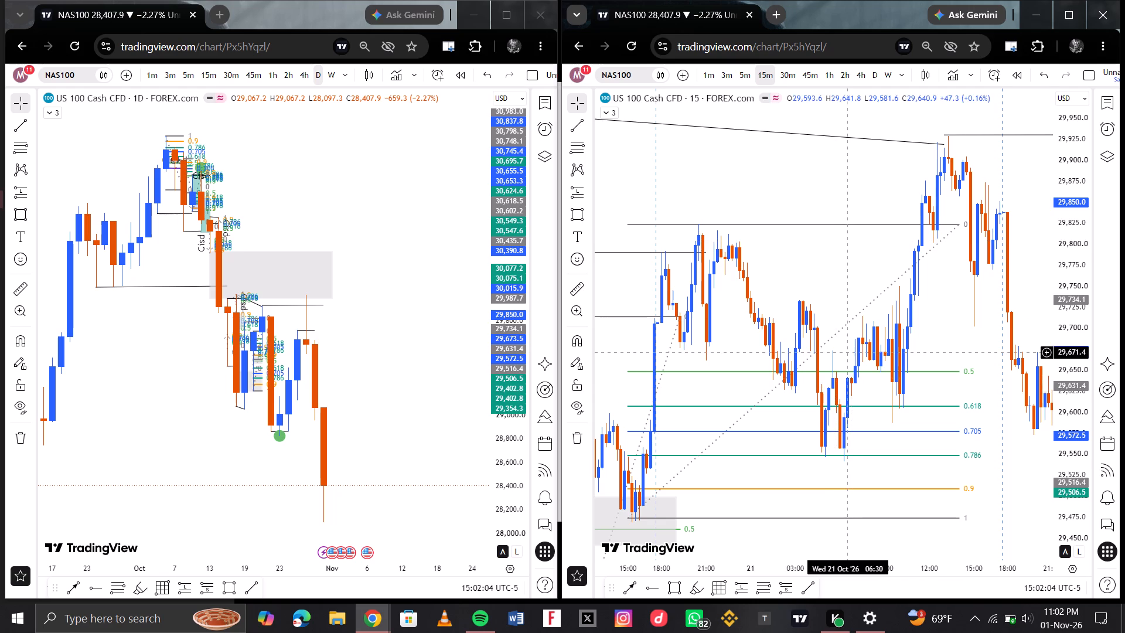
scroll(847, 352, up, 1)
scroll(819, 365, right, 1)
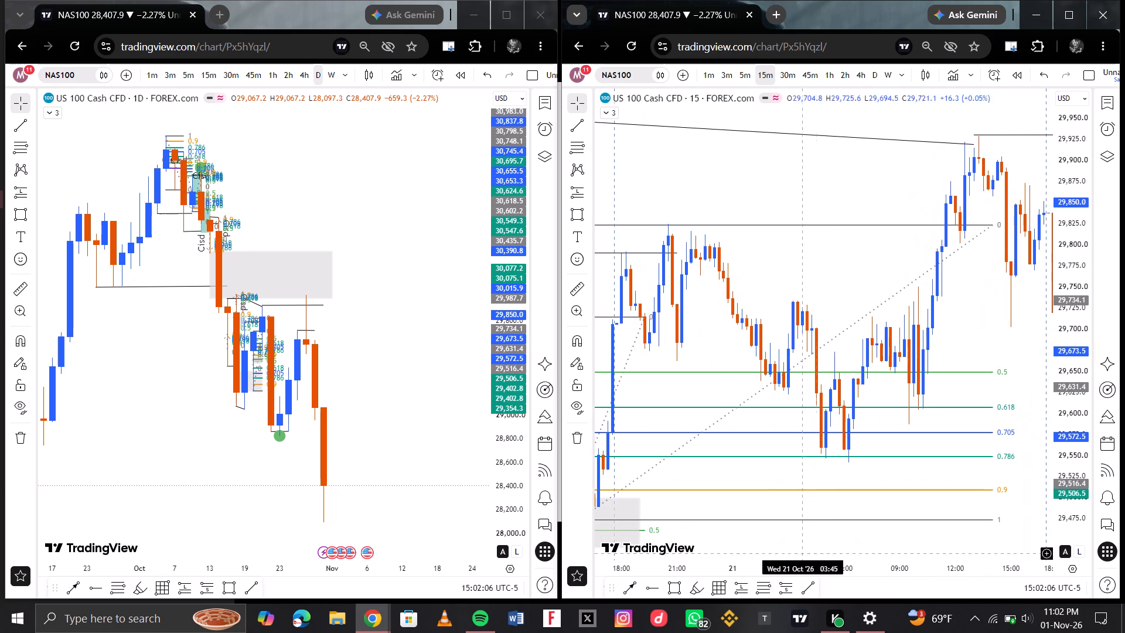
Place a long position at 21 October 04:45 with entry about 29,575.5 near the 0.705 level and stop about 29,508.1 near the 0.9 level.
click(740, 587)
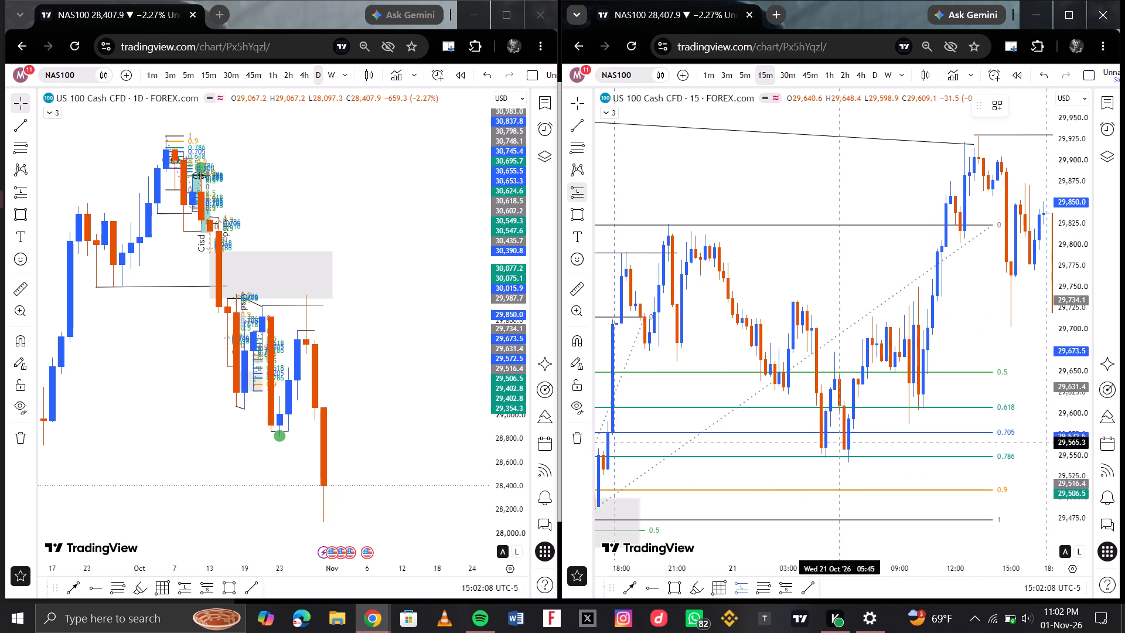
scroll(830, 457, down, 1)
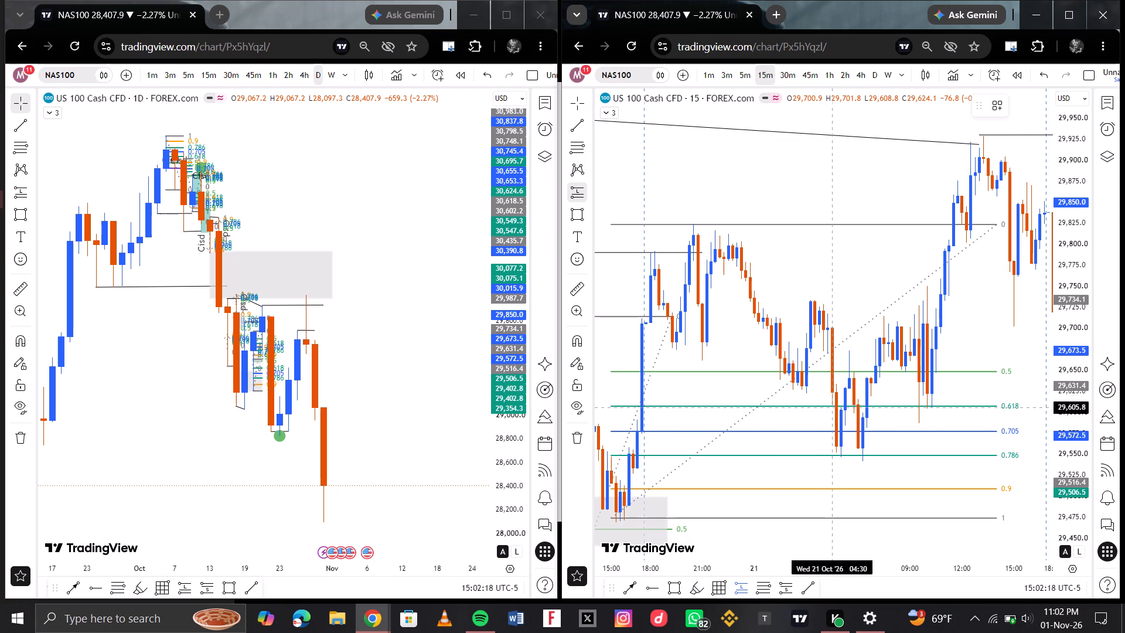
click(834, 407)
scroll(676, 409, down, 1)
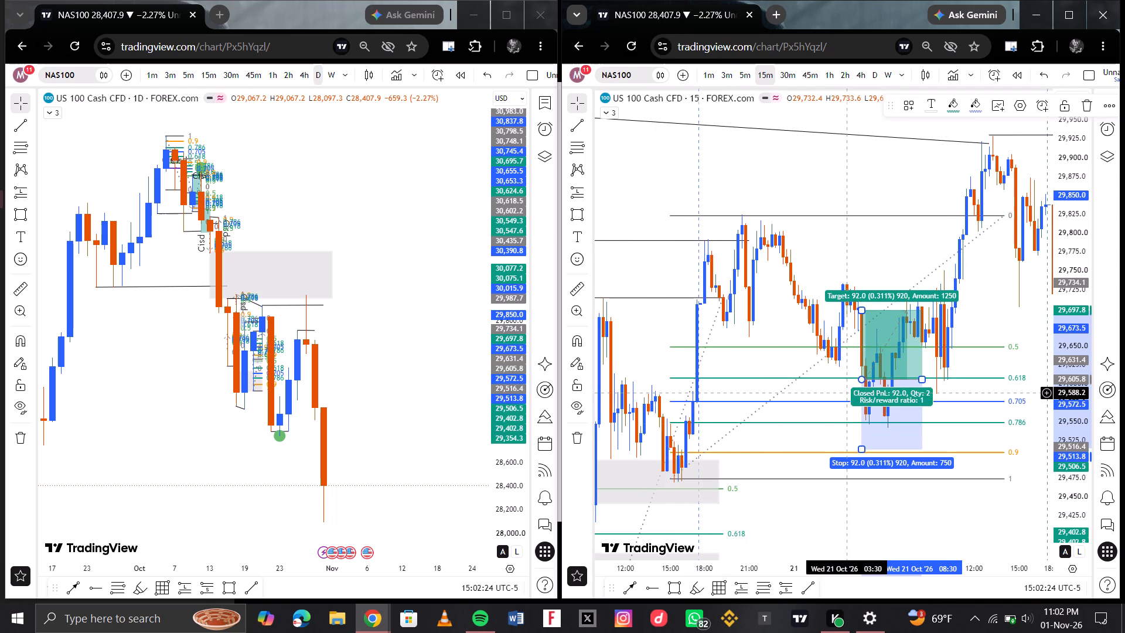
drag(864, 389, 867, 410)
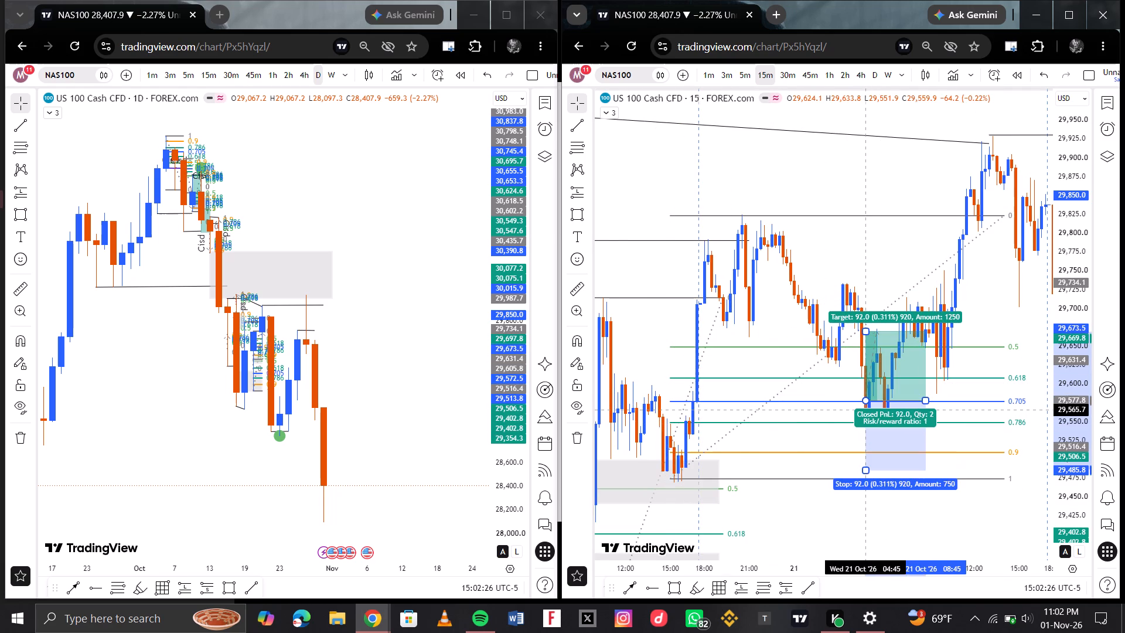
drag(867, 410, 867, 411)
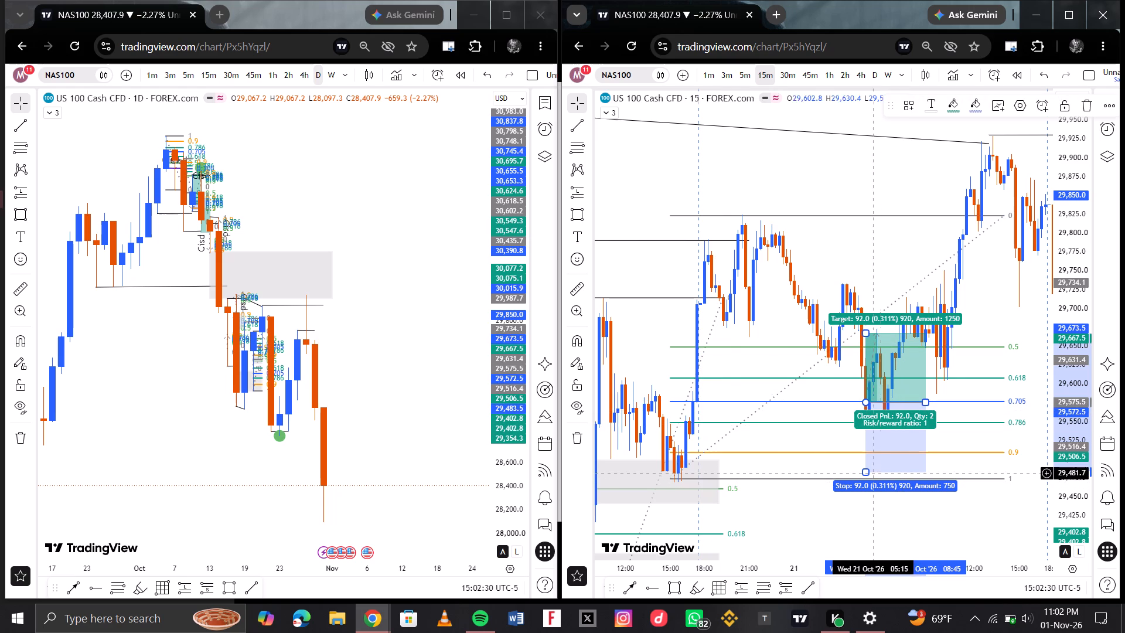
drag(866, 472, 867, 455)
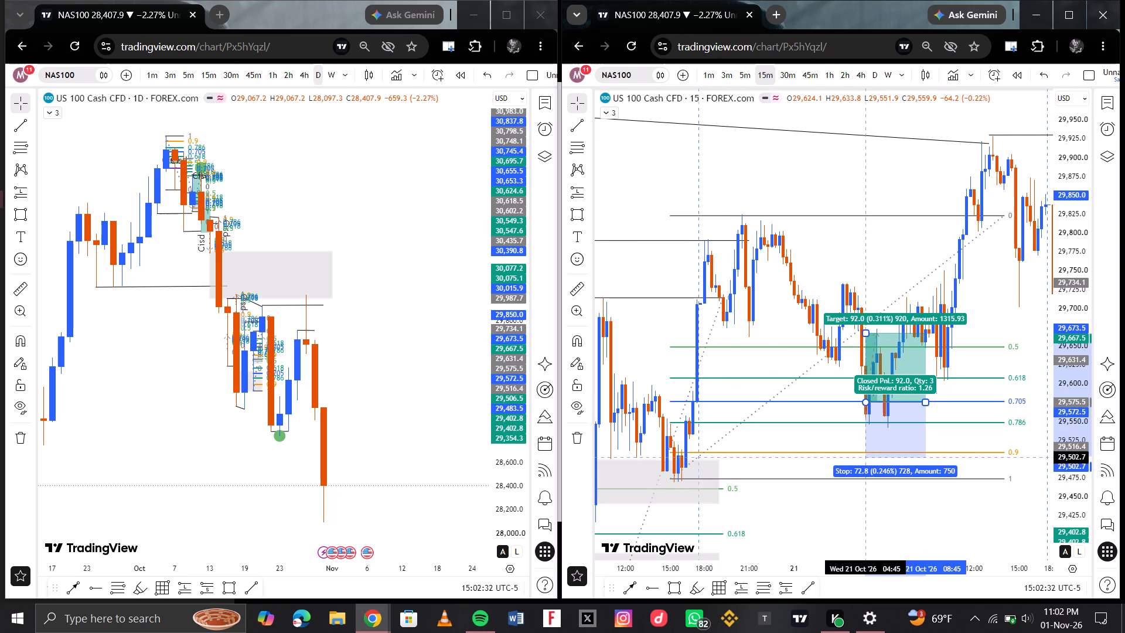
drag(867, 455, 867, 453)
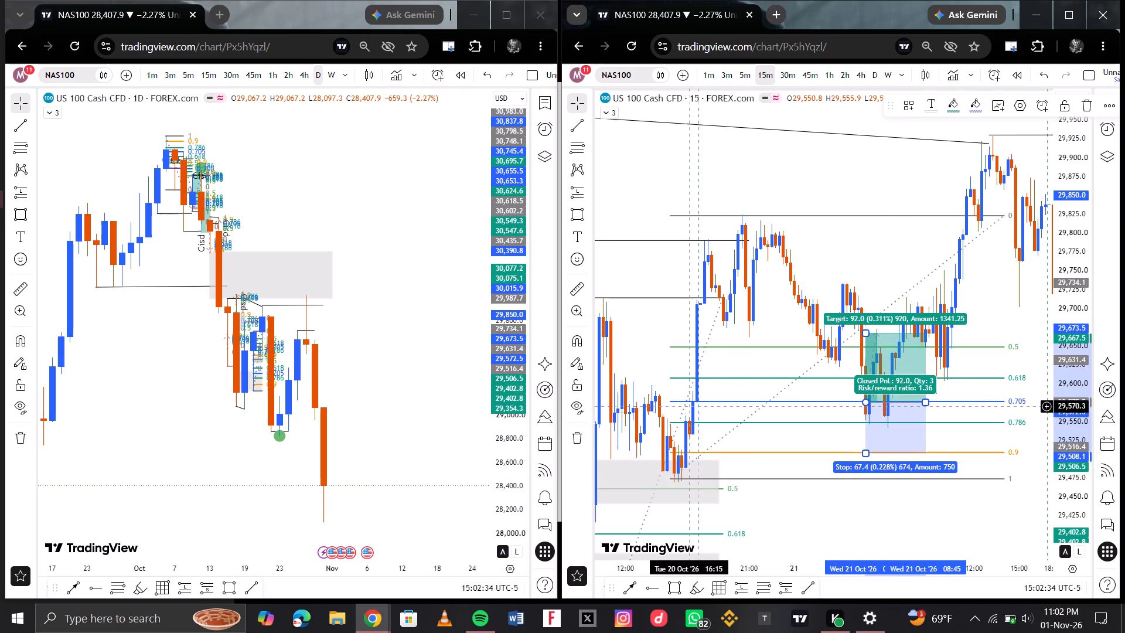
Draw a horizontal trend line at about 29,584.3 ending at 20 October 16:45 and apply the Cisd label template to it.
click(807, 580)
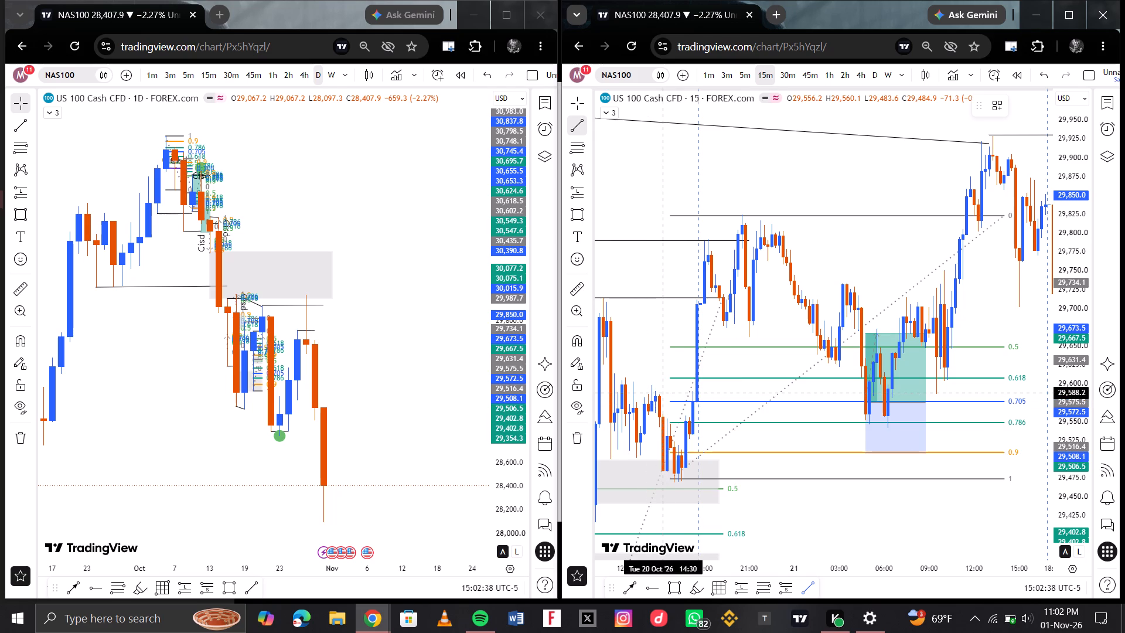
drag(656, 396, 705, 399)
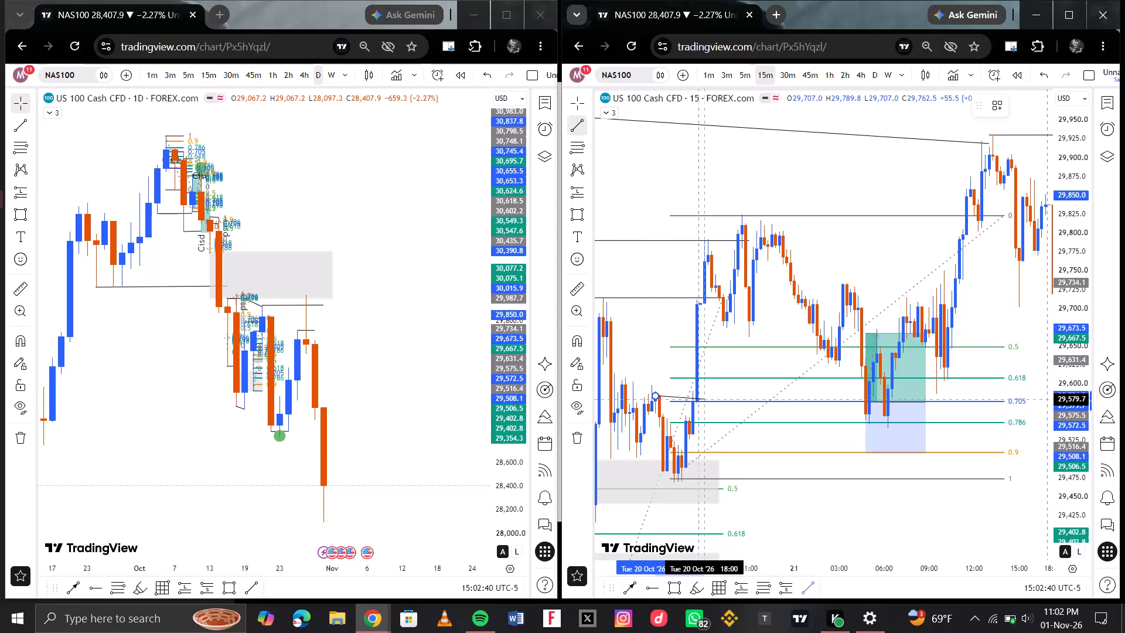
drag(705, 399, 698, 396)
click(698, 396)
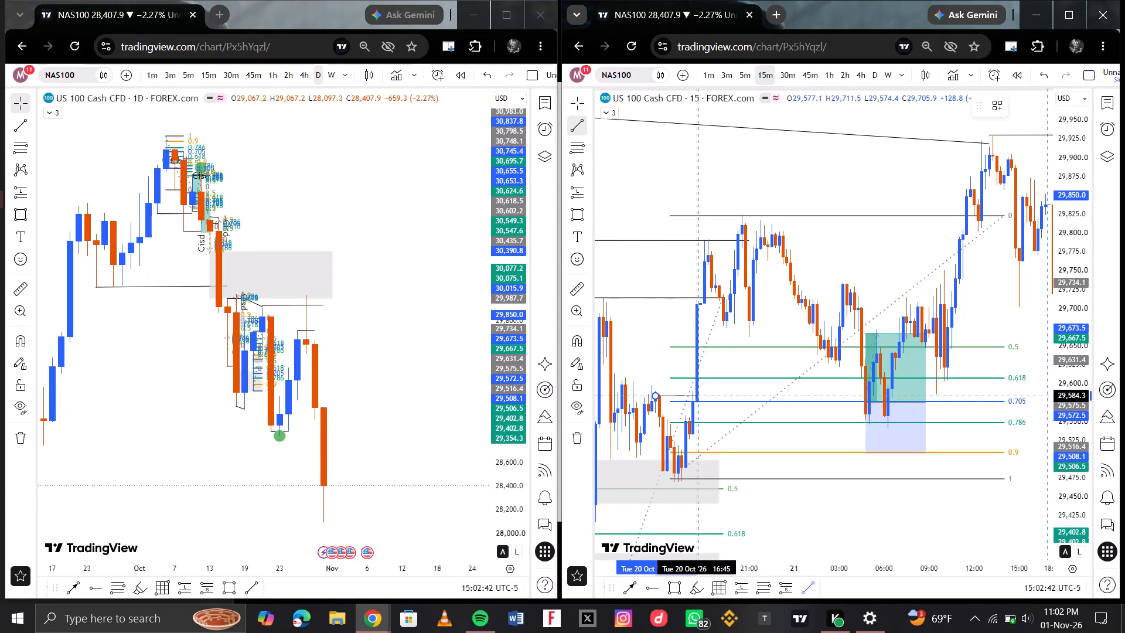
click(894, 99)
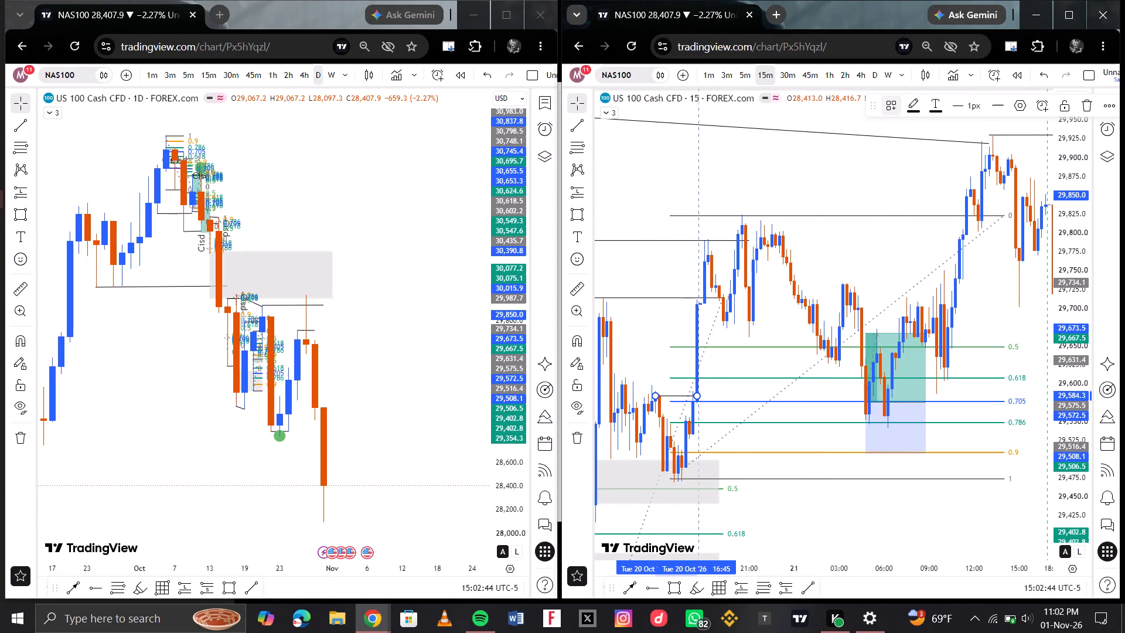
click(915, 169)
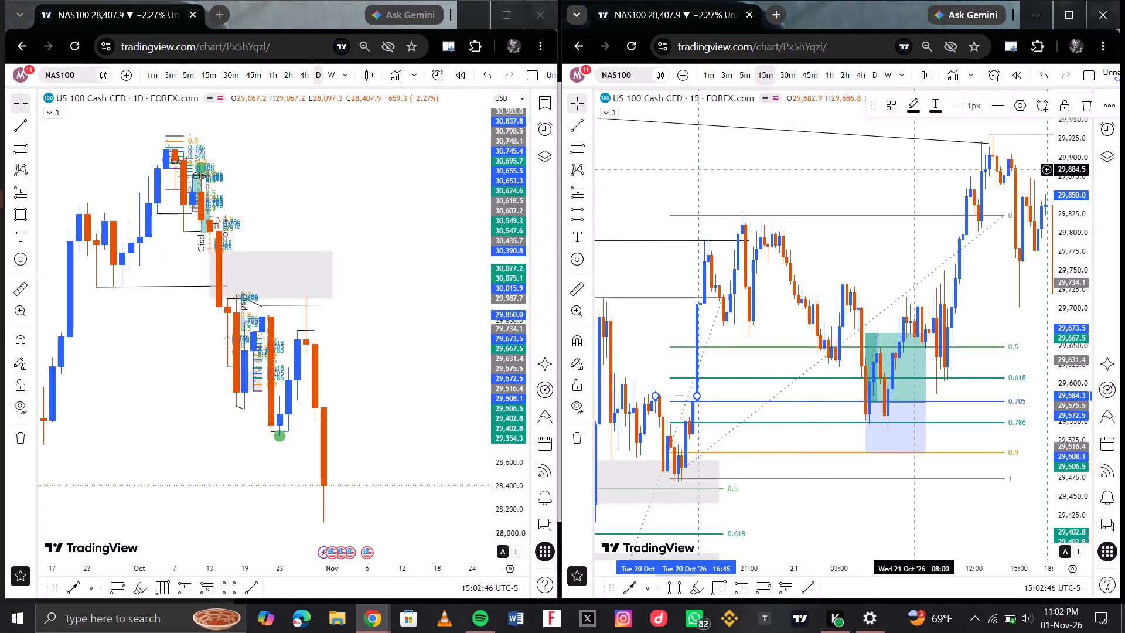
click(772, 312)
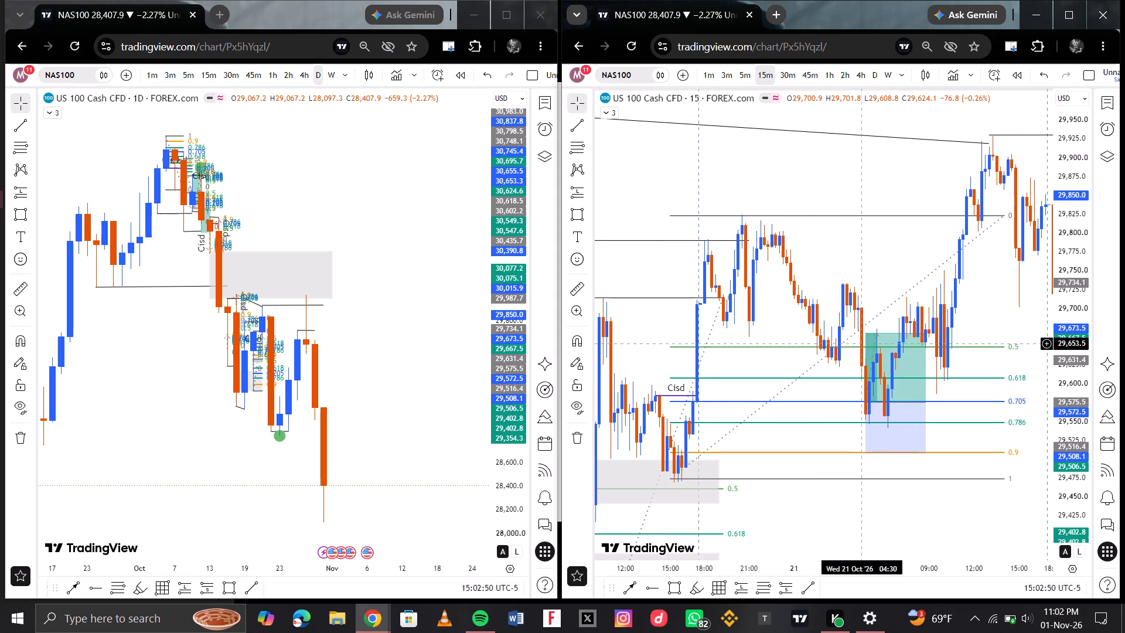
scroll(861, 343, up, 1)
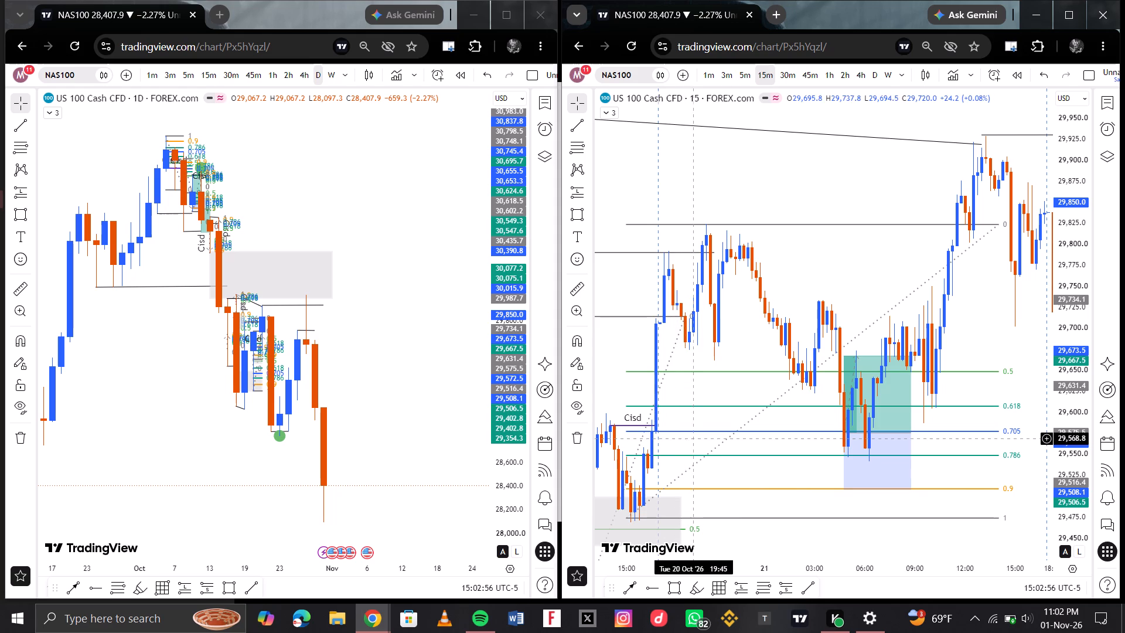
Switch to Spotify, skip to the next track, and return to the charts.
click(487, 618)
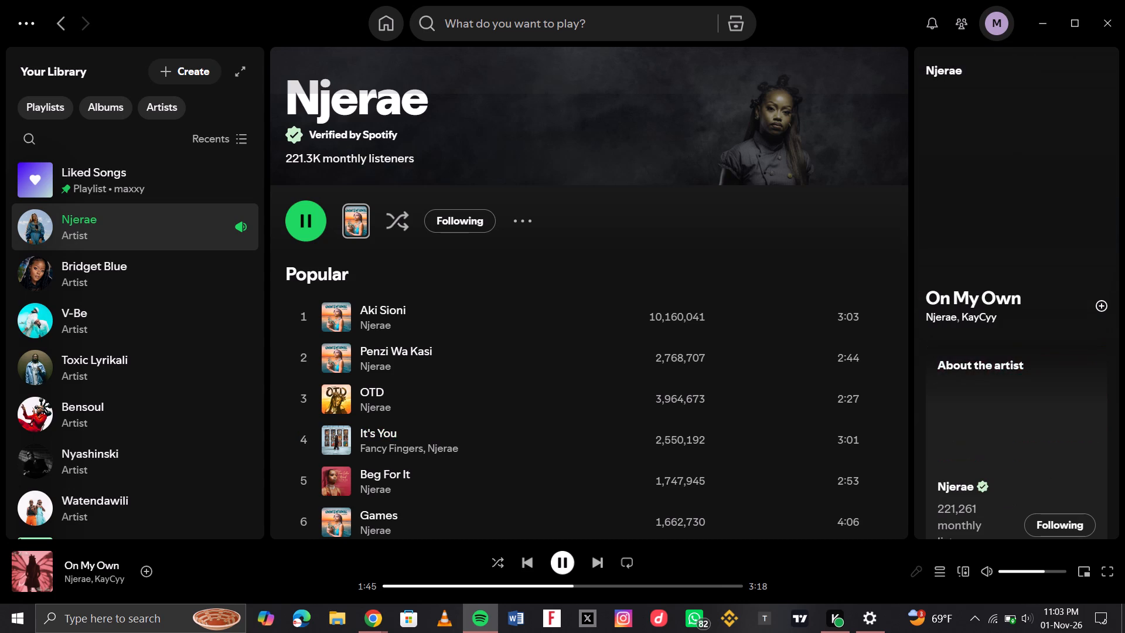
click(605, 565)
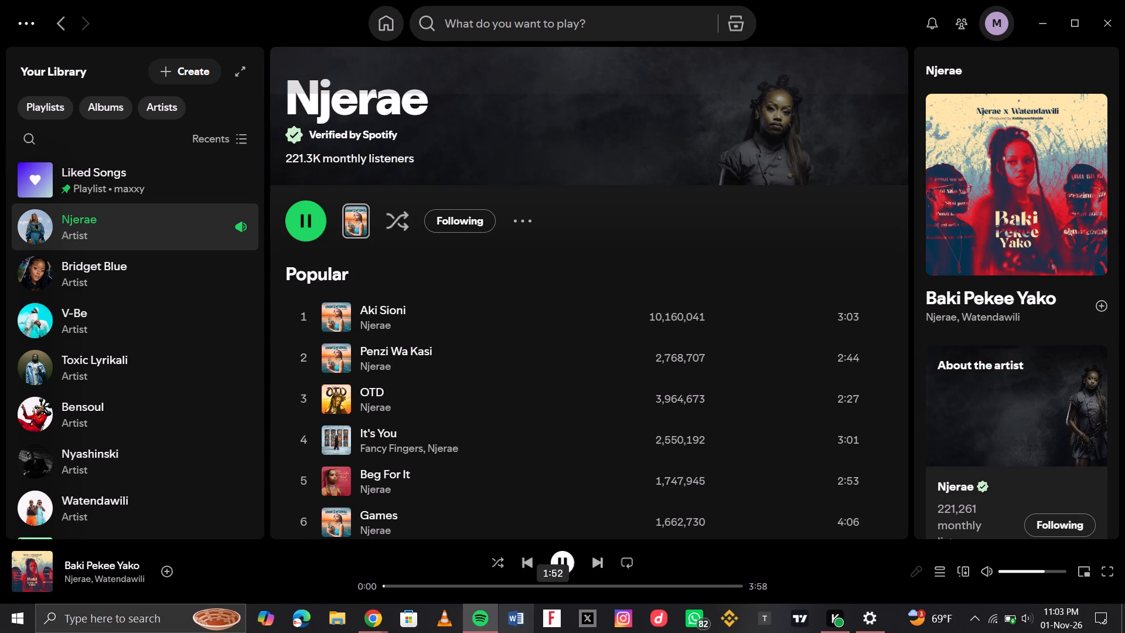
click(479, 617)
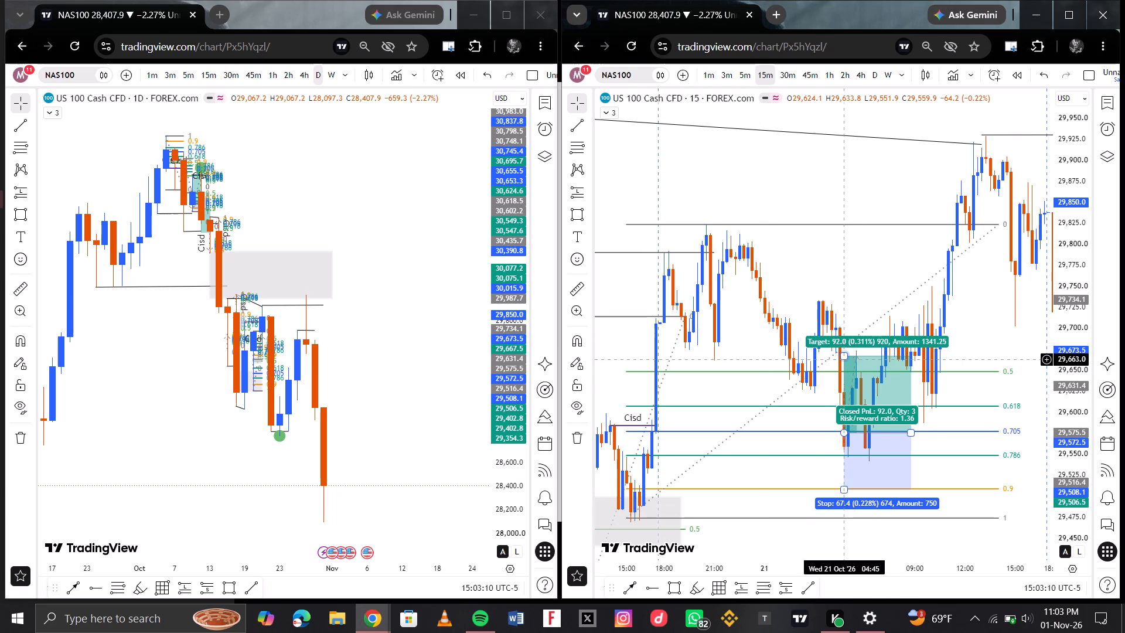
Raise the target of the 21 October 04:45 long position to about 29,830.5, just above the Fibonacci 0 level.
drag(843, 359, 839, 221)
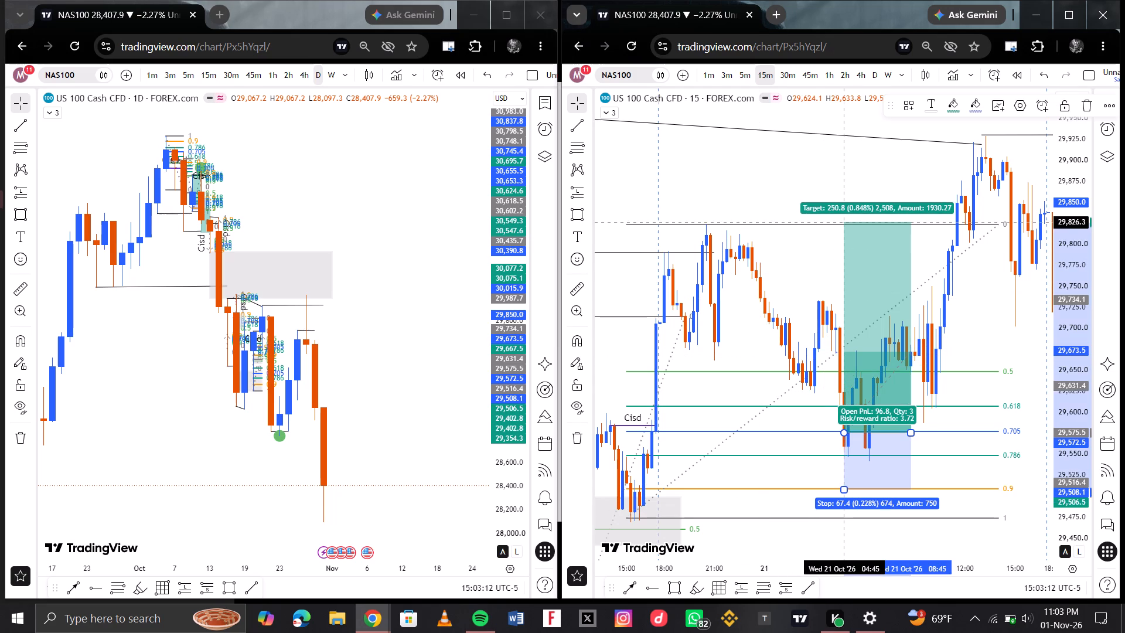
drag(839, 221, 839, 219)
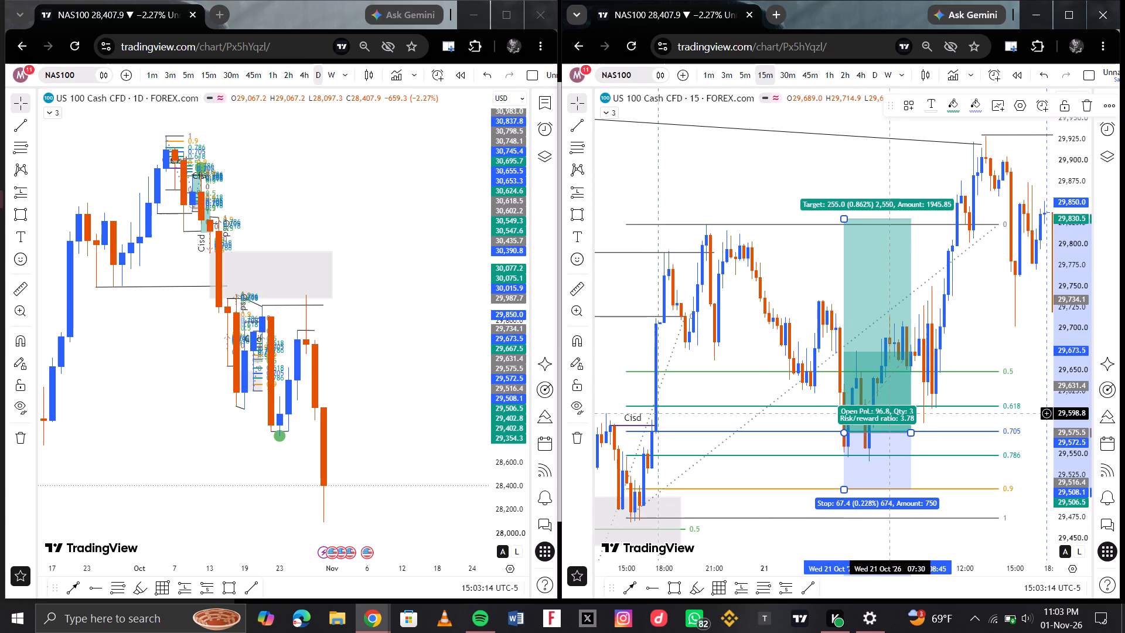
scroll(906, 360, left, 1)
scroll(901, 329, up, 1)
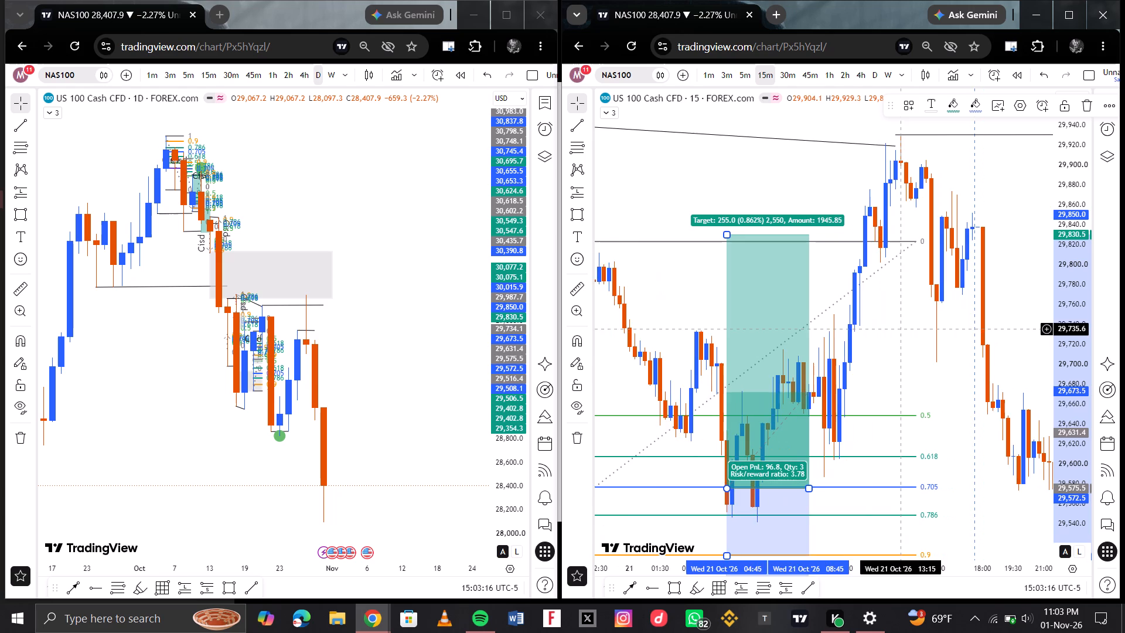
click(866, 390)
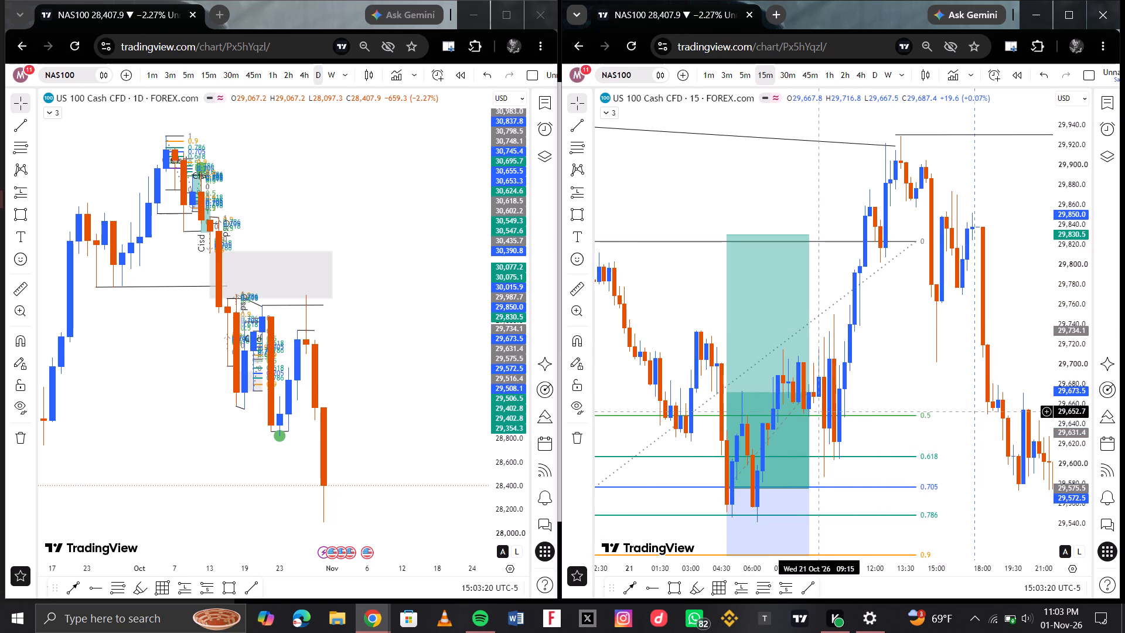
Draw a Fibonacci retracement from the 21 October 06:15 low at about 29,539.3 up to about 29,713.3, extended to 14:00.
click(766, 591)
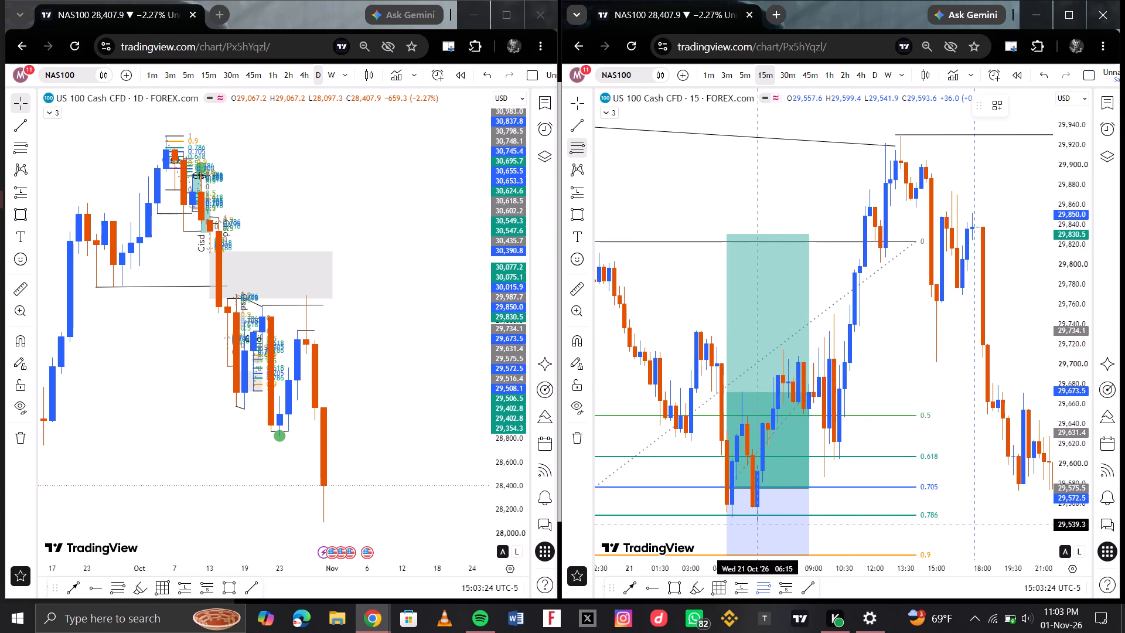
drag(759, 525, 916, 355)
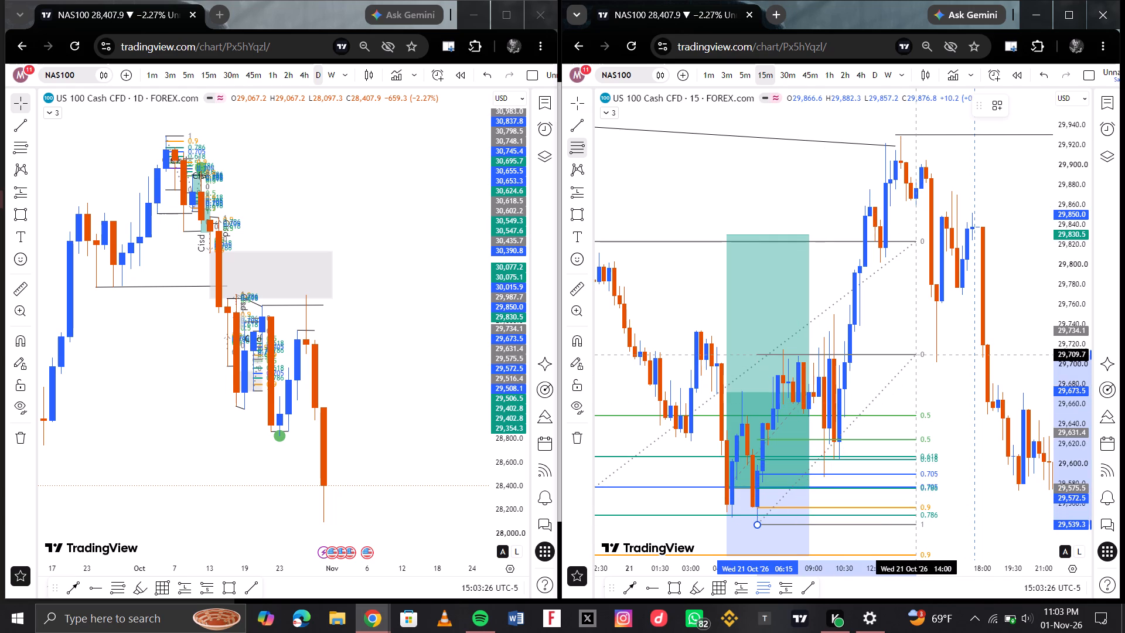
drag(916, 355, 916, 350)
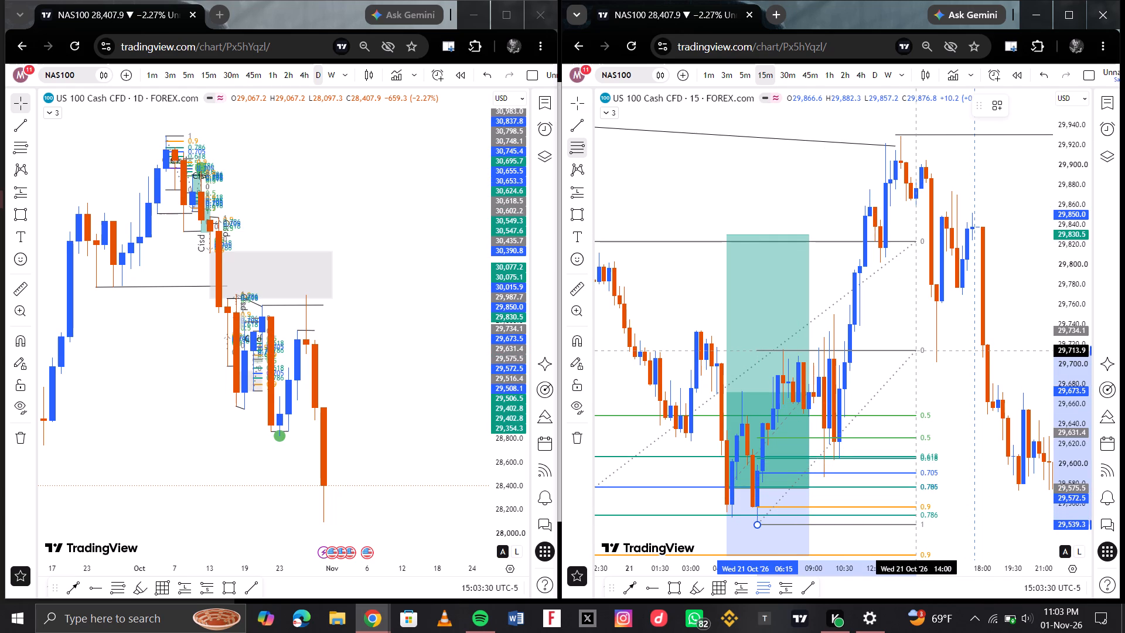
drag(916, 350, 916, 344)
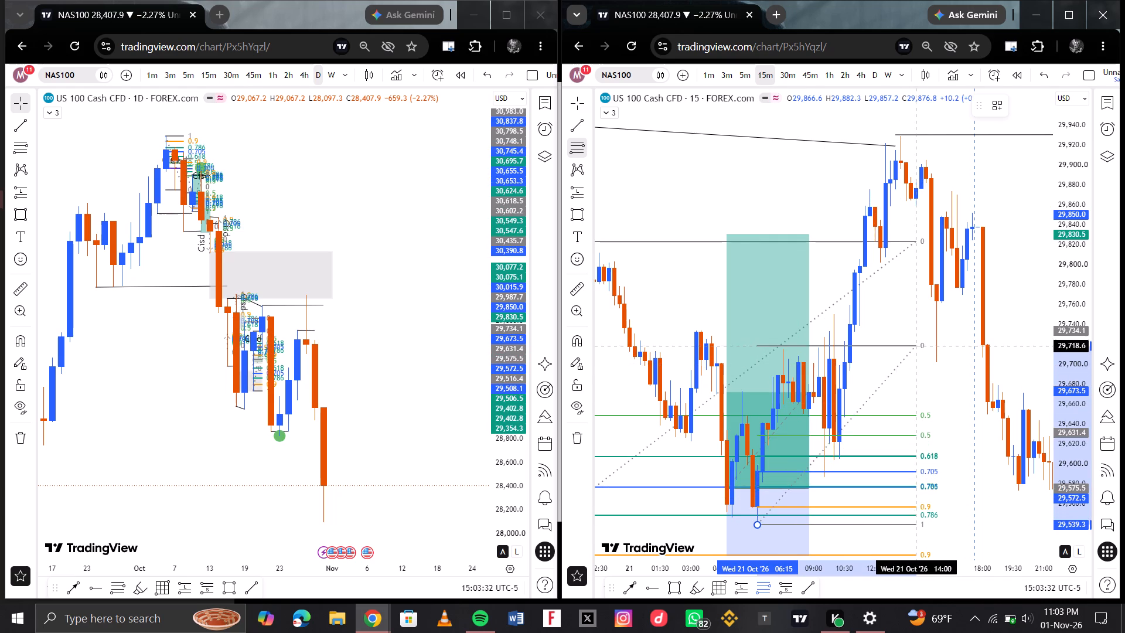
drag(916, 344, 916, 354)
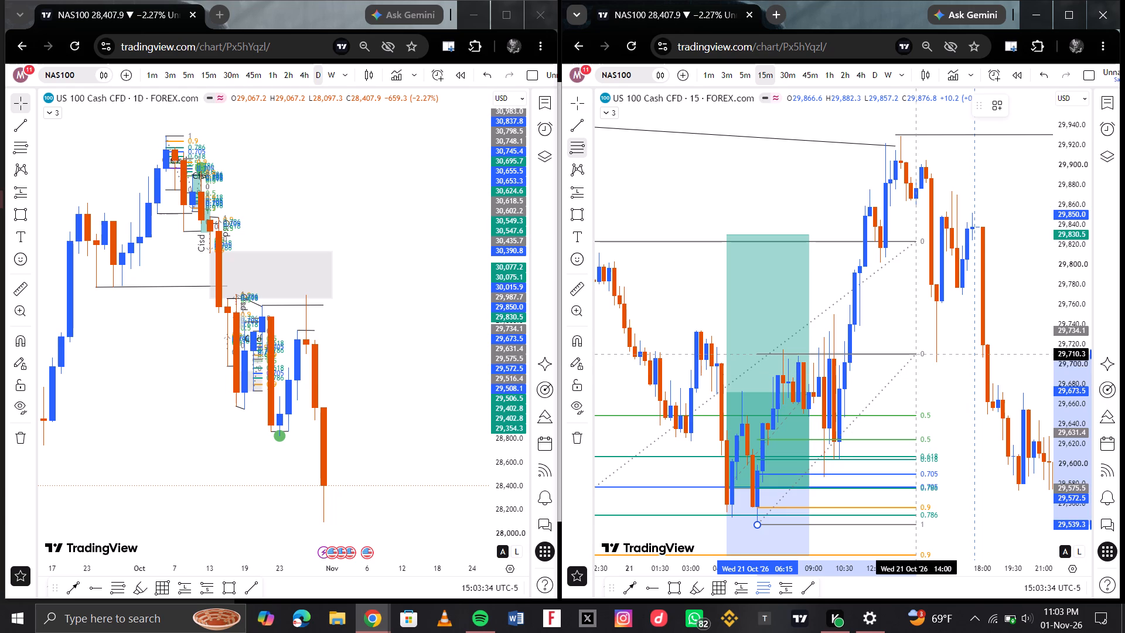
drag(916, 354, 916, 352)
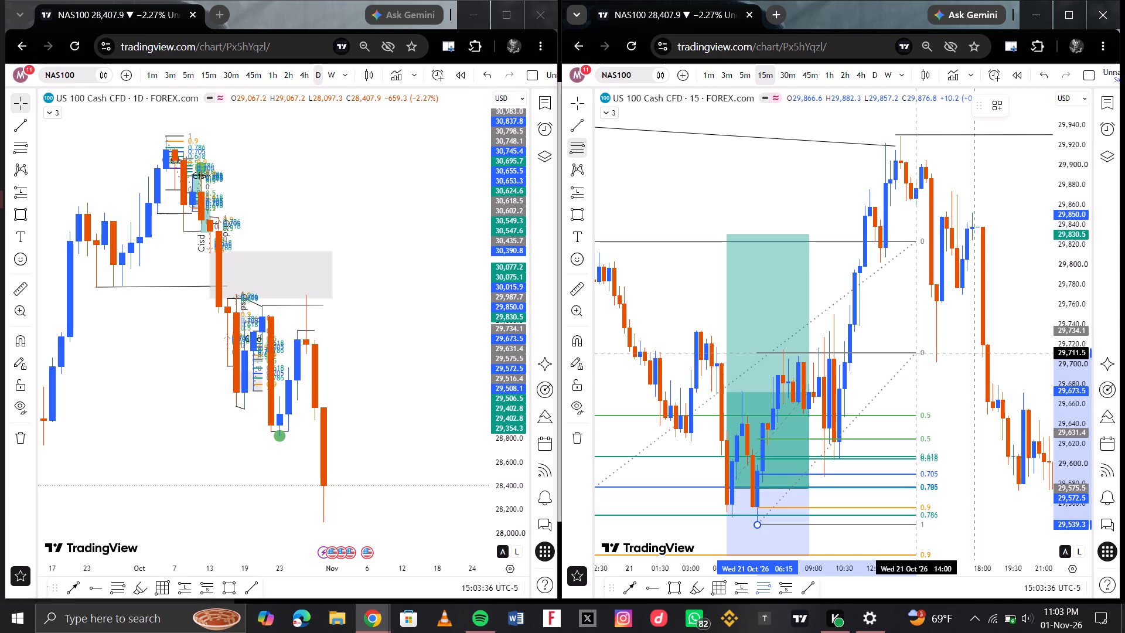
drag(916, 352, 916, 351)
click(916, 351)
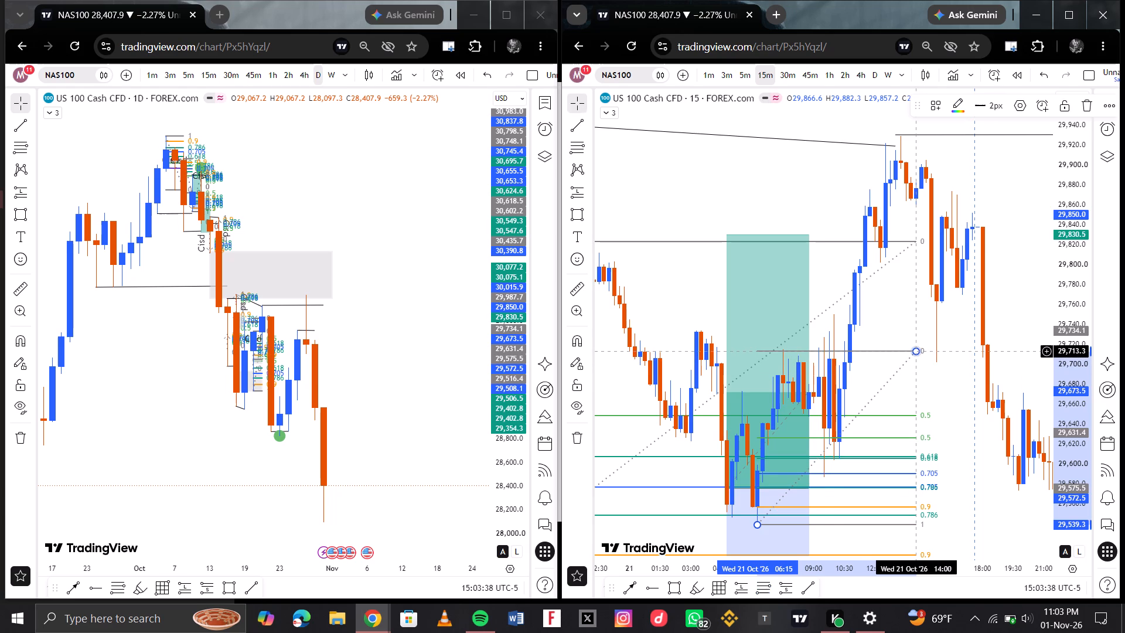
Place a narrowed long position at 21 October 09:30 with entry 29,605.7 at the 0.618 level, stop about 29,555.8 and target about 29,835.5.
click(748, 595)
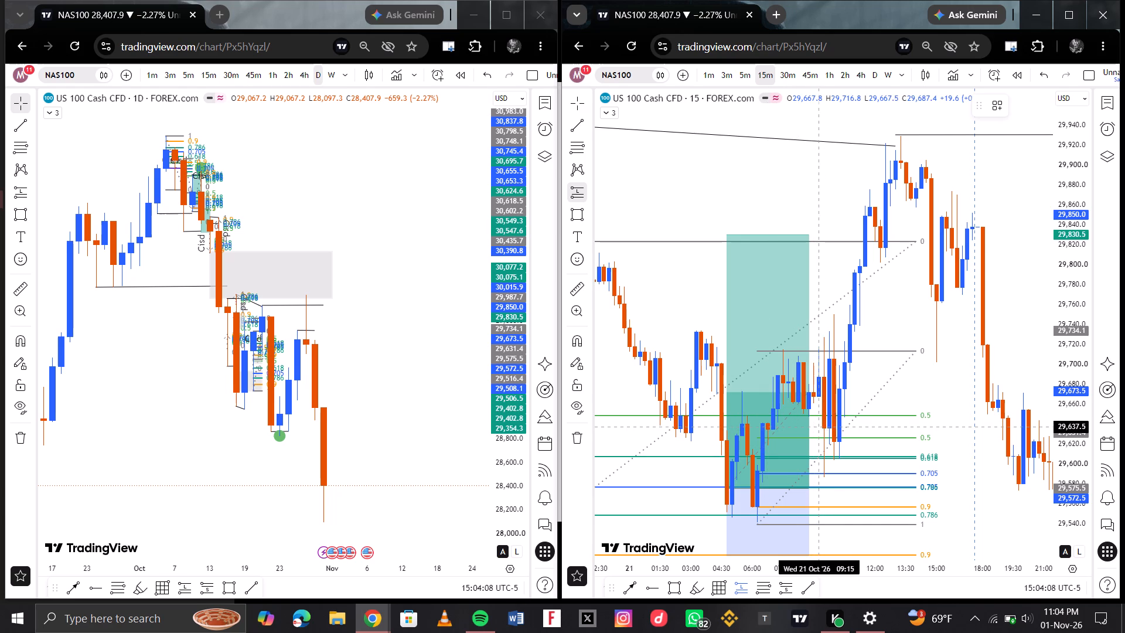
scroll(833, 403, up, 1)
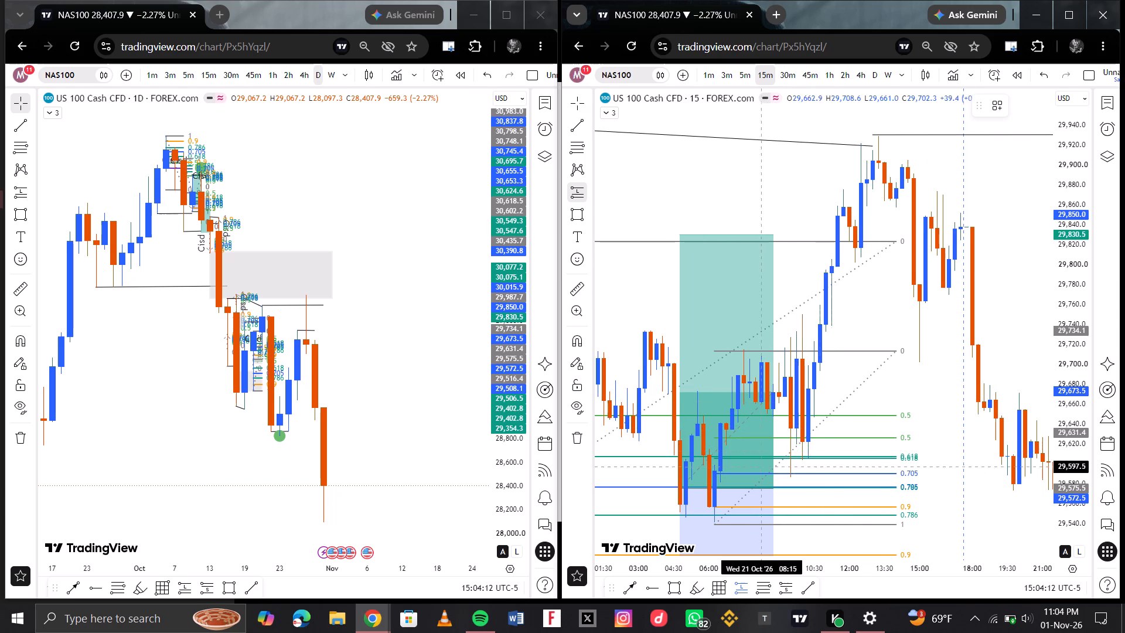
click(792, 458)
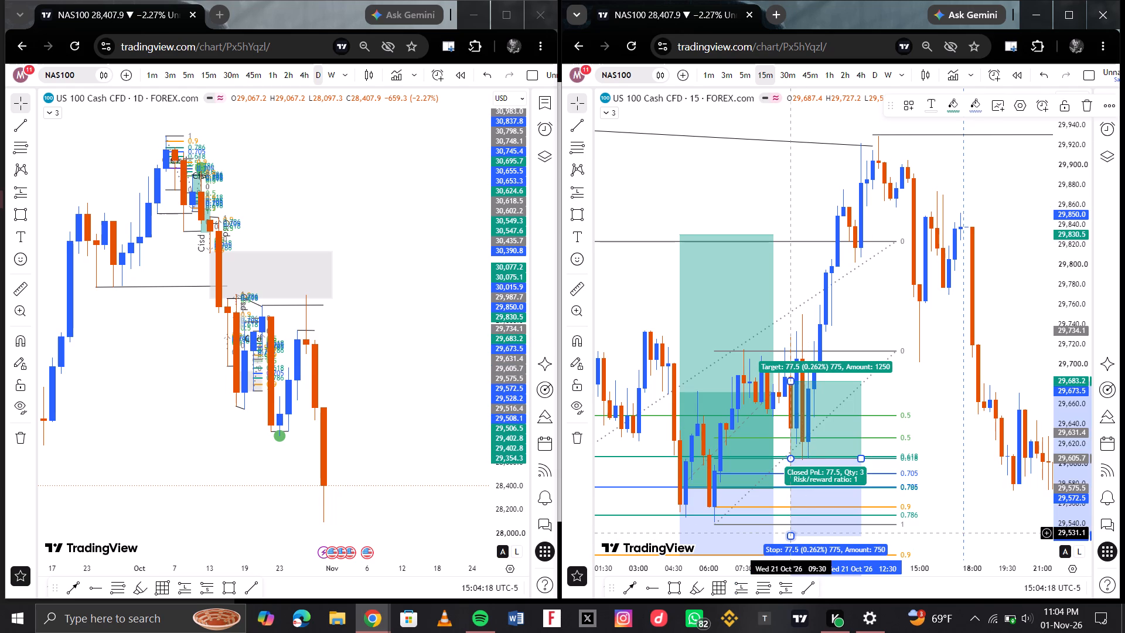
drag(792, 533, 792, 509)
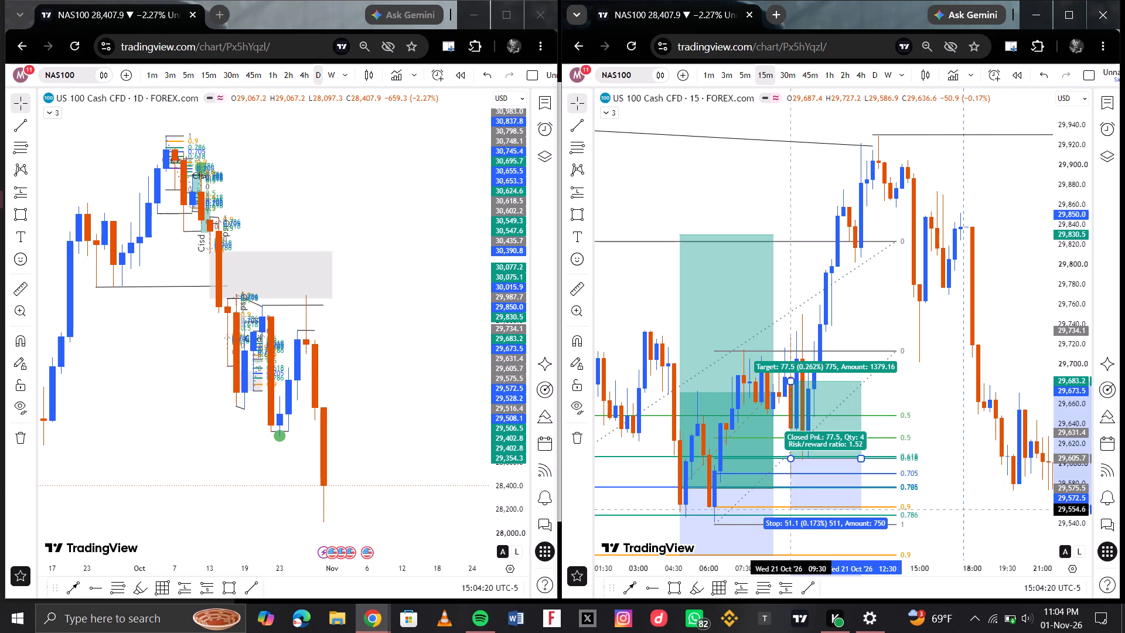
drag(792, 509, 792, 508)
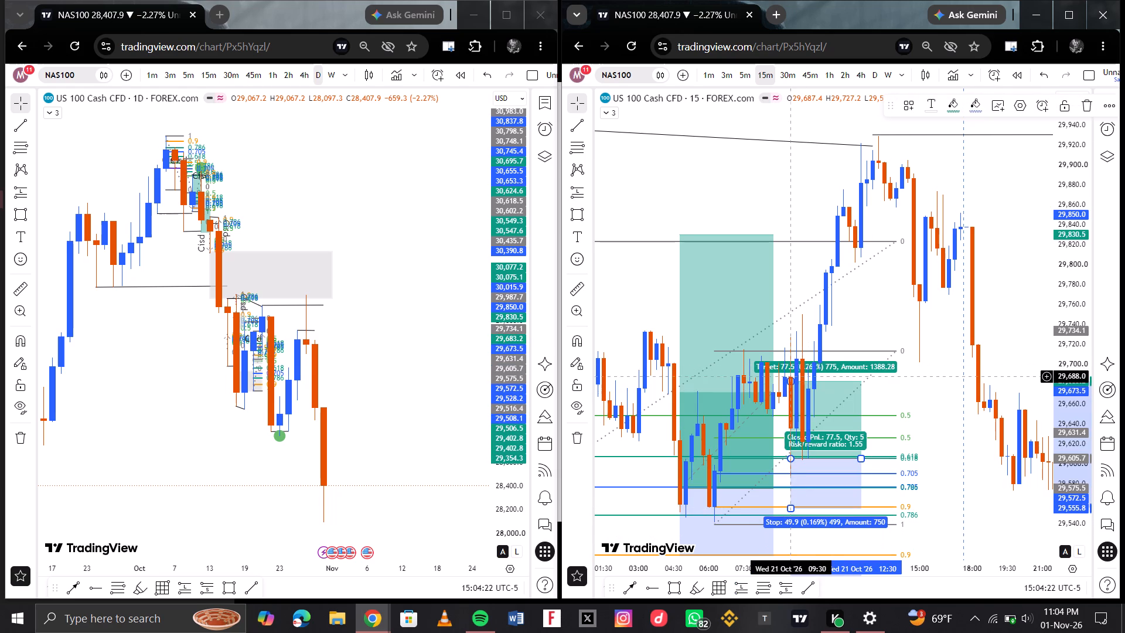
drag(789, 380, 789, 229)
drag(858, 456, 851, 456)
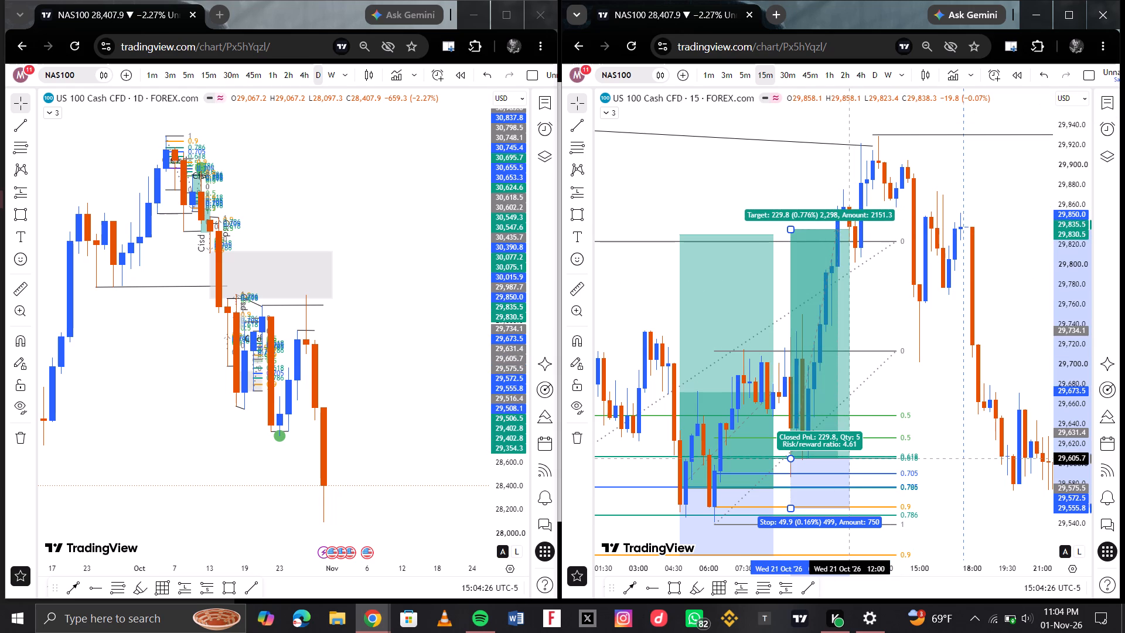
drag(851, 456, 841, 459)
click(898, 417)
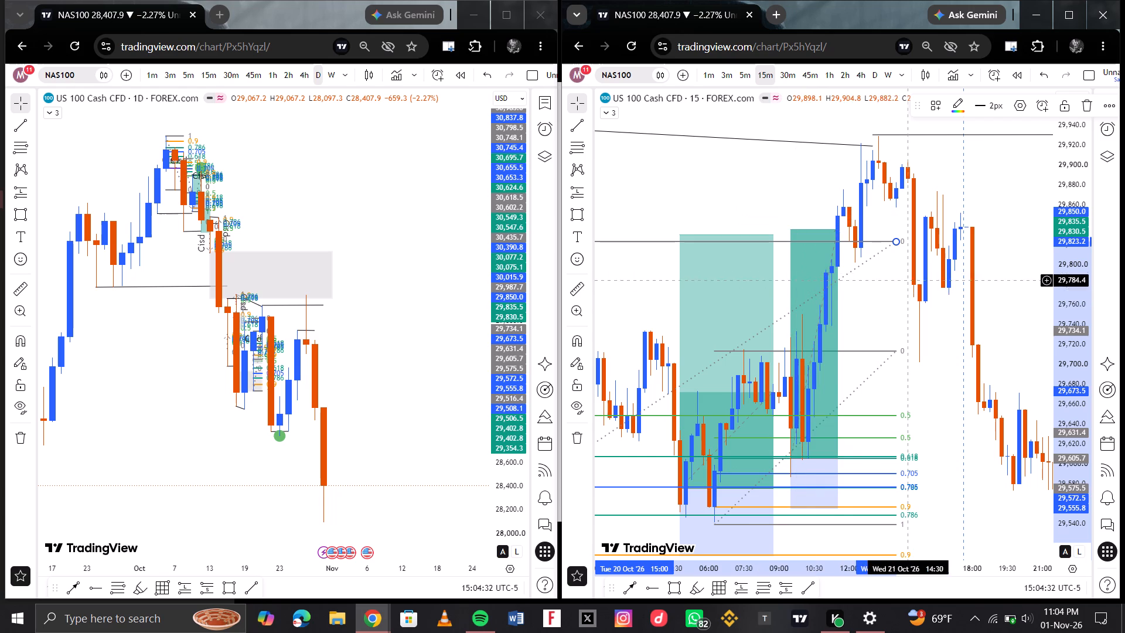
Move the end point of the descending liquidity line up to the 21 October high at about 29,929.0.
drag(873, 145, 875, 138)
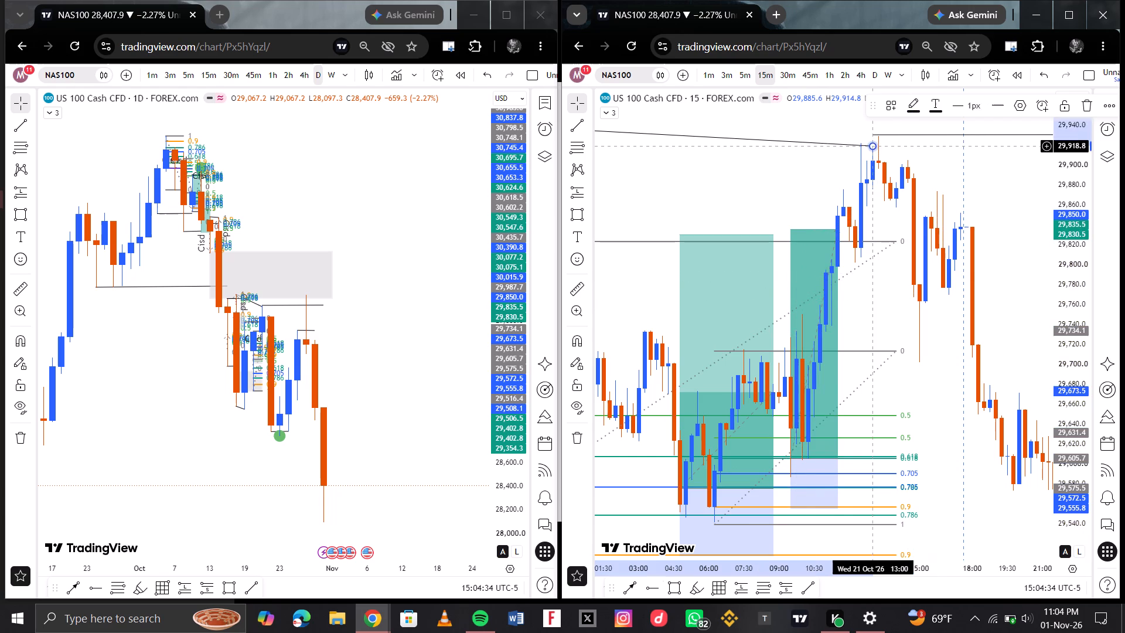
drag(875, 138, 877, 136)
click(877, 136)
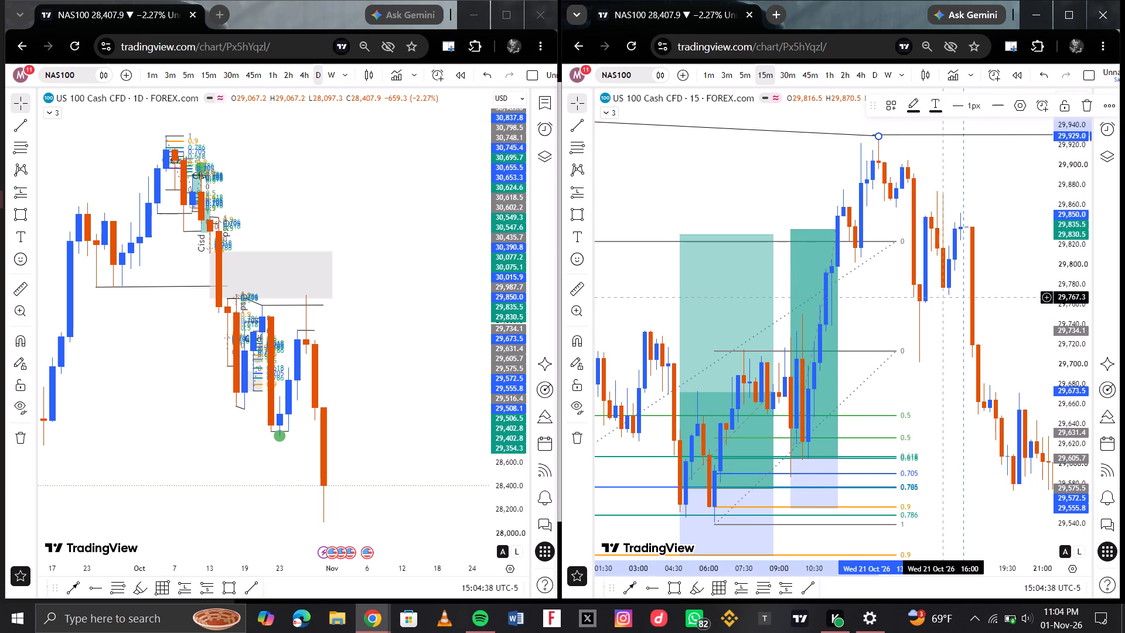
Draw a trend line at about 29,818 from the swing low before the 21 October high across to 14:45, and apply the CISD template.
scroll(925, 377, down, 2)
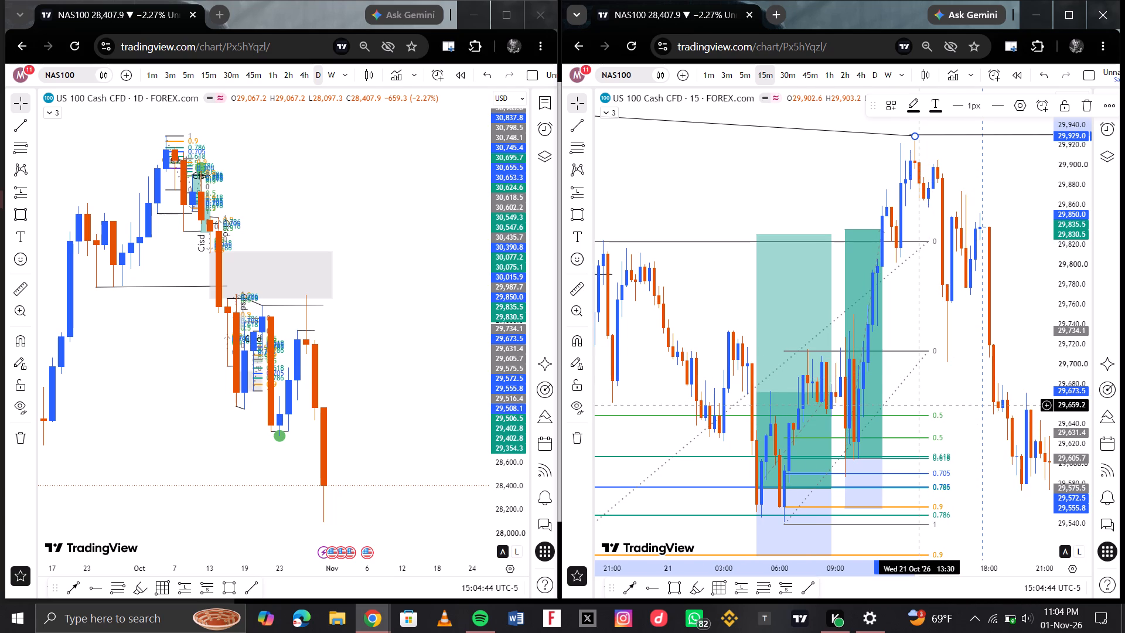
scroll(903, 394, left, 2)
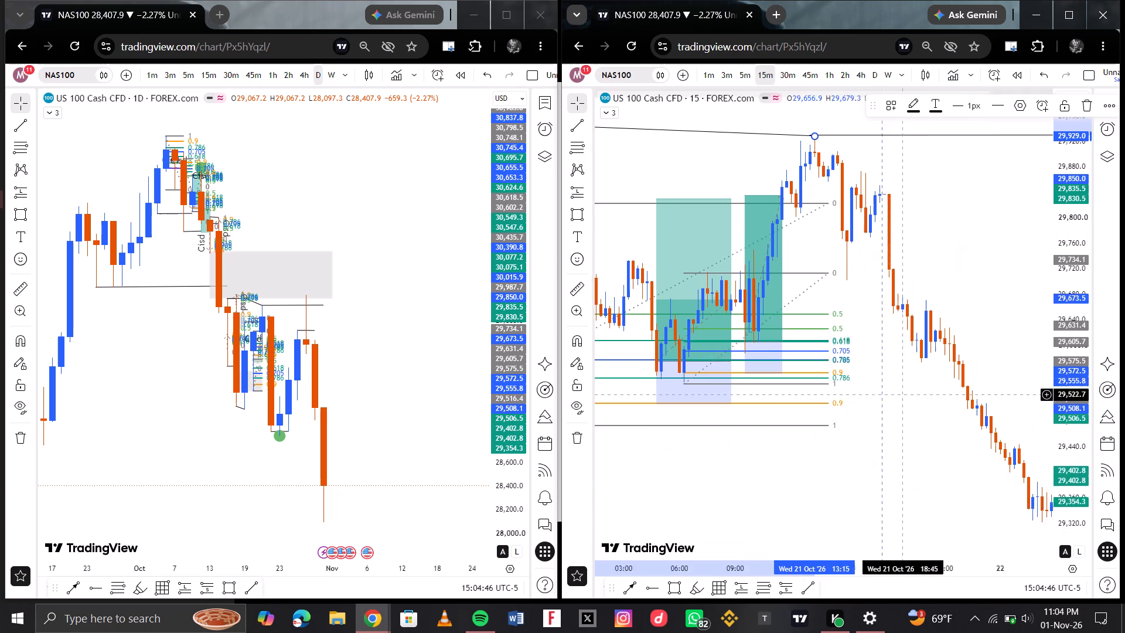
scroll(788, 372, right, 2)
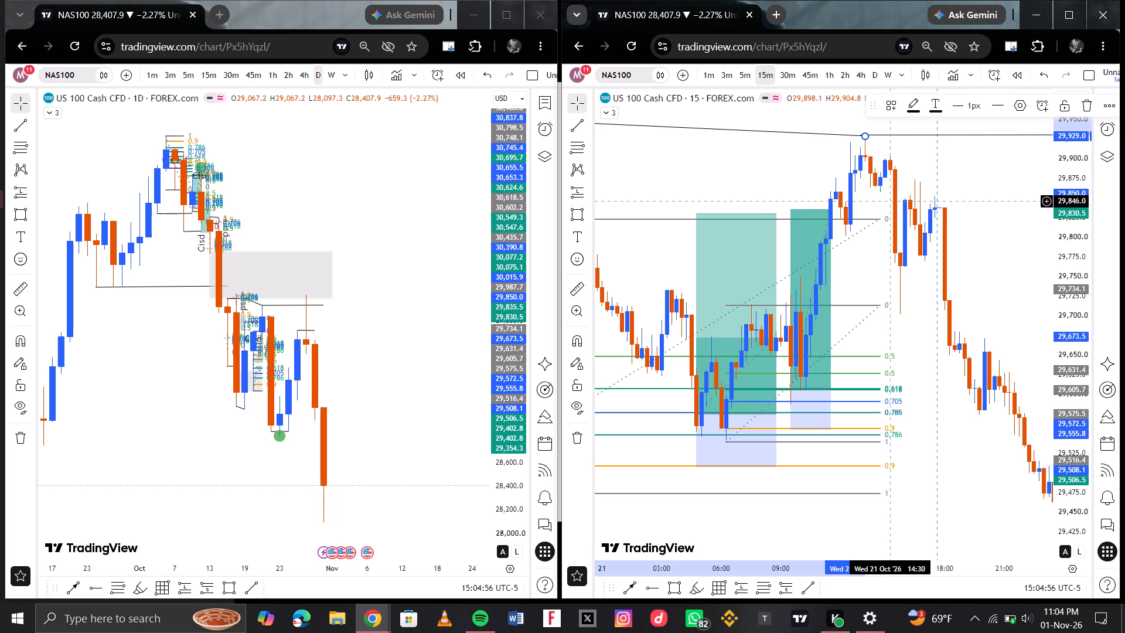
scroll(874, 153, up, 2)
scroll(853, 229, down, 2)
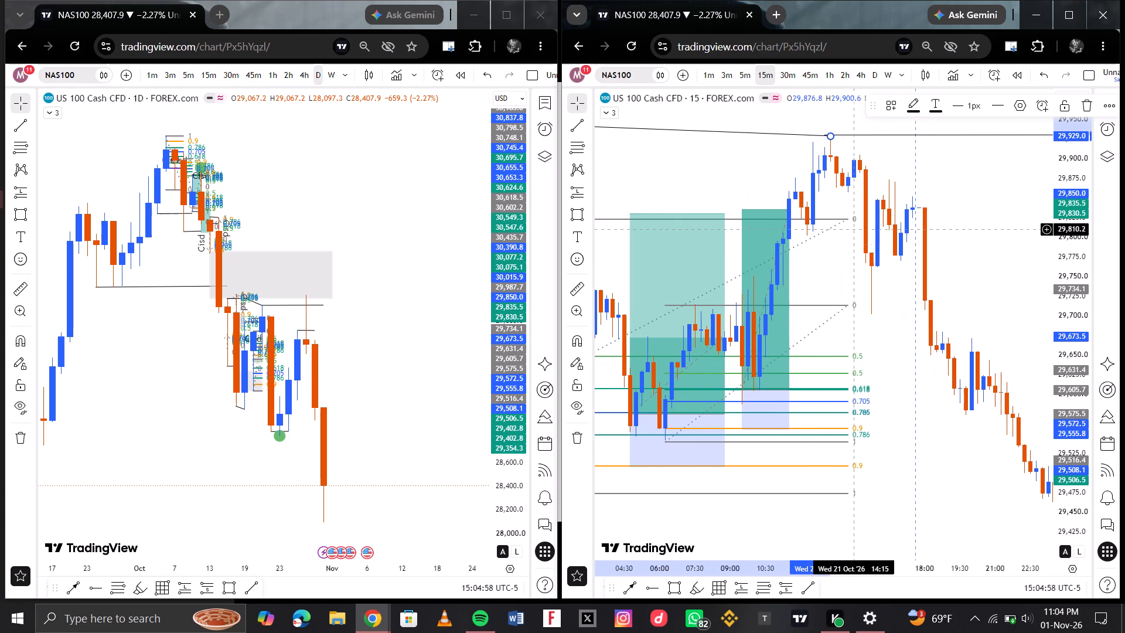
click(814, 592)
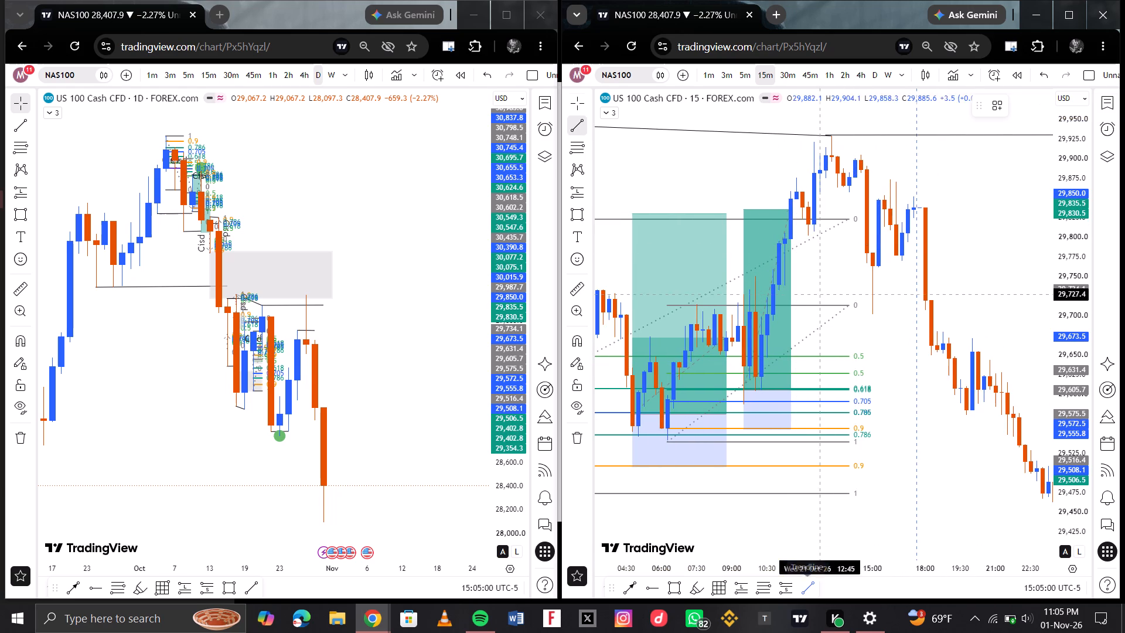
drag(810, 223, 867, 222)
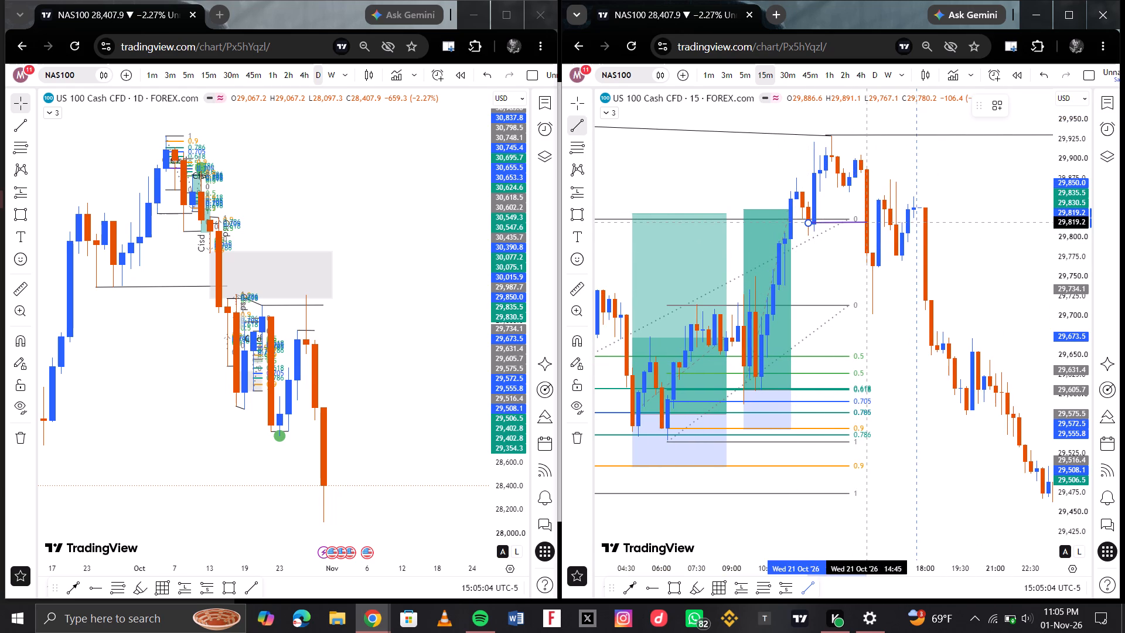
drag(867, 222, 867, 224)
click(867, 224)
click(867, 224)
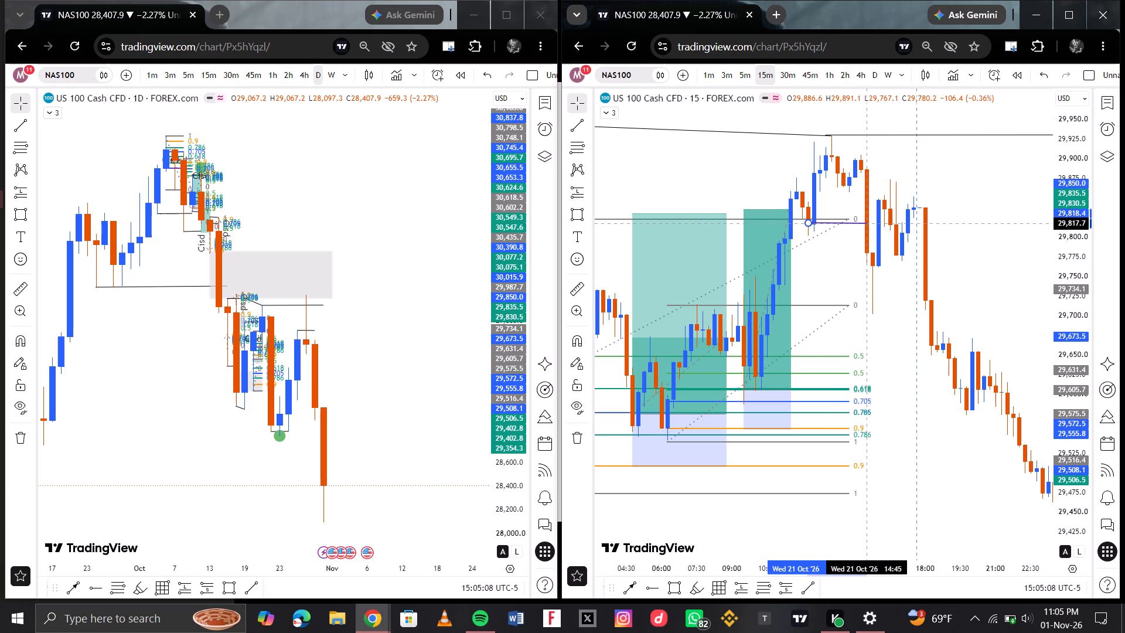
click(868, 223)
click(898, 107)
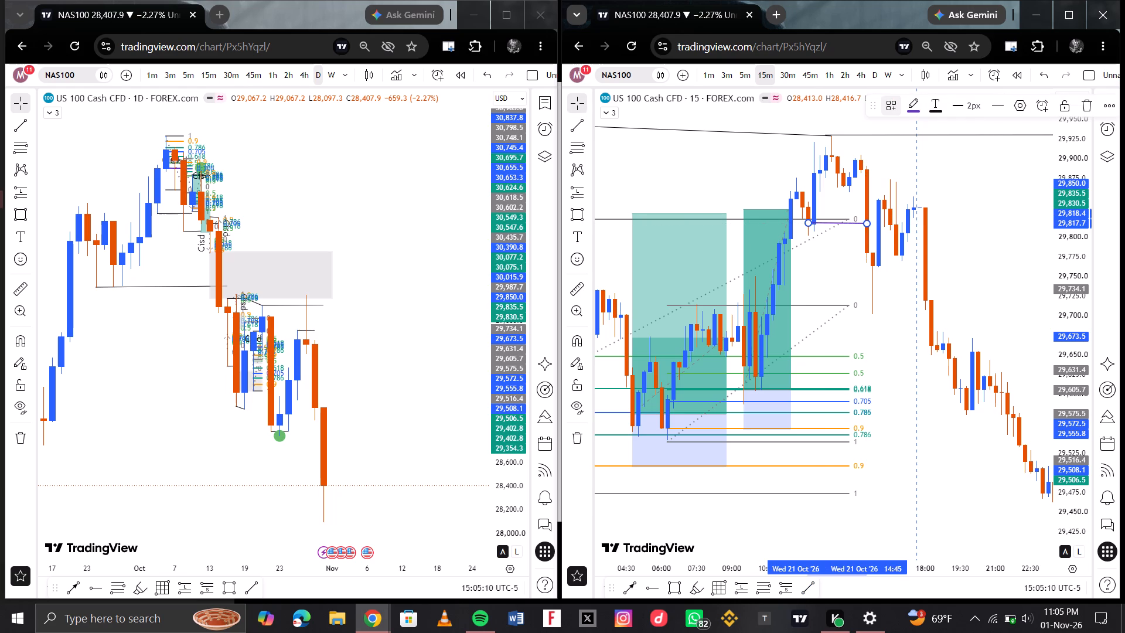
click(903, 175)
click(889, 175)
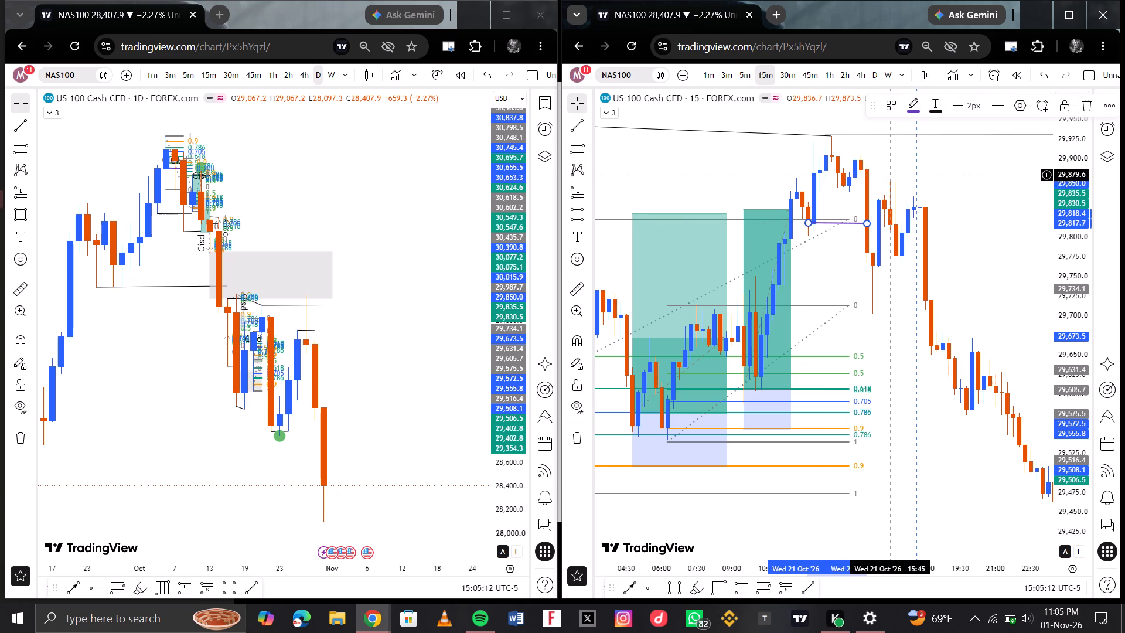
Draw a Fibonacci retracement from the 21 October 14:30 high at about 29,904.3 down to about 29,702.8, extended to 19:00.
scroll(901, 158, up, 2)
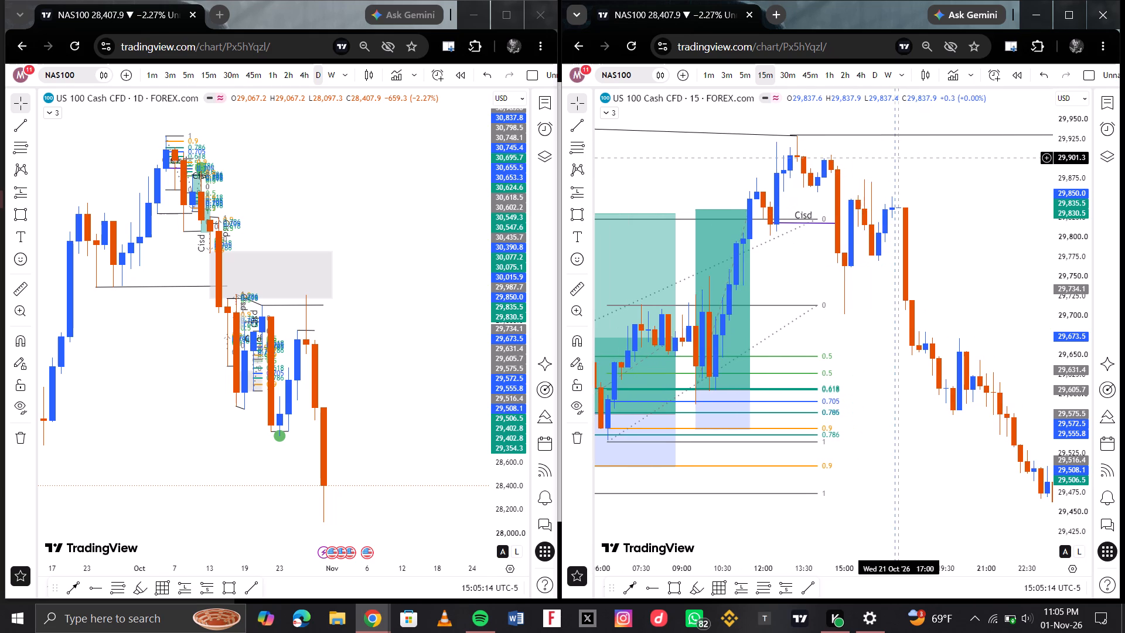
scroll(901, 158, up, 1)
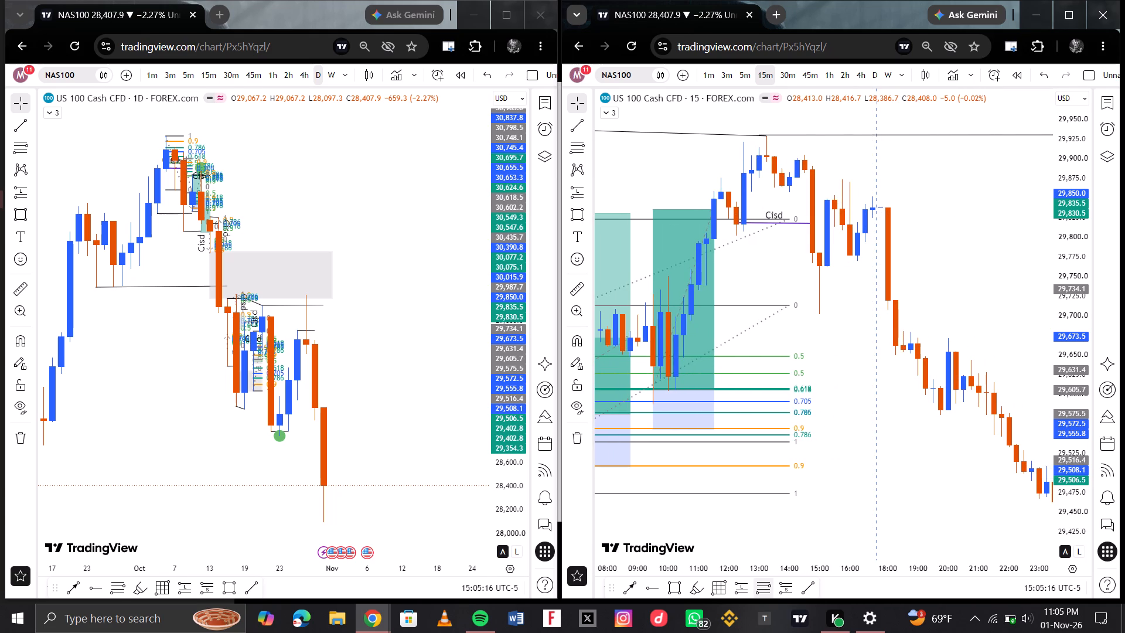
click(769, 584)
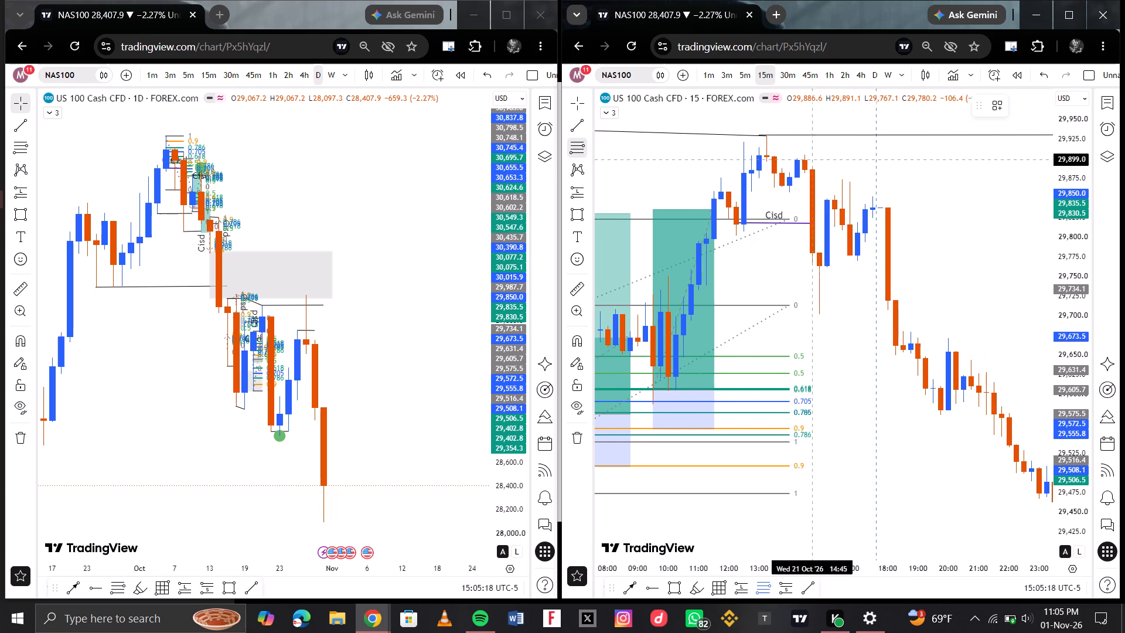
drag(804, 155, 909, 256)
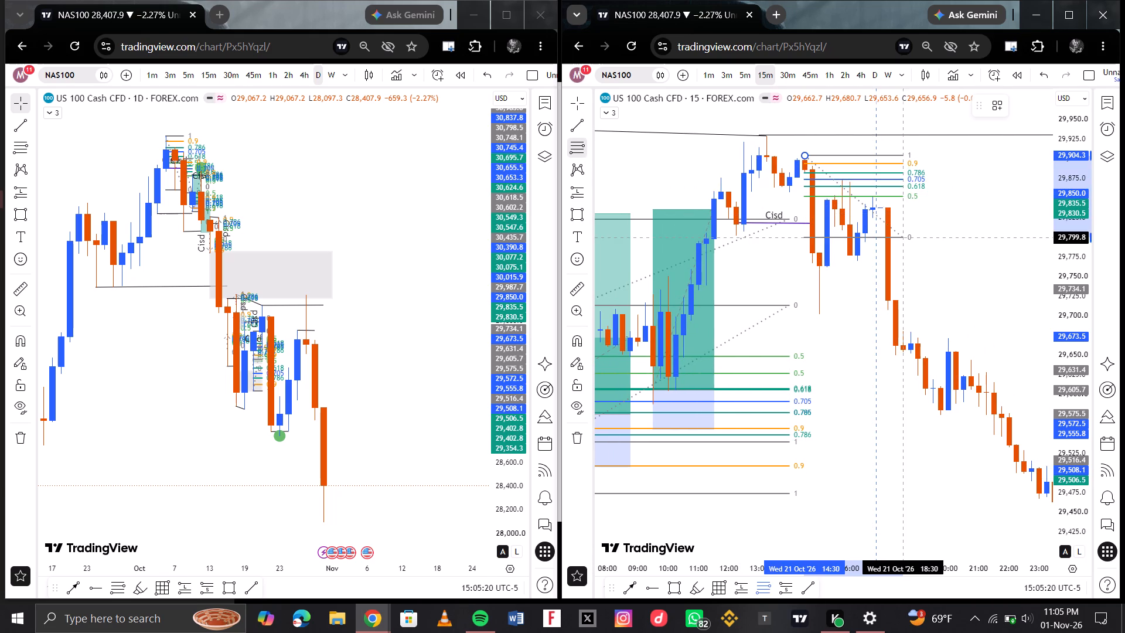
drag(909, 256, 919, 314)
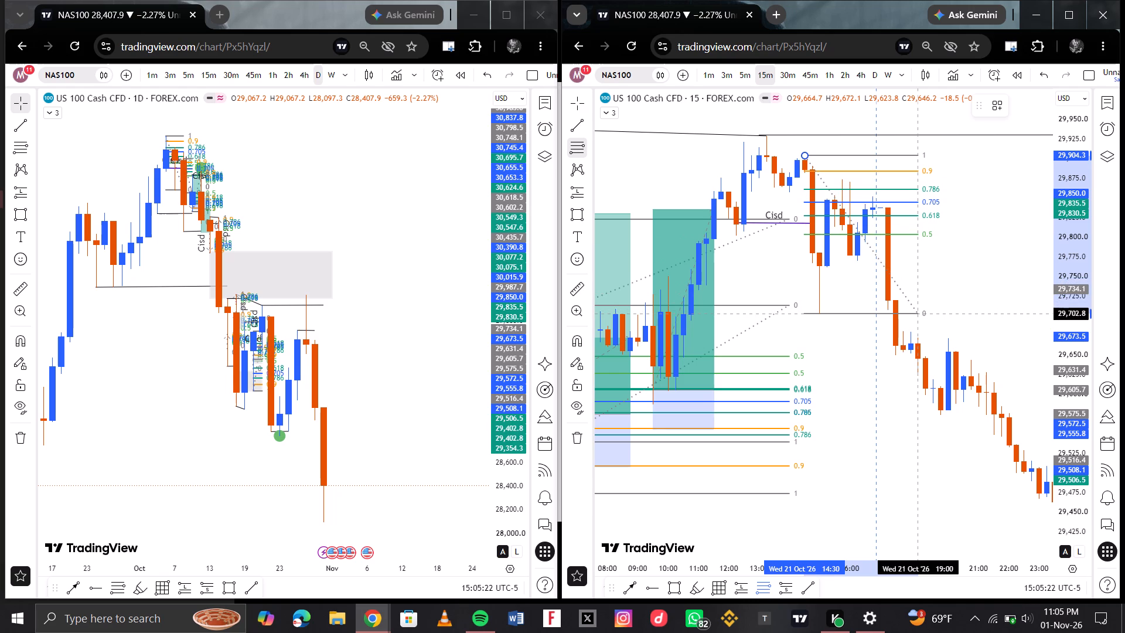
click(919, 314)
click(889, 329)
Examine the 15-minute price action from the 21 October retracement through 22 October for the next setup.
scroll(862, 261, up, 1)
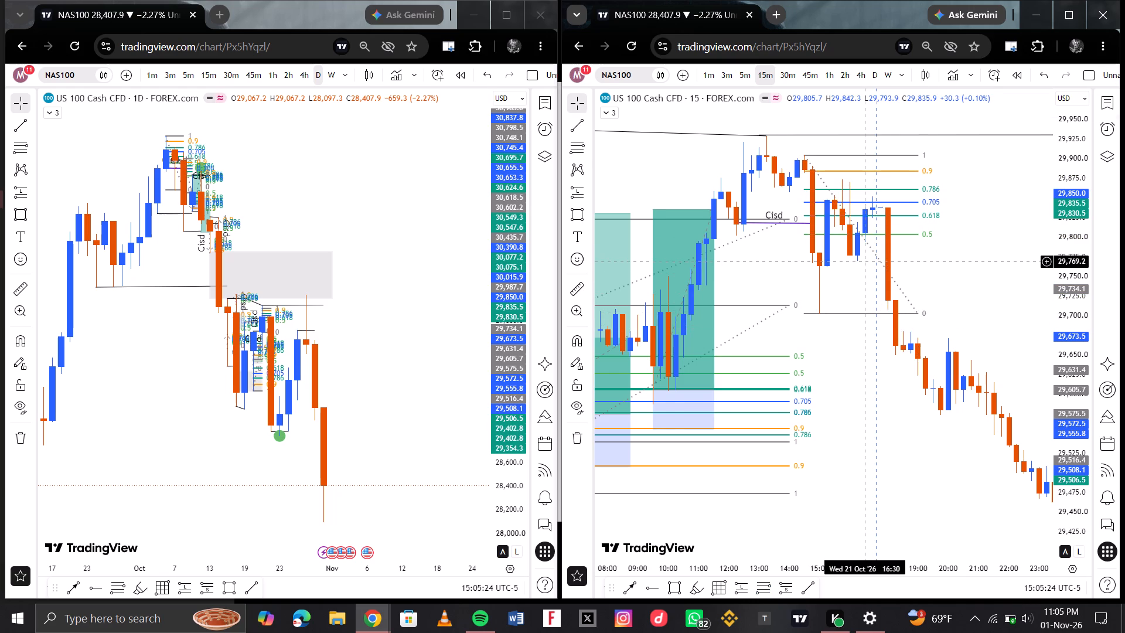
scroll(861, 314, down, 1)
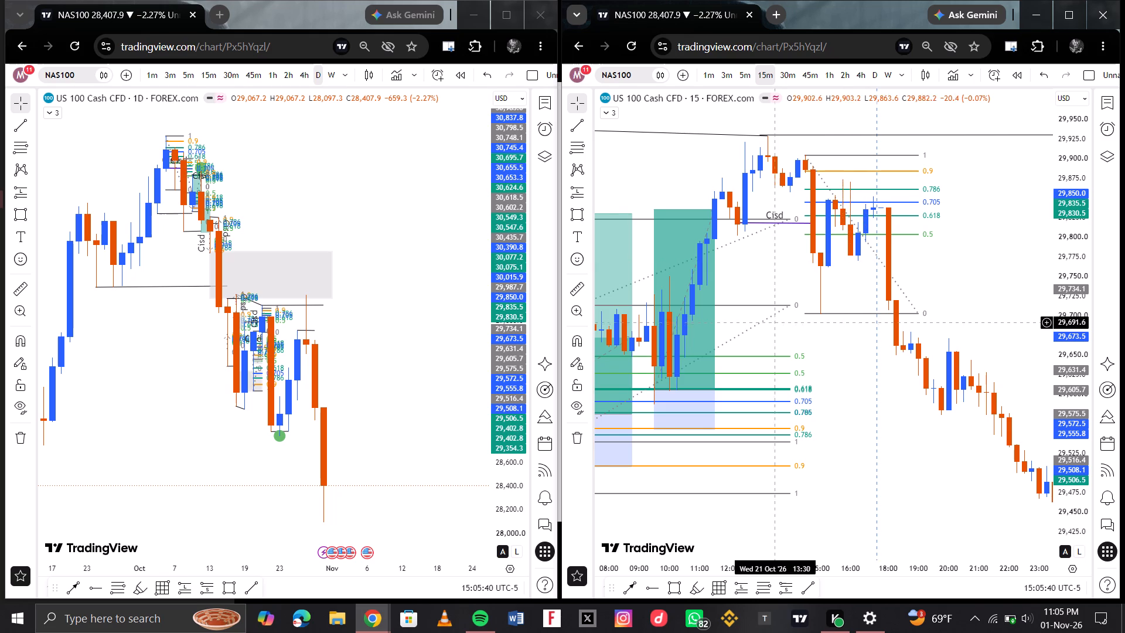
scroll(830, 370, down, 2)
scroll(822, 328, up, 1)
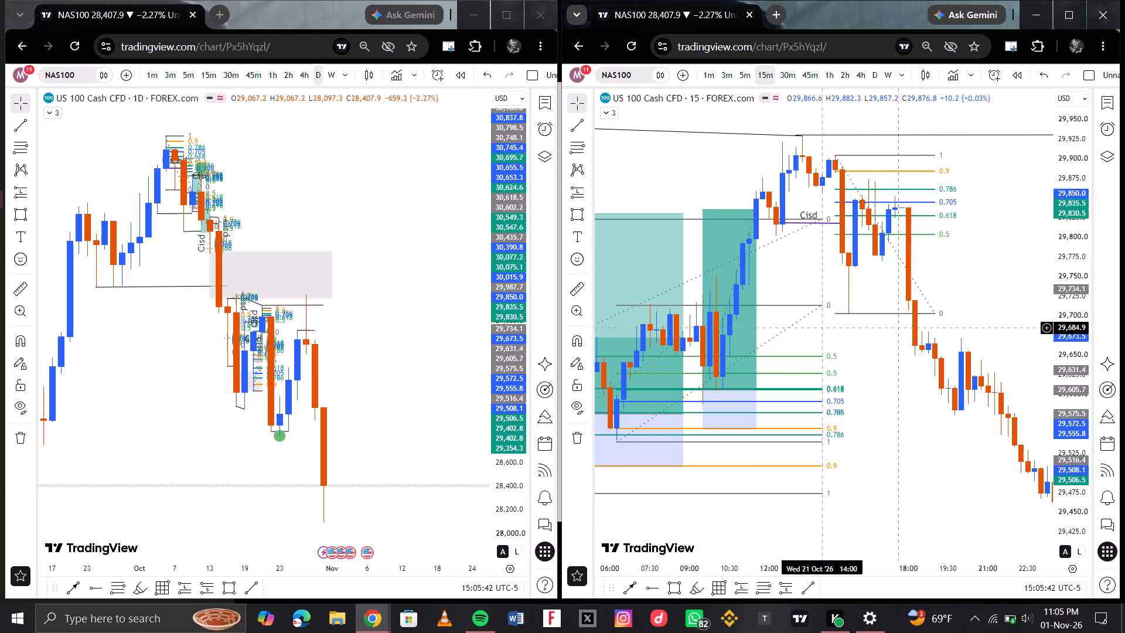
scroll(894, 238, left, 1)
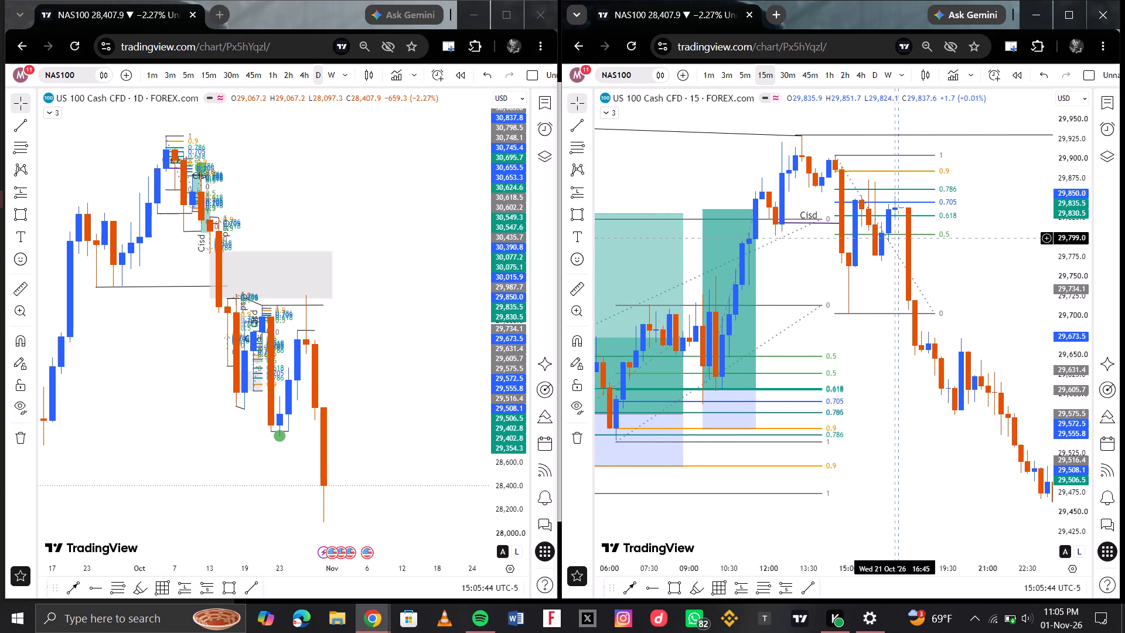
scroll(845, 281, down, 1)
scroll(904, 262, left, 1)
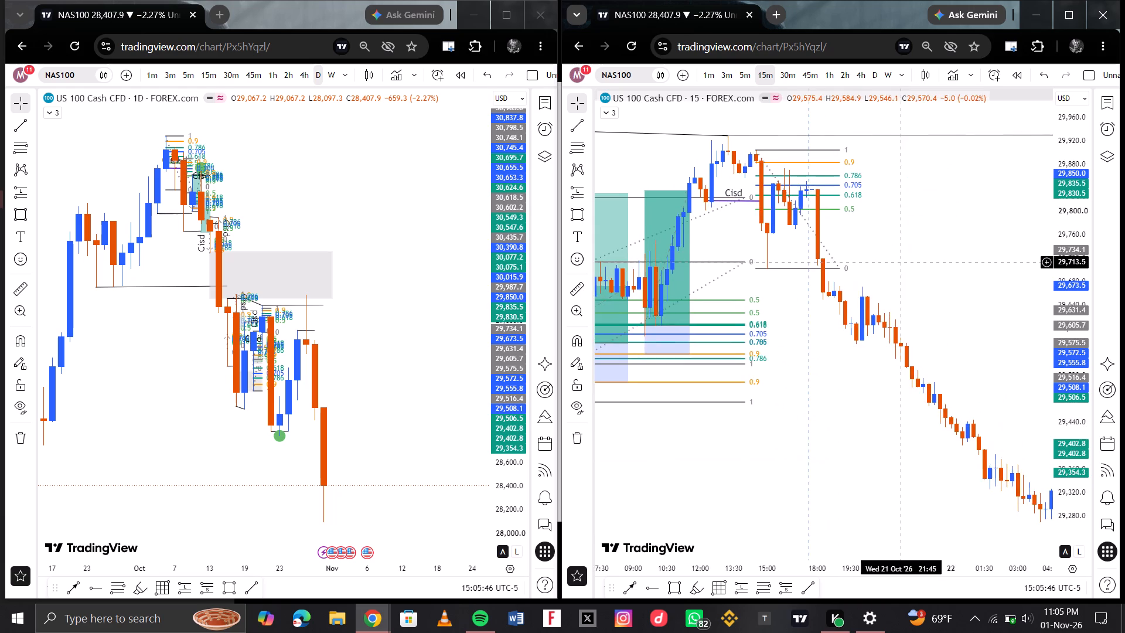
scroll(904, 262, left, 2)
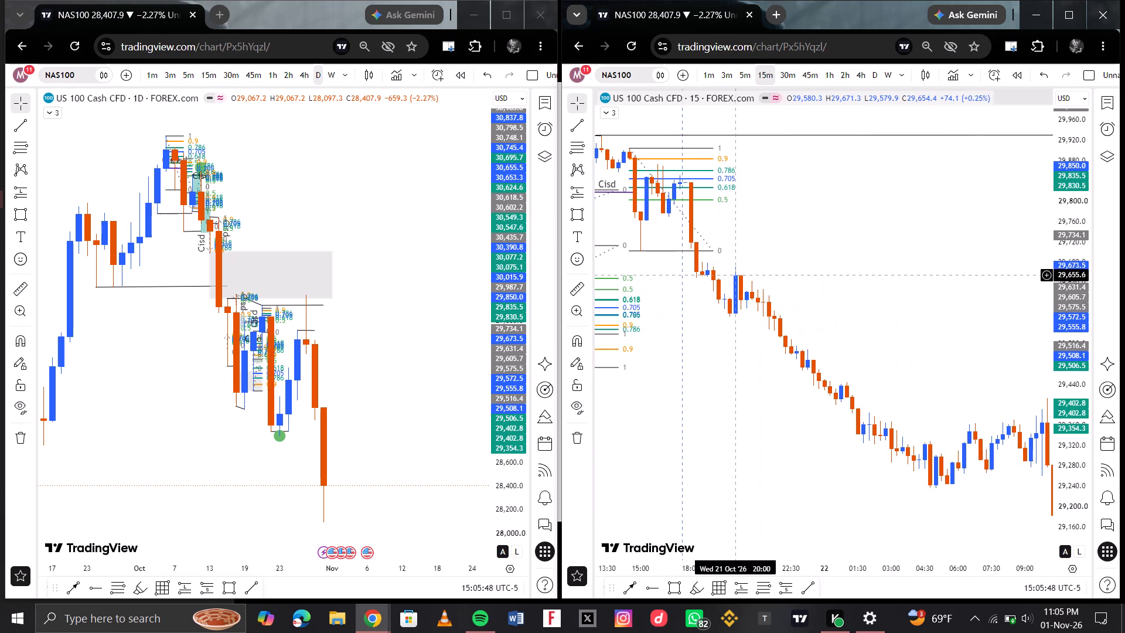
scroll(814, 314, left, 1)
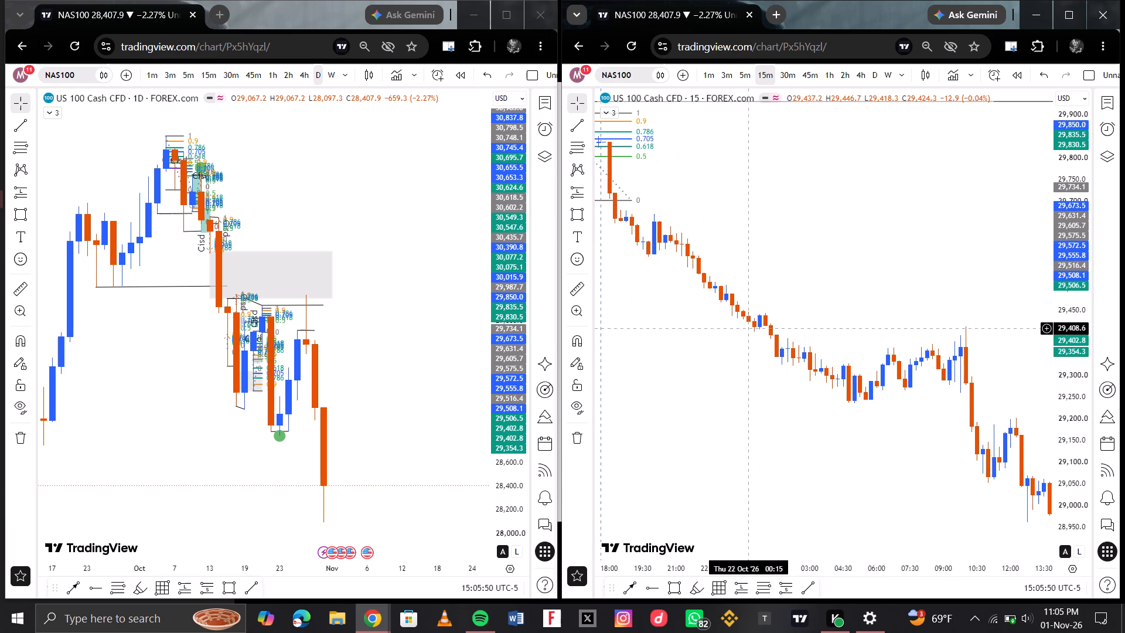
scroll(814, 313, left, 2)
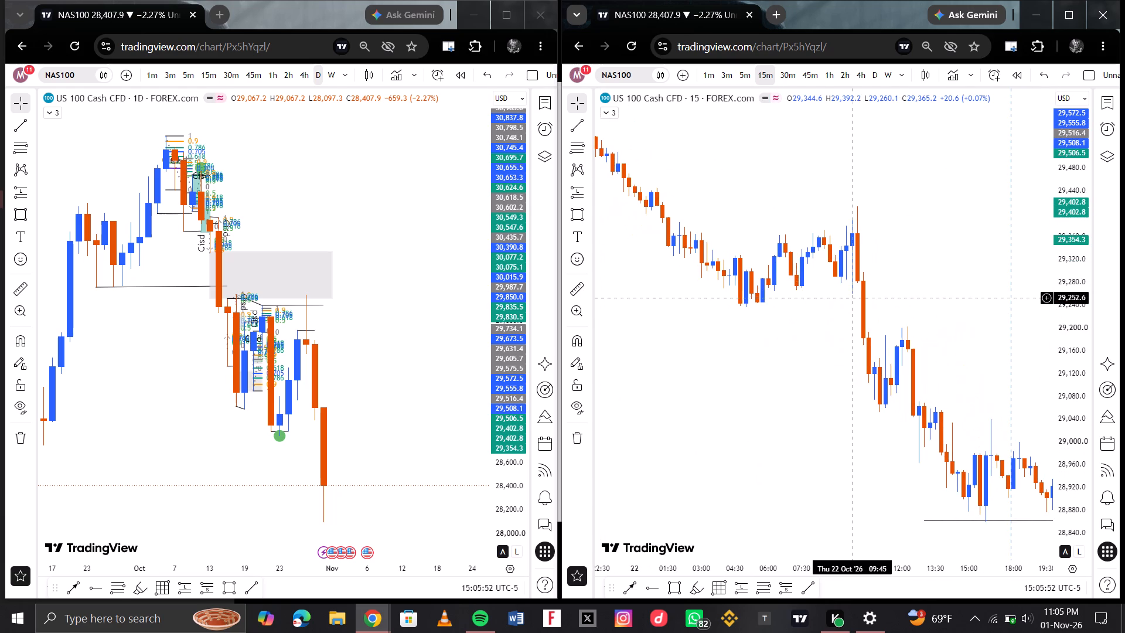
scroll(822, 346, down, 1)
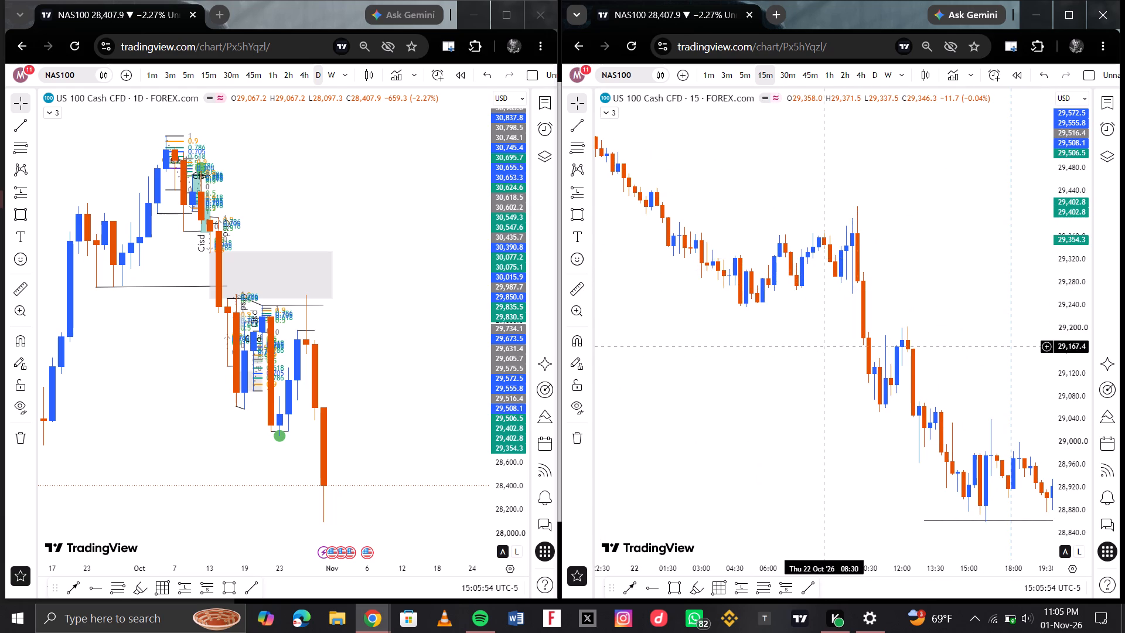
scroll(822, 346, down, 2)
scroll(858, 278, up, 1)
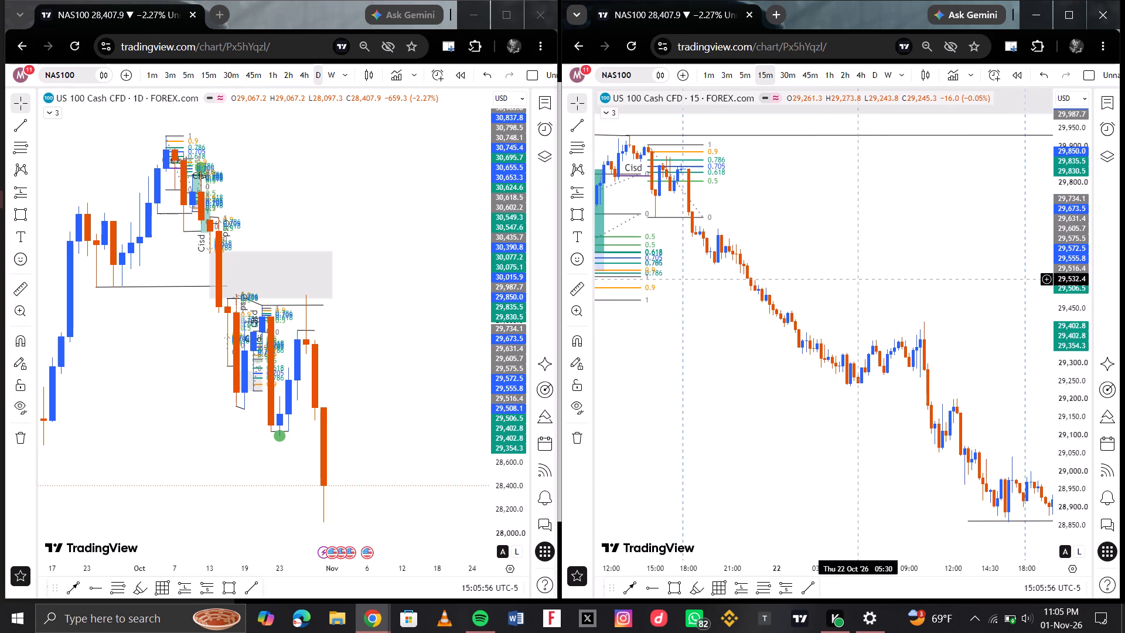
scroll(858, 278, up, 3)
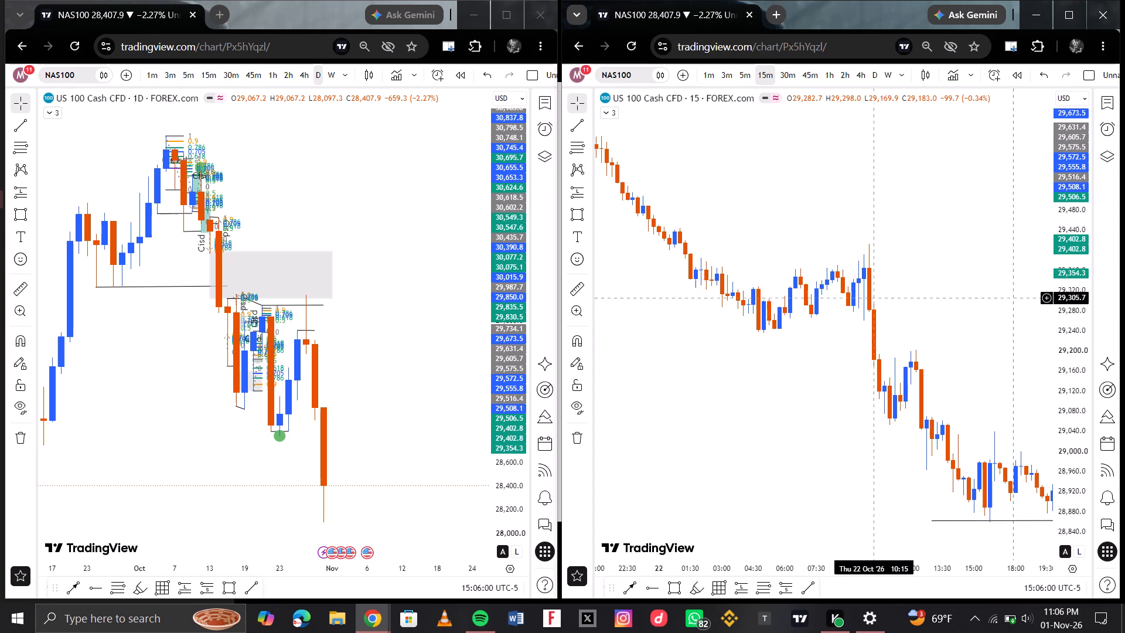
scroll(878, 301, left, 1)
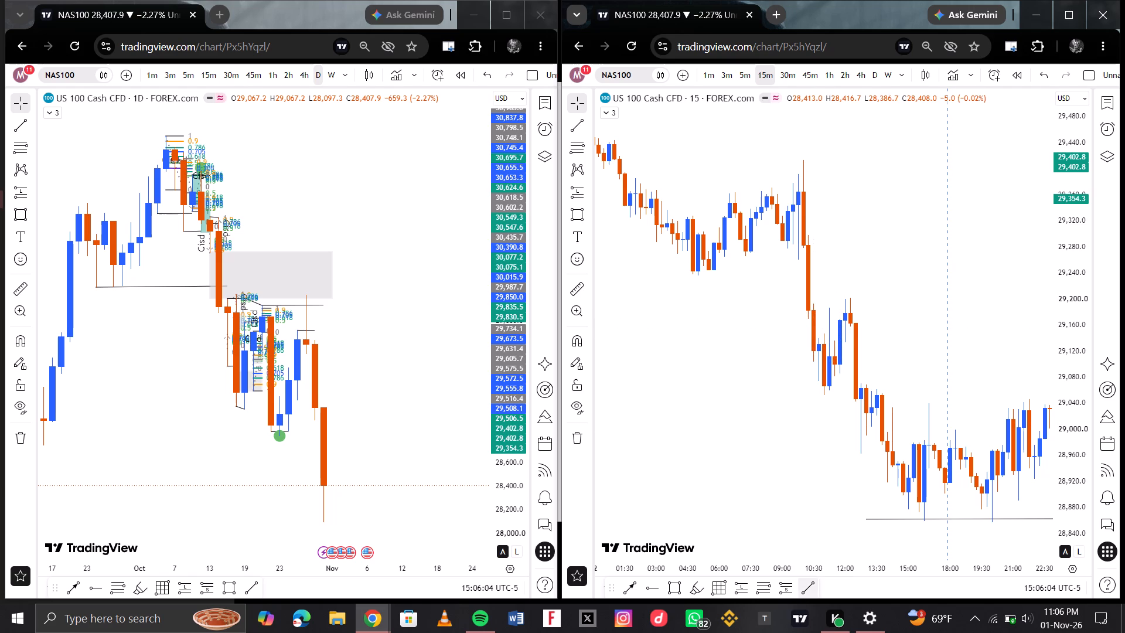
Draw a trend line from the 22 October 06:30 high at about 29,362 across to 12:00, and apply the NL template.
drag(802, 587, 731, 287)
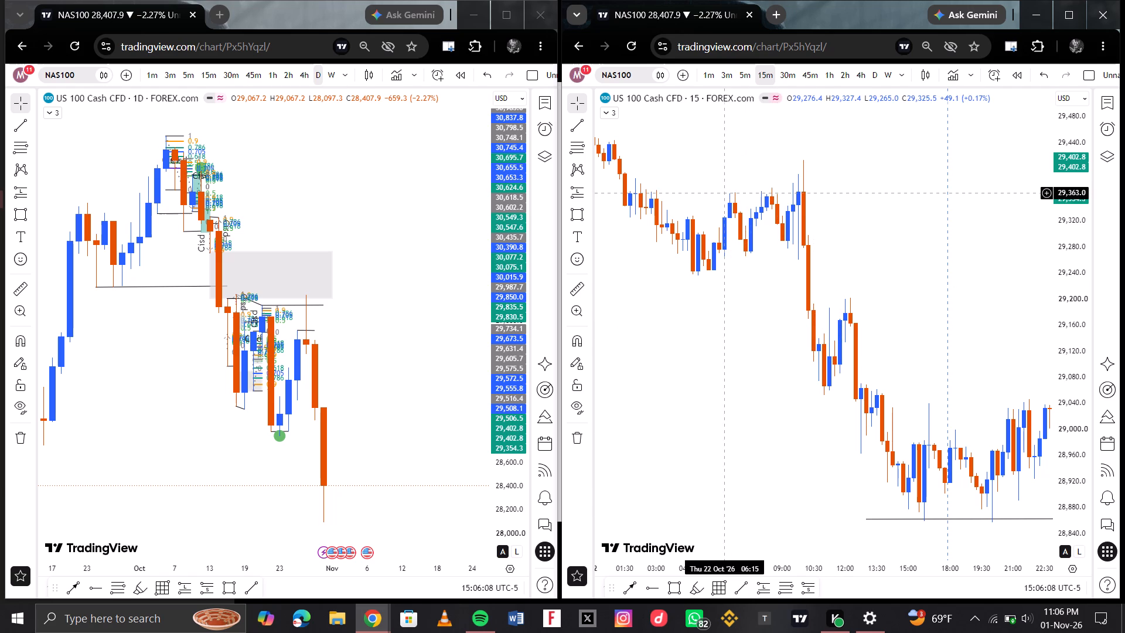
click(742, 590)
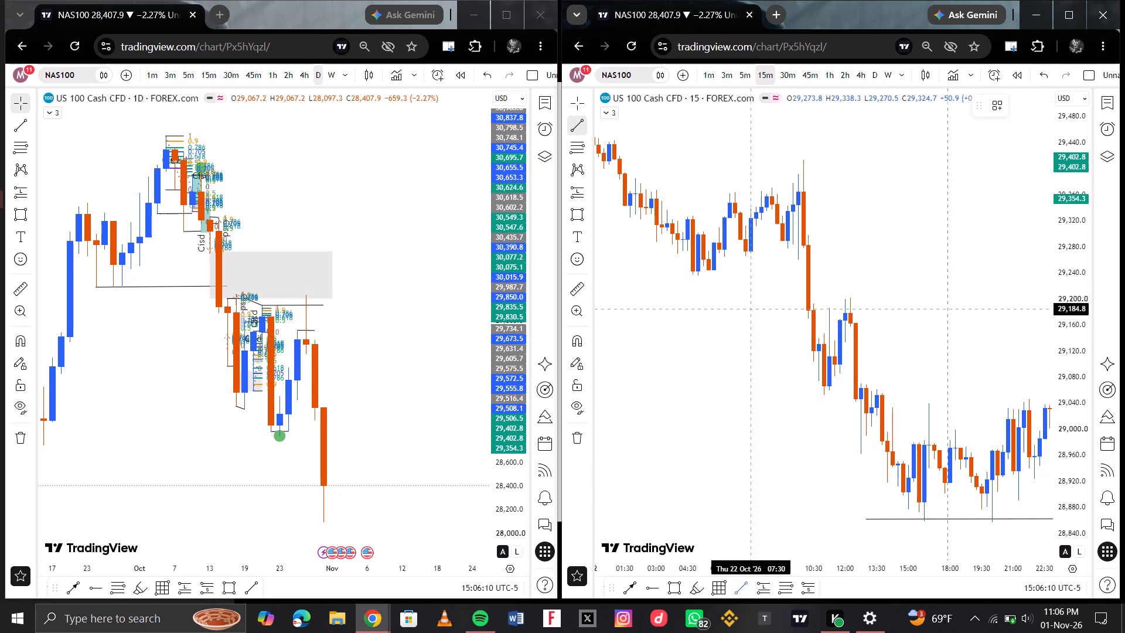
drag(728, 193, 844, 194)
click(844, 194)
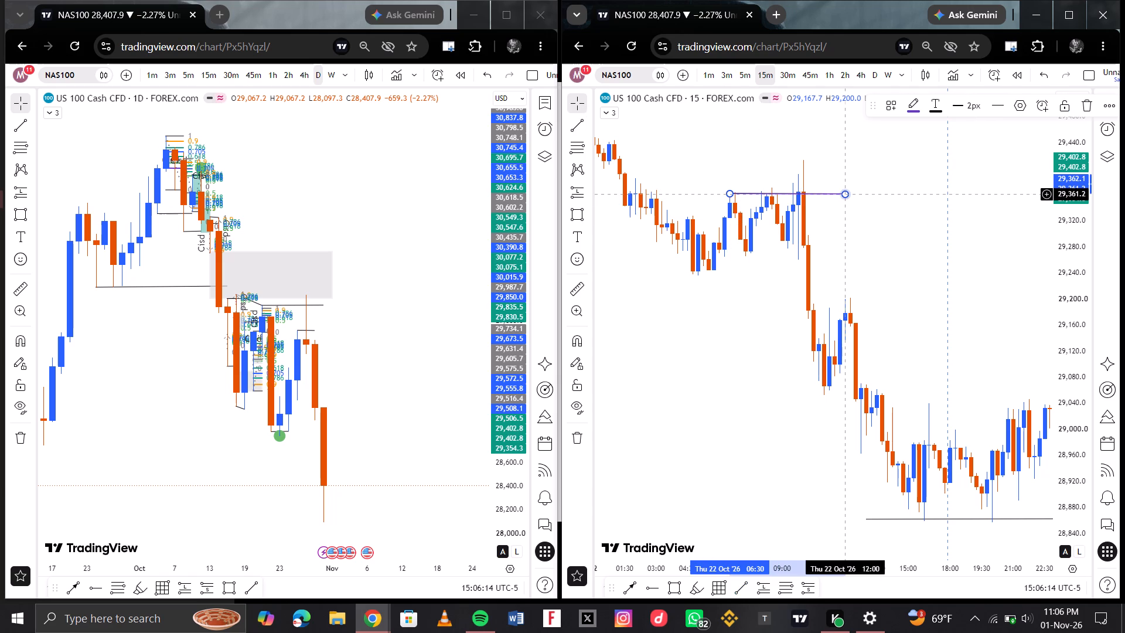
click(894, 98)
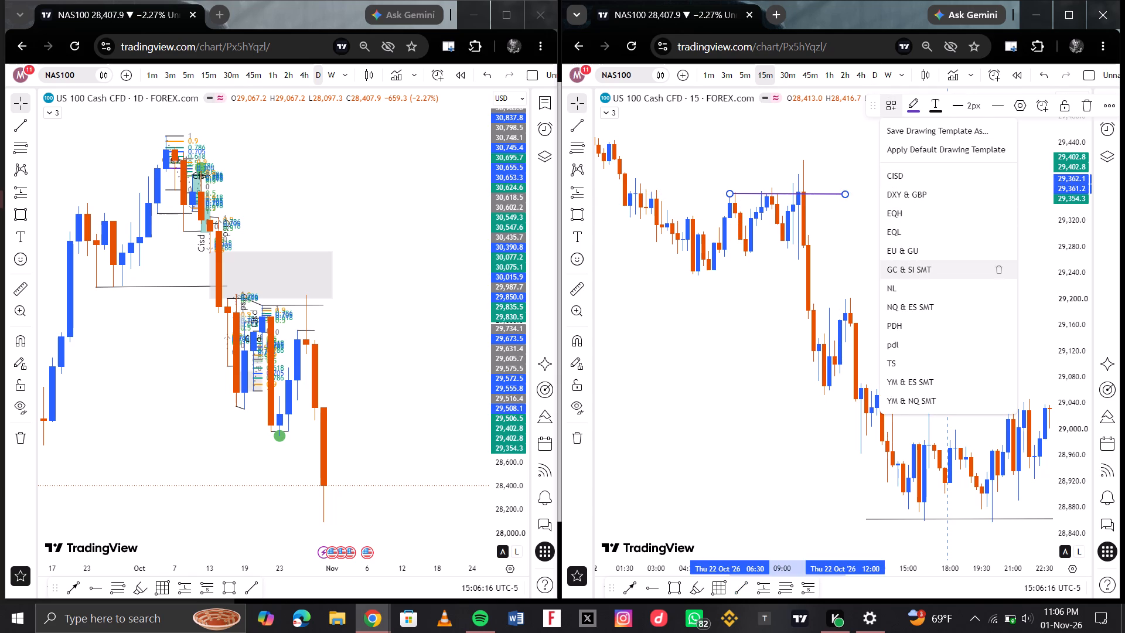
click(898, 285)
click(751, 300)
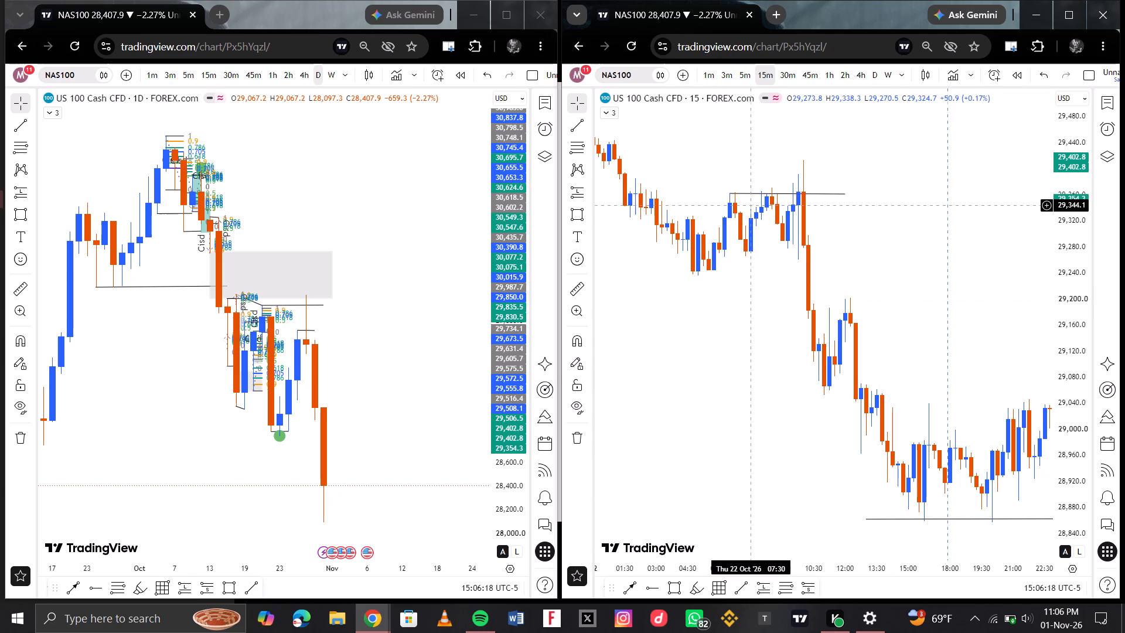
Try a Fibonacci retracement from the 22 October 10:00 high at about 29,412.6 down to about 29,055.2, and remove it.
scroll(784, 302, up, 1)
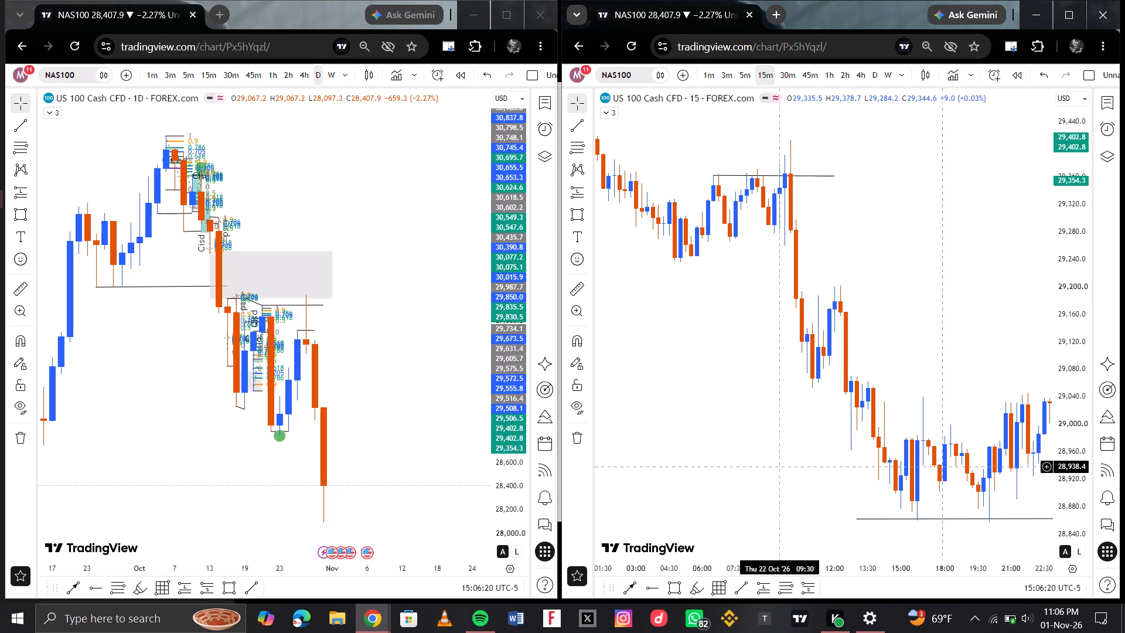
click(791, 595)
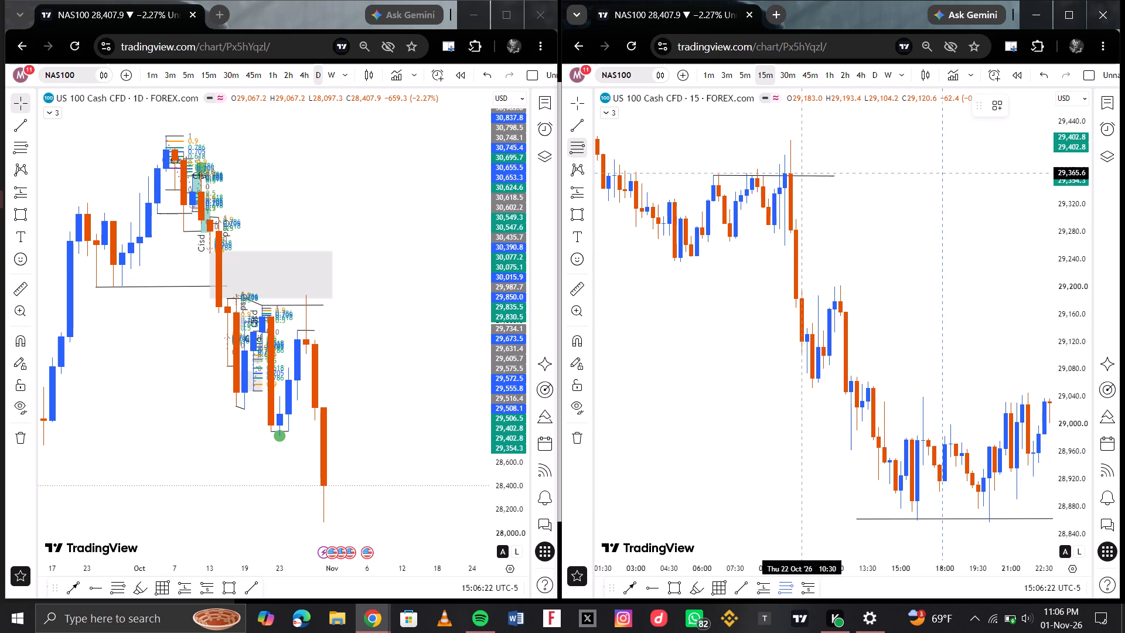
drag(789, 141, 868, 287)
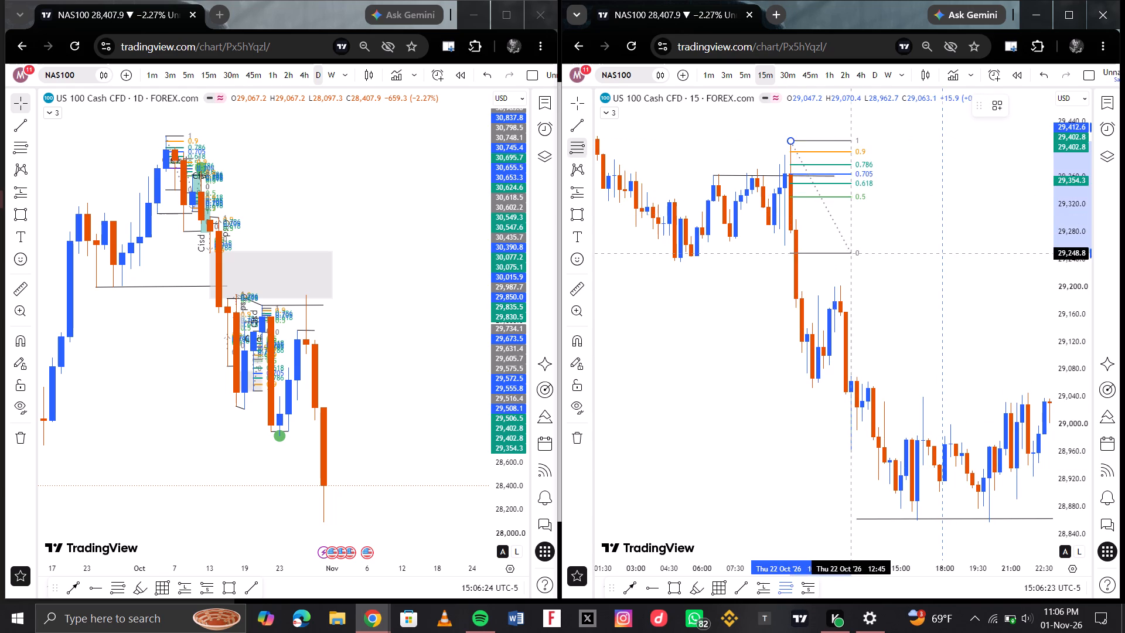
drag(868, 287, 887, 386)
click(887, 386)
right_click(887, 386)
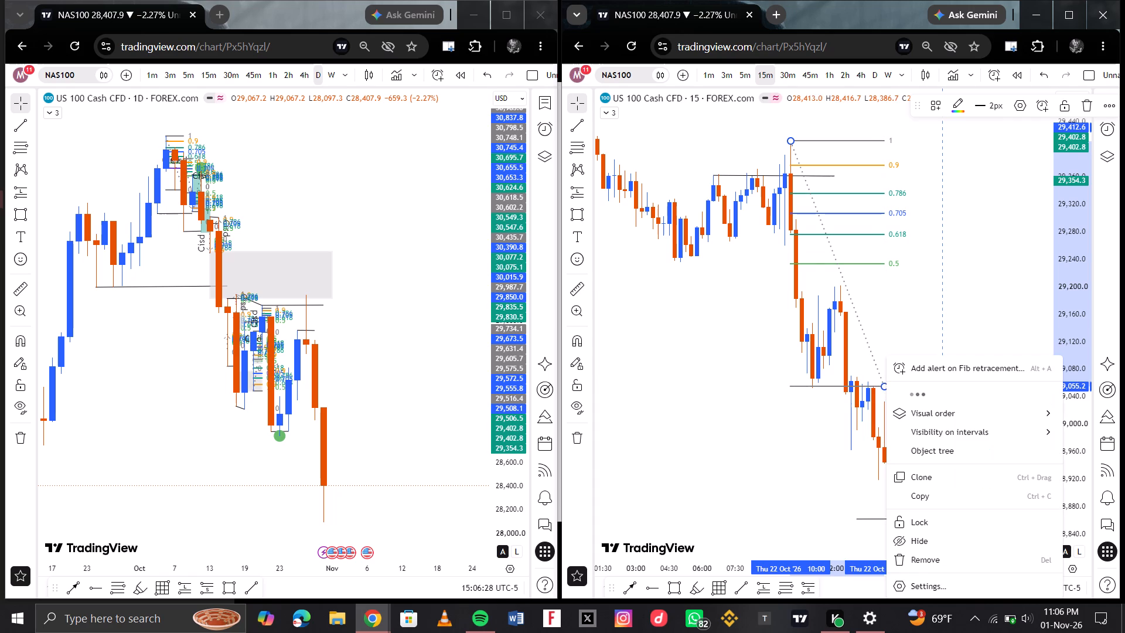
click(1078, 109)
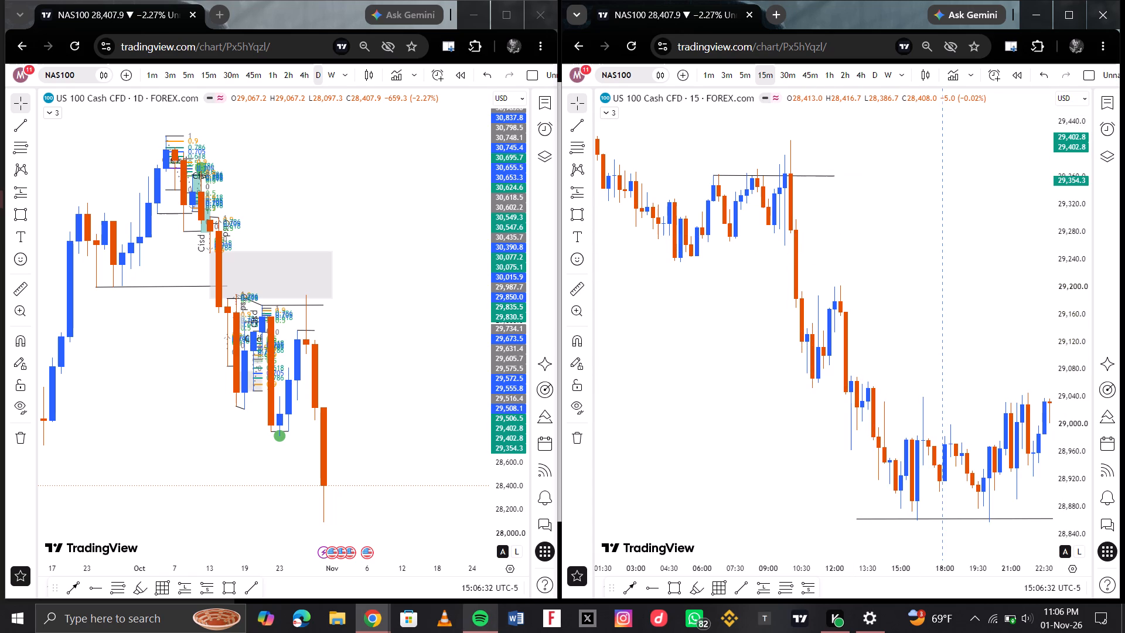
Switch to Spotify, skip forward four tracks to Ingia Ndani, and return to the charts.
click(475, 623)
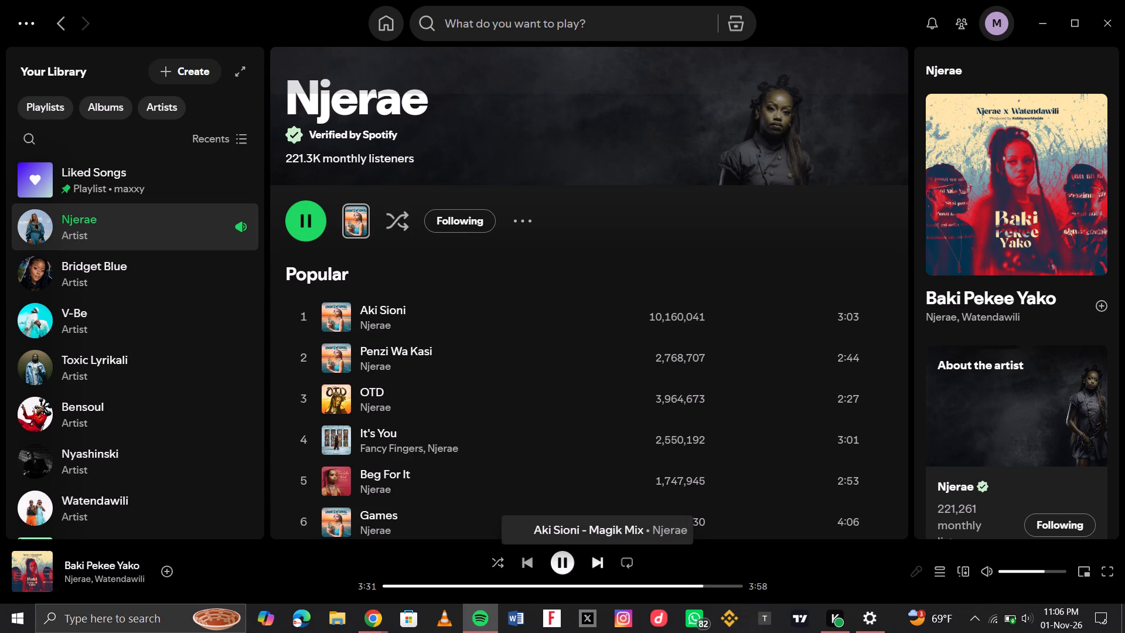
click(594, 561)
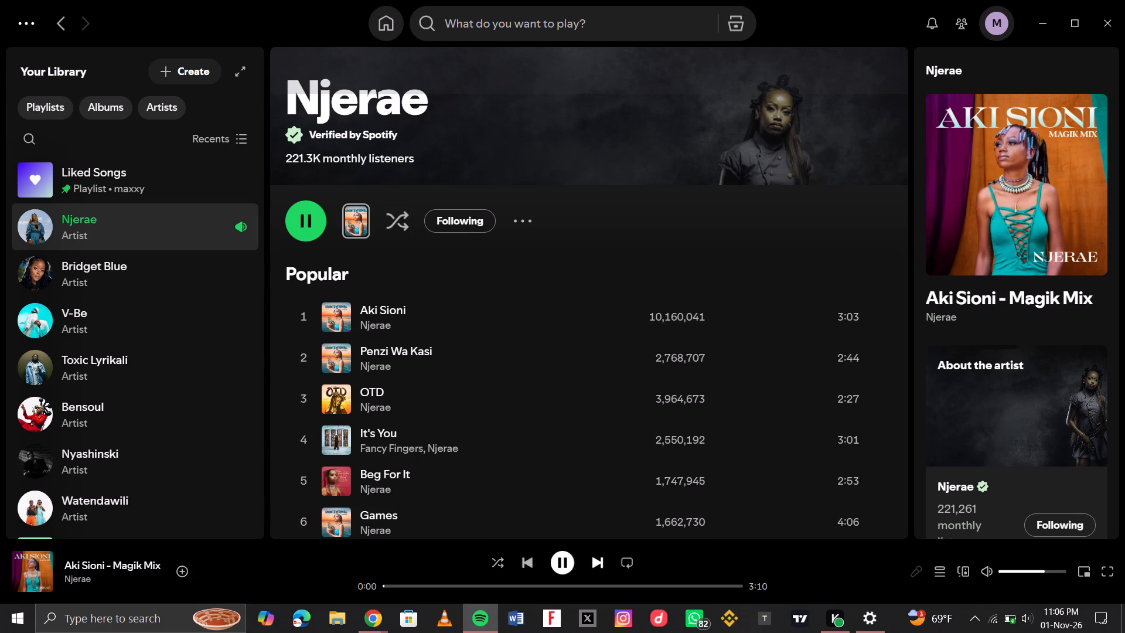
click(594, 561)
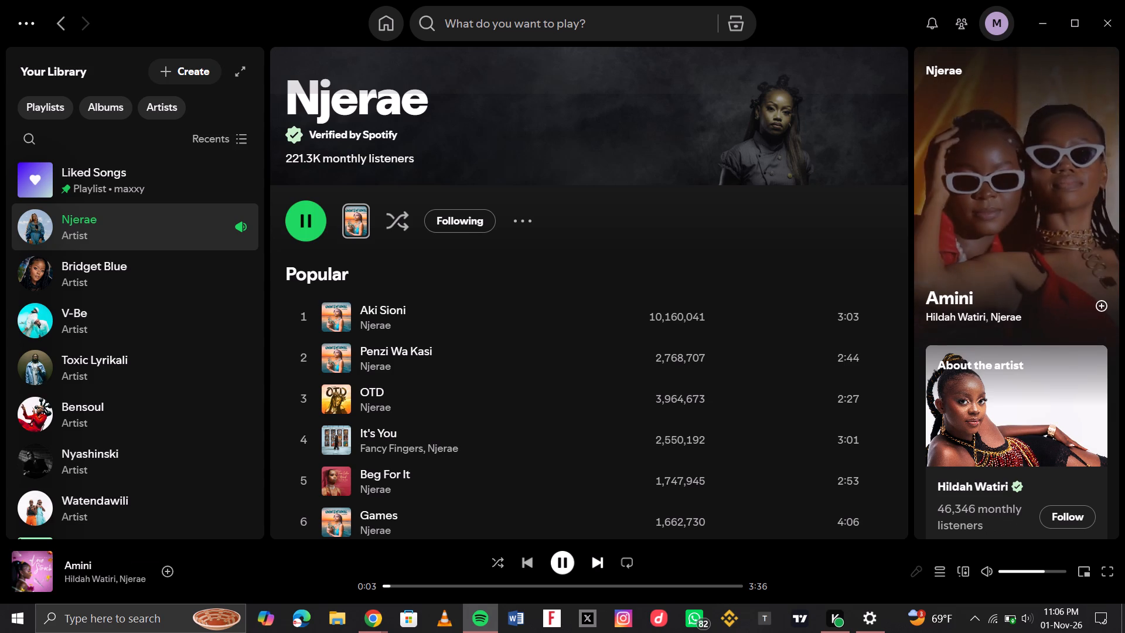
click(594, 561)
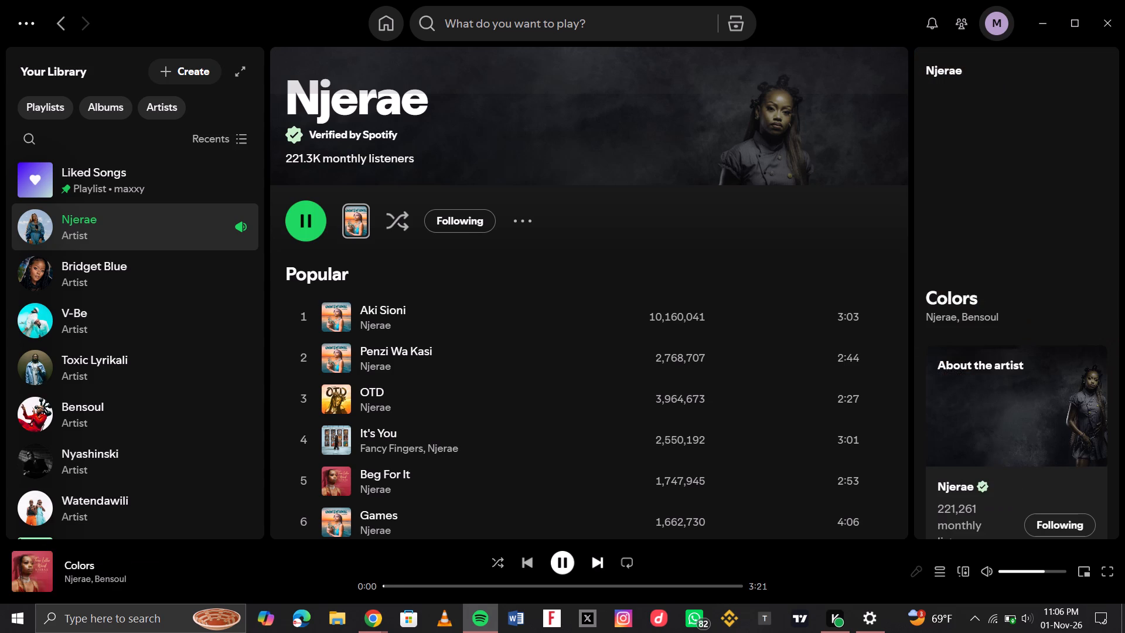
click(594, 561)
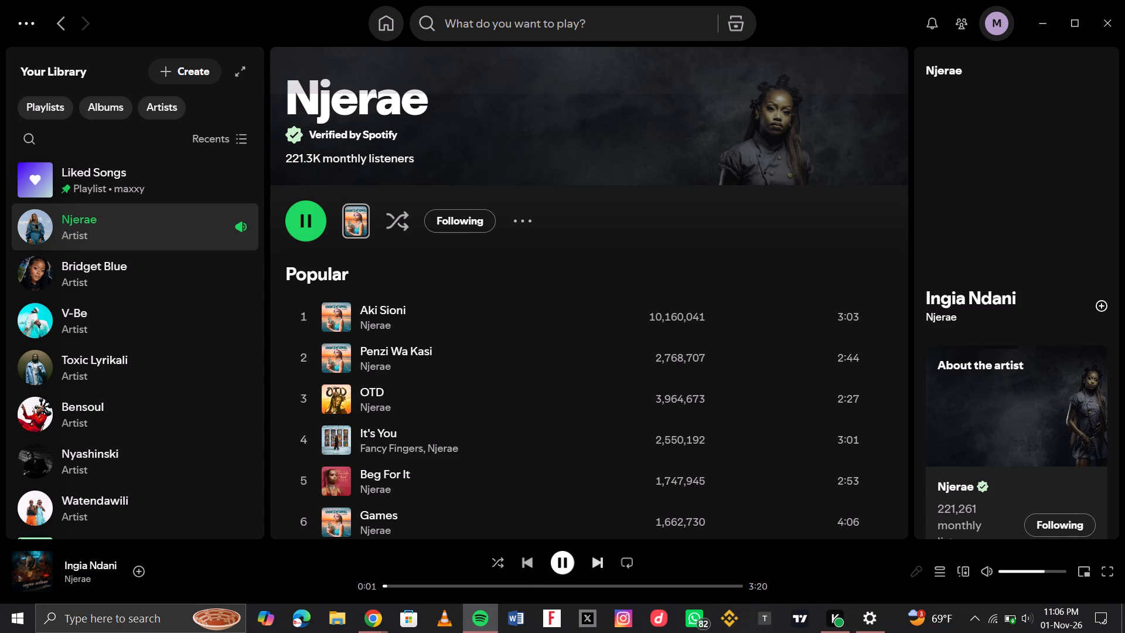
click(489, 617)
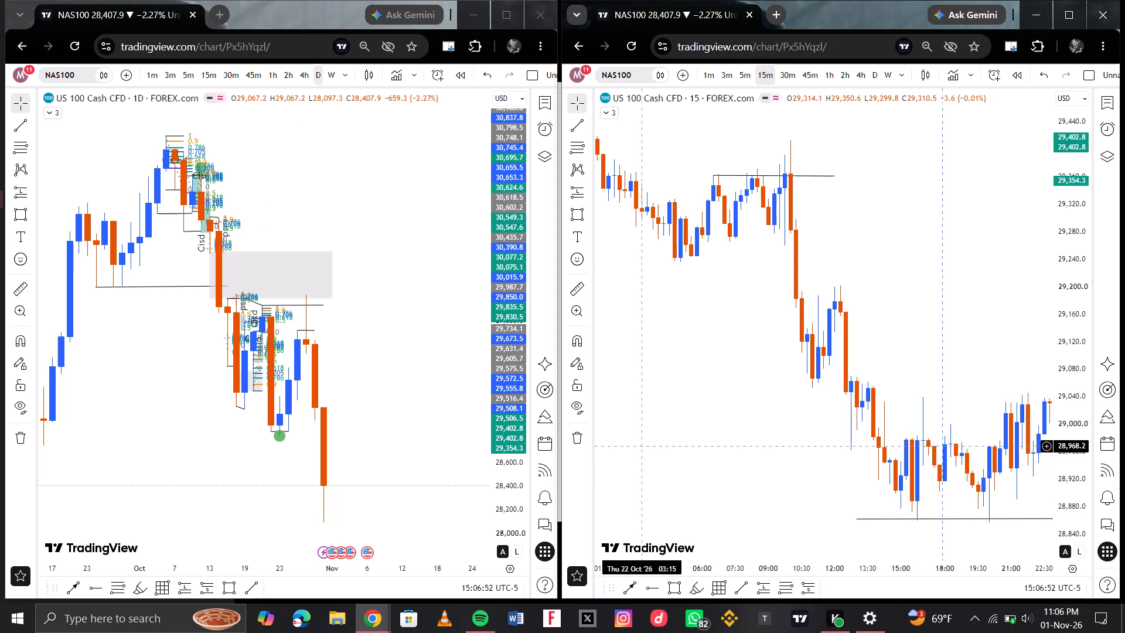
Move the line under the 22 October lows so that it starts at the afternoon low, at about 28,860.
scroll(817, 336, left, 1)
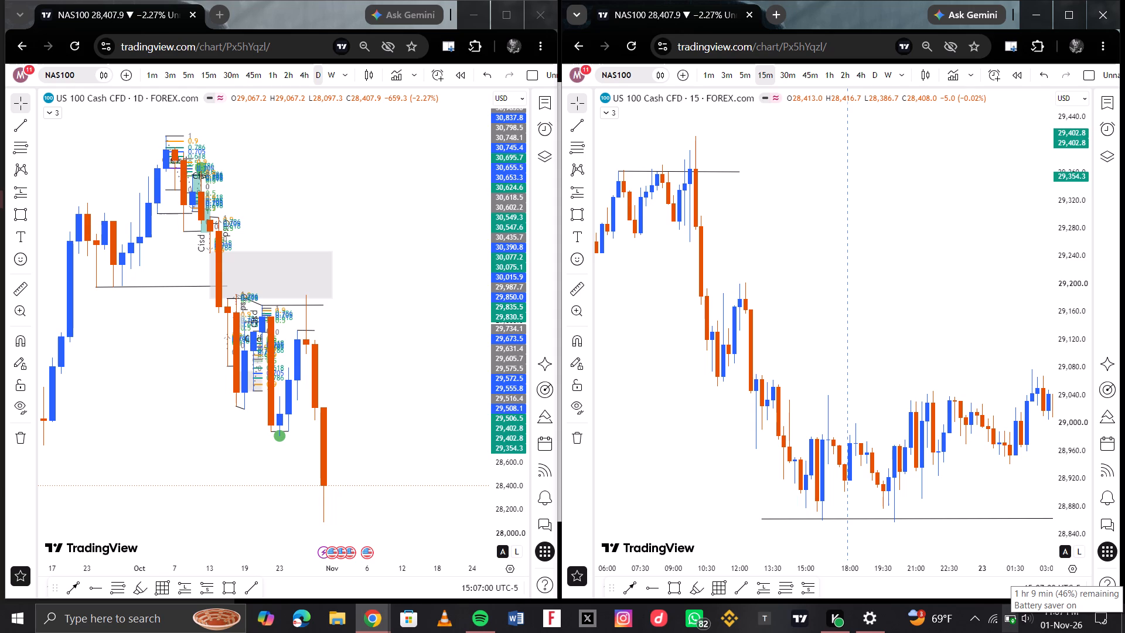
scroll(827, 377, down, 2)
scroll(905, 306, left, 1)
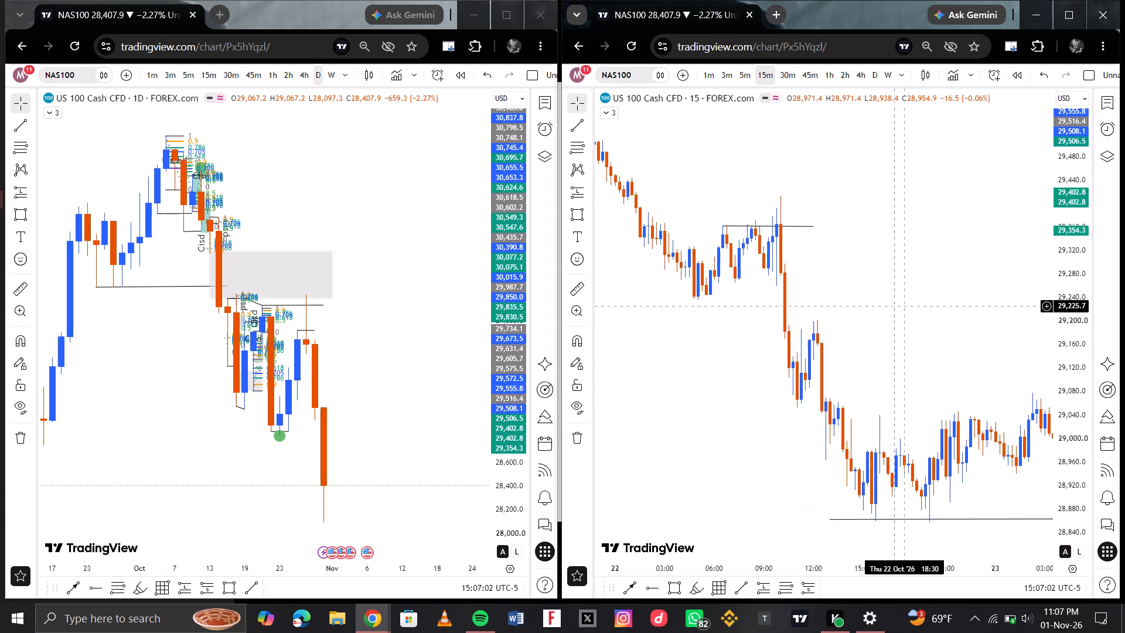
scroll(905, 306, left, 1)
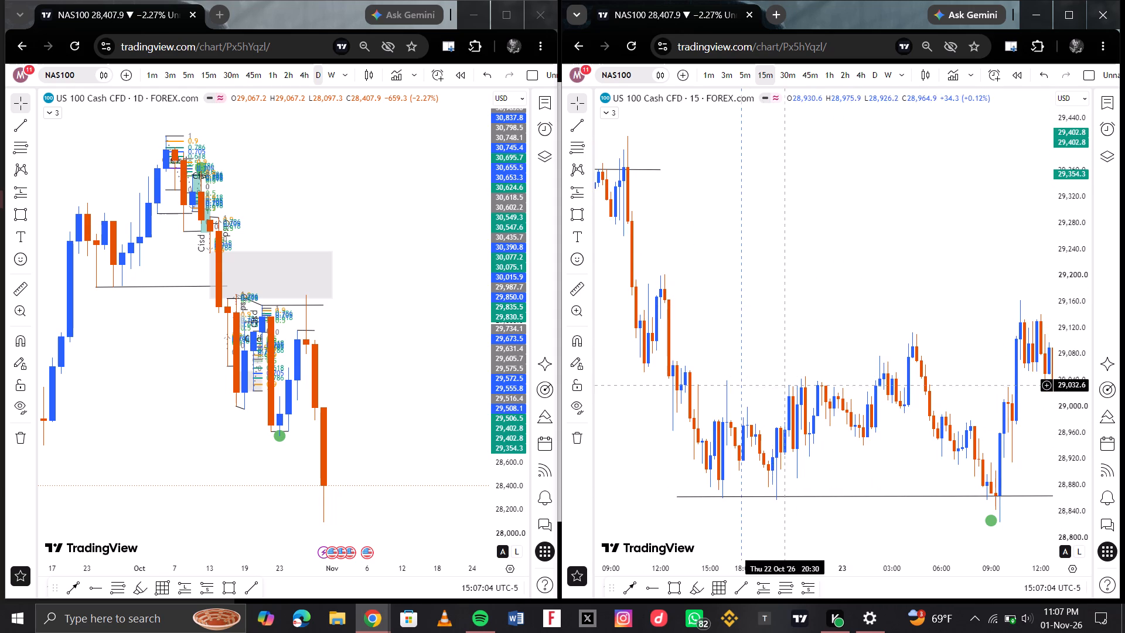
scroll(812, 392, left, 1)
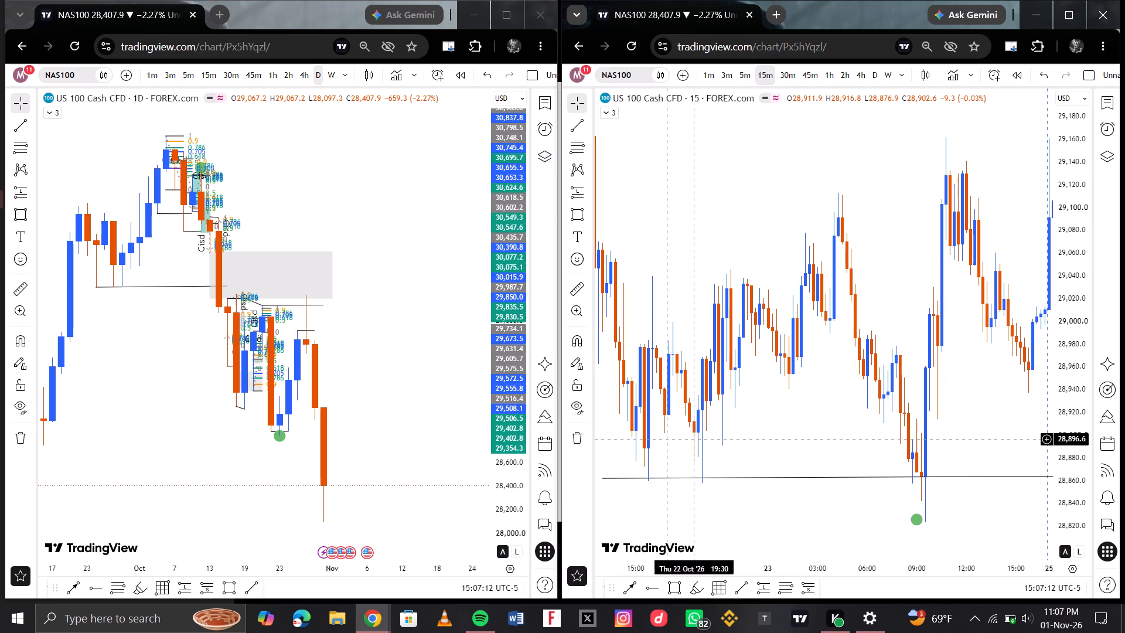
scroll(697, 434, down, 1)
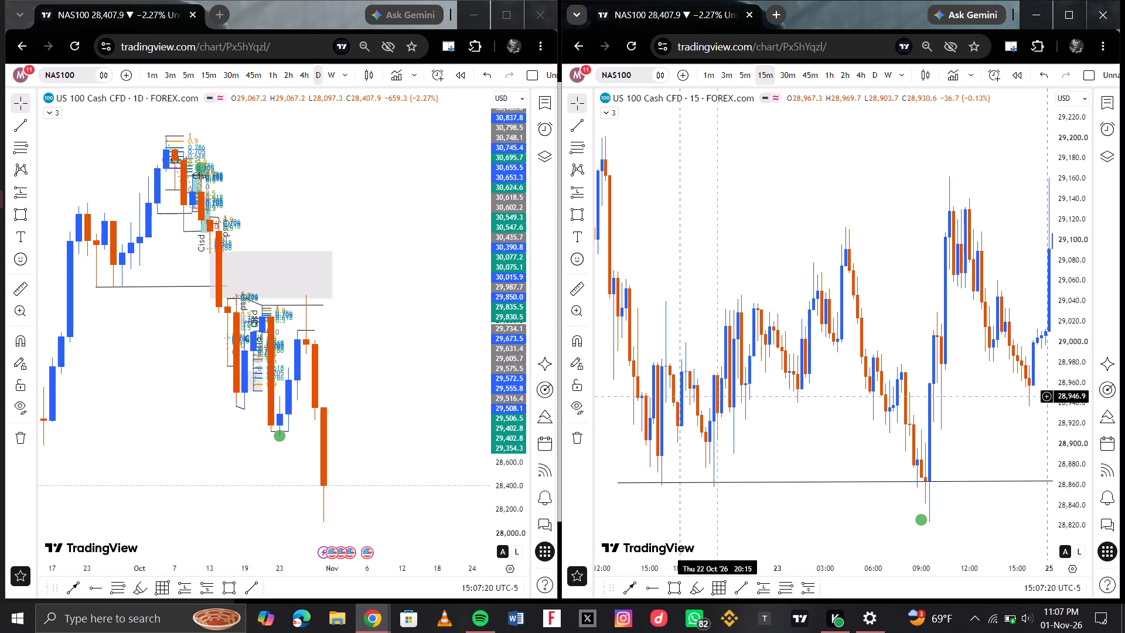
scroll(701, 388, up, 1)
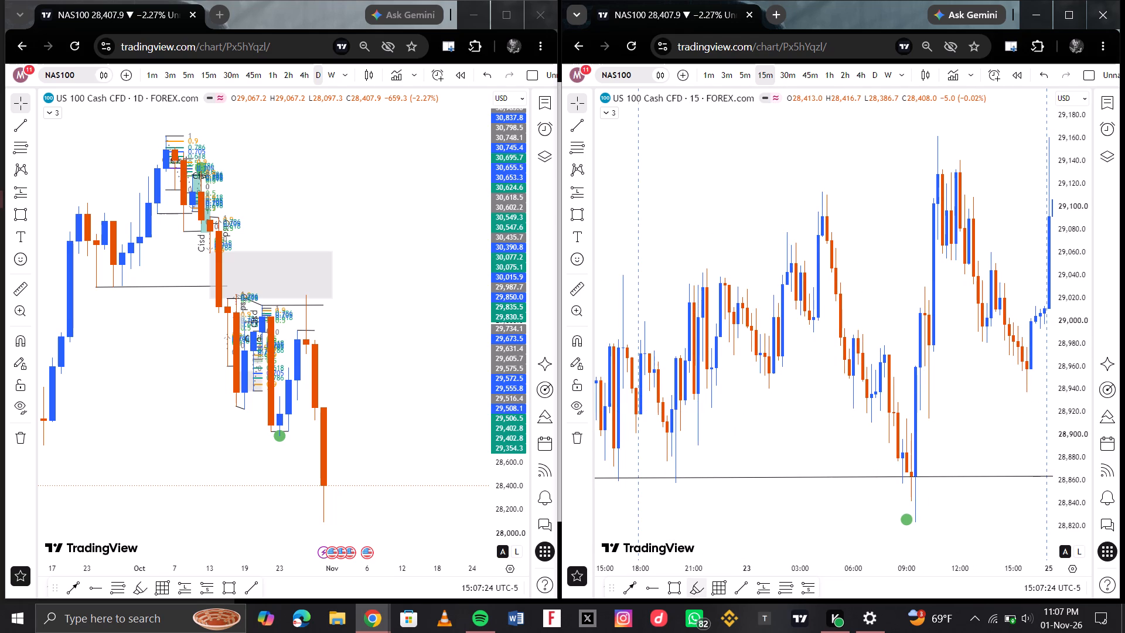
click(750, 589)
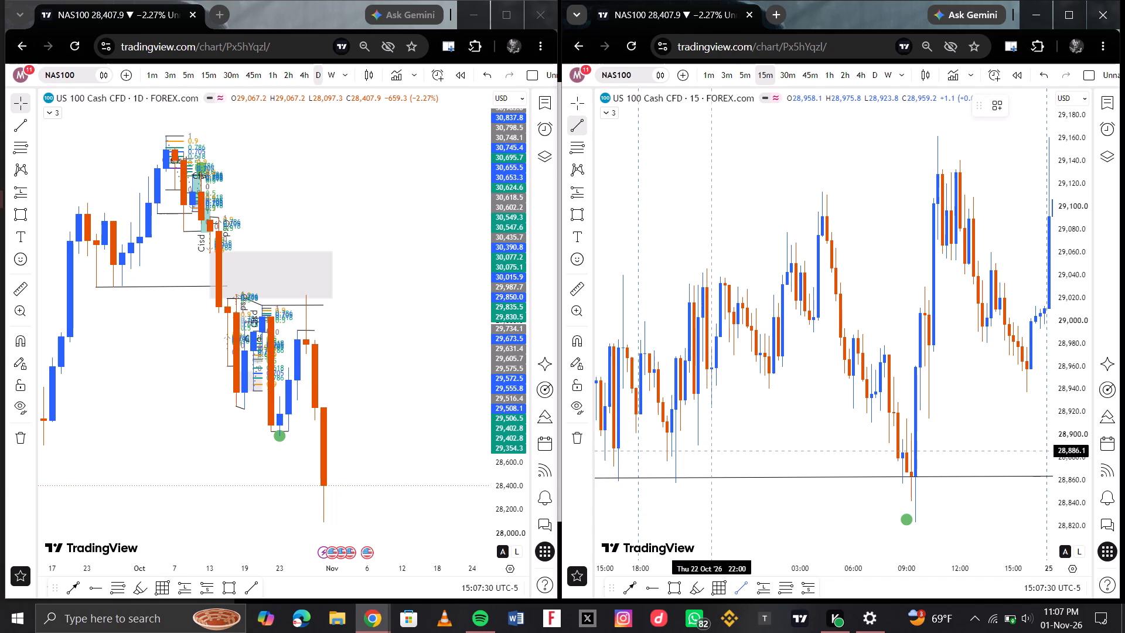
right_click(694, 471)
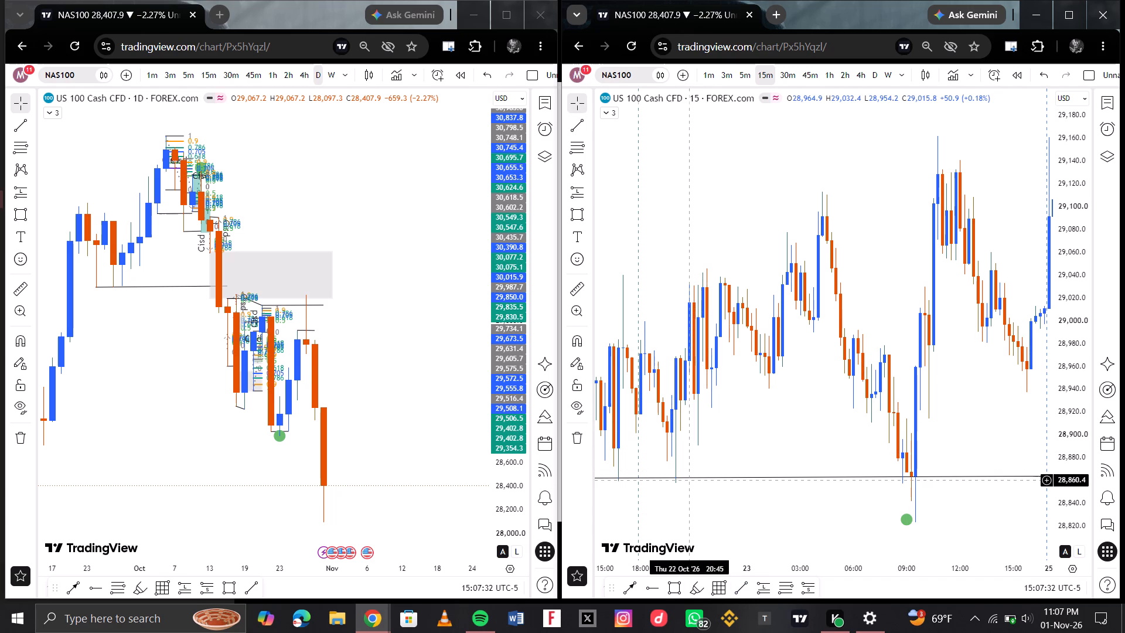
drag(690, 478, 706, 482)
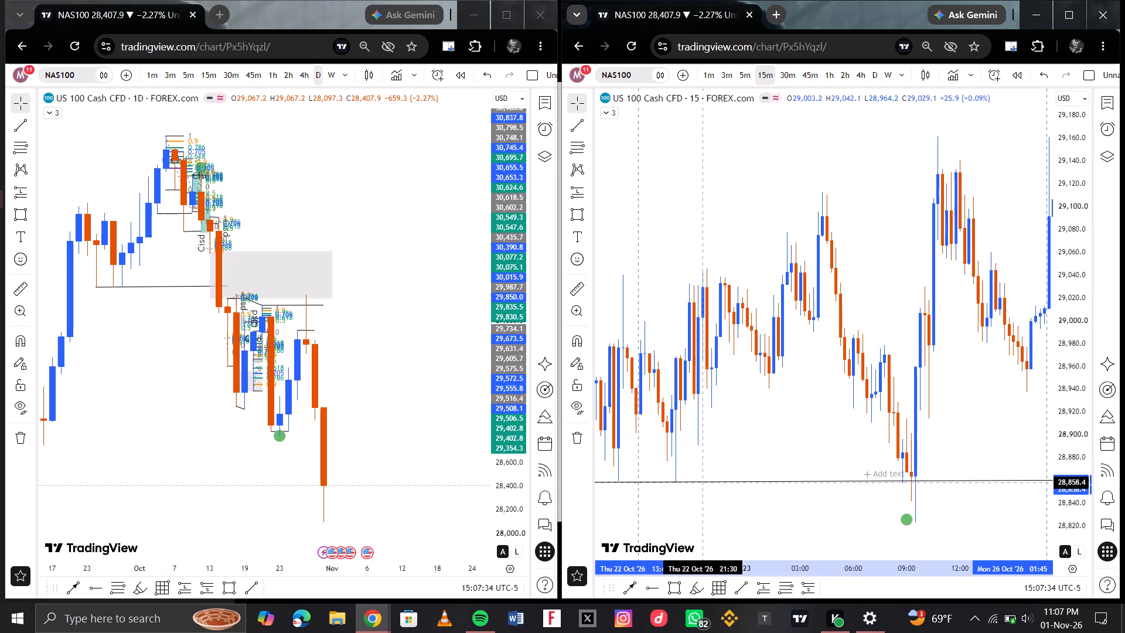
drag(706, 482, 741, 481)
click(748, 495)
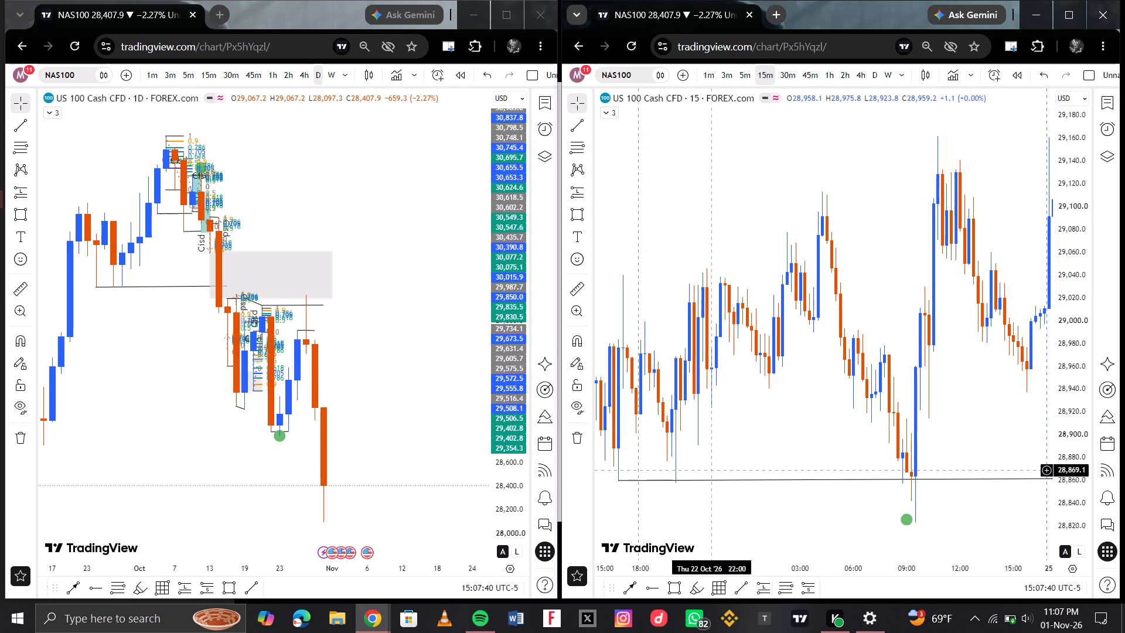
Switch the intraday chart to the 1-hour interval and examine the price action around the 22 to 26 October lows.
scroll(739, 446, down, 1)
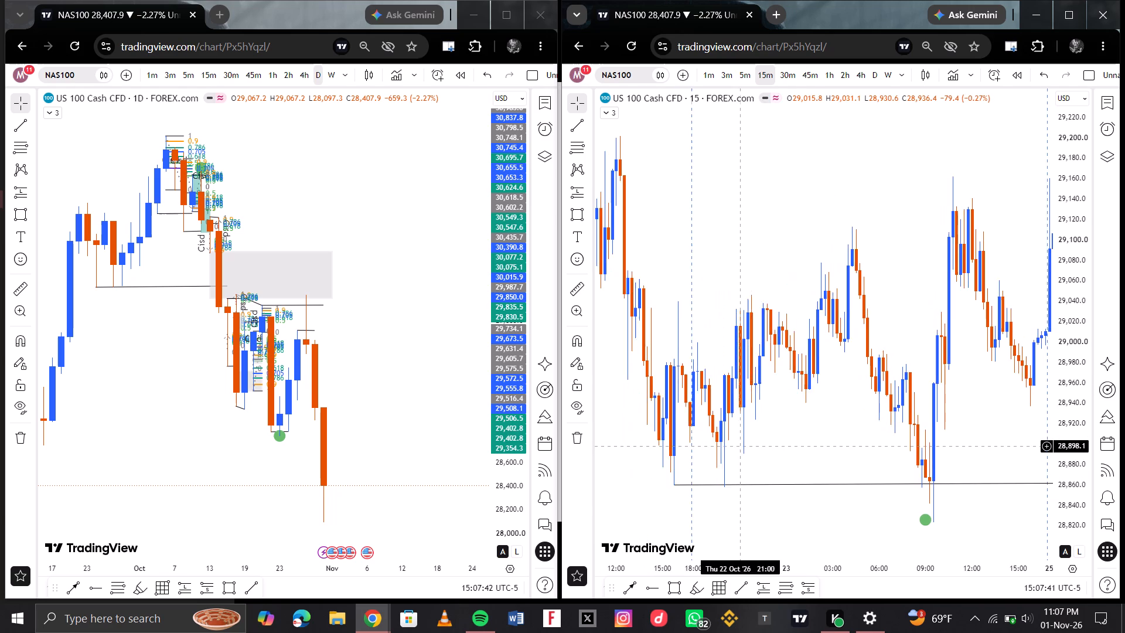
scroll(735, 292, right, 1)
scroll(762, 255, up, 1)
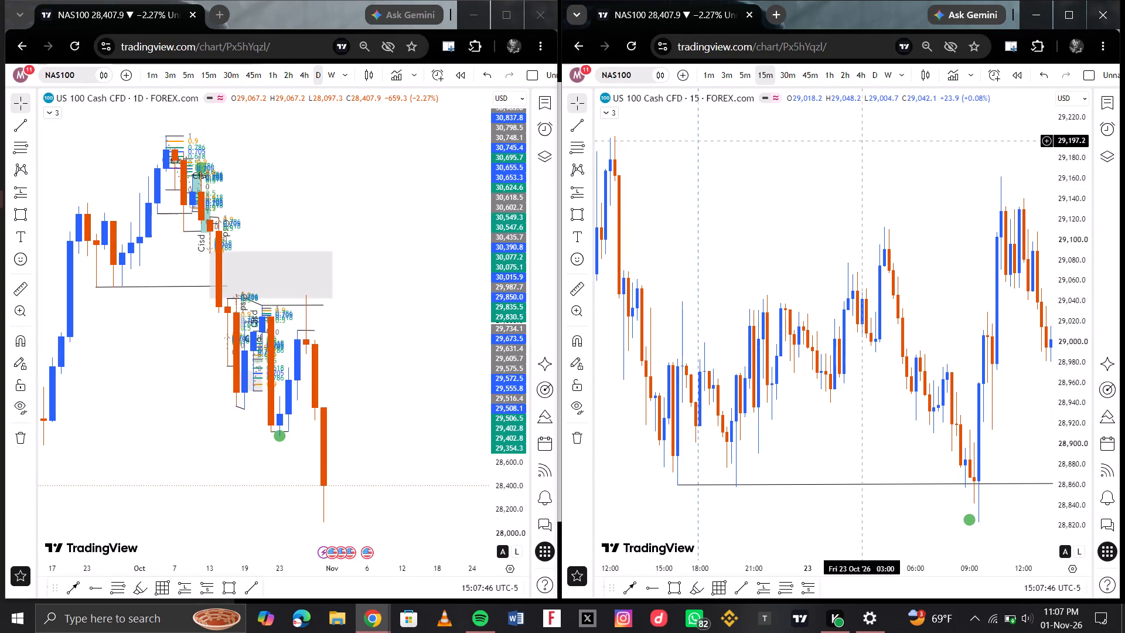
click(827, 72)
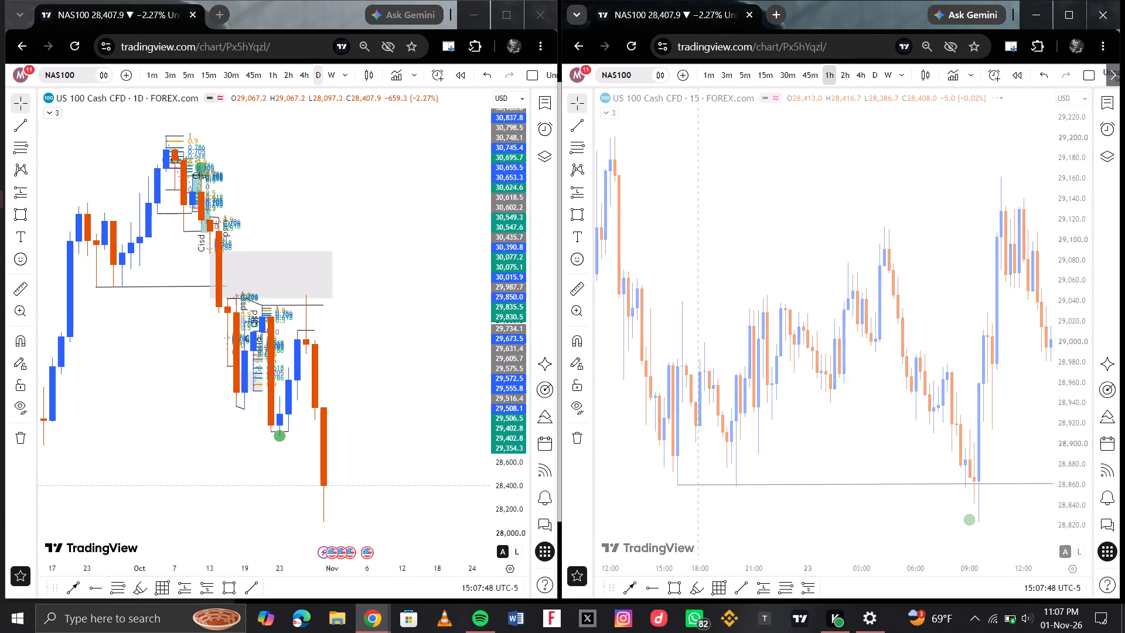
scroll(946, 351, left, 8)
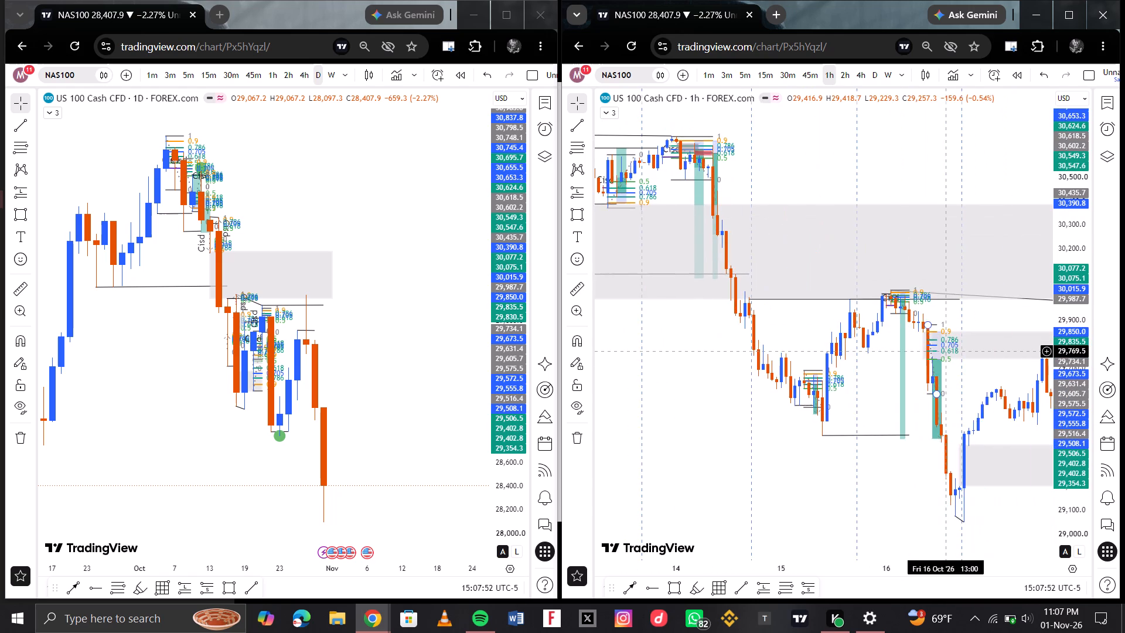
scroll(957, 321, left, 6)
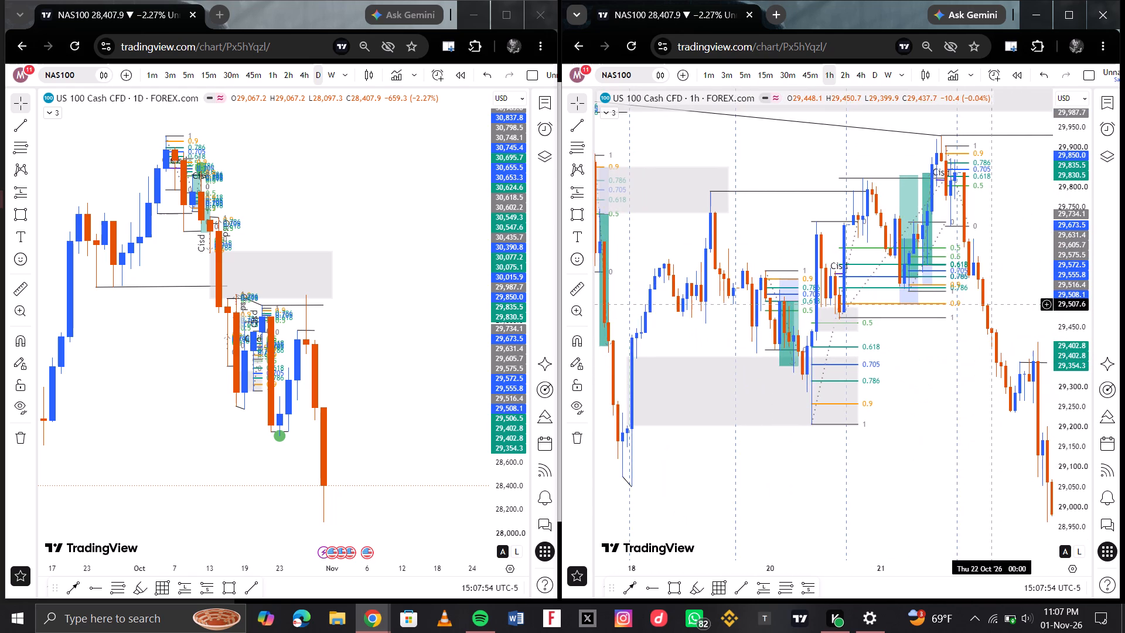
scroll(992, 304, left, 3)
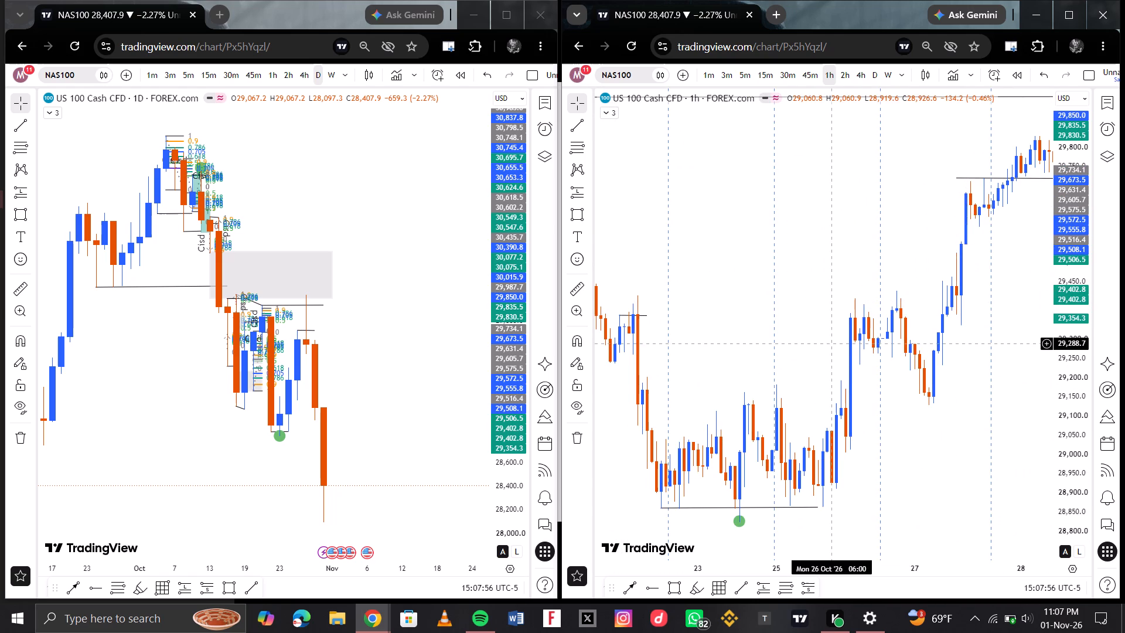
scroll(833, 343, right, 1)
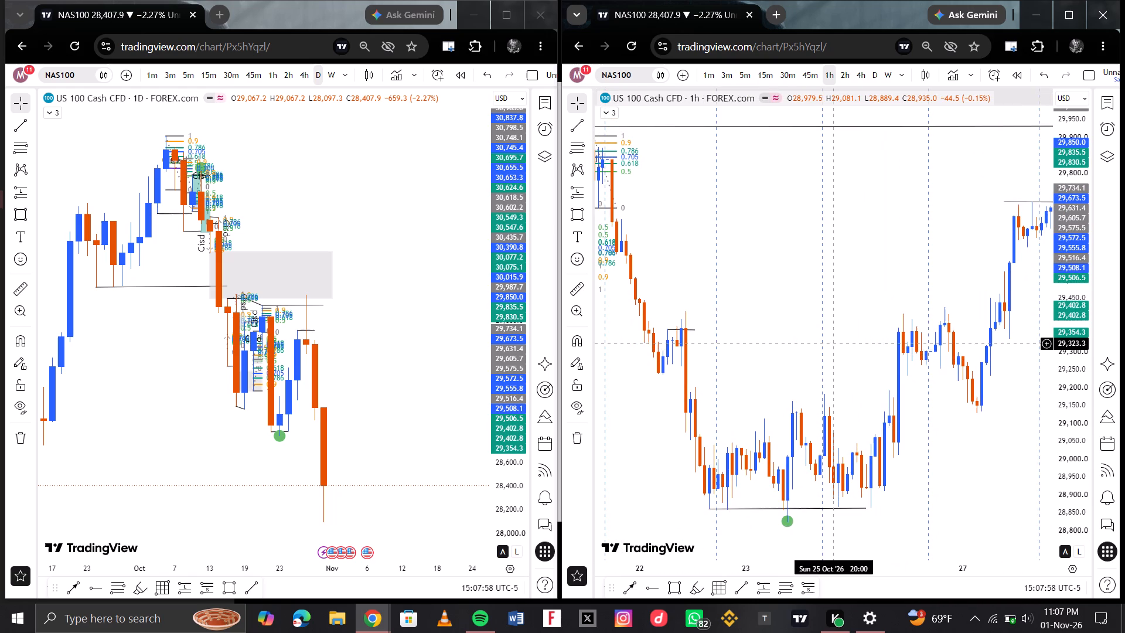
scroll(804, 305, up, 1)
scroll(687, 341, right, 1)
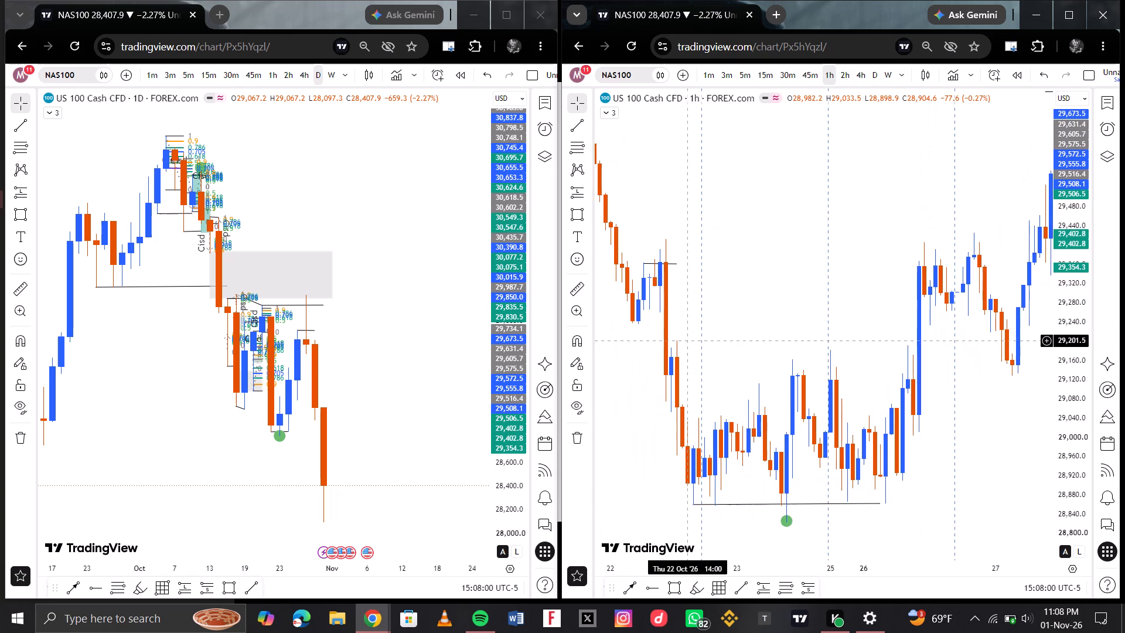
scroll(738, 372, right, 1)
scroll(721, 344, up, 1)
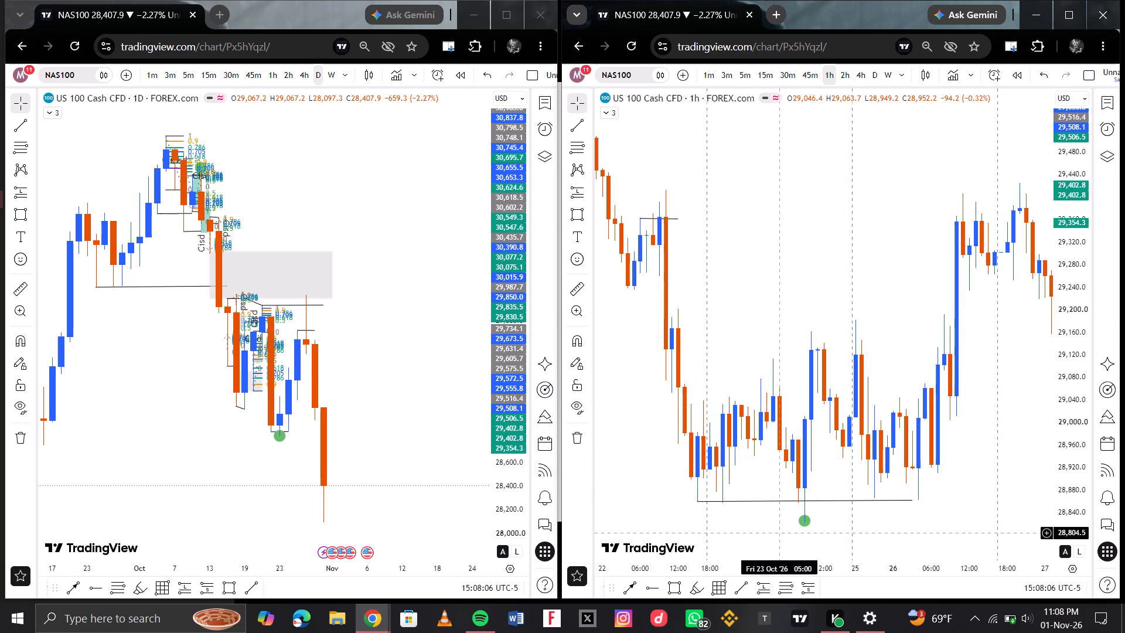
Draw a Fibonacci retracement from 22 October 12:00 at about 29,205.8 down to about 28,860, ending on the afternoon of 23 October.
click(789, 594)
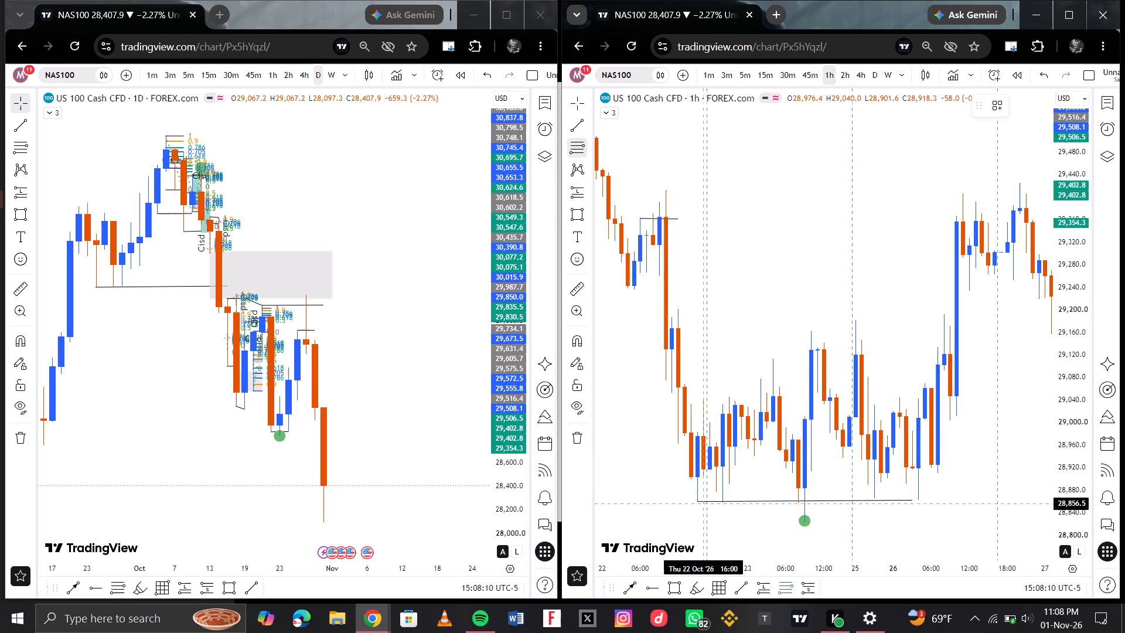
drag(679, 307, 762, 352)
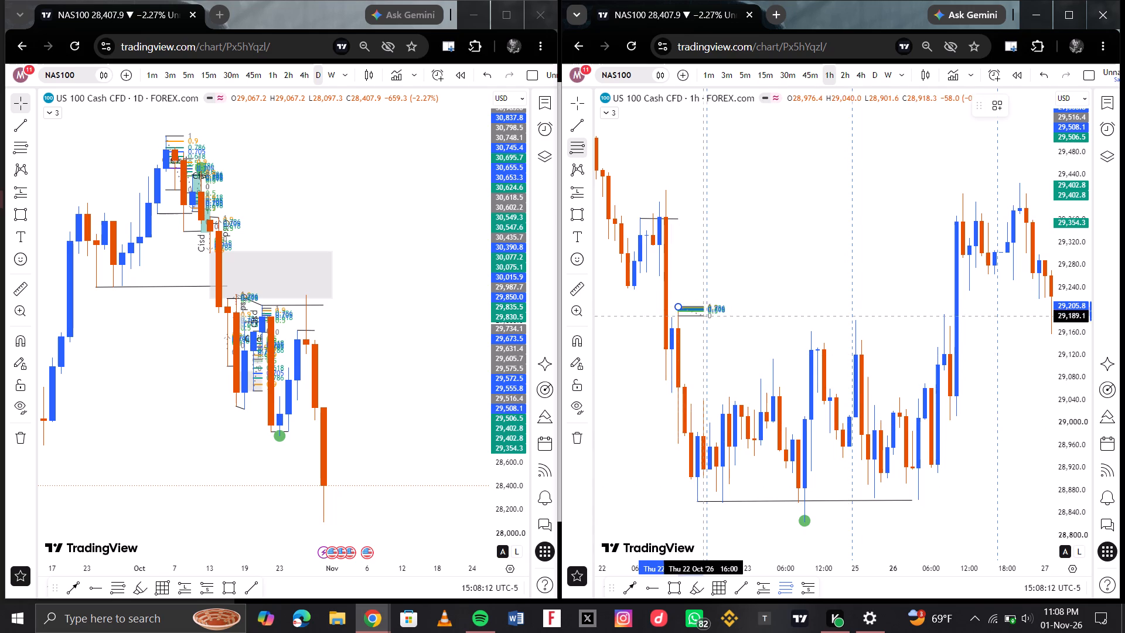
drag(762, 352, 881, 500)
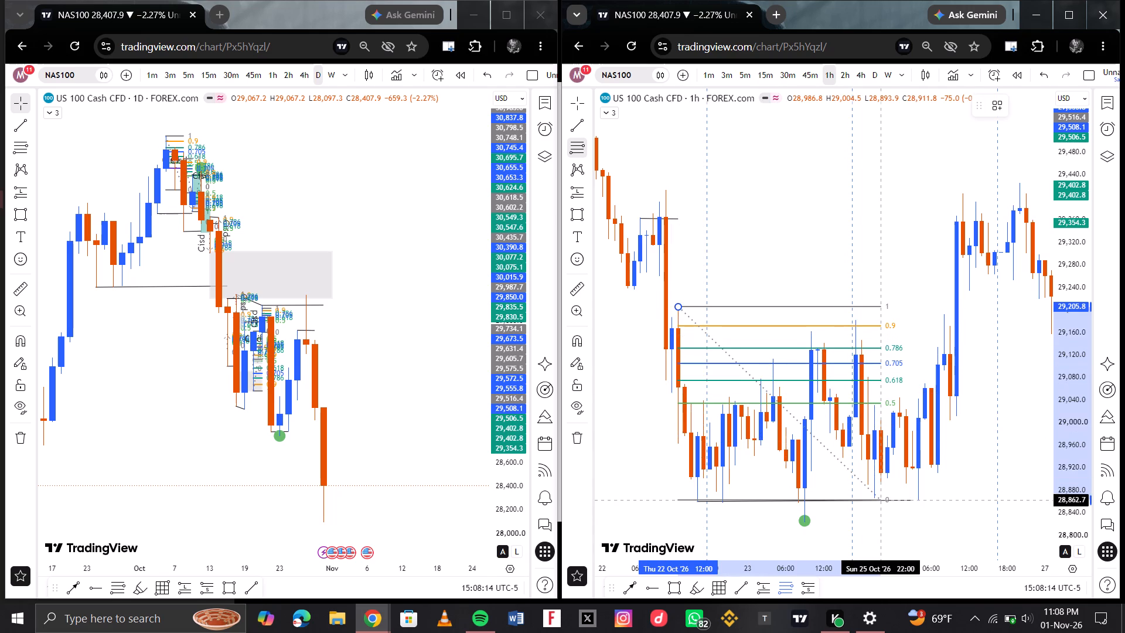
drag(881, 500, 882, 502)
click(882, 502)
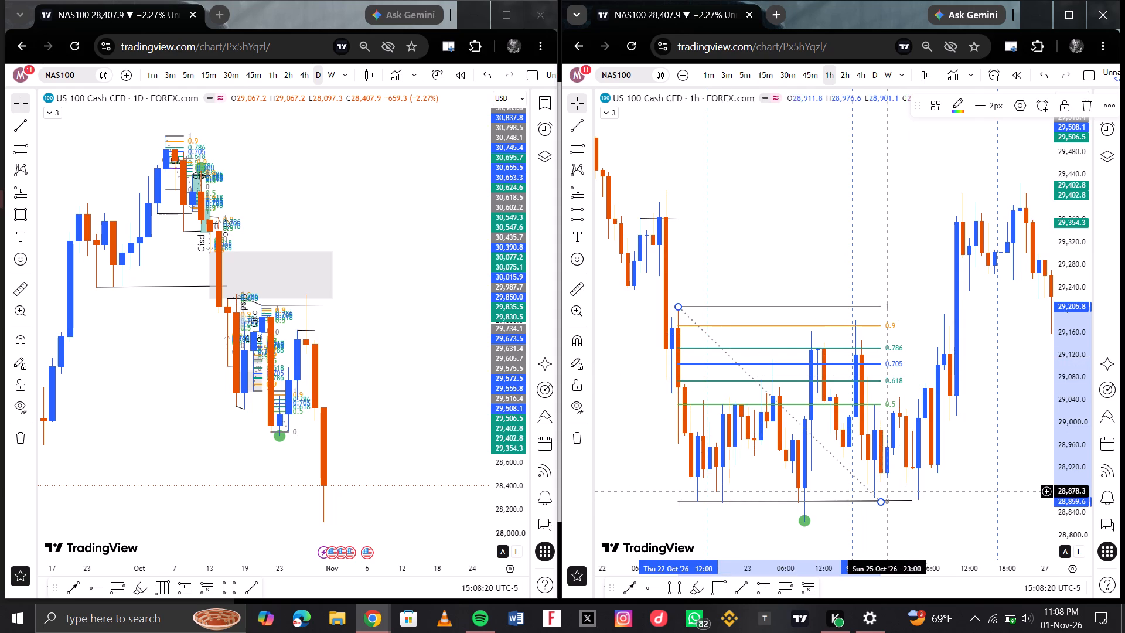
drag(878, 499, 843, 501)
click(843, 501)
click(916, 508)
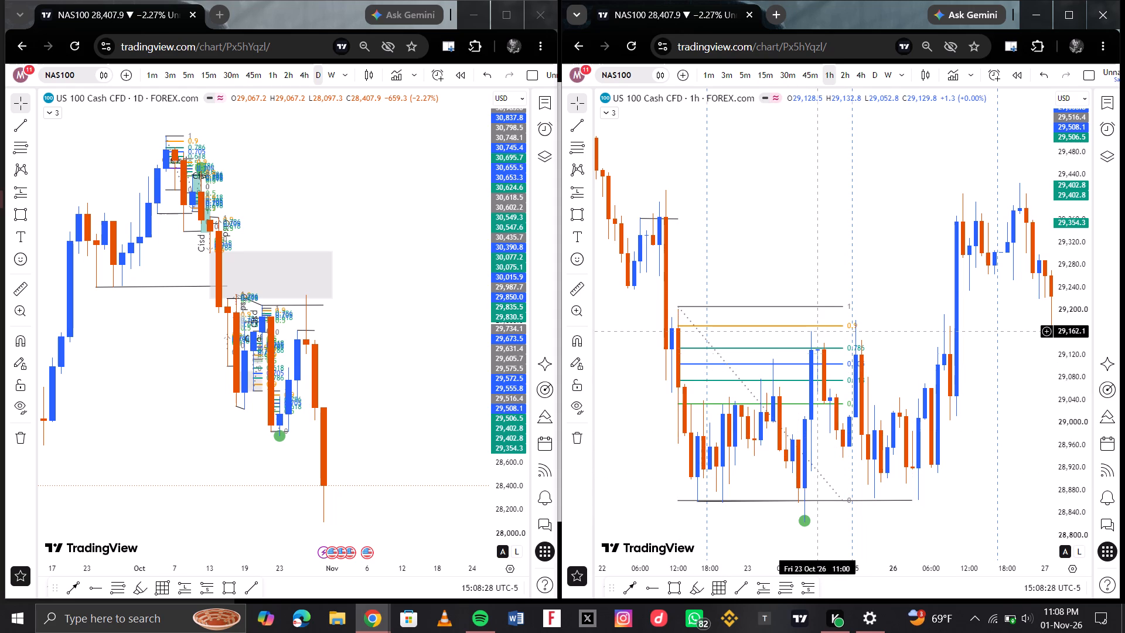
Move the end of the 22 October Fibonacci retracement to 23 October 08:00 at about 28,863.5.
scroll(824, 346, up, 1)
scroll(773, 448, down, 1)
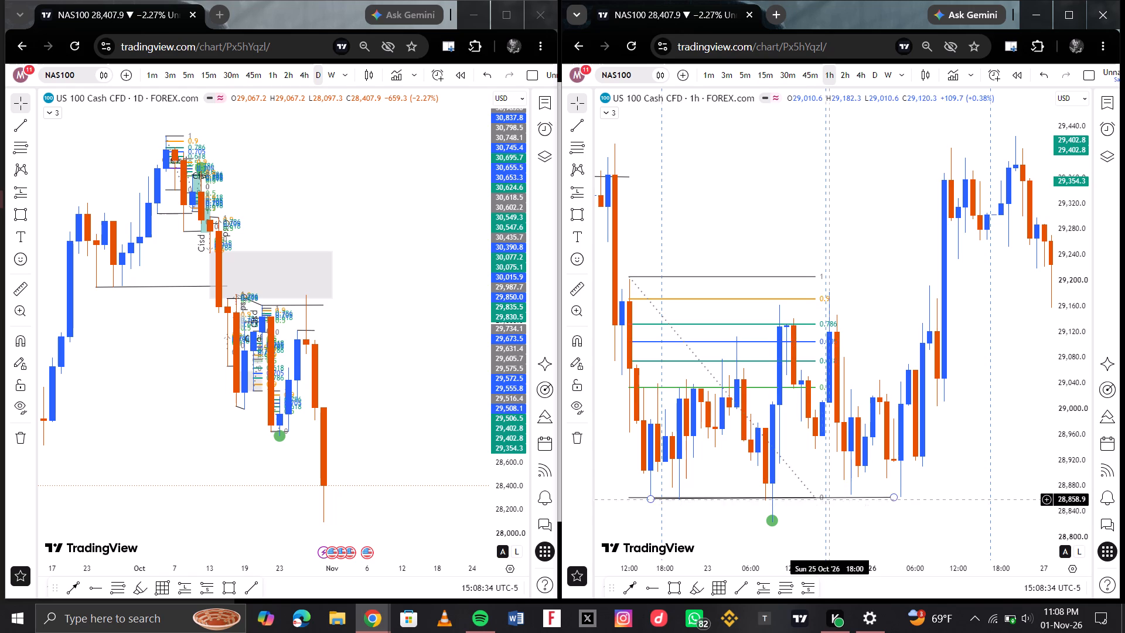
drag(819, 499, 780, 495)
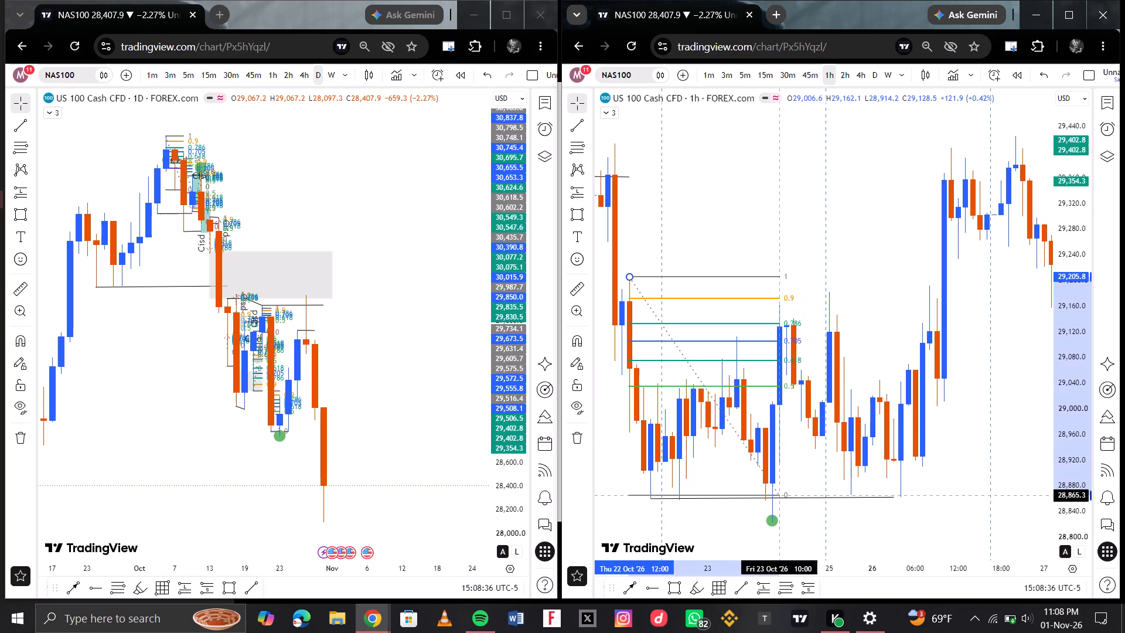
drag(780, 495, 767, 501)
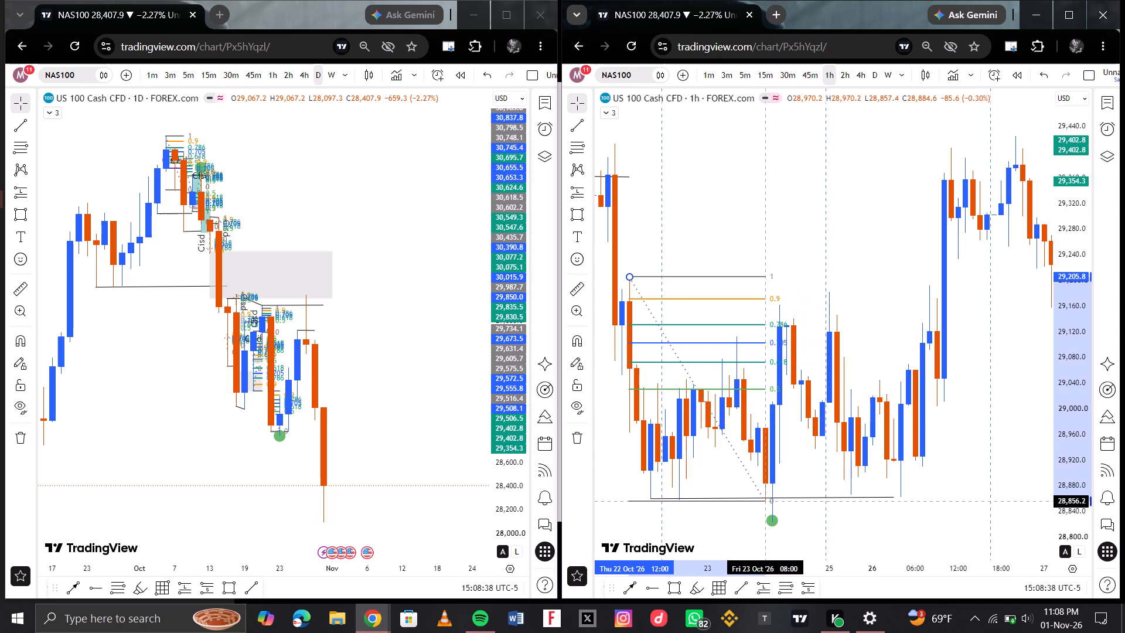
drag(767, 501, 766, 501)
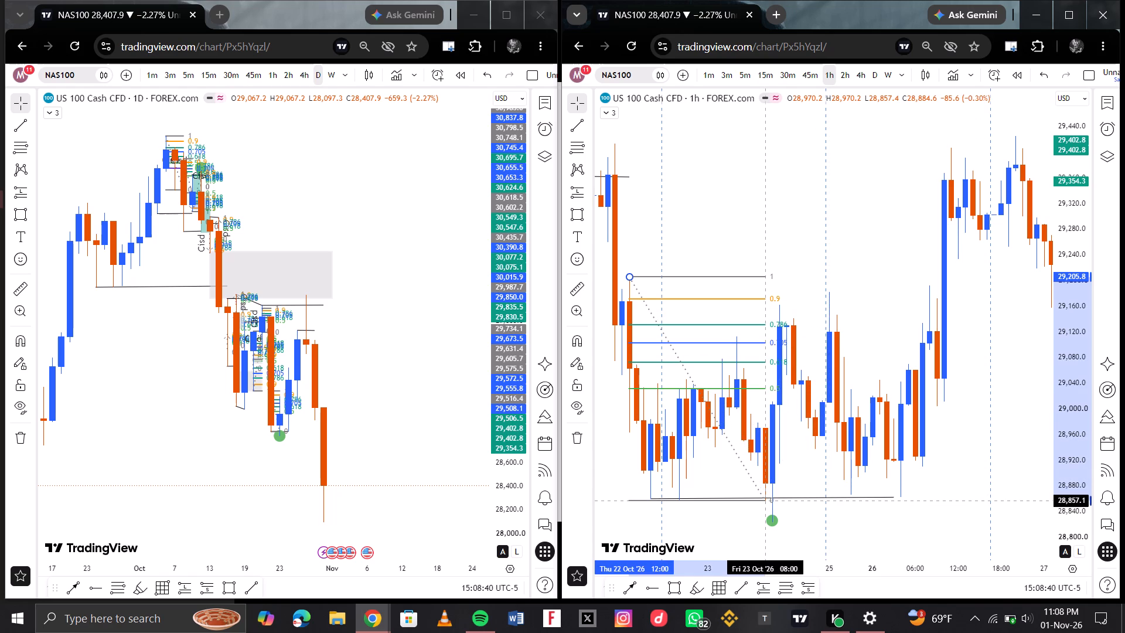
drag(766, 501, 766, 496)
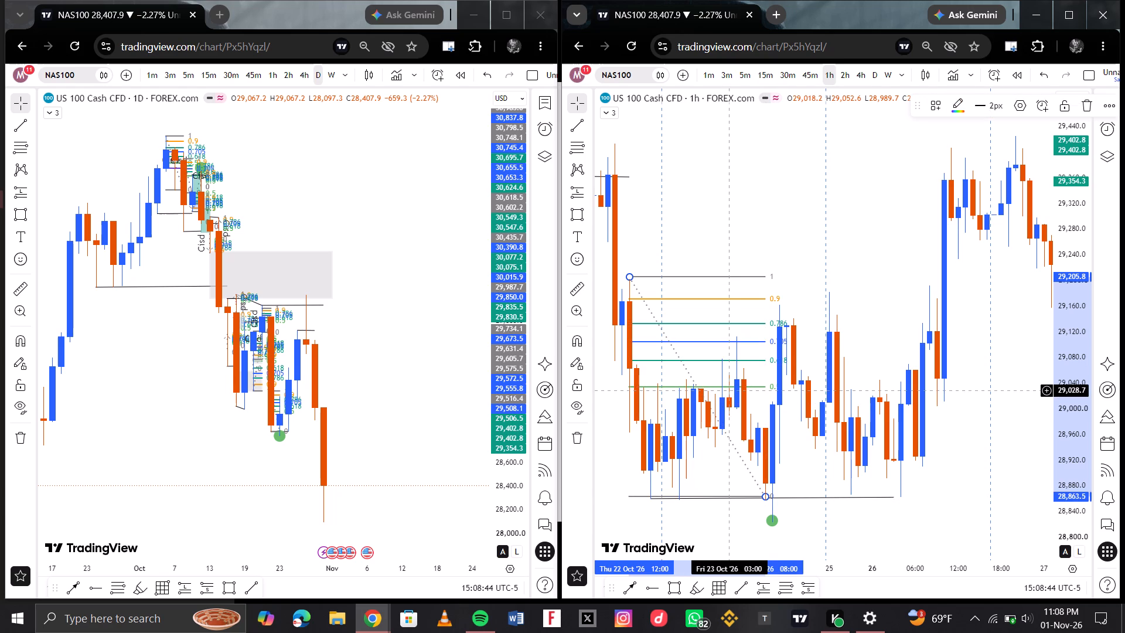
Place a short position from 23 October 04:00, entry about 29,075.3, stop 29,172.1, target 28,853.4, and shorten it to end just after the morning low.
scroll(737, 383, up, 1)
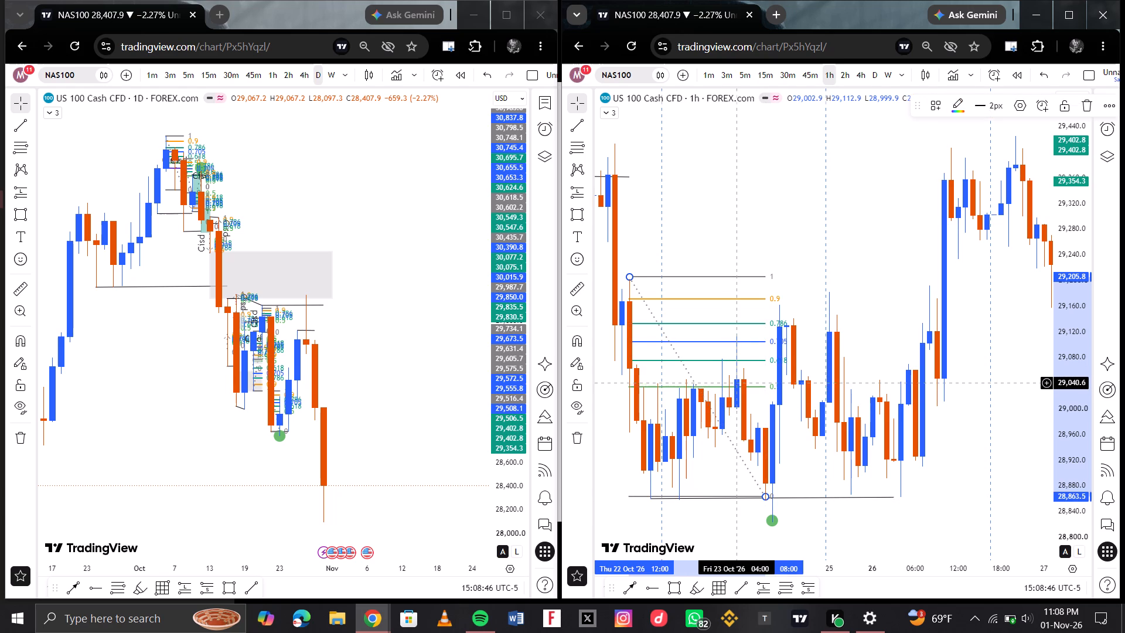
scroll(737, 383, up, 1)
scroll(767, 396, right, 1)
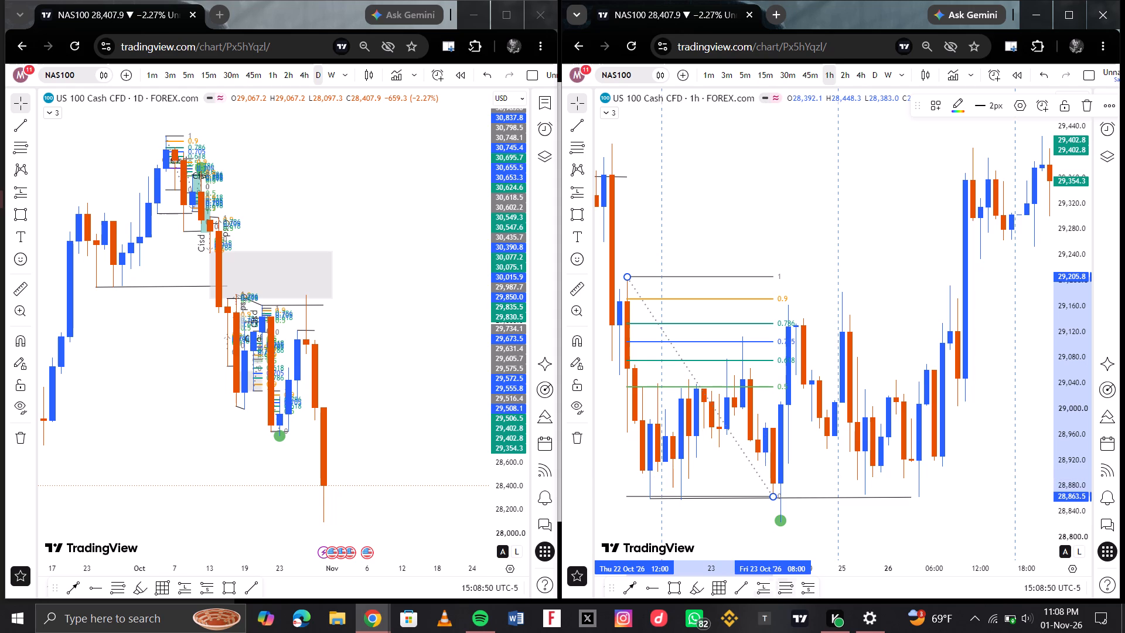
click(804, 587)
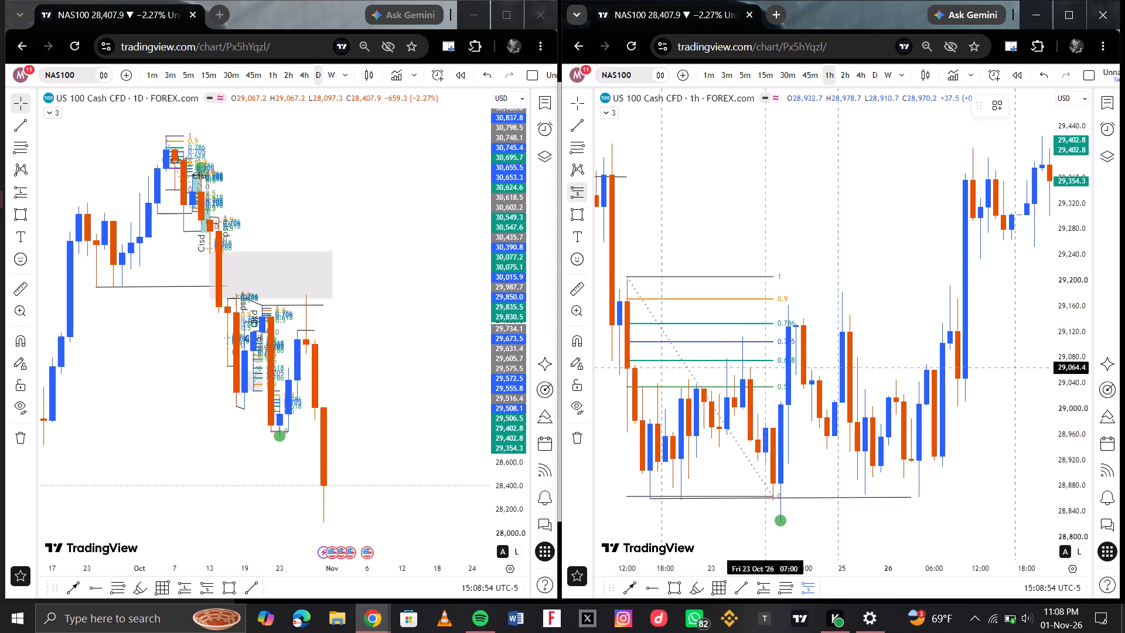
click(742, 360)
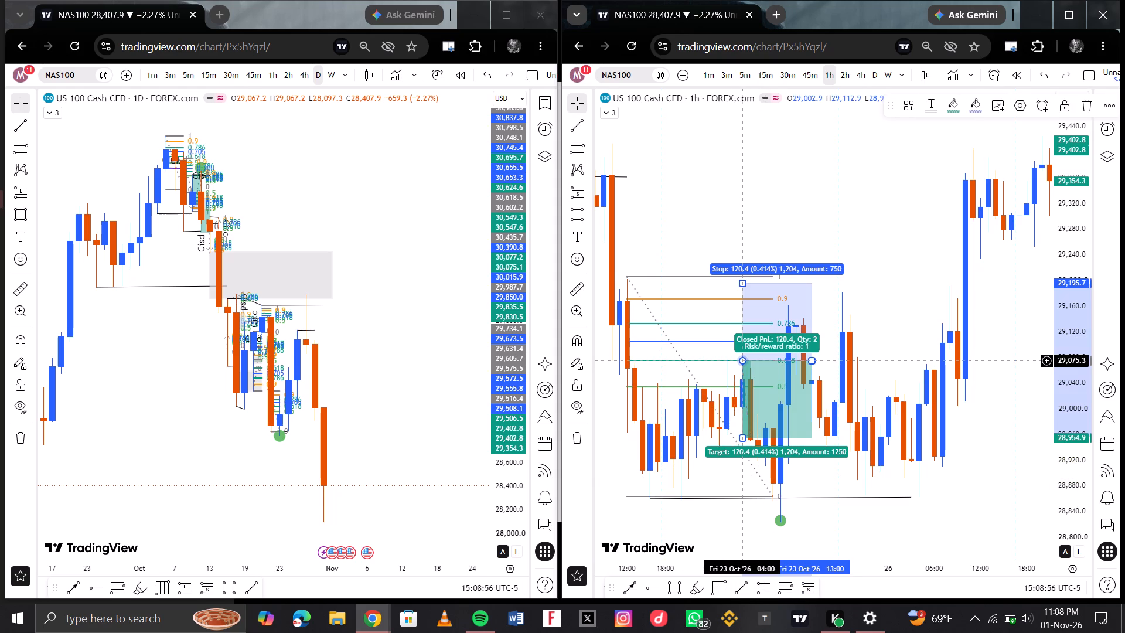
drag(743, 280, 743, 293)
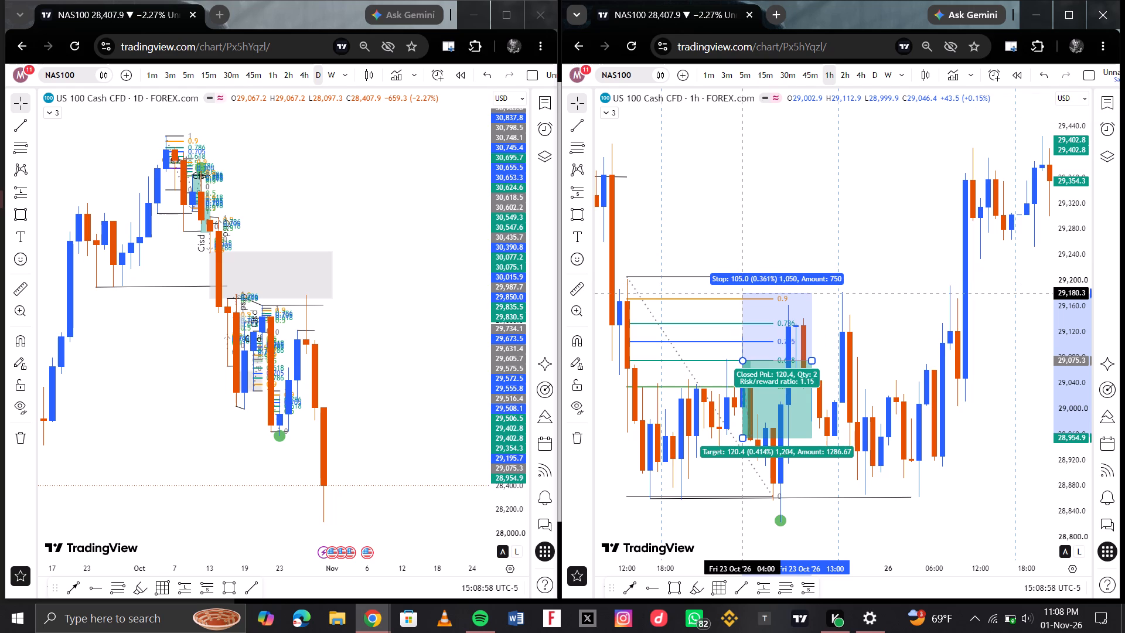
drag(743, 293, 744, 298)
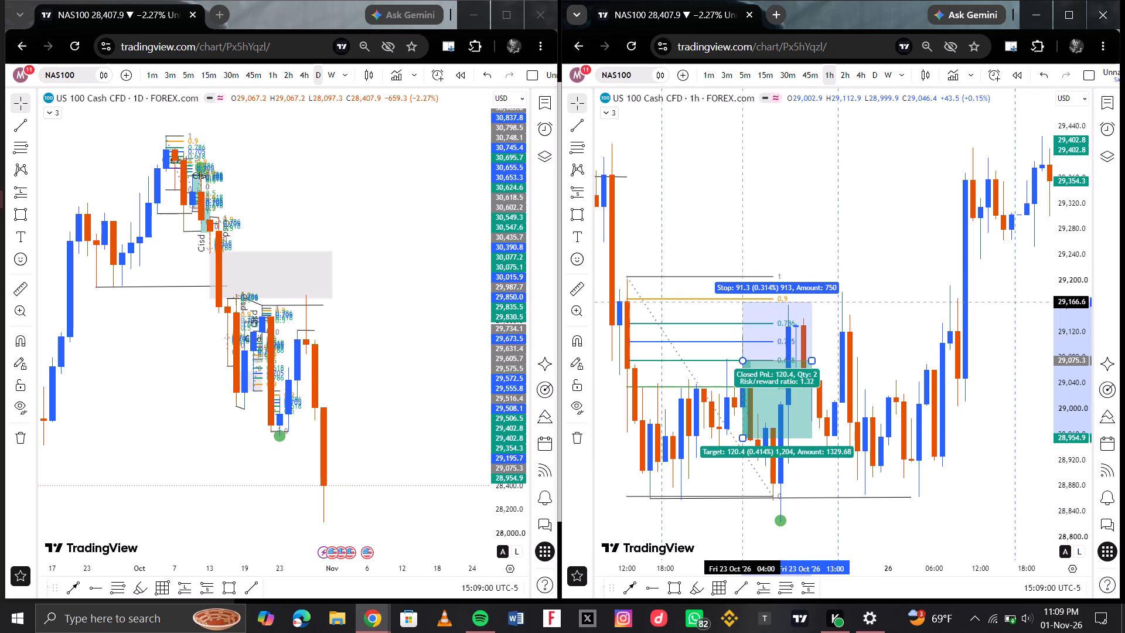
drag(744, 298, 745, 298)
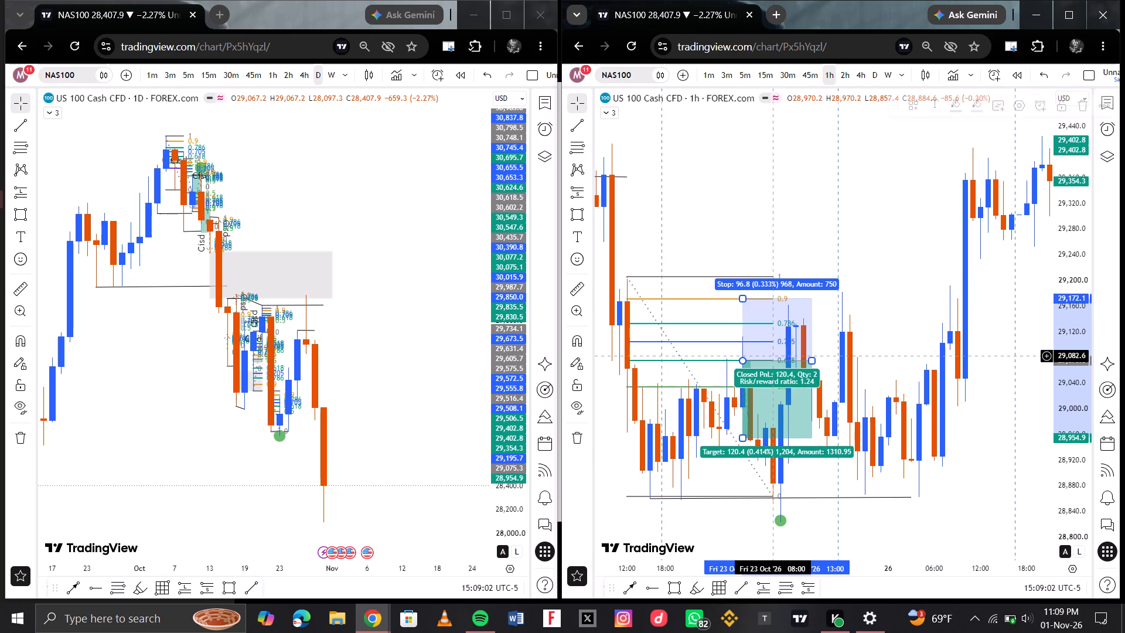
drag(742, 439, 742, 462)
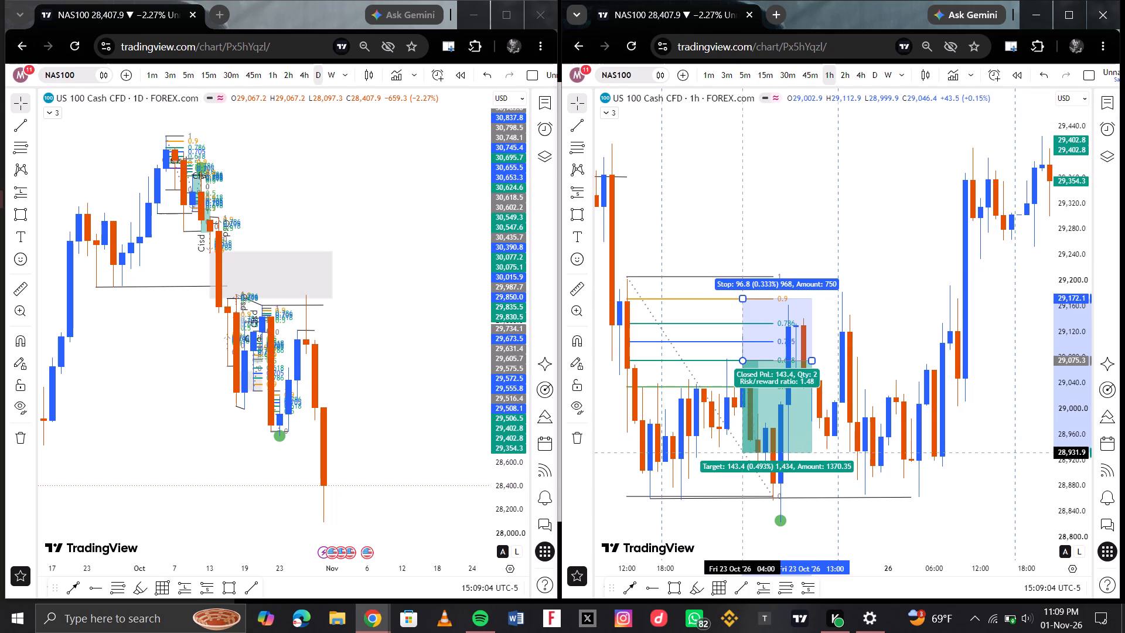
drag(742, 462, 742, 500)
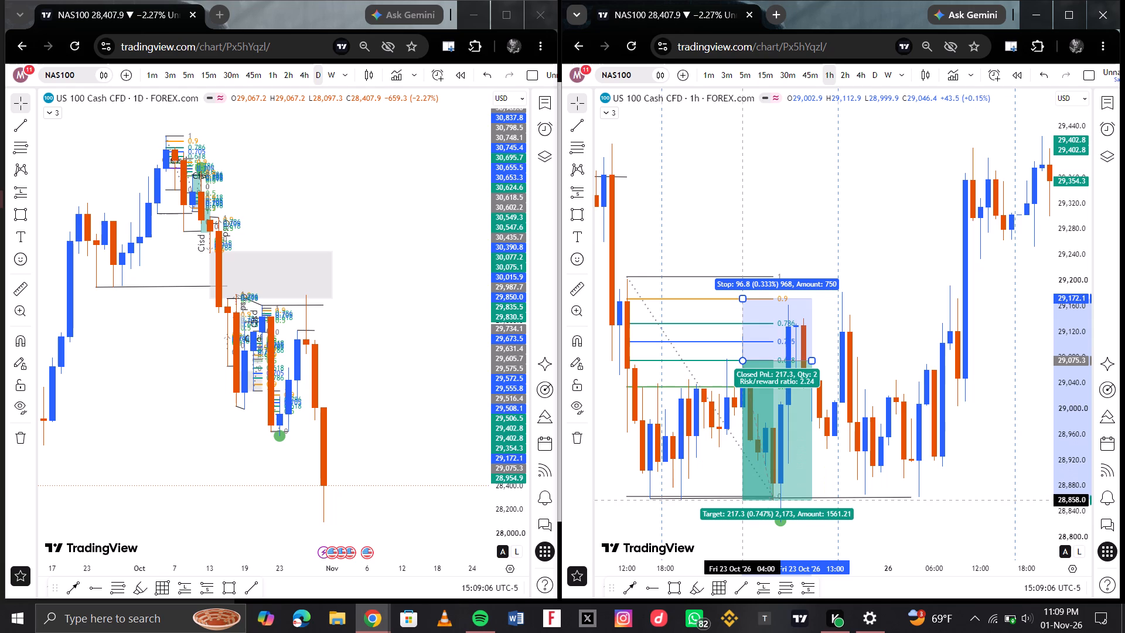
drag(742, 500, 742, 503)
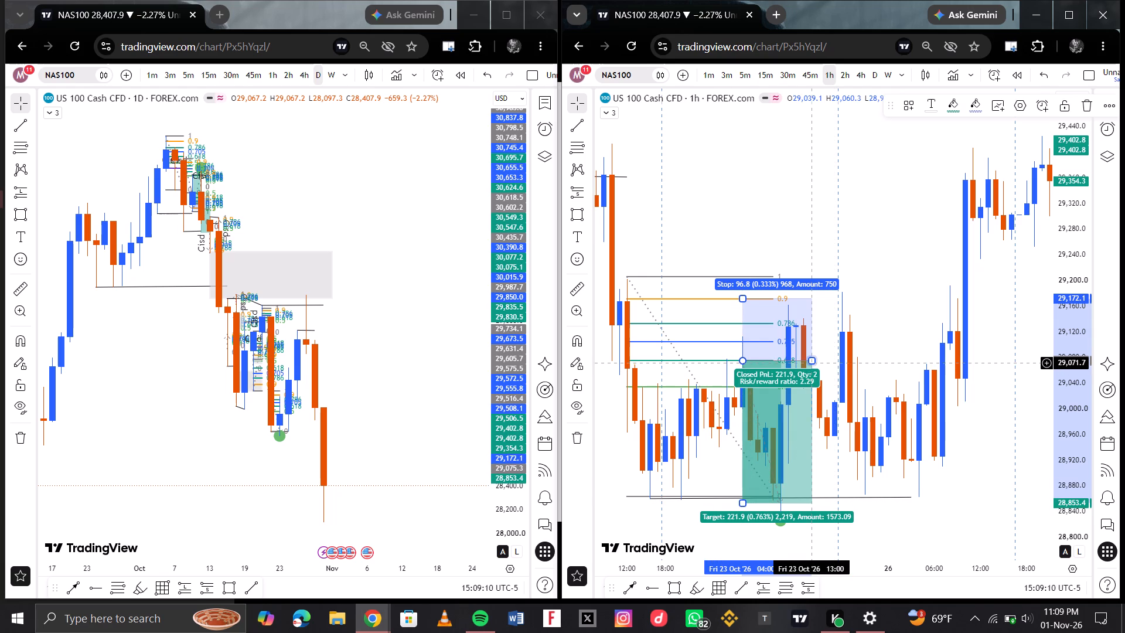
drag(813, 363, 786, 365)
click(865, 472)
Switch the intraday chart to the 15-minute interval and examine the price action around the 23 October short position.
scroll(803, 381, up, 1)
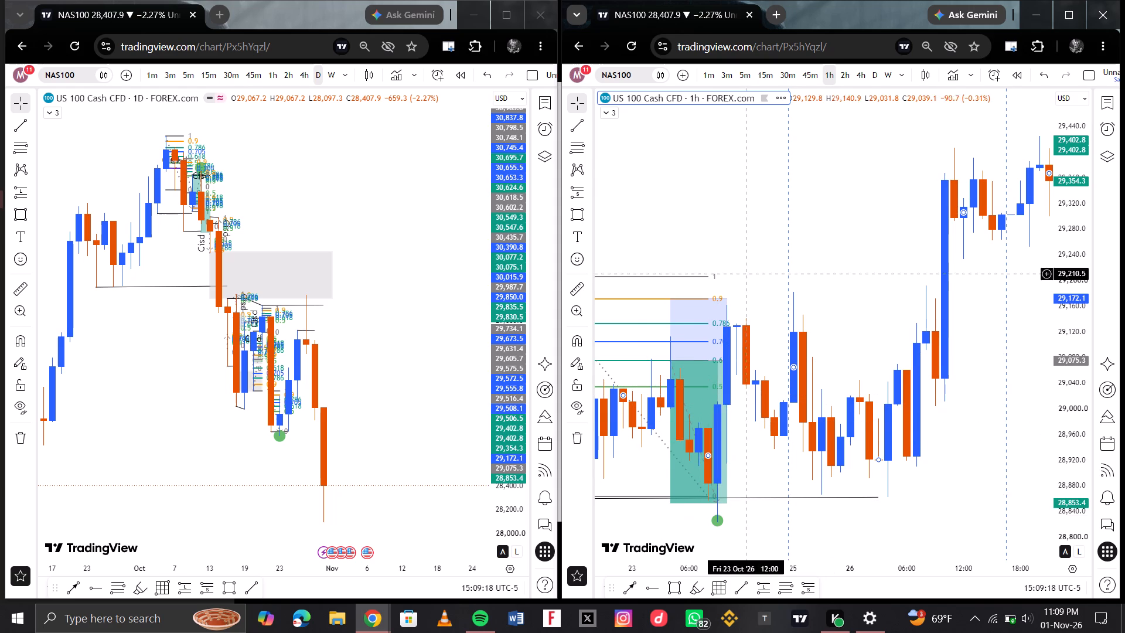
click(765, 74)
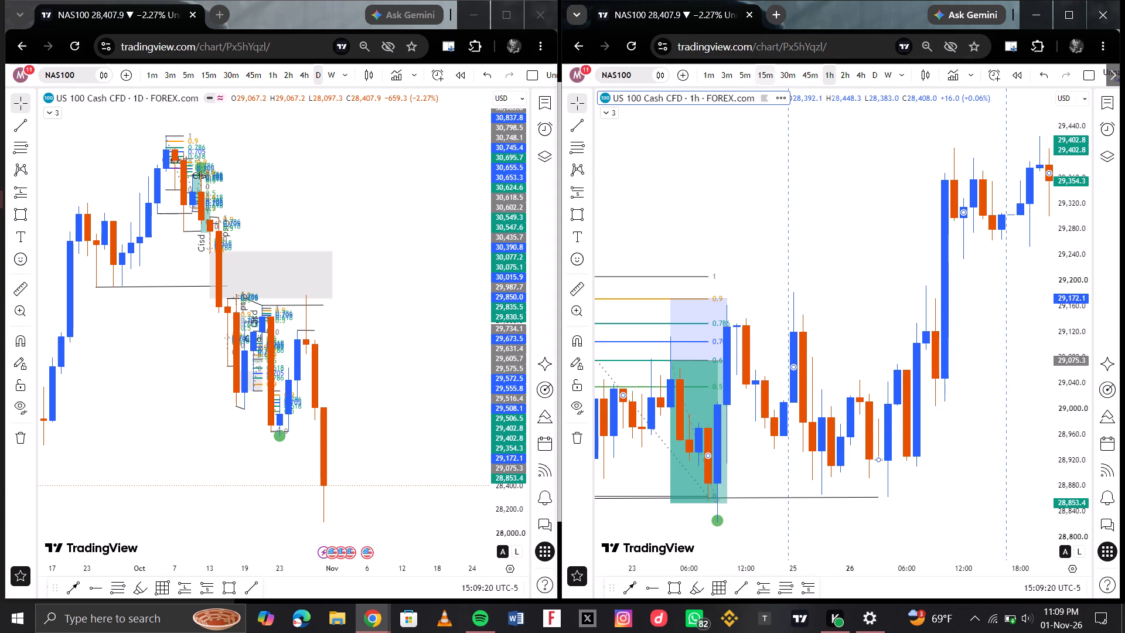
scroll(827, 382, down, 7)
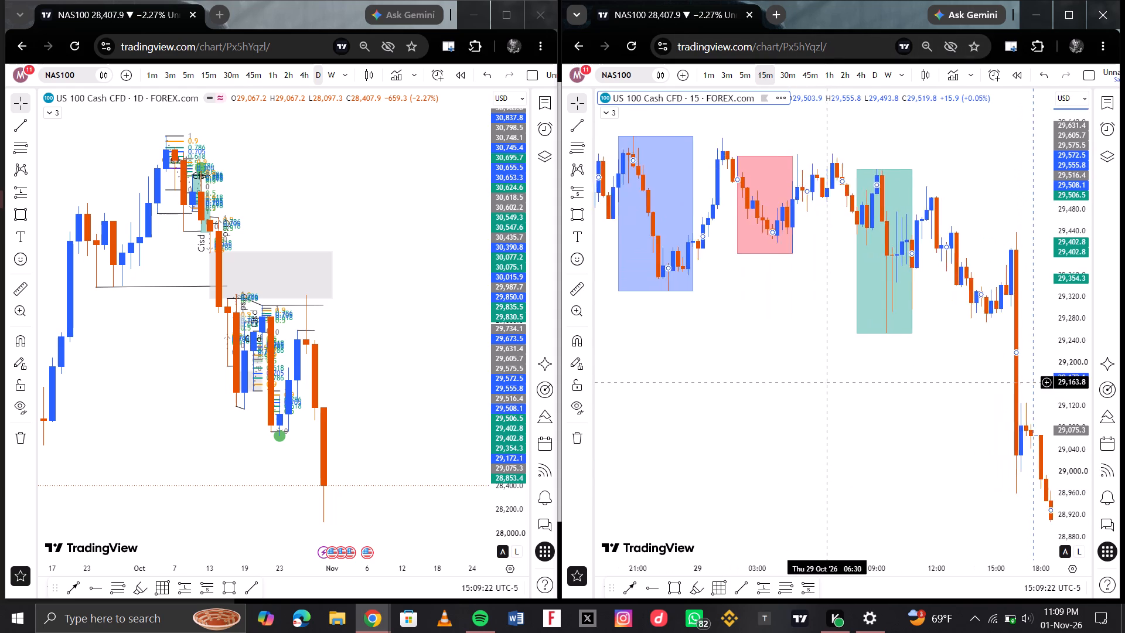
scroll(827, 382, down, 3)
scroll(748, 335, right, 4)
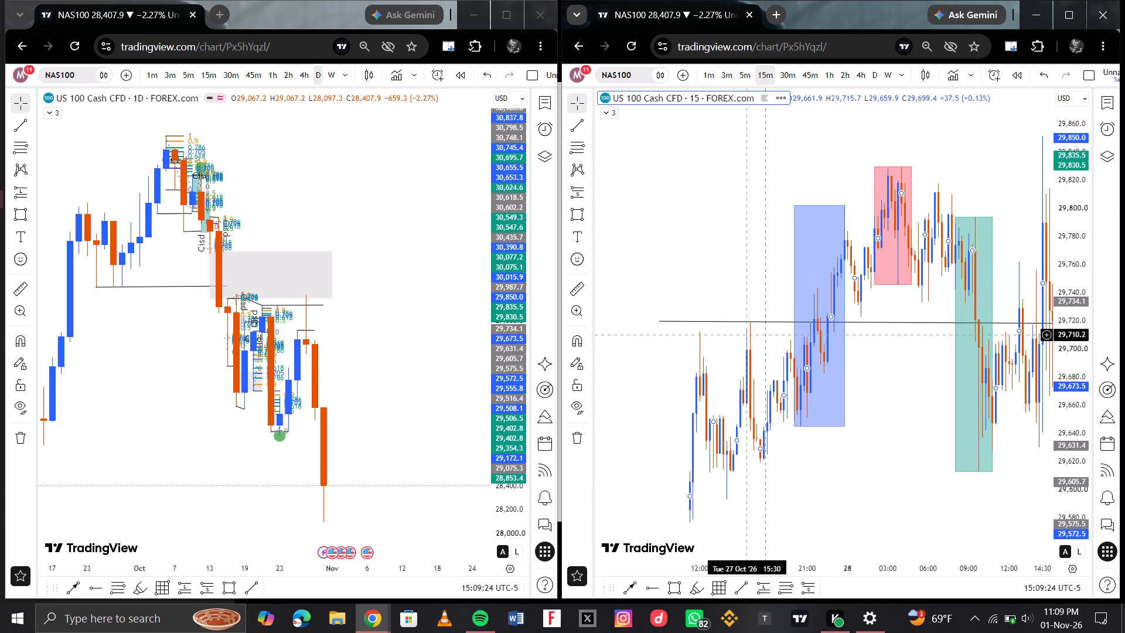
scroll(748, 335, right, 3)
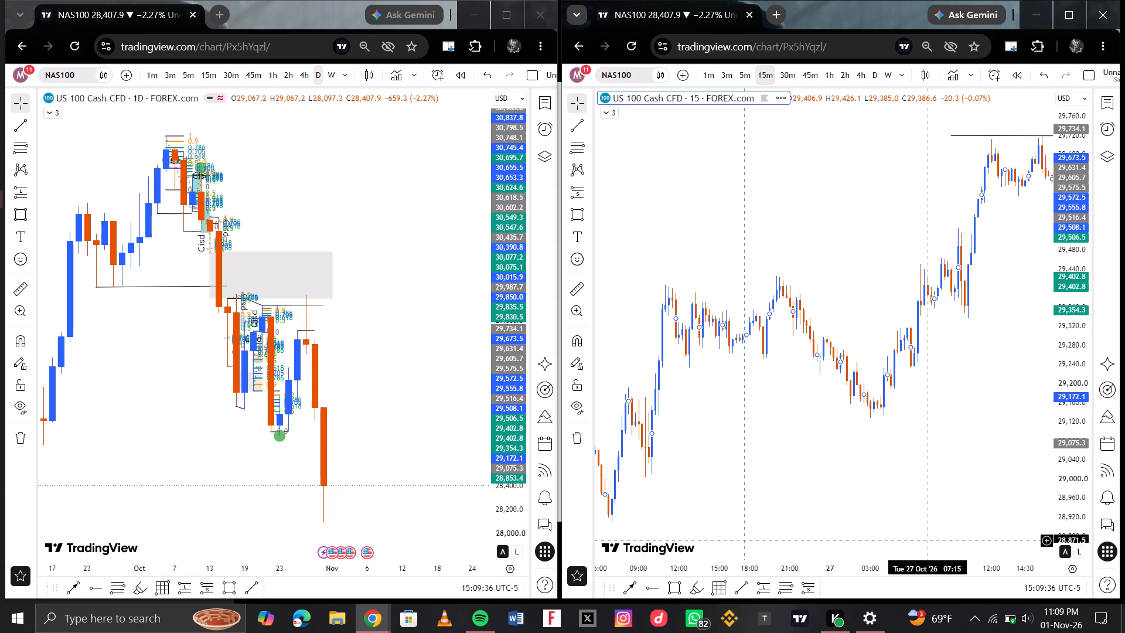
scroll(838, 414, right, 6)
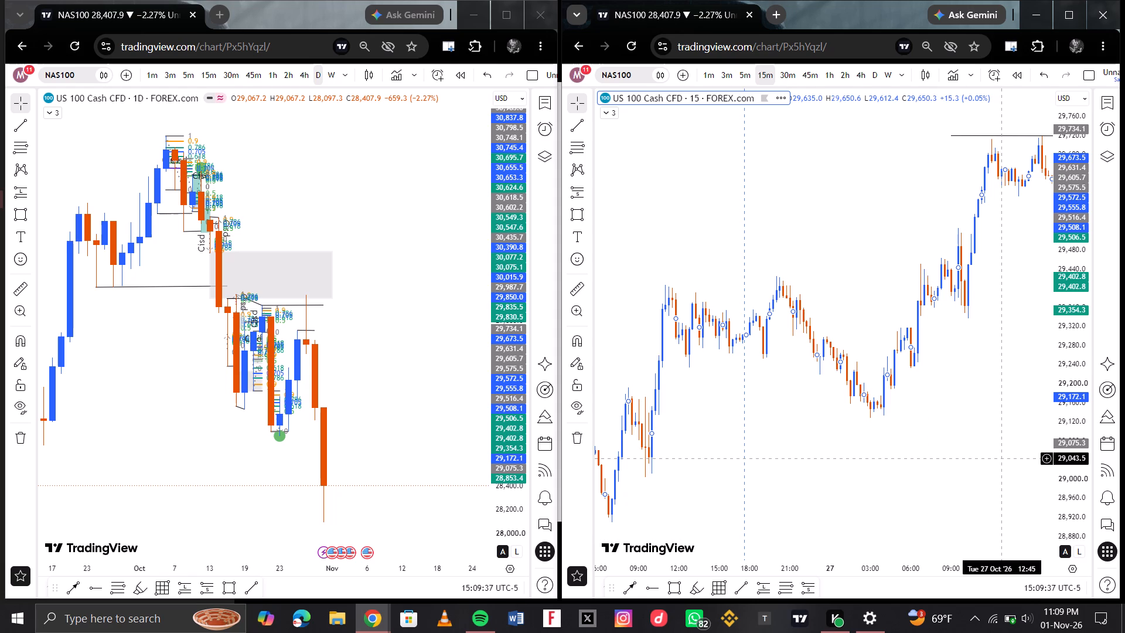
scroll(891, 391, left, 2)
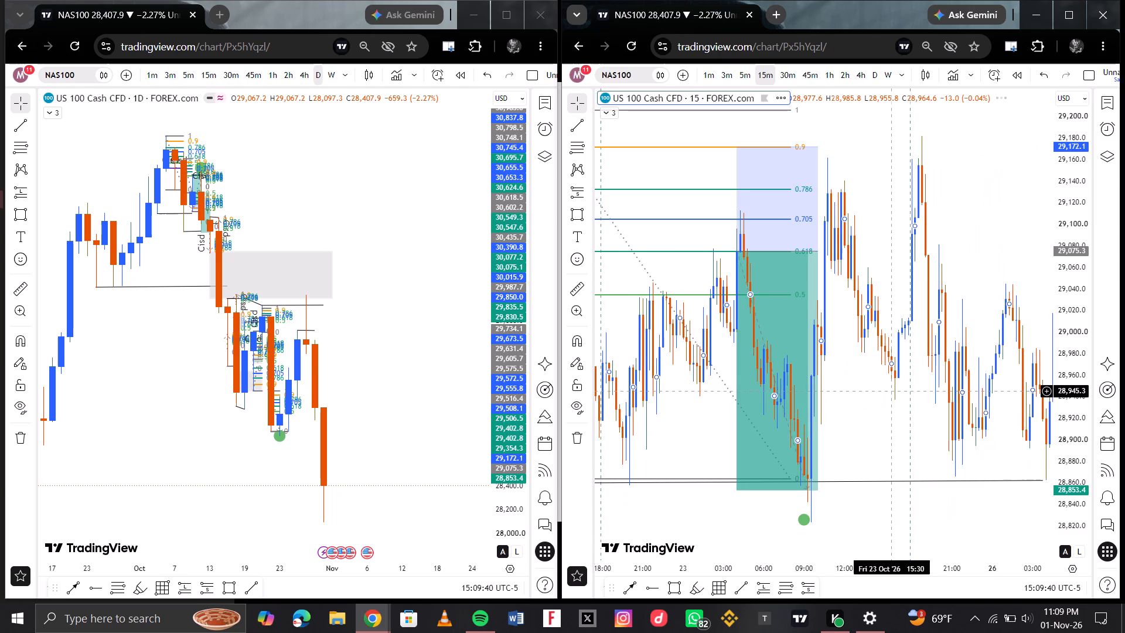
scroll(891, 391, left, 1)
scroll(818, 331, up, 2)
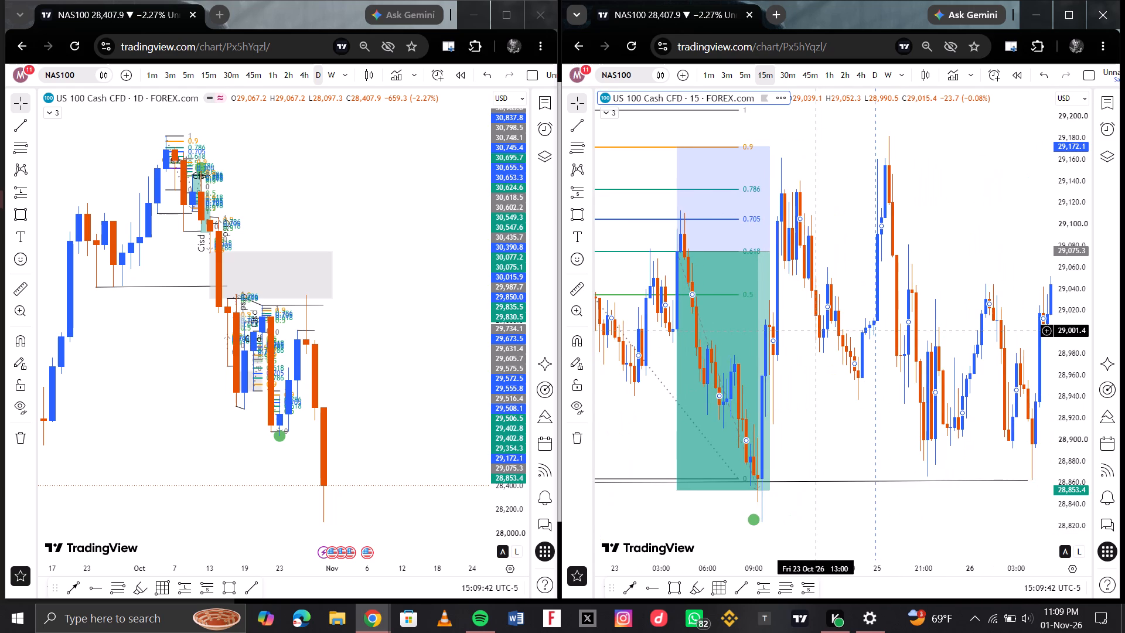
scroll(818, 331, up, 1)
scroll(818, 331, right, 2)
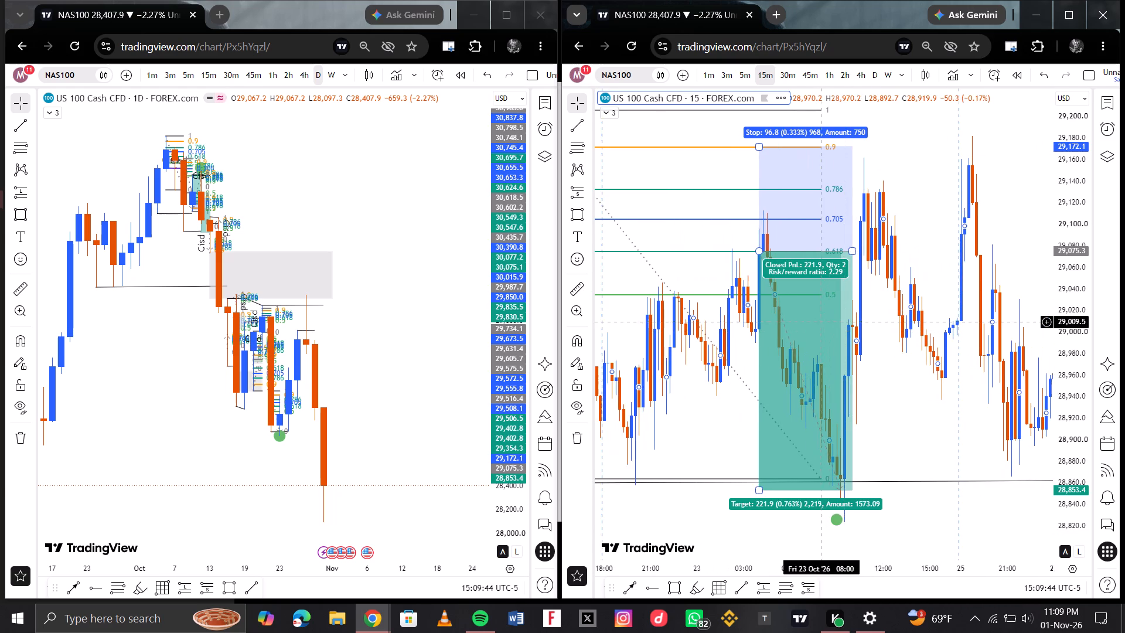
scroll(846, 263, up, 2)
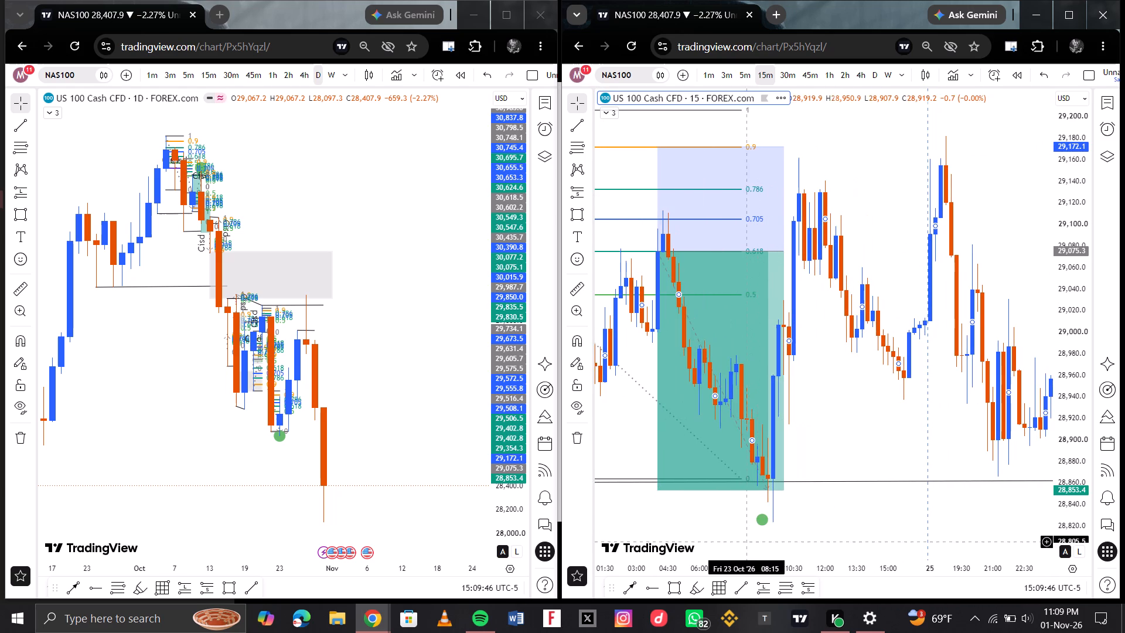
Draw a horizontal trend line at about 28,970.4 ending 23 October 09:45, above the morning low, and apply the CISD template.
click(748, 581)
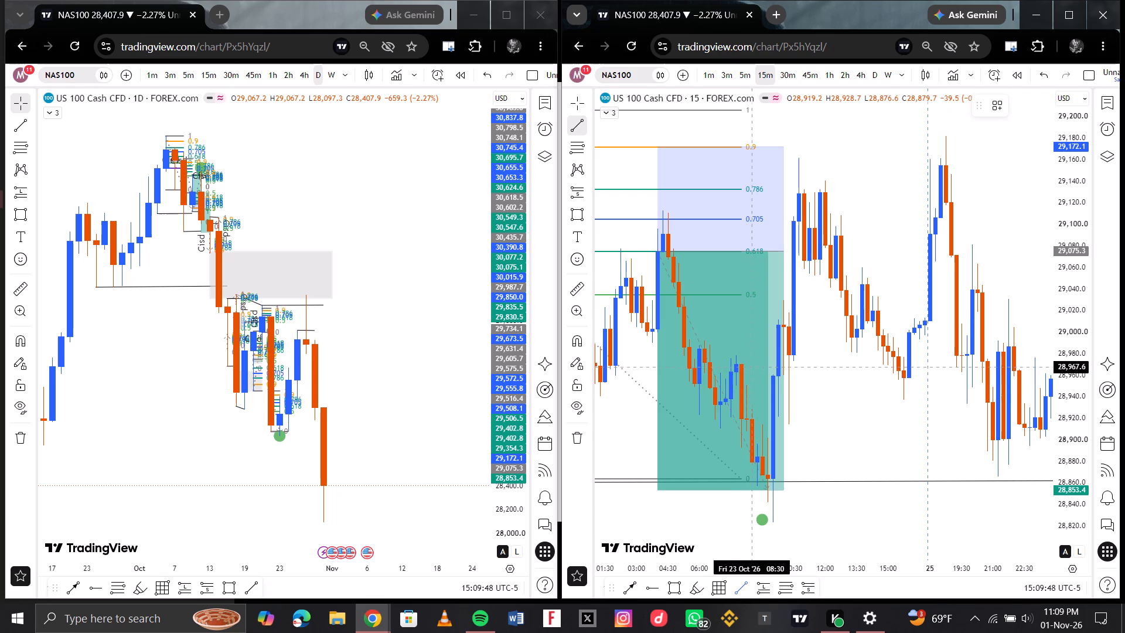
drag(739, 364, 776, 365)
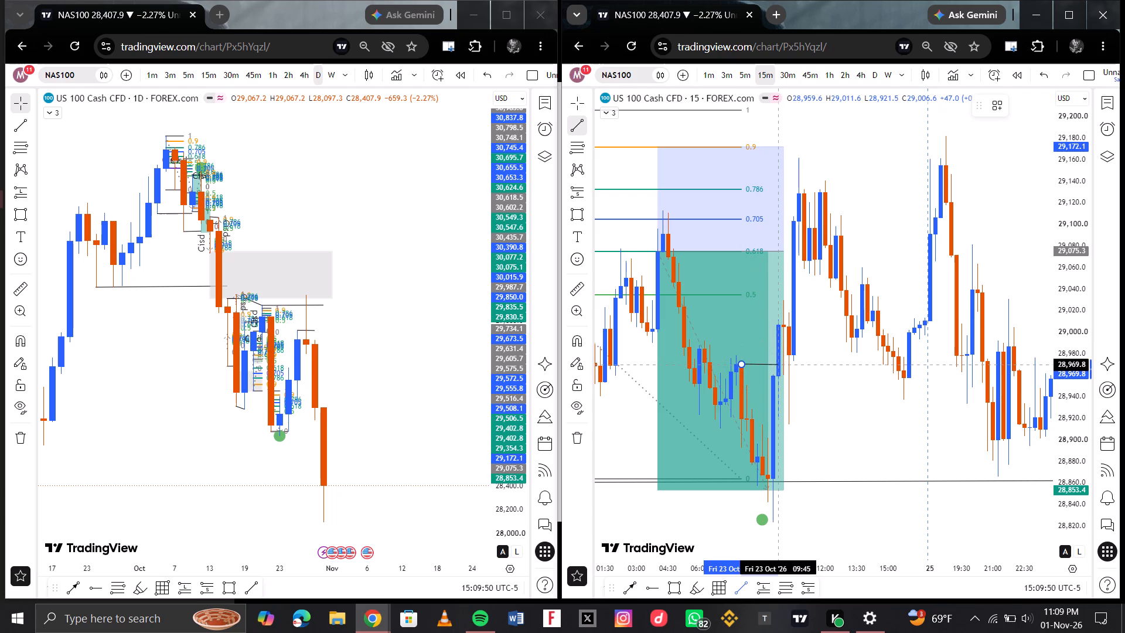
drag(776, 365, 778, 364)
click(778, 364)
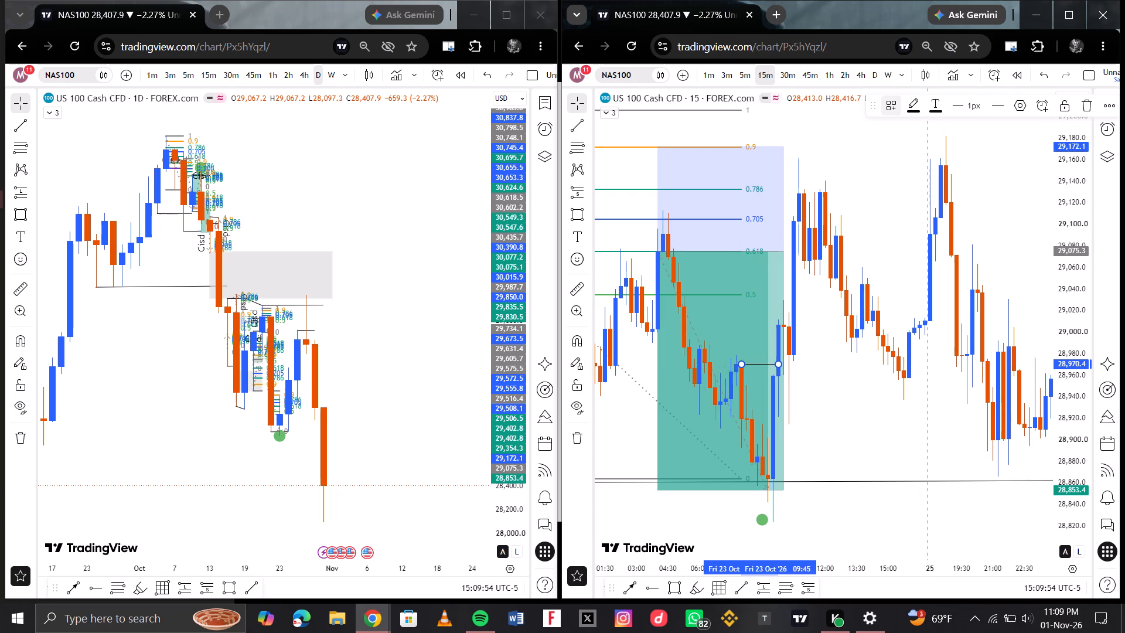
click(898, 110)
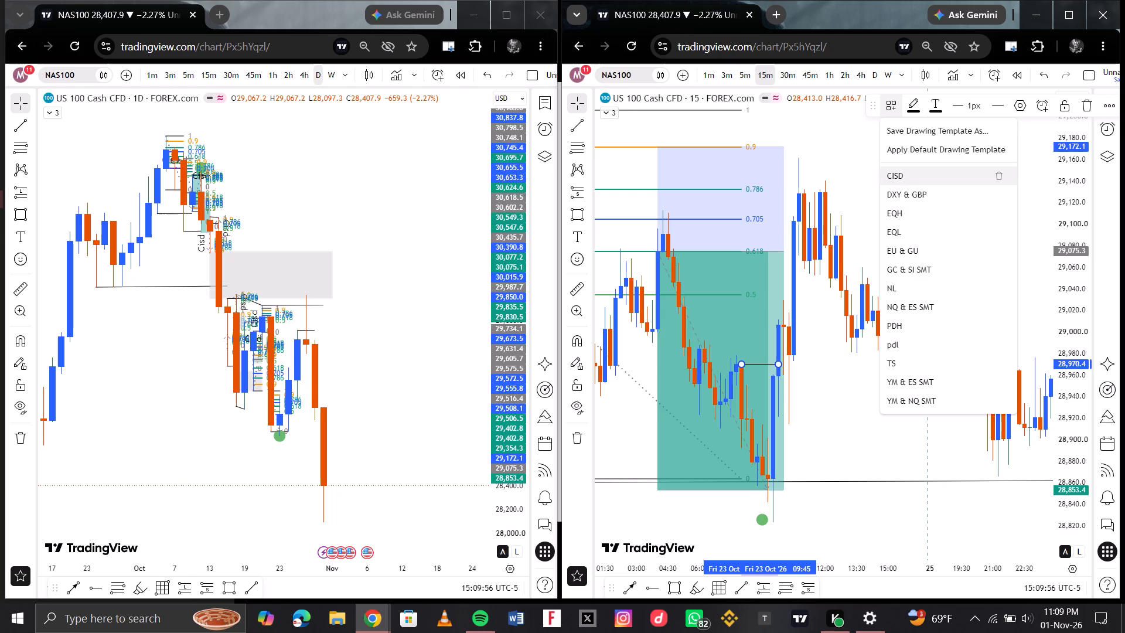
click(909, 181)
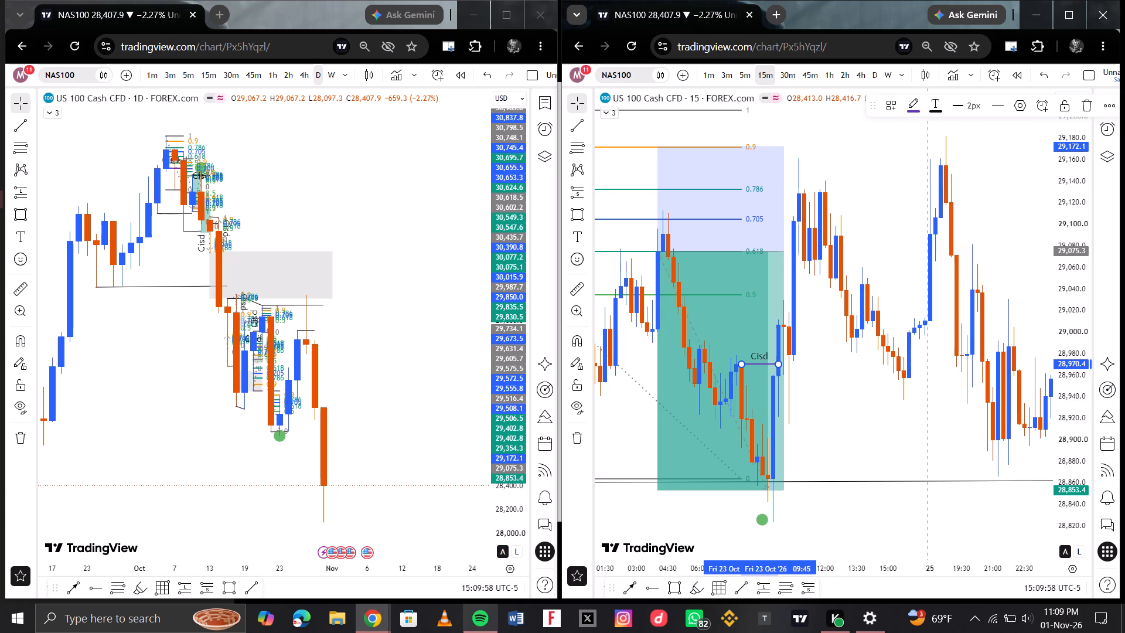
Switch to Spotify and skip forward through the Njerae tracks to Anayefaa.
click(474, 616)
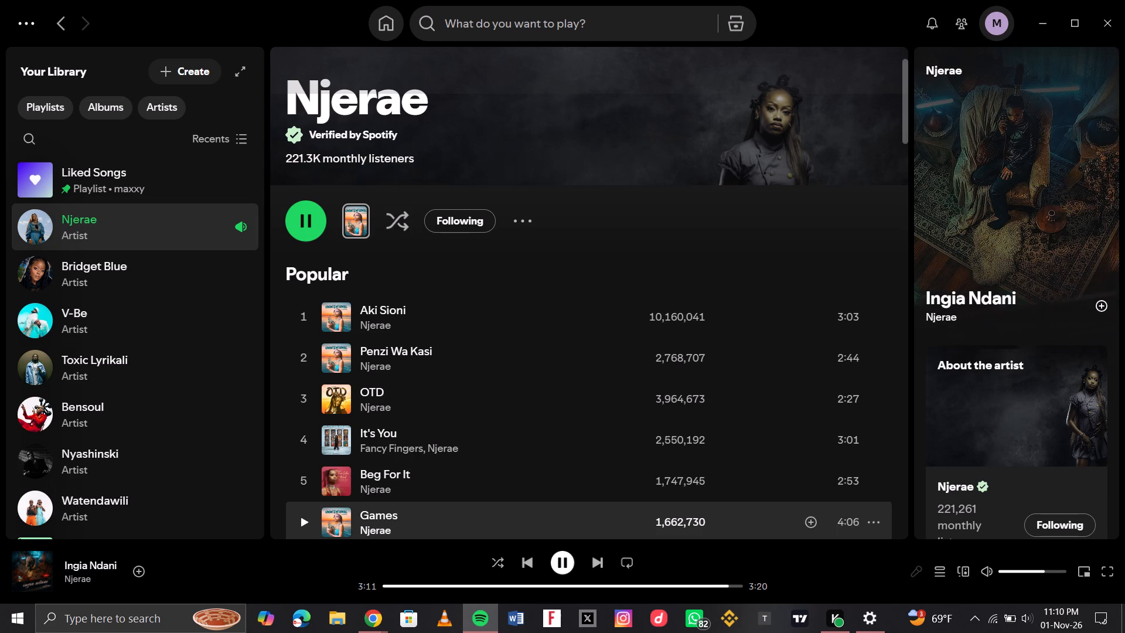
click(594, 557)
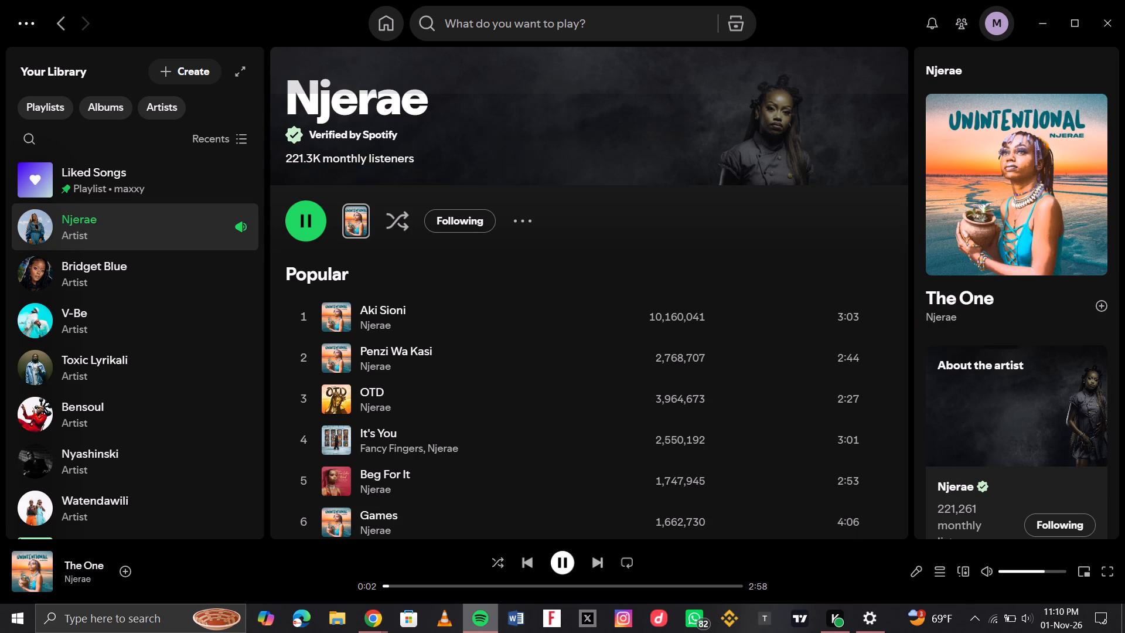
click(594, 561)
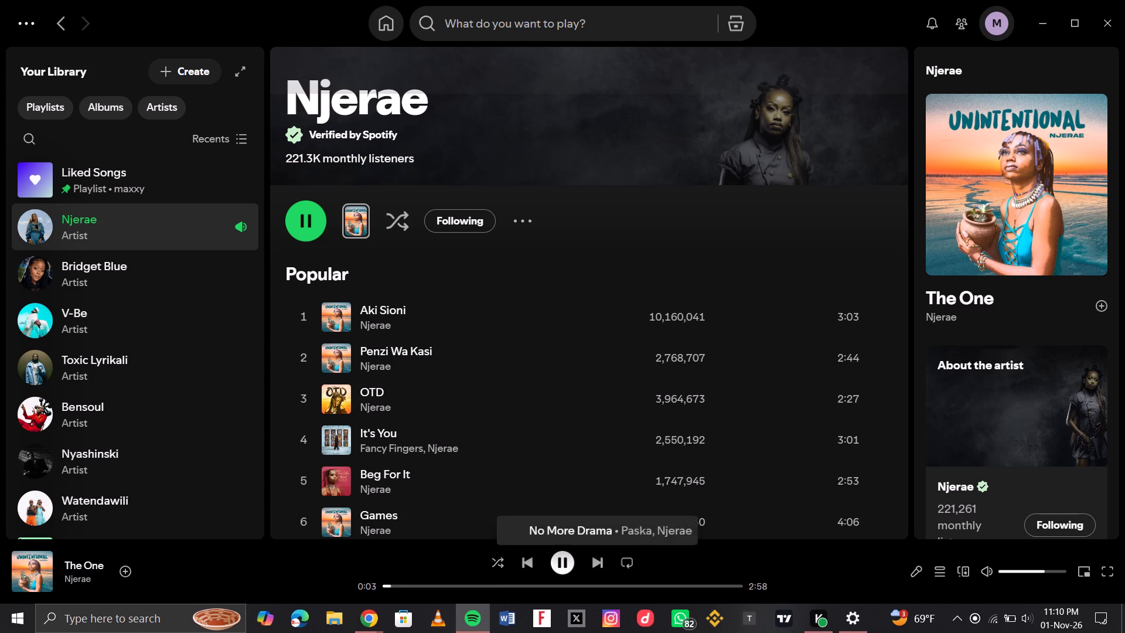
click(594, 561)
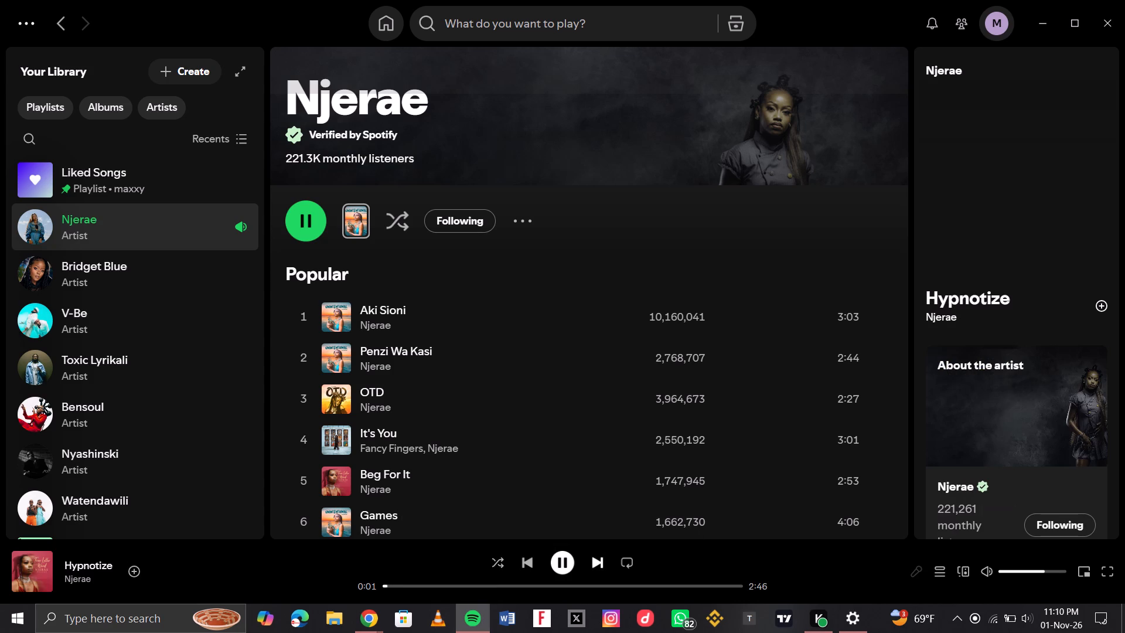
click(594, 561)
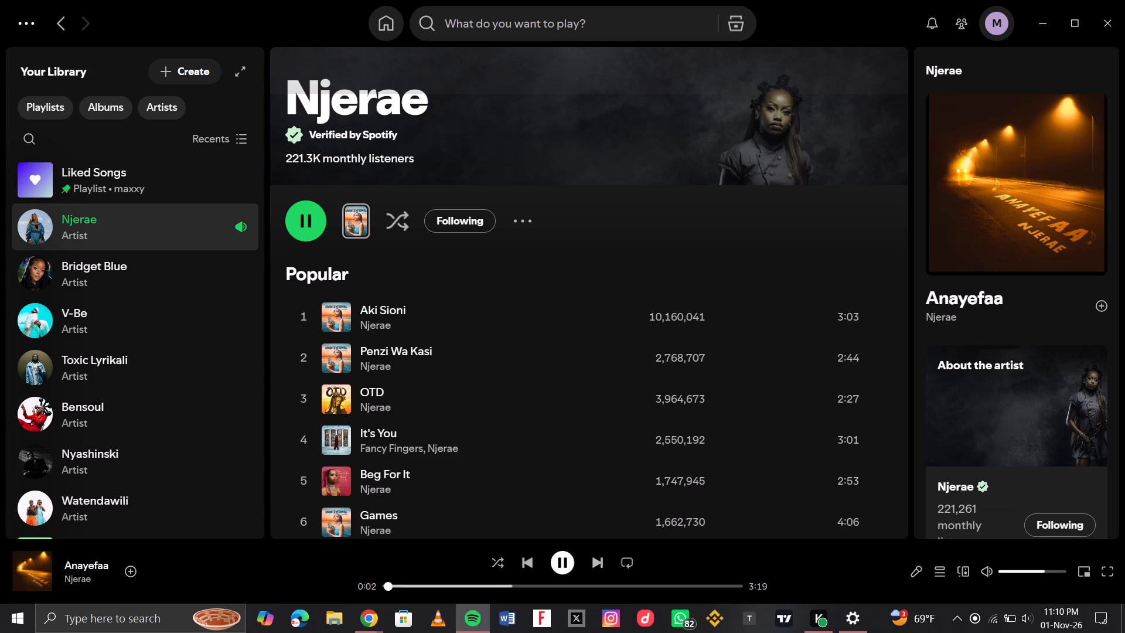
Look through Njerae's popular tracks, expanding and collapsing the full list.
click(475, 621)
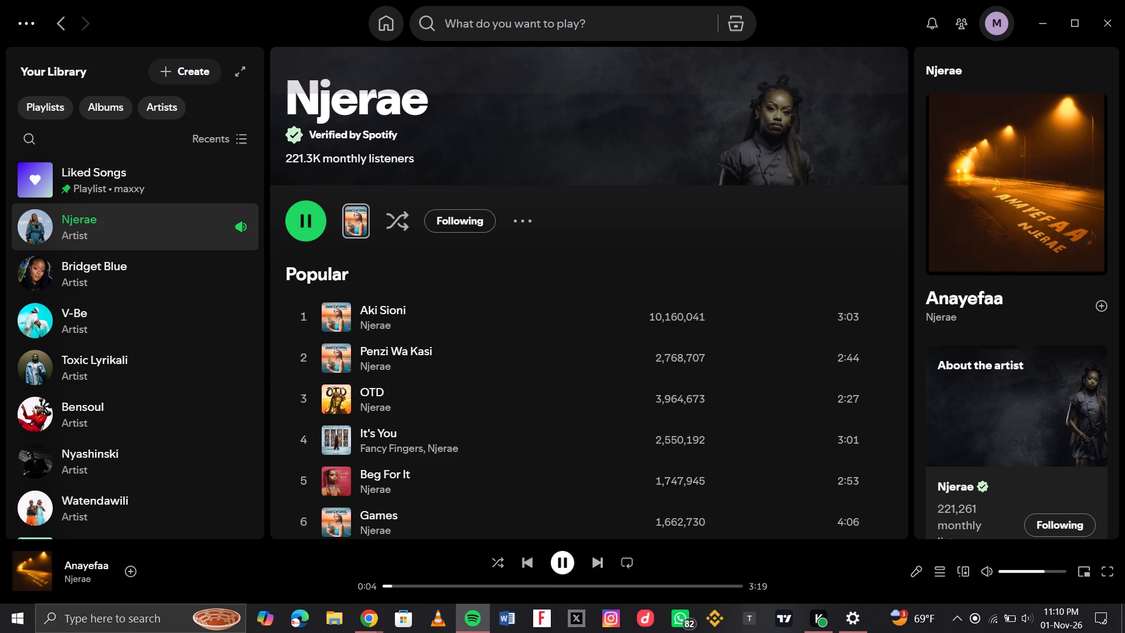
scroll(517, 395, down, 2)
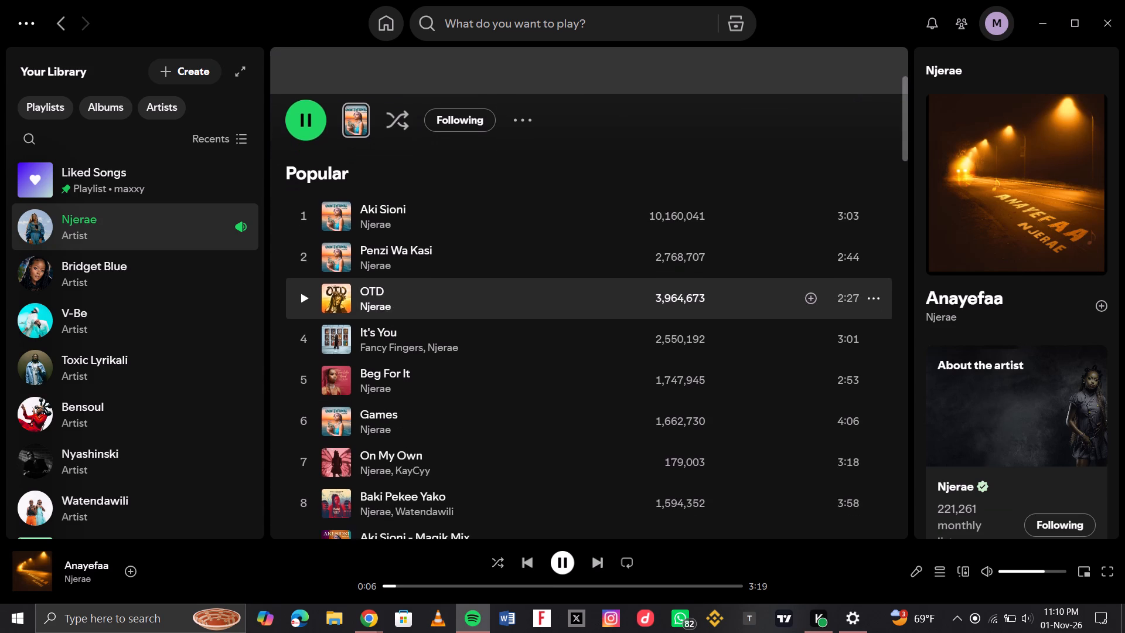
scroll(517, 395, down, 2)
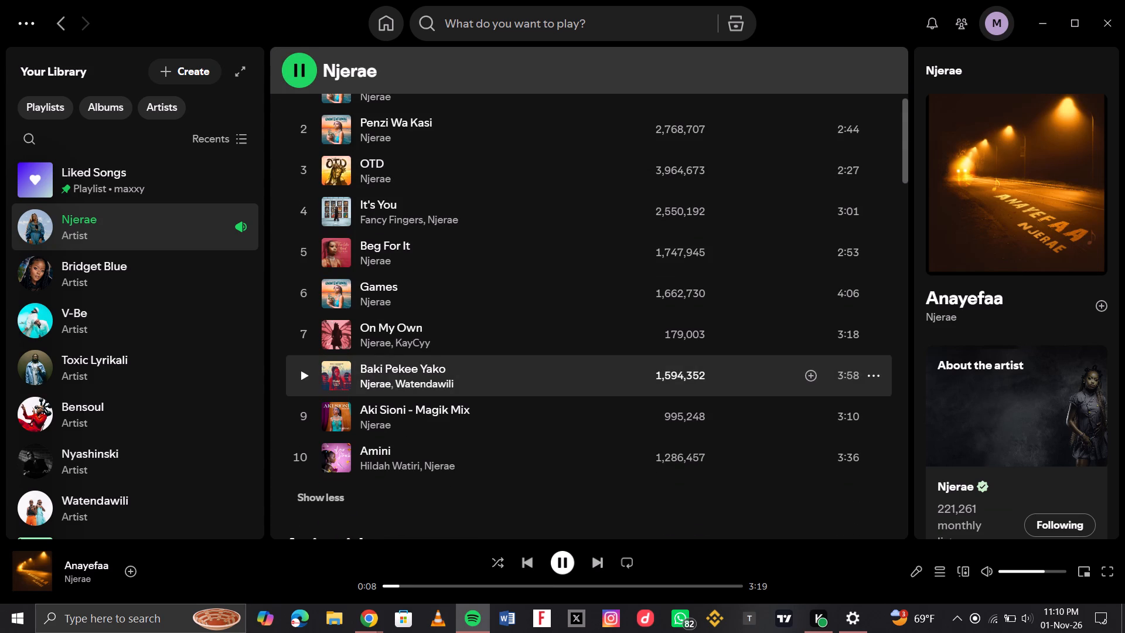
click(312, 491)
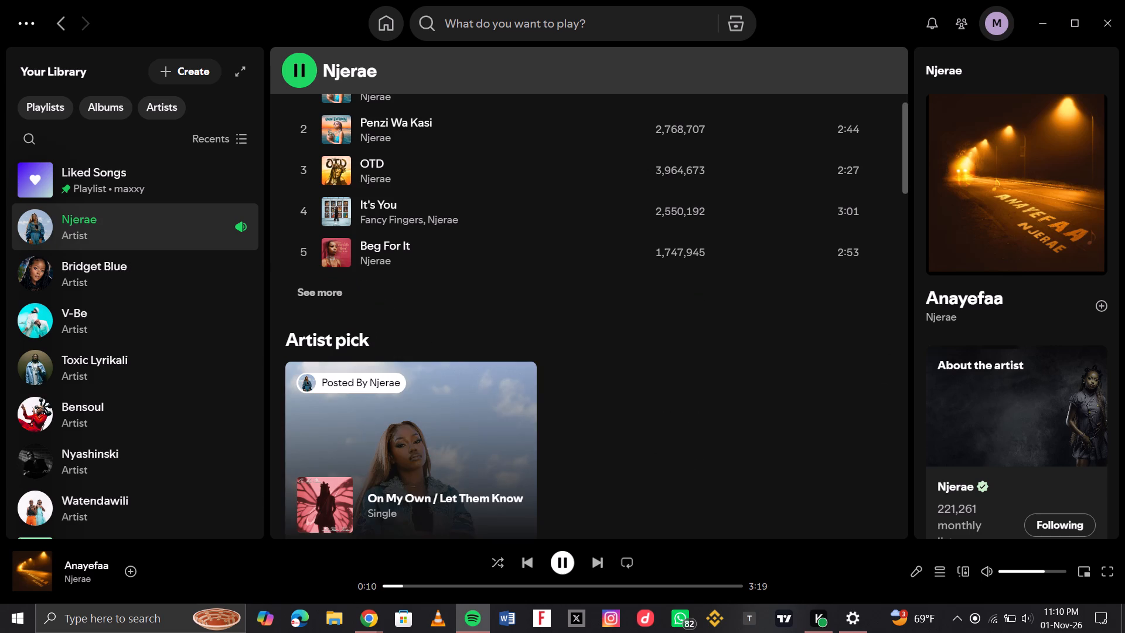
scroll(587, 233, down, 1)
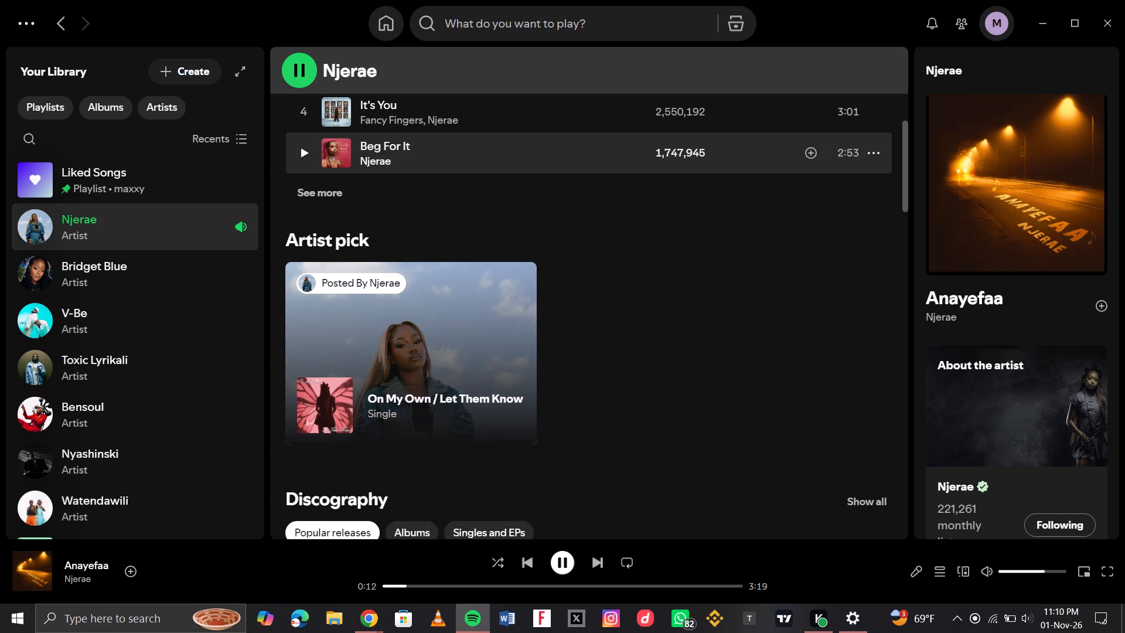
click(321, 196)
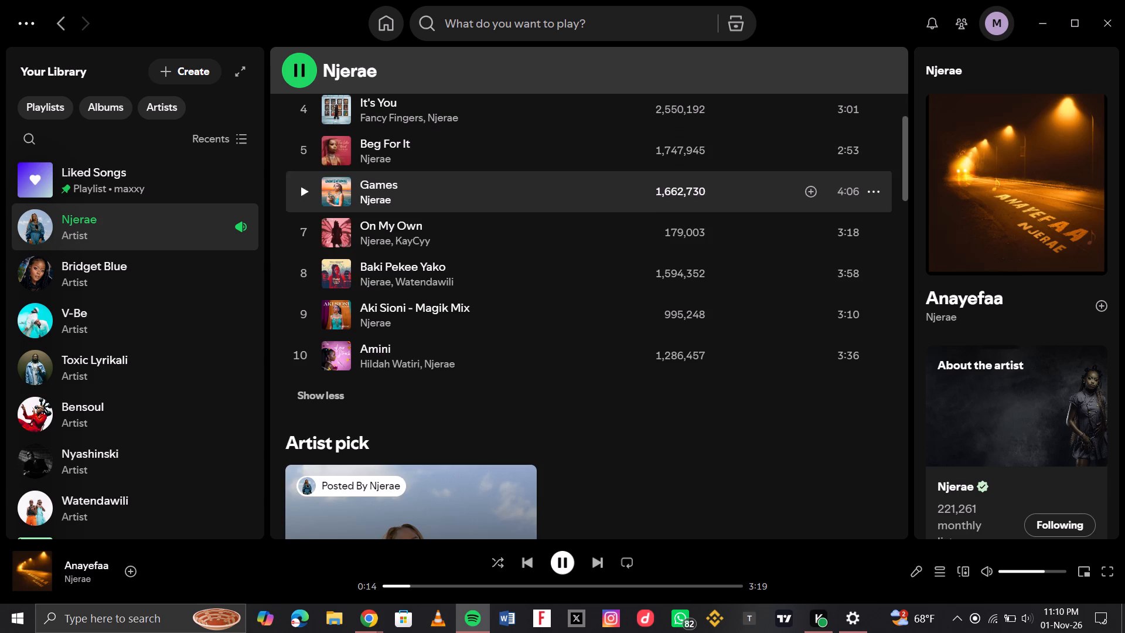
click(332, 389)
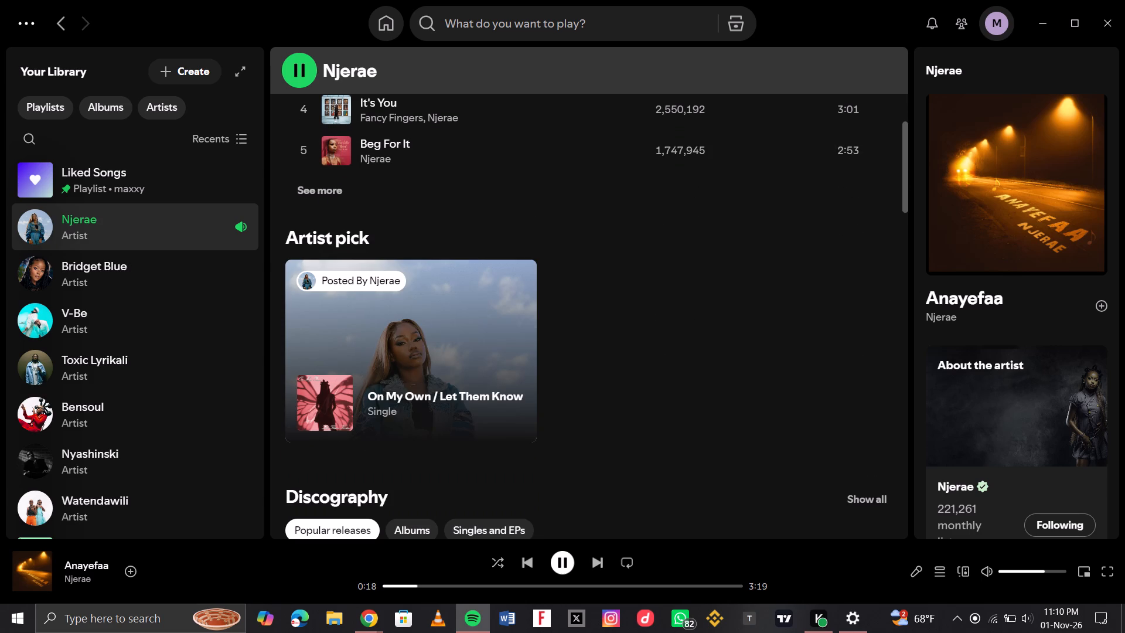
click(315, 187)
scroll(468, 215, up, 2)
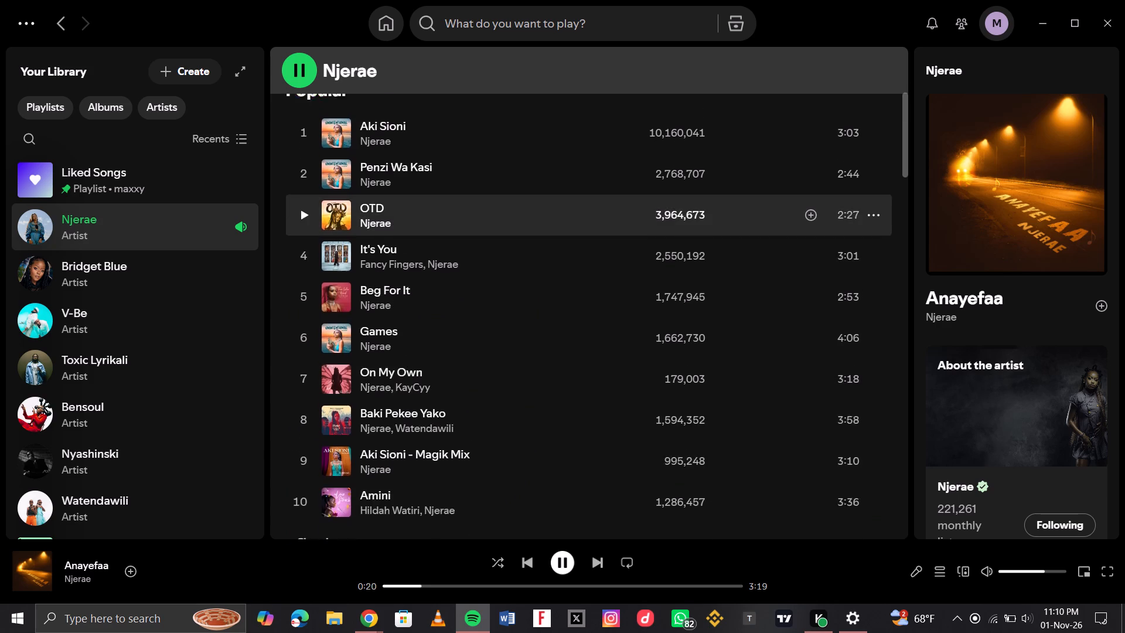
scroll(468, 215, up, 3)
scroll(442, 360, down, 1)
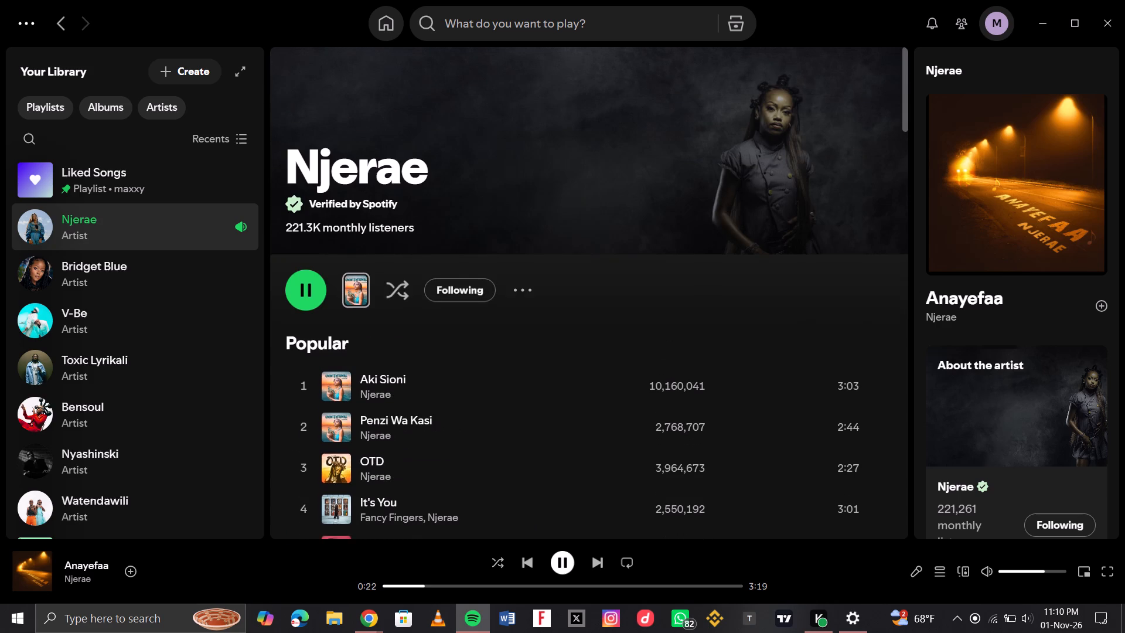
scroll(442, 360, down, 1)
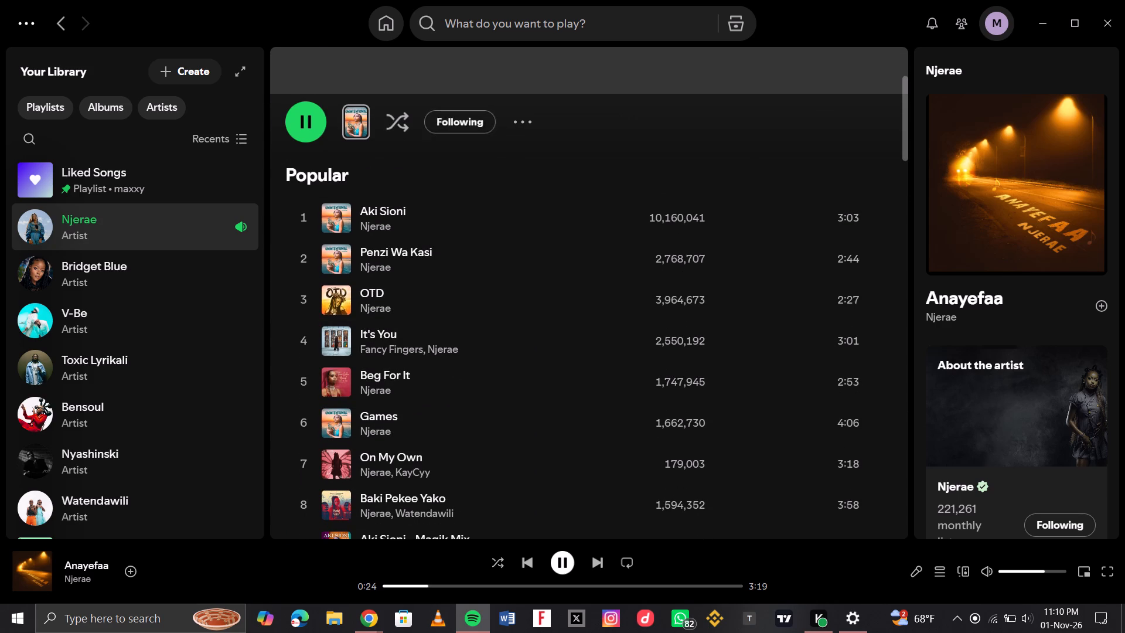
scroll(466, 195, up, 2)
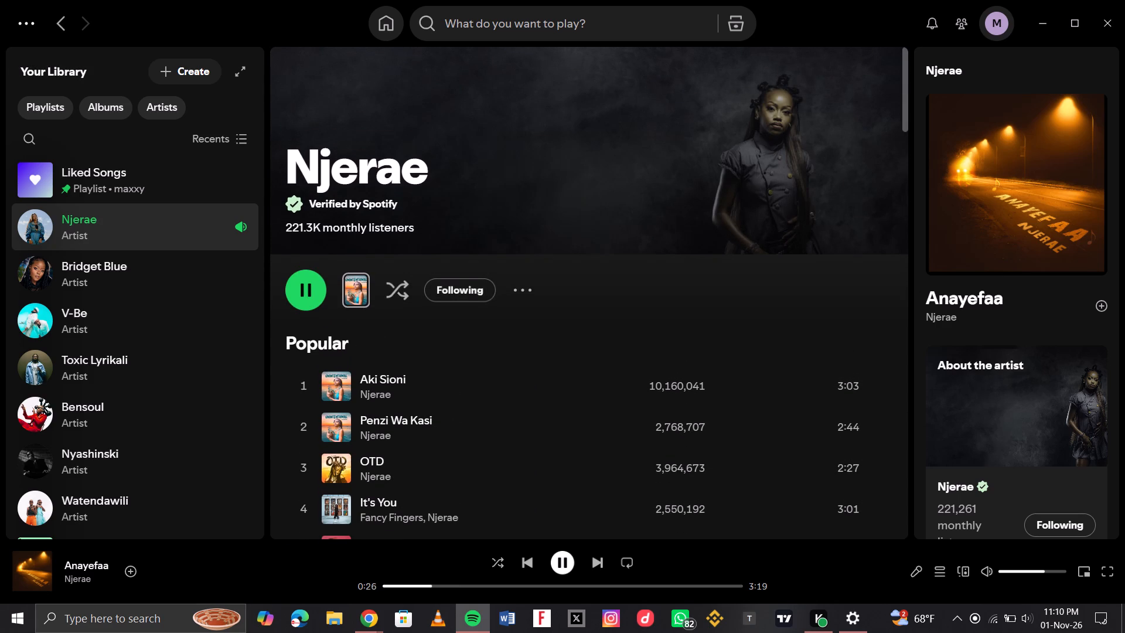
Return to the Spotify home page and browse the Jump back in and Recents rows for another artist.
click(65, 32)
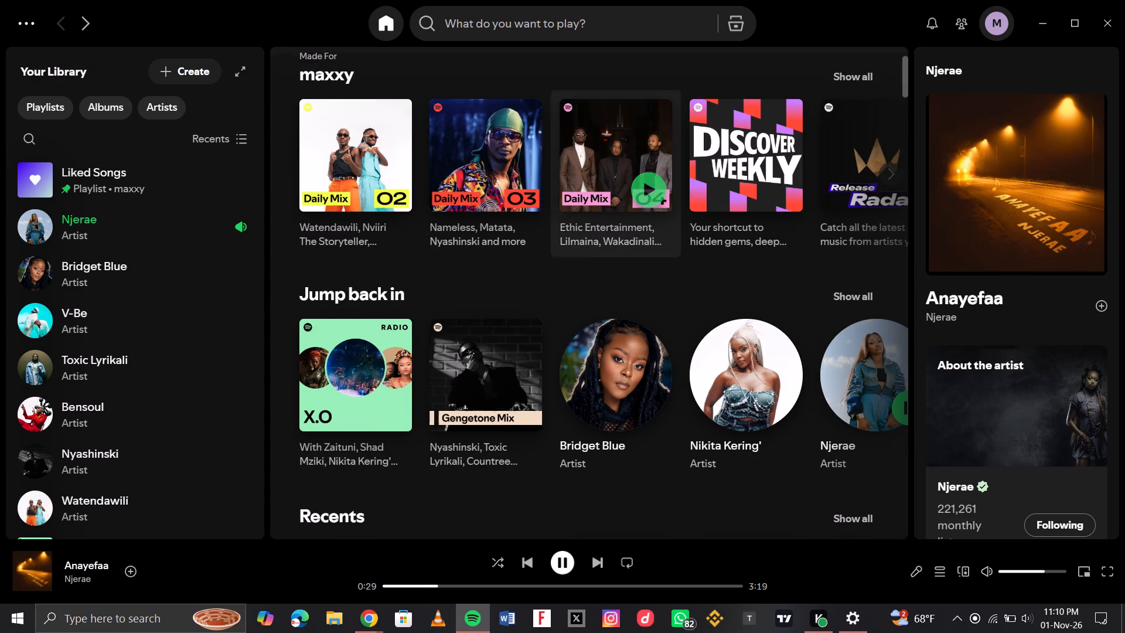
scroll(685, 382, down, 1)
scroll(784, 311, left, 3)
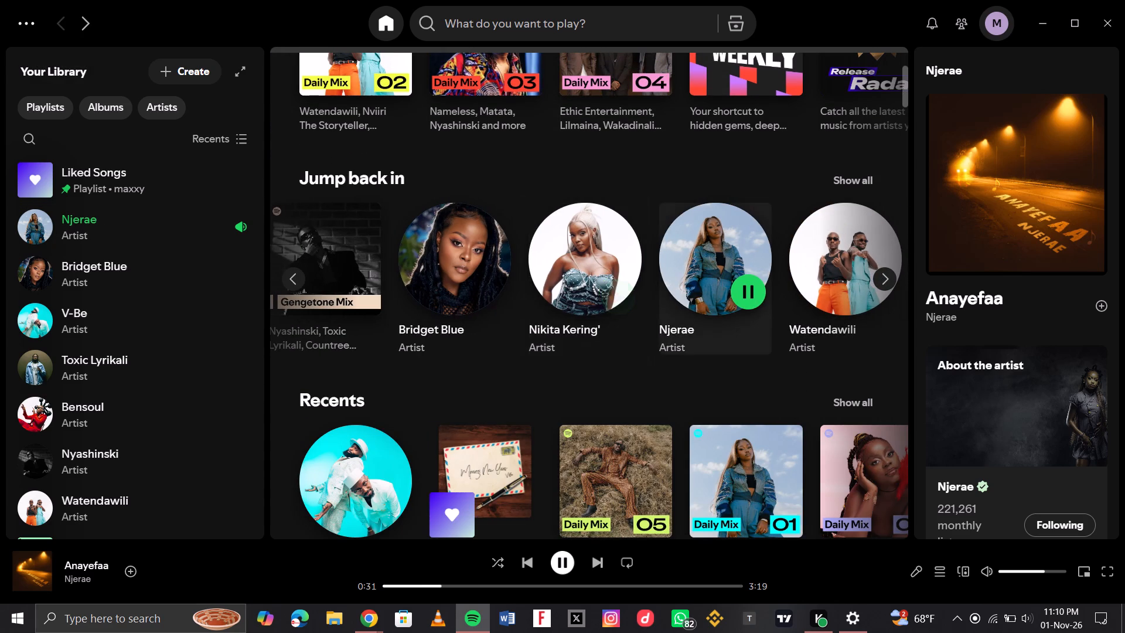
scroll(784, 311, left, 3)
scroll(861, 298, left, 1)
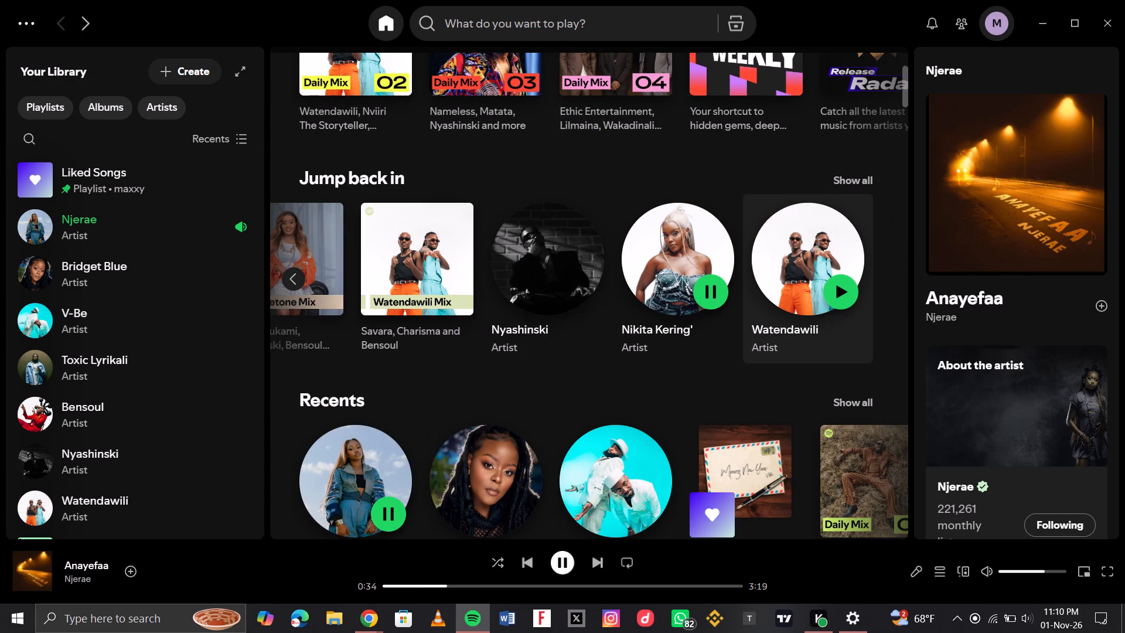
scroll(546, 326, right, 1)
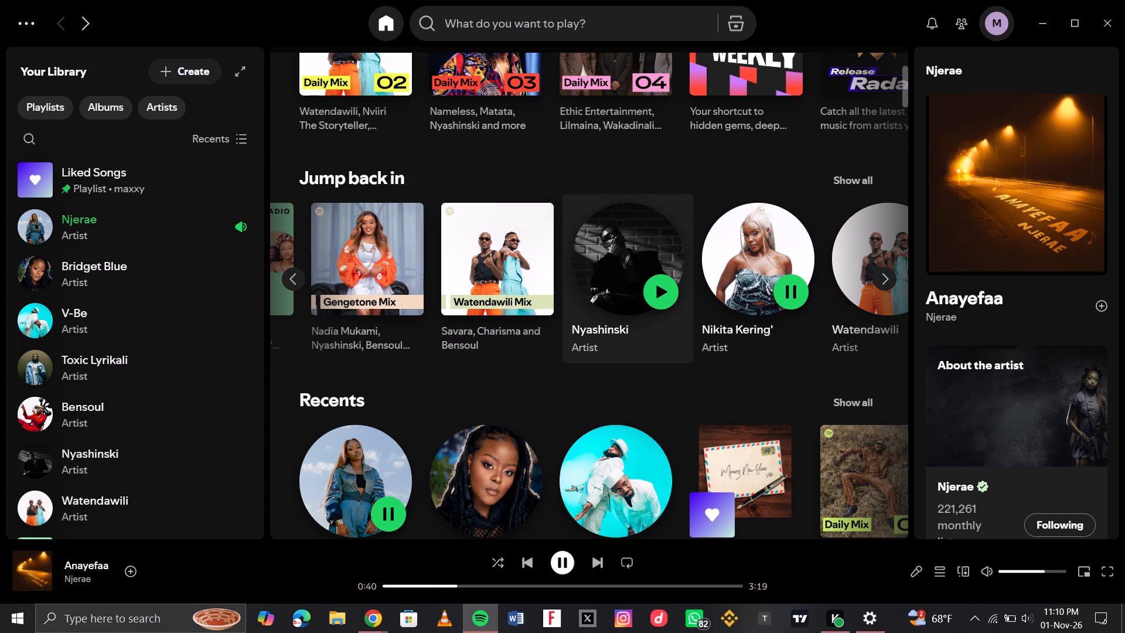
scroll(598, 409, down, 3)
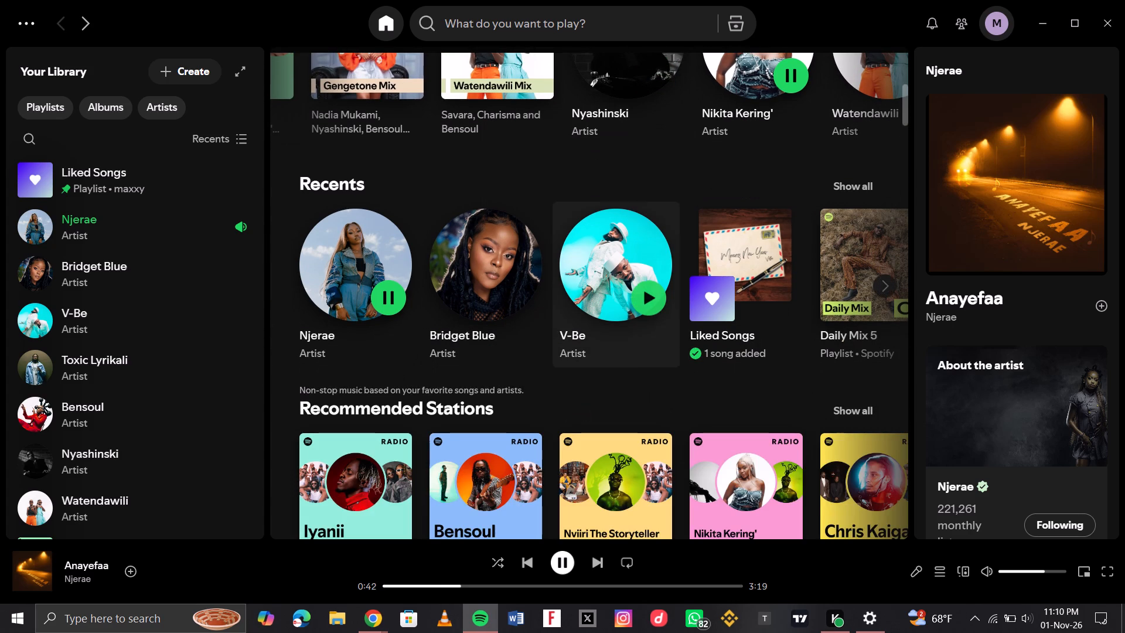
scroll(650, 270, left, 6)
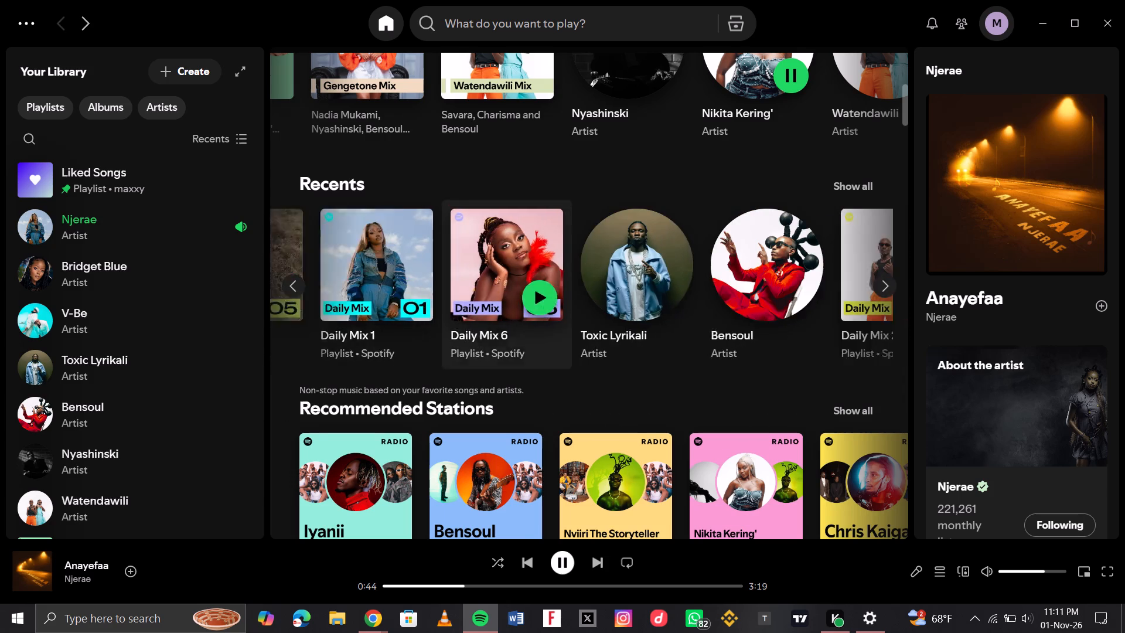
scroll(650, 270, left, 4)
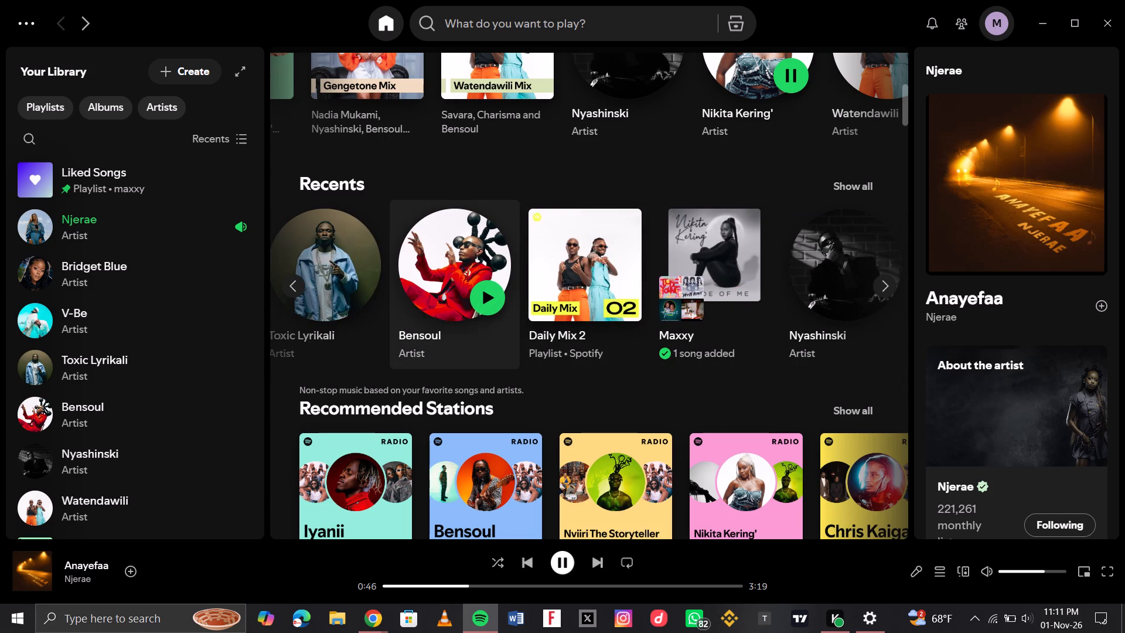
Open Bensoul's artist page, turn shuffle off, and play the popular tracks, skipping ahead to Doorstep.
click(432, 267)
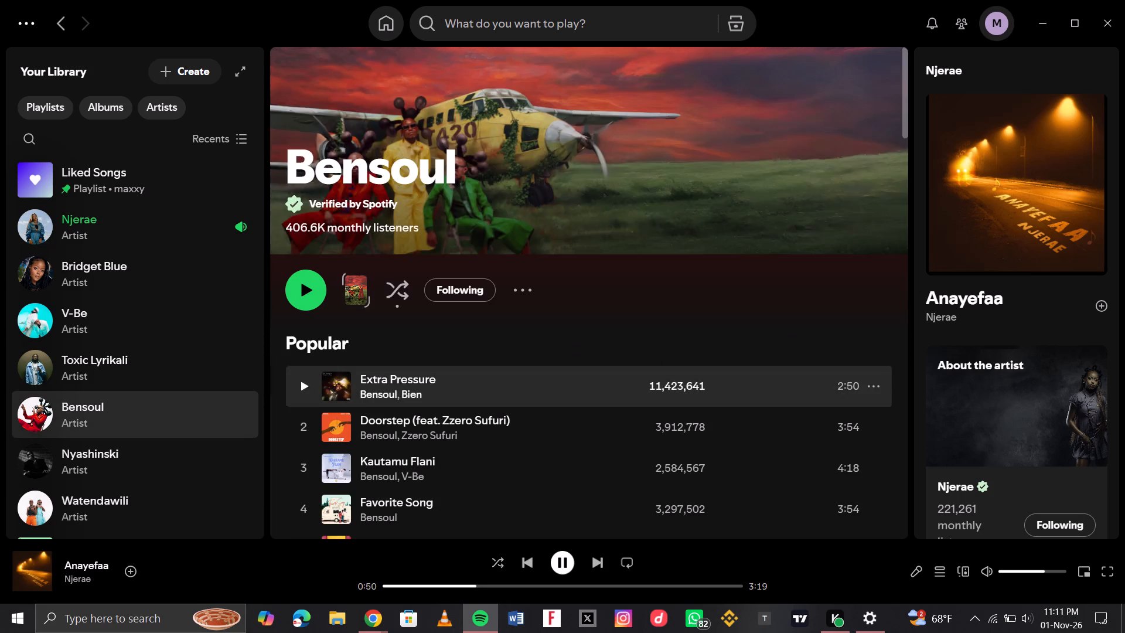
scroll(495, 396, down, 2)
click(393, 134)
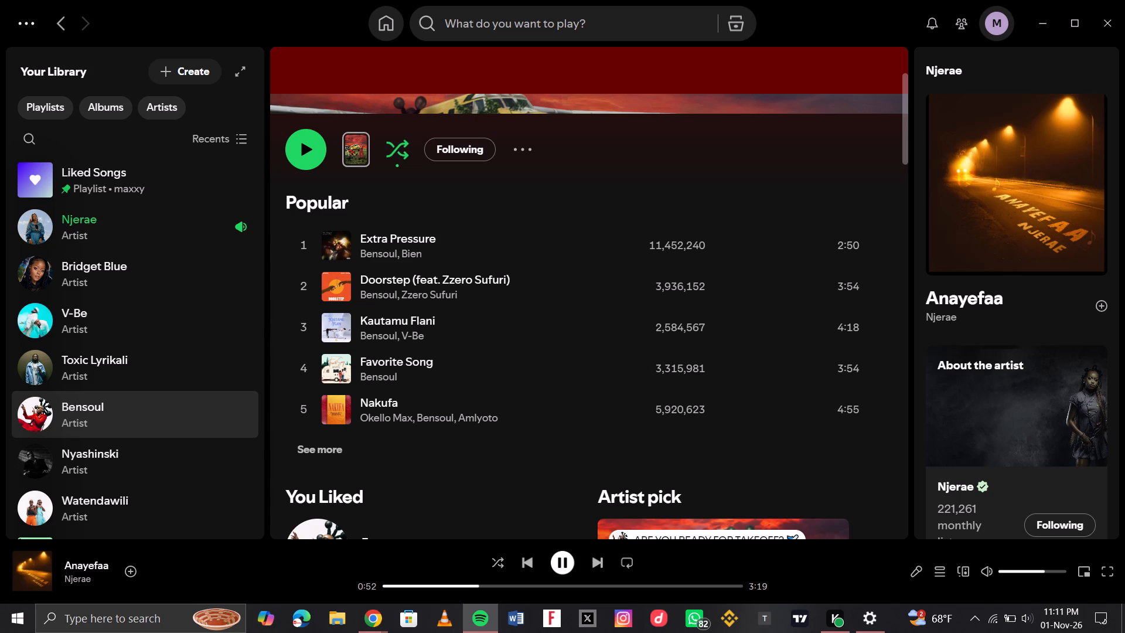
click(394, 145)
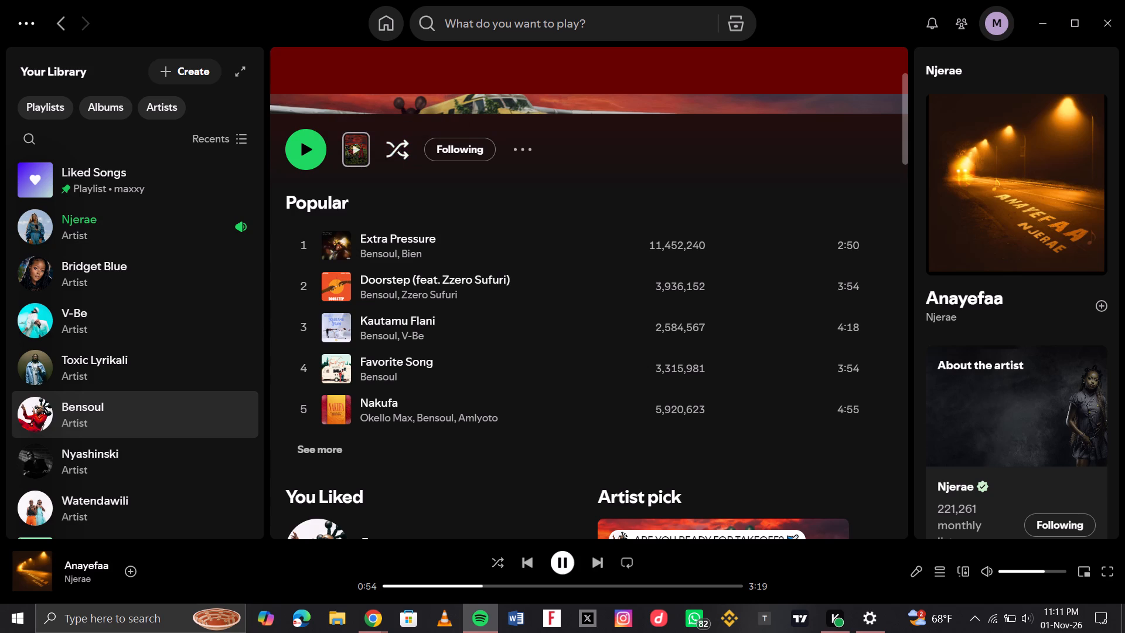
click(302, 148)
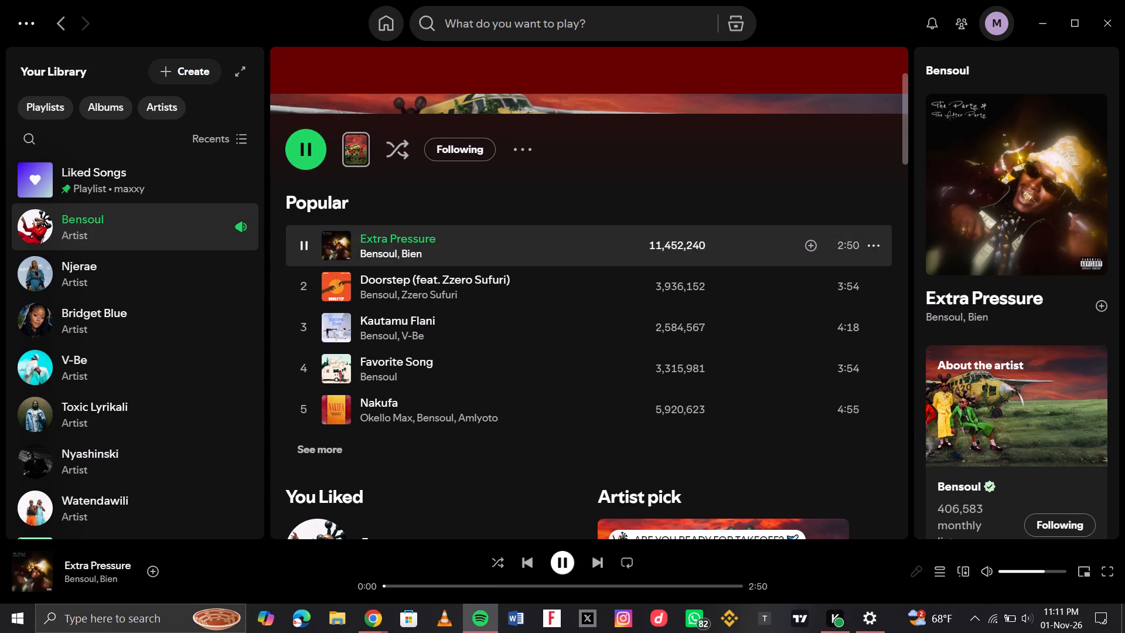
click(596, 557)
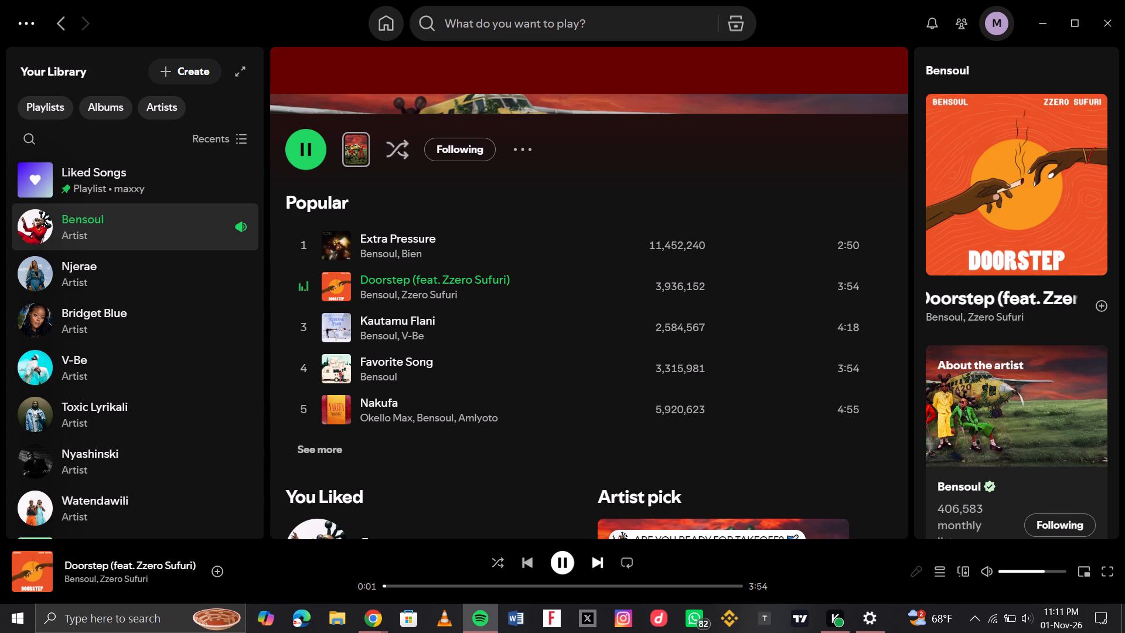
Switch back to the TradingView charts in Chrome and set the intraday NAS100 chart to the 5-minute interval.
click(481, 614)
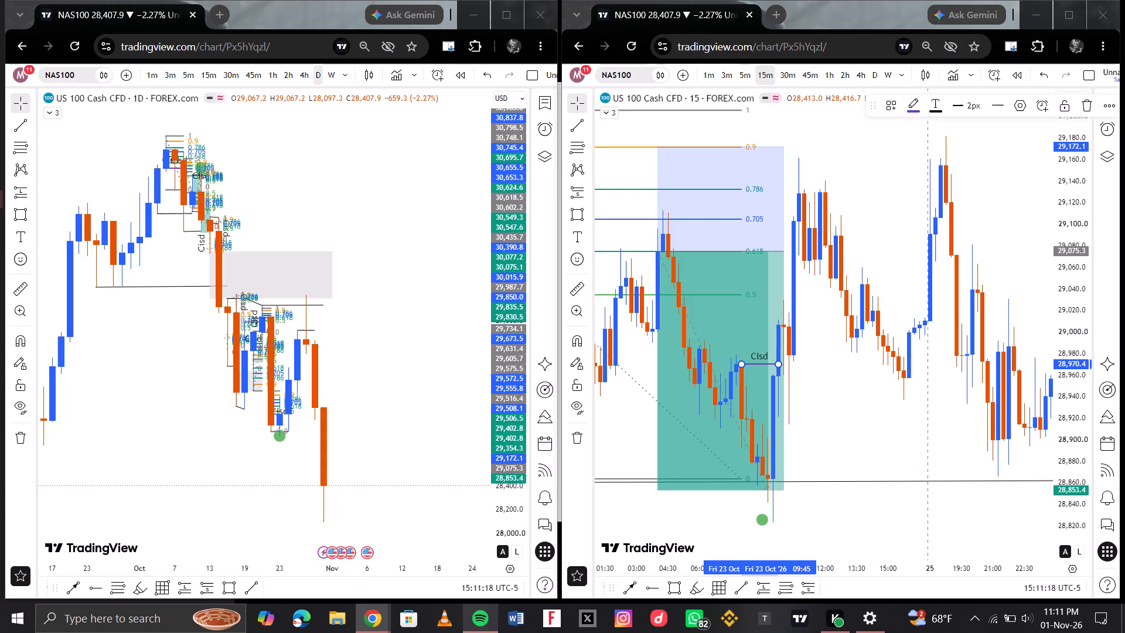
scroll(846, 207, up, 1)
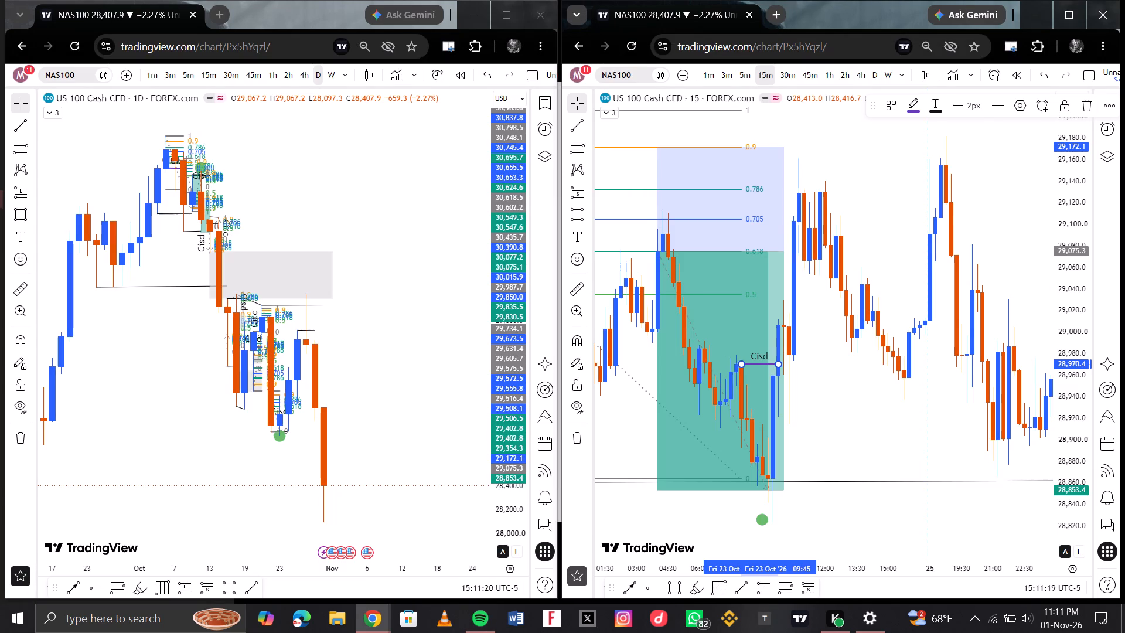
click(813, 407)
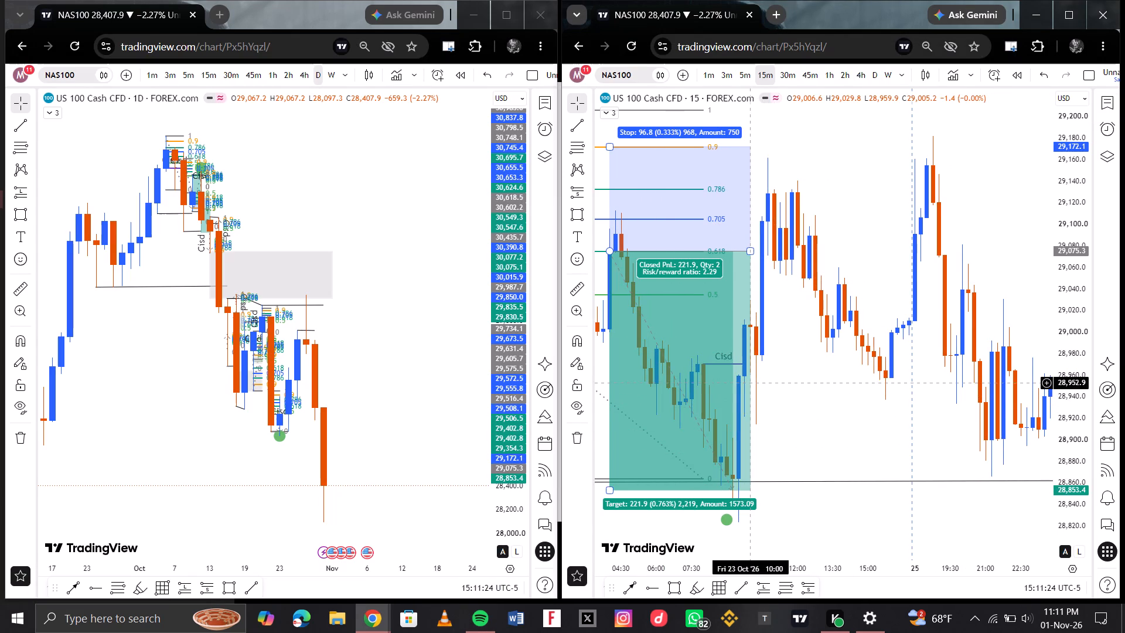
click(745, 65)
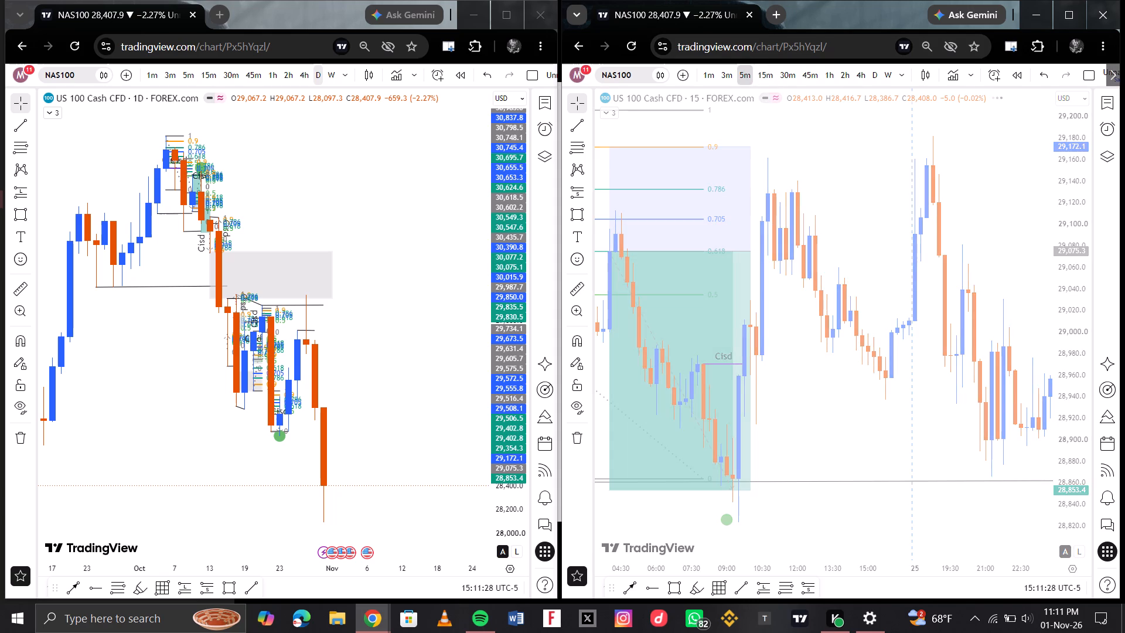
Examine the 5-minute price action and session boxes back from 29 October to the 23 October short trade.
scroll(747, 433, down, 2)
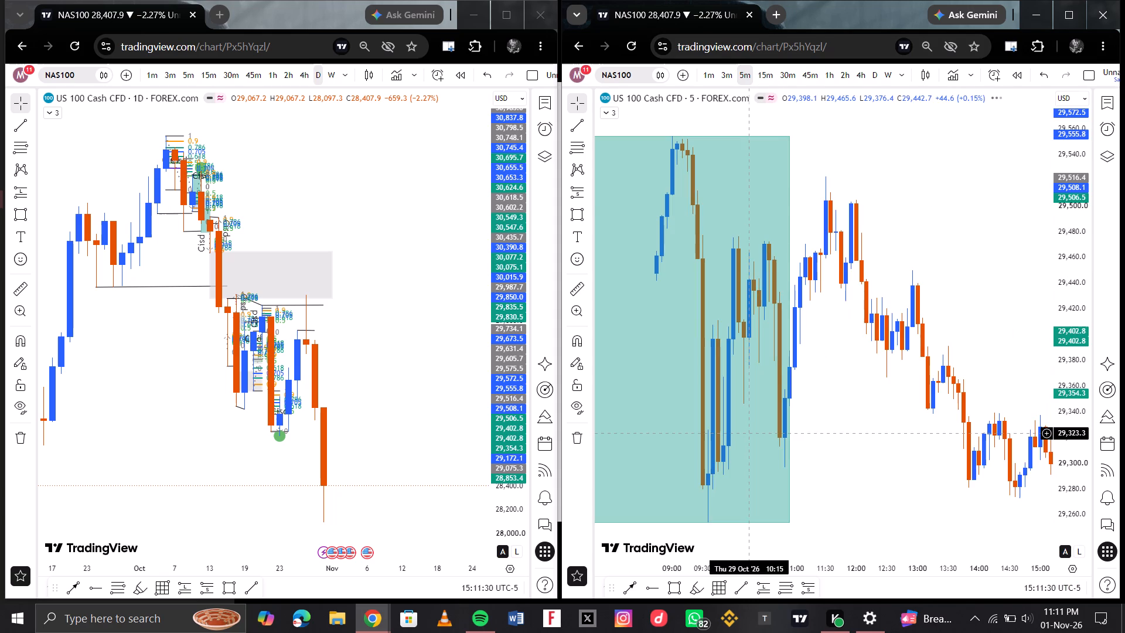
scroll(747, 433, down, 4)
scroll(747, 433, right, 5)
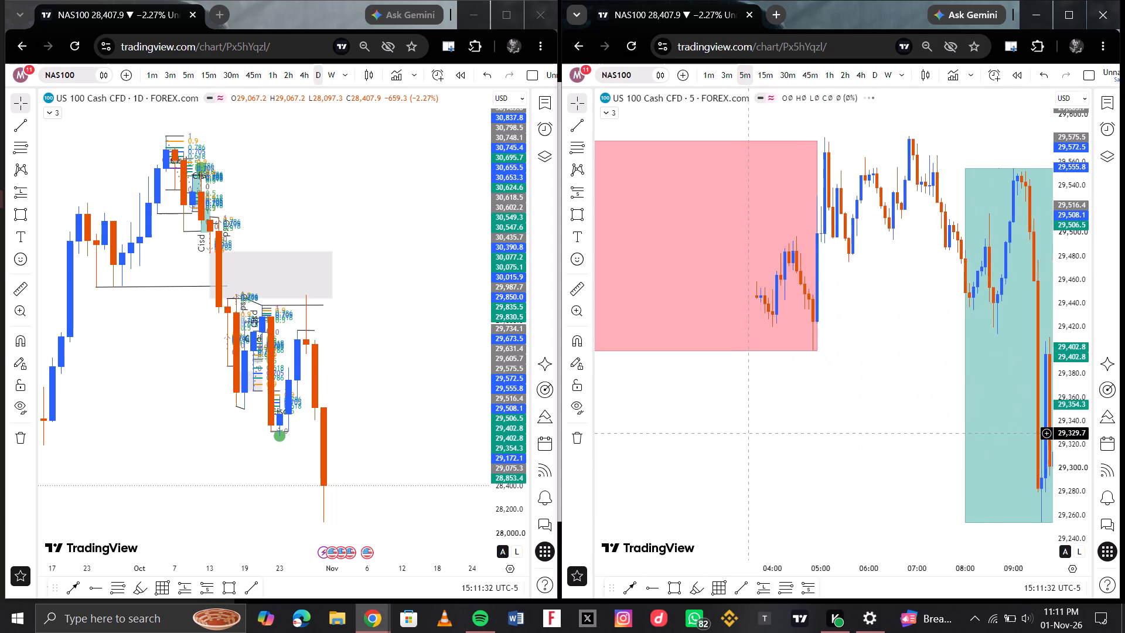
scroll(747, 433, right, 6)
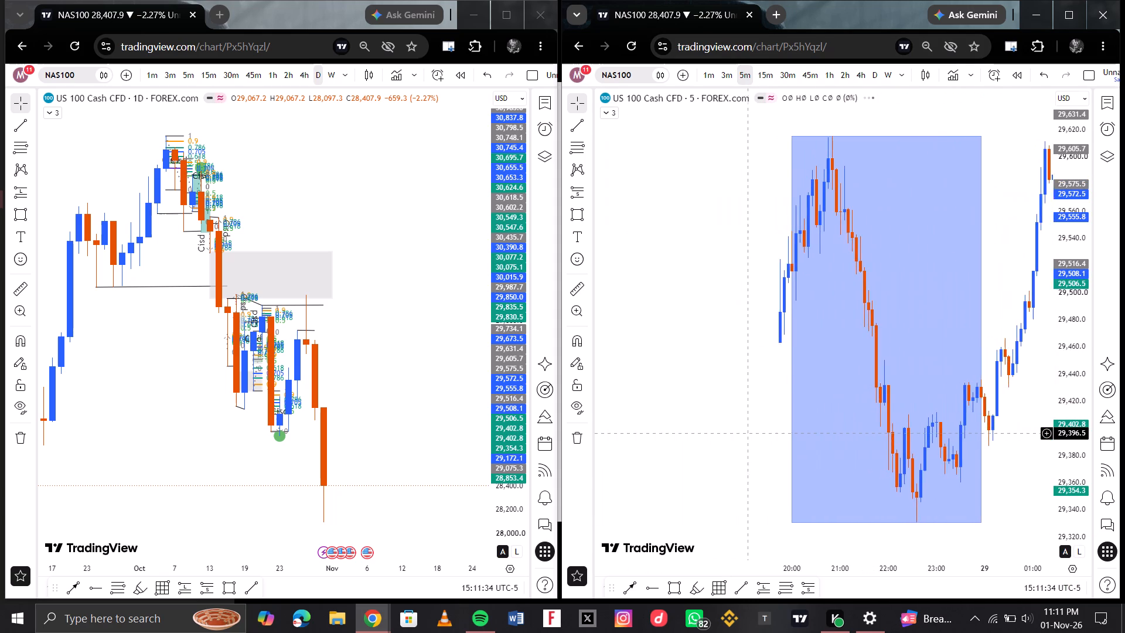
scroll(747, 433, right, 5)
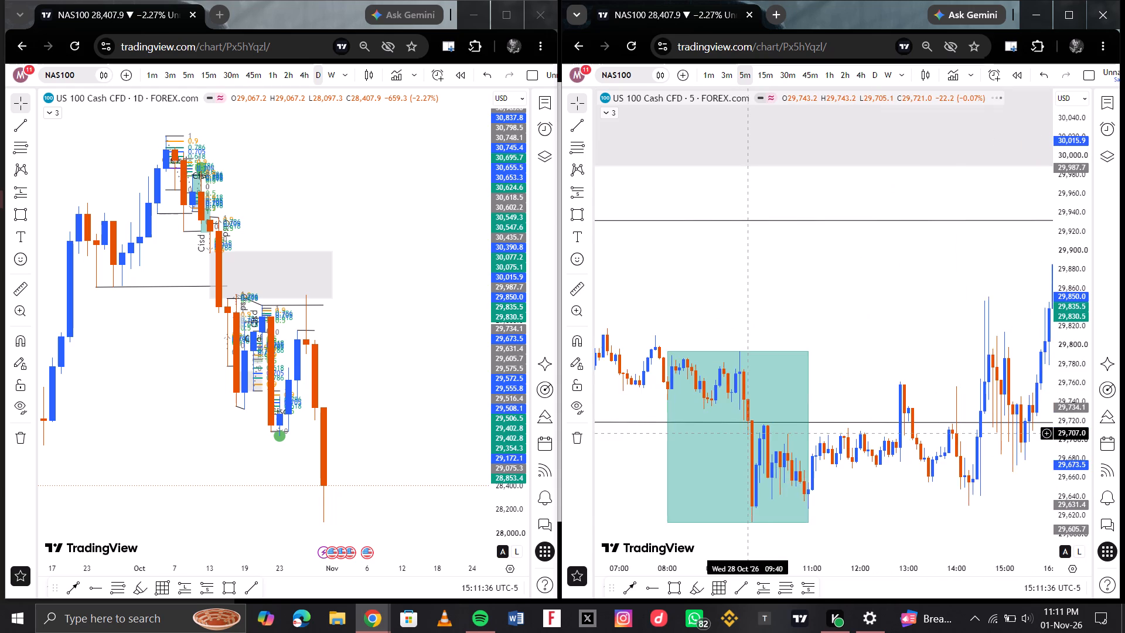
scroll(747, 433, right, 7)
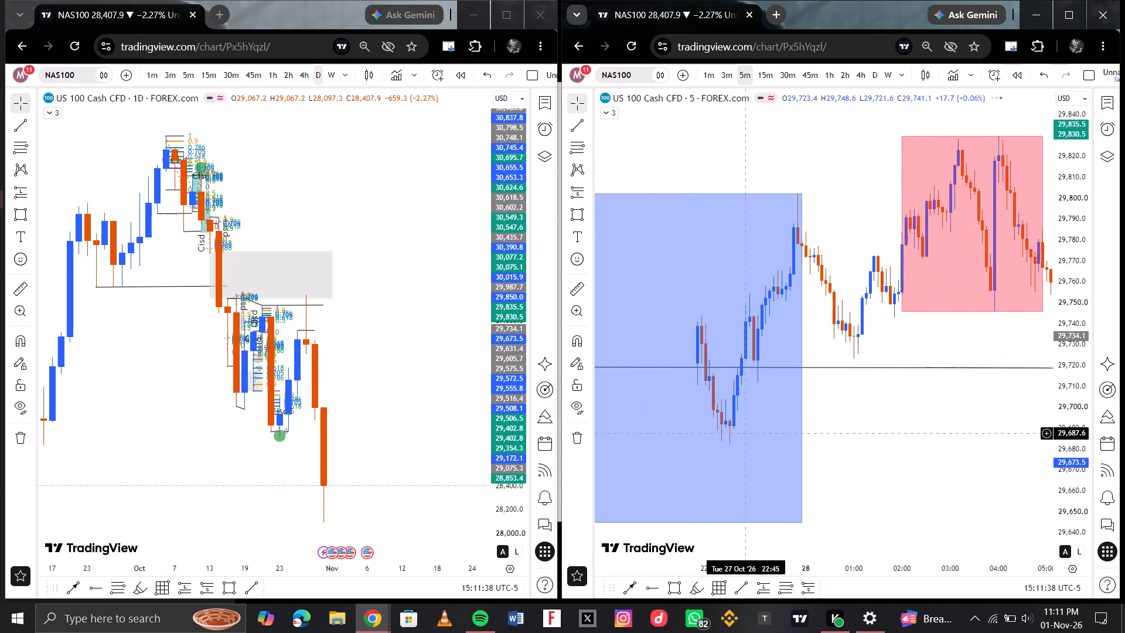
scroll(747, 433, right, 3)
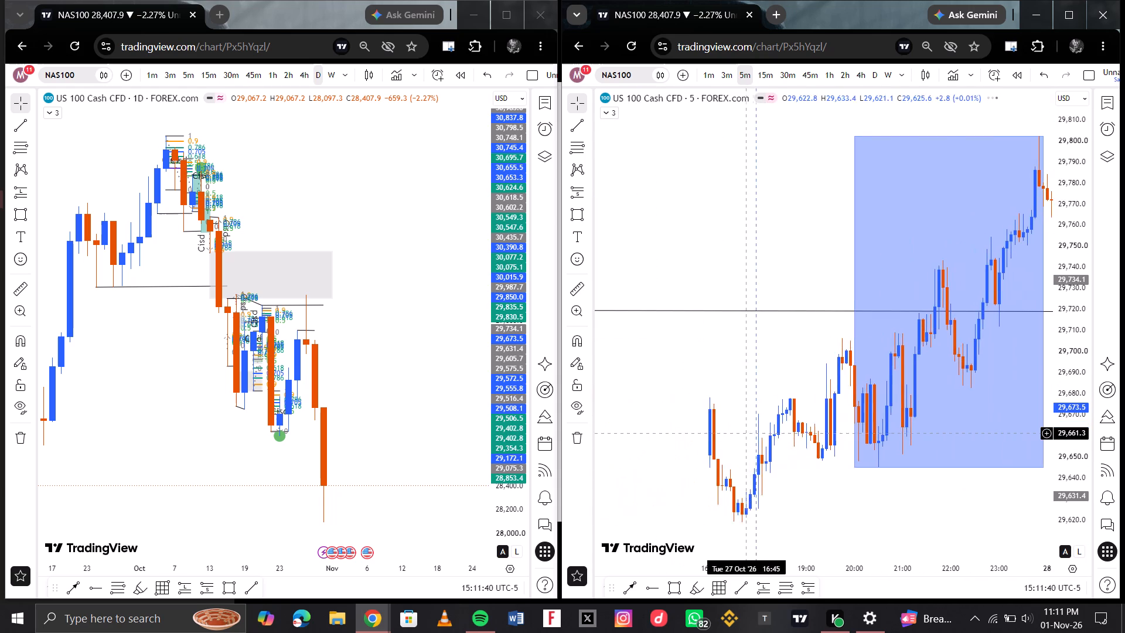
scroll(747, 433, right, 5)
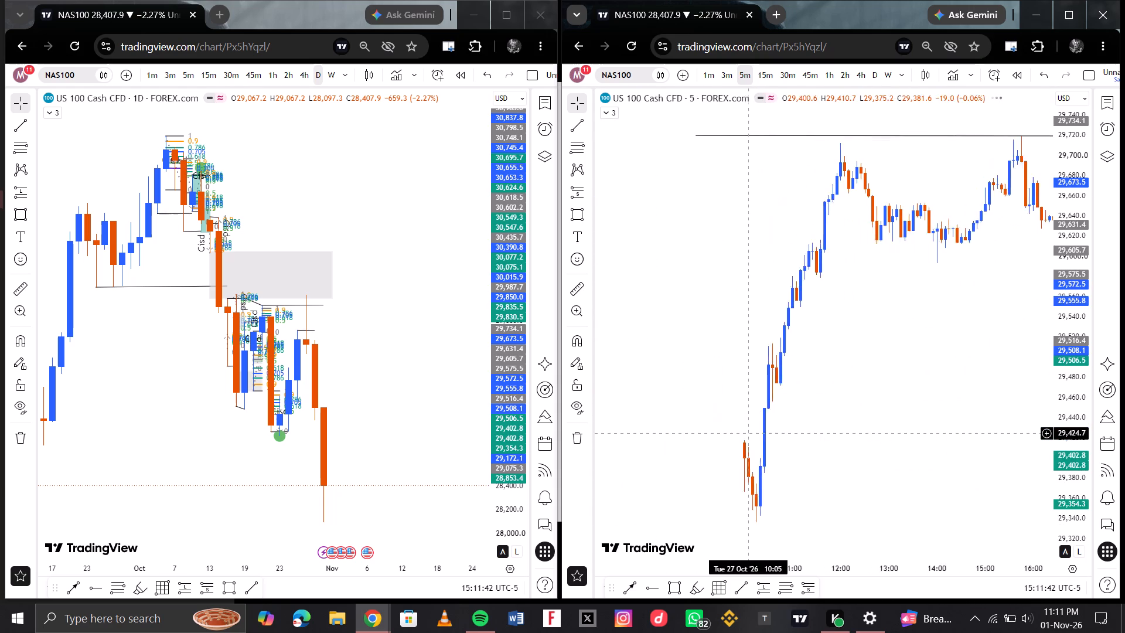
scroll(747, 433, right, 1)
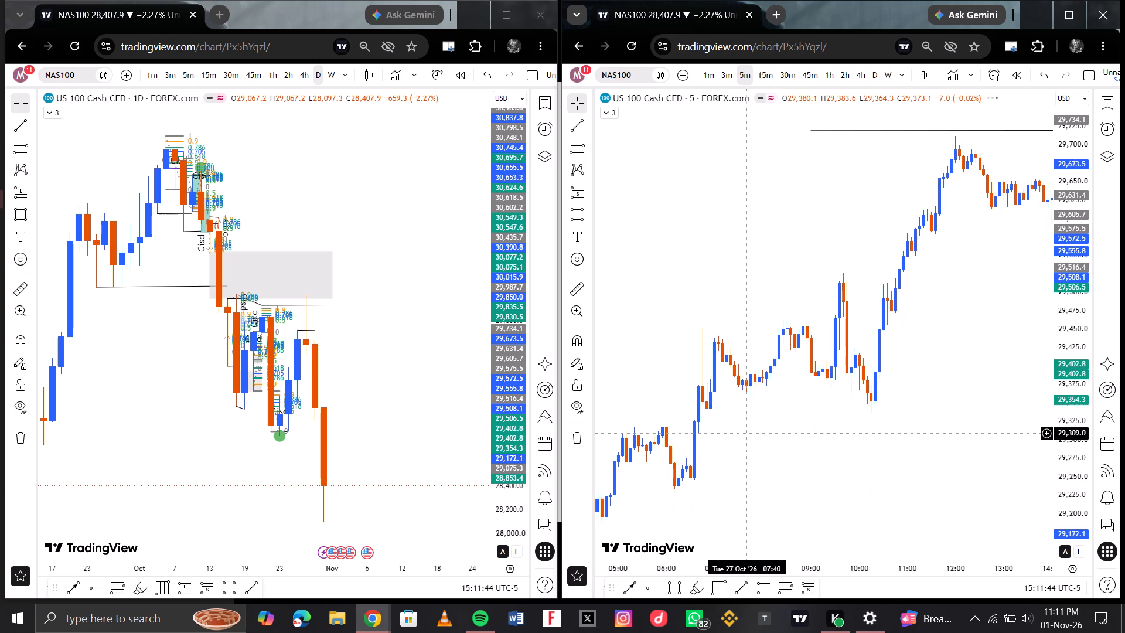
scroll(747, 433, right, 1)
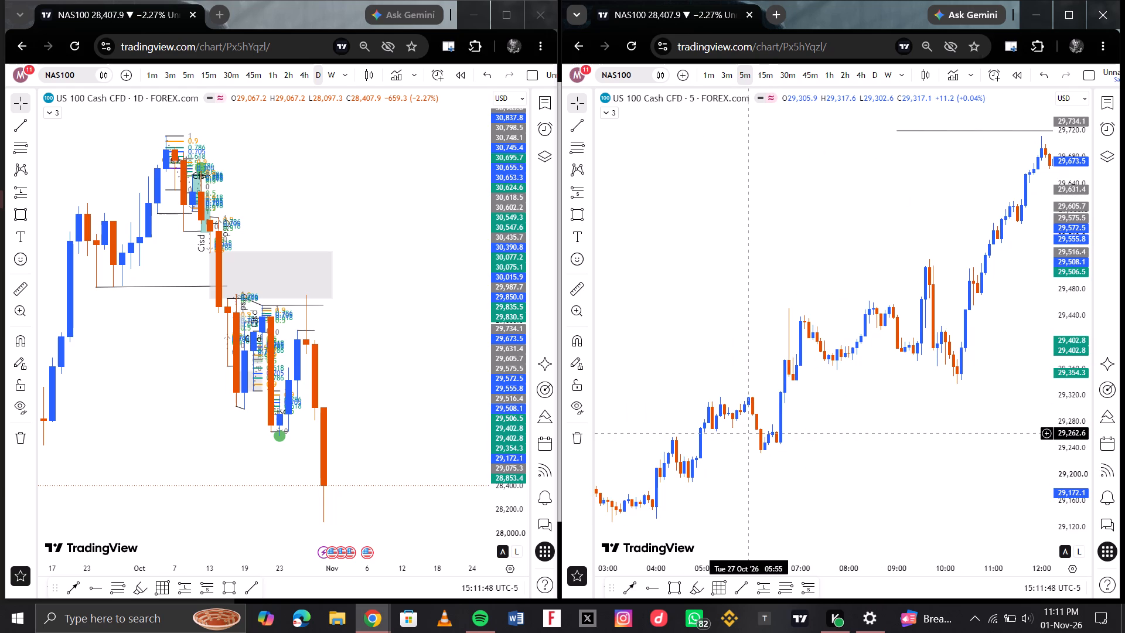
scroll(747, 433, right, 7)
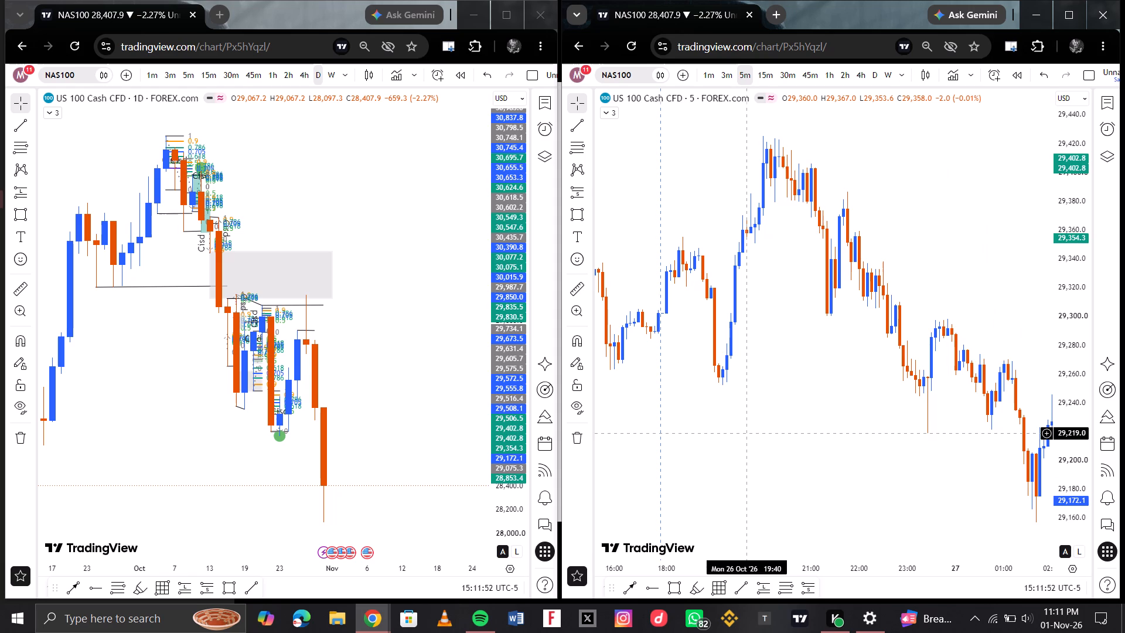
scroll(760, 427, right, 3)
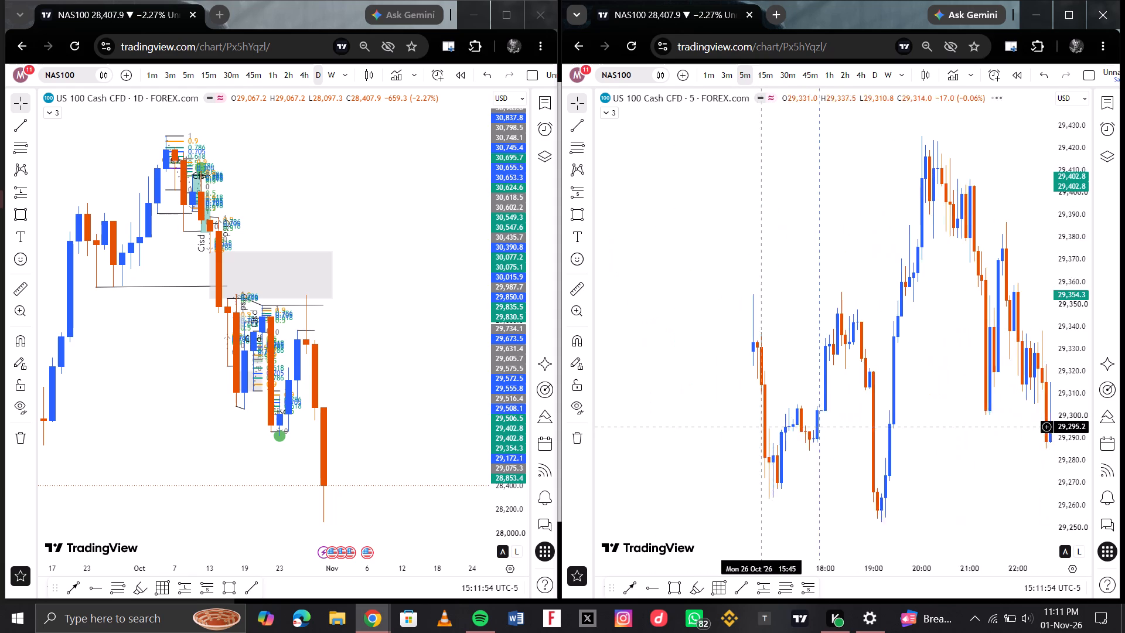
scroll(760, 427, right, 8)
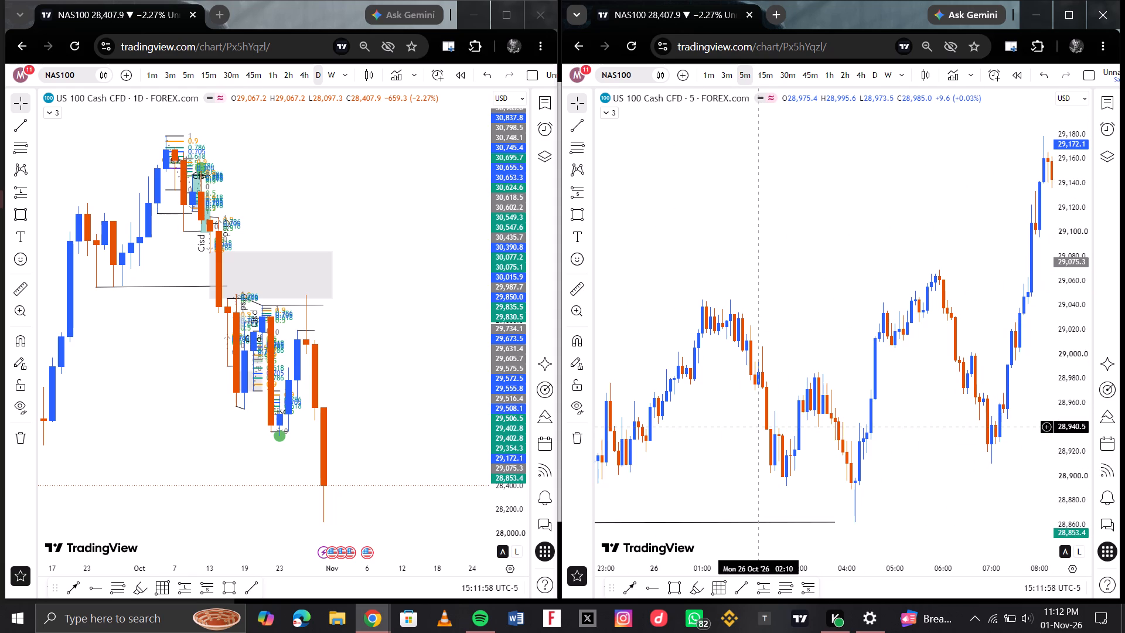
scroll(760, 427, right, 4)
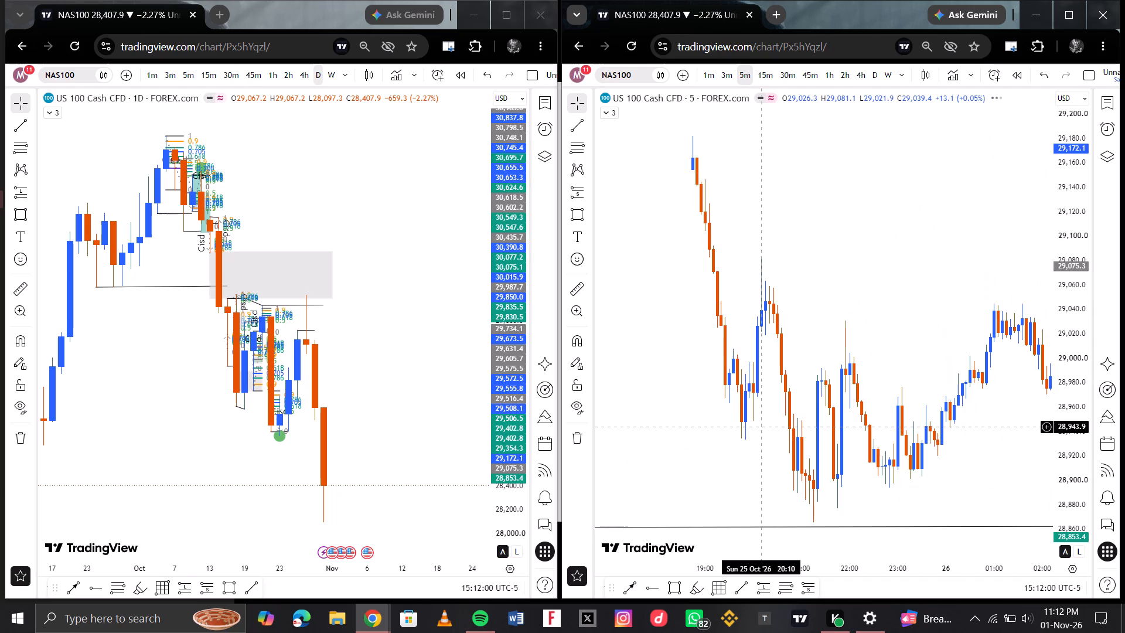
scroll(760, 427, right, 5)
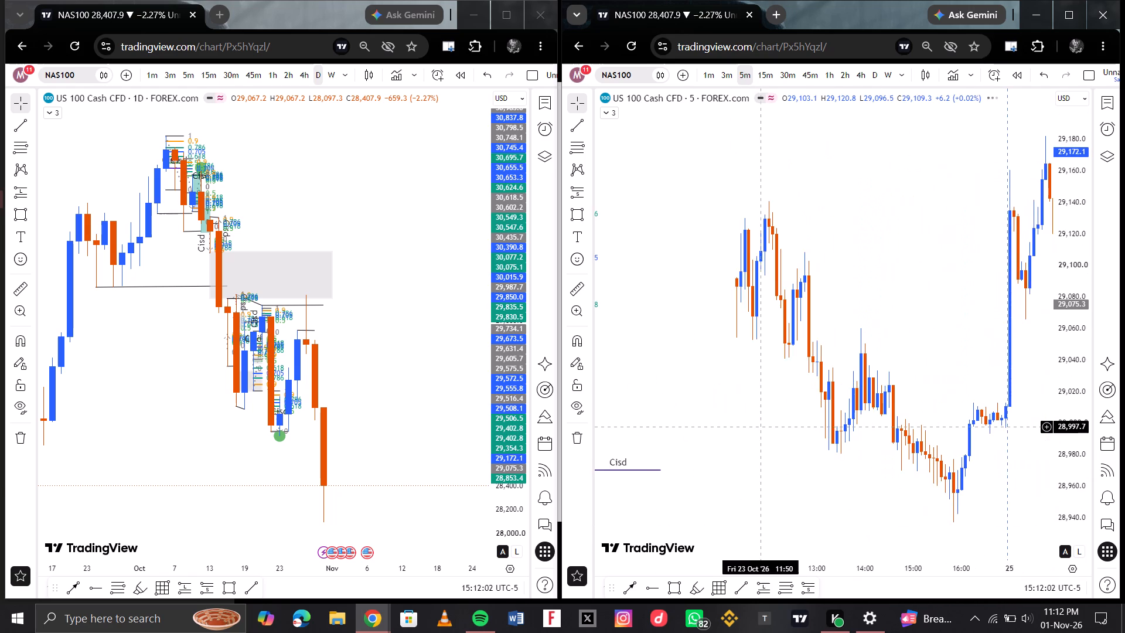
scroll(760, 427, right, 3)
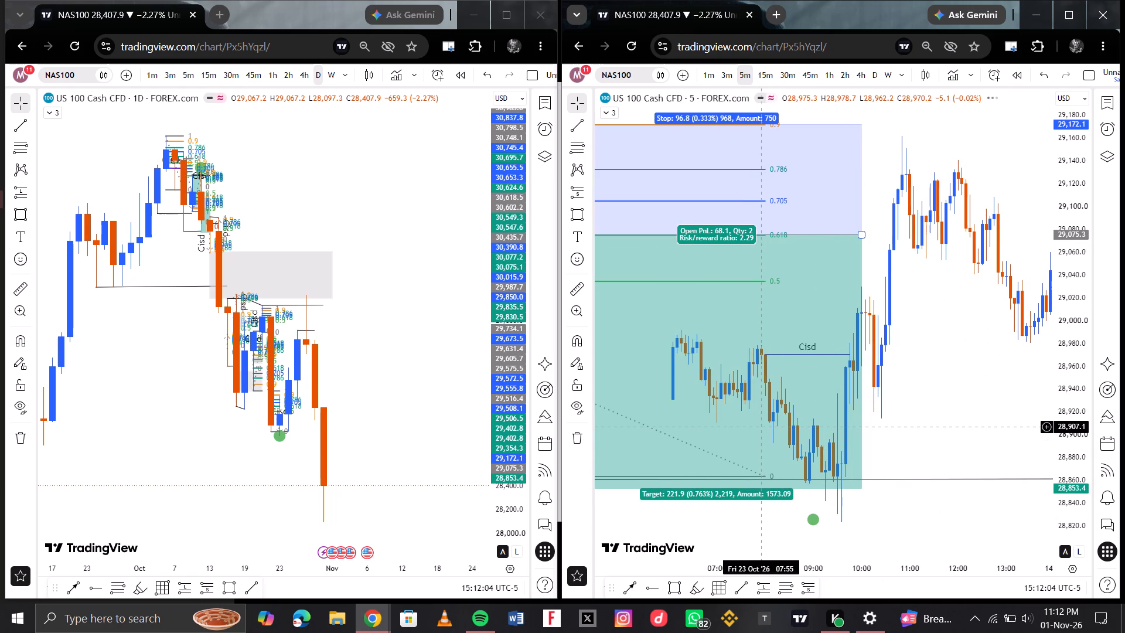
scroll(760, 427, right, 2)
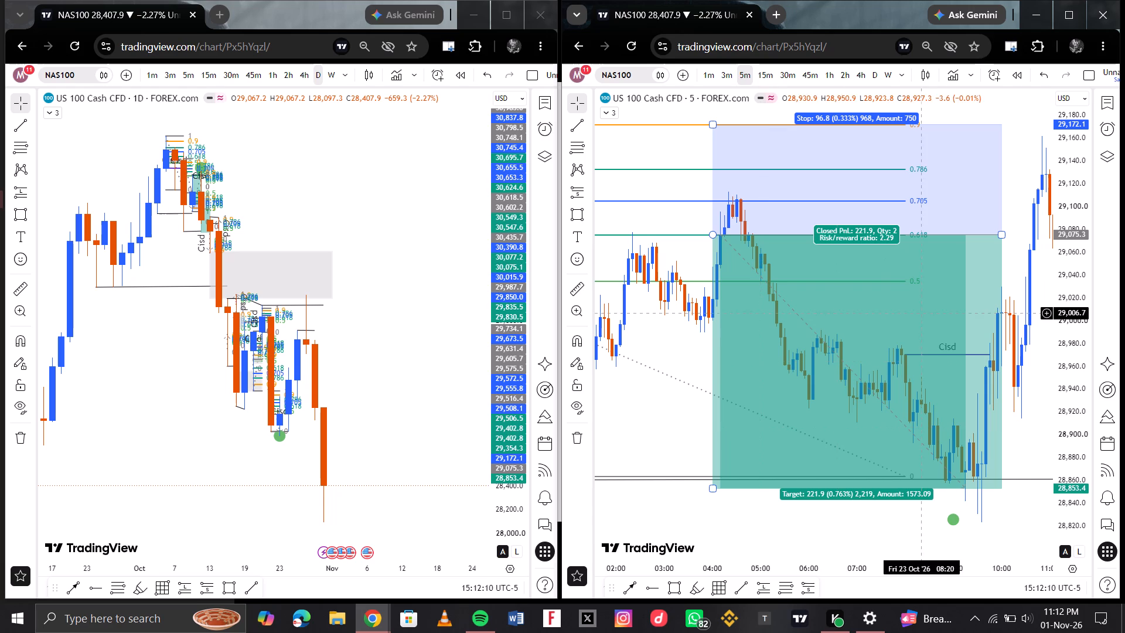
Draw a near-horizontal black trend line at about 28,922 under the 23 October pullback low, from about 09:50 to just after 11:00.
scroll(998, 283, left, 2)
scroll(906, 350, left, 1)
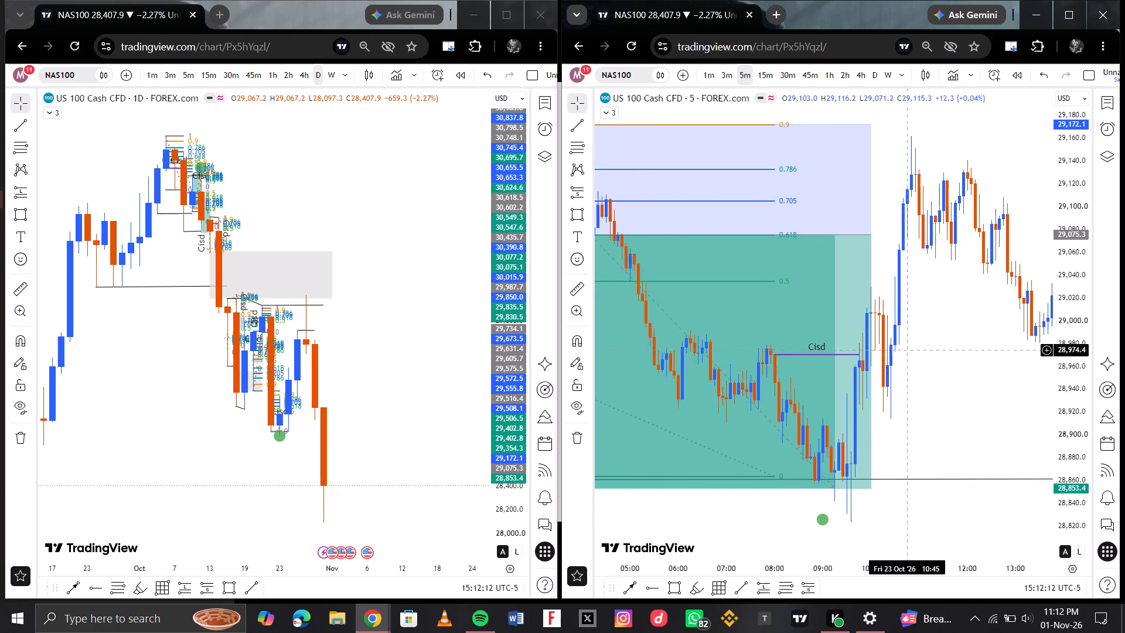
scroll(906, 350, left, 1)
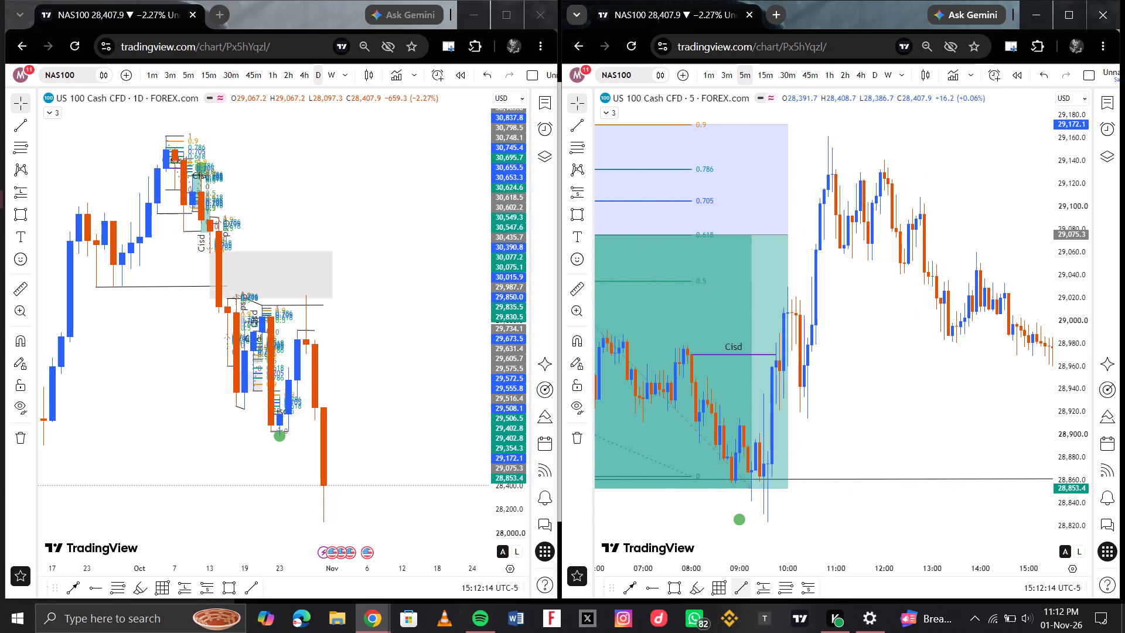
click(745, 587)
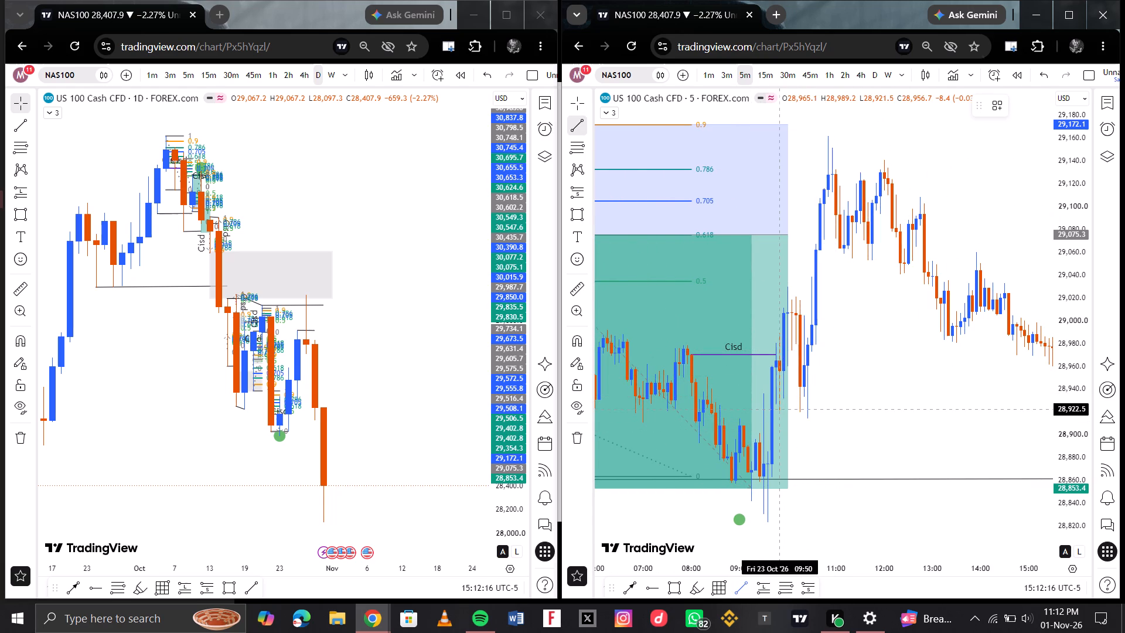
drag(781, 409, 833, 407)
click(833, 407)
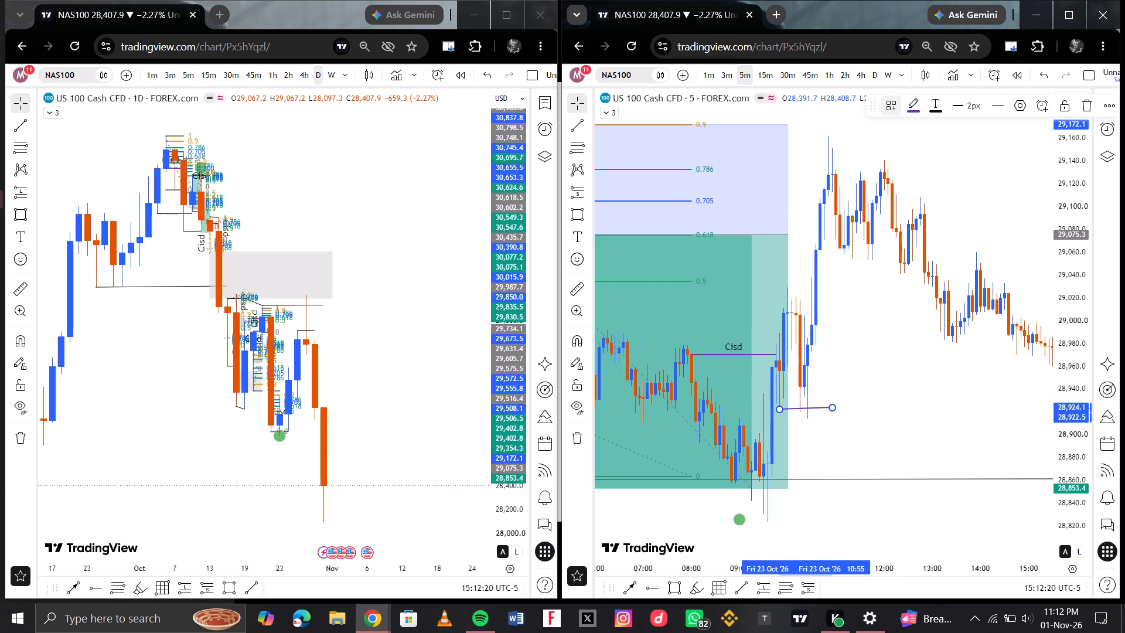
click(890, 104)
click(916, 287)
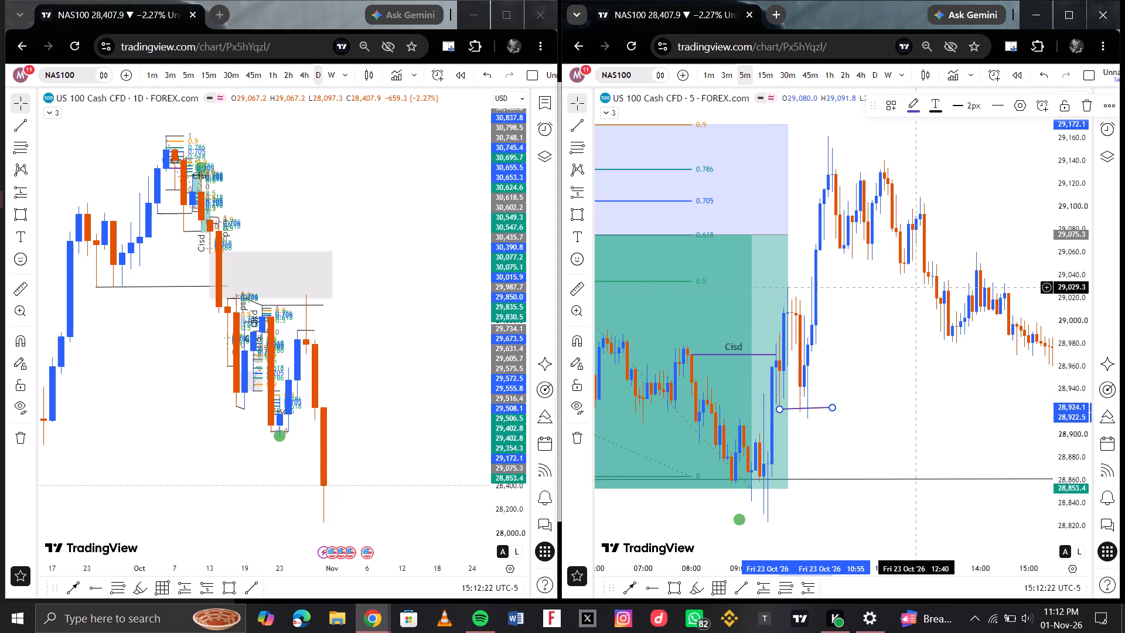
click(834, 409)
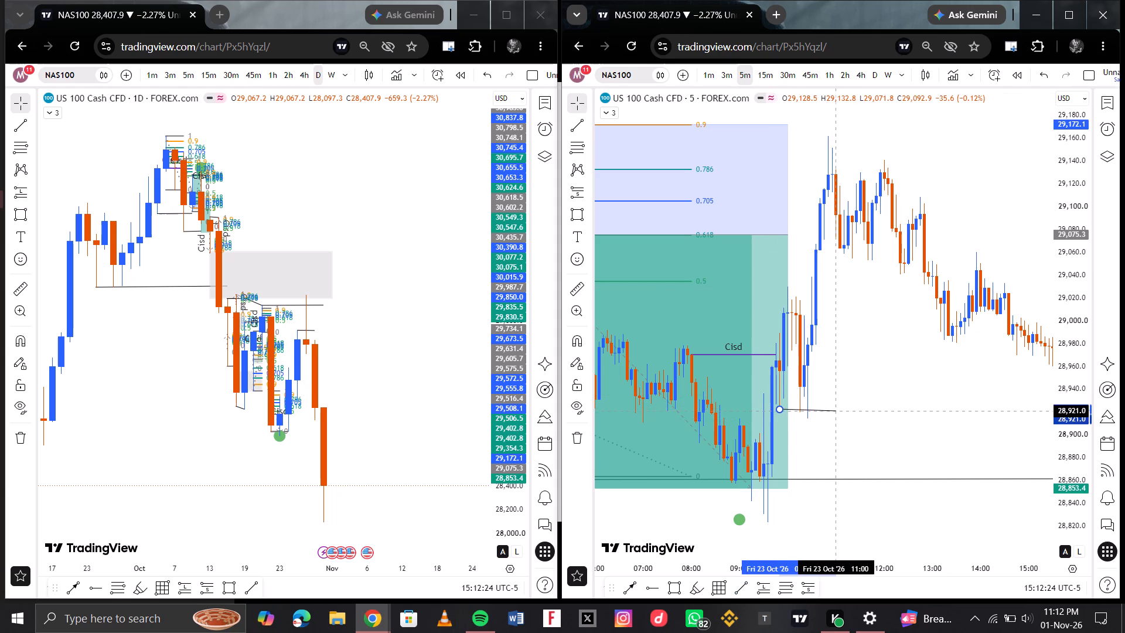
click(838, 409)
click(853, 451)
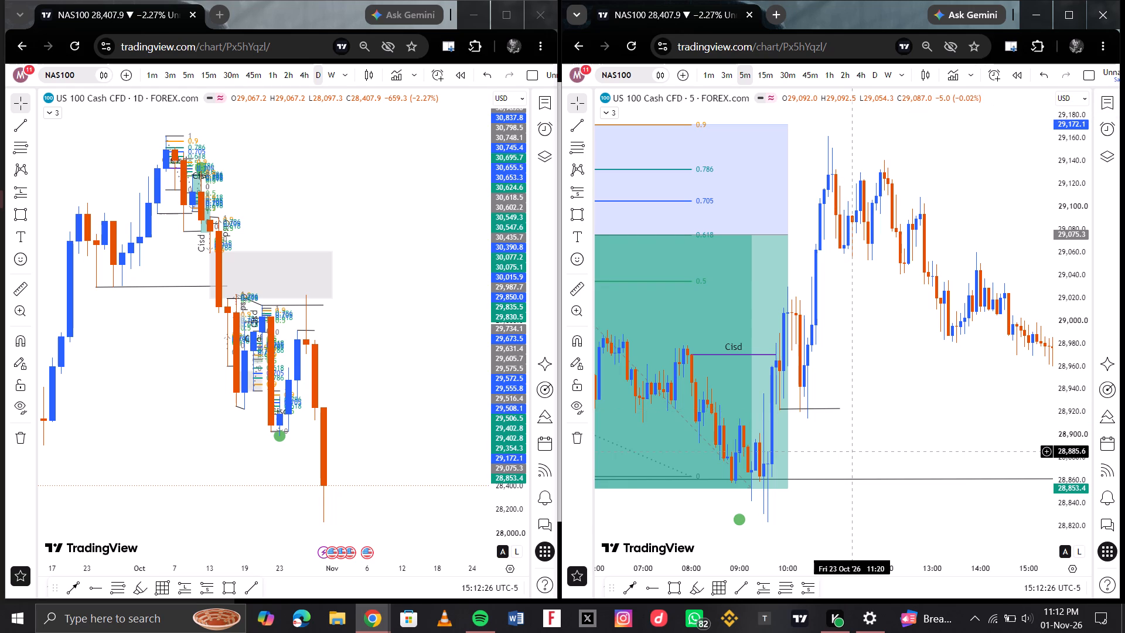
Examine the daily chart and the 5-minute swings around the 23 October short position, its Cisd line and the pullback low.
scroll(247, 232, up, 1)
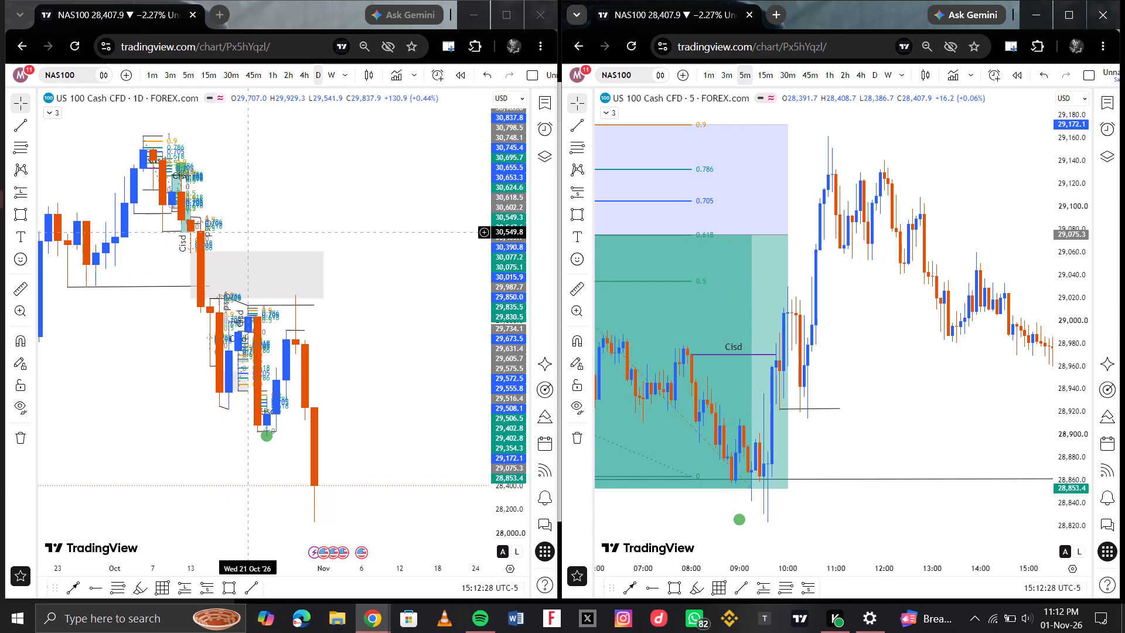
scroll(238, 233, right, 2)
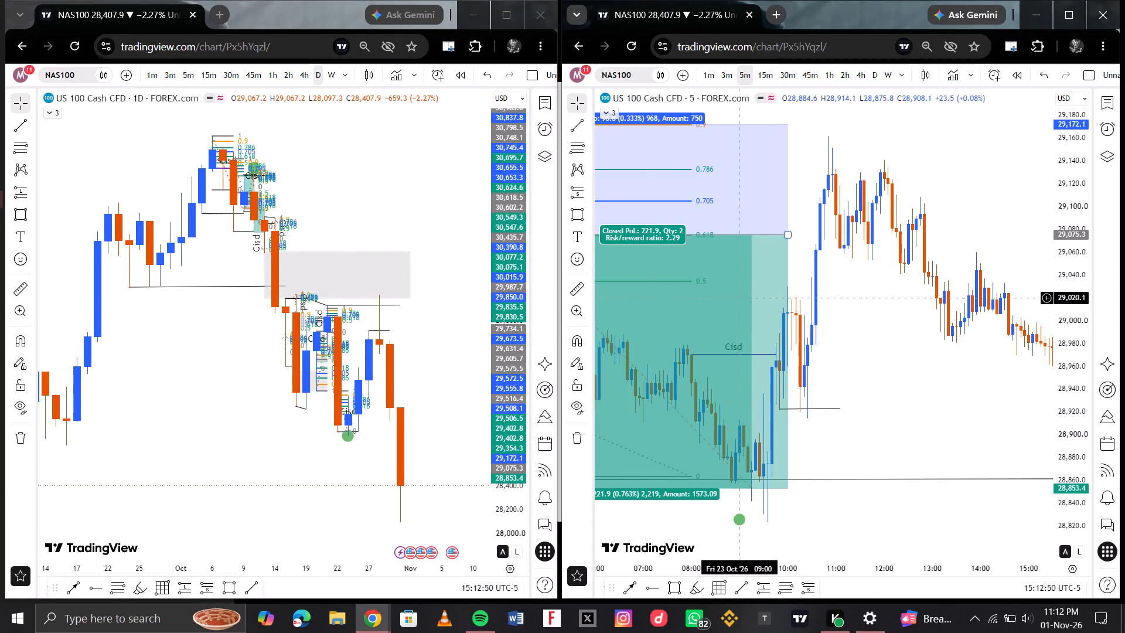
scroll(764, 358, down, 1)
scroll(765, 278, up, 1)
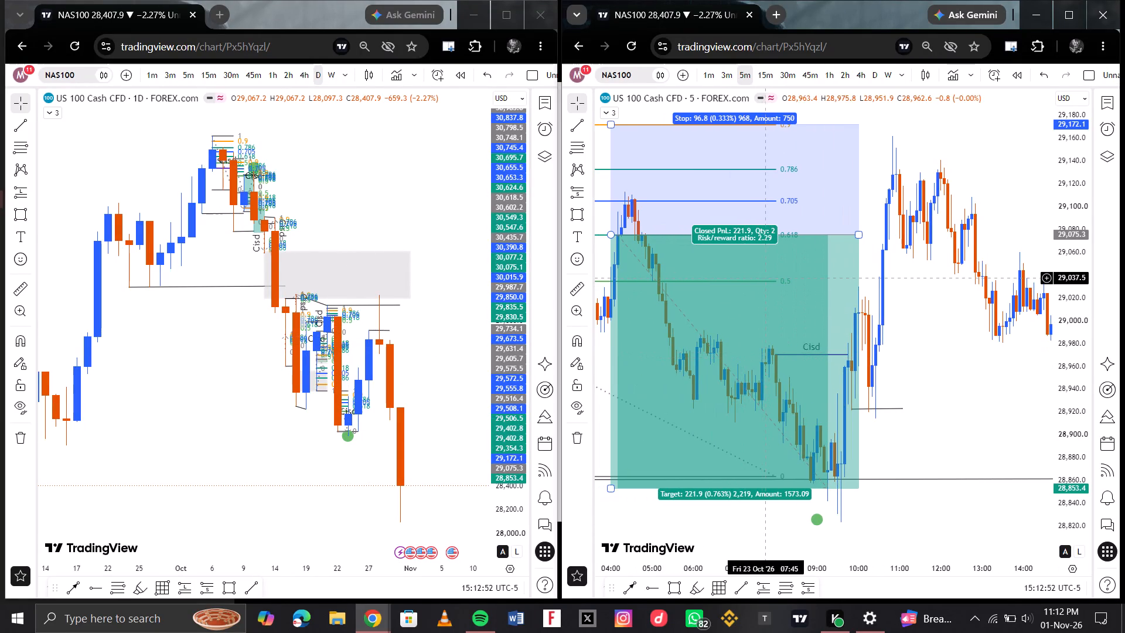
scroll(765, 278, up, 1)
scroll(765, 278, down, 5)
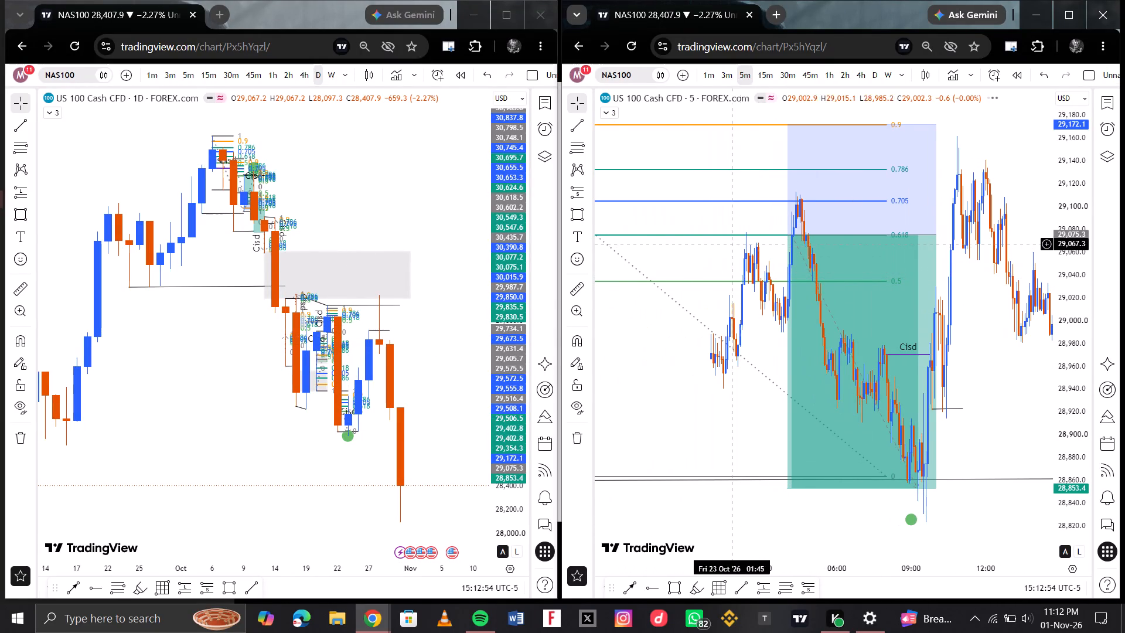
scroll(724, 244, right, 3)
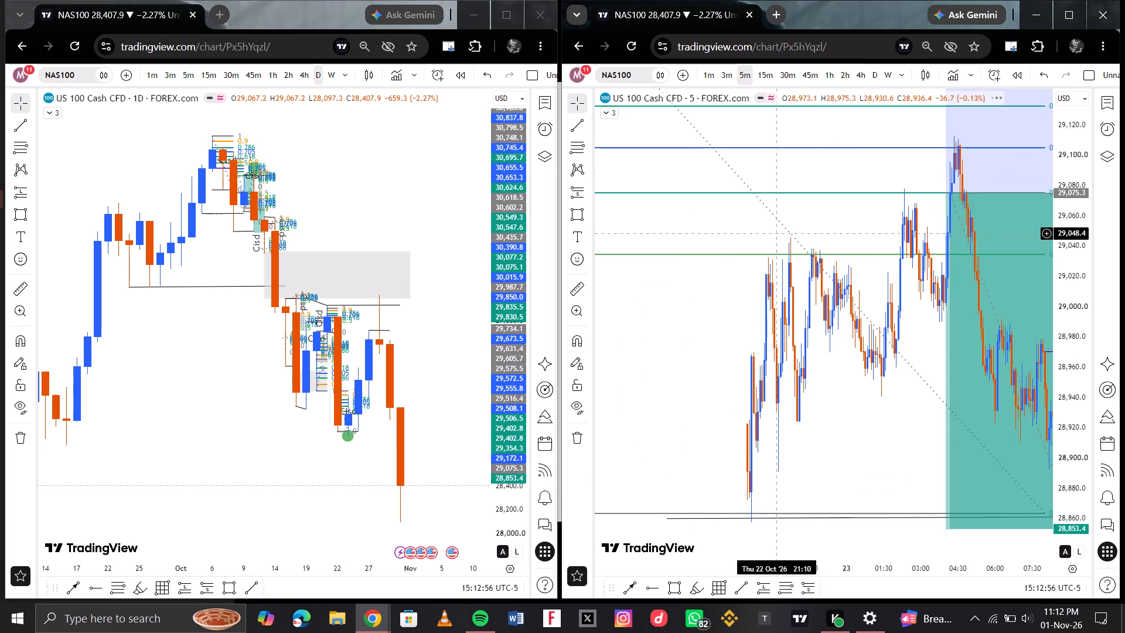
scroll(812, 224, left, 2)
scroll(799, 197, up, 2)
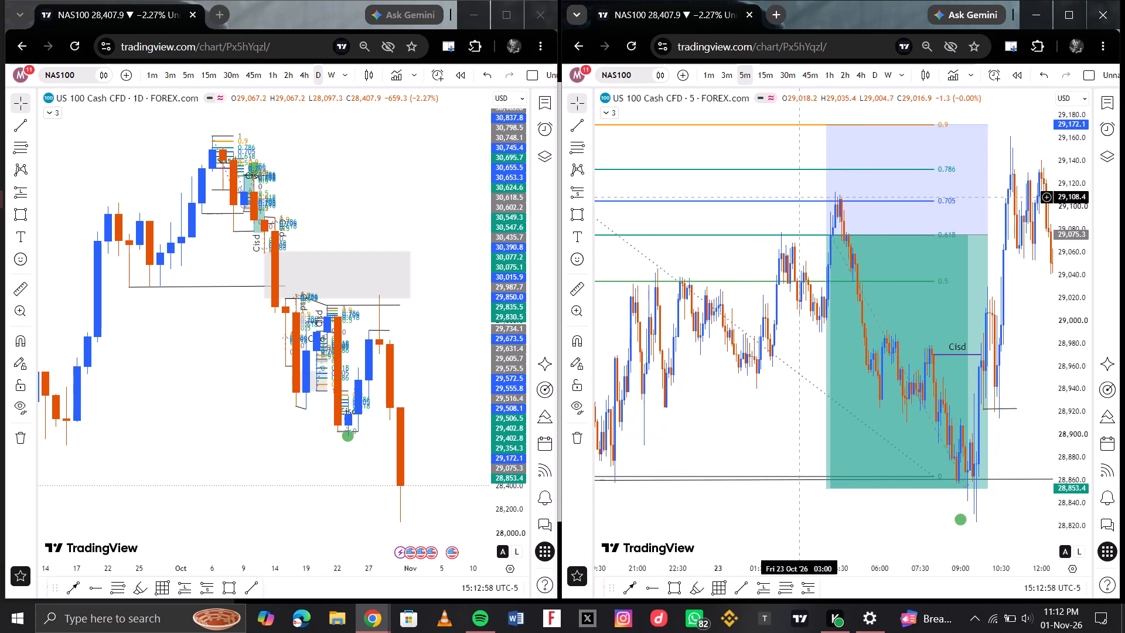
scroll(799, 197, up, 2)
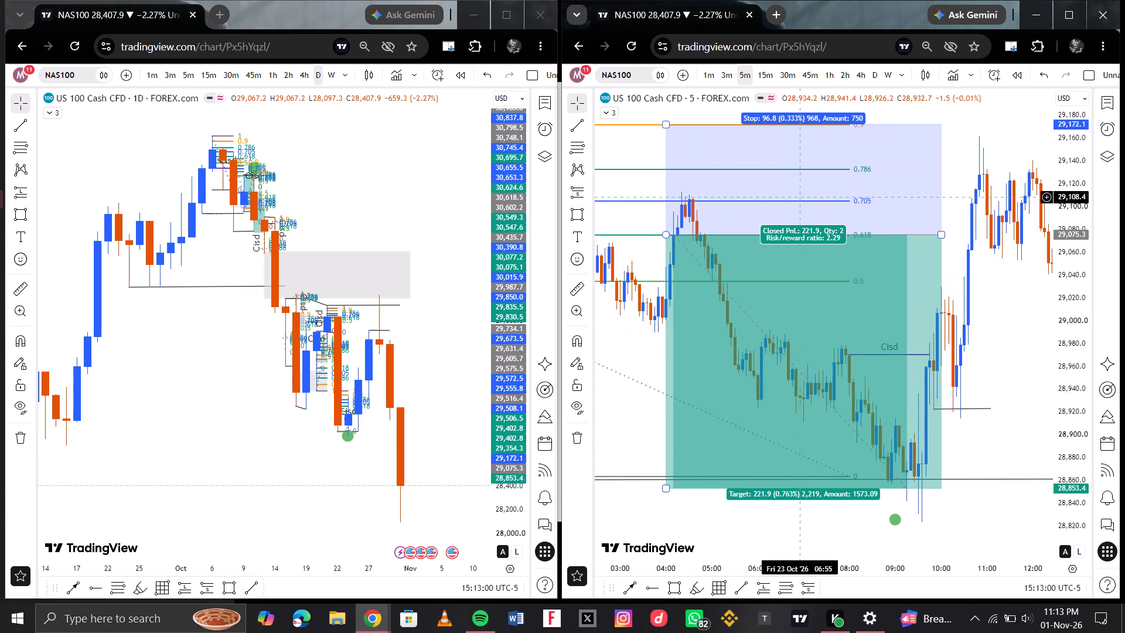
scroll(799, 197, up, 1)
scroll(872, 247, left, 2)
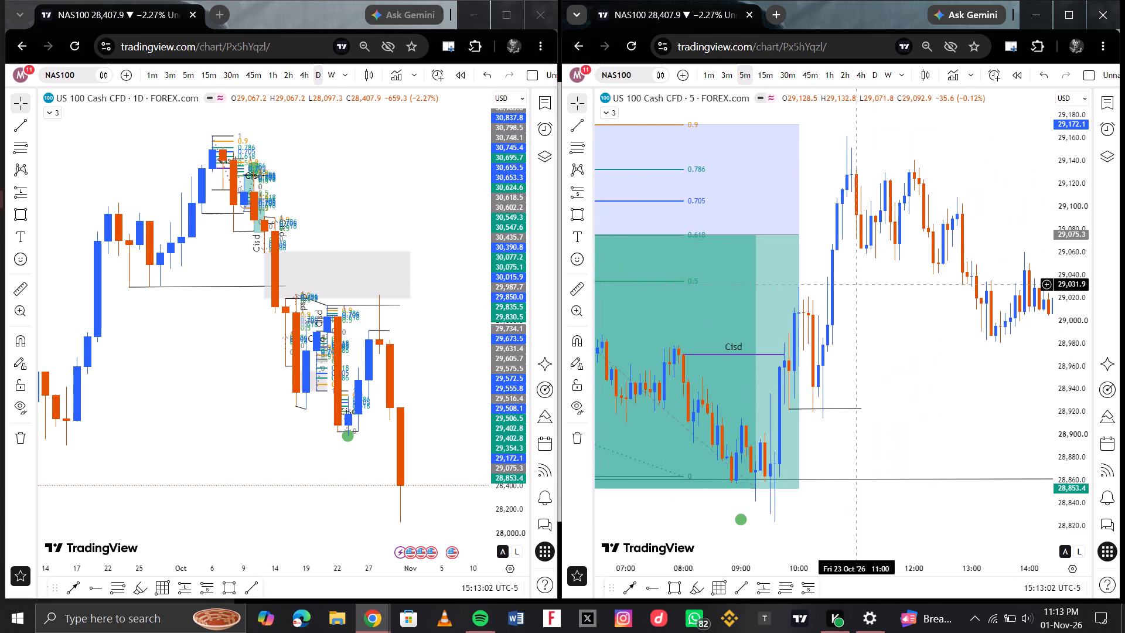
Draw a rectangle zone under the 23 October pullback low, from about 28,927 to 28,888 and from 09:40 to 10:45.
scroll(823, 345, down, 2)
scroll(912, 265, left, 2)
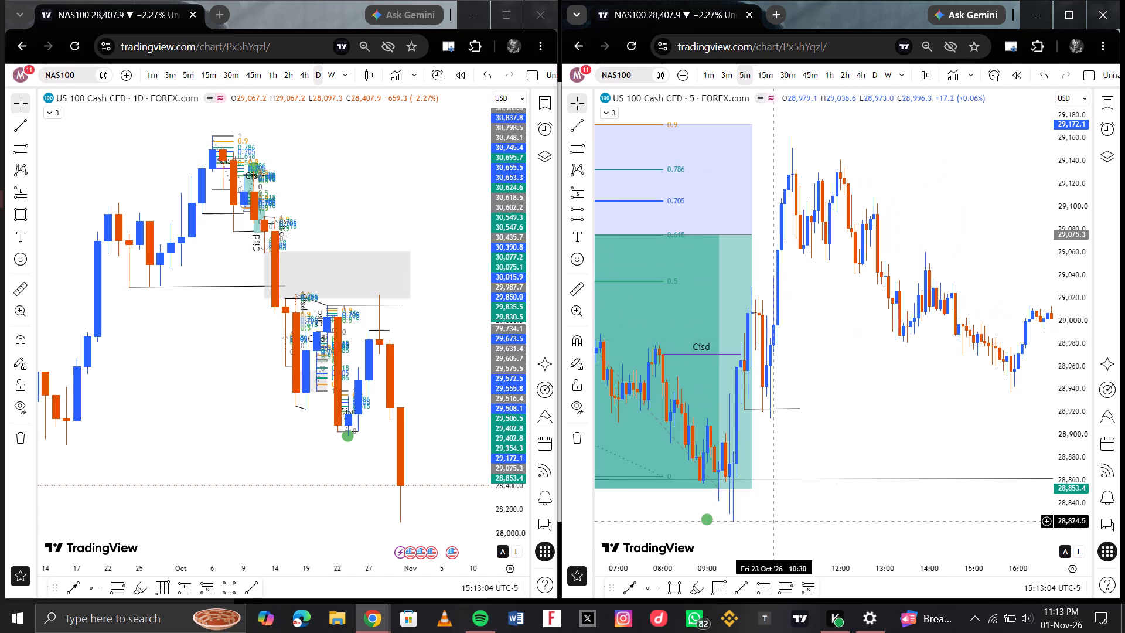
drag(676, 588, 662, 576)
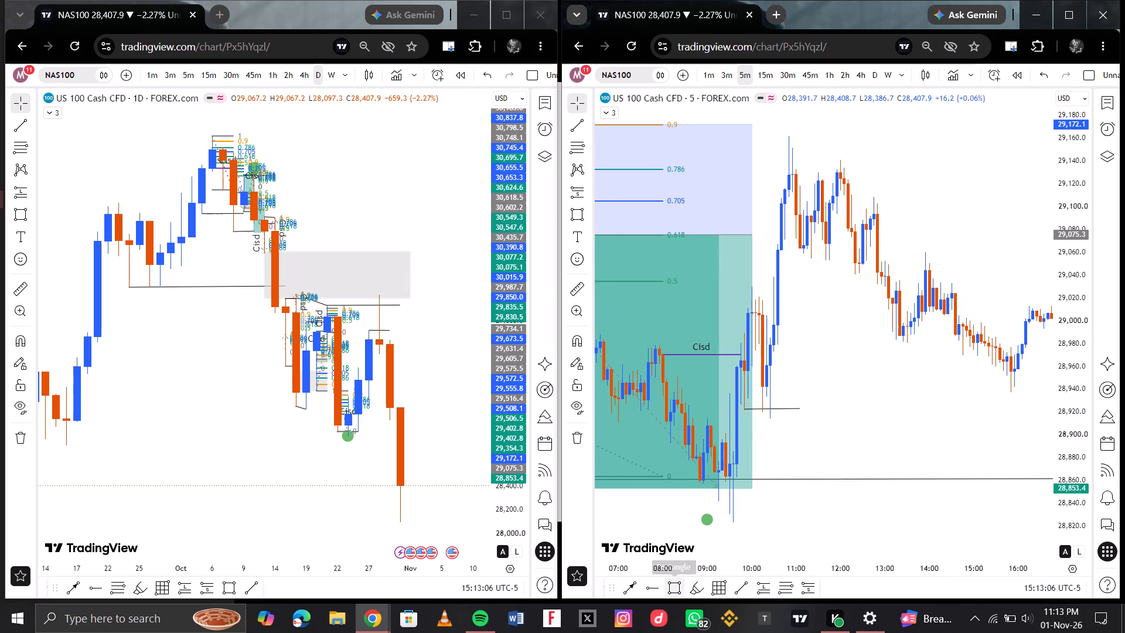
drag(662, 576, 729, 427)
click(722, 580)
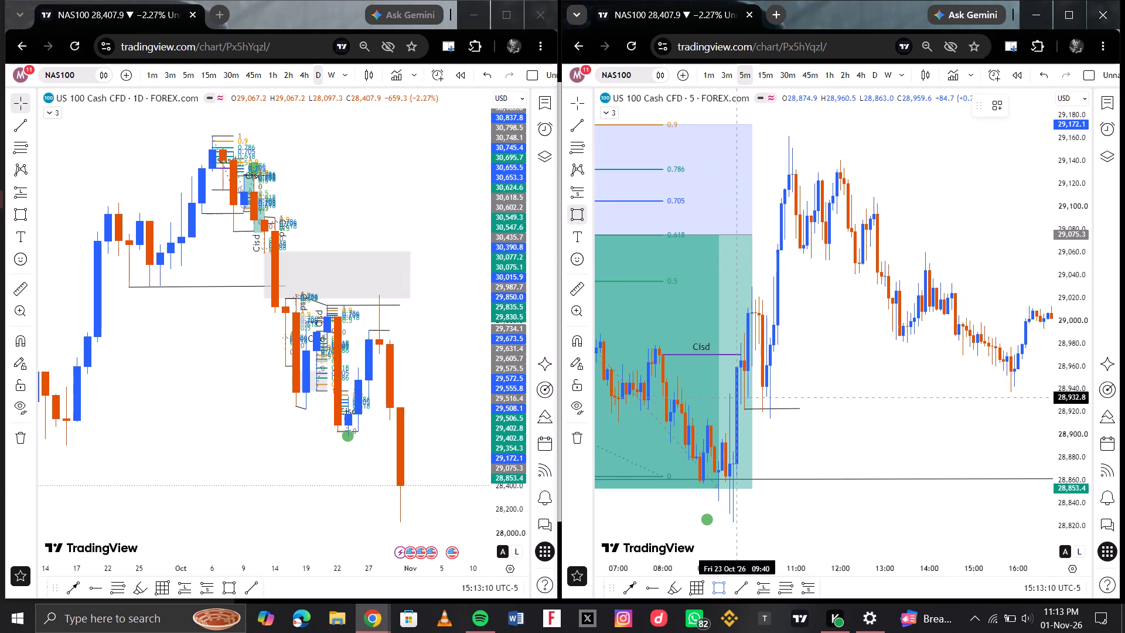
drag(737, 404, 778, 415)
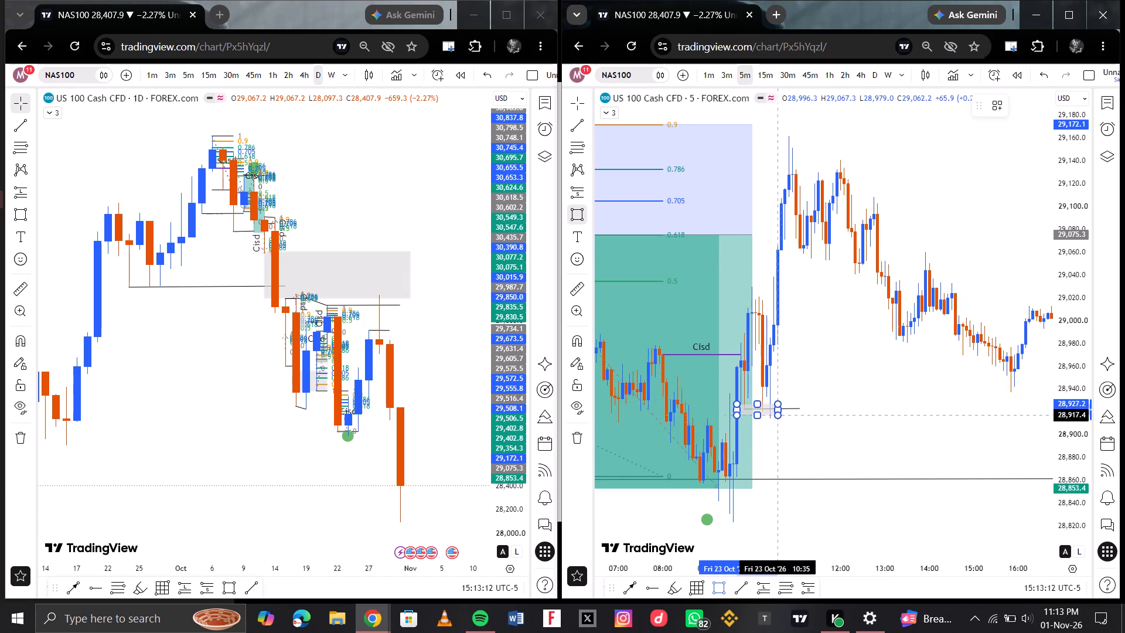
drag(778, 415, 785, 449)
click(785, 449)
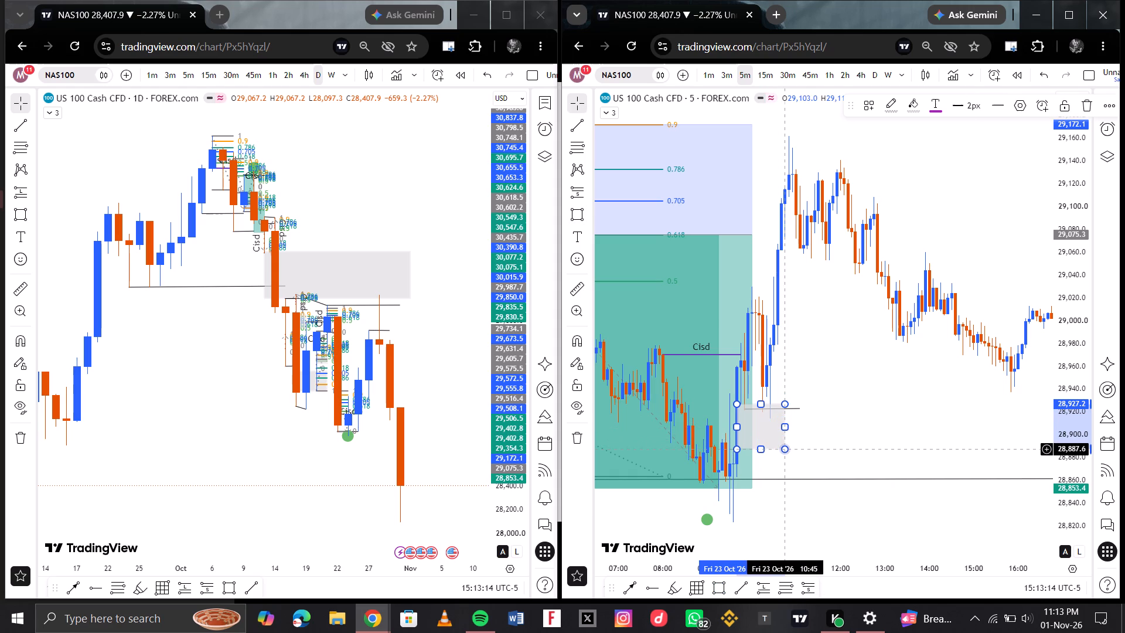
Change the fill of the new pullback zone rectangle to a darker grey.
click(911, 113)
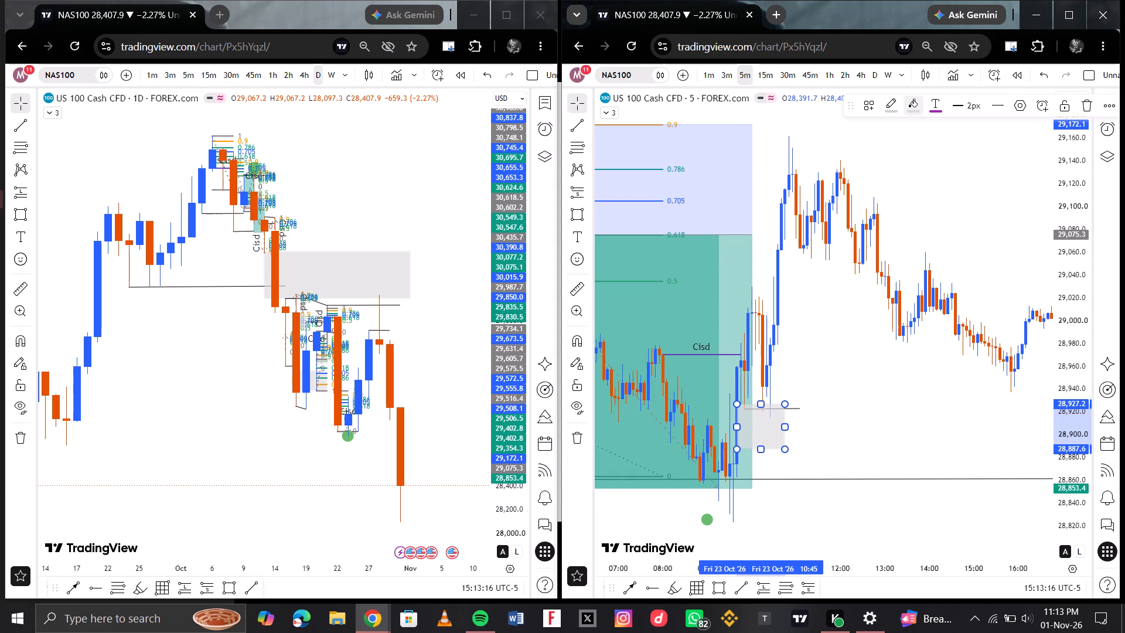
click(954, 128)
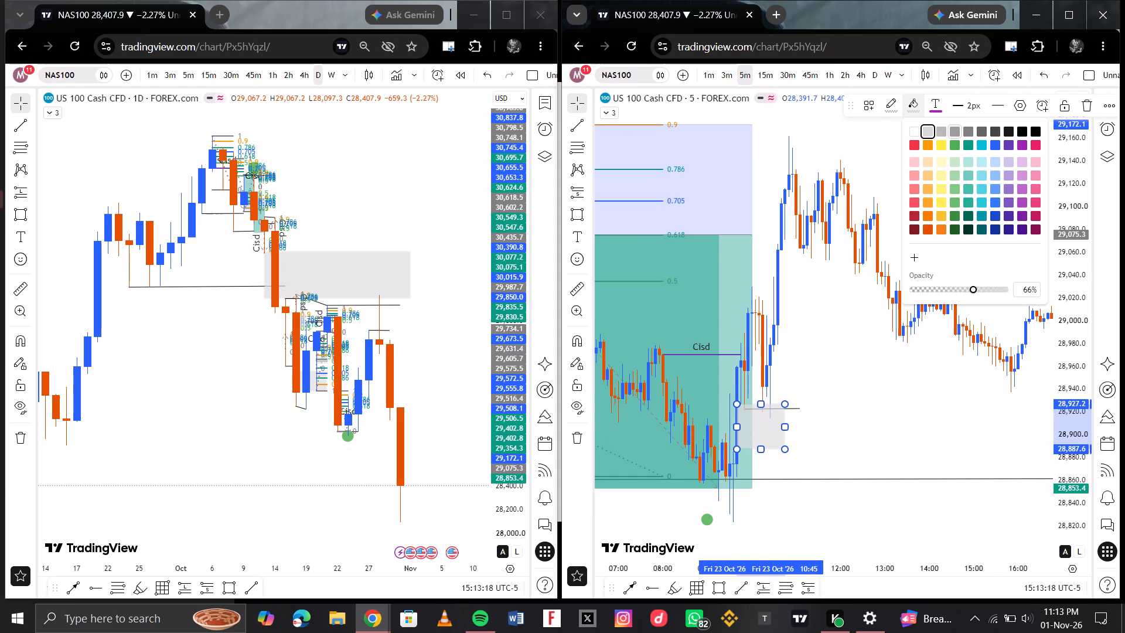
click(859, 372)
Shorten the 23 October short position so that it ends at 09:15.
scroll(771, 348, up, 1)
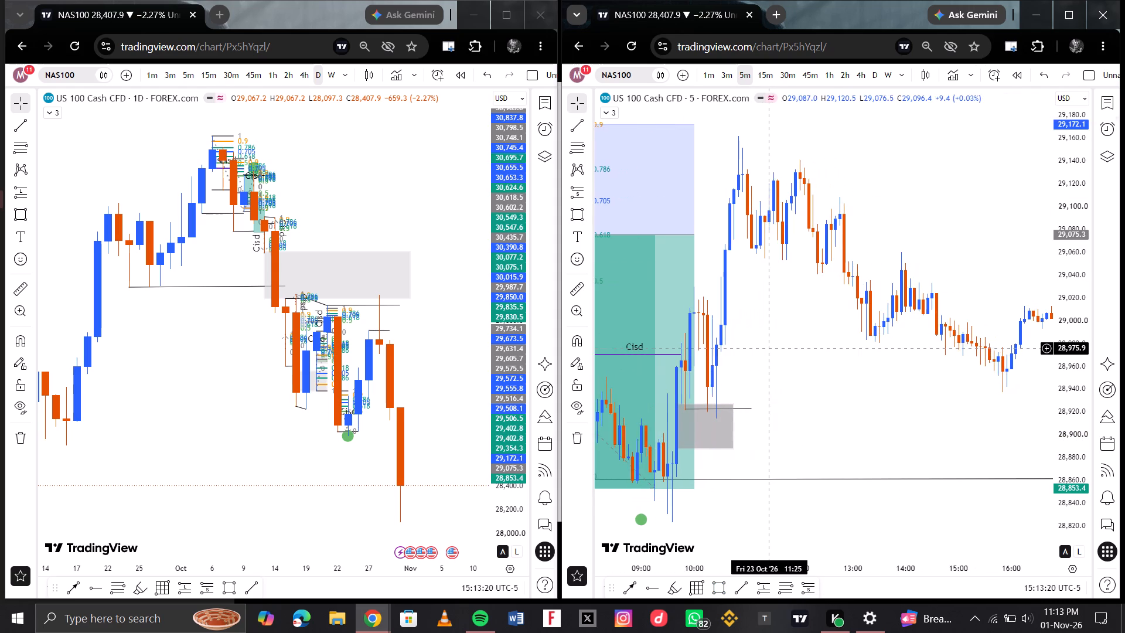
scroll(749, 405, right, 1)
scroll(787, 403, down, 3)
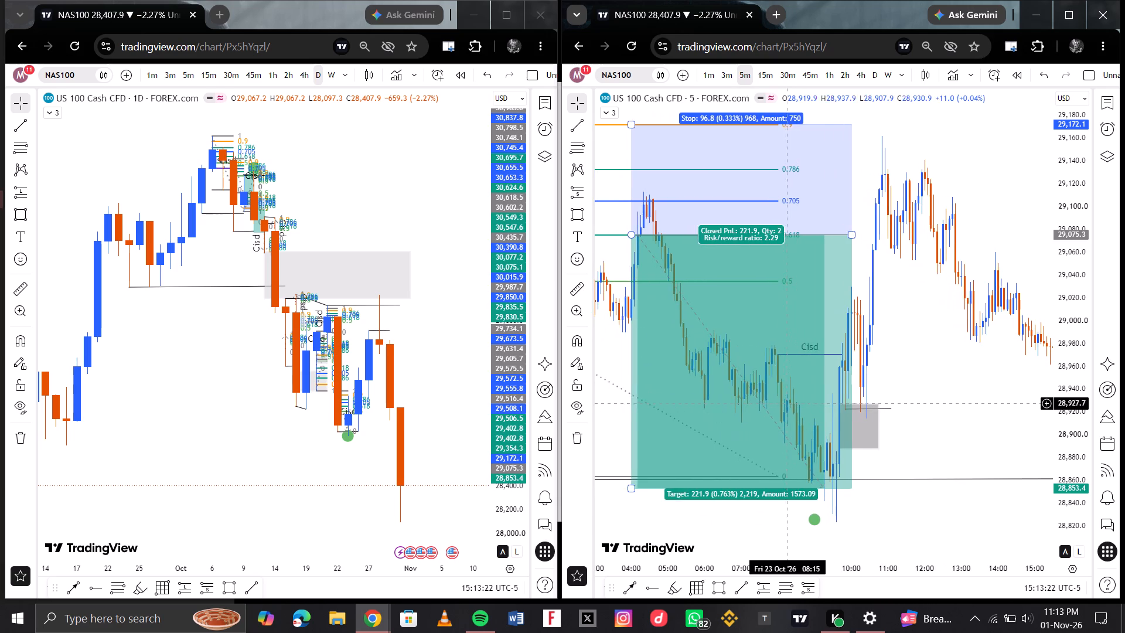
scroll(898, 326, left, 1)
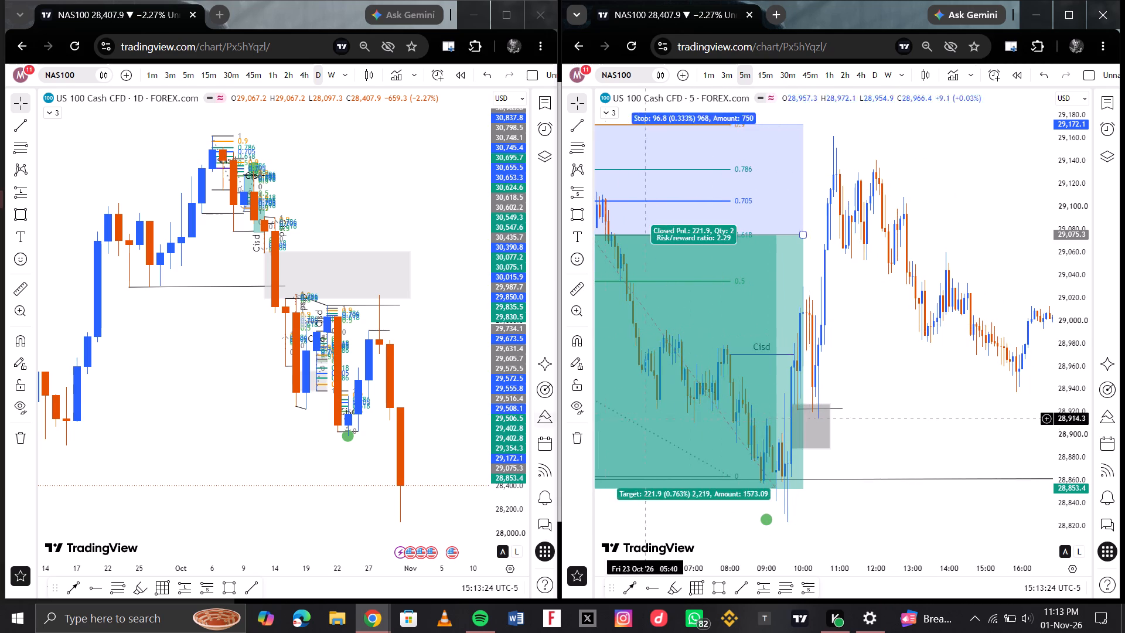
scroll(330, 402, left, 1)
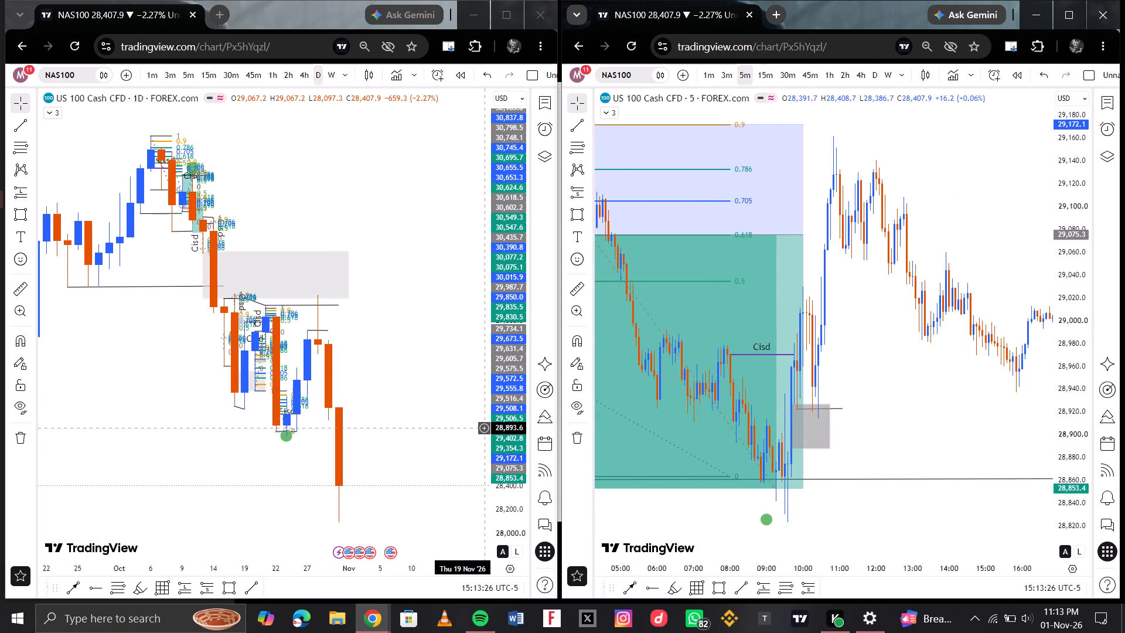
scroll(919, 392, up, 1)
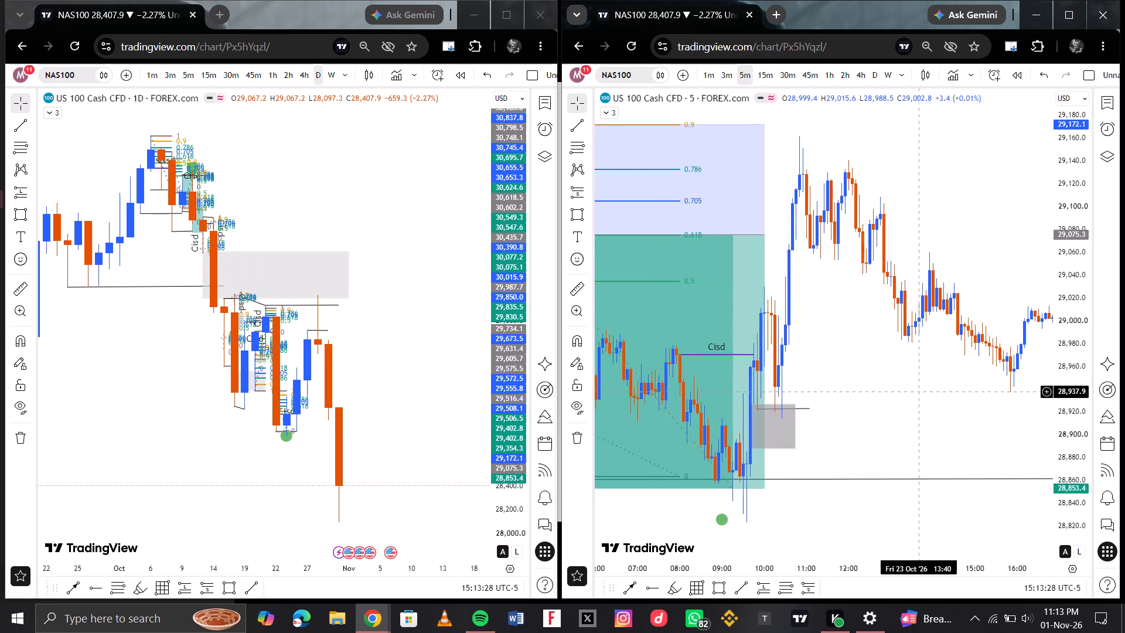
scroll(819, 410, right, 2)
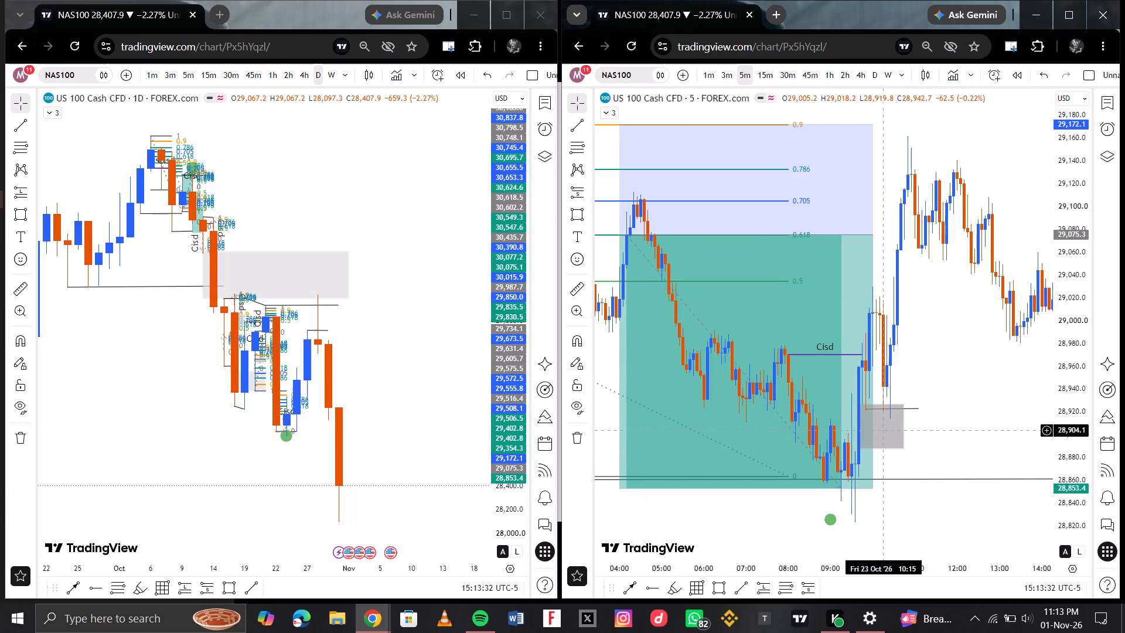
click(765, 591)
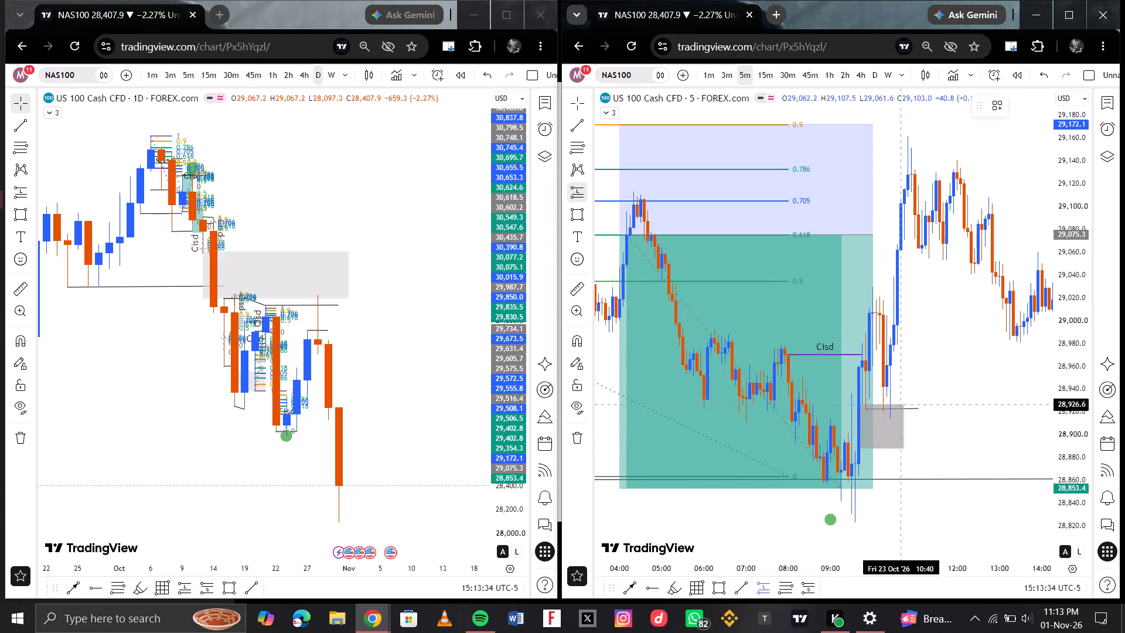
right_click(915, 327)
drag(871, 234, 843, 237)
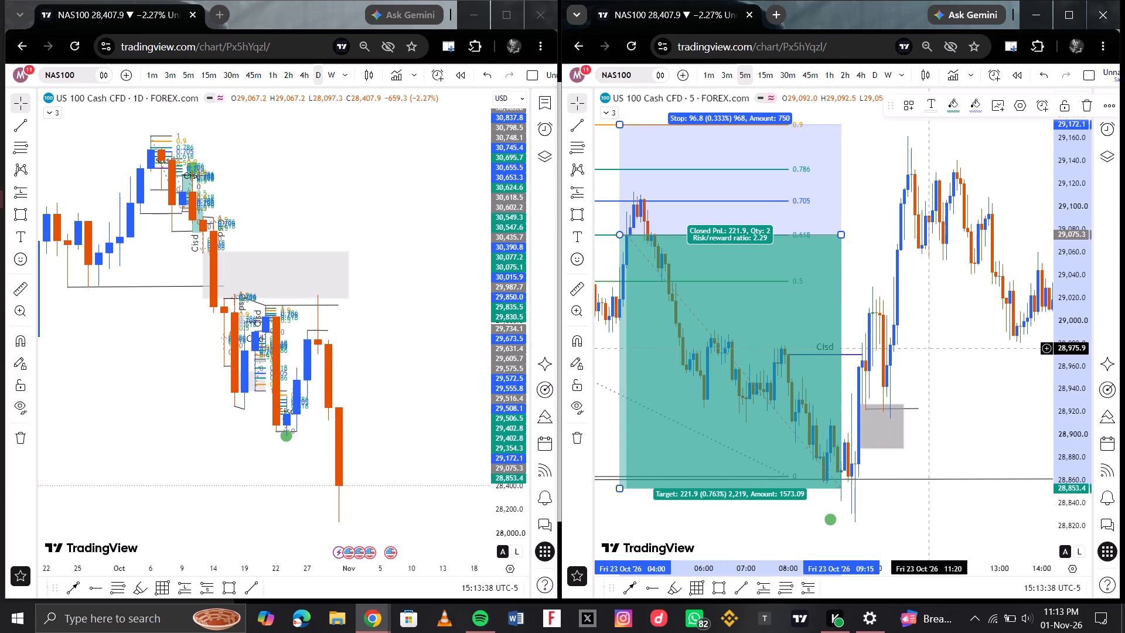
Place a long position at 10:25 on 23 October with entry at 28,921.0 and stop at 28,920.9.
click(762, 581)
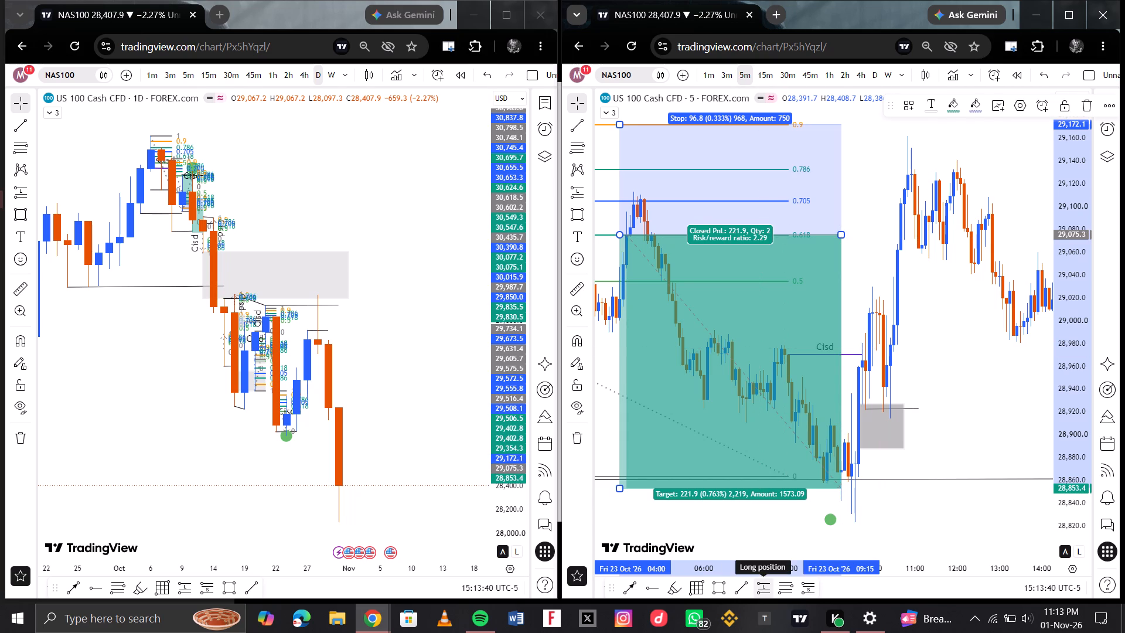
click(889, 411)
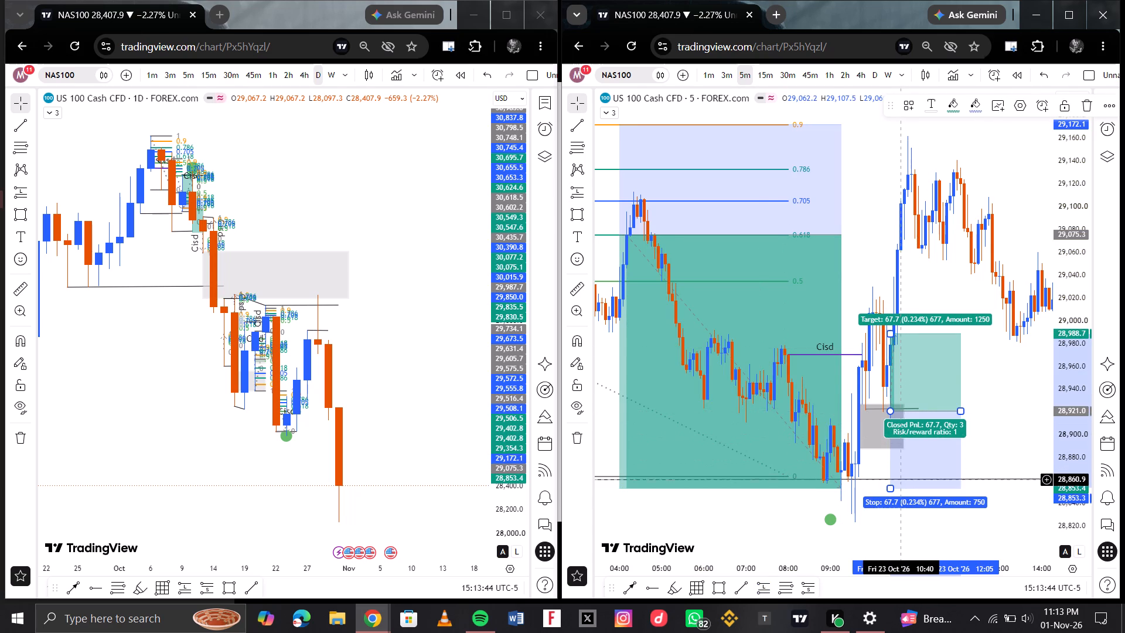
drag(891, 487, 887, 451)
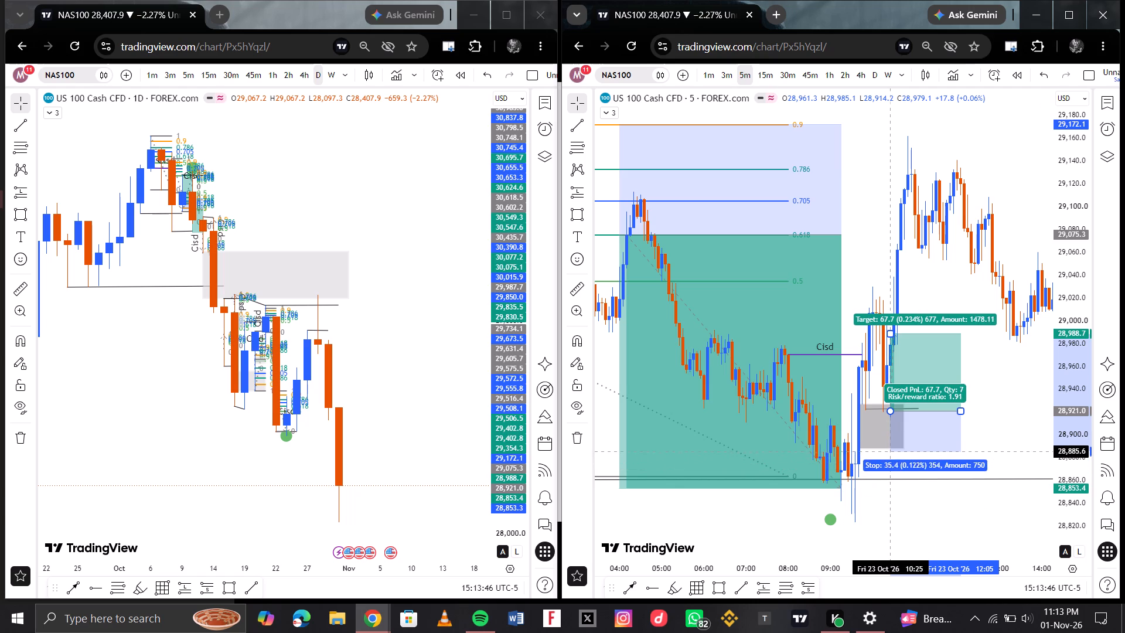
drag(887, 451, 890, 507)
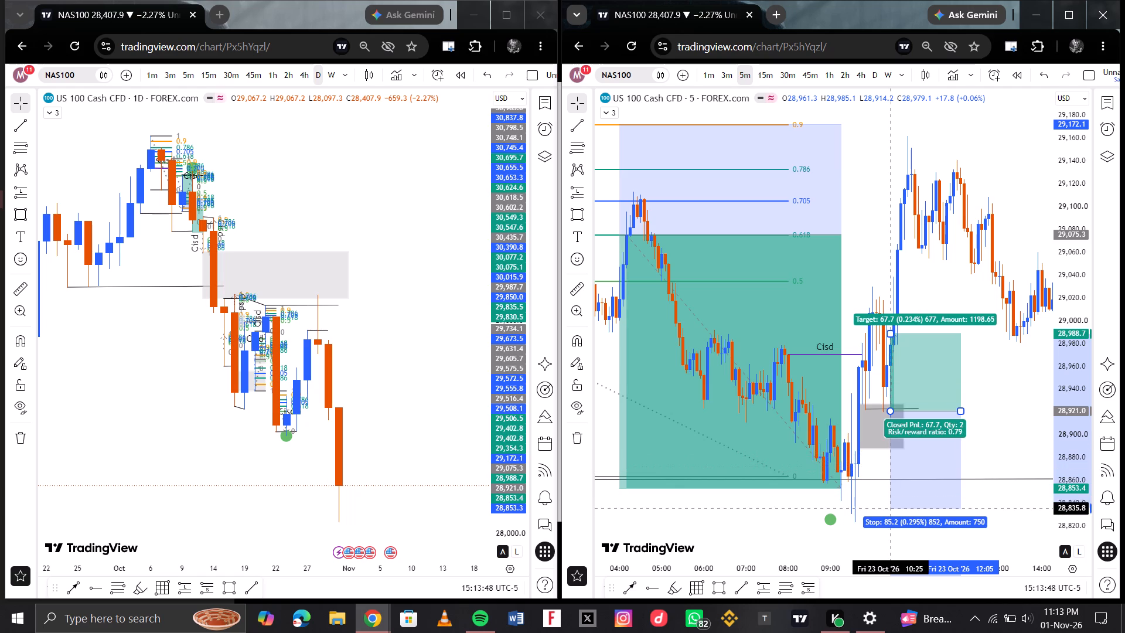
drag(890, 507, 890, 476)
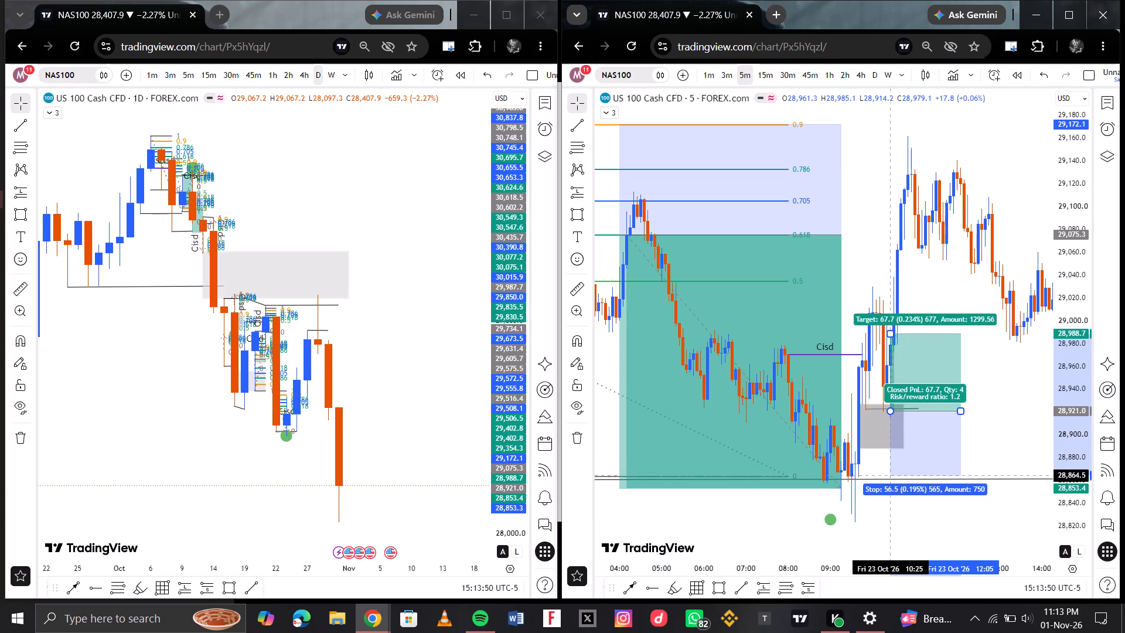
drag(890, 476, 890, 477)
drag(890, 477, 909, 375)
Raise the long position's target above the 23 October high, to about 29,177.7.
drag(890, 333, 885, 322)
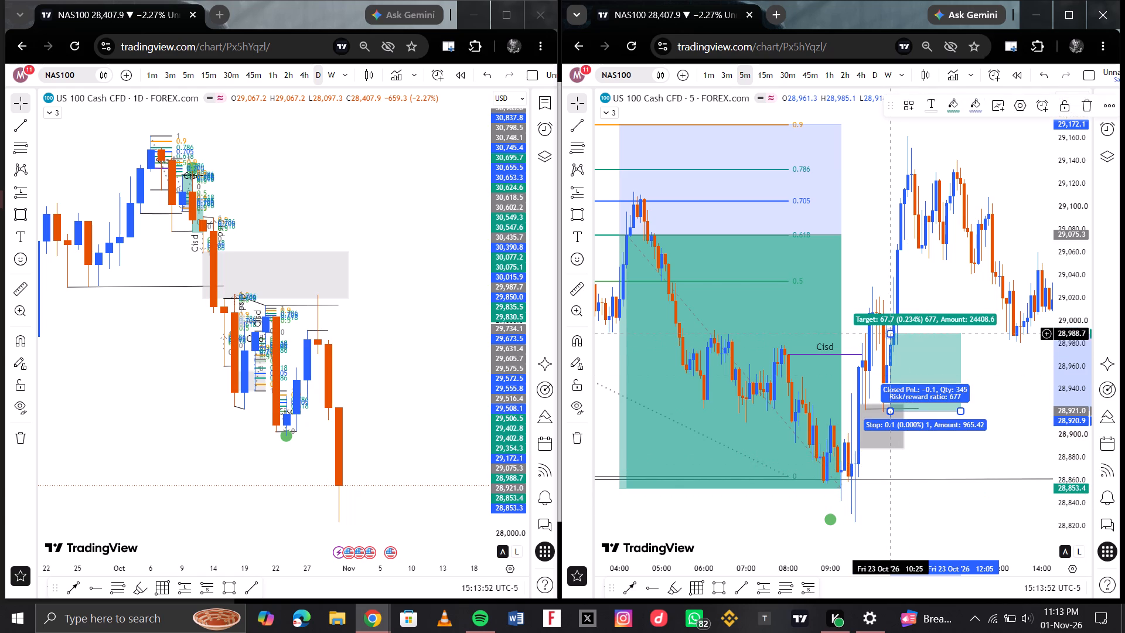
drag(885, 322, 850, 127)
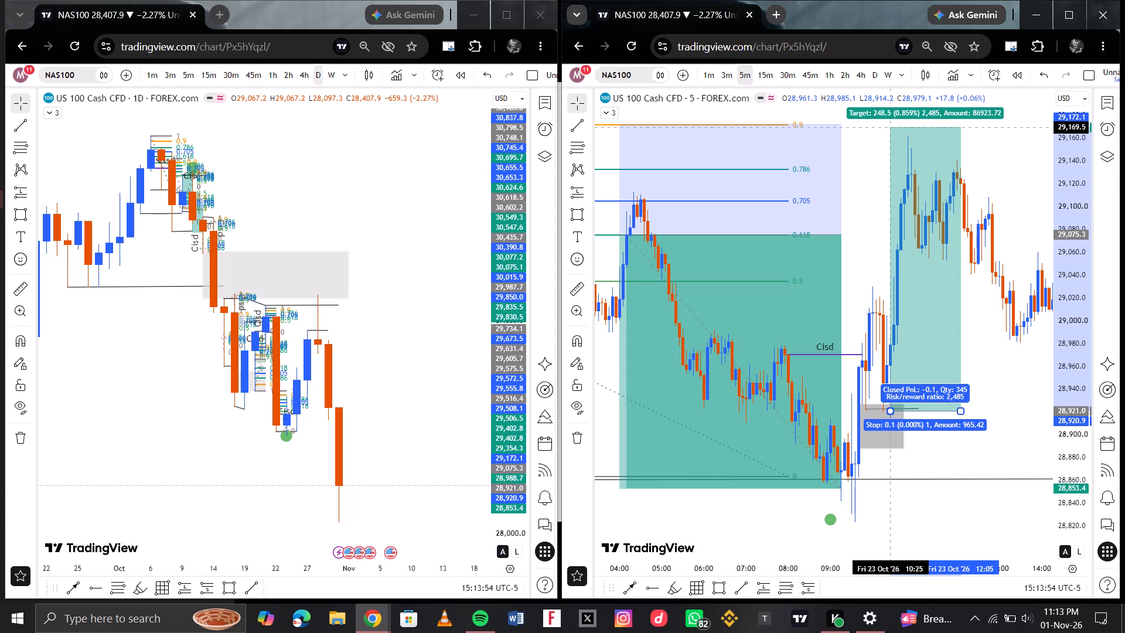
drag(850, 127, 851, 118)
Examine the 5-minute price action around the long position and on to the 25 October open.
scroll(807, 256, down, 2)
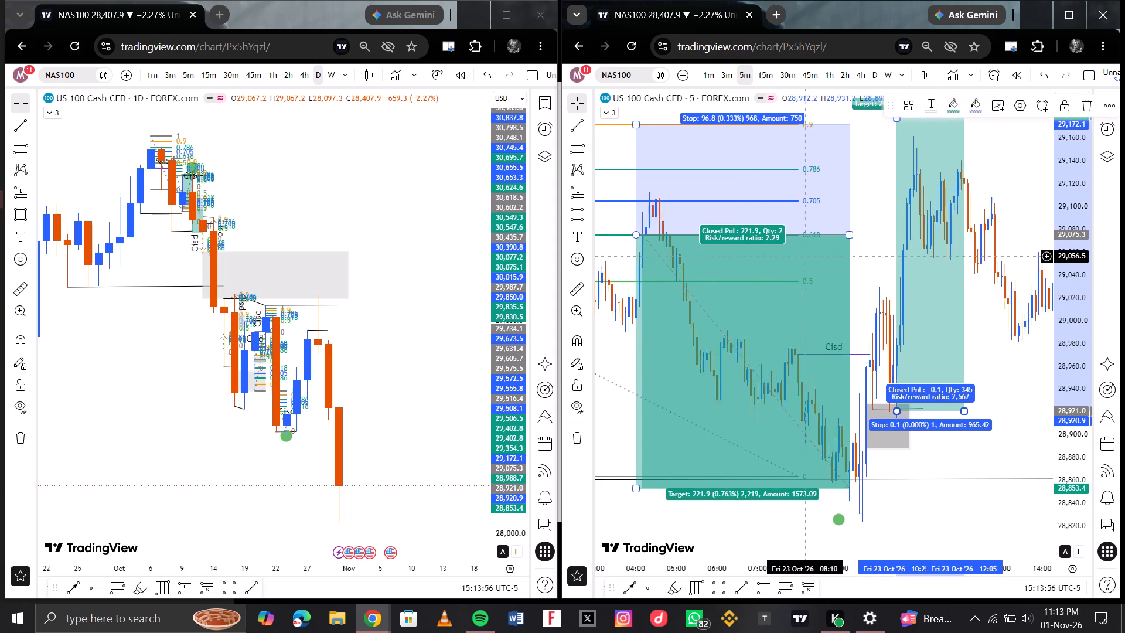
scroll(807, 256, down, 2)
scroll(868, 198, left, 2)
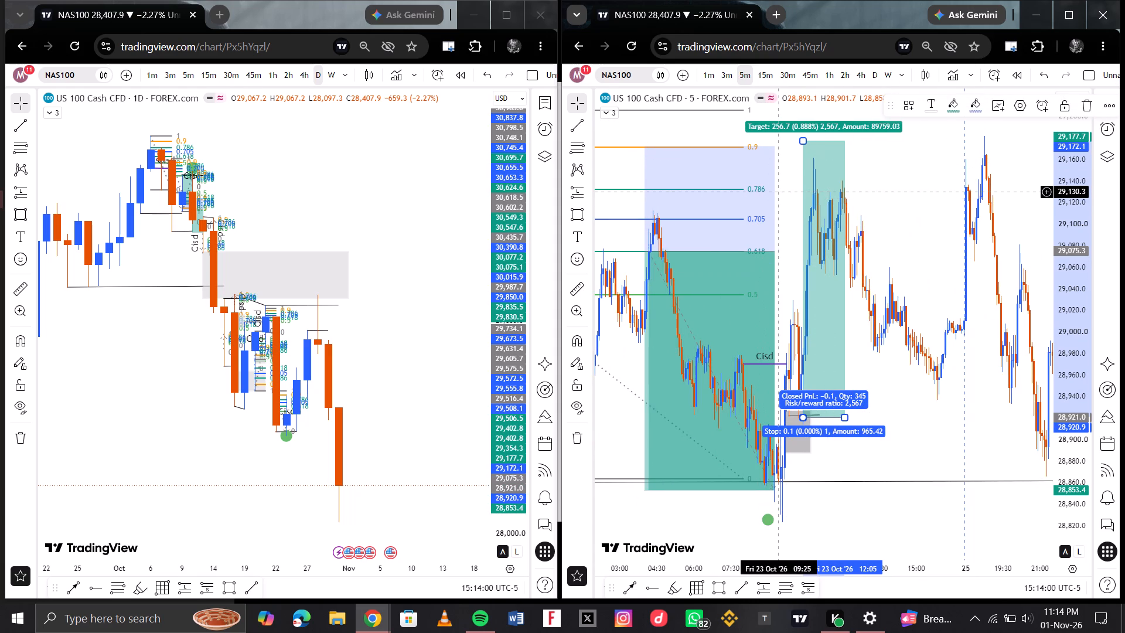
scroll(818, 193, up, 3)
scroll(804, 193, right, 1)
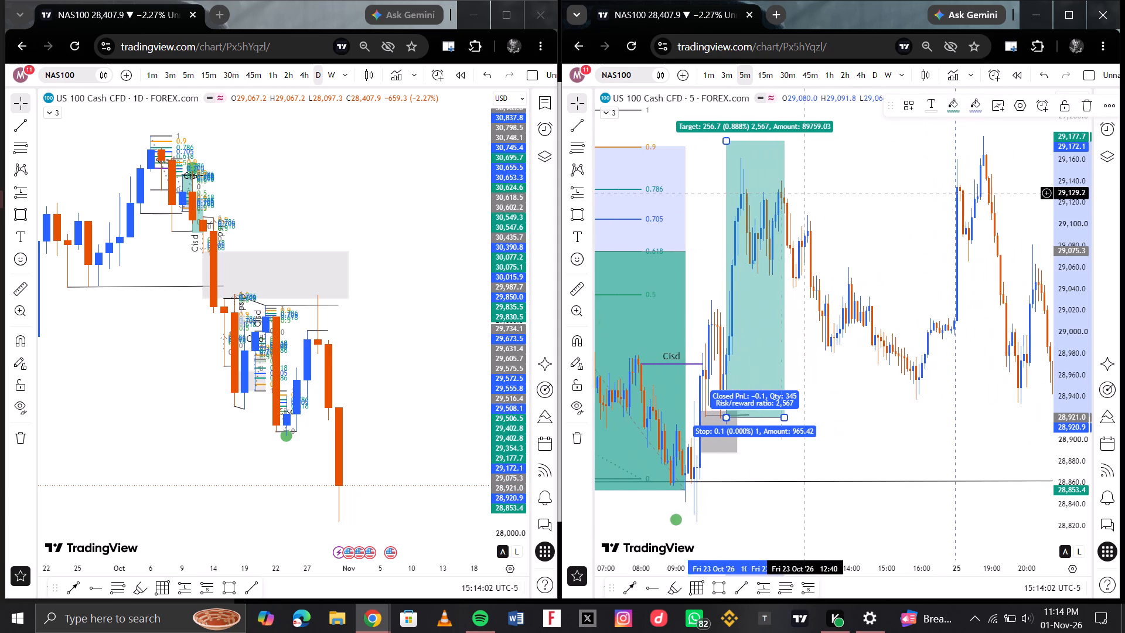
scroll(804, 193, right, 1)
scroll(813, 231, down, 2)
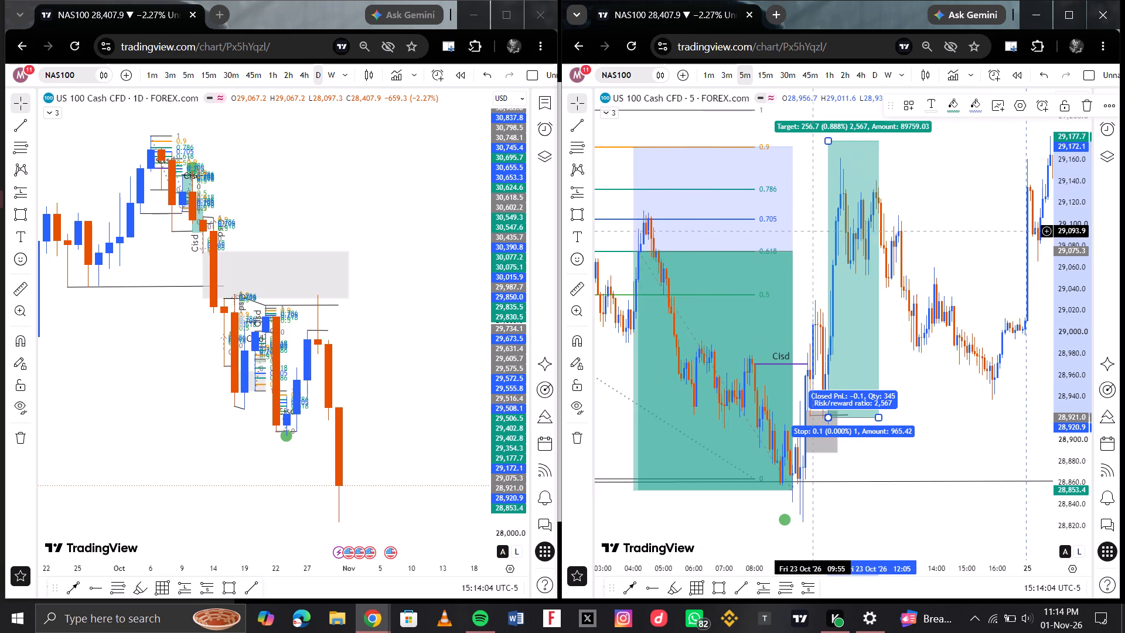
scroll(800, 255, down, 3)
scroll(795, 152, up, 5)
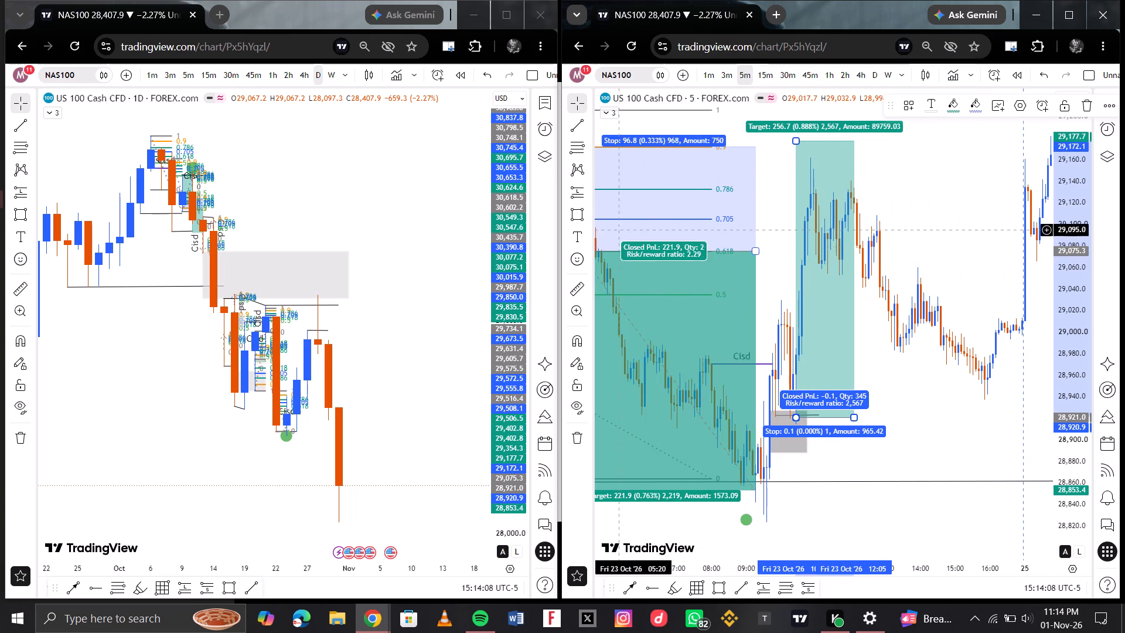
scroll(768, 279, down, 1)
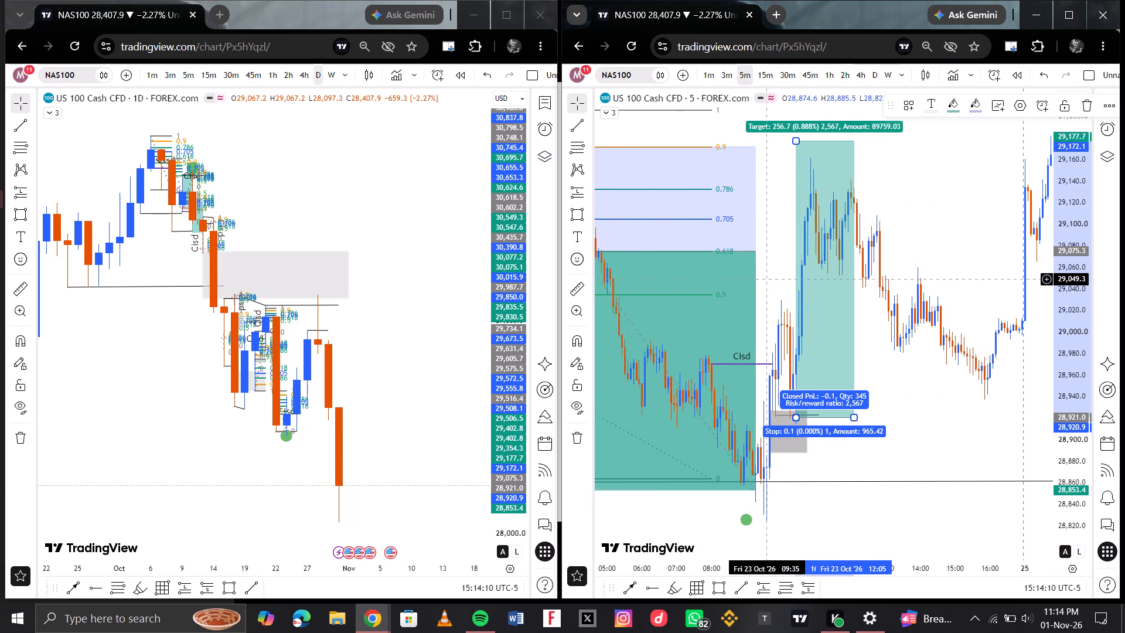
scroll(768, 279, down, 1)
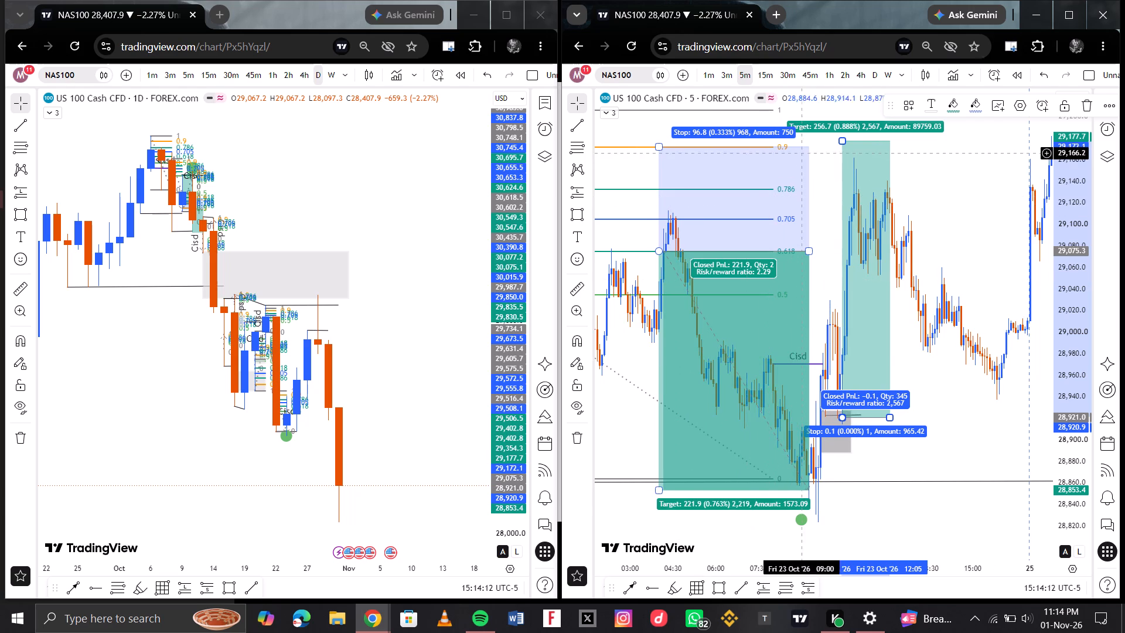
scroll(794, 166, up, 4)
scroll(921, 304, up, 2)
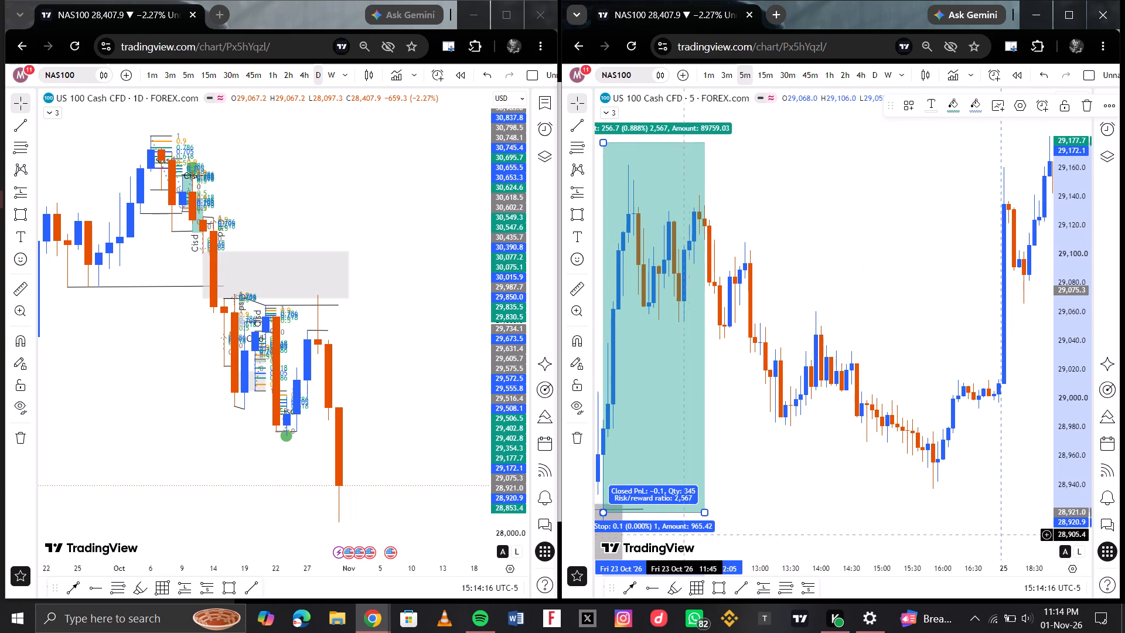
scroll(719, 515, right, 1)
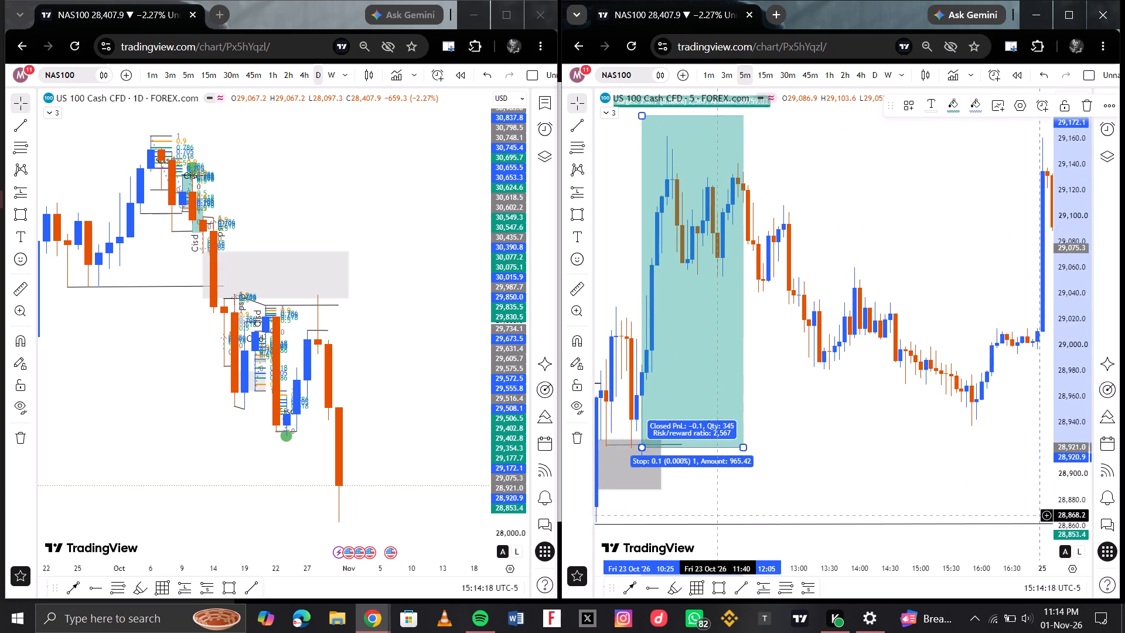
scroll(719, 515, right, 1)
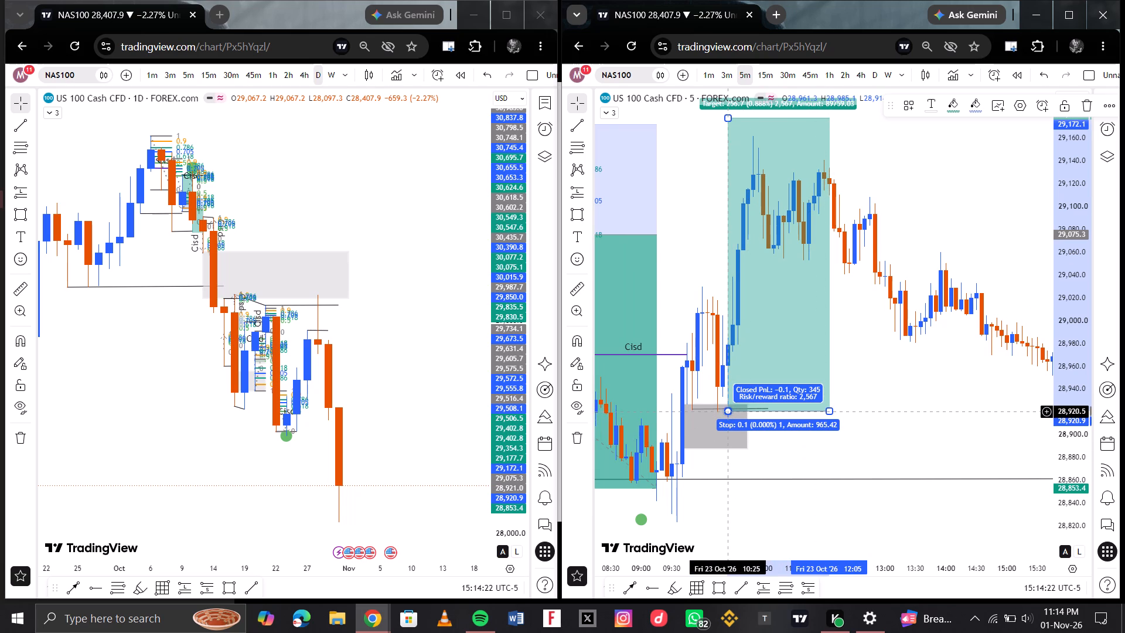
Adjust the 23 October long position so that it starts at 10:30 and ends at 11:55.
drag(726, 411, 731, 424)
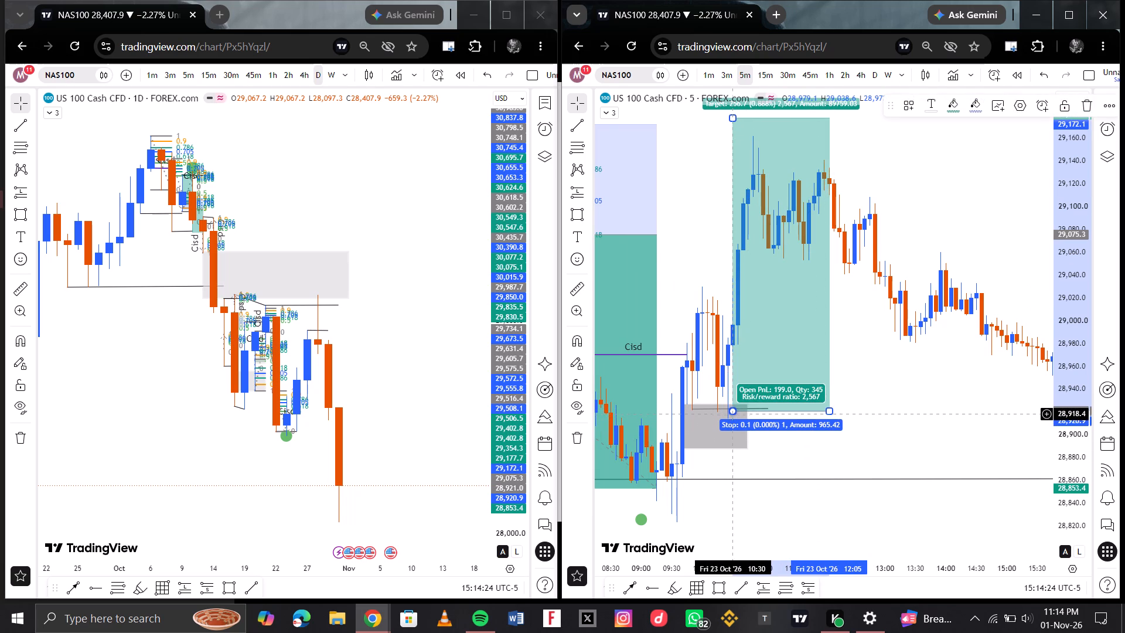
drag(731, 412, 731, 446)
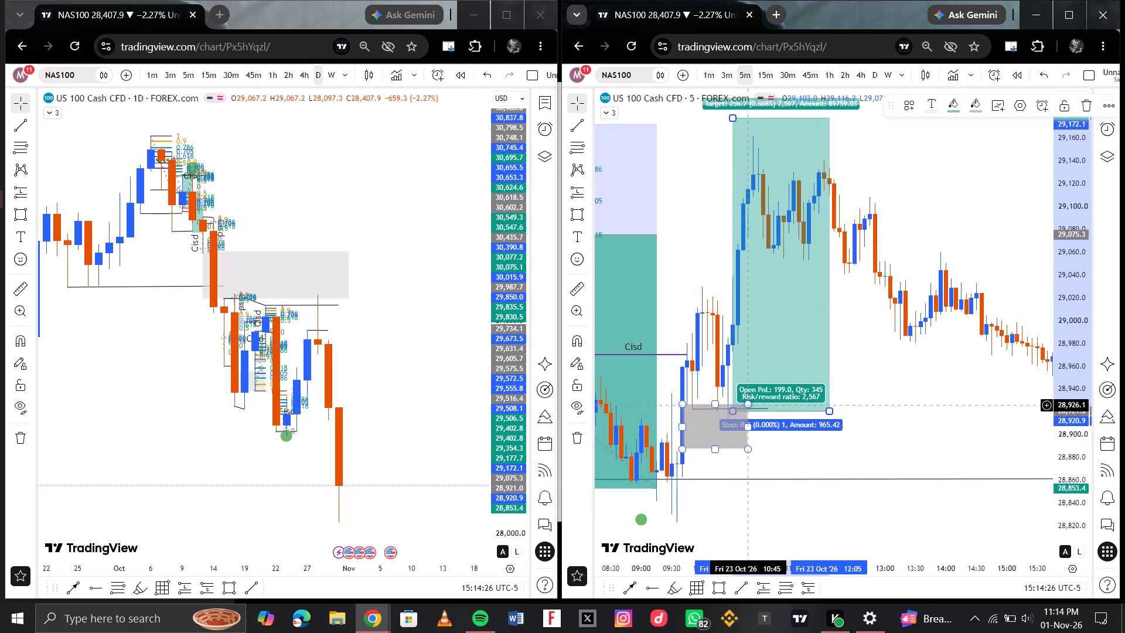
drag(731, 412, 729, 450)
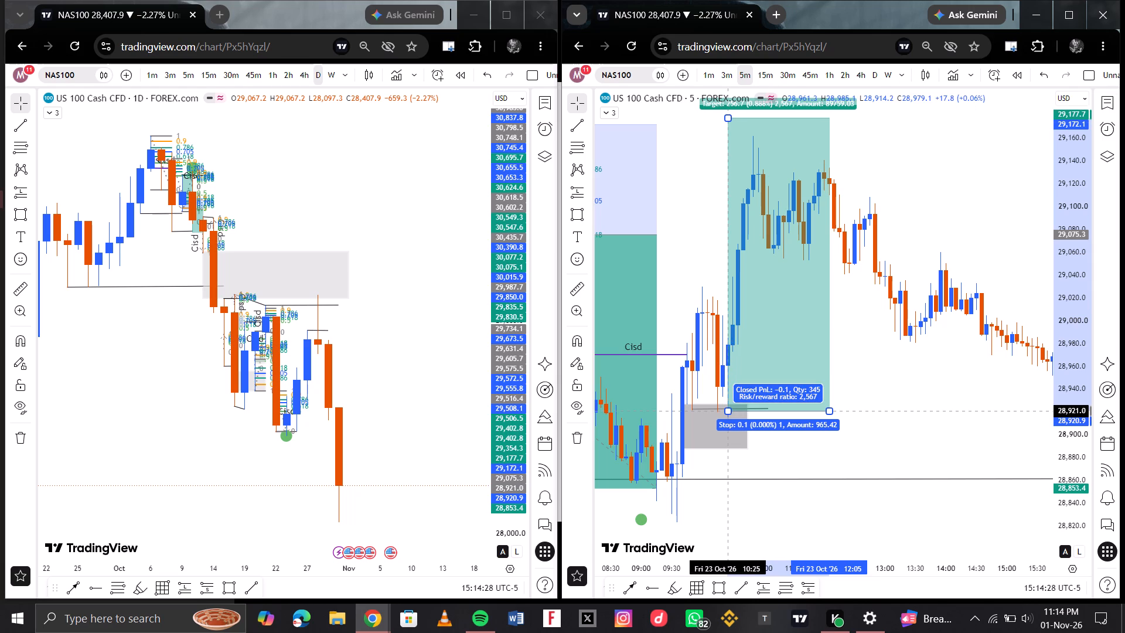
drag(729, 450, 732, 423)
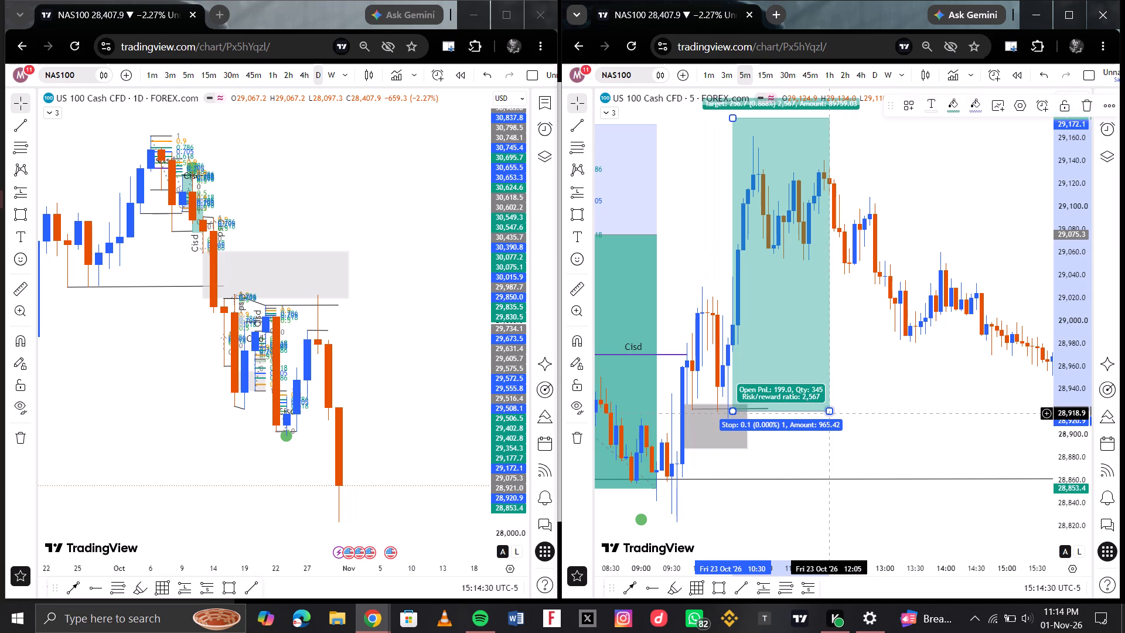
drag(830, 413, 820, 411)
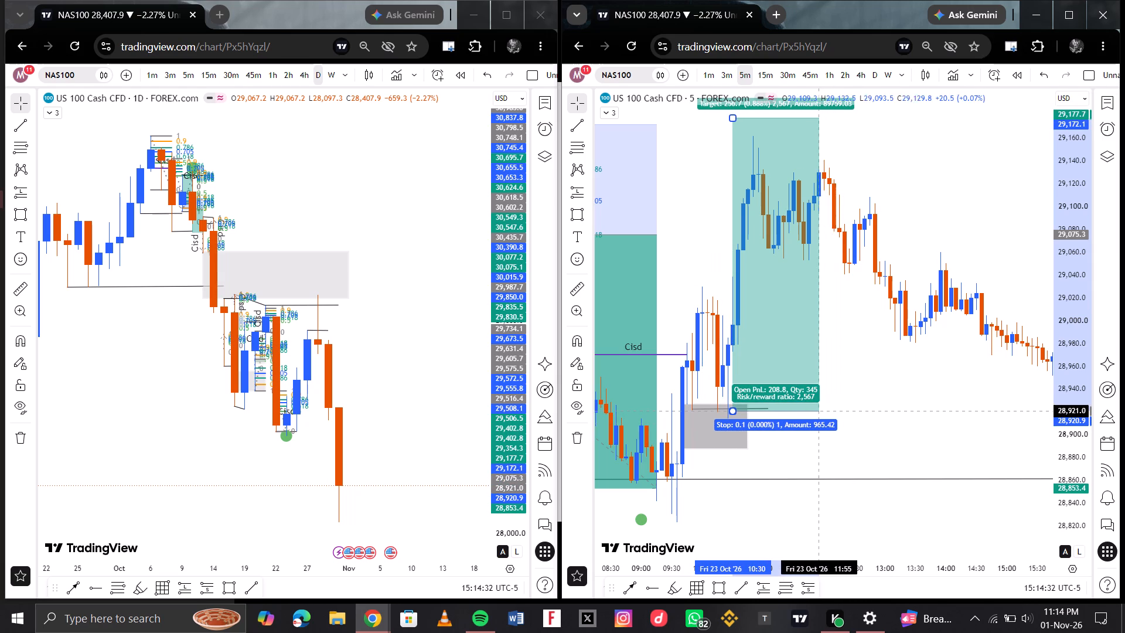
drag(820, 411, 819, 411)
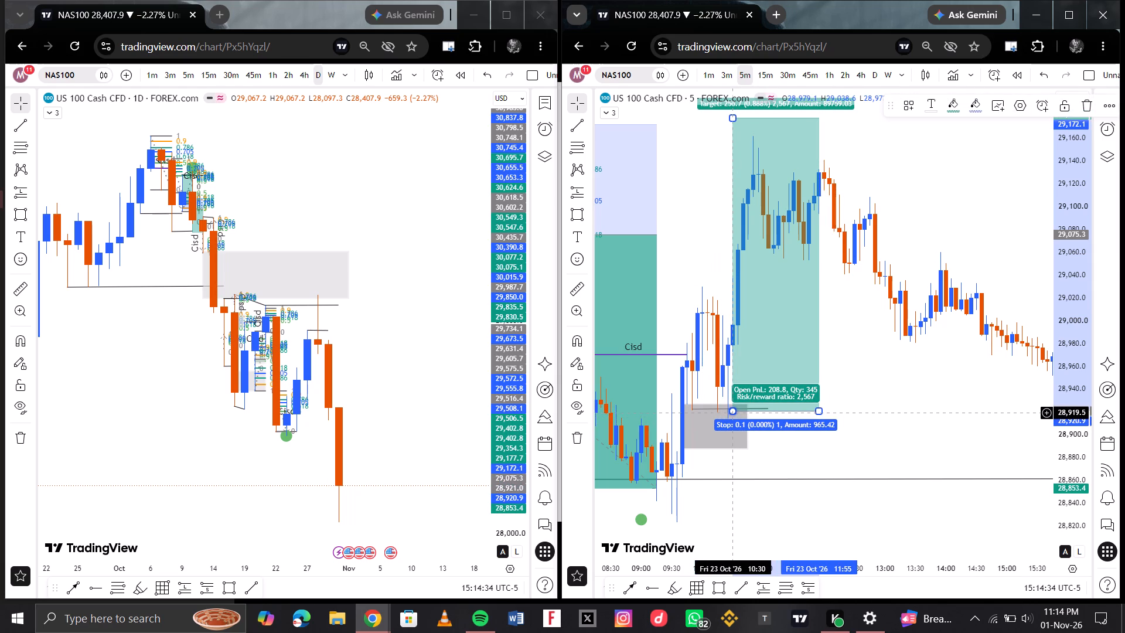
Reposition the long position's entry to 28,923.0 and its stop to 28,894.2, keeping the 10:30 start.
drag(732, 413, 738, 399)
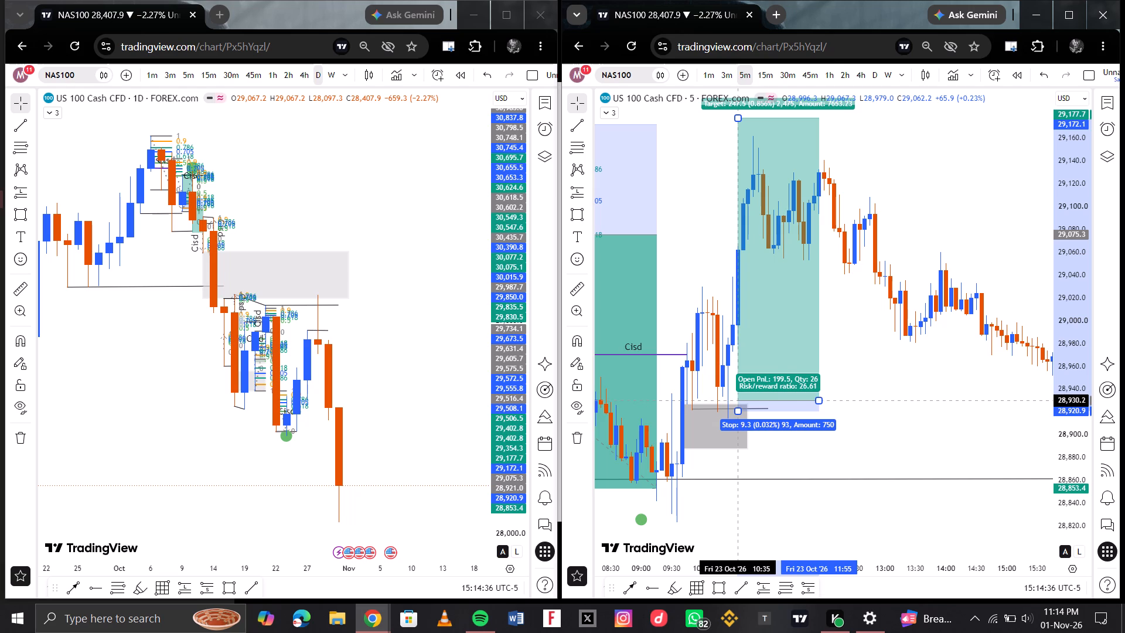
drag(738, 399, 734, 378)
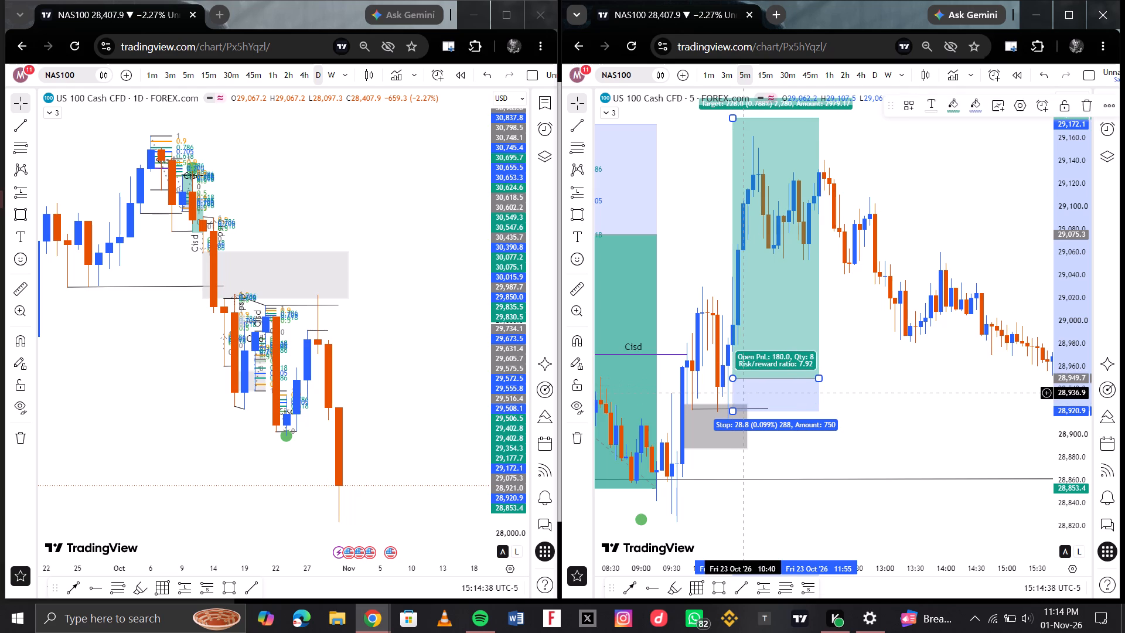
drag(744, 394, 744, 423)
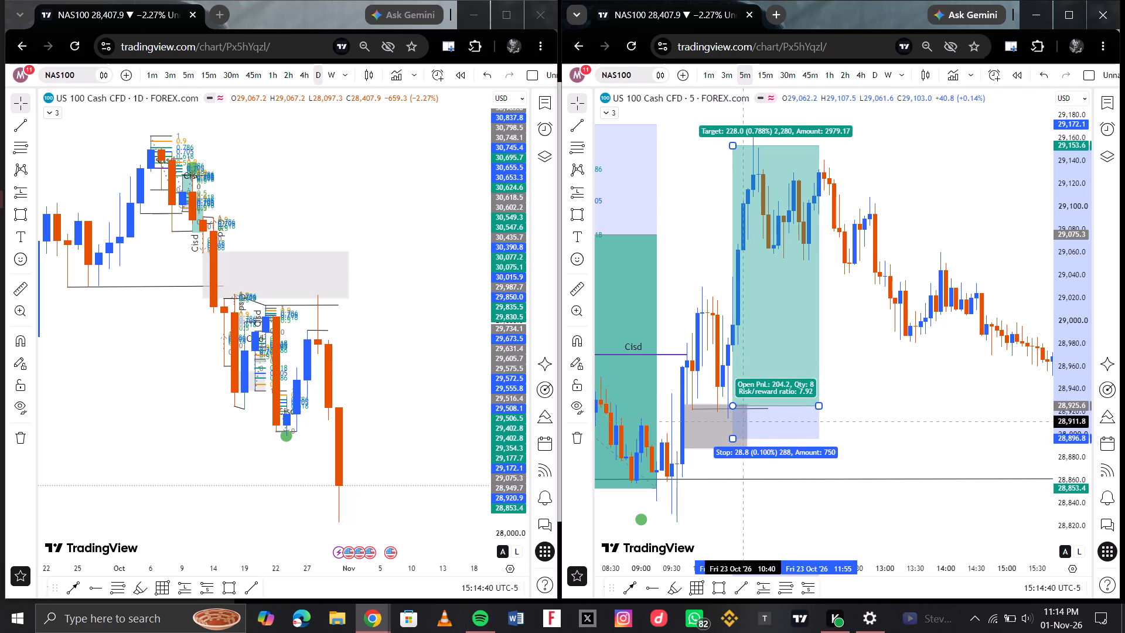
drag(744, 423, 744, 424)
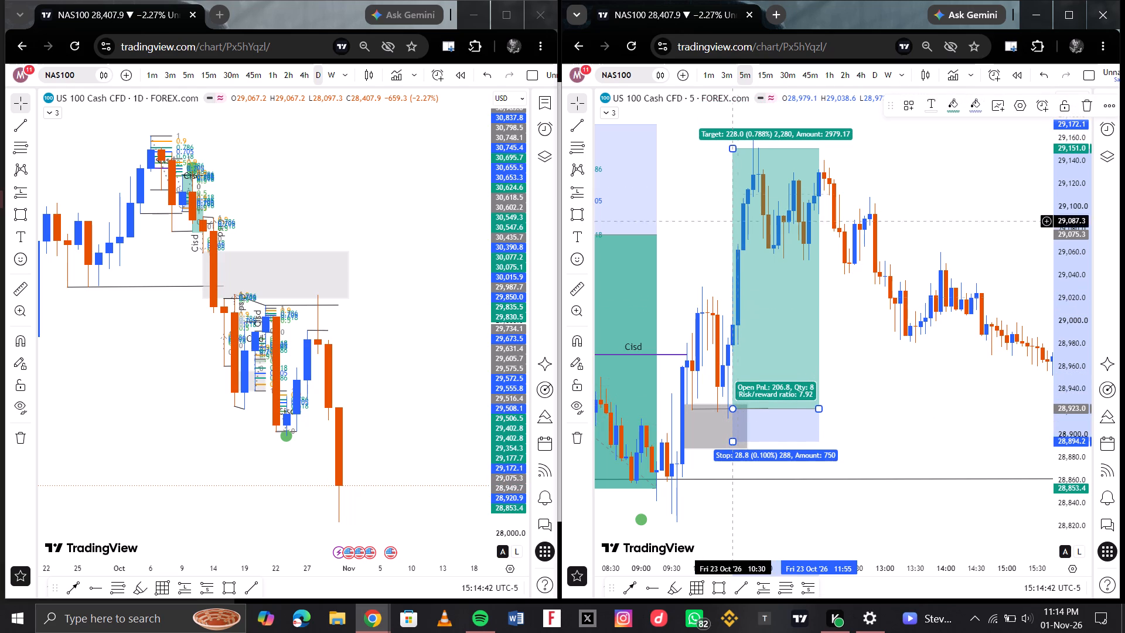
Raise the long position's target above the 23 October high, to about 29,180.3.
drag(732, 152, 731, 124)
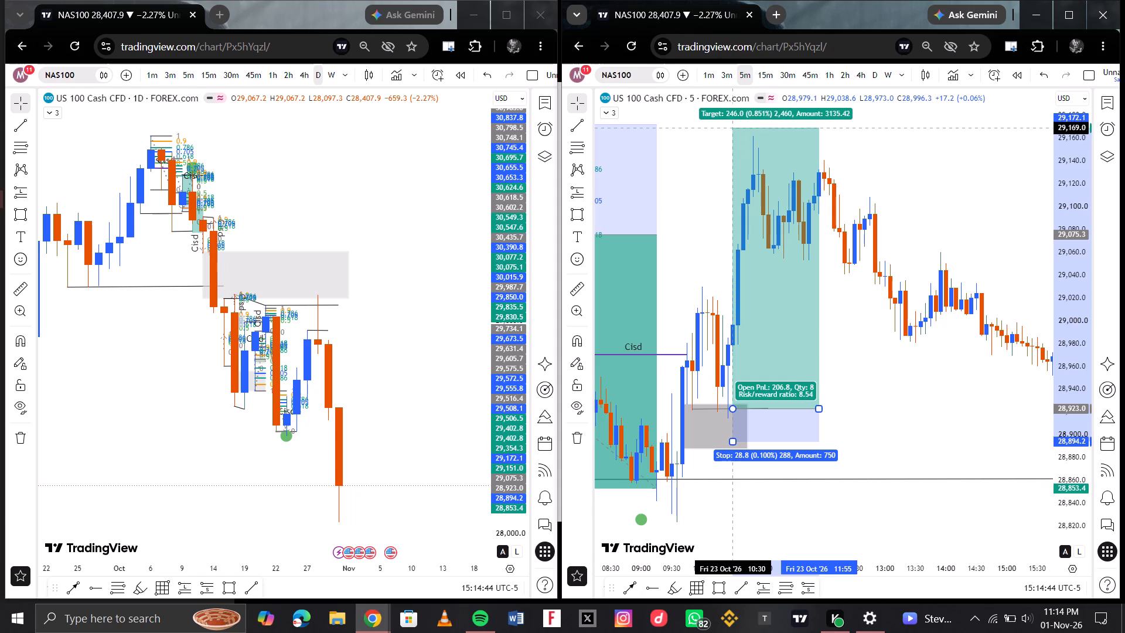
drag(731, 124, 731, 115)
Examine the 5-minute price action around the two 23 October positions and on through 26 October.
scroll(741, 202, down, 4)
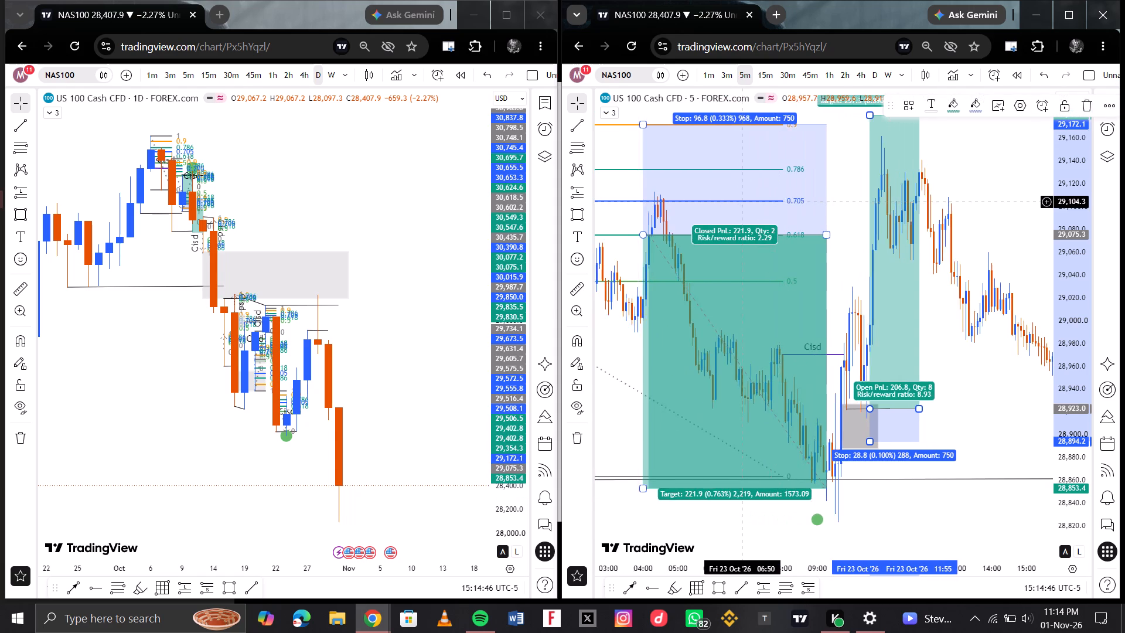
scroll(741, 202, down, 5)
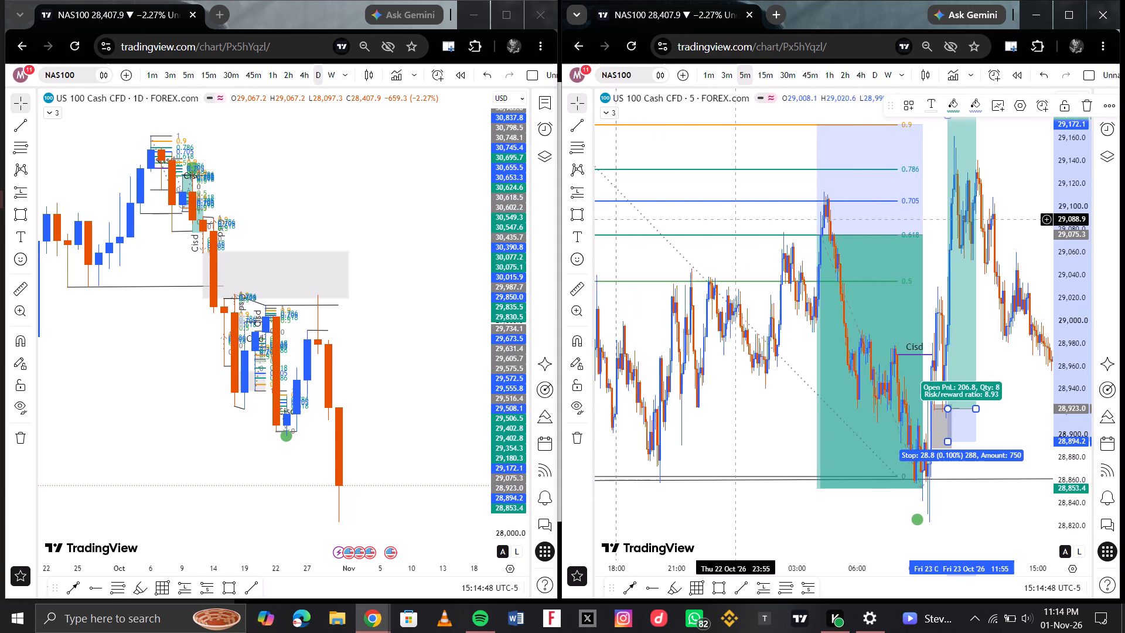
scroll(737, 219, down, 1)
scroll(827, 209, left, 3)
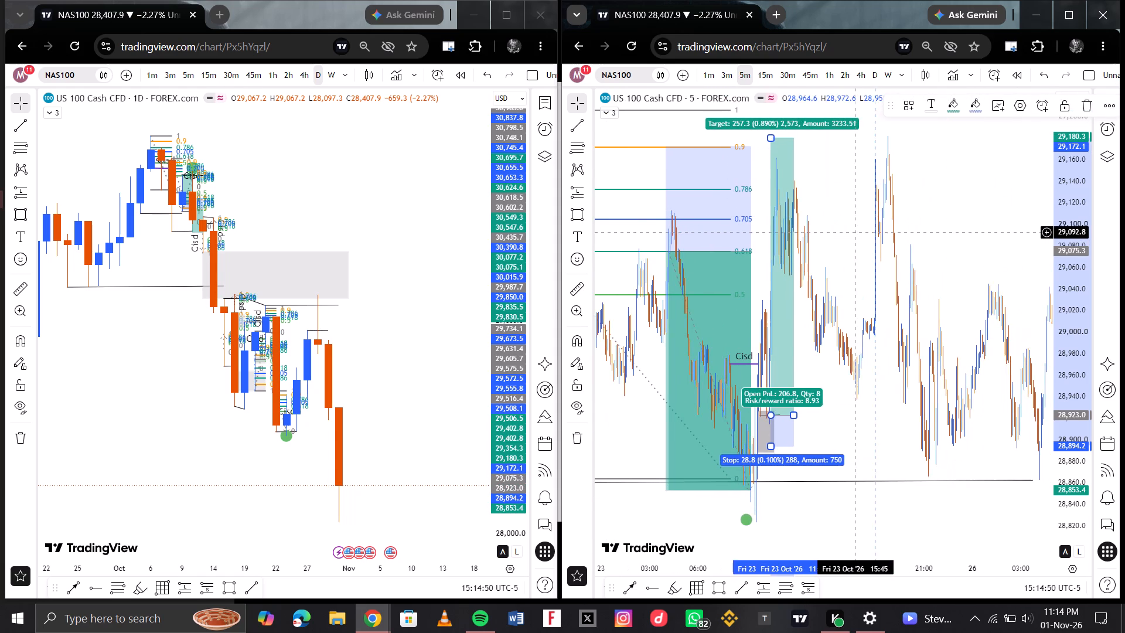
scroll(856, 232, left, 1)
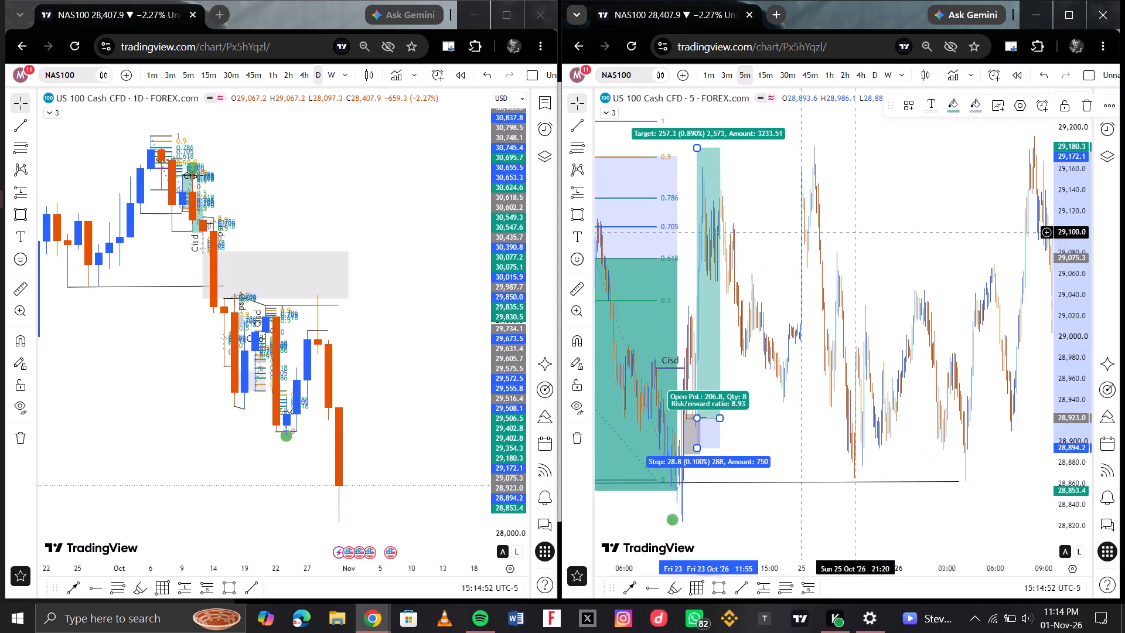
scroll(856, 232, right, 1)
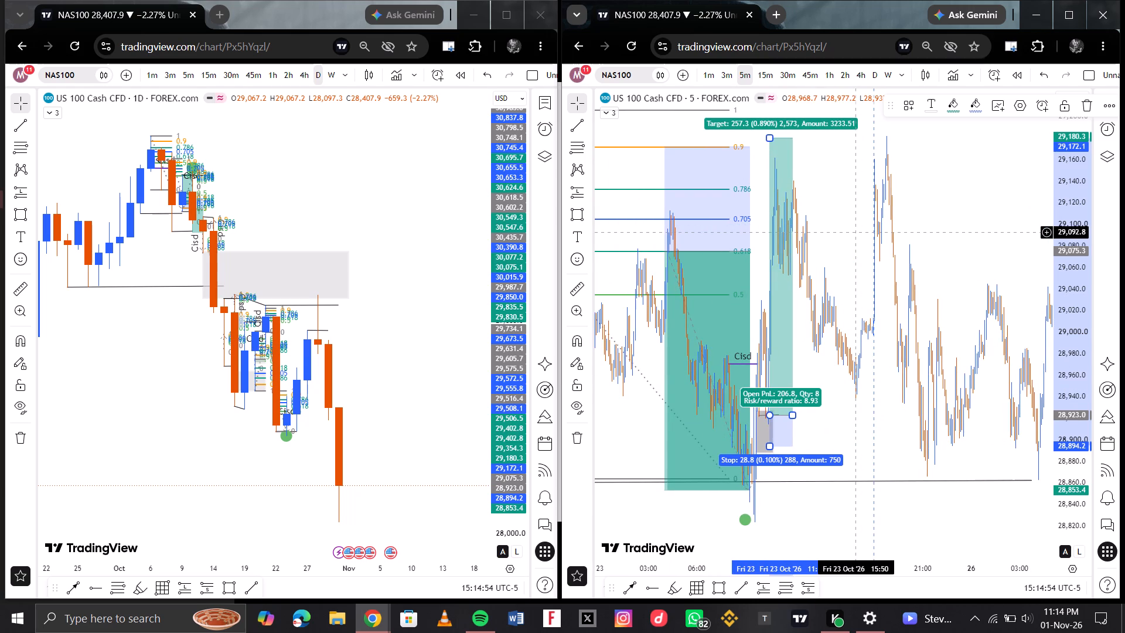
On the 15-minute timeframe, lower the long position's stop below the 23 October low, to about 28,826.9.
click(766, 75)
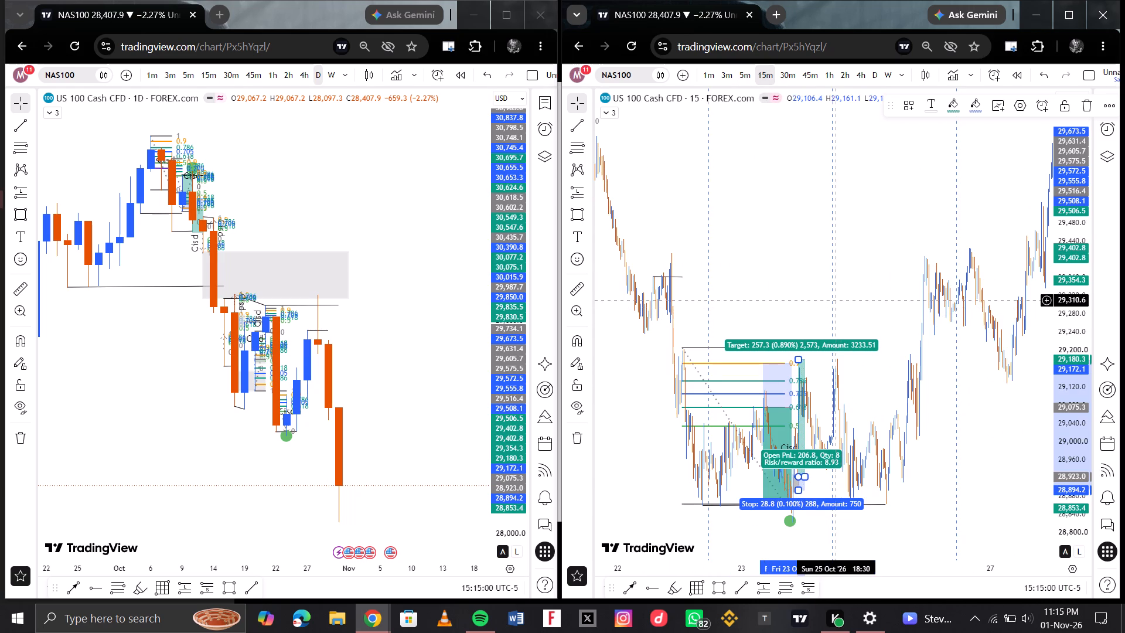
scroll(885, 281, up, 2)
scroll(793, 300, right, 1)
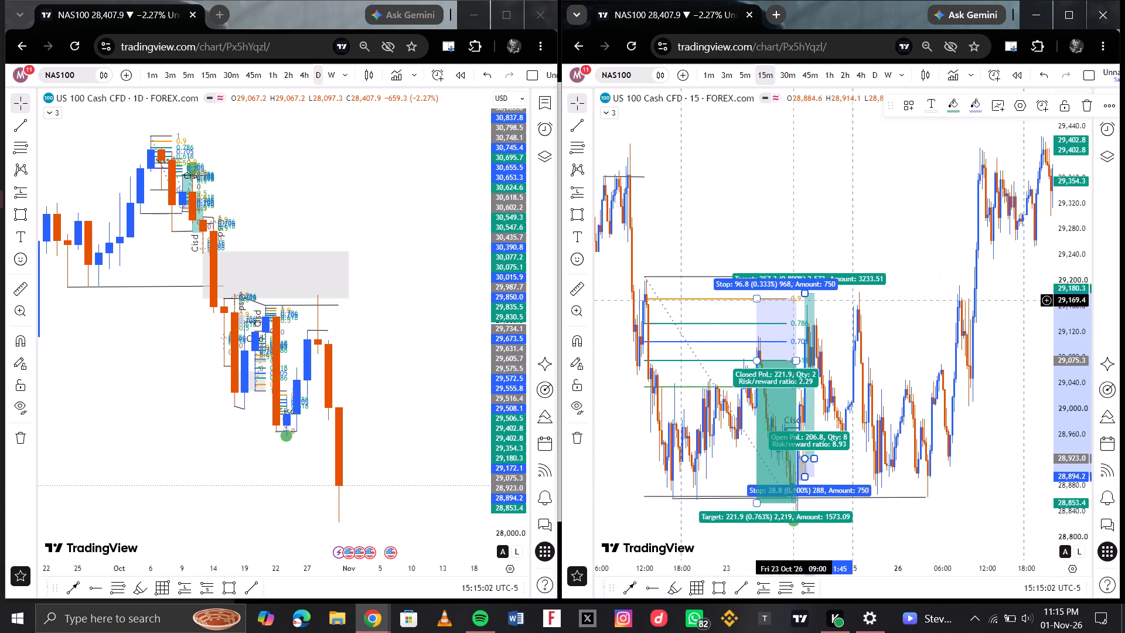
scroll(797, 298, up, 3)
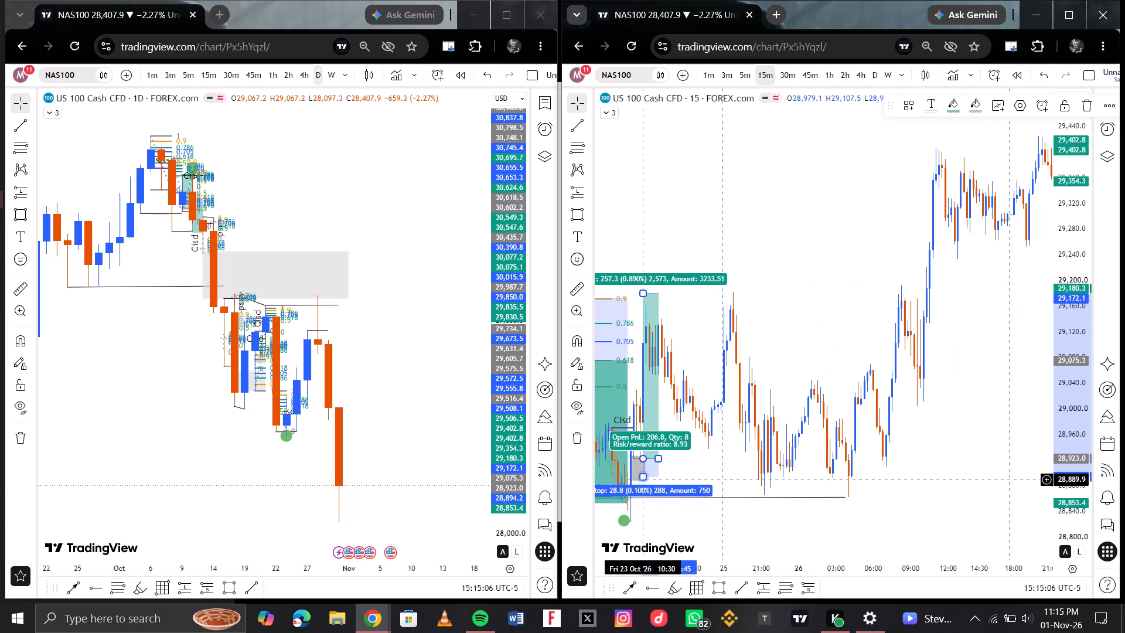
drag(643, 478, 642, 520)
click(642, 520)
Move the liquidity line spanning 22 to 25 October up to about 28,935.
drag(736, 497, 675, 449)
Draw a trend line along the 23 October high at about 29,163, from 10:45 to 20:30 on 25 October.
scroll(675, 449, right, 1)
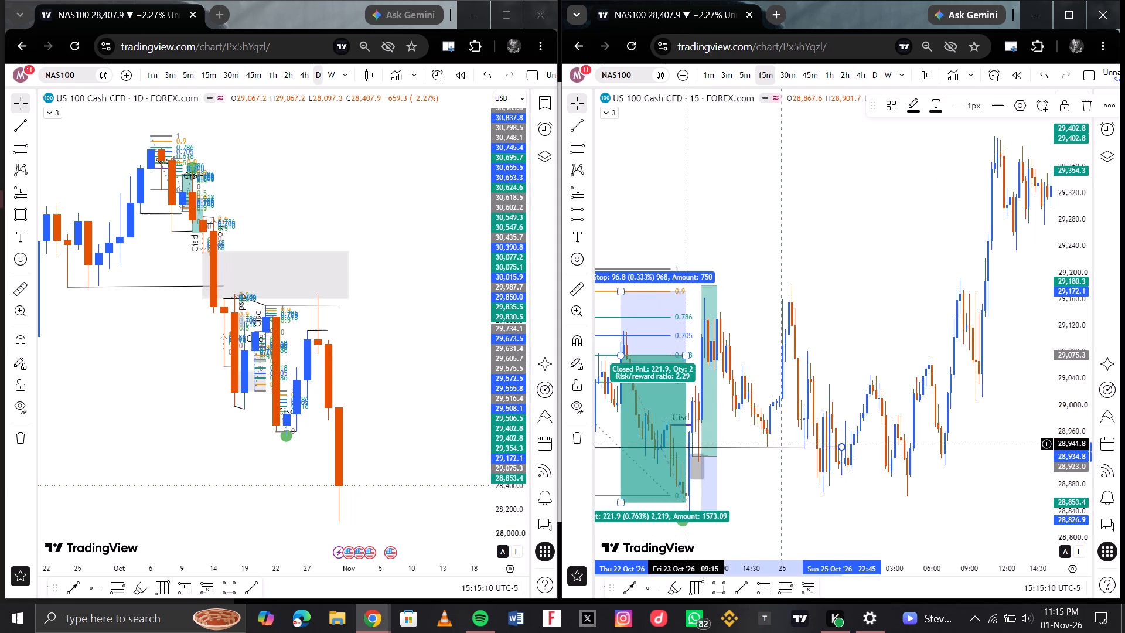
scroll(775, 399, up, 2)
scroll(775, 399, right, 3)
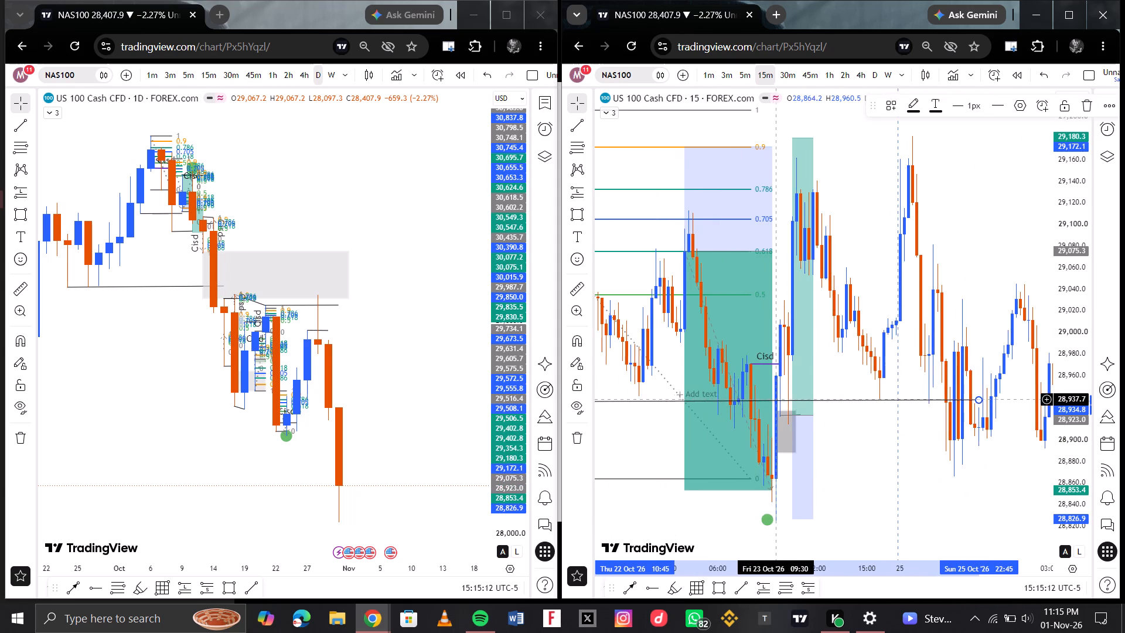
scroll(797, 355, up, 2)
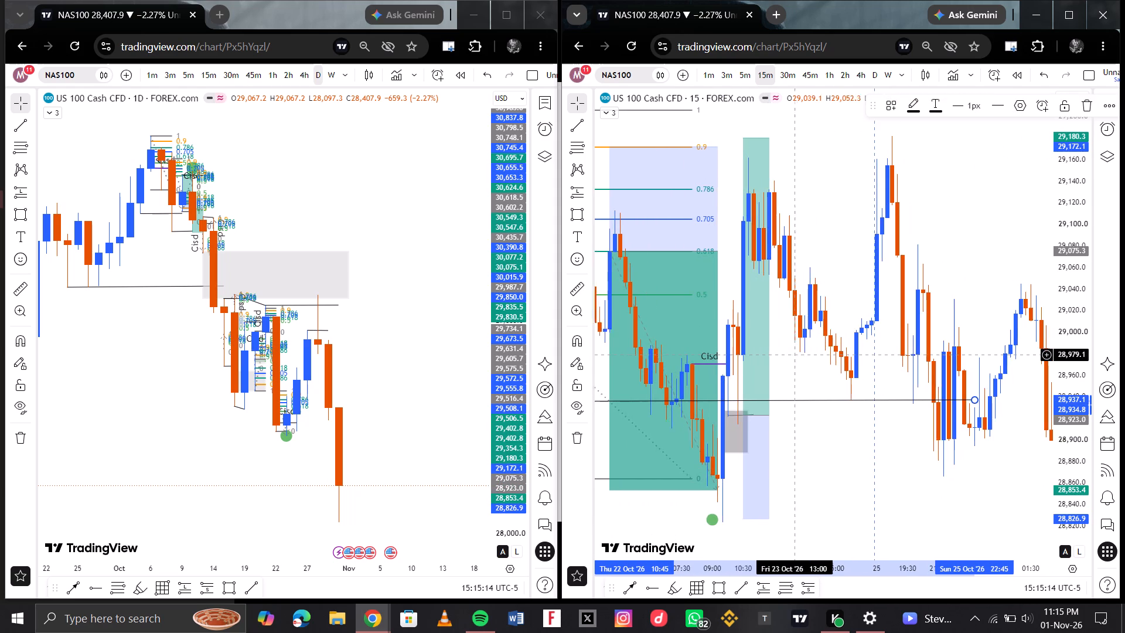
scroll(724, 333, right, 1)
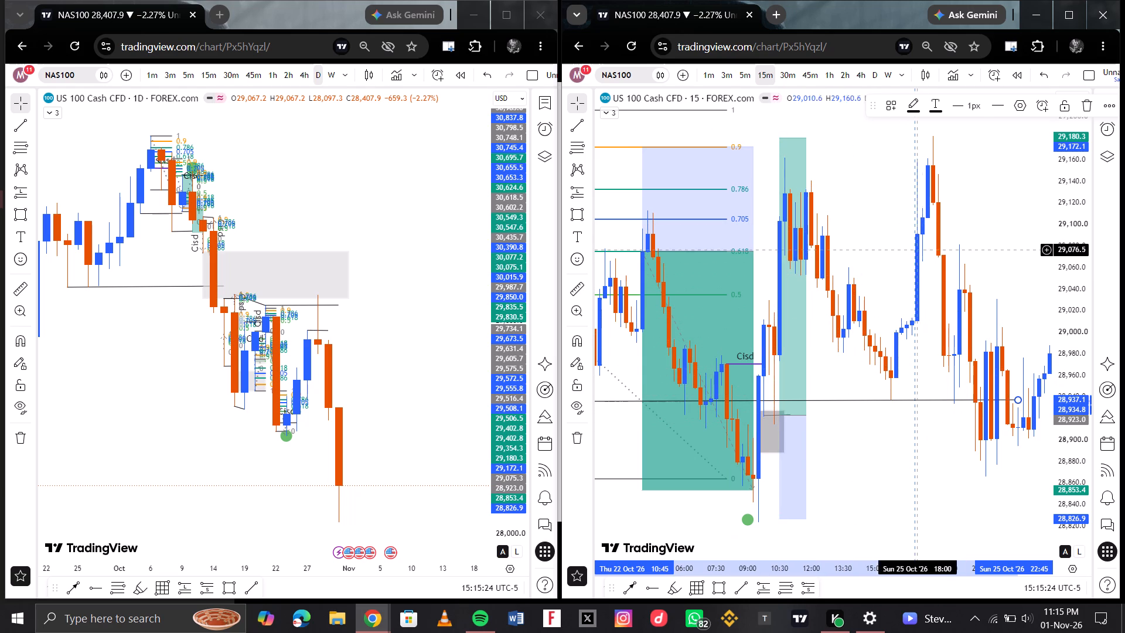
click(747, 591)
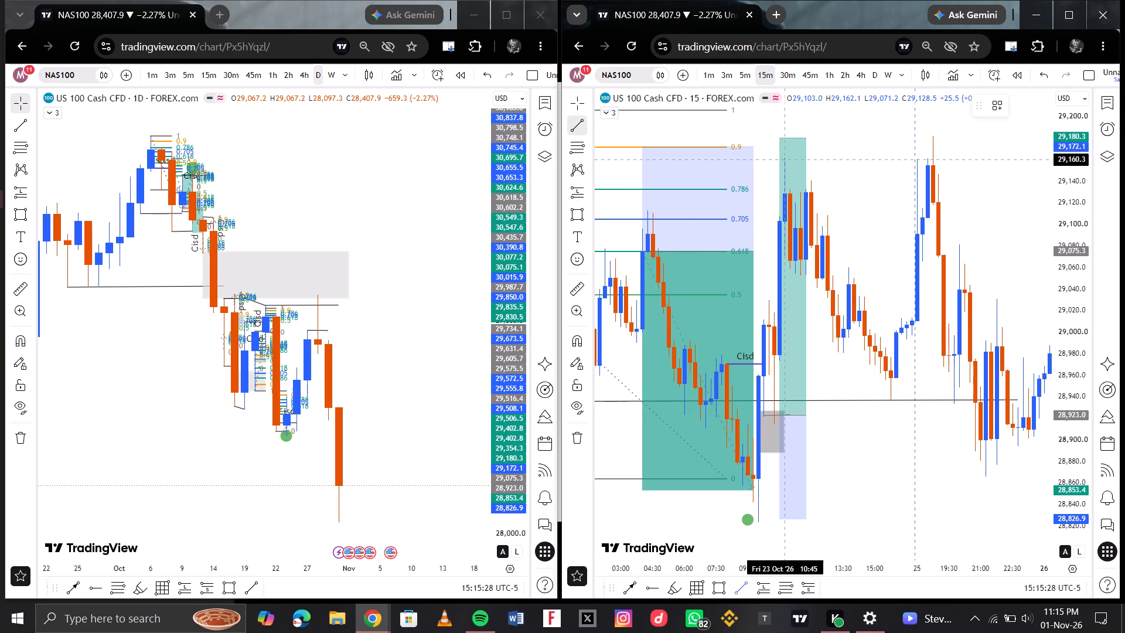
drag(783, 156, 969, 158)
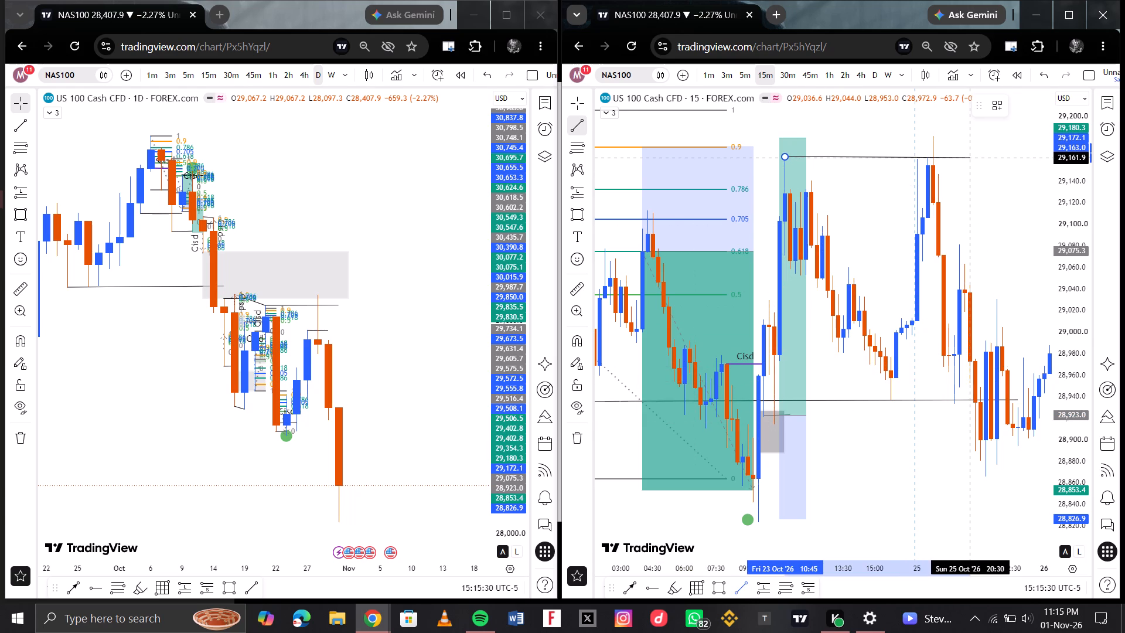
drag(969, 158, 969, 156)
click(969, 156)
click(874, 196)
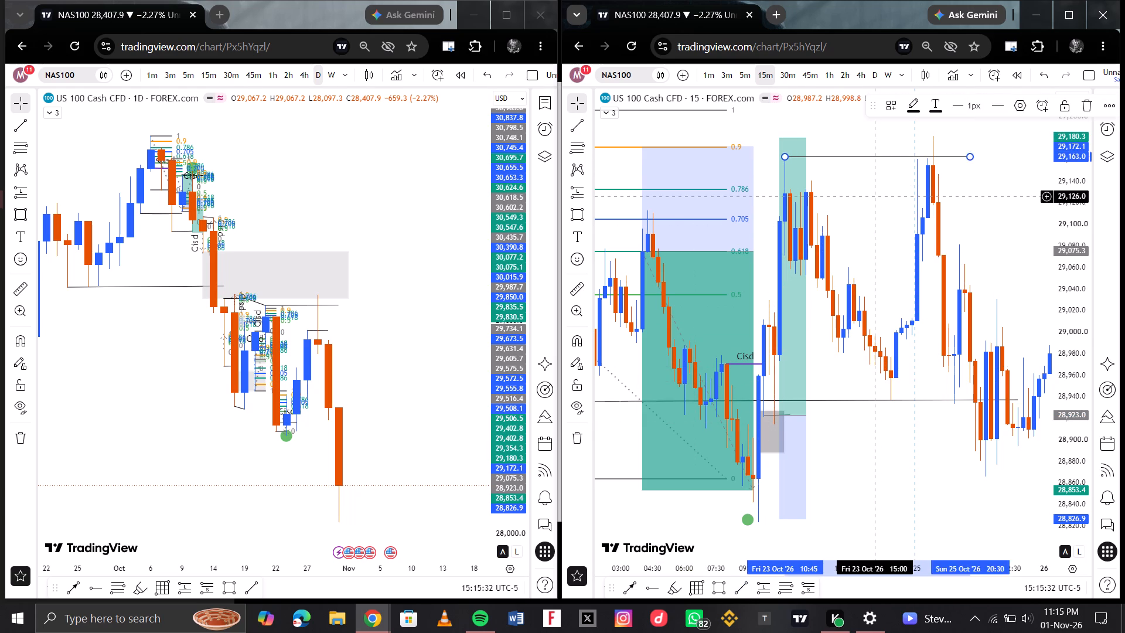
Draw a Fibonacci retracement from 28,914.3 at 10:15 on 23 October to about 29,164.1 at 20:15 on 25 October.
click(795, 590)
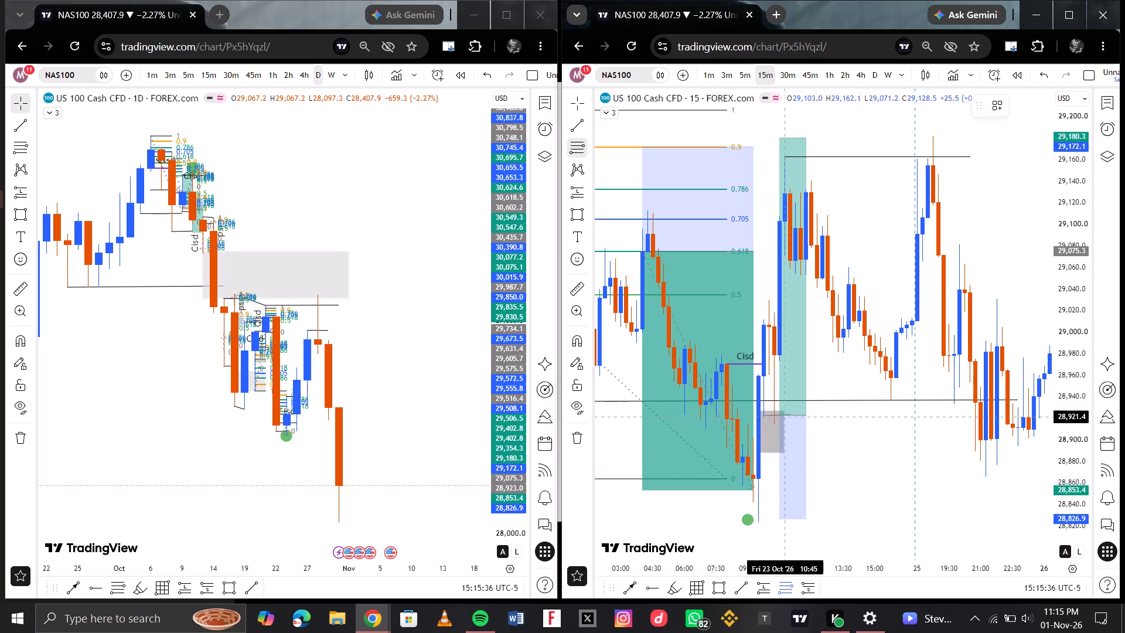
drag(775, 424, 962, 197)
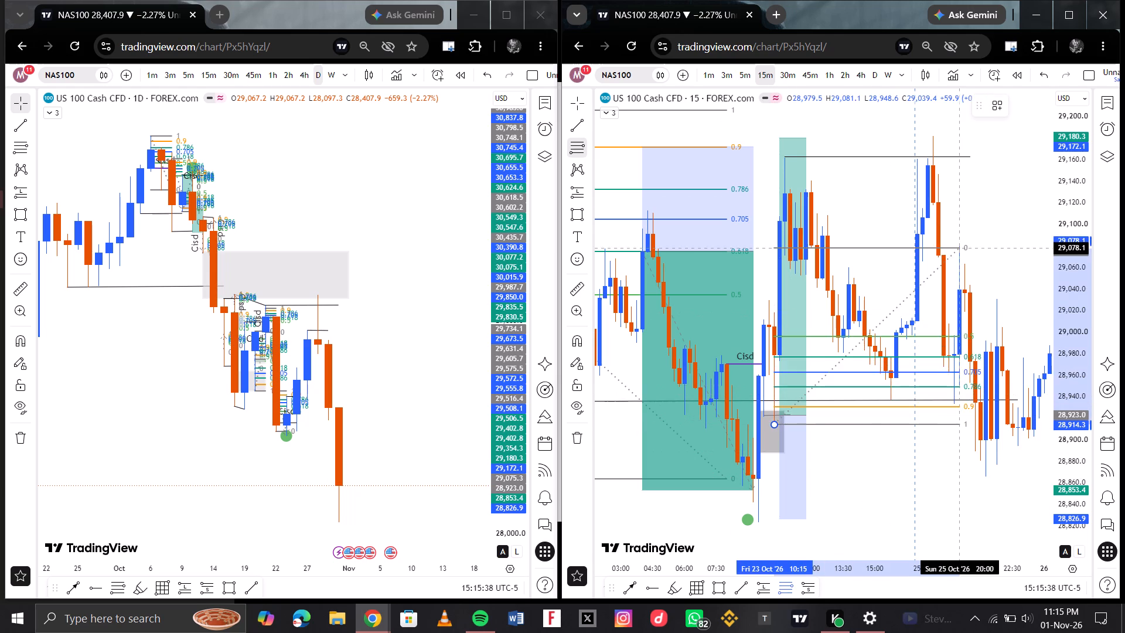
drag(962, 197, 966, 155)
click(966, 155)
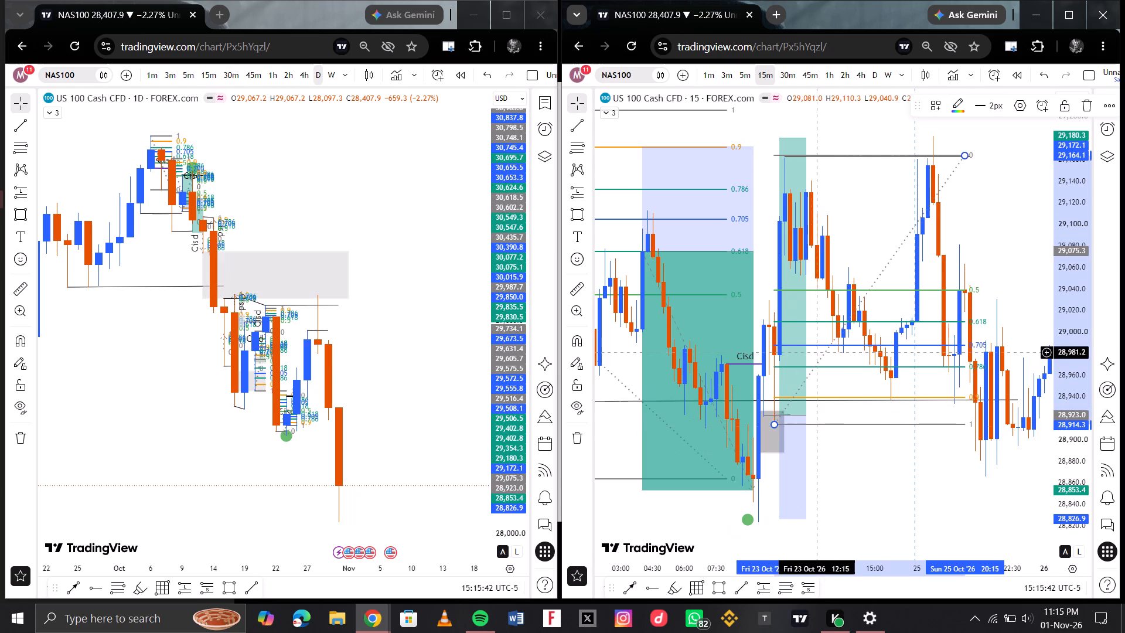
Examine how the 15-minute price action of 23 to 26 October reacts to the new Fibonacci levels and liquidity lines.
scroll(907, 402, left, 2)
scroll(860, 329, up, 1)
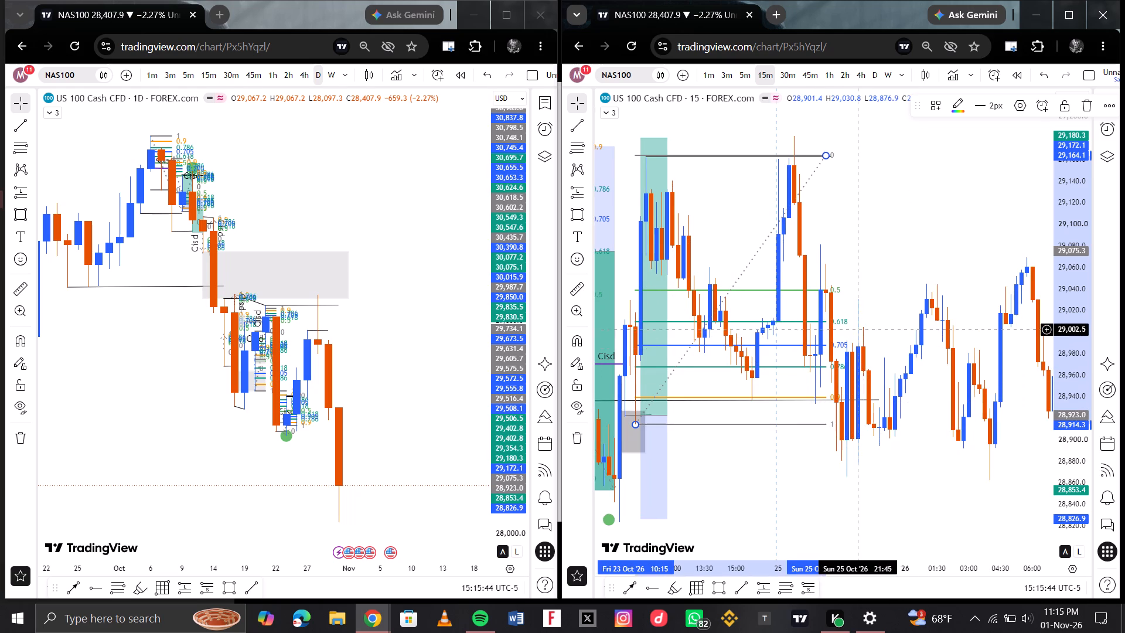
scroll(860, 329, up, 1)
scroll(860, 329, right, 2)
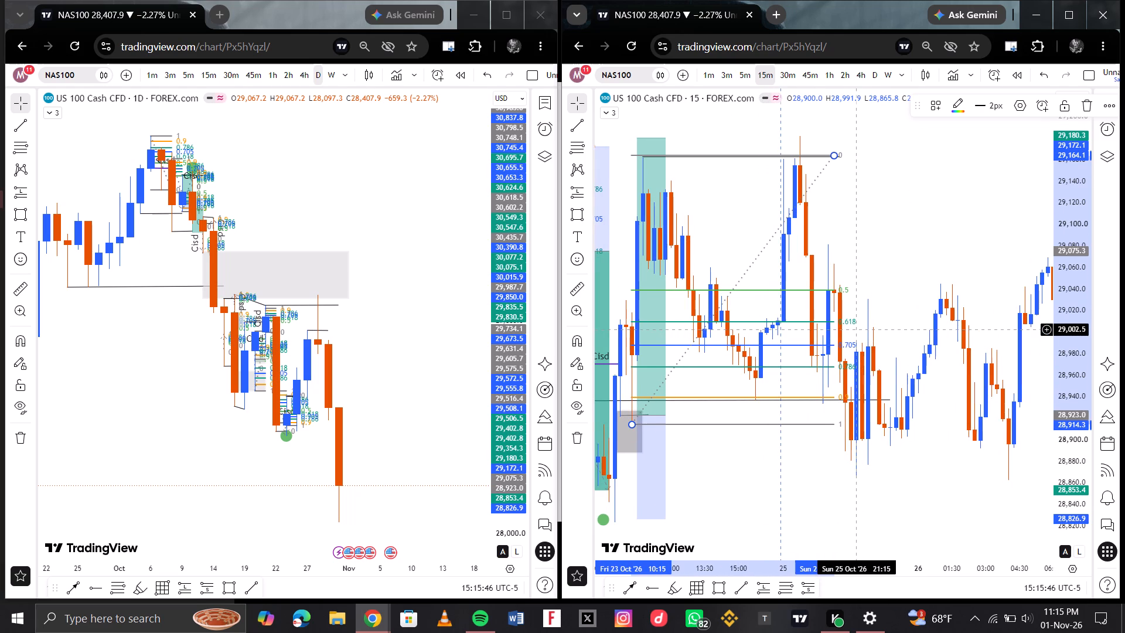
scroll(860, 329, right, 1)
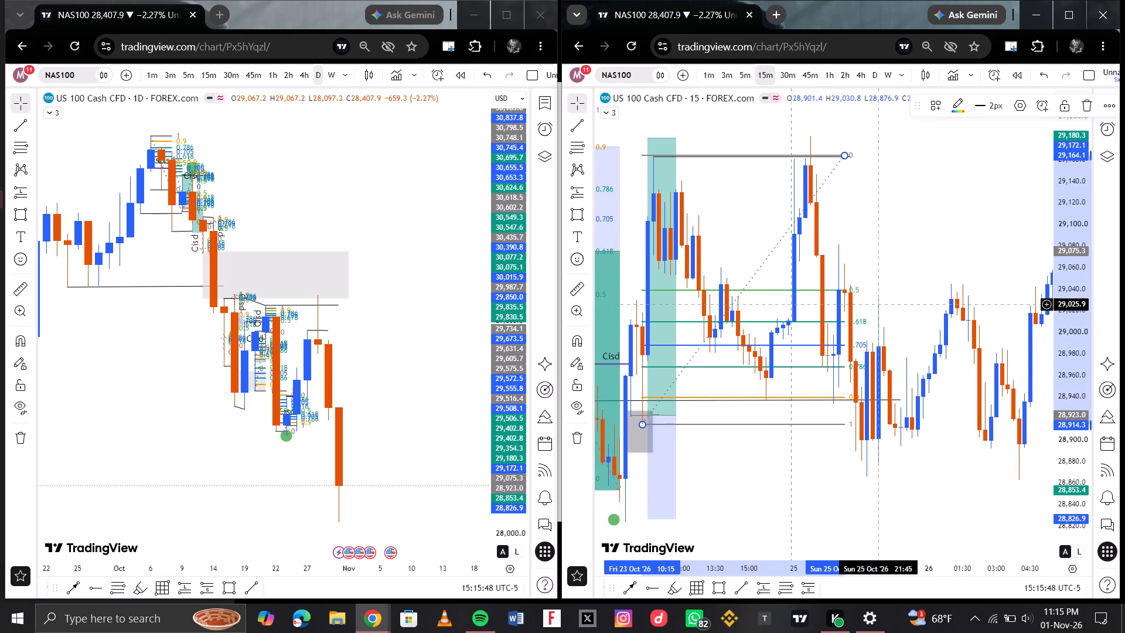
click(877, 304)
scroll(746, 312, up, 1)
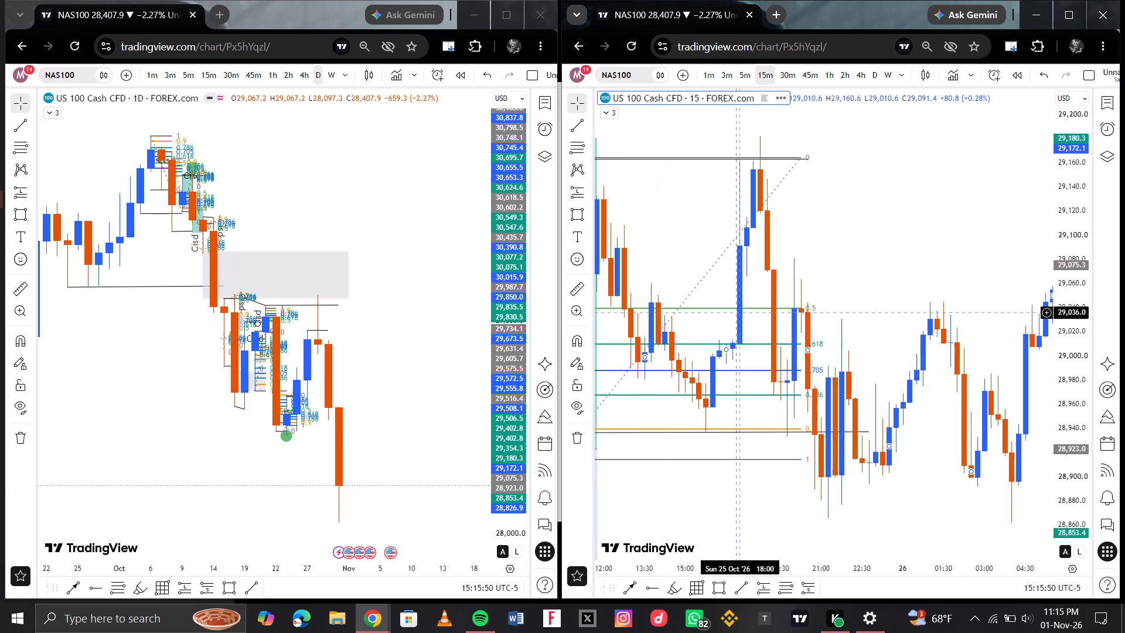
scroll(721, 435, right, 1)
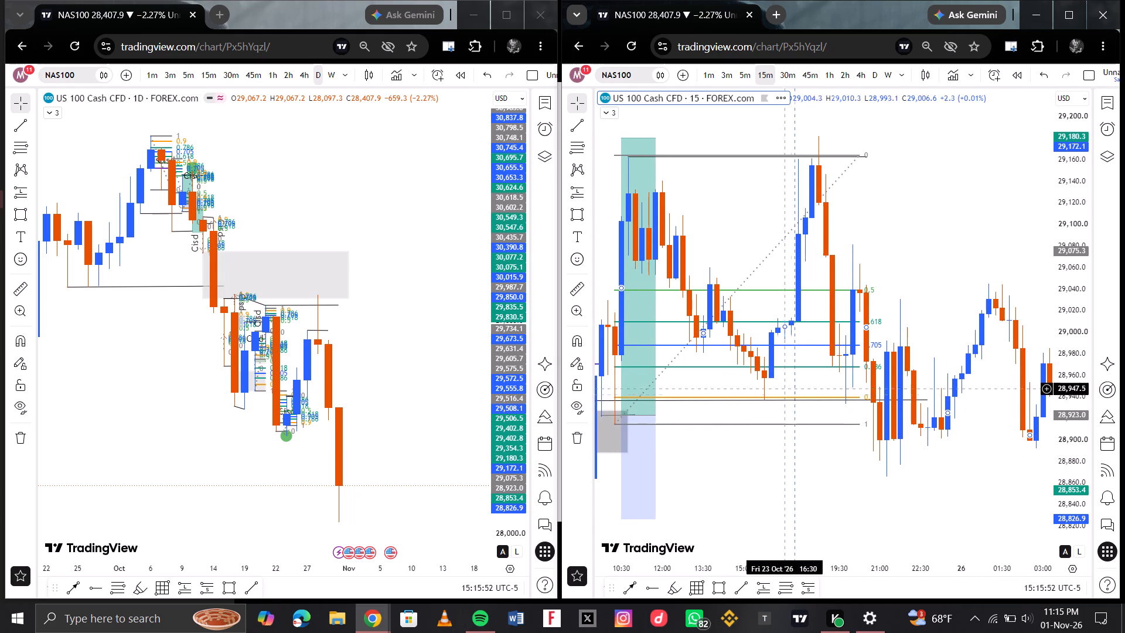
scroll(792, 377, up, 1)
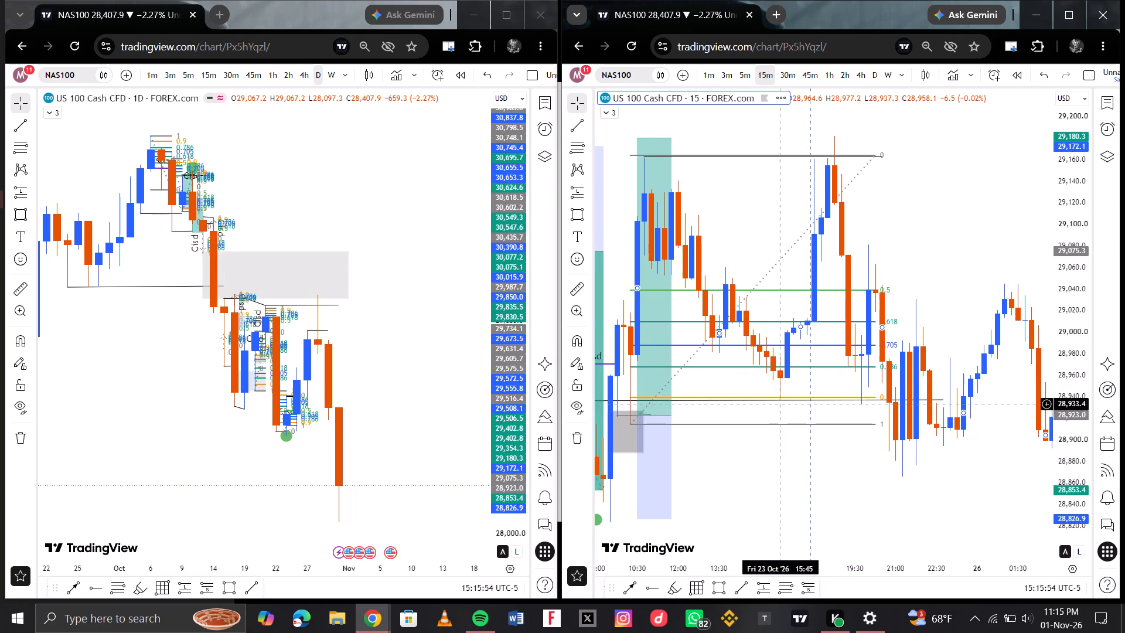
Delete the liquidity line spanning 22 to 25 October at about 28,935.
scroll(730, 414, right, 1)
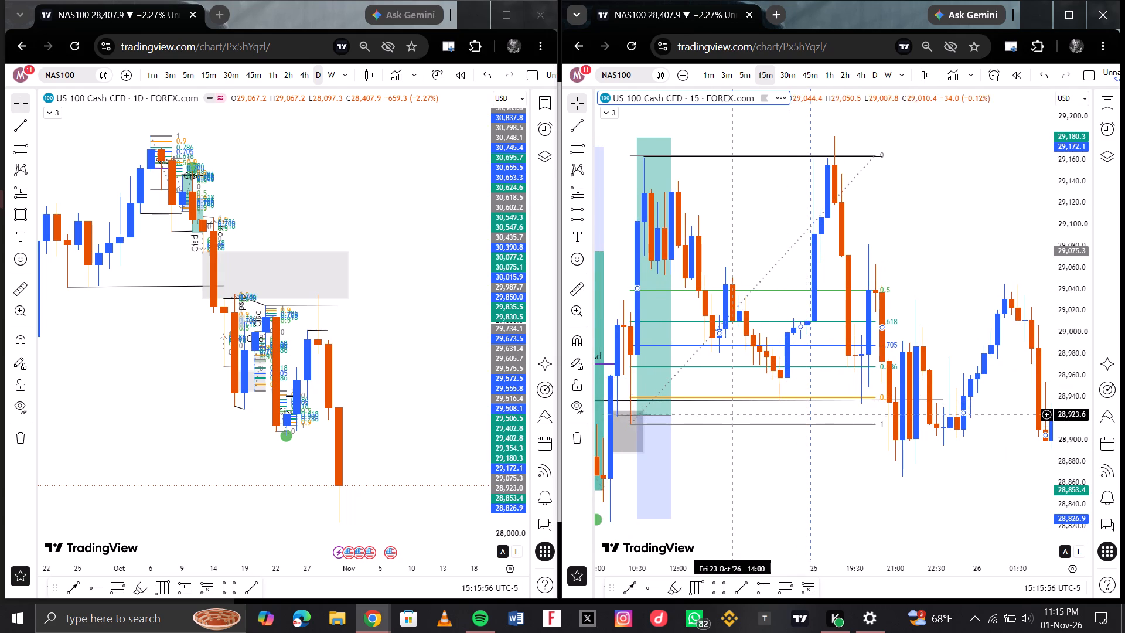
scroll(730, 414, right, 1)
scroll(848, 401, down, 1)
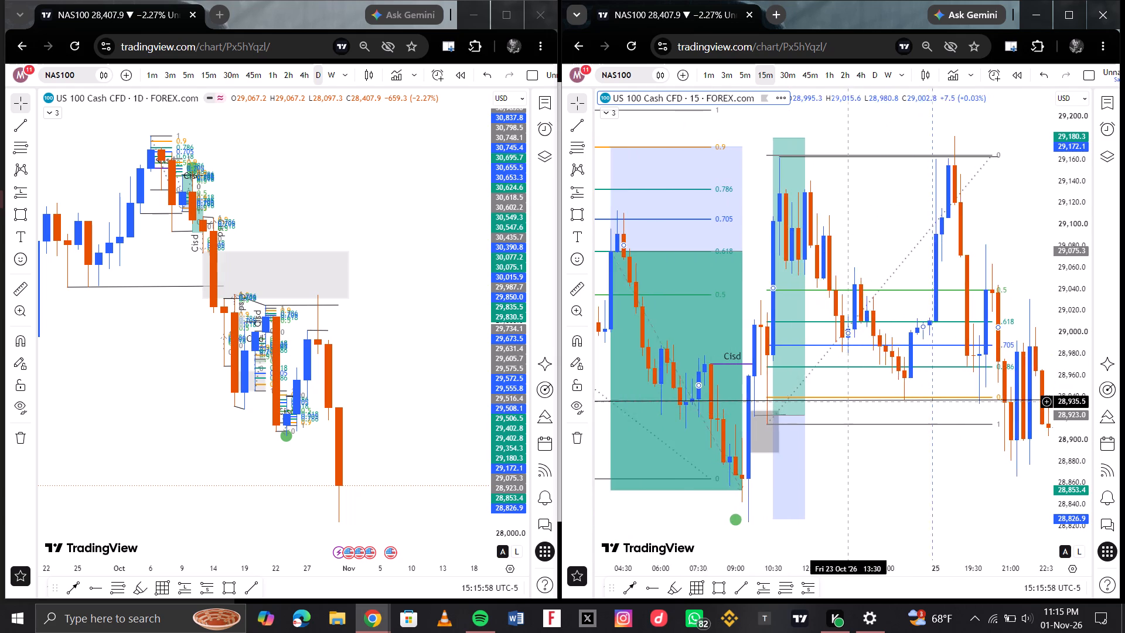
scroll(848, 401, down, 9)
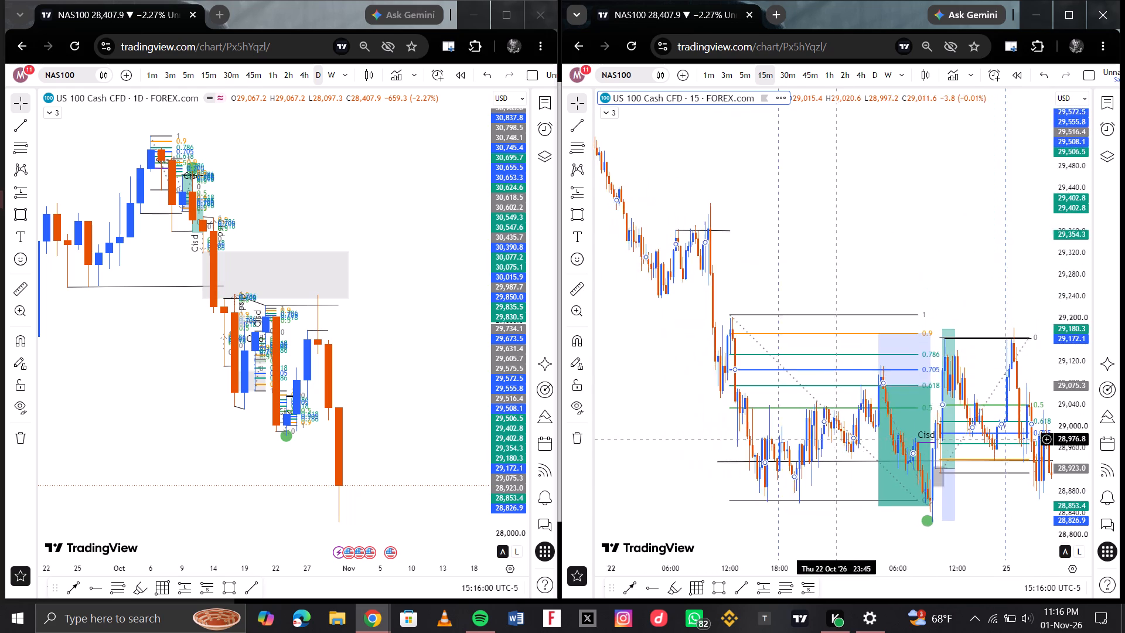
scroll(840, 389, up, 8)
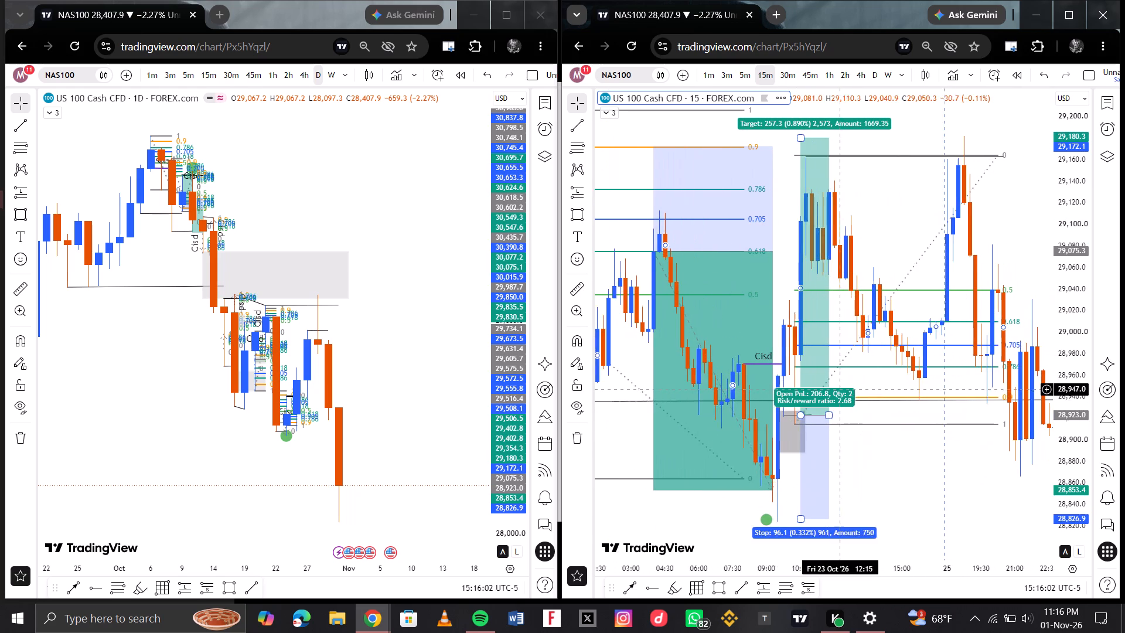
scroll(840, 389, up, 2)
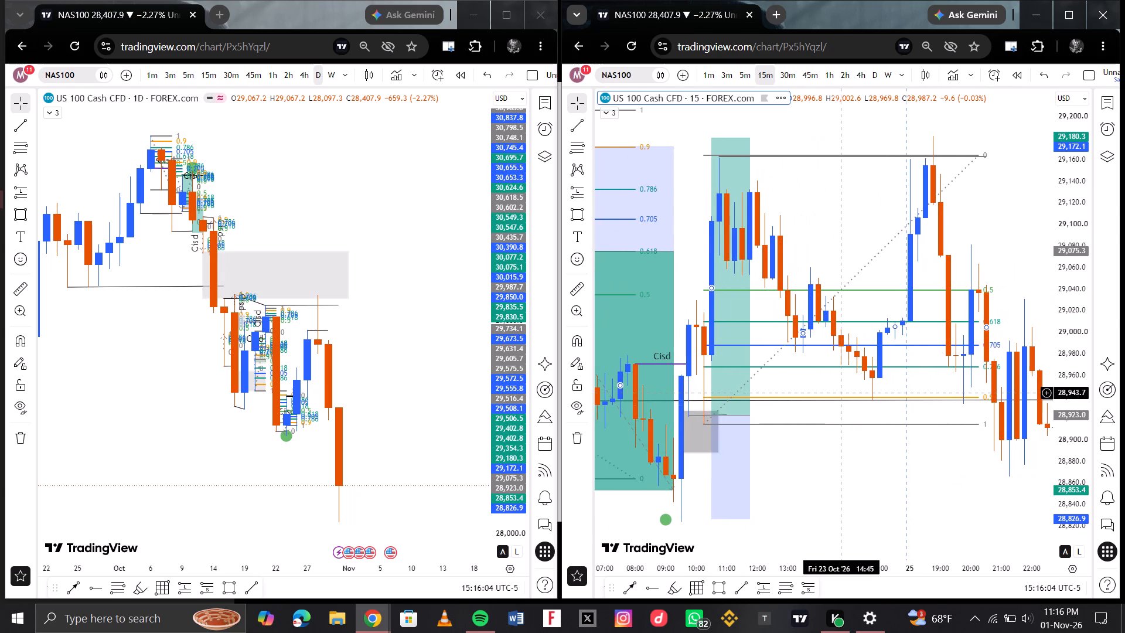
click(689, 401)
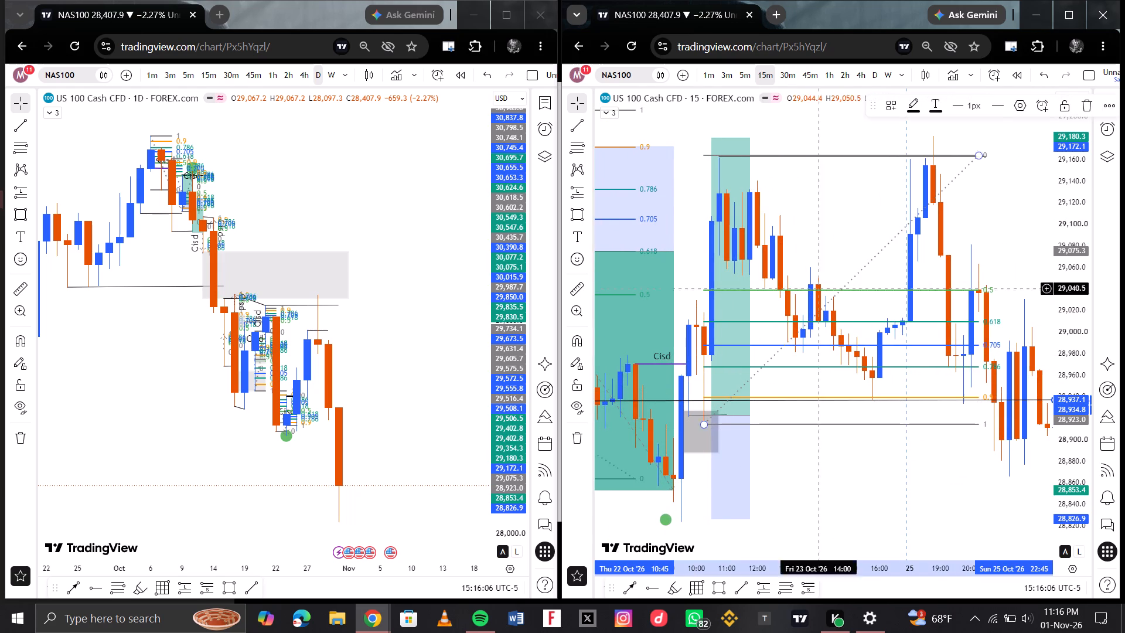
click(1085, 104)
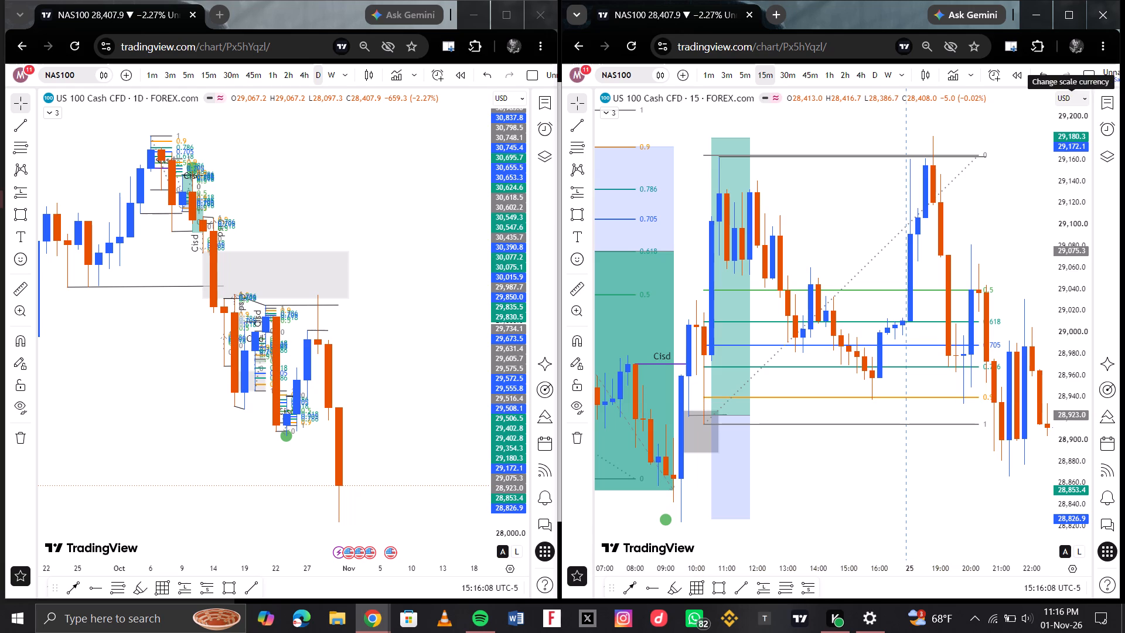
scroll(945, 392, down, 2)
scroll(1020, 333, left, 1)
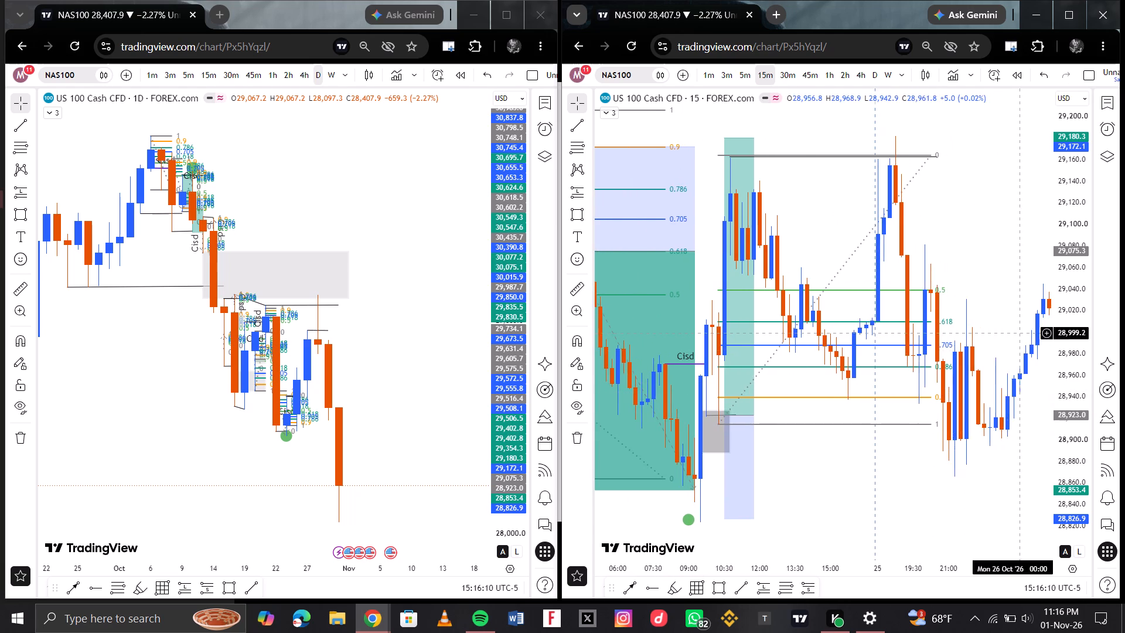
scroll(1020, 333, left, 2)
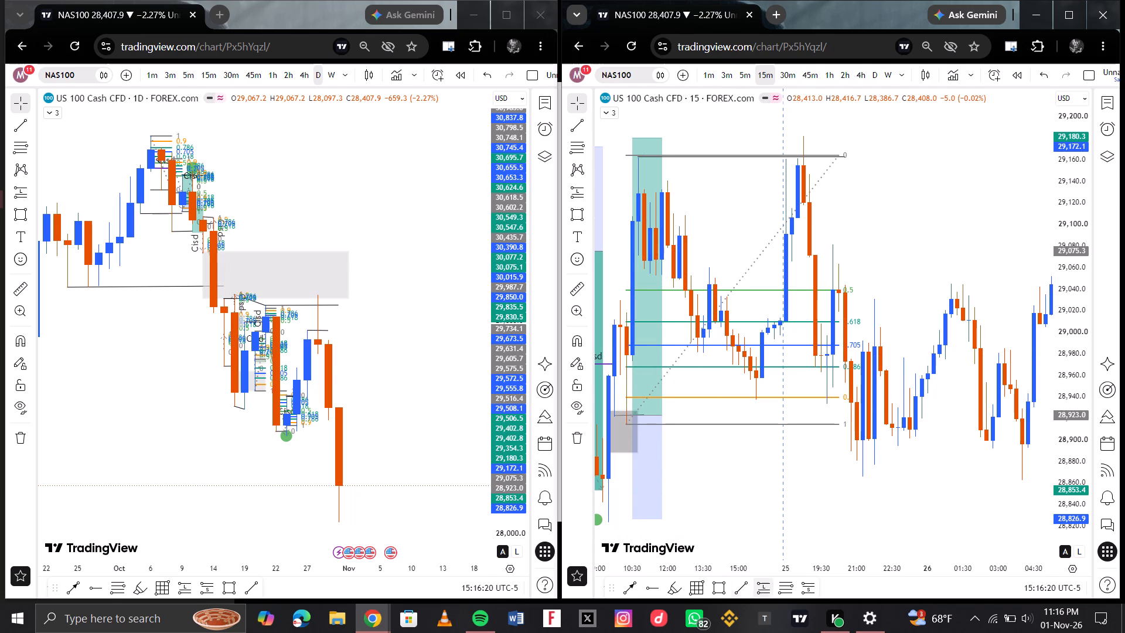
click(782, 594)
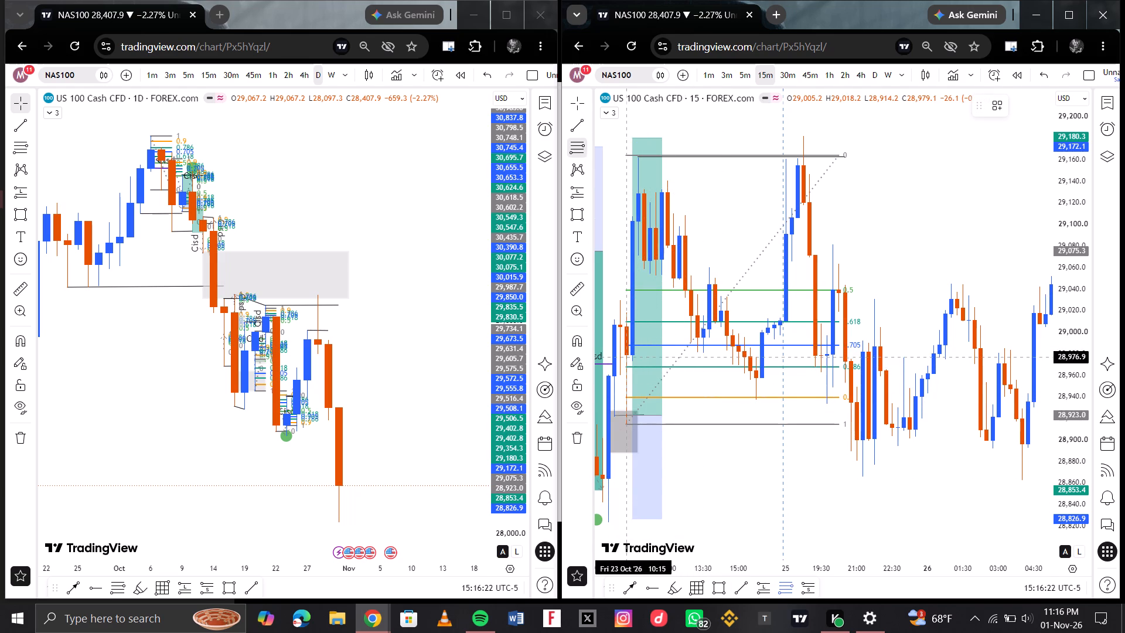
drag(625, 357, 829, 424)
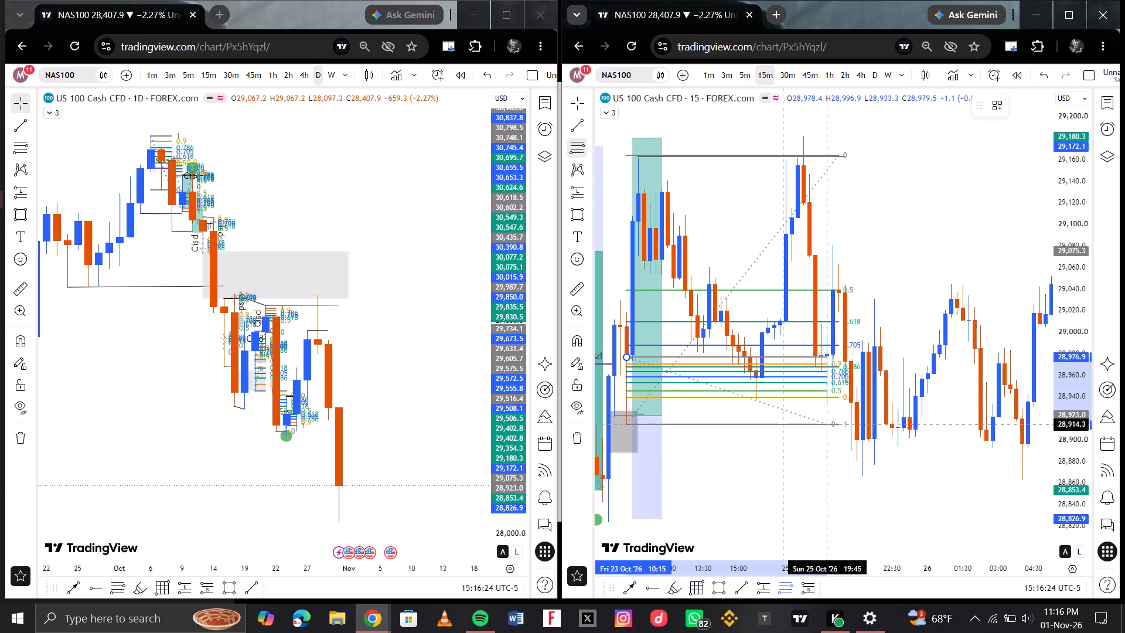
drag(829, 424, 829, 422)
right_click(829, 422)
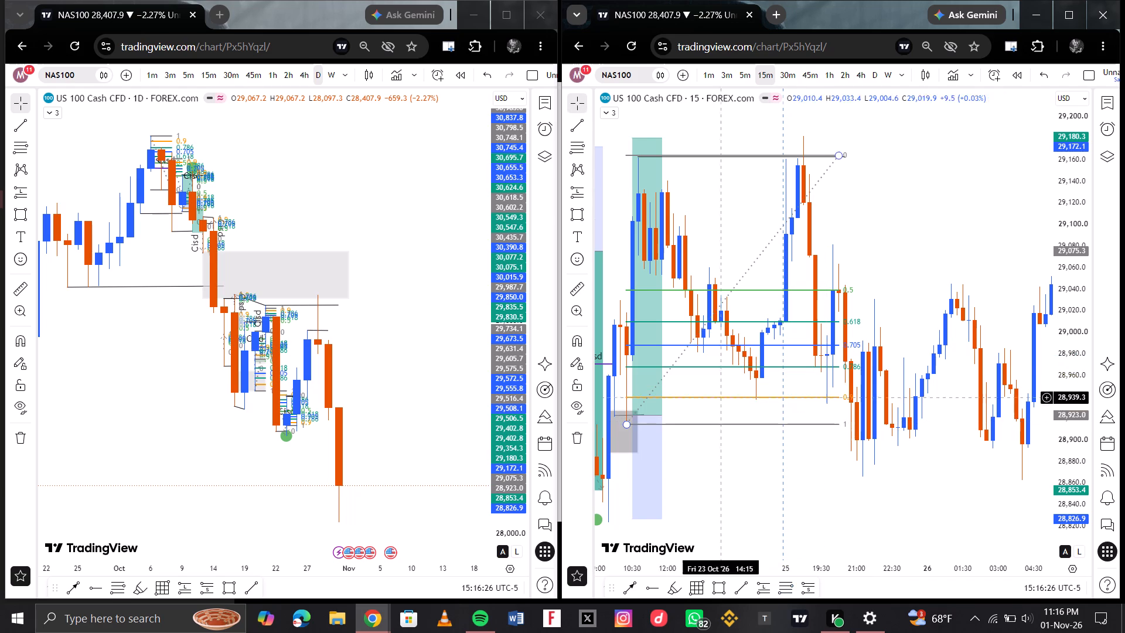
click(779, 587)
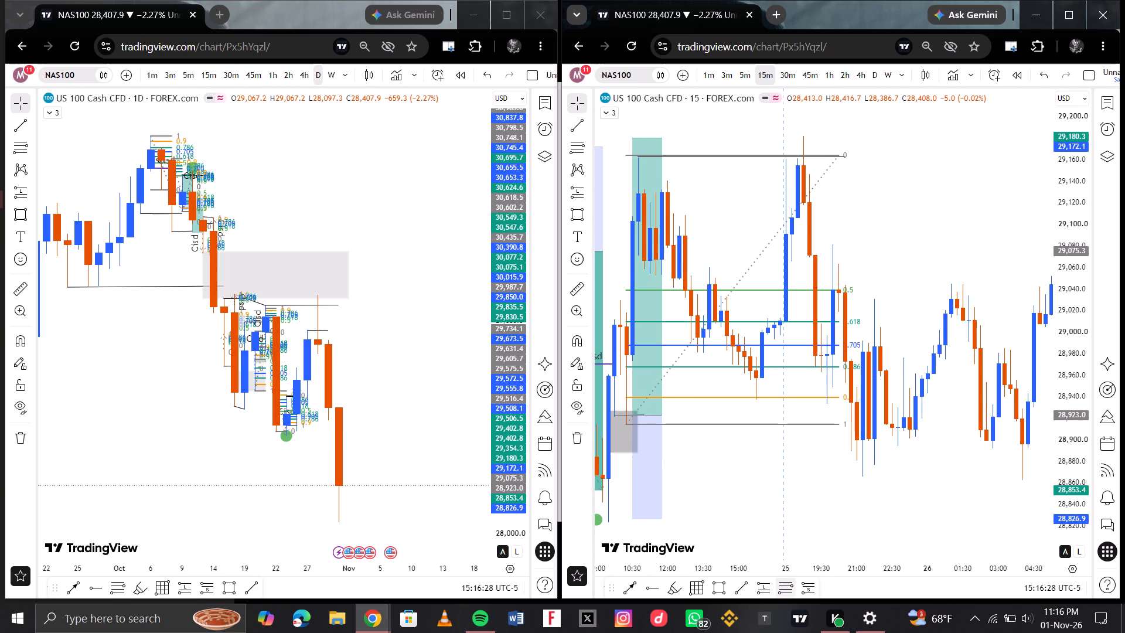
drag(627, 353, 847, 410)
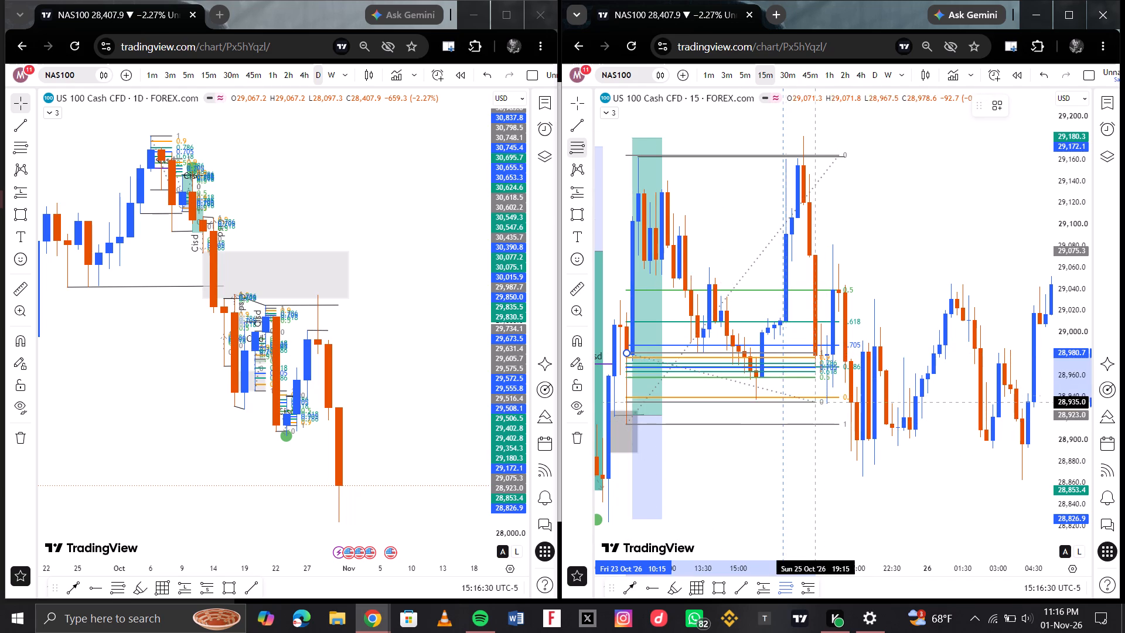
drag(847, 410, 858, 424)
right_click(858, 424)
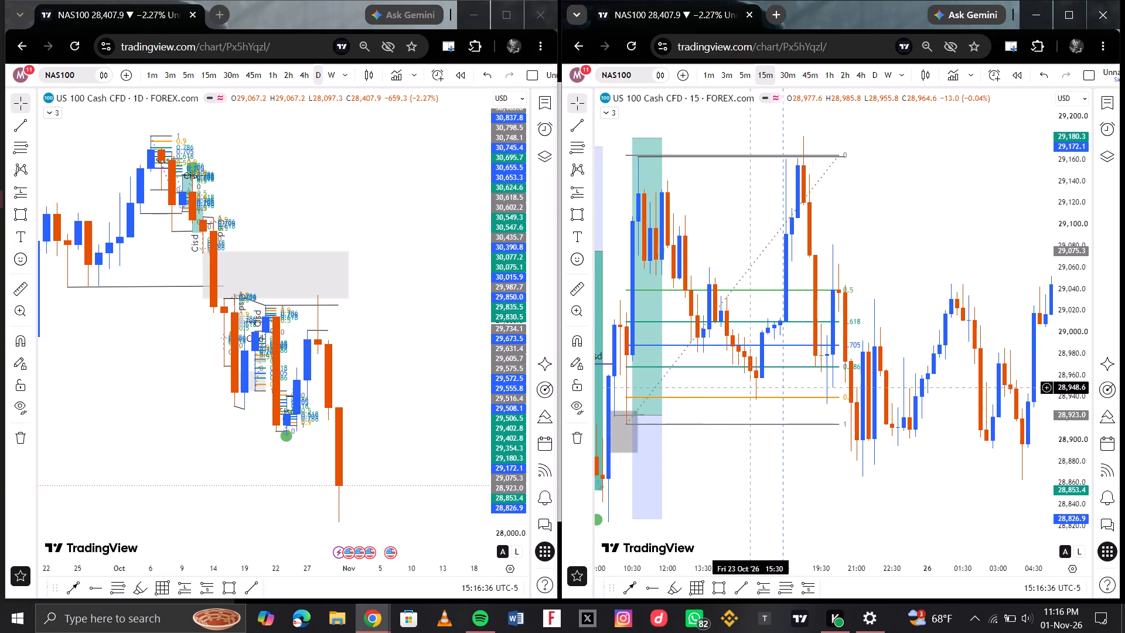
Place a long position from 15:30 on 23 October with entry 28,952.4, stop 28,914.8 and target 29,165.2.
click(762, 585)
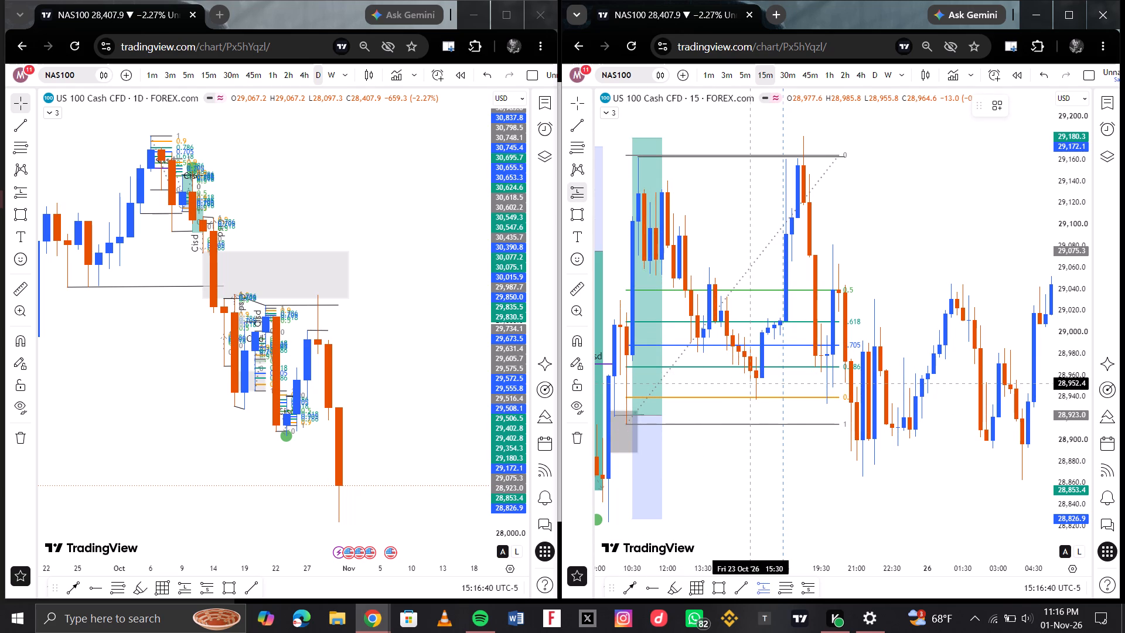
click(753, 383)
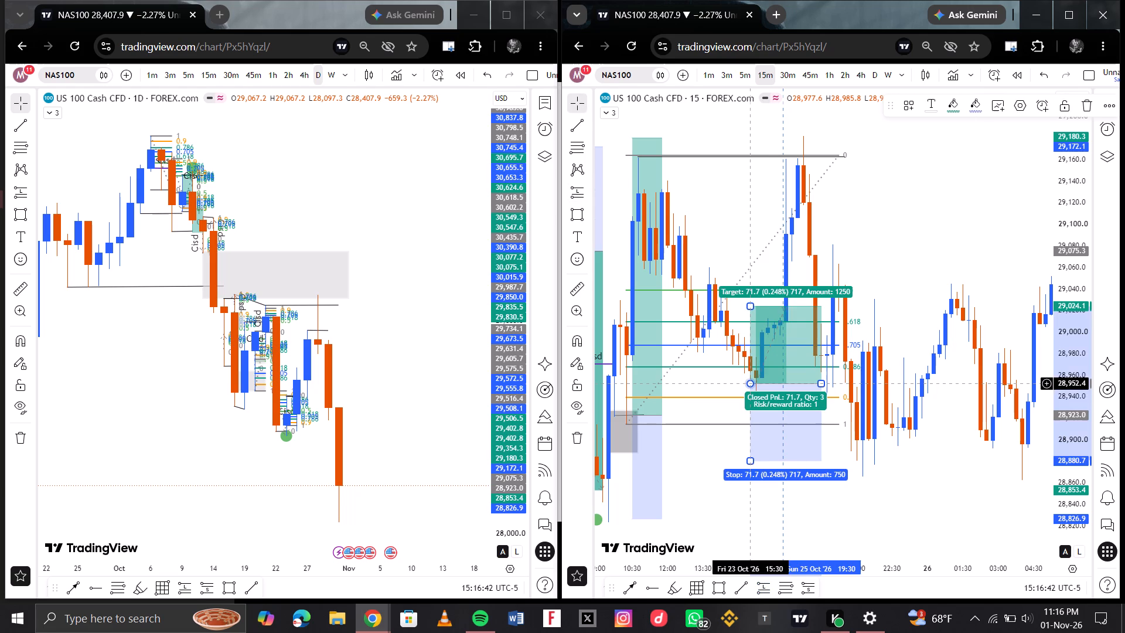
drag(752, 458, 754, 438)
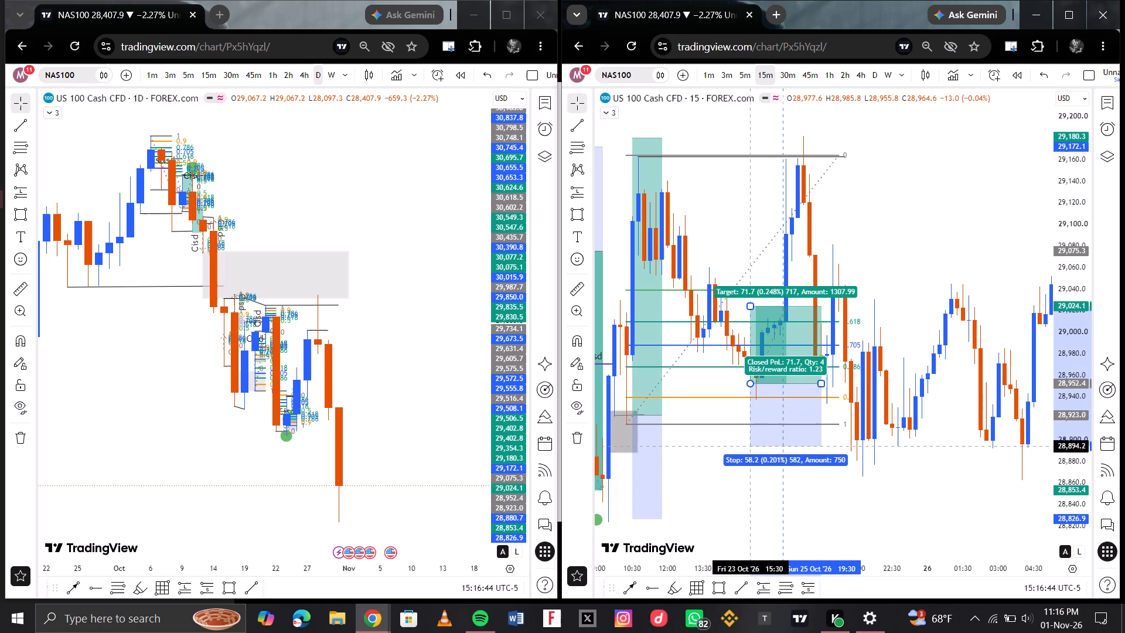
drag(754, 438, 757, 424)
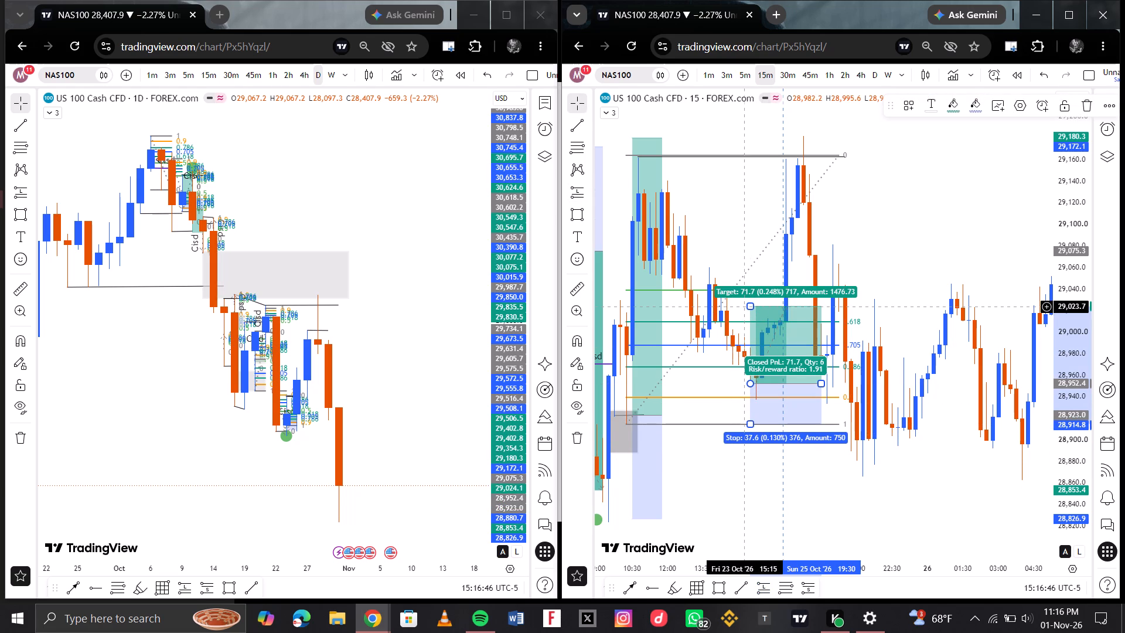
drag(750, 307, 756, 158)
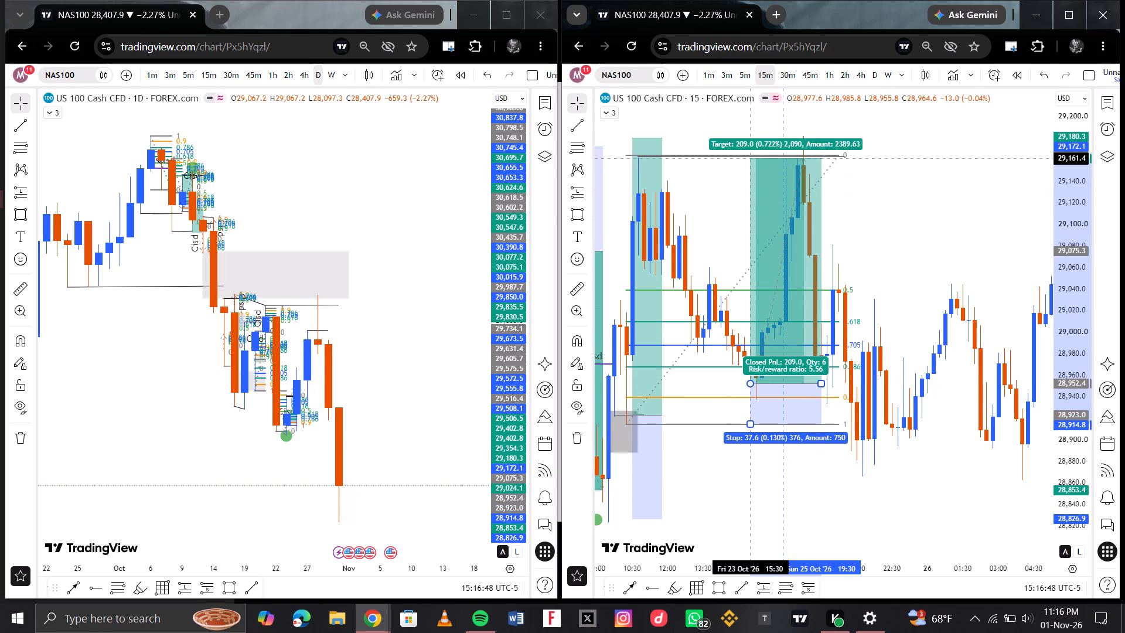
drag(756, 158, 757, 154)
click(703, 187)
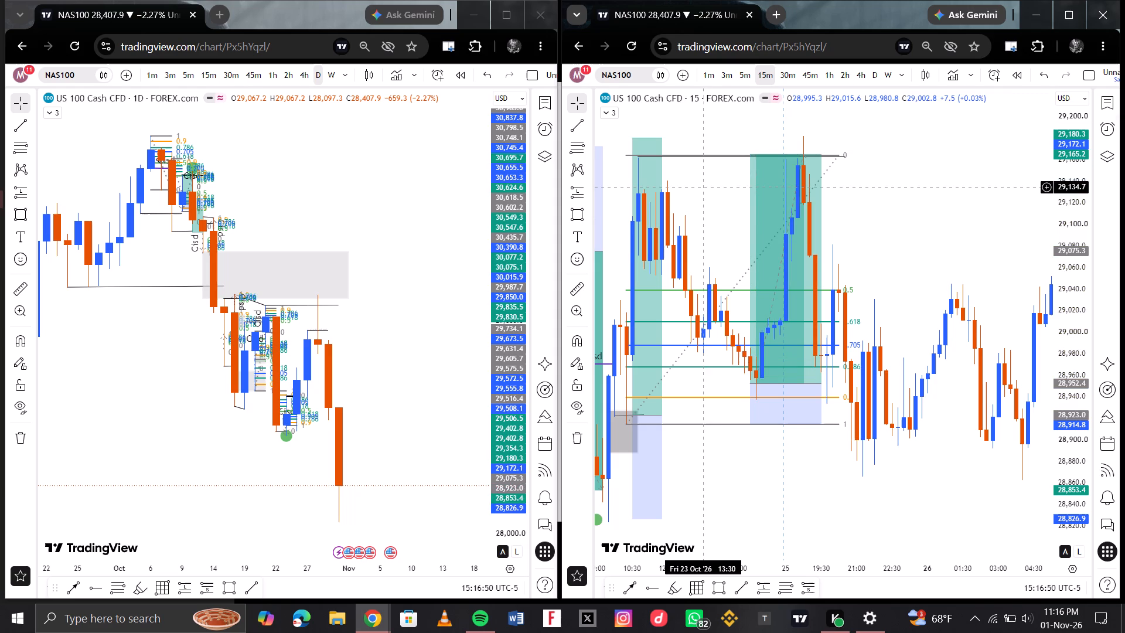
Shorten the new long position so it ends at the 25 October high, about 18:45.
scroll(774, 316, down, 1)
scroll(891, 309, left, 4)
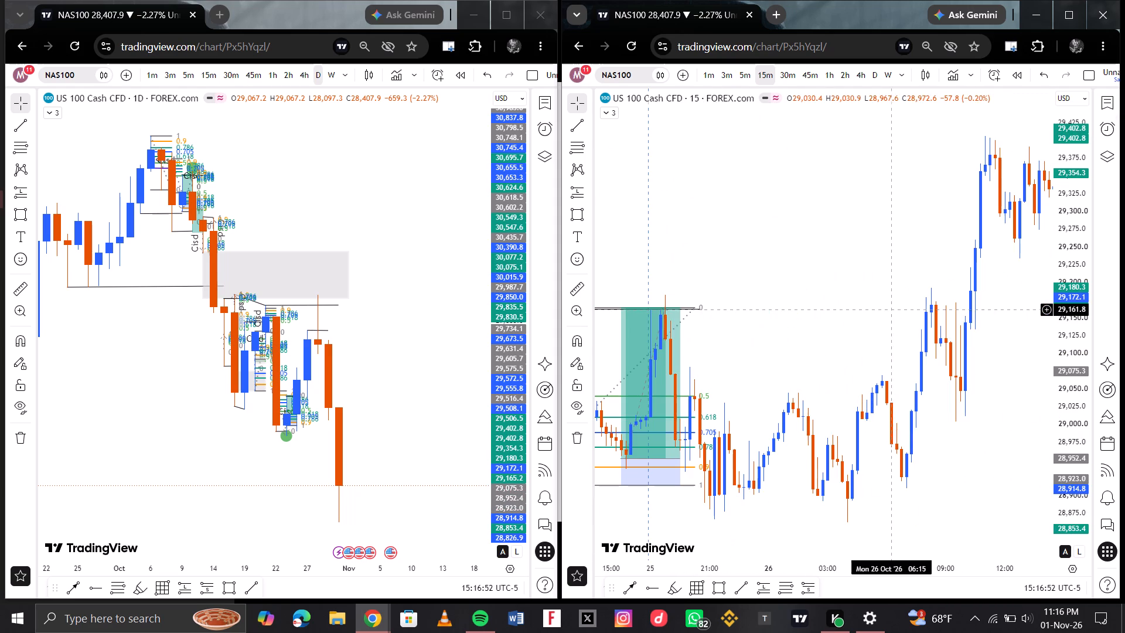
click(783, 343)
scroll(806, 342, right, 1)
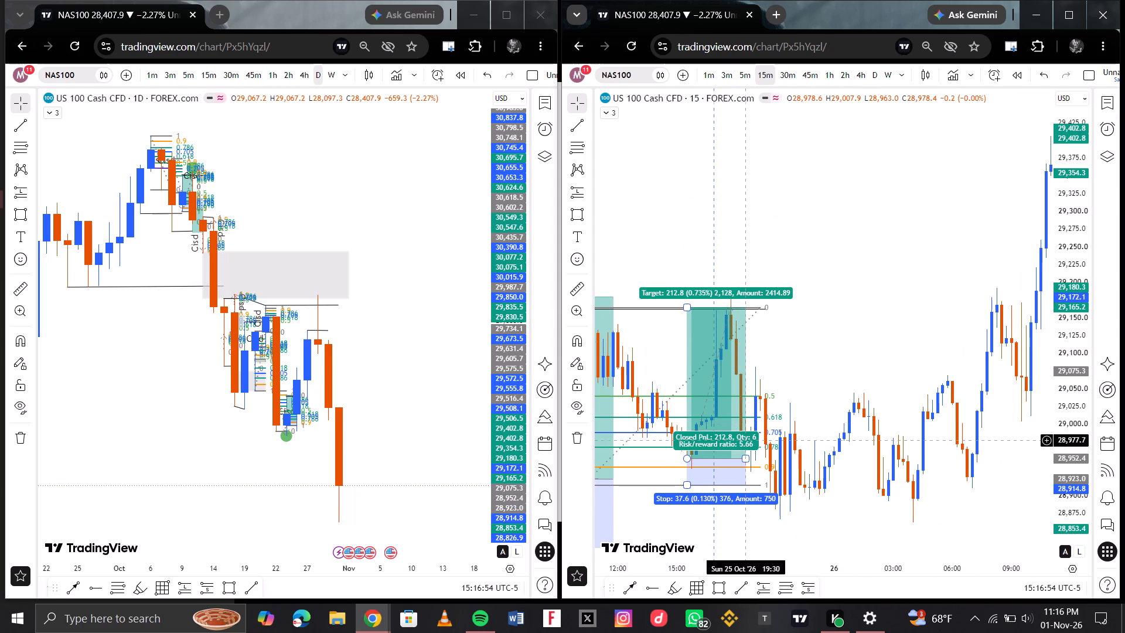
drag(745, 456, 733, 456)
Draw a trend line along the lows at about 28,870, from 21:15 on 25 October to 07:15 on 26 October.
drag(802, 420, 898, 385)
scroll(898, 385, left, 1)
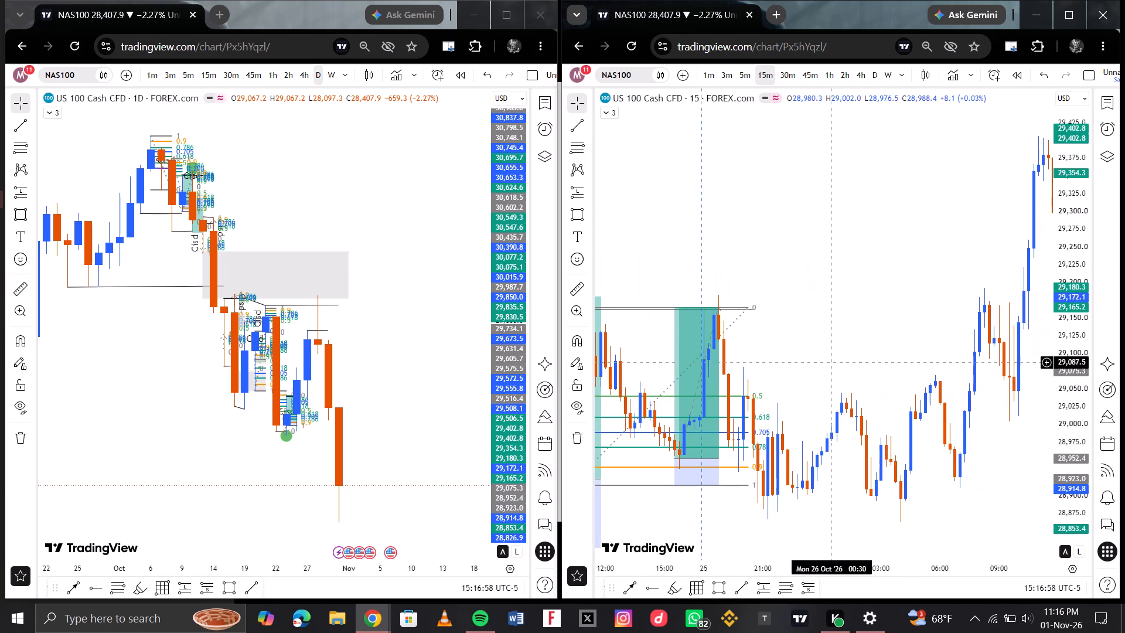
scroll(835, 366, right, 1)
scroll(983, 373, left, 1)
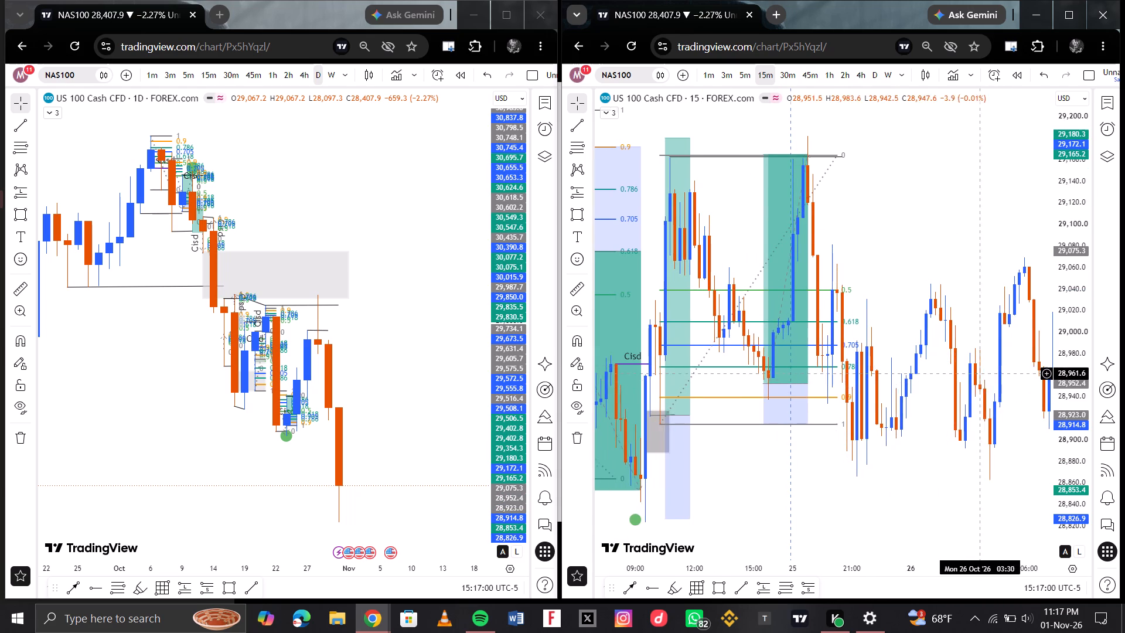
scroll(983, 373, left, 1)
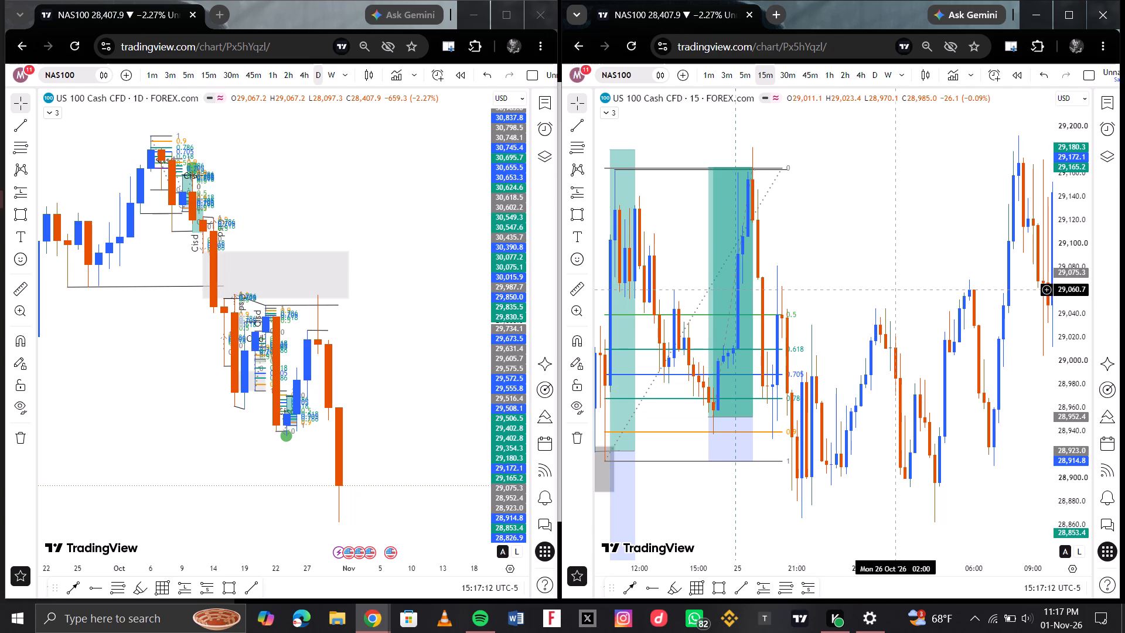
scroll(905, 290, left, 1)
scroll(751, 254, right, 2)
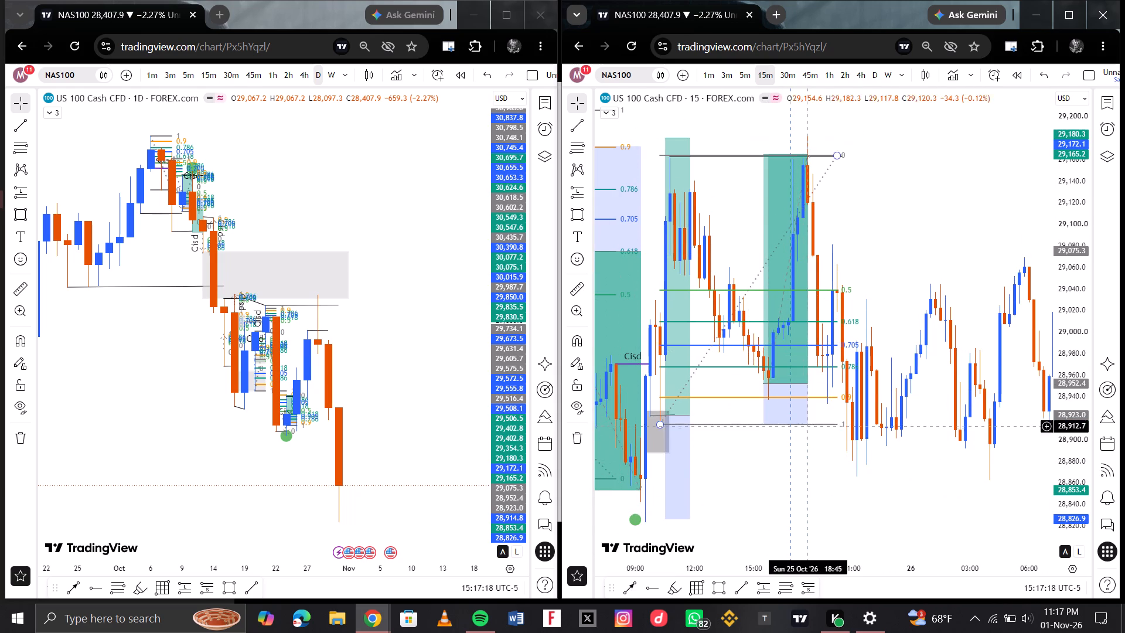
scroll(954, 446, left, 1)
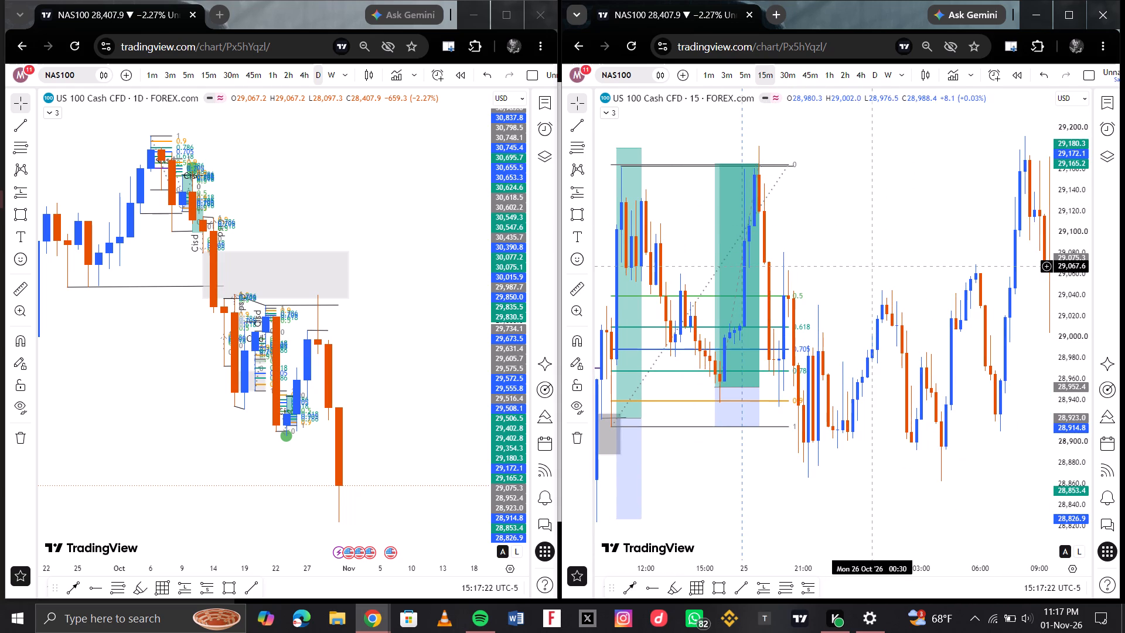
scroll(901, 417, left, 1)
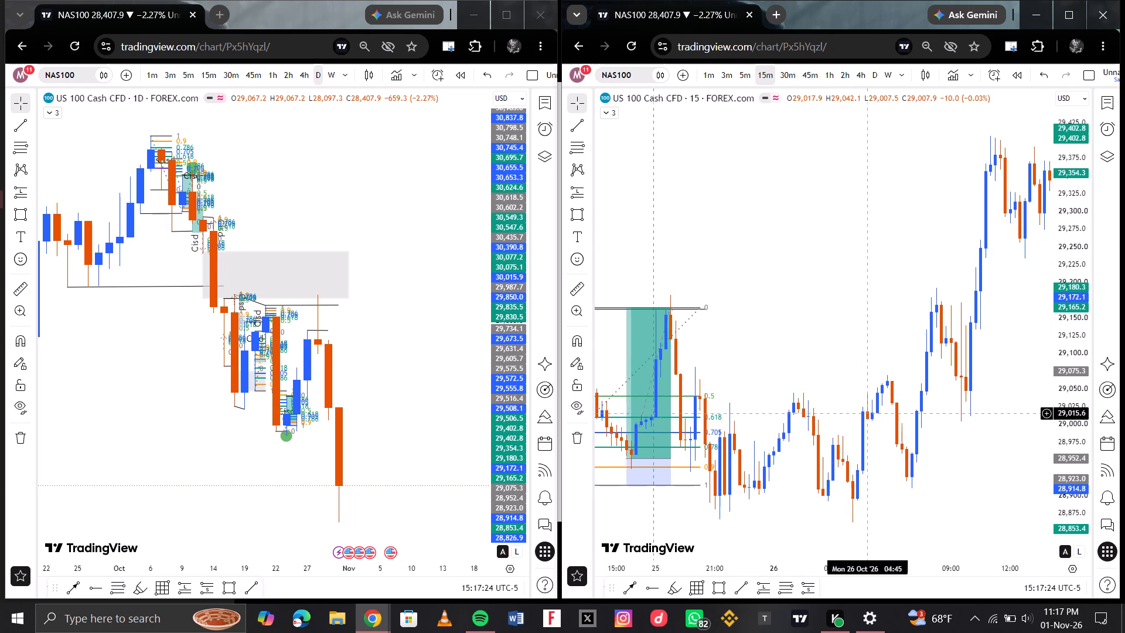
scroll(773, 412, right, 1)
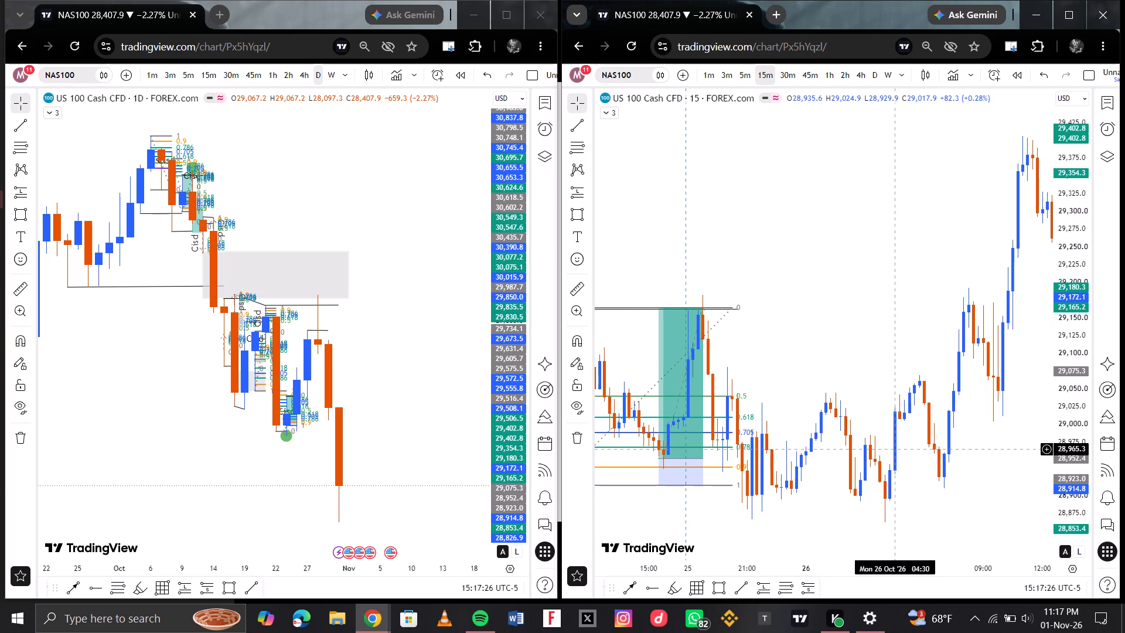
click(740, 598)
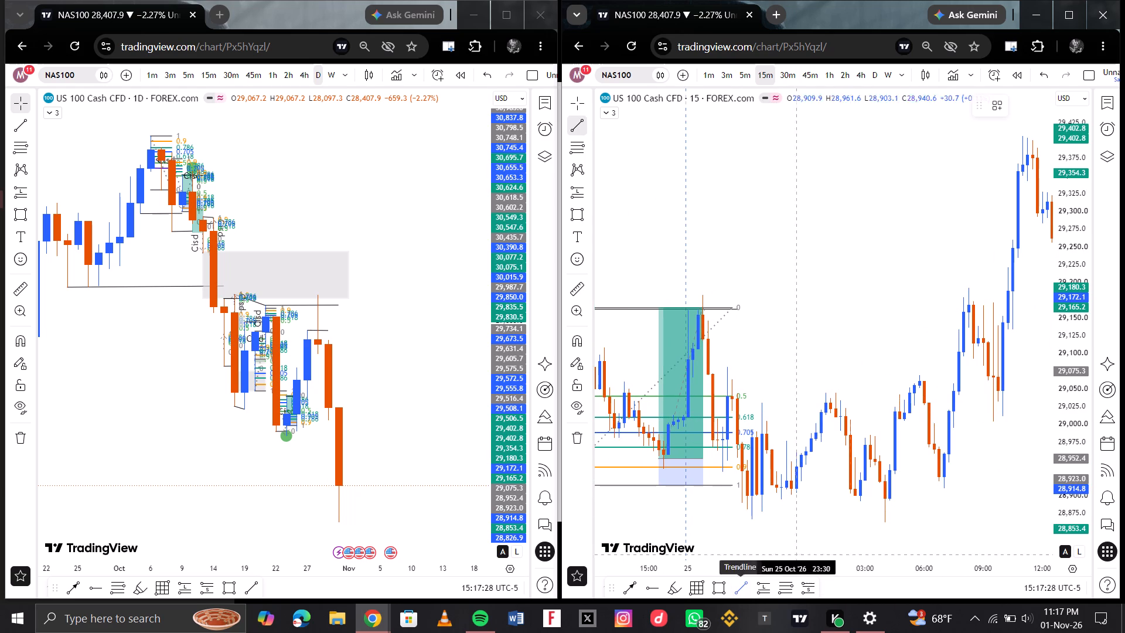
drag(752, 518, 913, 531)
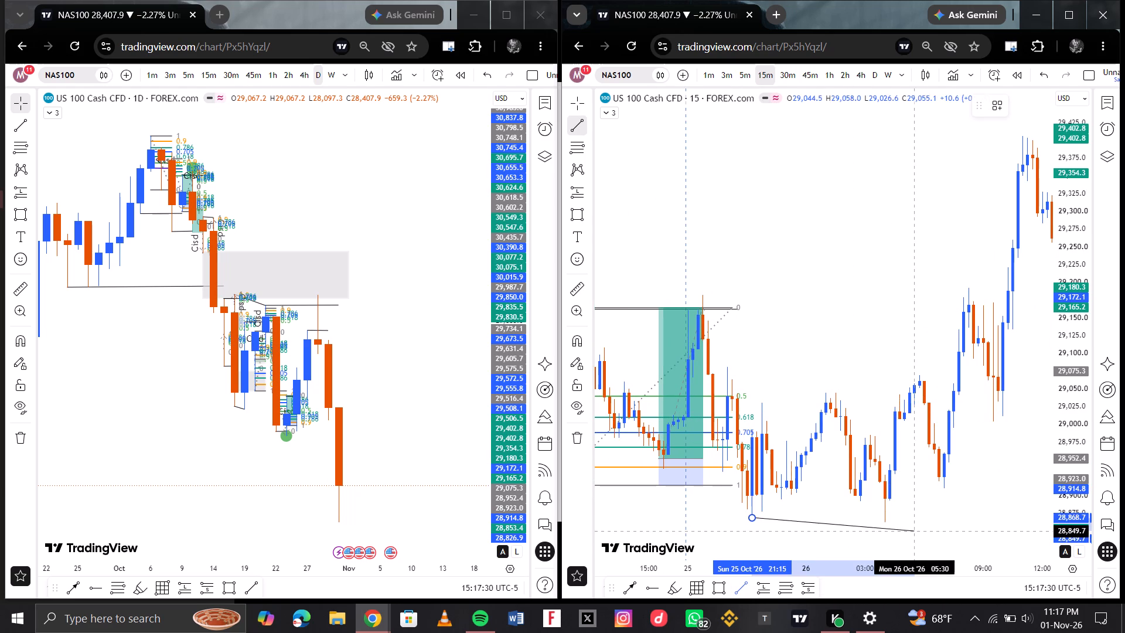
drag(913, 531, 951, 516)
click(951, 516)
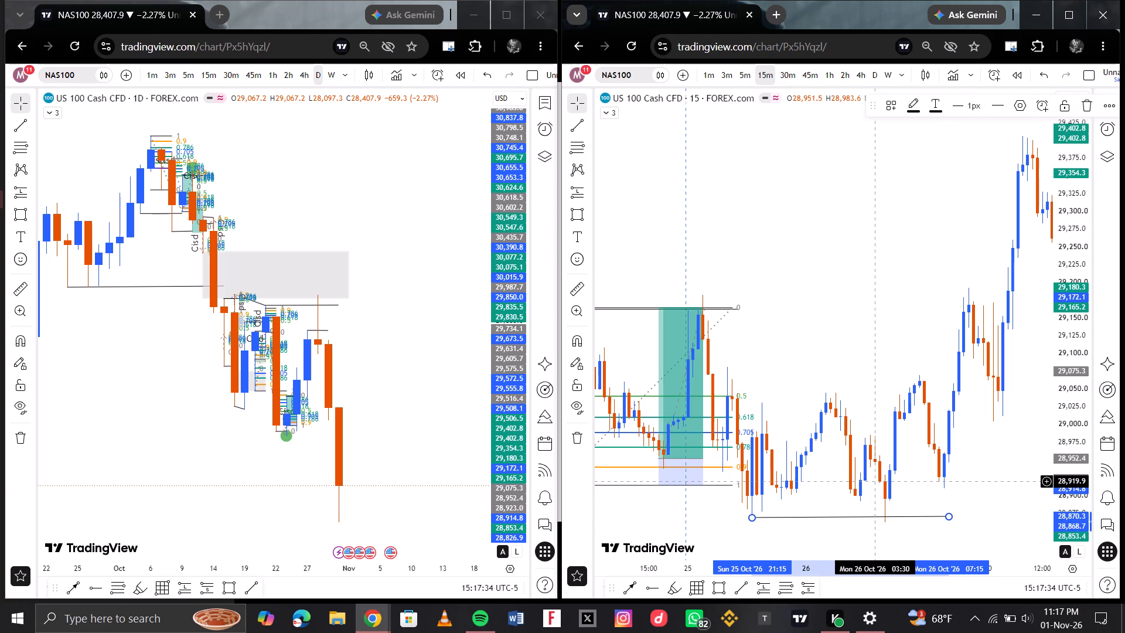
scroll(875, 461, up, 3)
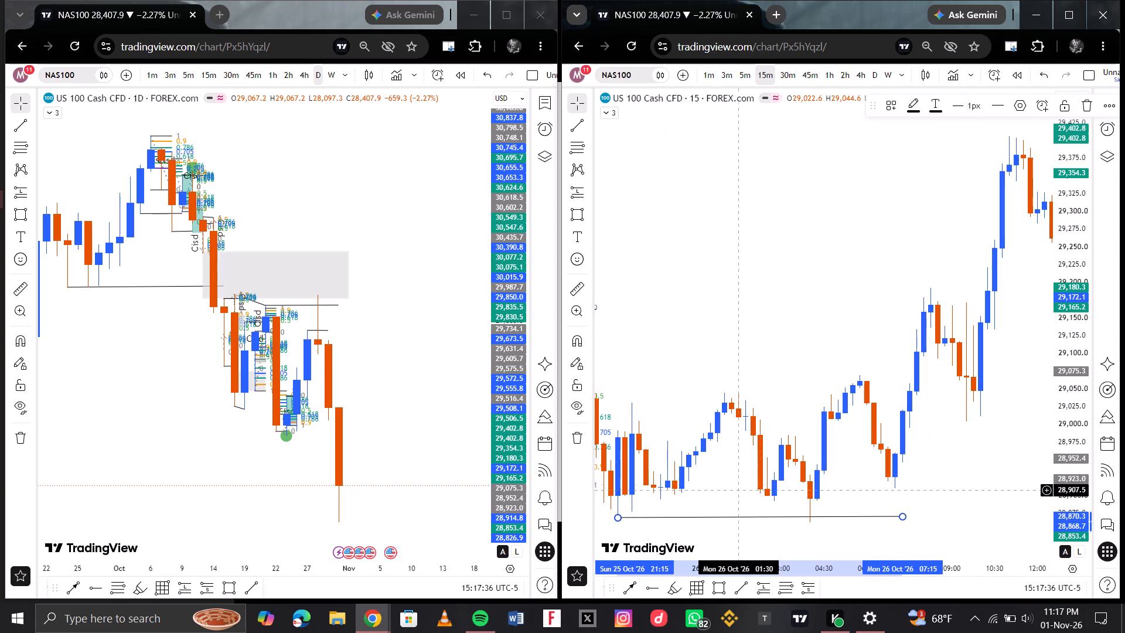
click(739, 490)
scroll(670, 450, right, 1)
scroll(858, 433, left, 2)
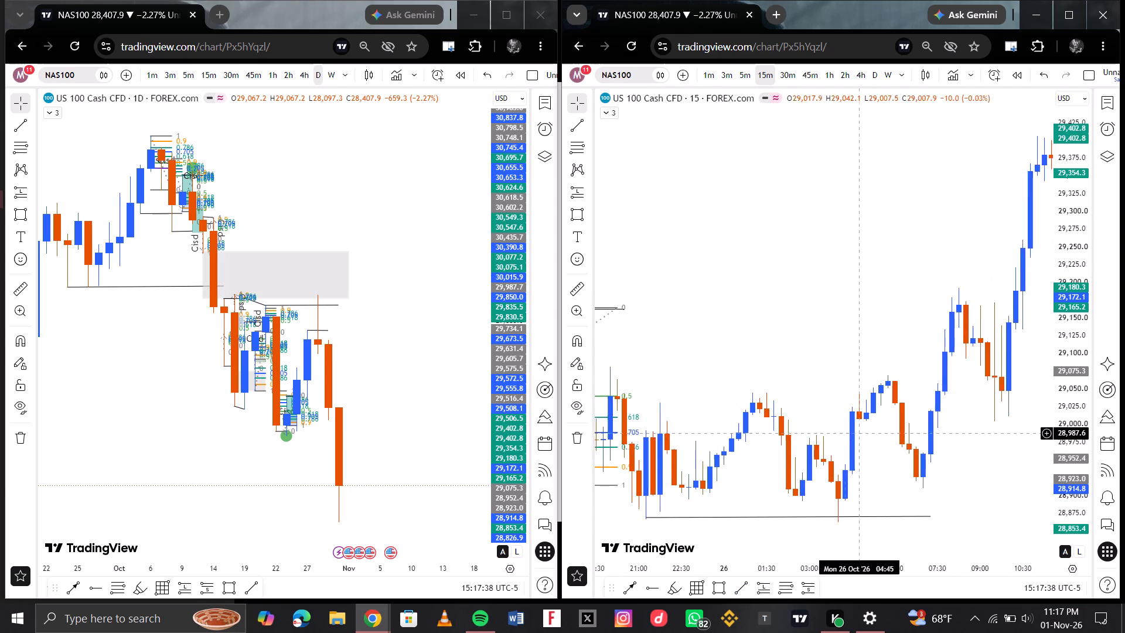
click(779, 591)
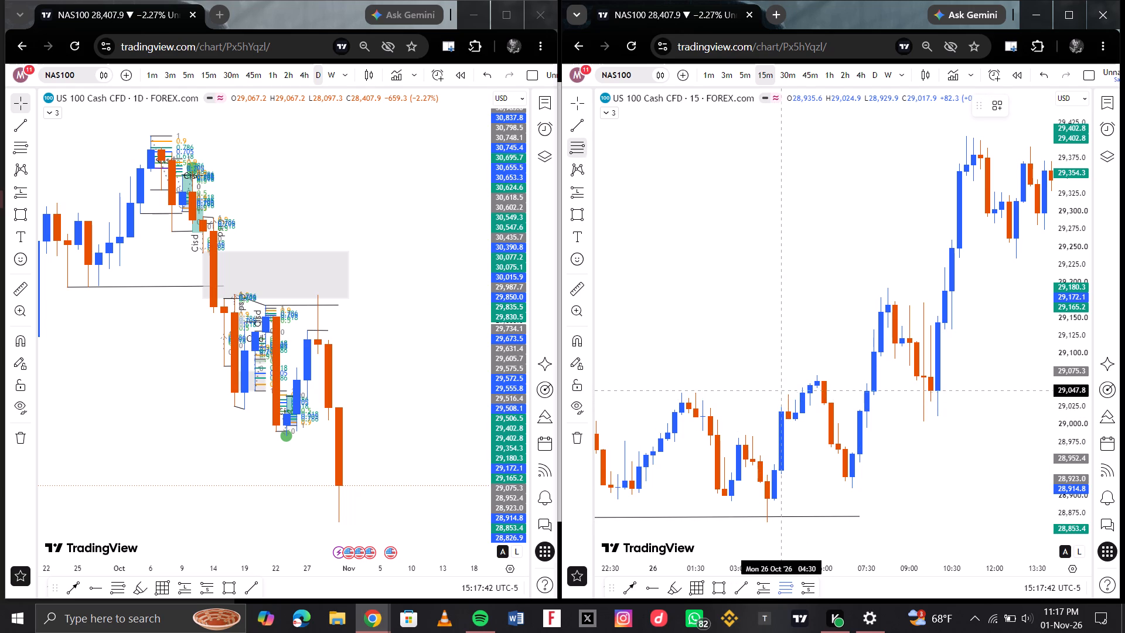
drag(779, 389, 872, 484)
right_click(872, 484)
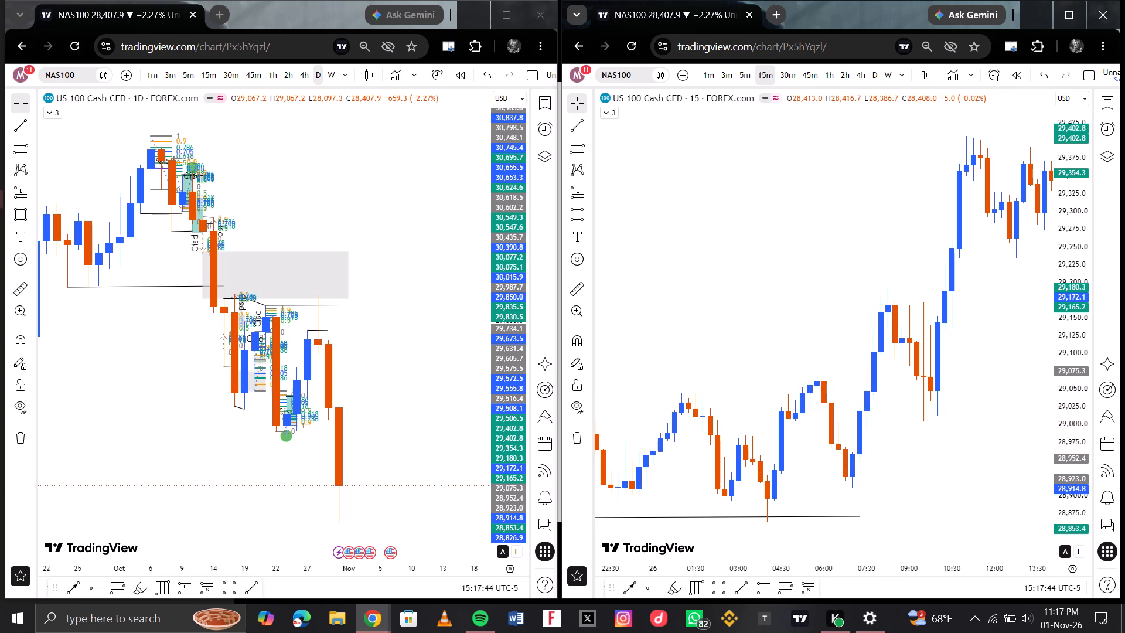
Draw a Fibonacci retracement from the 26 October 04:00 low at about 28,865.4 up to about 29,070.9 at 09:00.
click(790, 591)
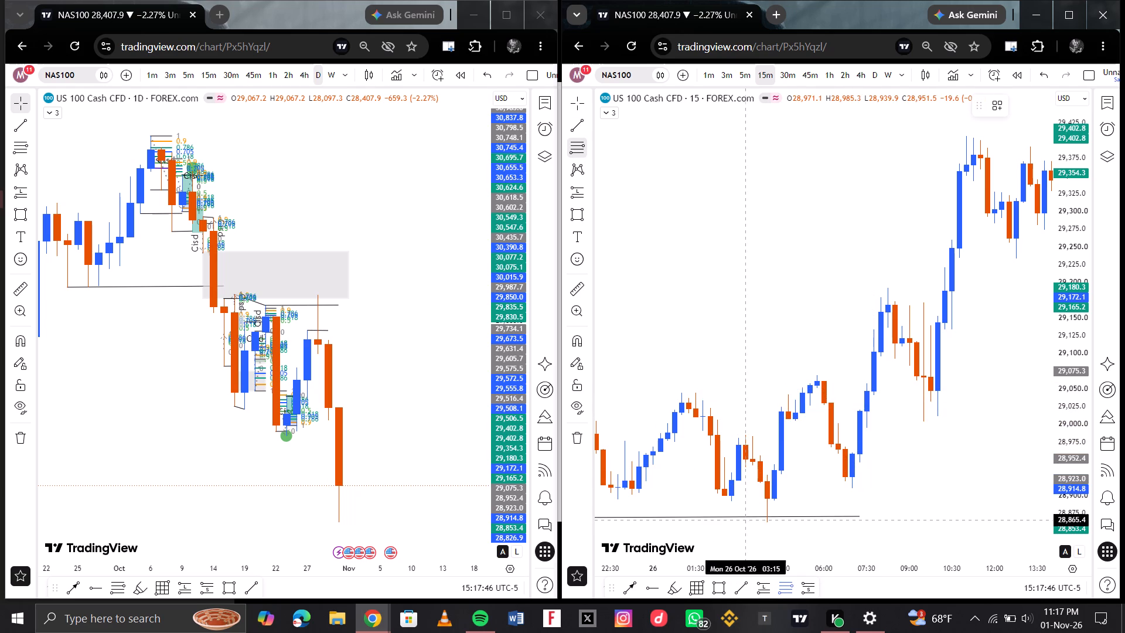
drag(766, 520, 904, 411)
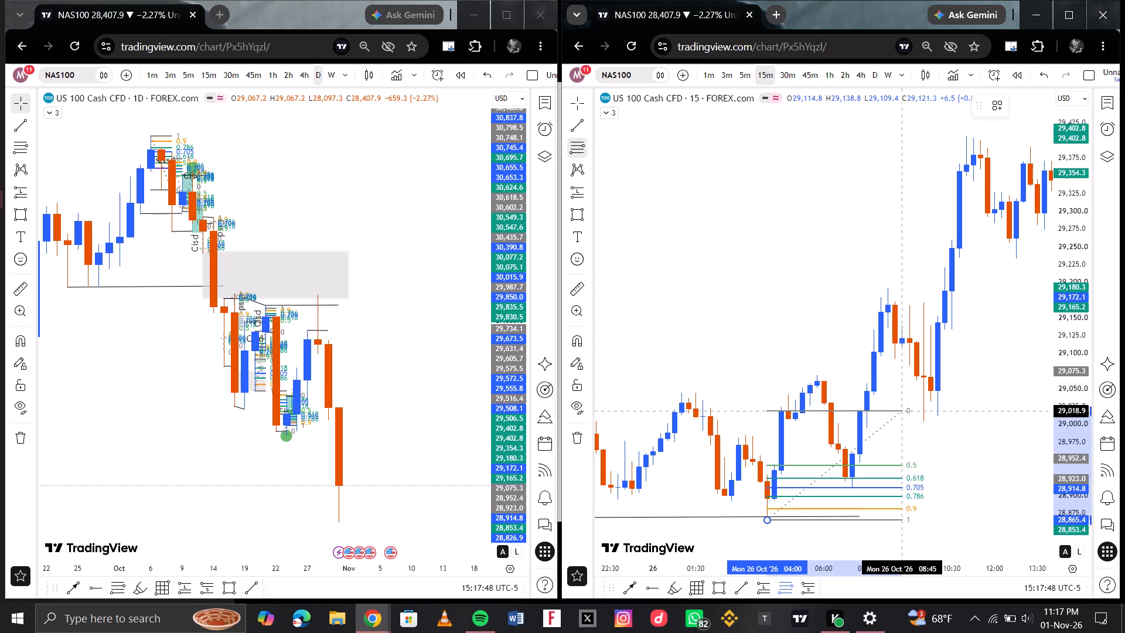
drag(904, 411, 907, 374)
click(907, 374)
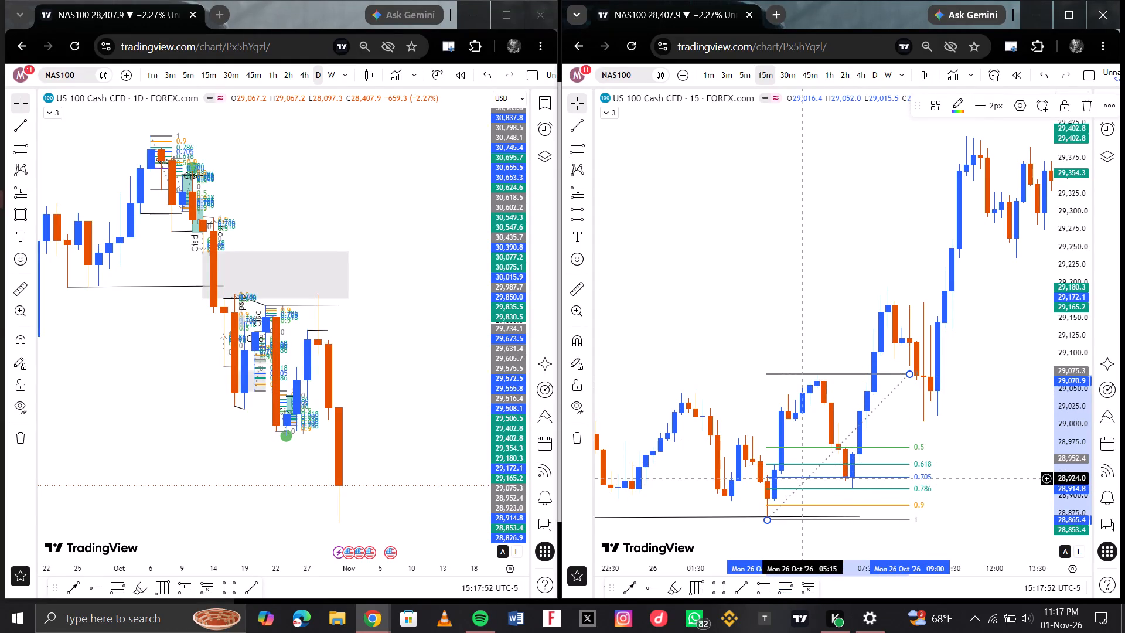
Place a long position from 06:30 on 26 October with entry 28,928.9, stop 28,882.7 and target 29,206.2.
scroll(759, 460, right, 1)
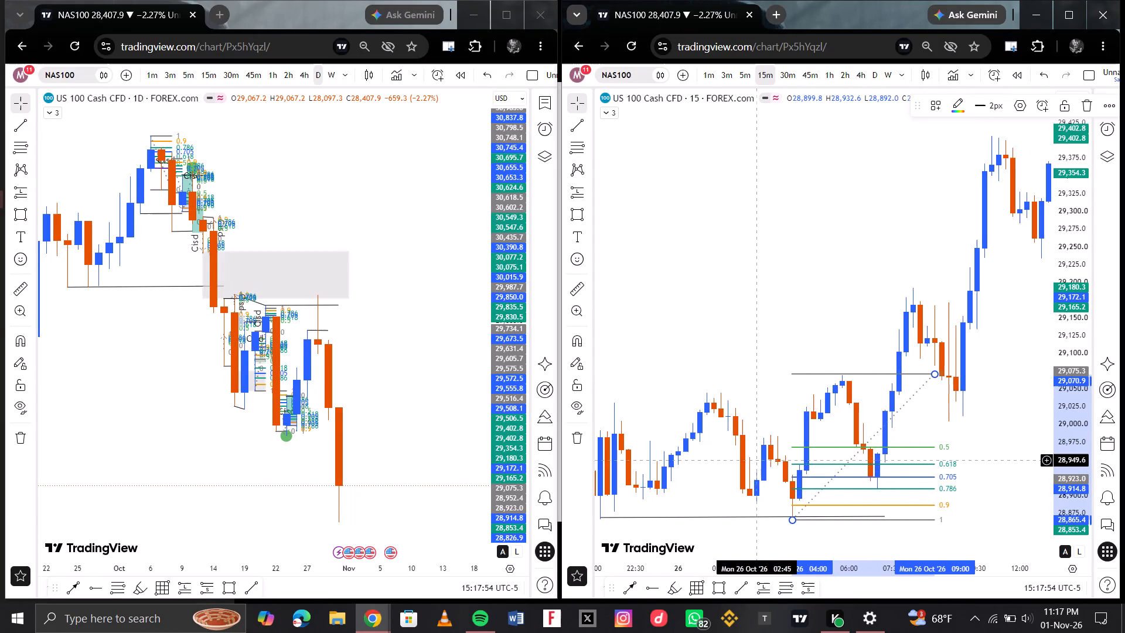
scroll(854, 479, down, 1)
scroll(877, 430, left, 1)
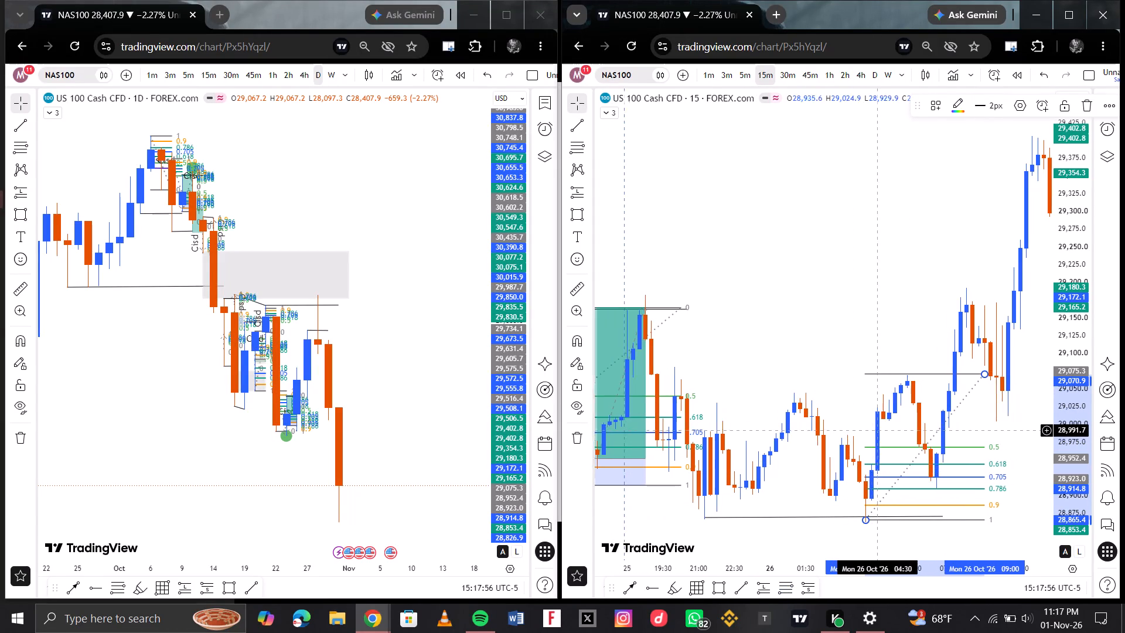
scroll(877, 430, left, 1)
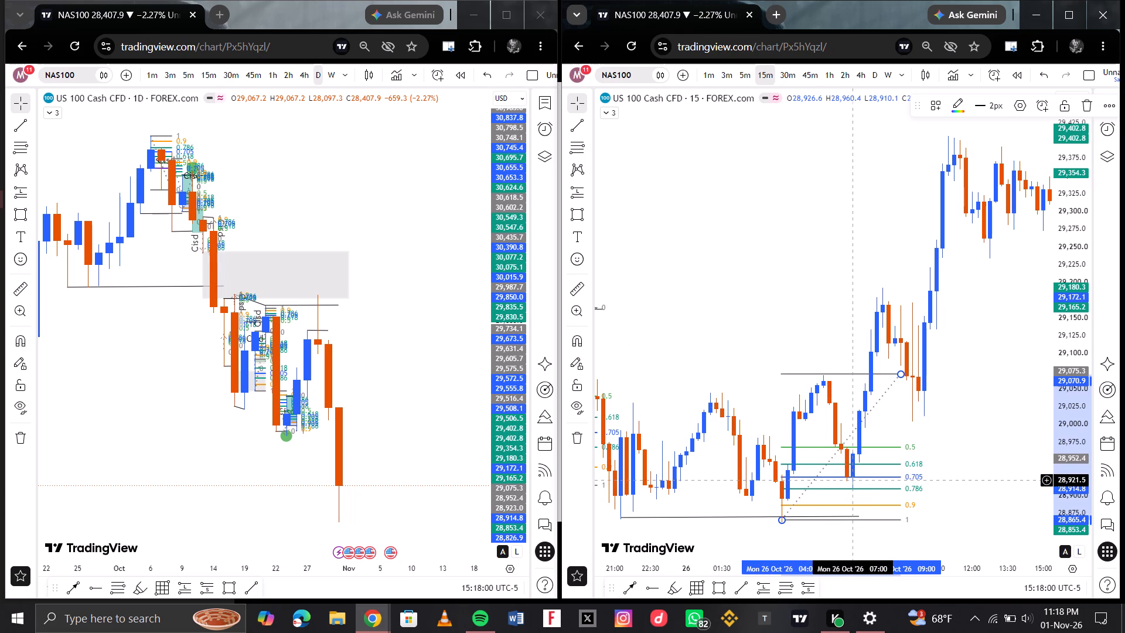
scroll(856, 410, up, 1)
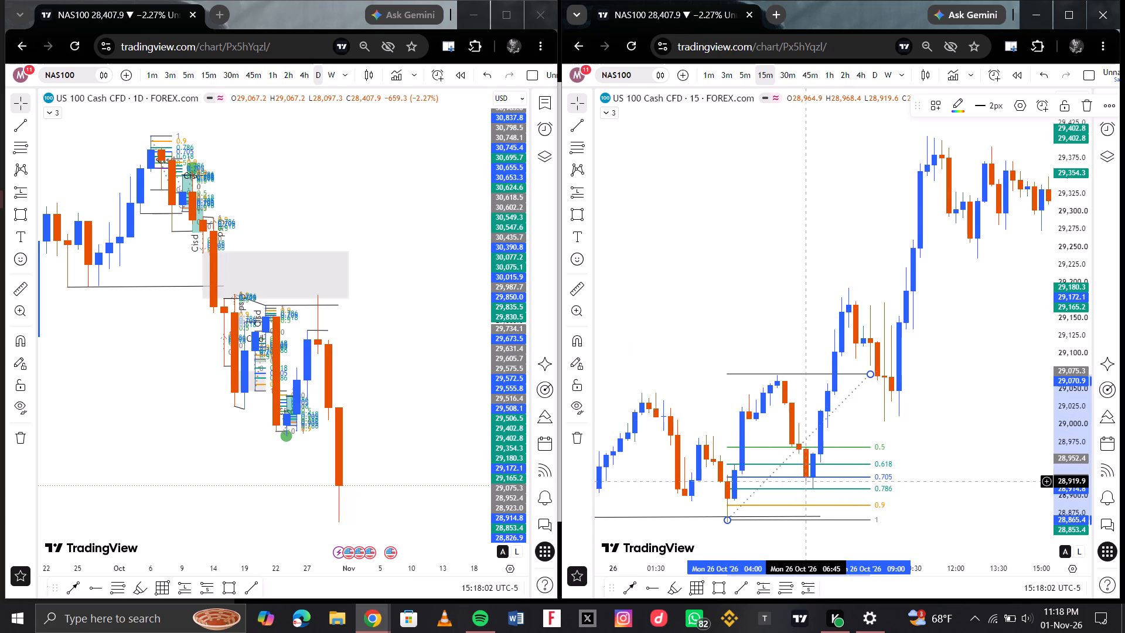
click(805, 462)
scroll(805, 462, down, 5)
scroll(863, 373, left, 1)
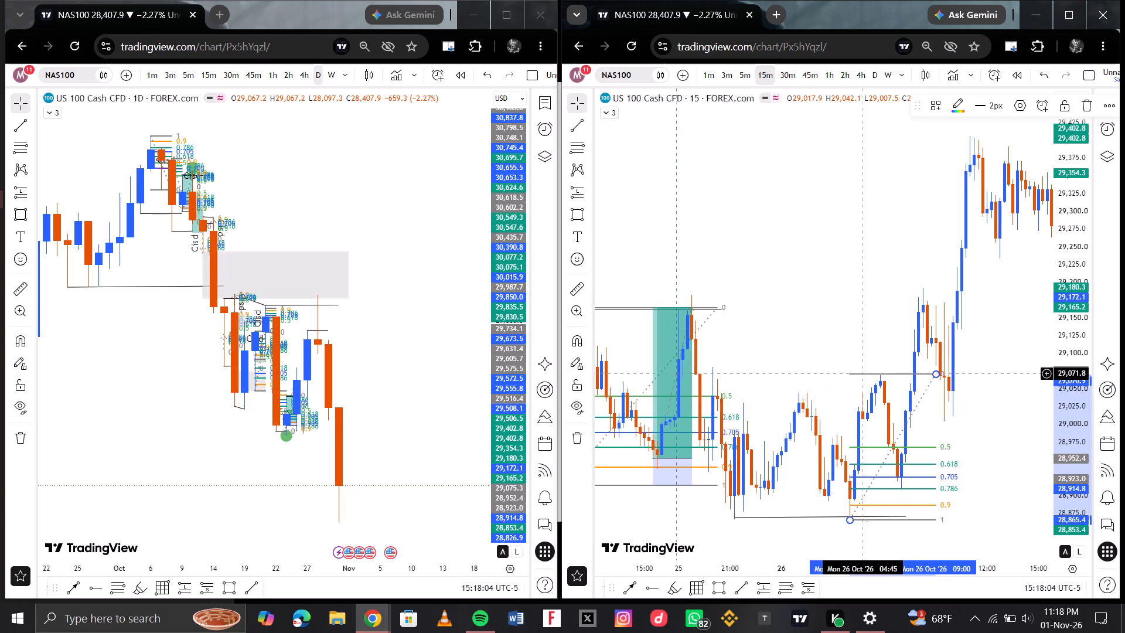
drag(758, 594, 923, 533)
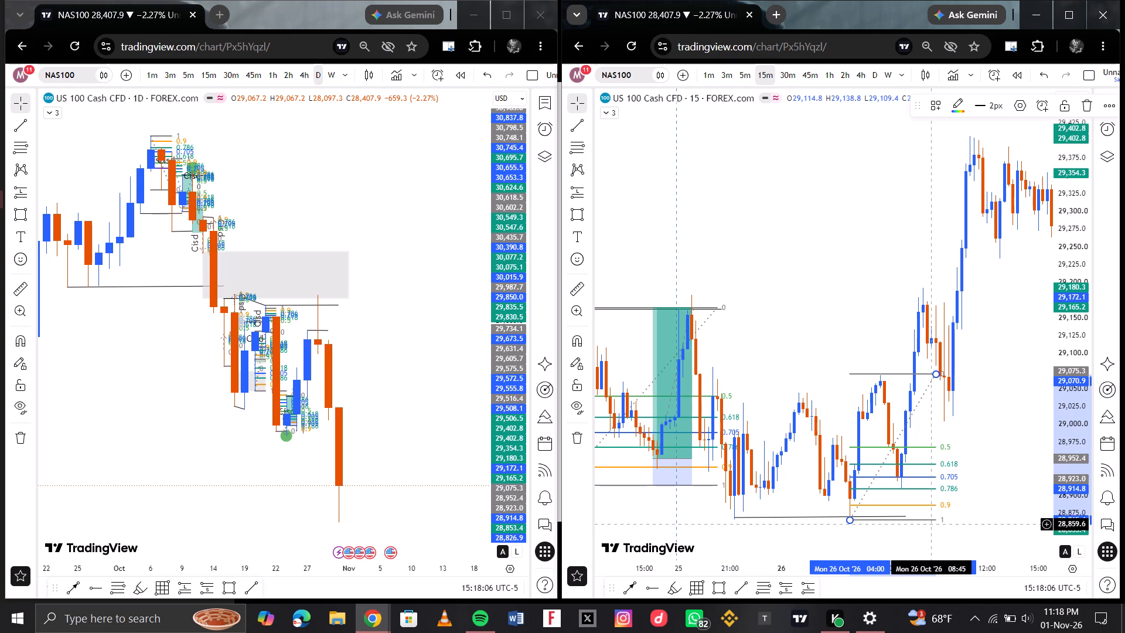
scroll(895, 425, up, 1)
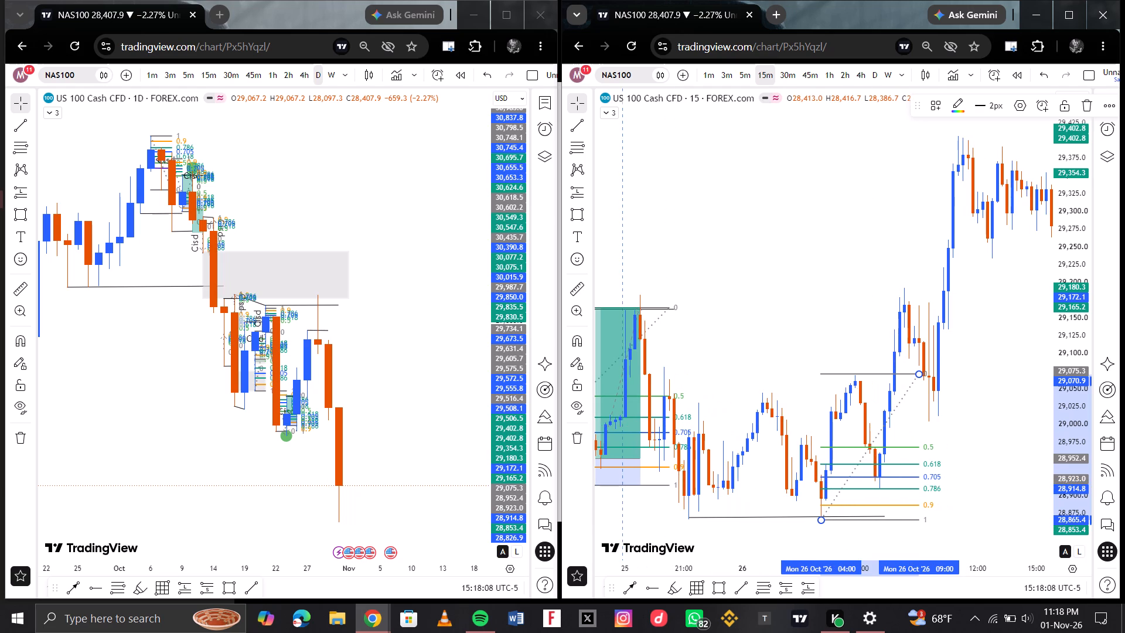
click(810, 588)
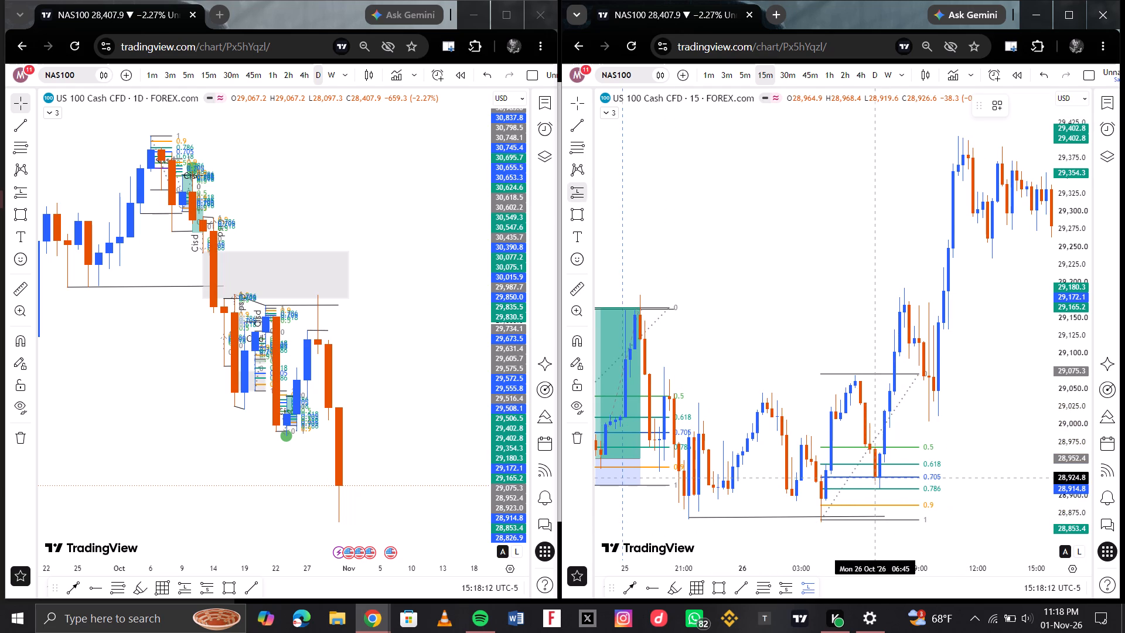
click(871, 475)
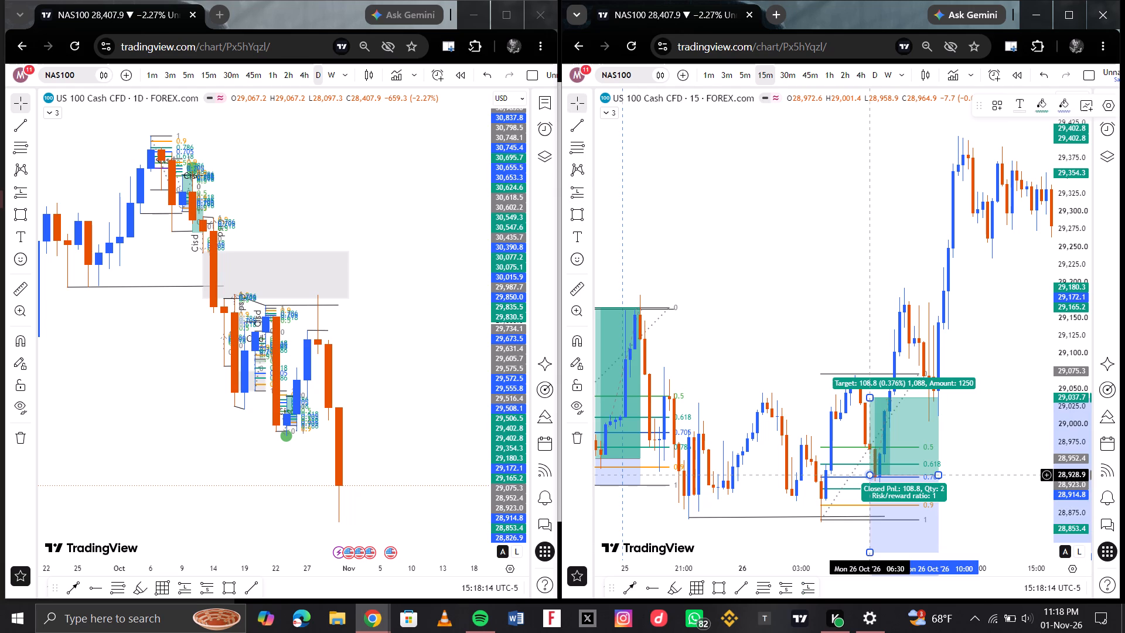
drag(868, 554, 871, 511)
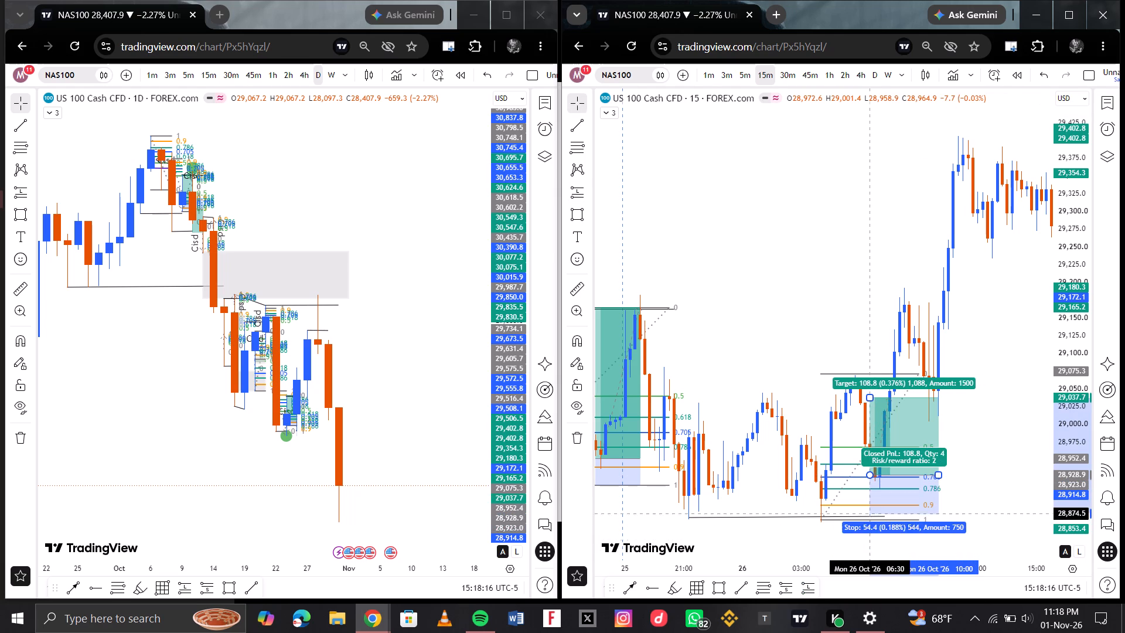
drag(871, 511, 871, 508)
scroll(817, 421, down, 1)
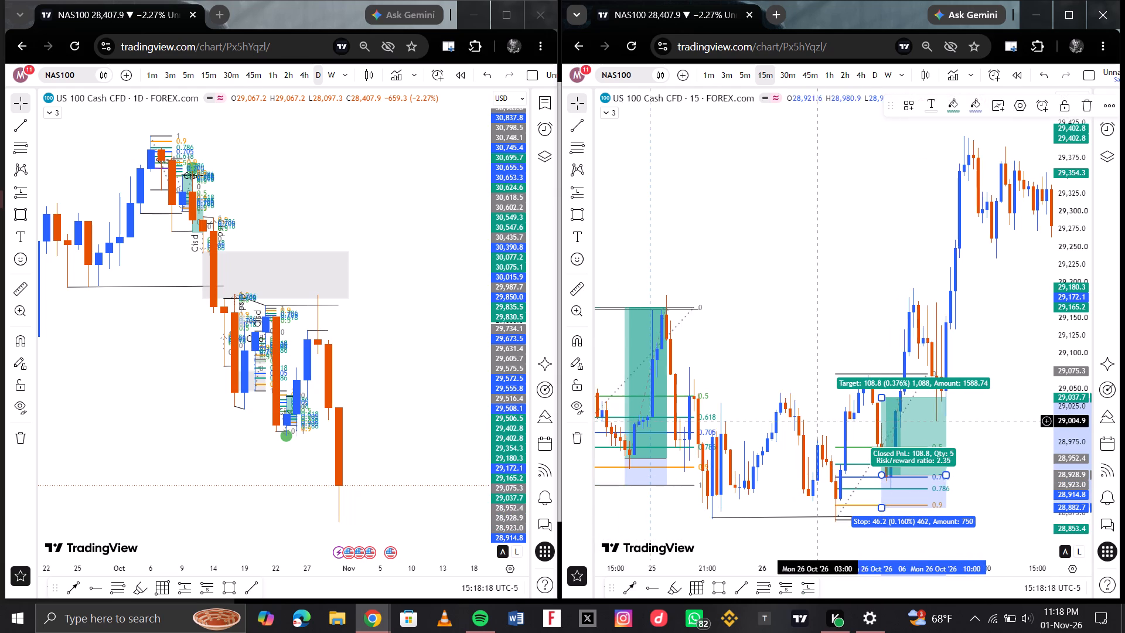
scroll(817, 421, down, 2)
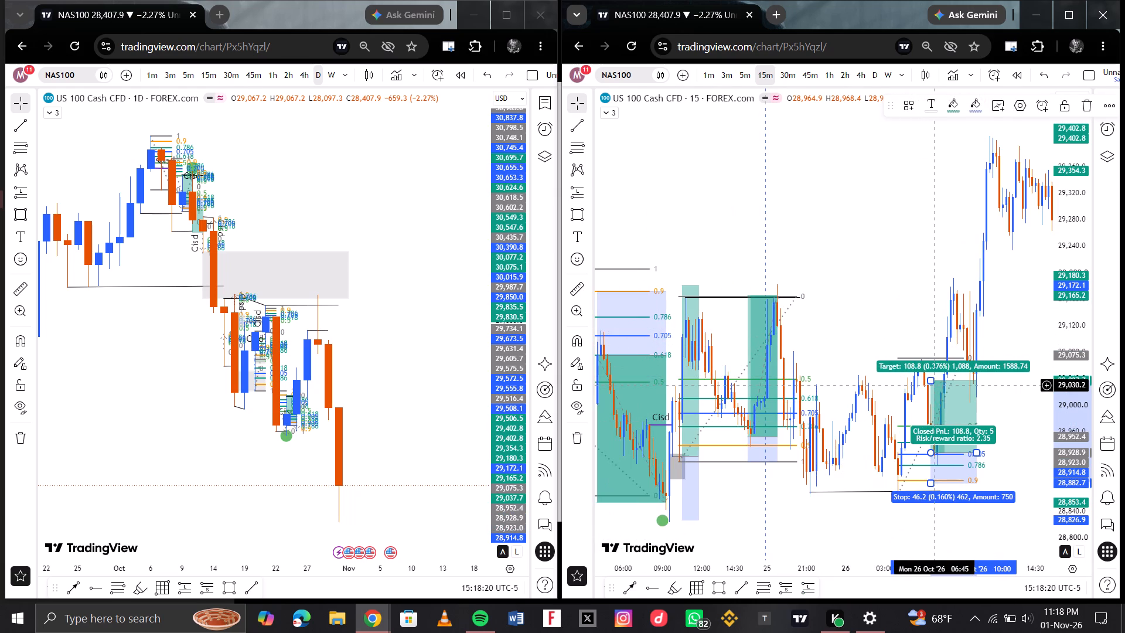
drag(932, 377, 915, 268)
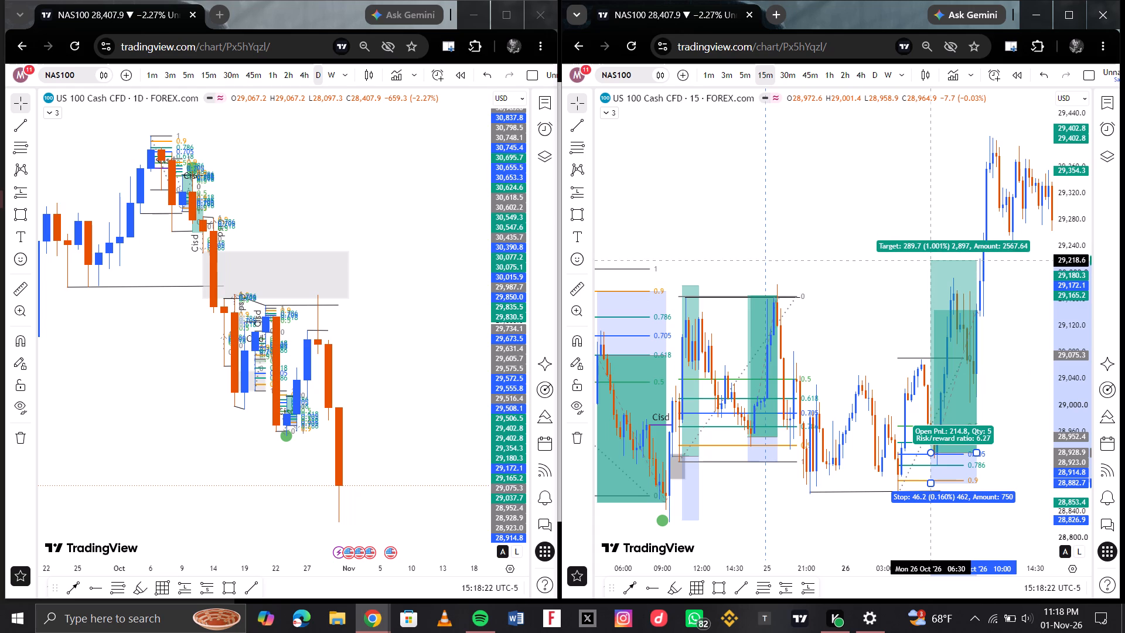
drag(915, 268, 915, 268)
Examine the 15-minute price action around the new long position, comparing the earlier October swings with the move into 27 October.
scroll(829, 322, down, 2)
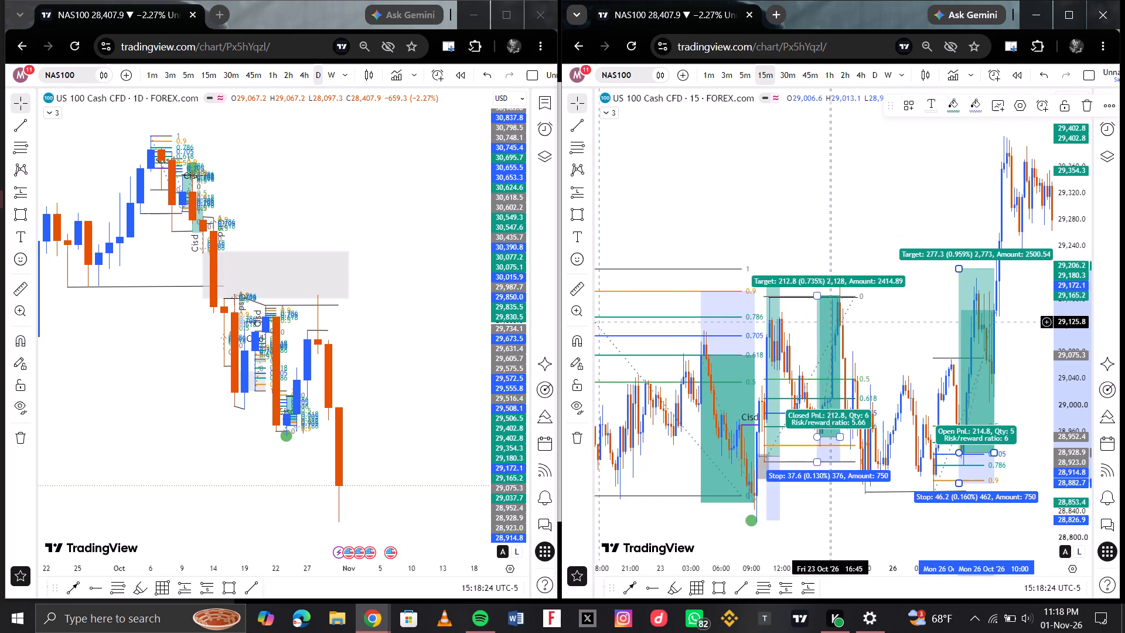
scroll(829, 322, down, 1)
scroll(869, 262, left, 1)
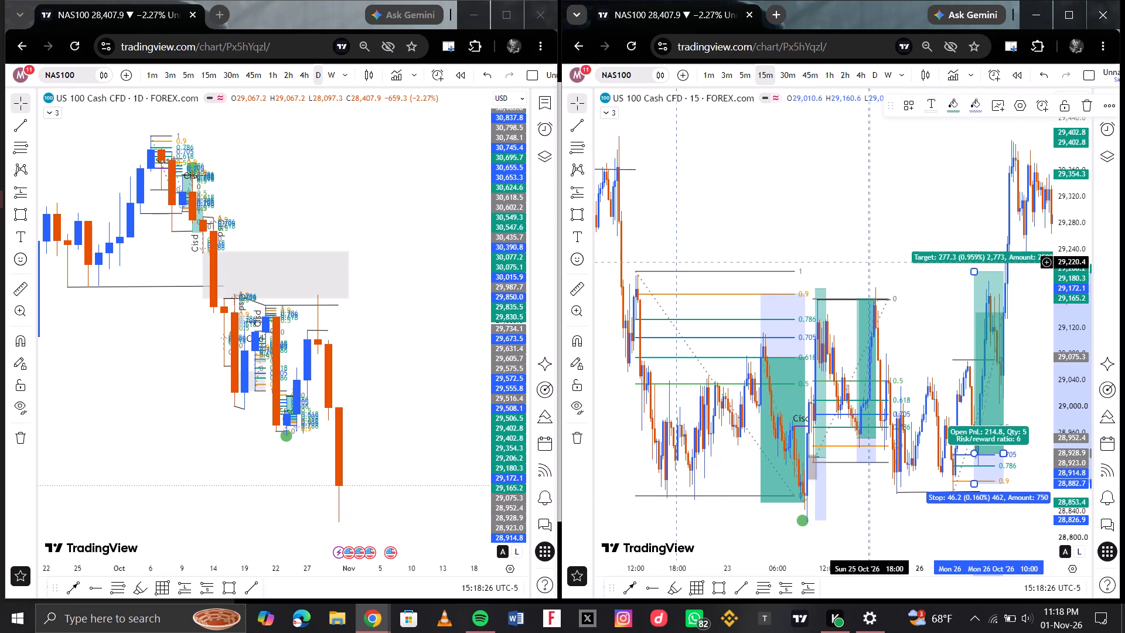
scroll(869, 262, left, 1)
scroll(881, 254, up, 2)
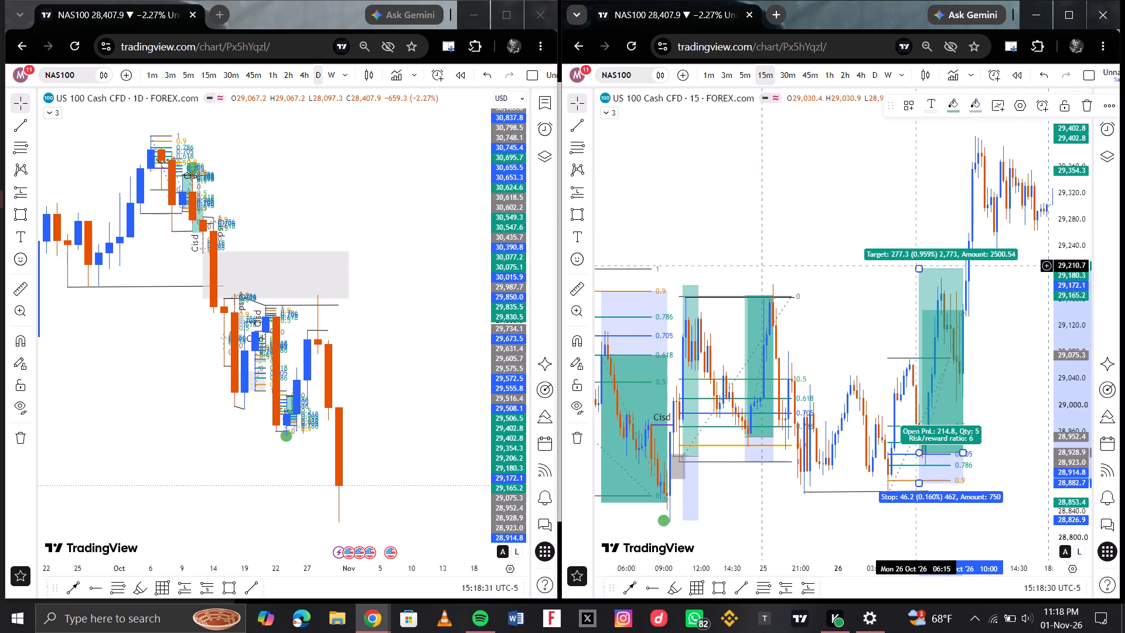
scroll(841, 310, down, 5)
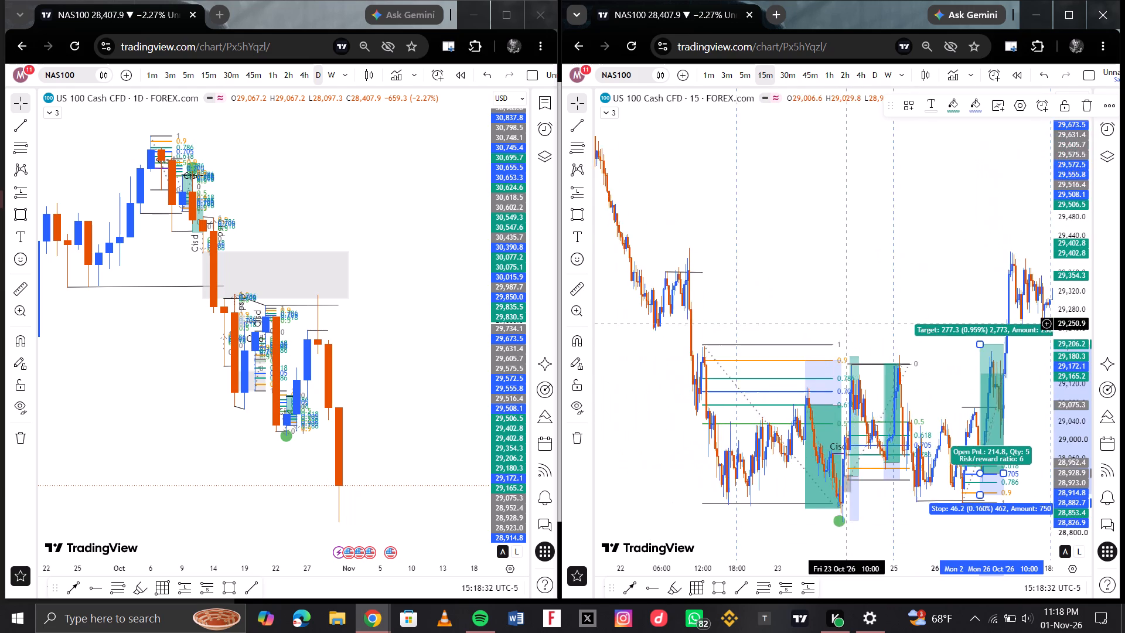
scroll(847, 324, down, 3)
scroll(928, 321, up, 2)
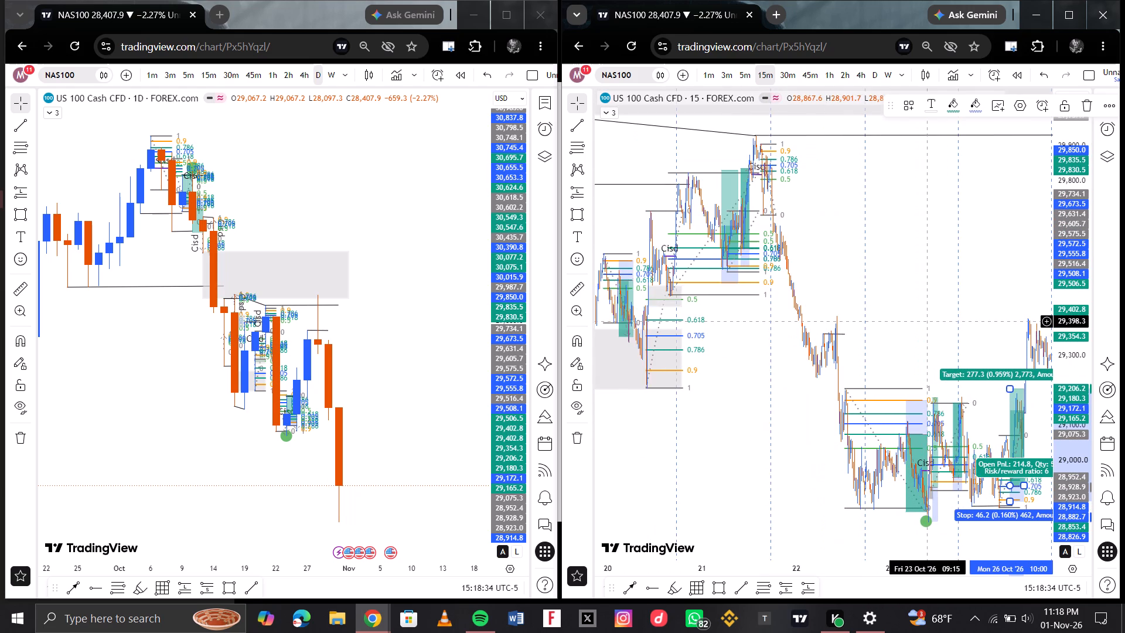
scroll(928, 321, up, 7)
scroll(1038, 297, left, 2)
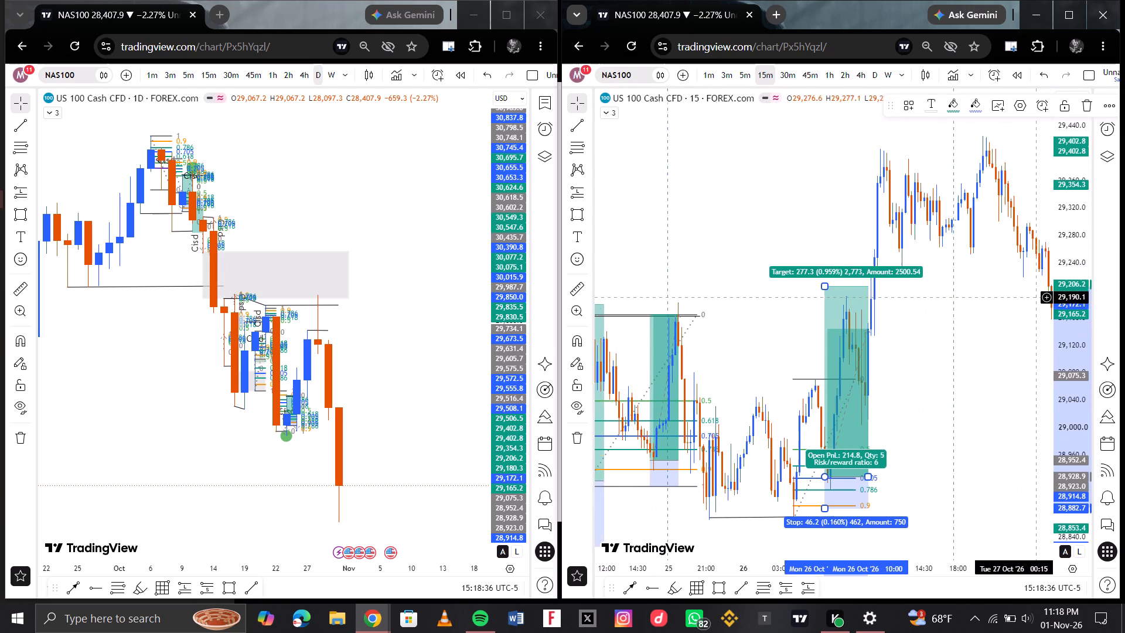
click(900, 316)
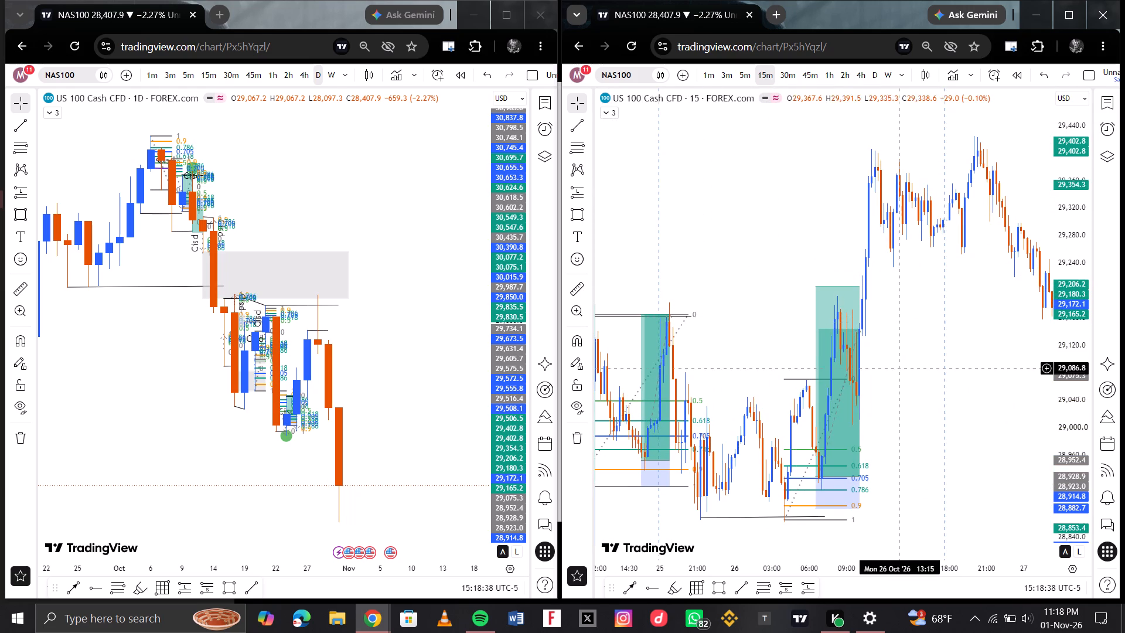
scroll(935, 380, left, 1)
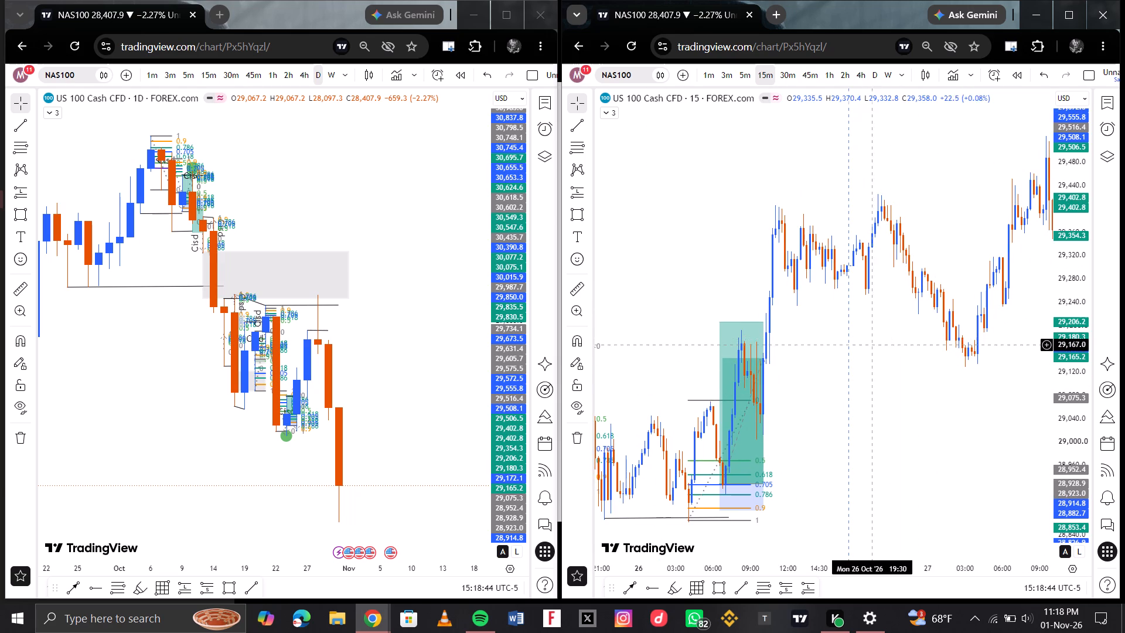
scroll(866, 344, down, 7)
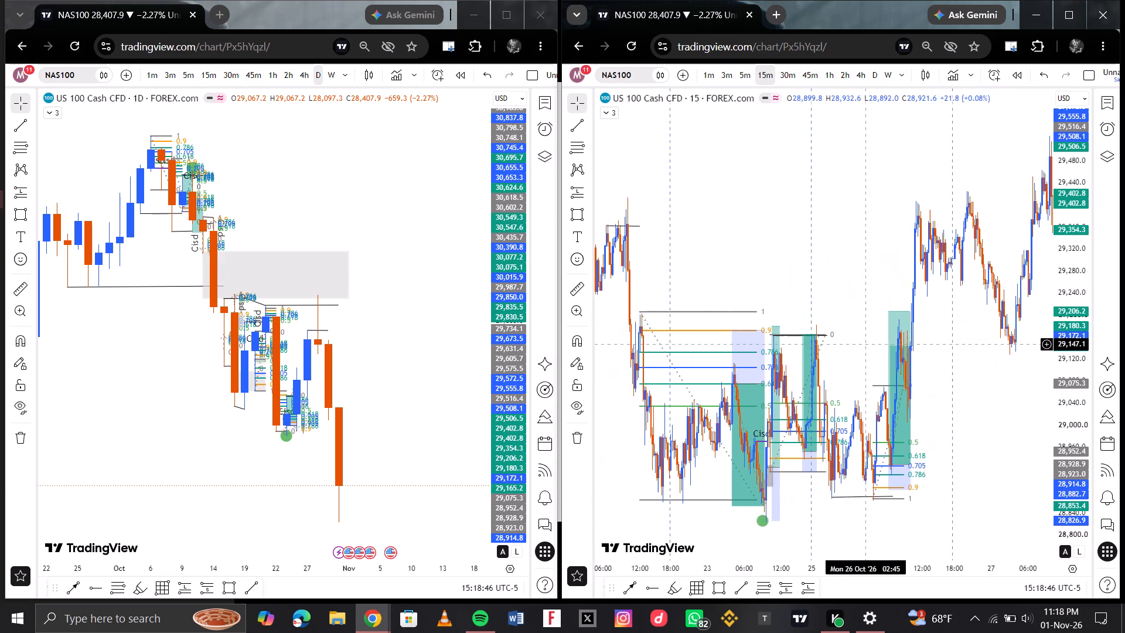
Raise the target of the 26 October long position to 29,223.8.
scroll(854, 278, up, 1)
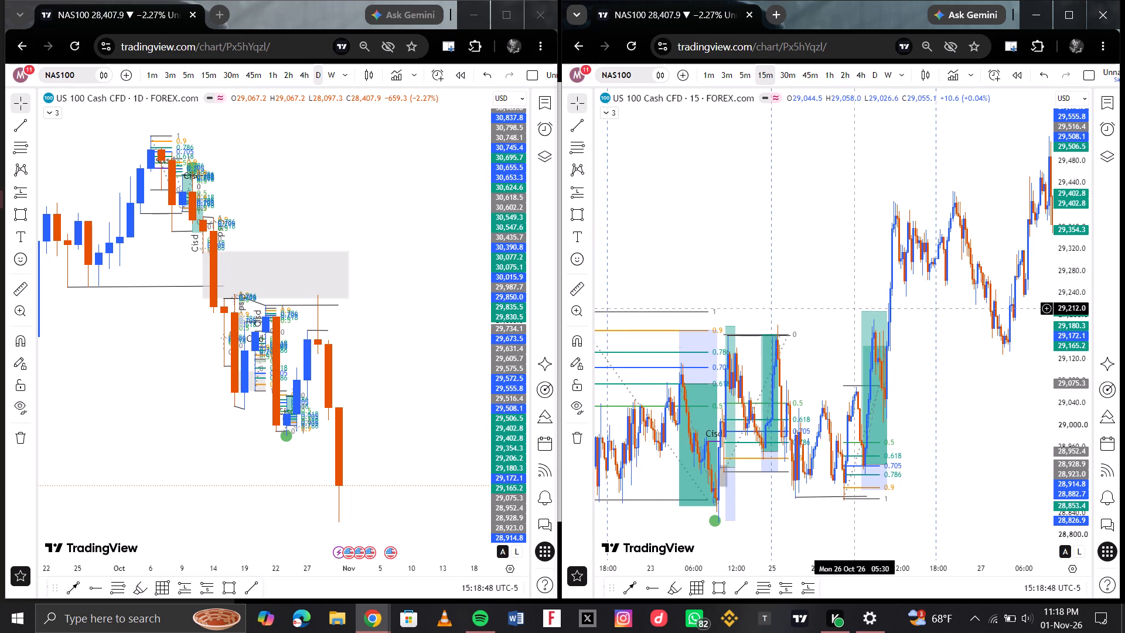
scroll(859, 343, down, 1)
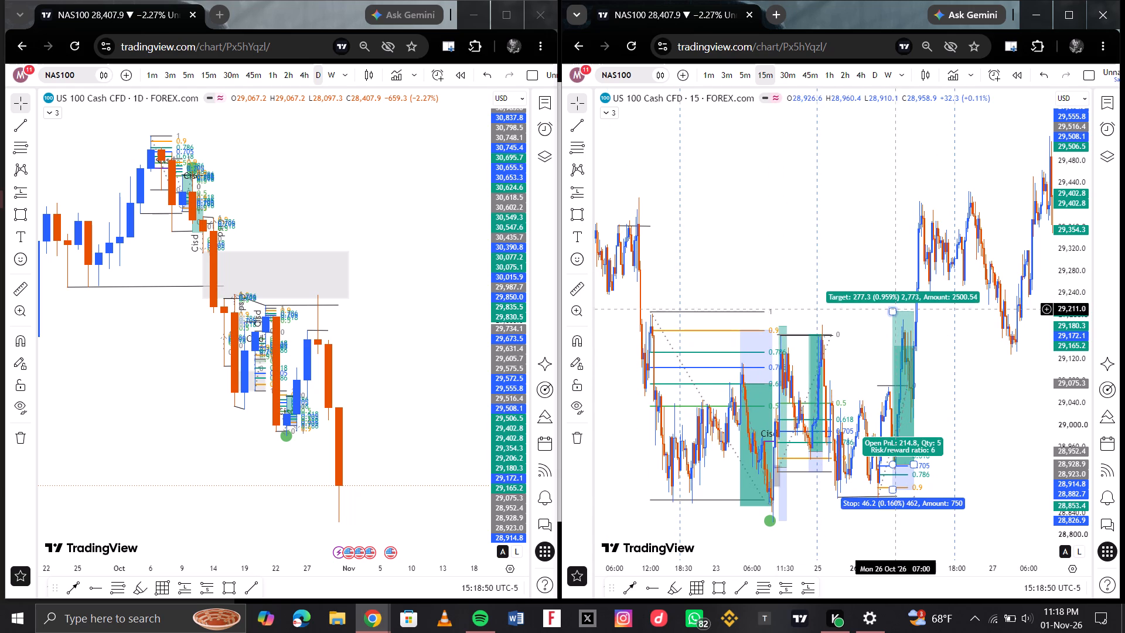
drag(894, 315, 892, 302)
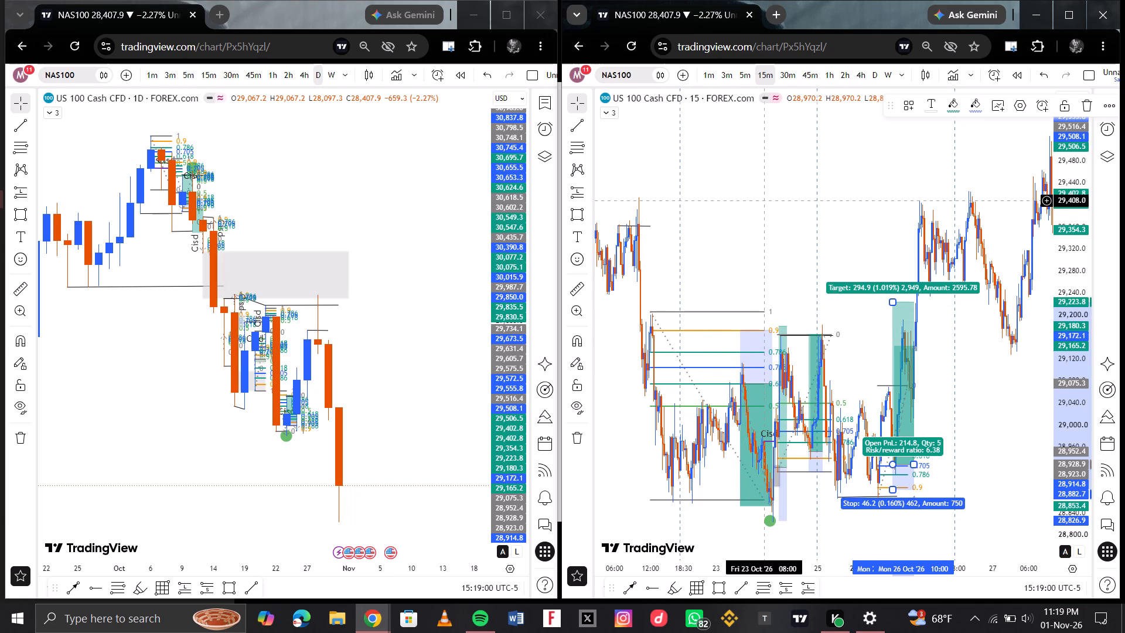
Examine the 15-minute price action following the long position, from 26 to 28 October.
scroll(829, 230, up, 2)
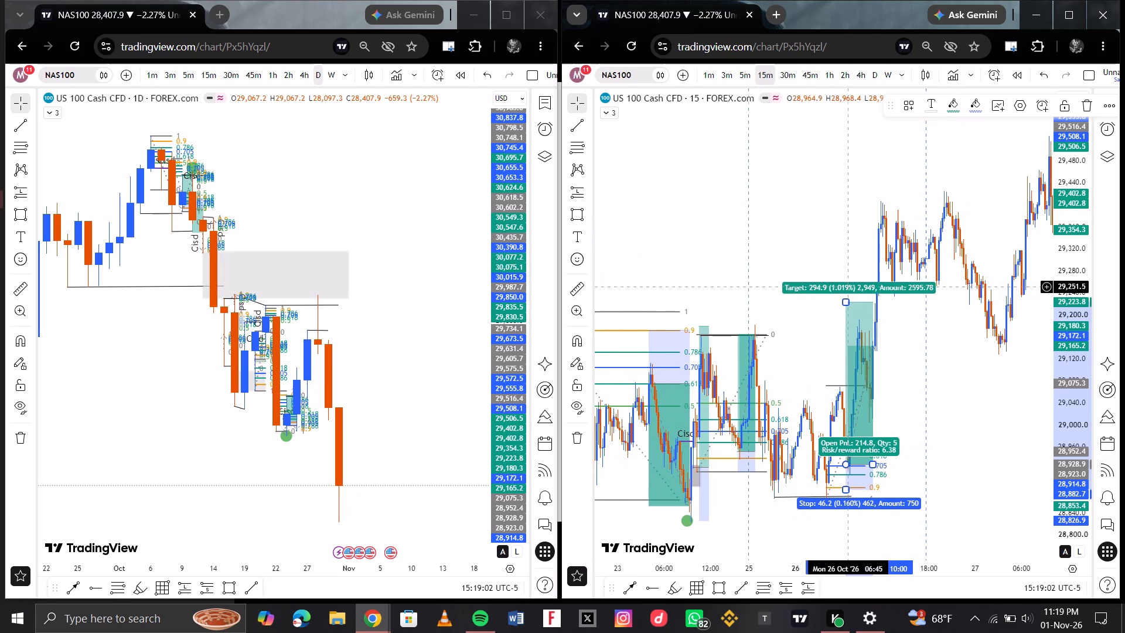
scroll(977, 289, left, 2)
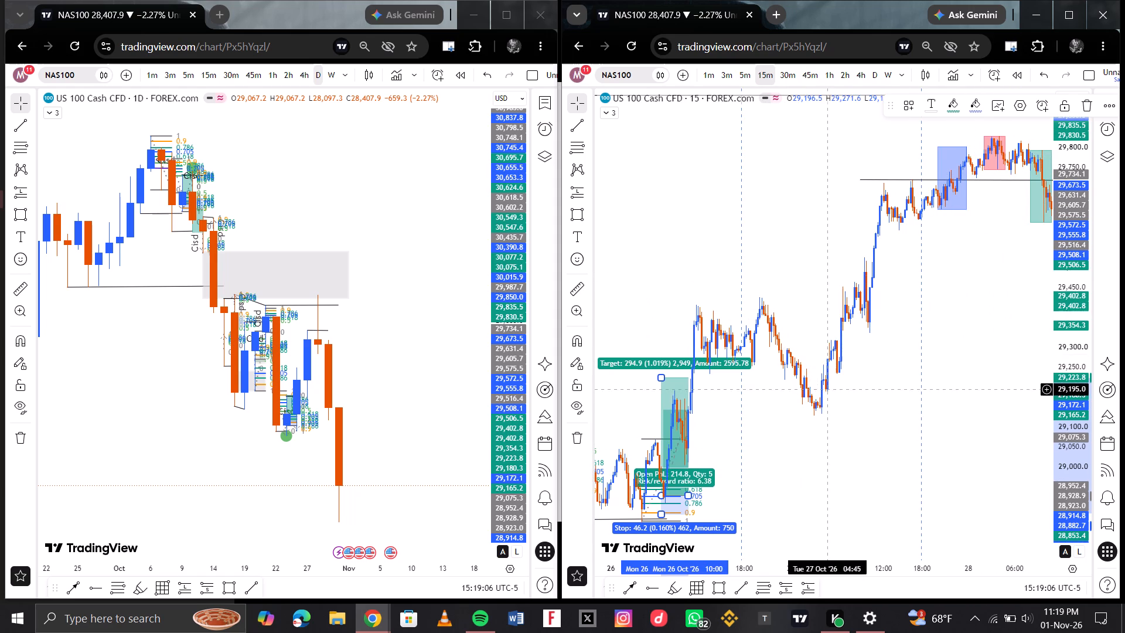
scroll(819, 352, up, 3)
scroll(740, 352, right, 2)
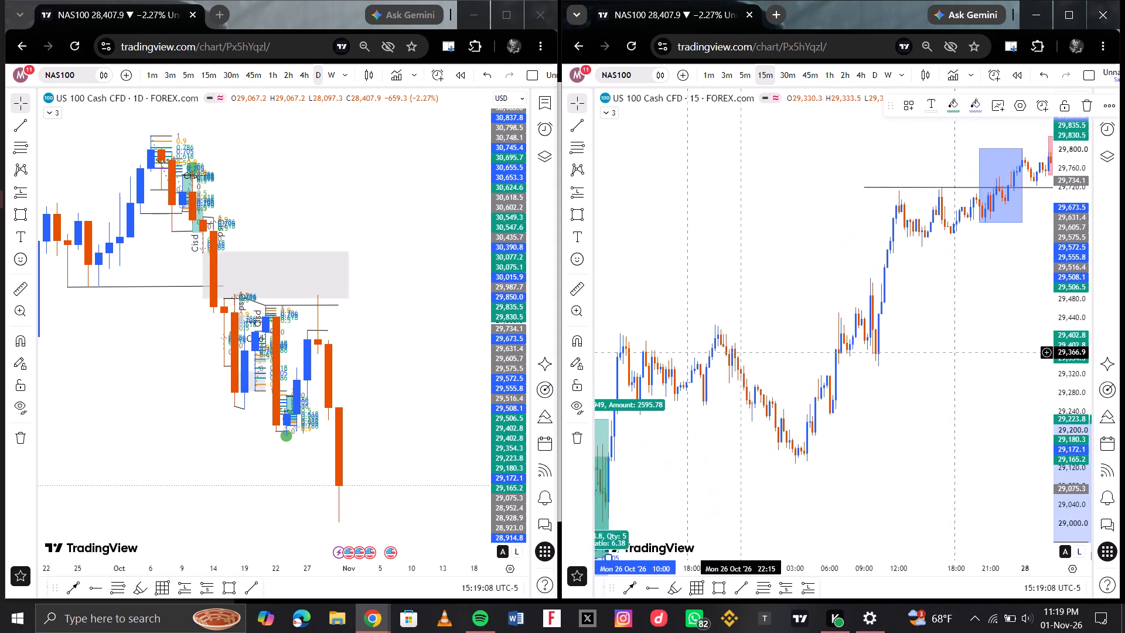
scroll(738, 328, right, 1)
scroll(730, 281, up, 1)
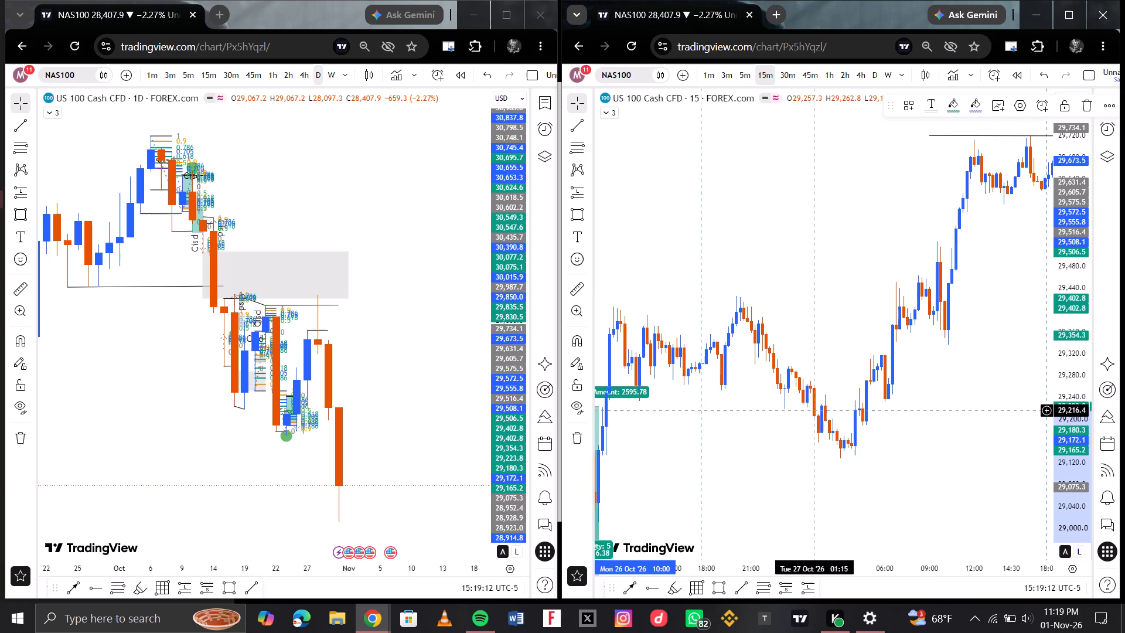
Switch the 15-minute chart to the 1-hour timeframe.
click(830, 75)
scroll(956, 351, left, 1)
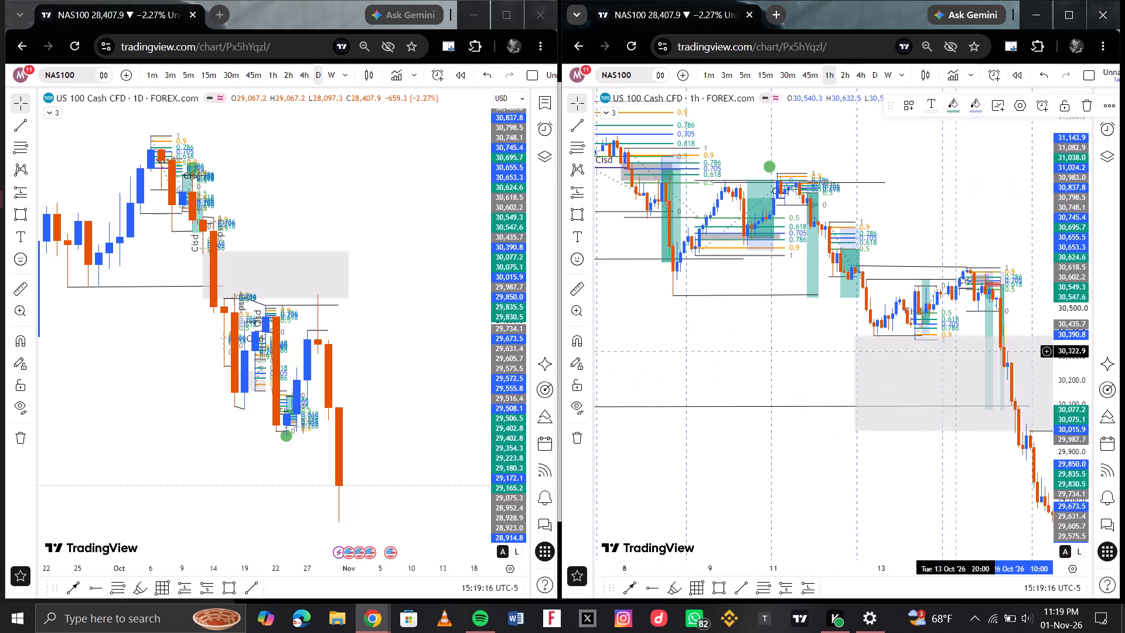
Draw a Fibonacci retracement on the 1-hour chart from about 29,014.7 on 26 October to about 29,431.4 on 27 October.
scroll(956, 351, left, 8)
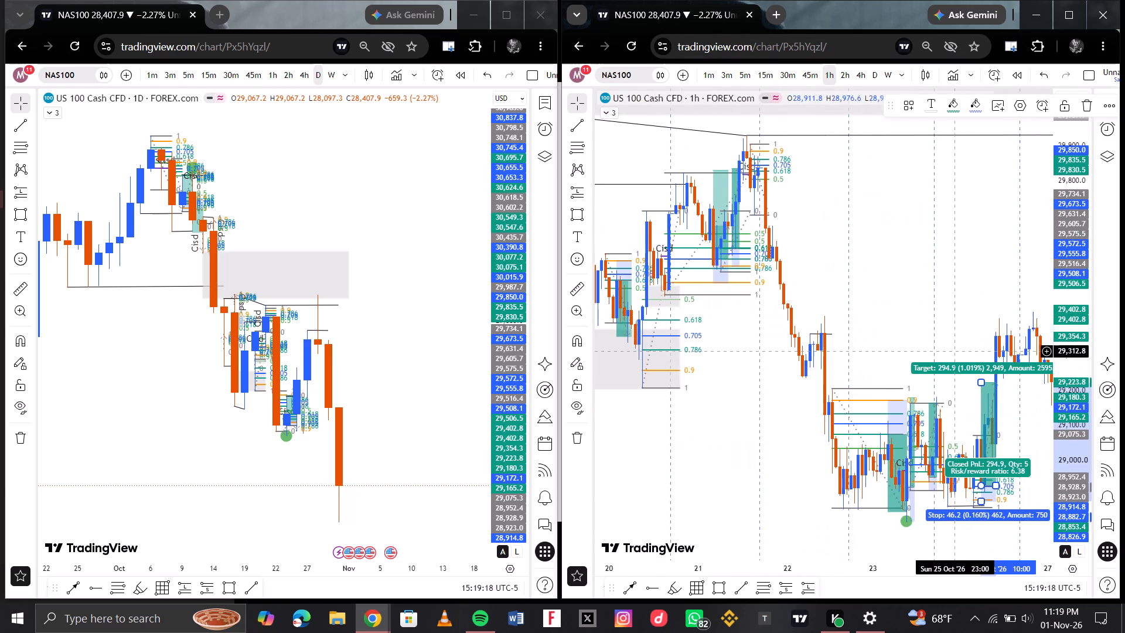
scroll(962, 335, left, 3)
scroll(923, 314, up, 1)
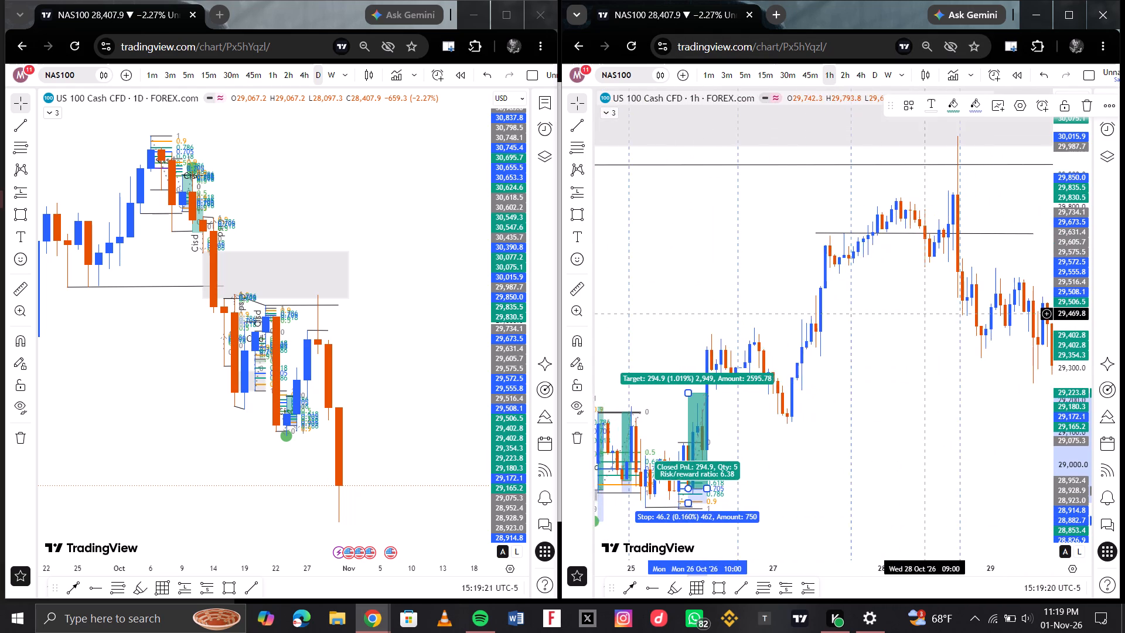
scroll(923, 314, up, 1)
scroll(821, 334, right, 1)
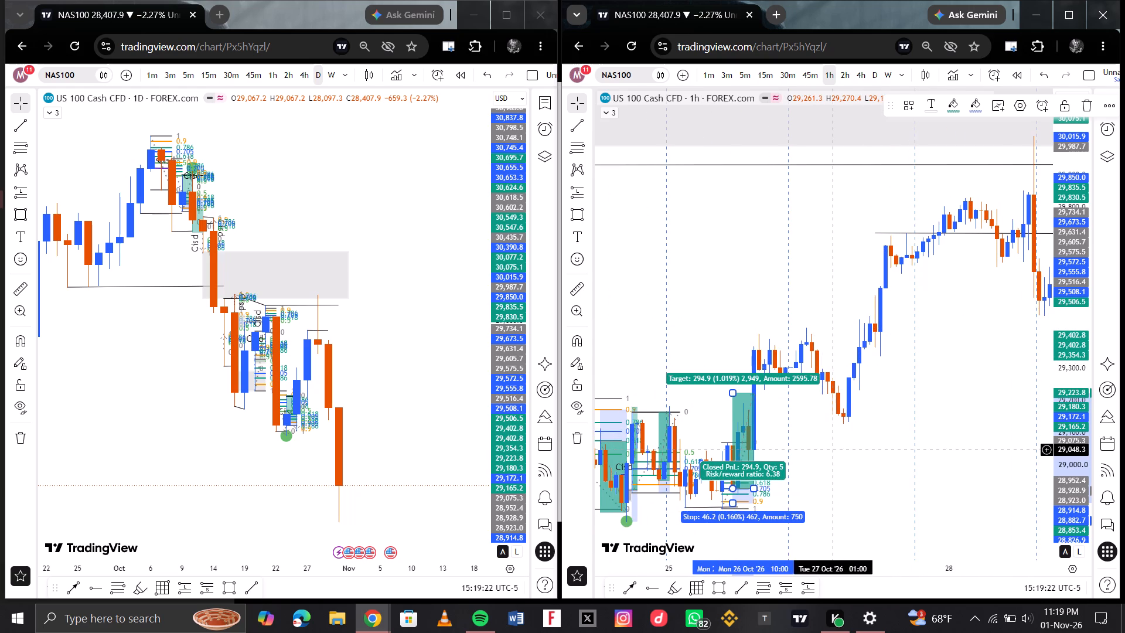
click(832, 450)
scroll(744, 447, up, 1)
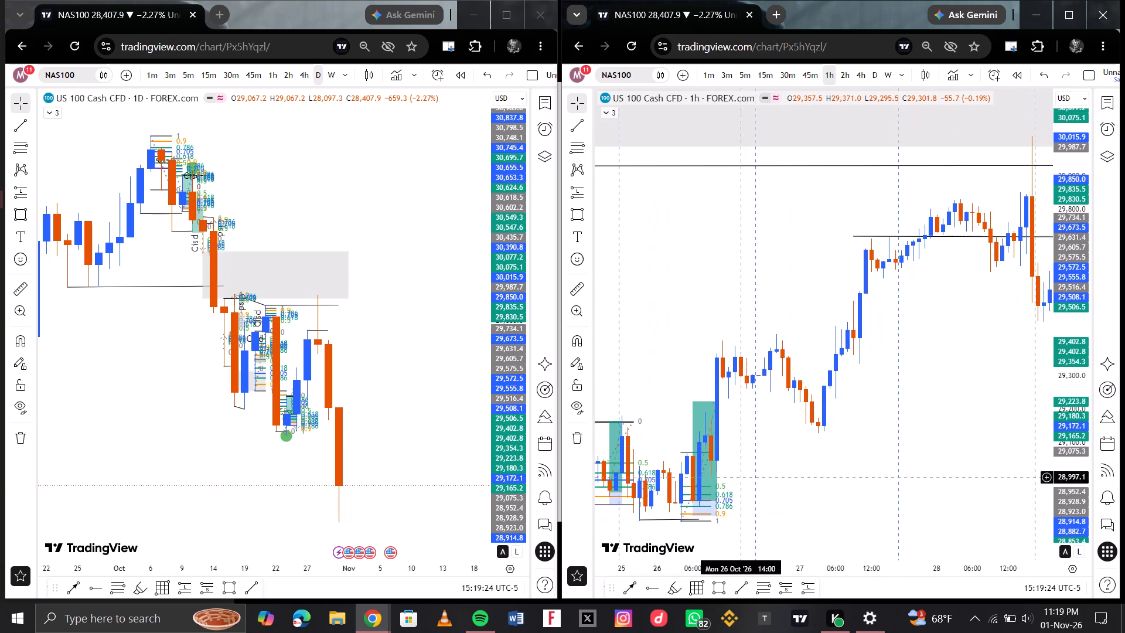
click(759, 588)
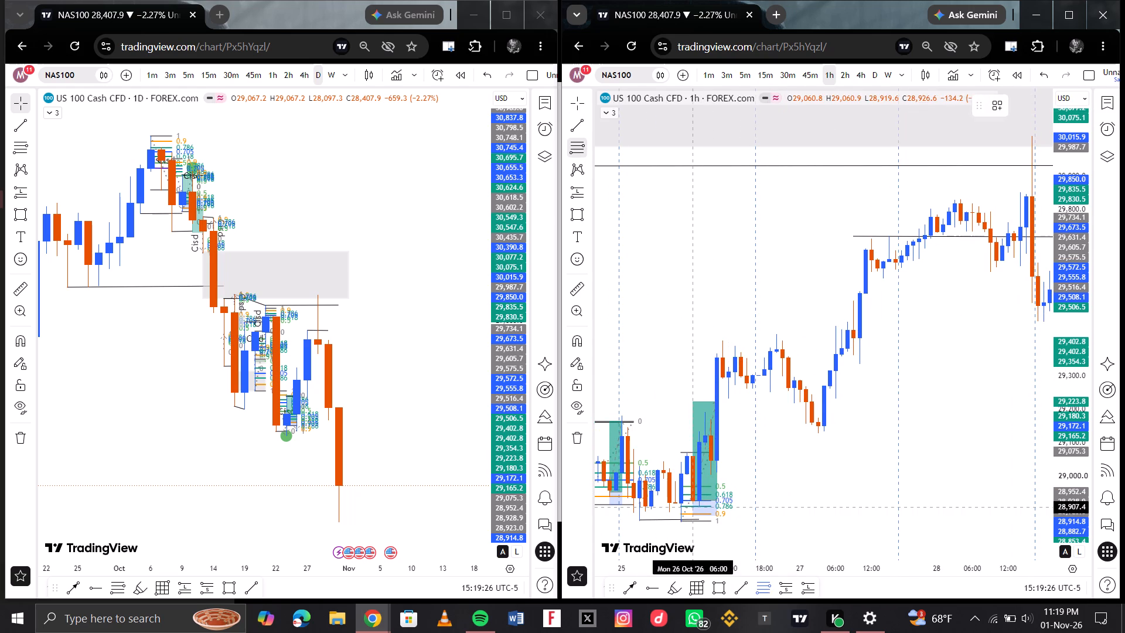
drag(711, 471, 805, 454)
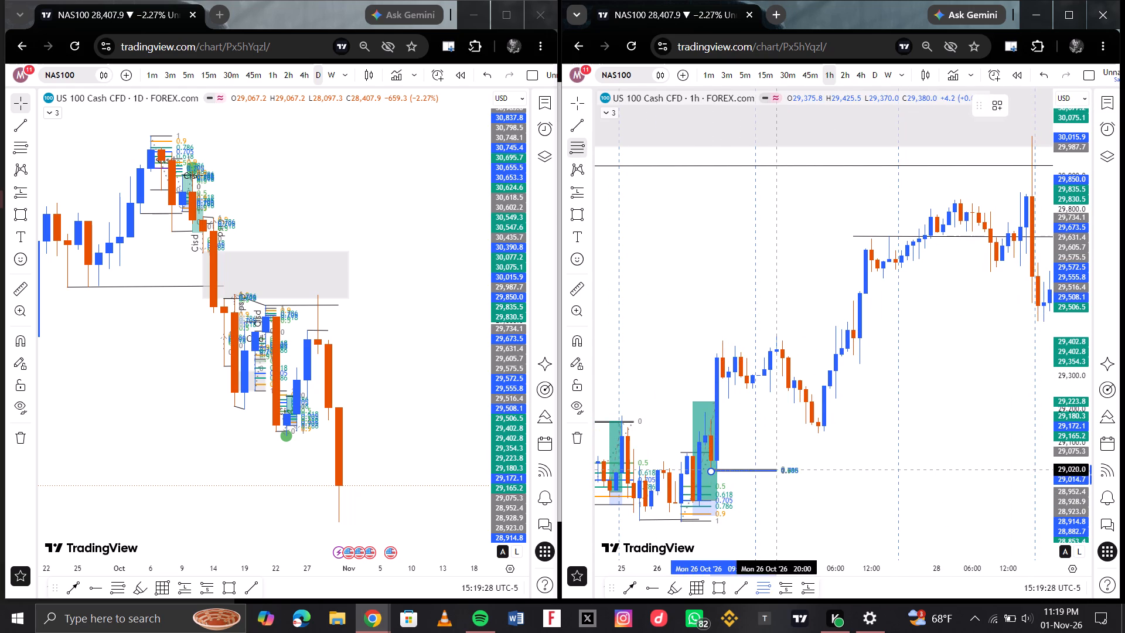
drag(805, 454, 845, 341)
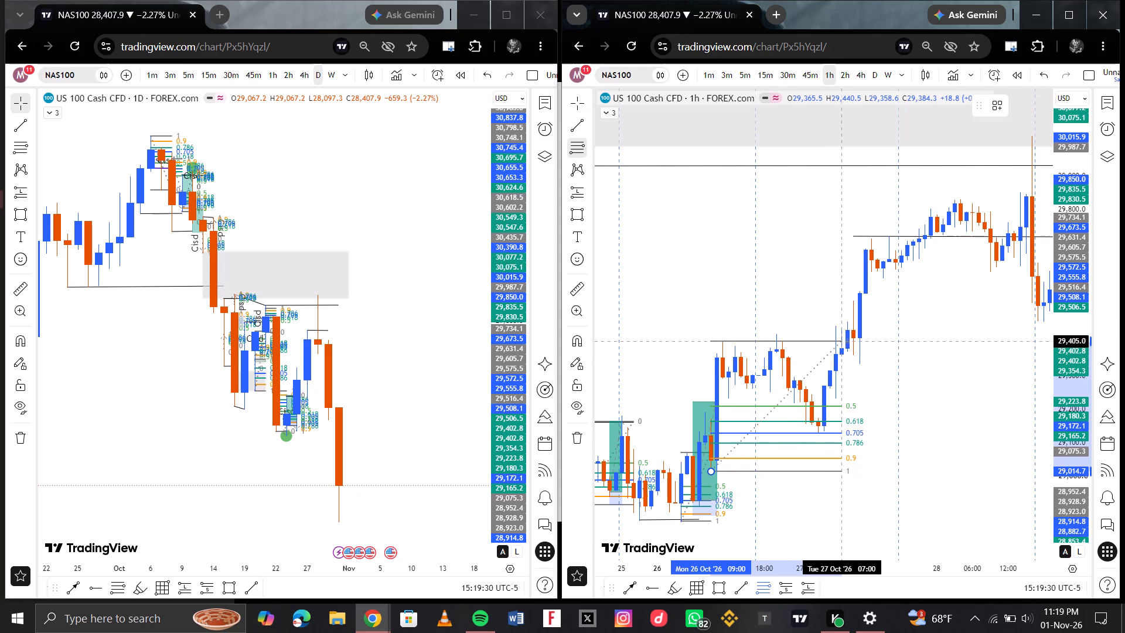
drag(845, 341, 848, 332)
click(848, 332)
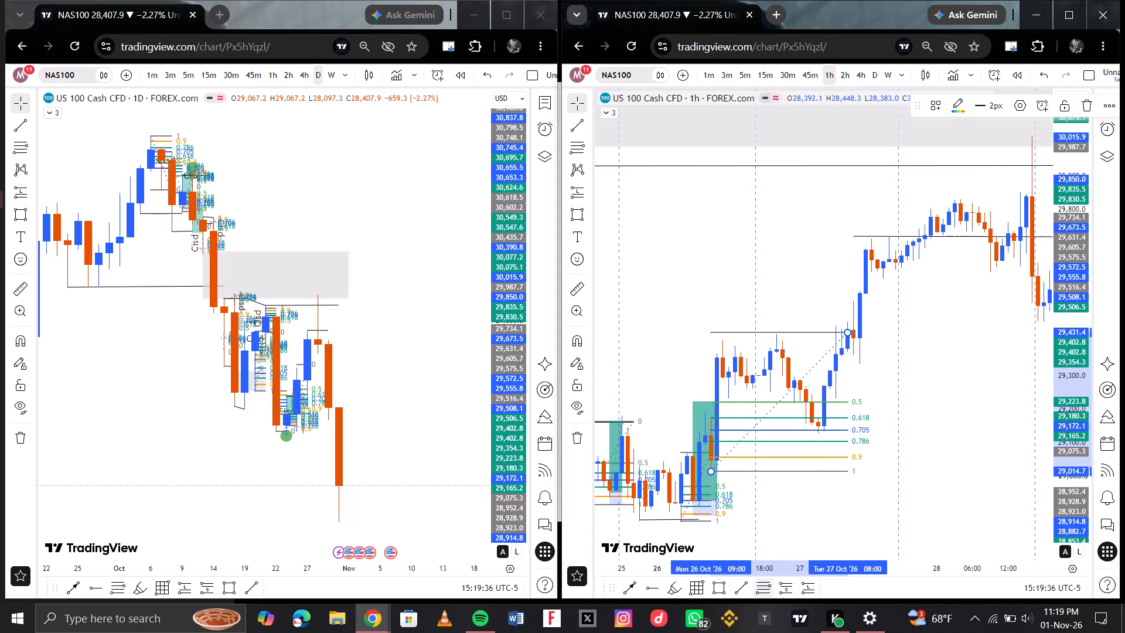
Place a long position at the 27 October pullback low with entry 29,180.0, stop 29,067.4 and target 29,938.7.
click(803, 591)
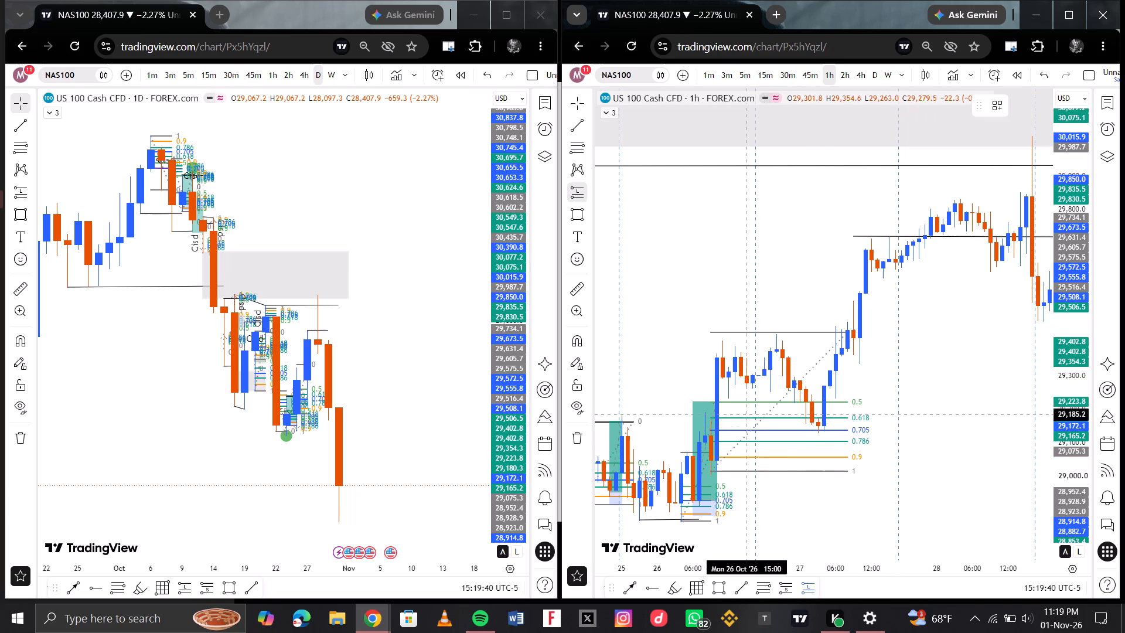
click(816, 416)
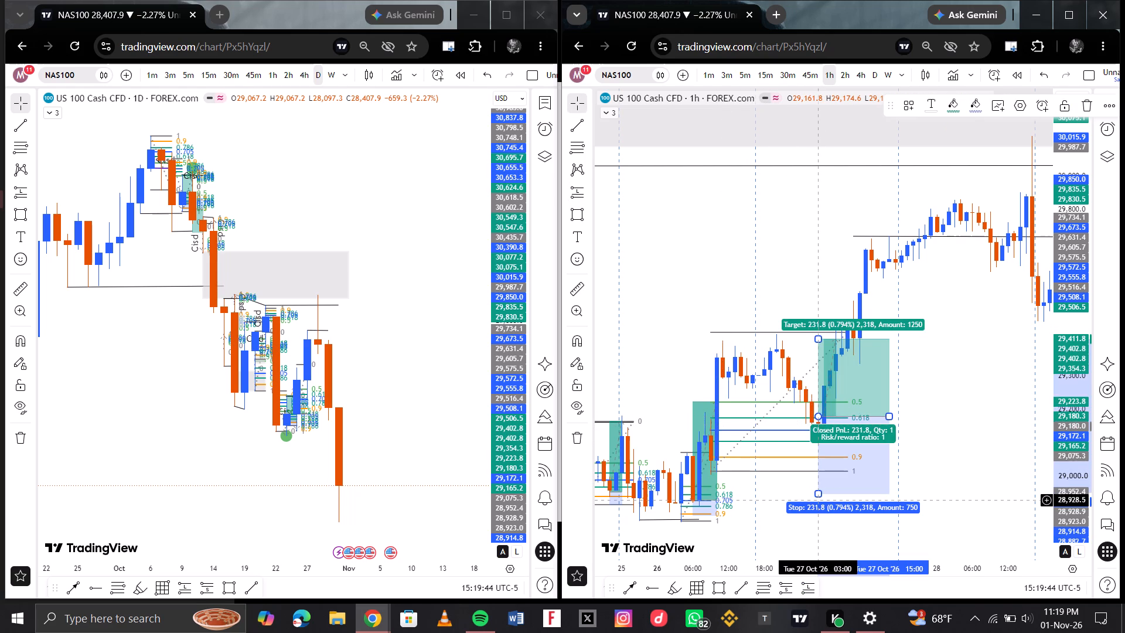
drag(817, 494, 814, 458)
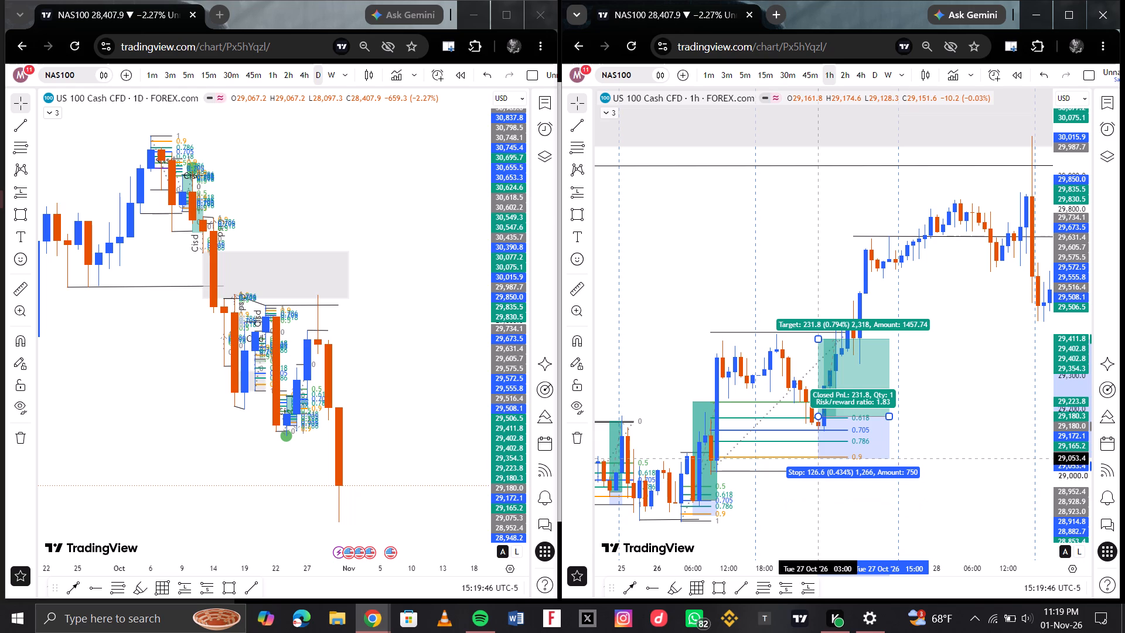
drag(814, 458, 814, 454)
scroll(787, 410, down, 3)
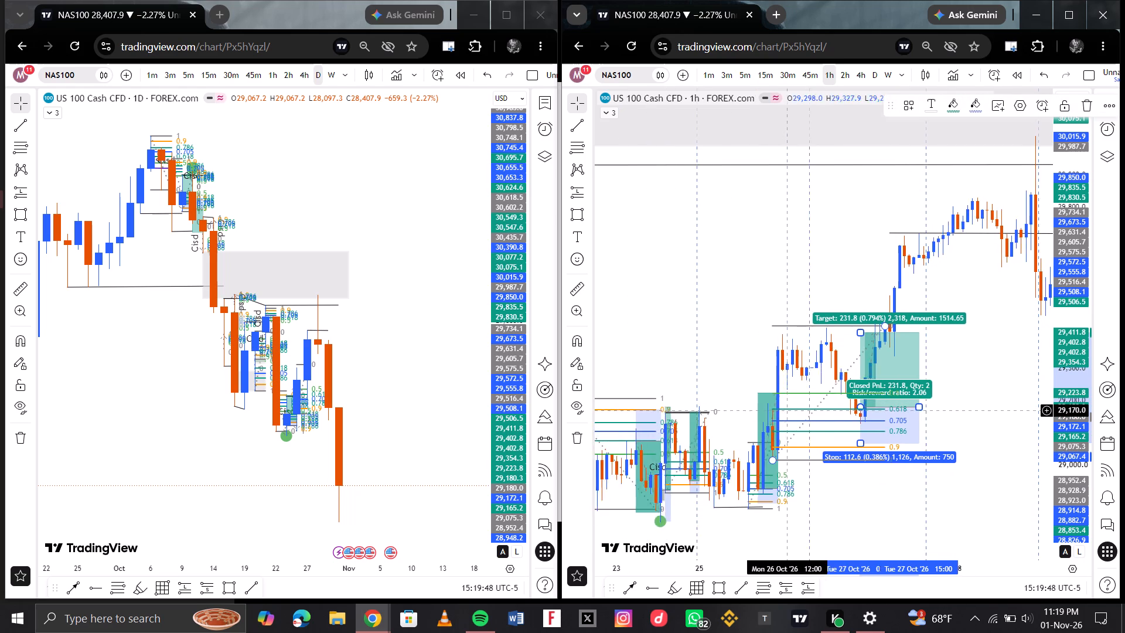
scroll(787, 410, down, 3)
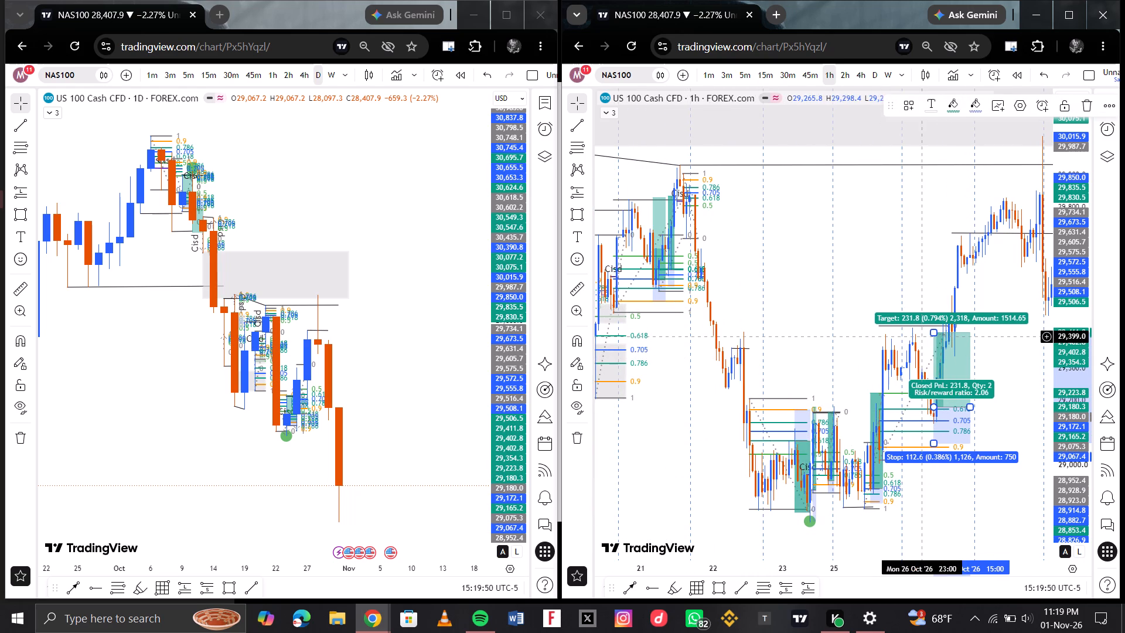
drag(932, 334, 926, 164)
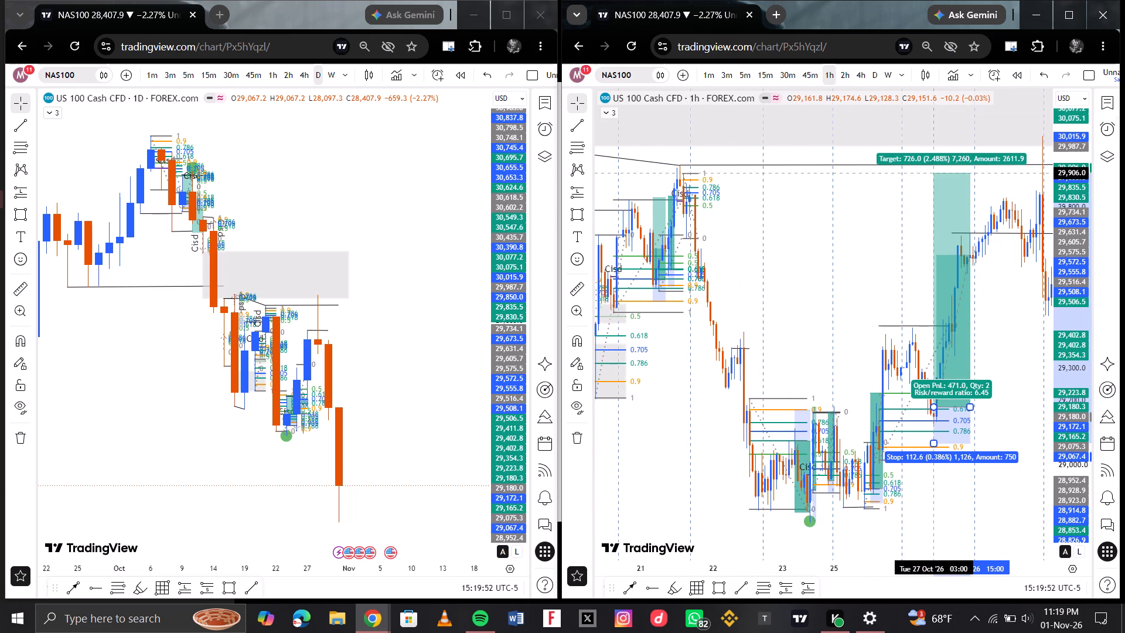
drag(926, 164, 918, 162)
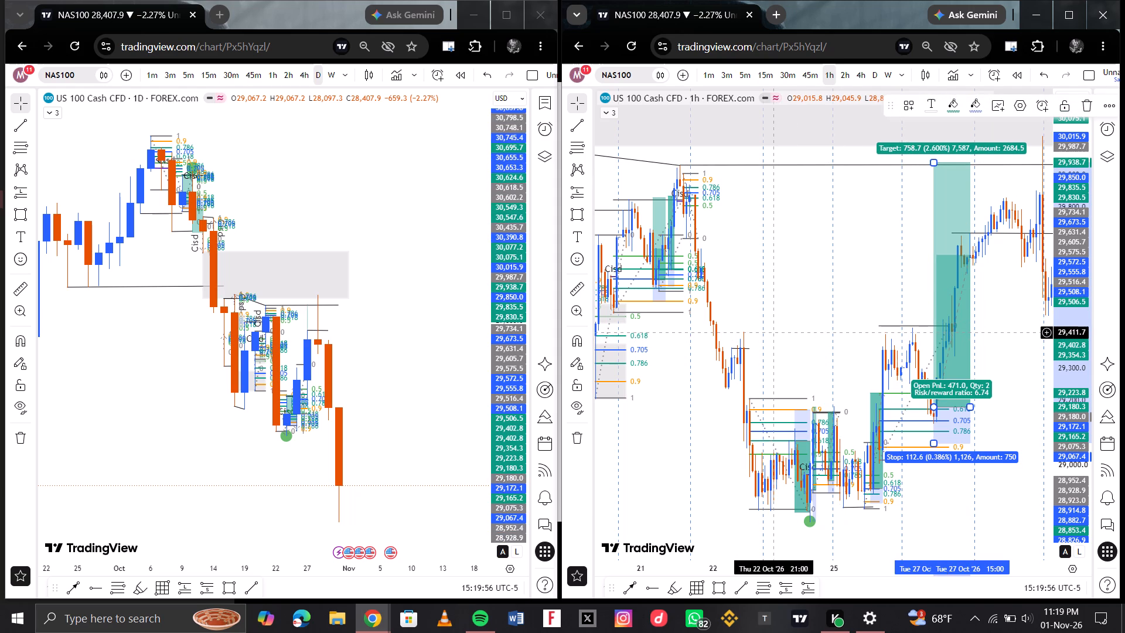
Examine the 1-hour price action around and after the 27 October long position, through 30 October.
scroll(898, 277, up, 3)
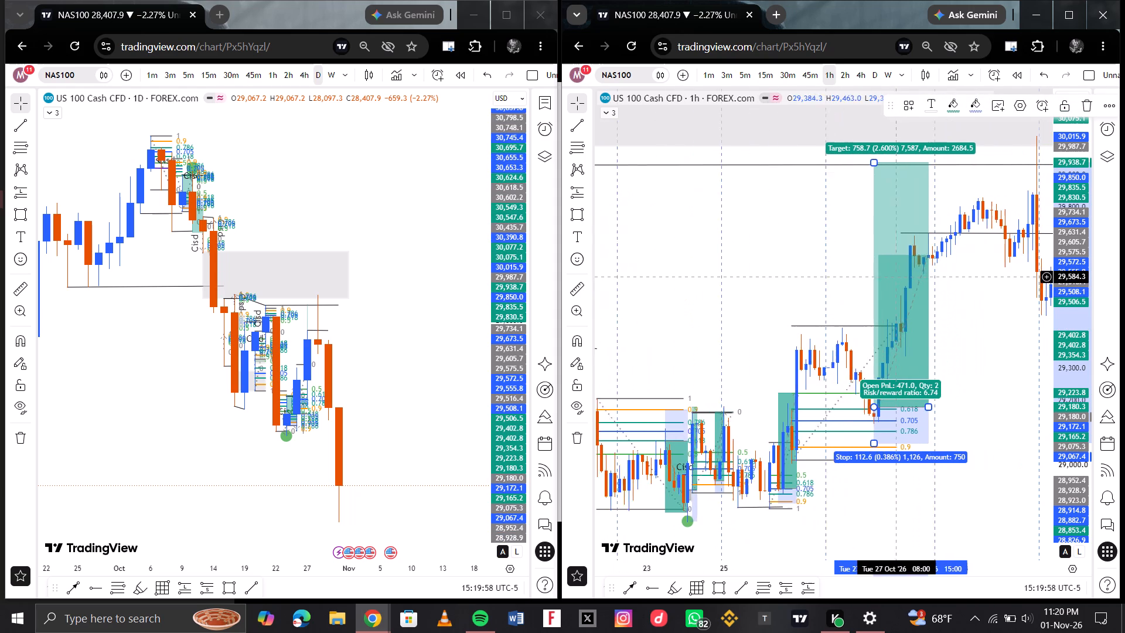
scroll(974, 320, left, 1)
scroll(884, 394, down, 1)
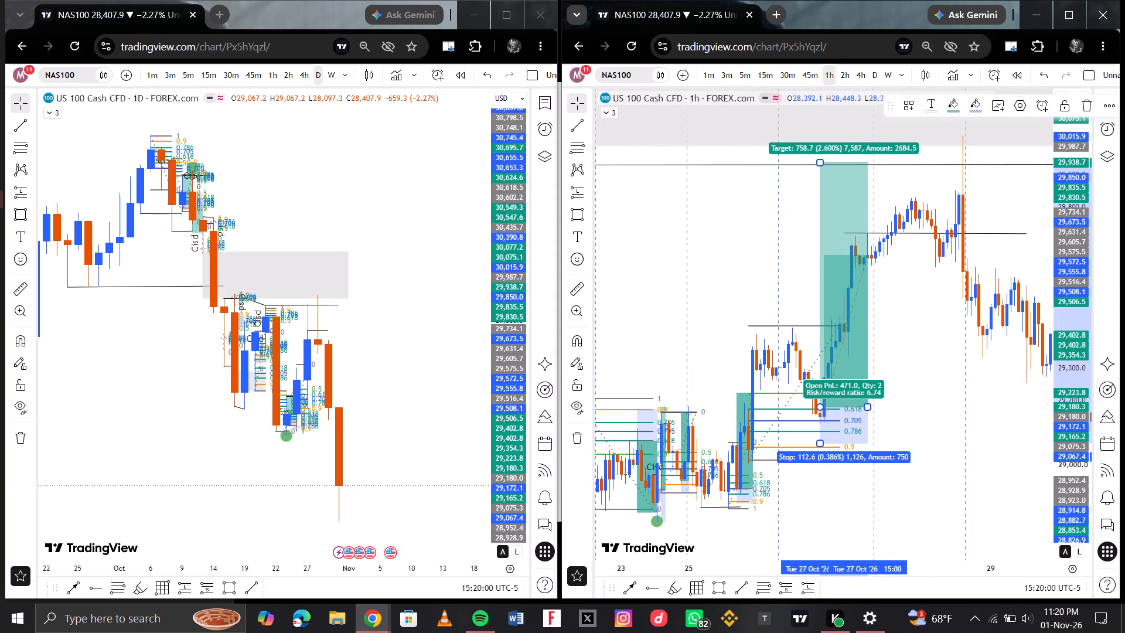
scroll(929, 249, left, 1)
scroll(869, 223, right, 1)
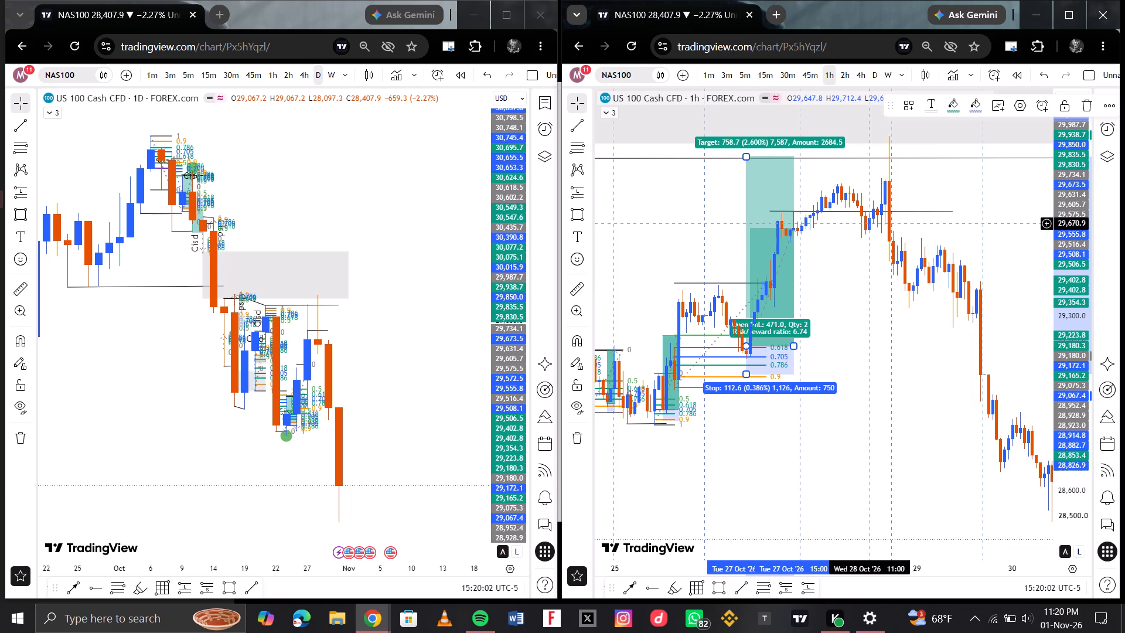
scroll(869, 223, right, 1)
scroll(959, 263, left, 1)
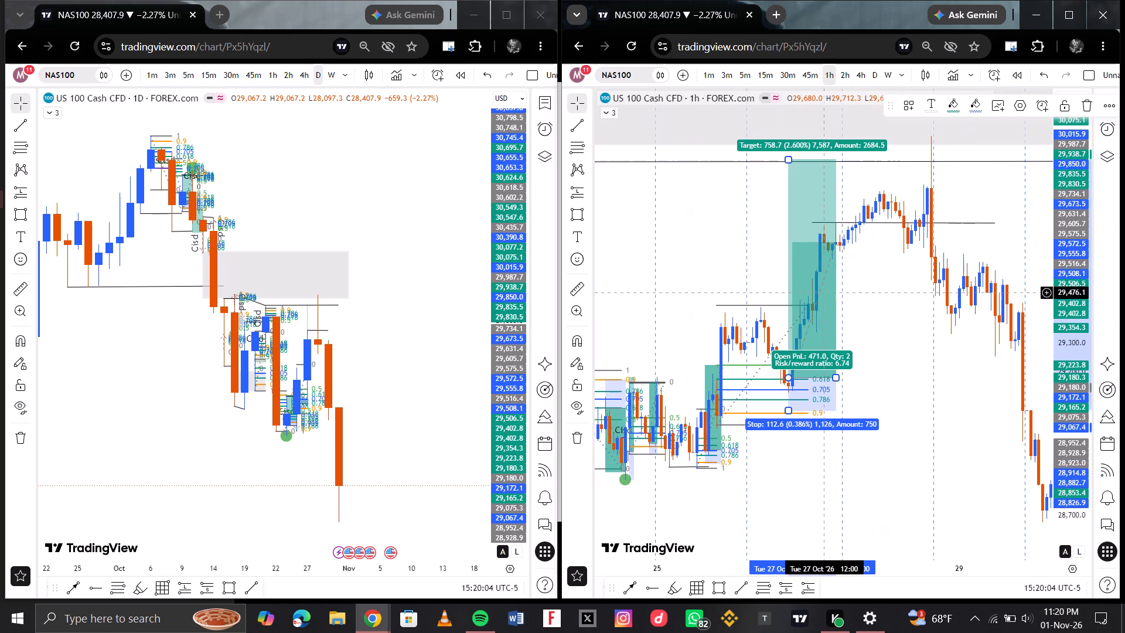
Switch to the 15-minute timeframe and examine the 27 October rally inside the long position.
click(759, 75)
scroll(838, 391, down, 3)
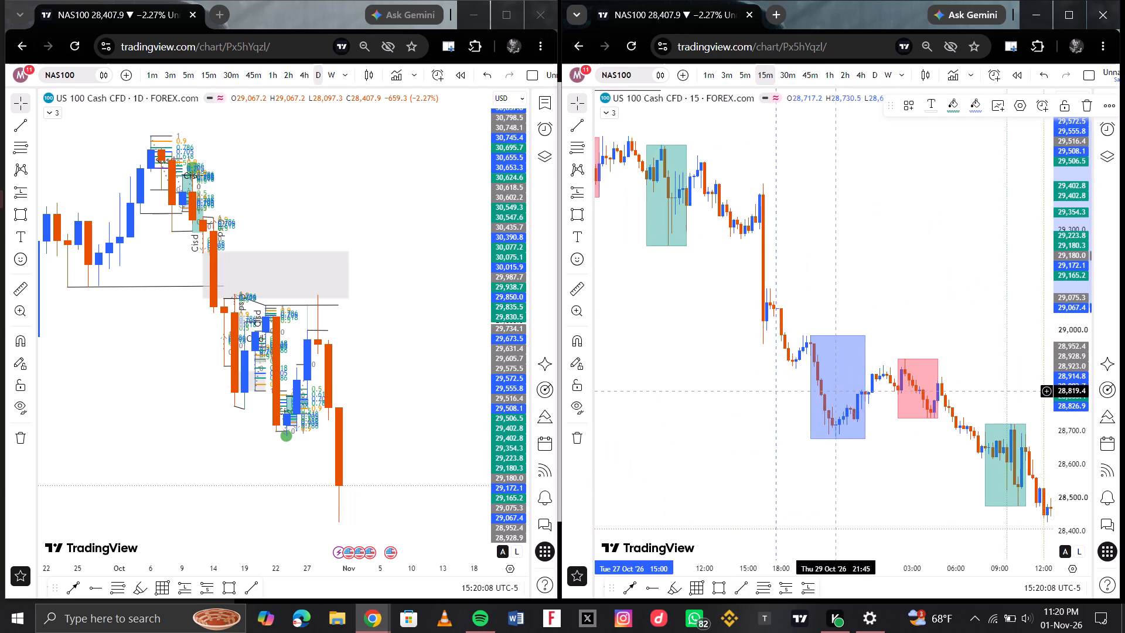
scroll(838, 391, down, 6)
scroll(755, 362, right, 2)
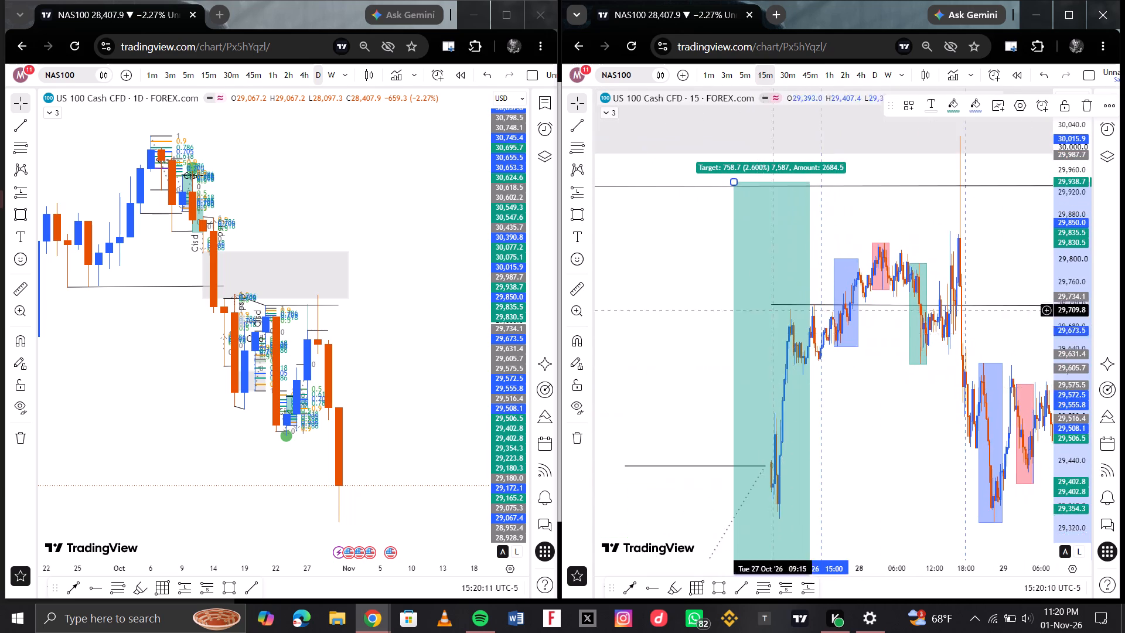
scroll(777, 300, up, 3)
scroll(777, 300, right, 2)
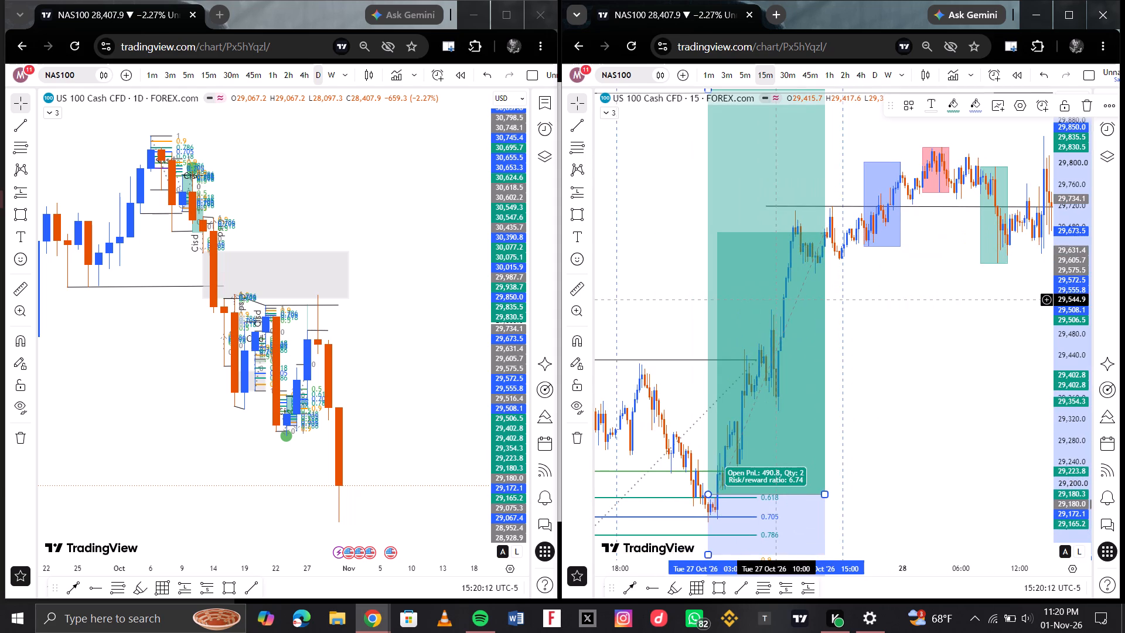
scroll(775, 277, up, 3)
scroll(775, 277, right, 3)
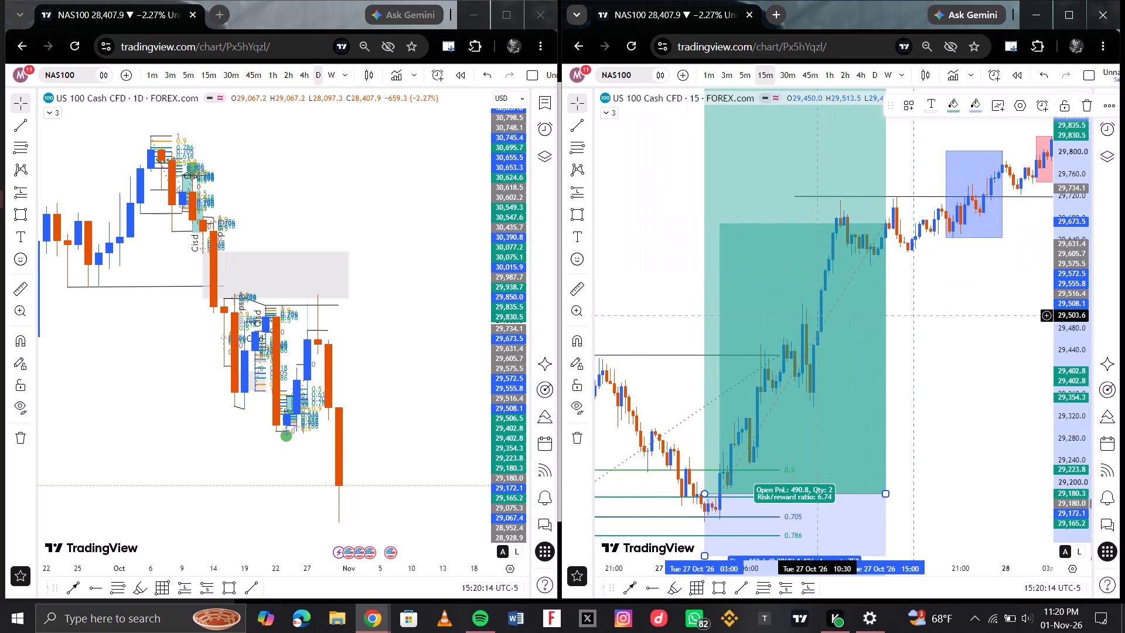
scroll(819, 373, right, 2)
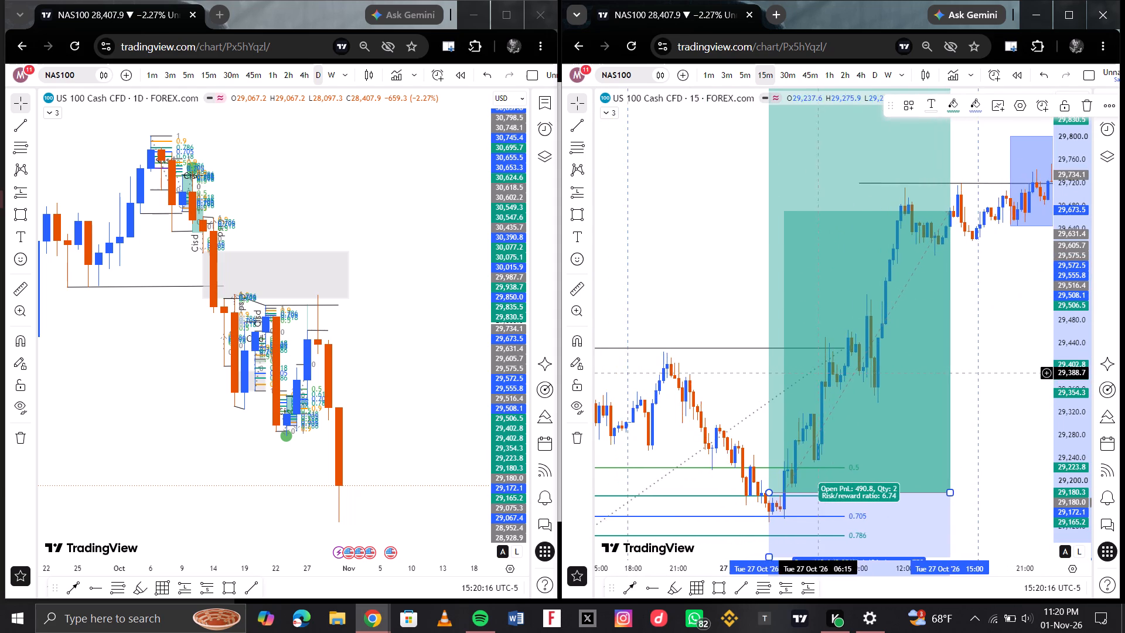
scroll(850, 315, up, 3)
scroll(769, 336, right, 1)
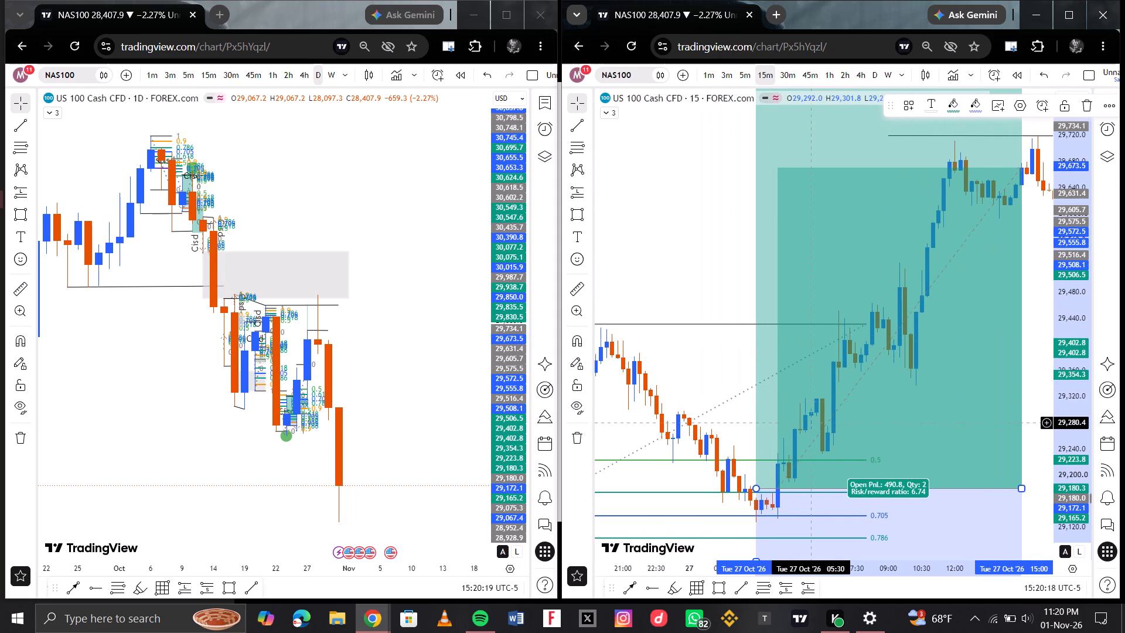
scroll(829, 360, up, 1)
scroll(860, 376, left, 1)
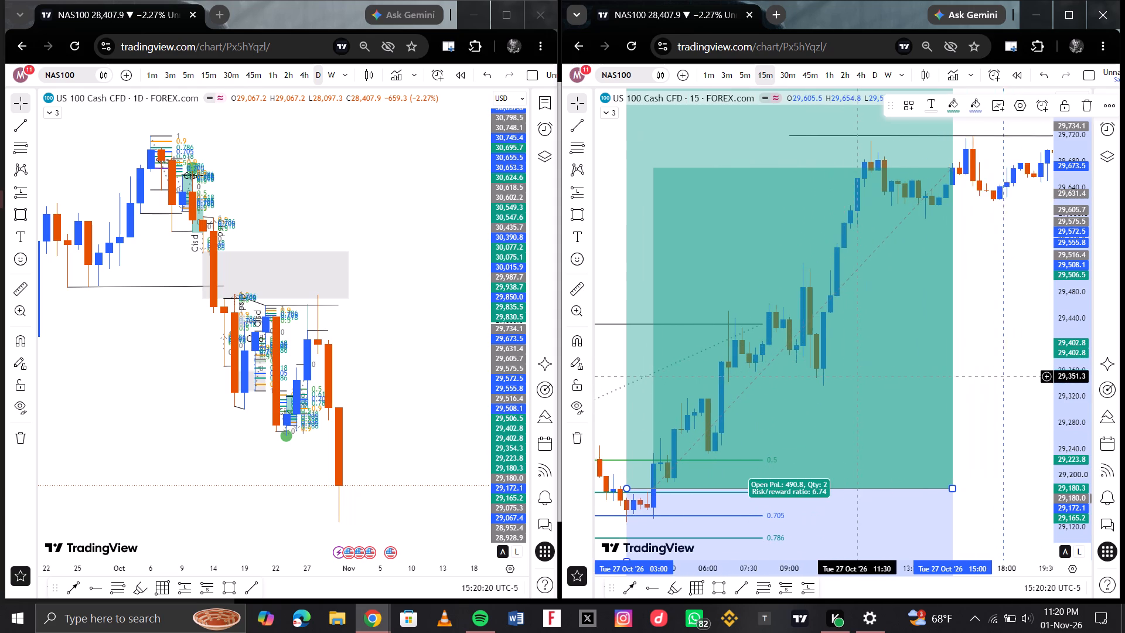
scroll(860, 376, down, 3)
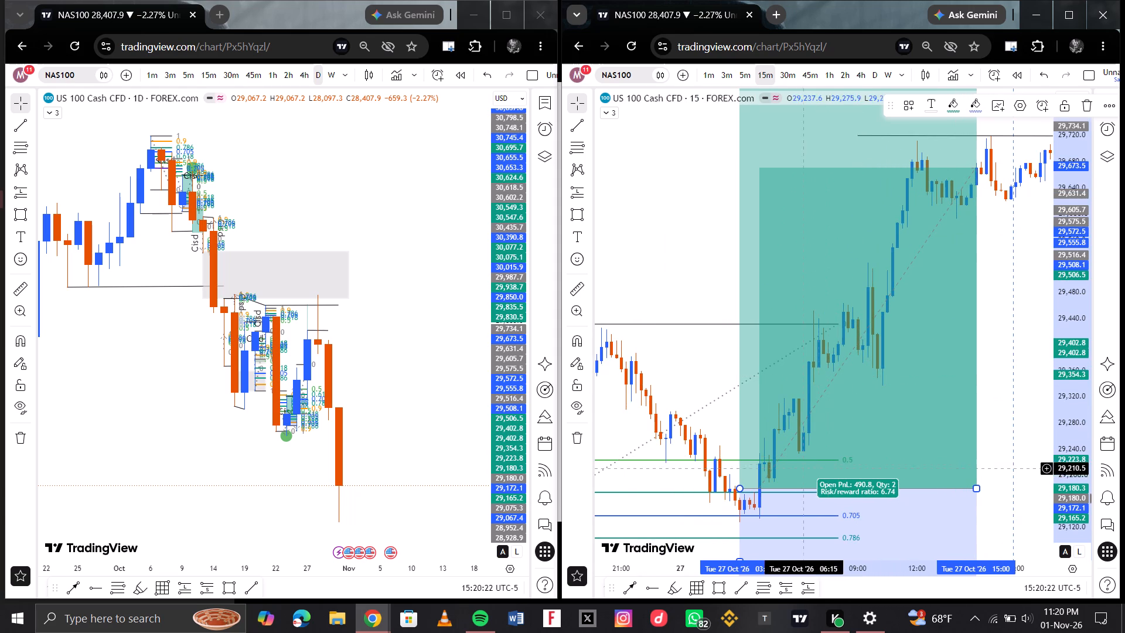
On the 30-minute timeframe, draw a Fibonacci retracement from 29,231.1 at 06:00 on 27 October up to about 29,460.
click(766, 590)
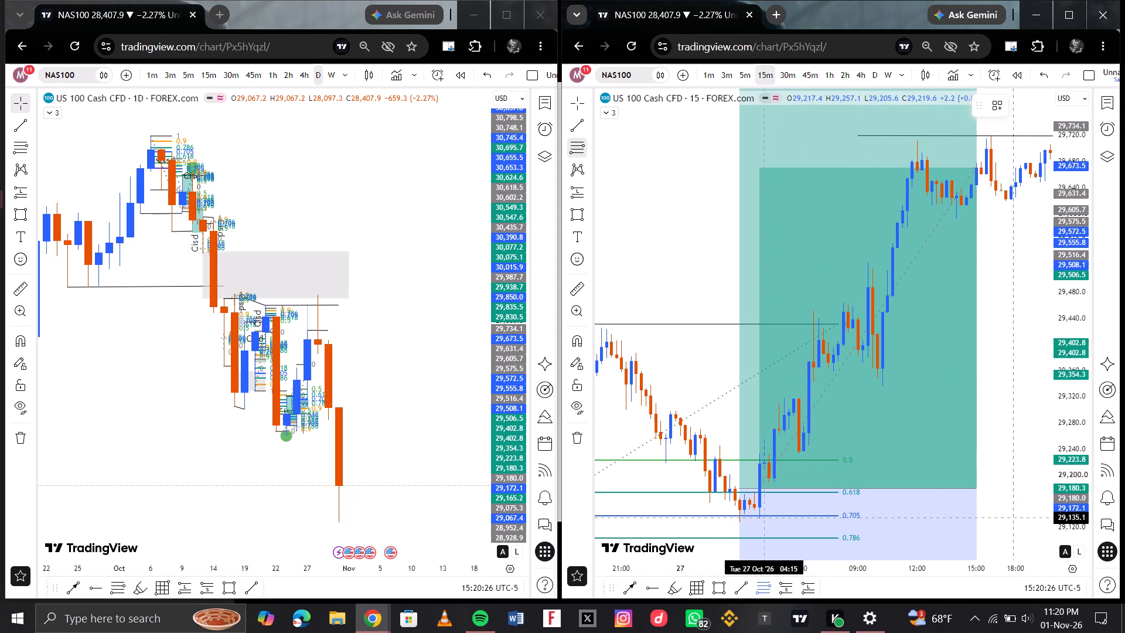
scroll(759, 513, down, 4)
scroll(829, 355, left, 1)
scroll(831, 329, up, 1)
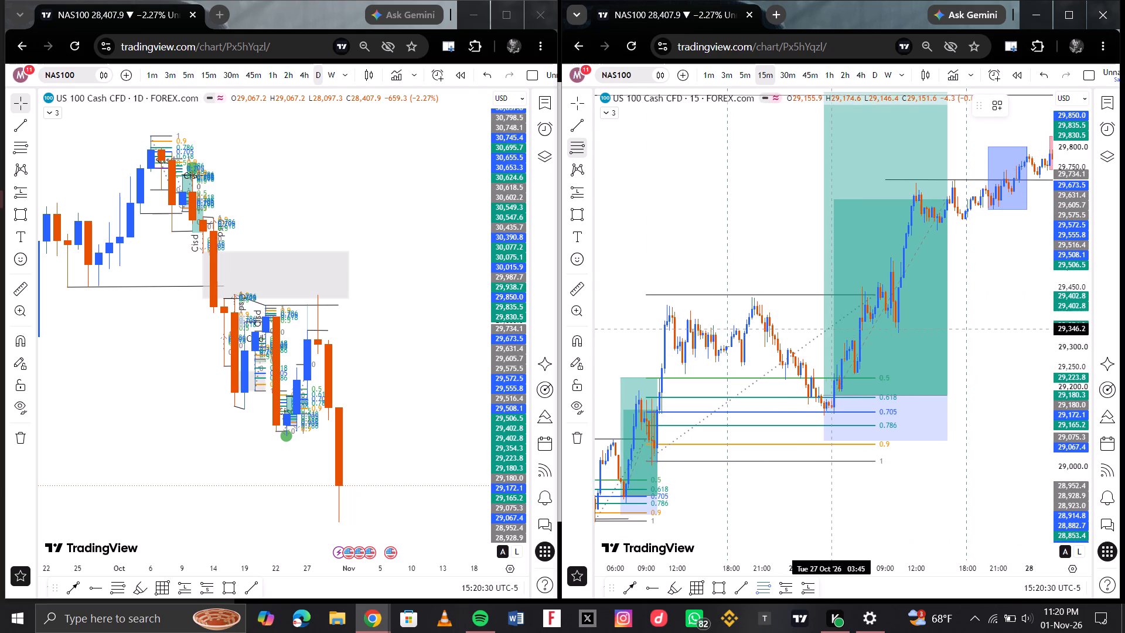
scroll(831, 329, up, 1)
click(785, 76)
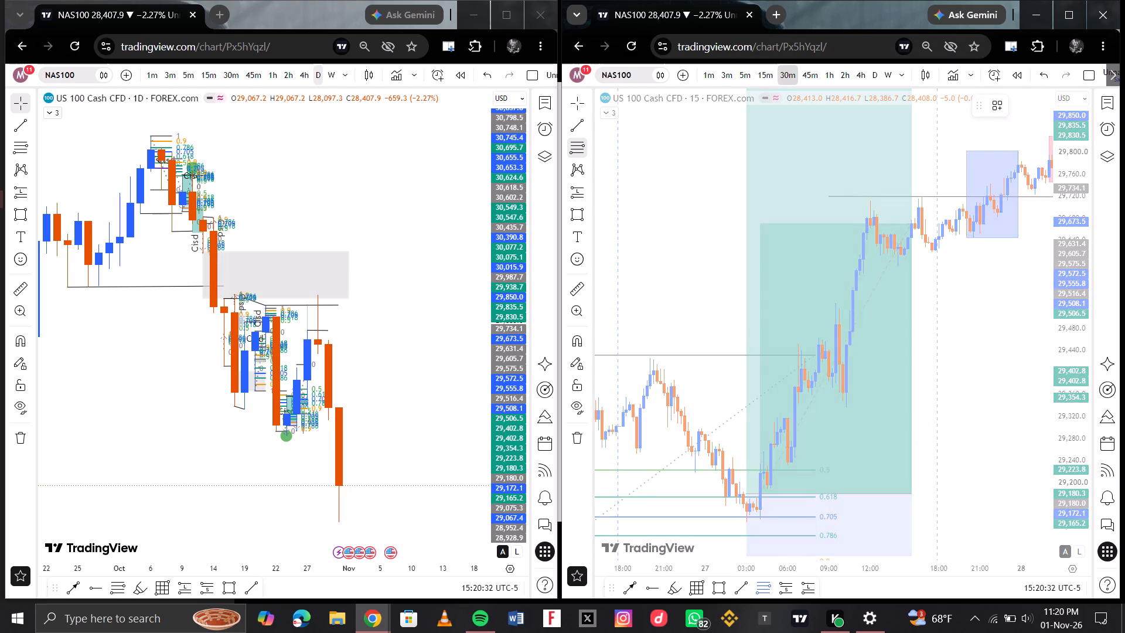
scroll(904, 270, left, 3)
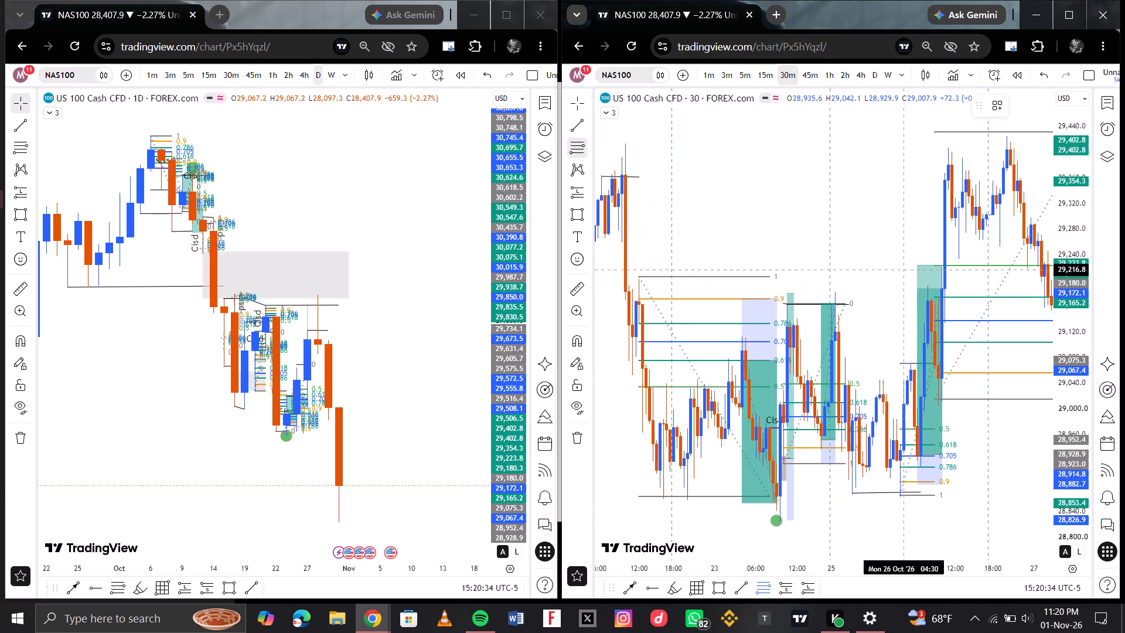
scroll(904, 270, left, 3)
scroll(892, 249, up, 1)
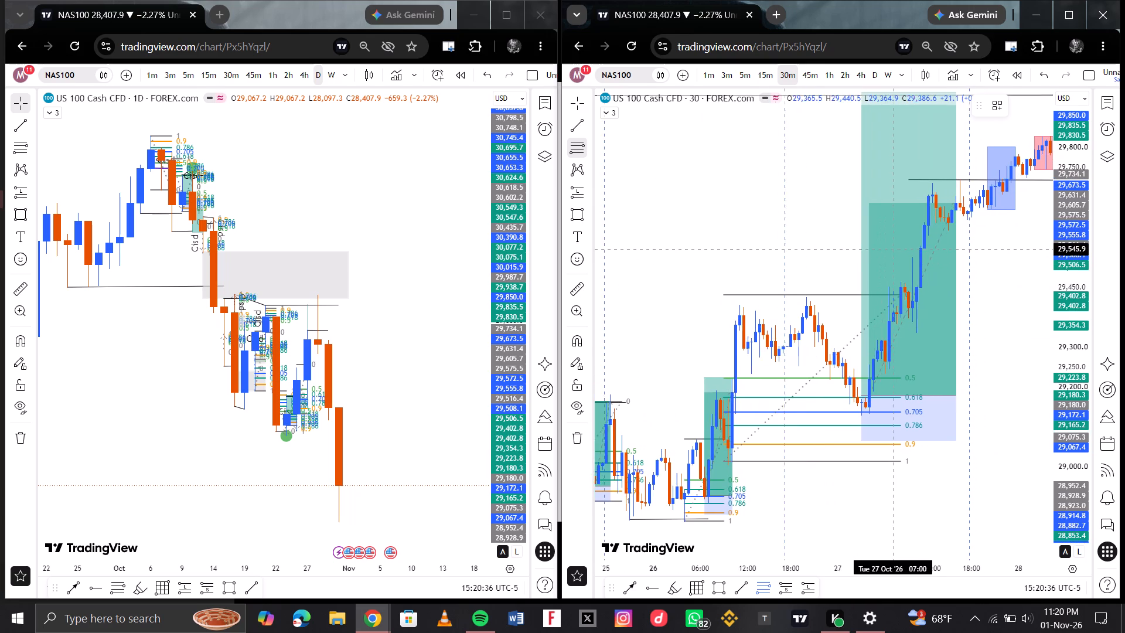
scroll(892, 249, up, 2)
scroll(885, 321, down, 1)
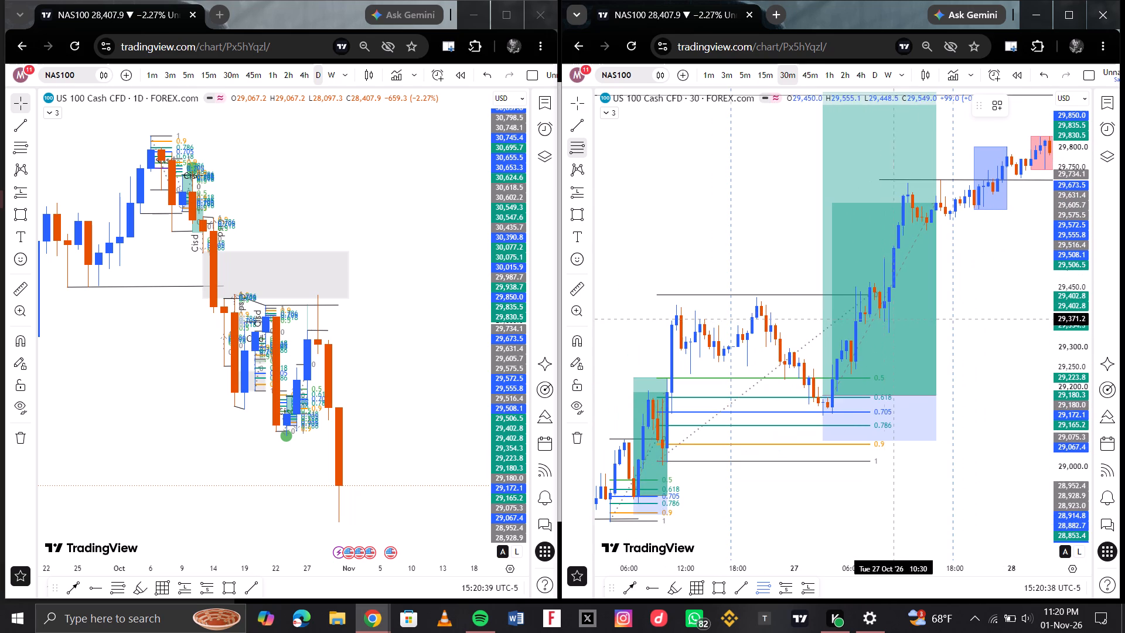
scroll(916, 307, left, 1)
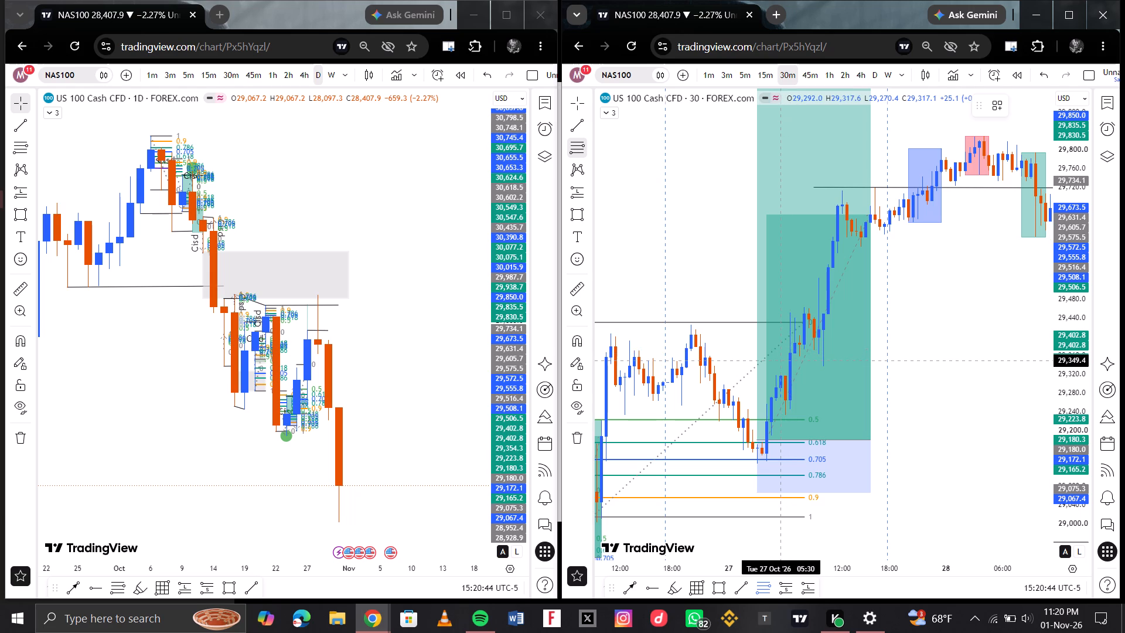
scroll(803, 318, up, 2)
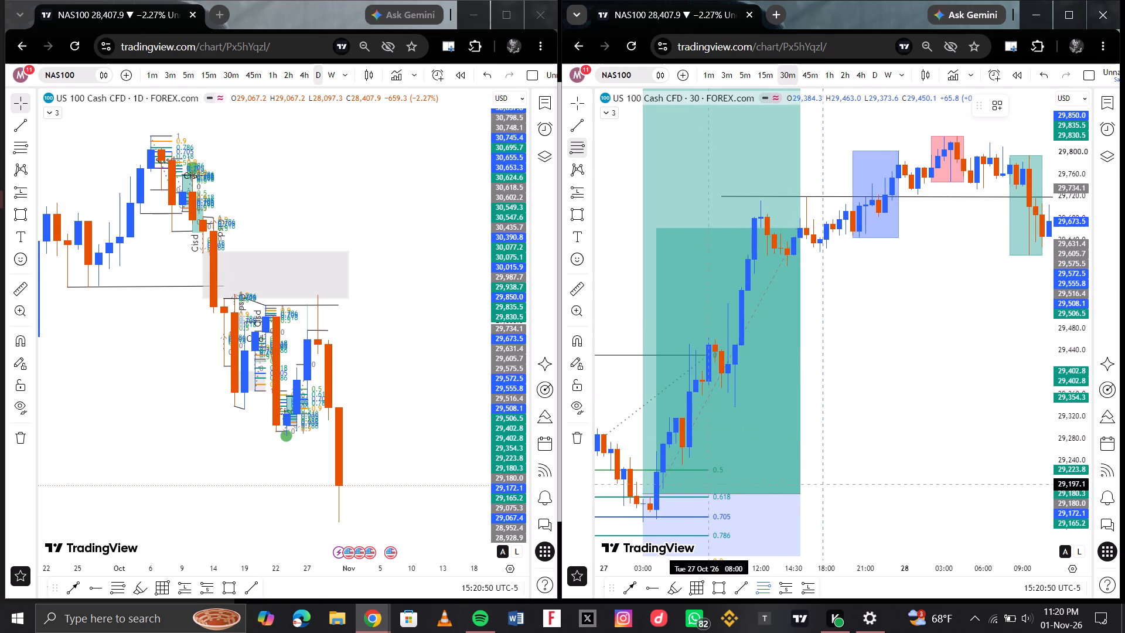
drag(681, 465, 779, 407)
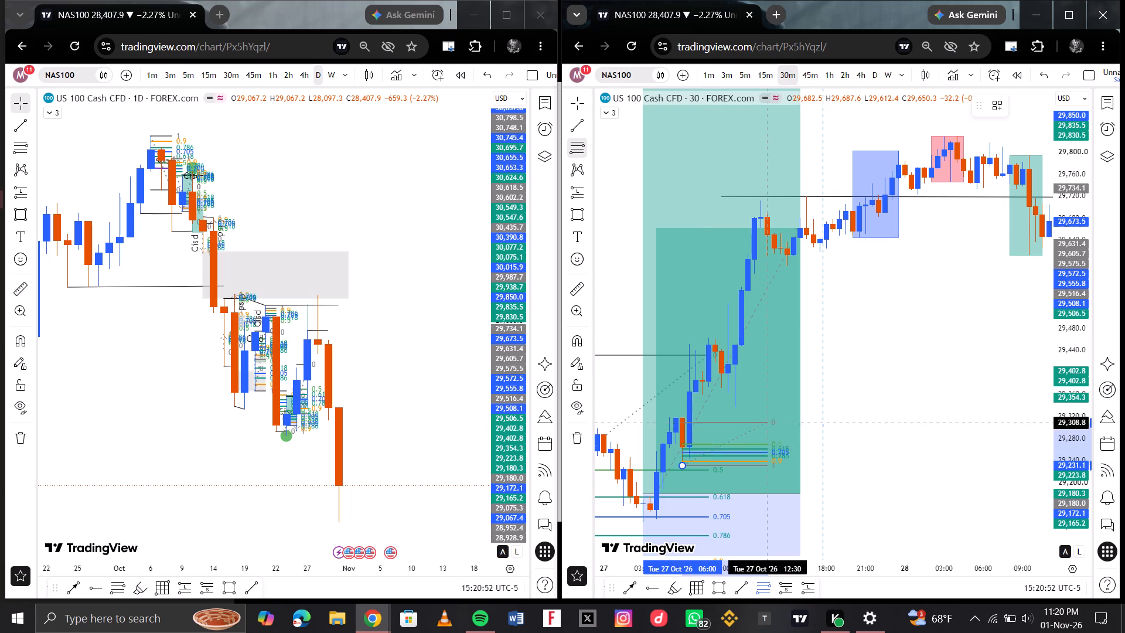
drag(779, 407, 791, 340)
click(791, 340)
click(865, 414)
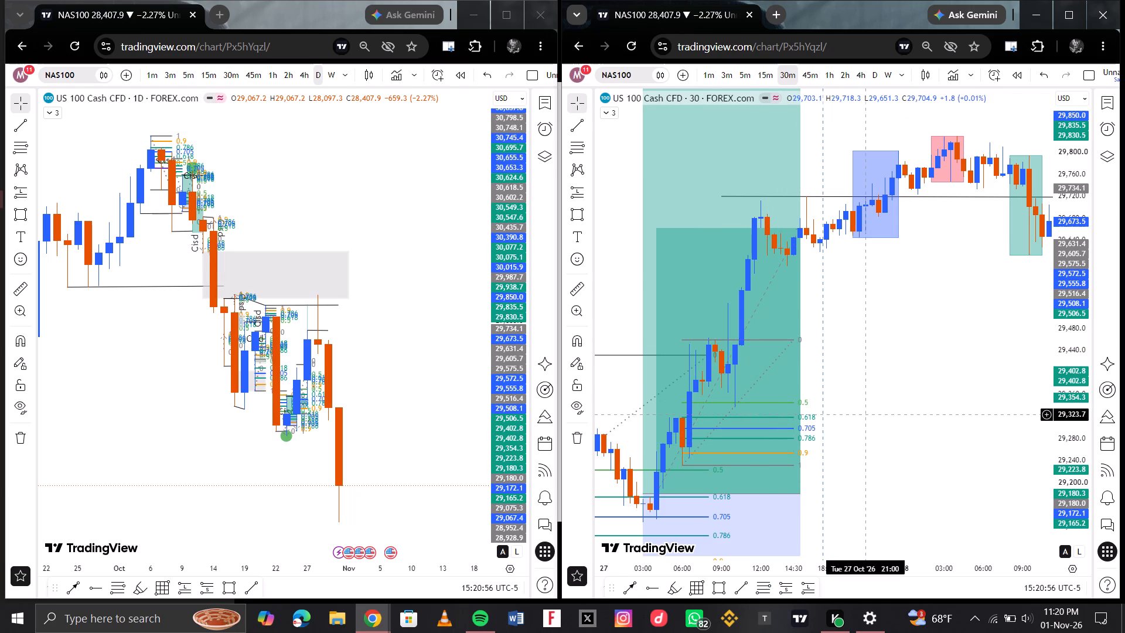
Raise the new retracement's 0 level to 29,523.9, ending it at 15:00 on 27 October.
scroll(724, 399, right, 1)
scroll(722, 348, up, 1)
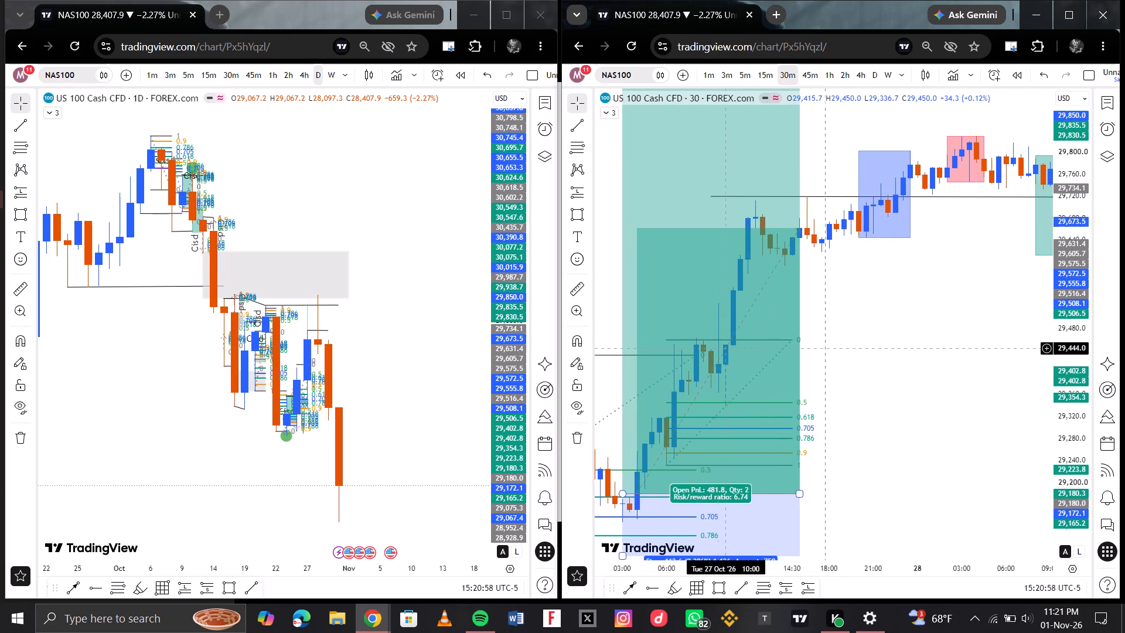
scroll(722, 348, up, 1)
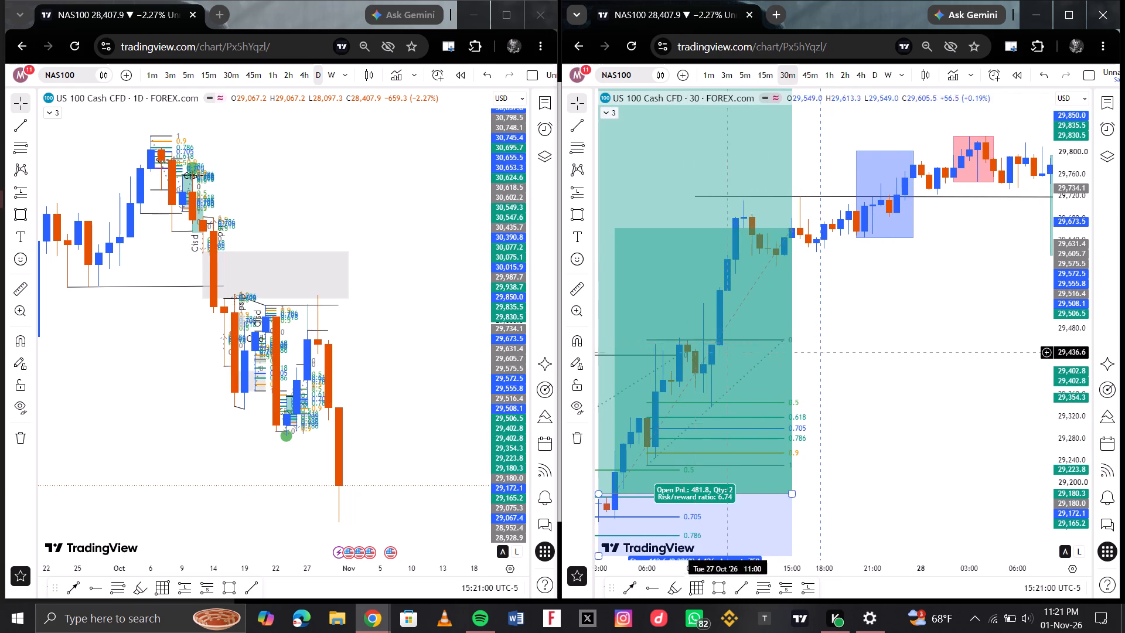
drag(783, 339, 783, 334)
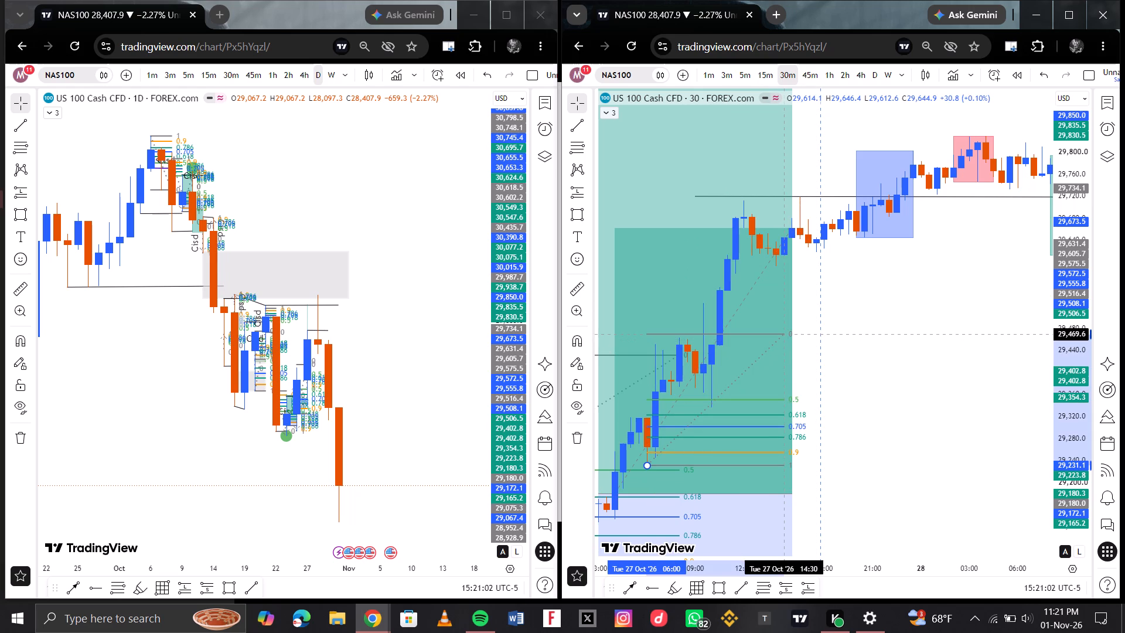
drag(783, 334, 783, 335)
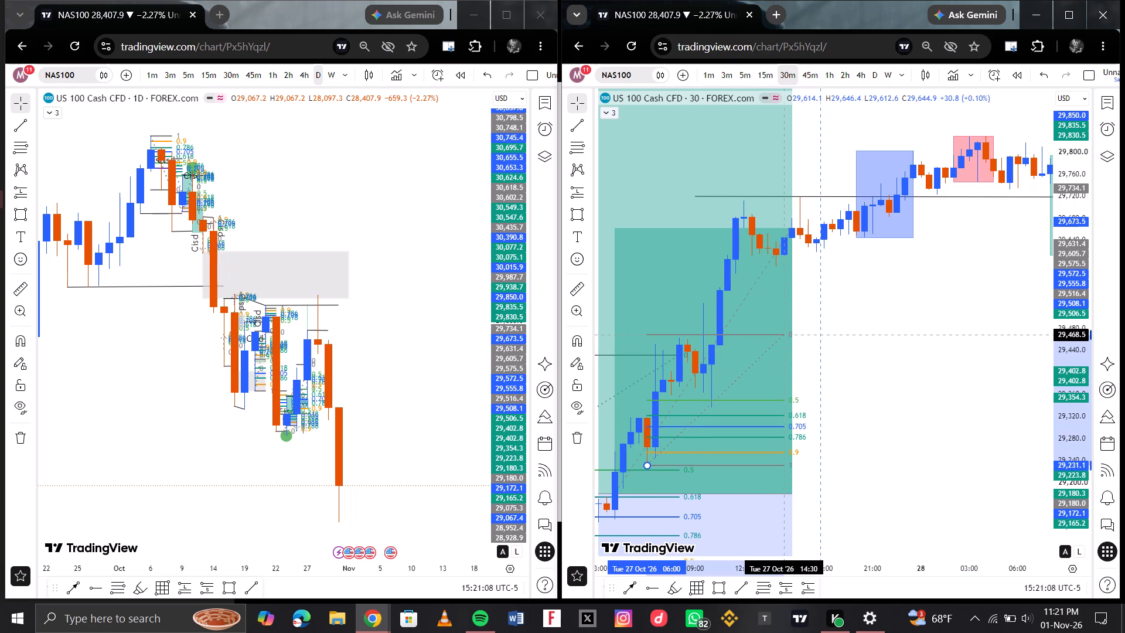
drag(783, 335, 792, 307)
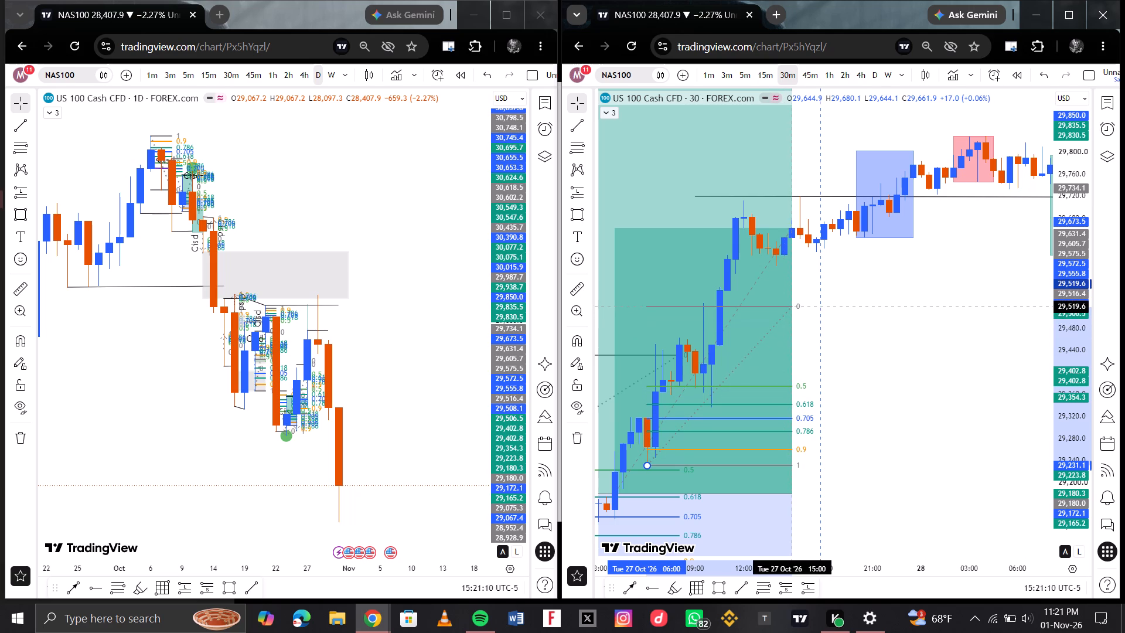
drag(792, 307, 793, 304)
click(793, 304)
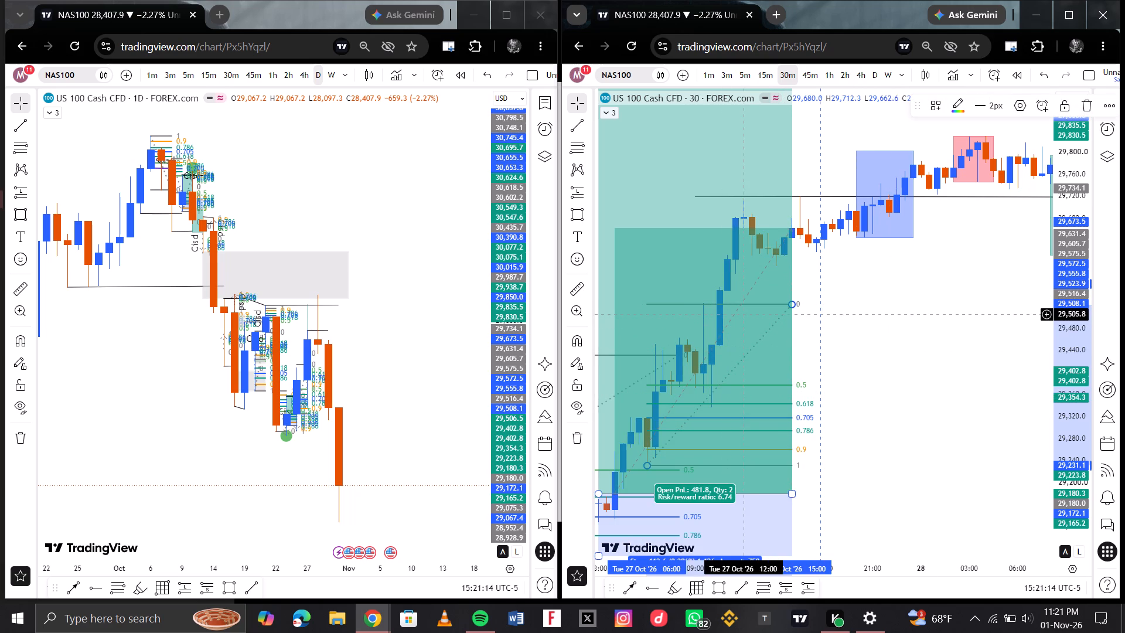
On the 15-minute timeframe, place a long position at the 10:15 pullback on 27 October with entry 29,346.1, stop 29,259.9 and target 29,944.8.
click(761, 69)
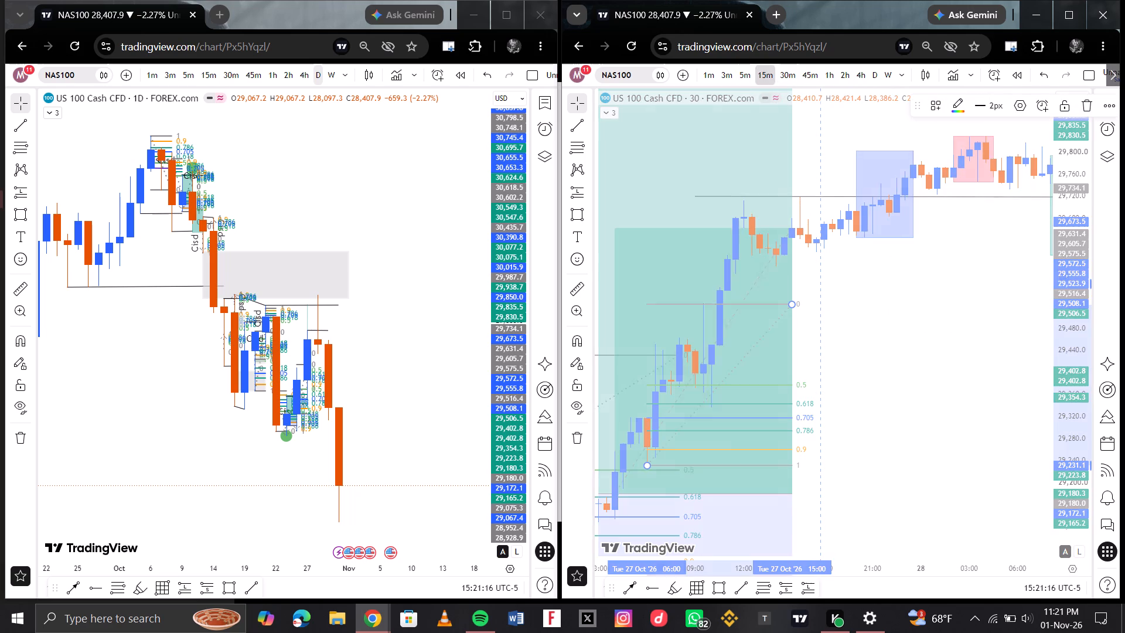
scroll(799, 421, down, 8)
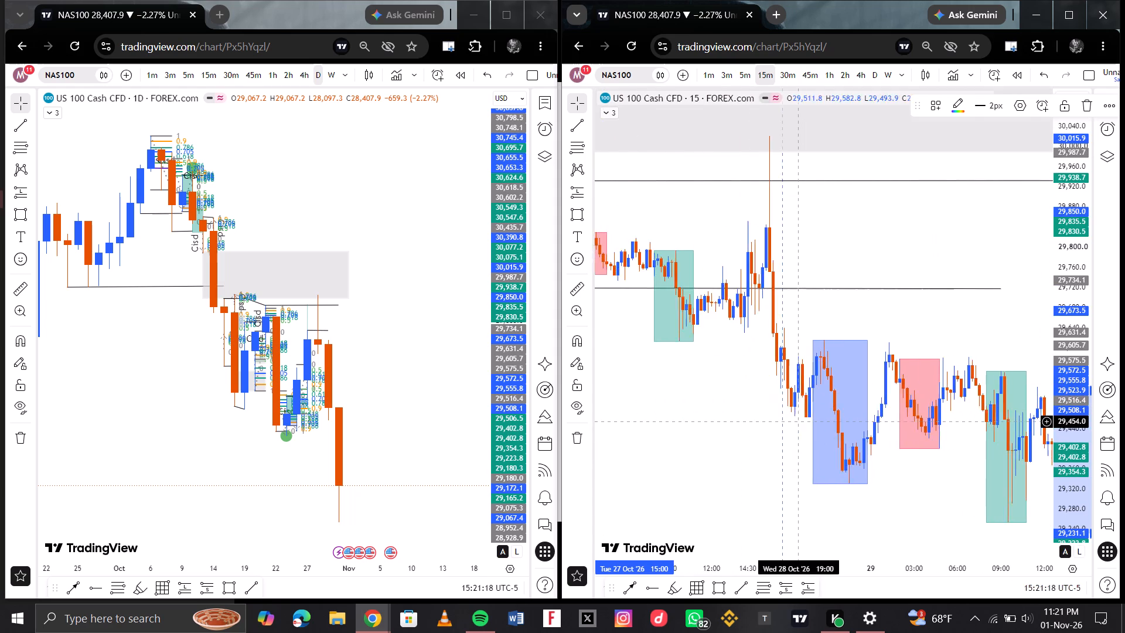
scroll(799, 421, down, 1)
scroll(729, 383, right, 4)
scroll(796, 346, left, 1)
scroll(806, 321, up, 1)
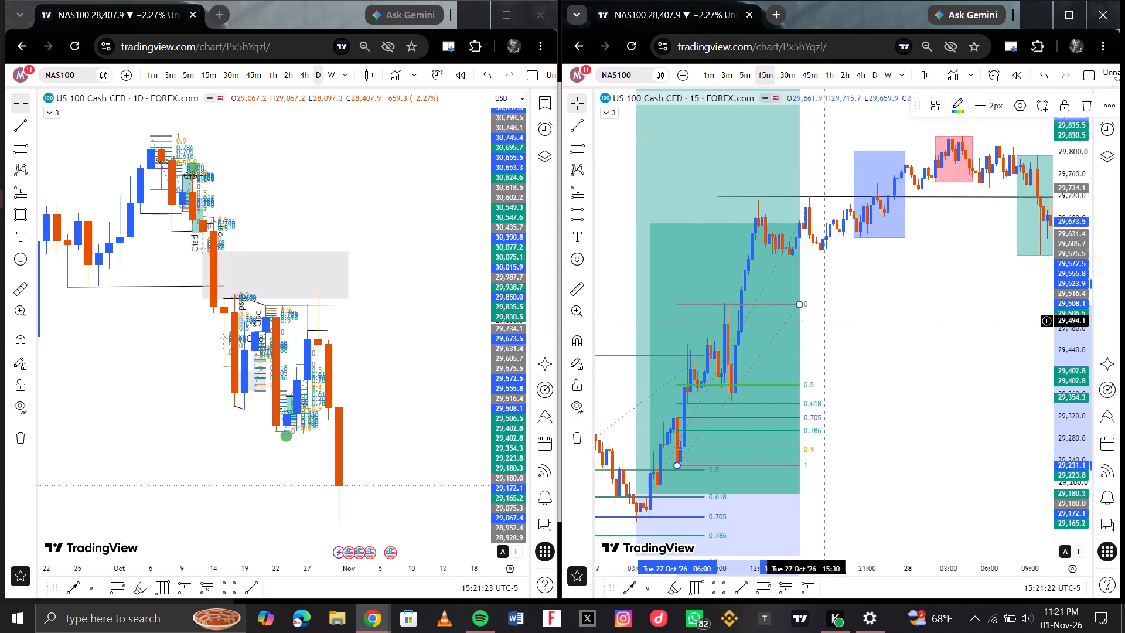
scroll(806, 321, up, 1)
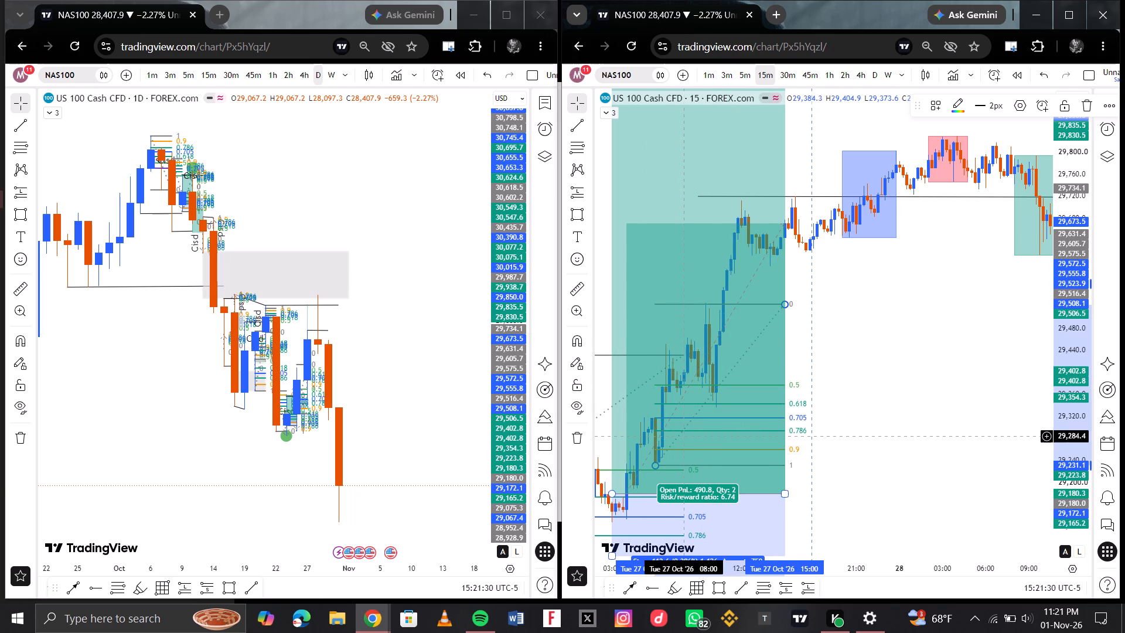
scroll(695, 349, up, 1)
scroll(677, 342, right, 1)
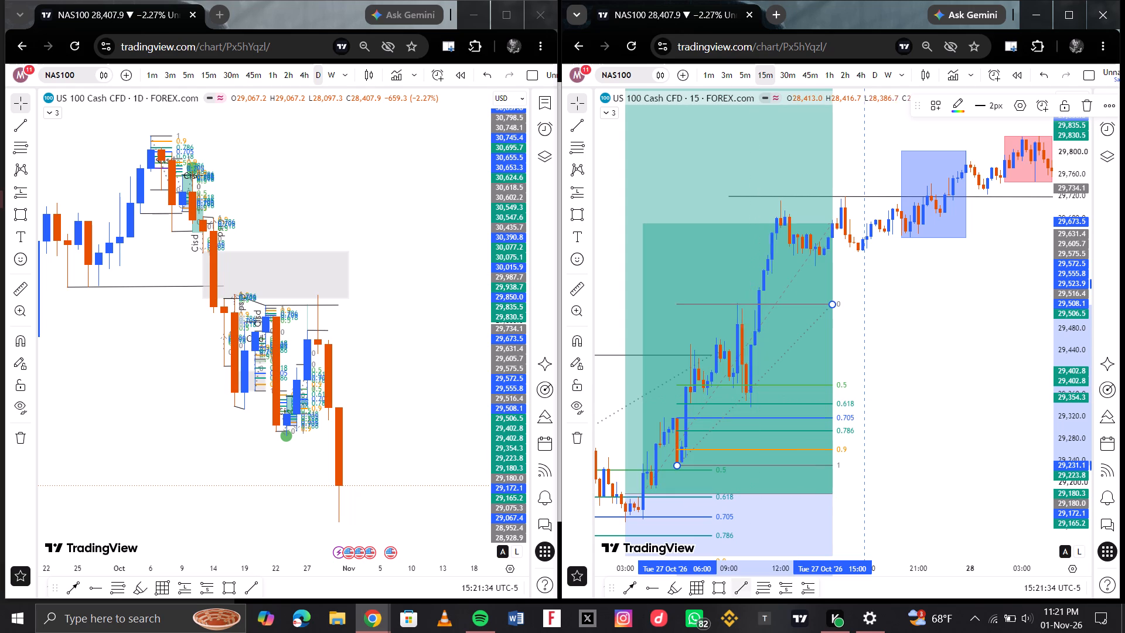
click(819, 588)
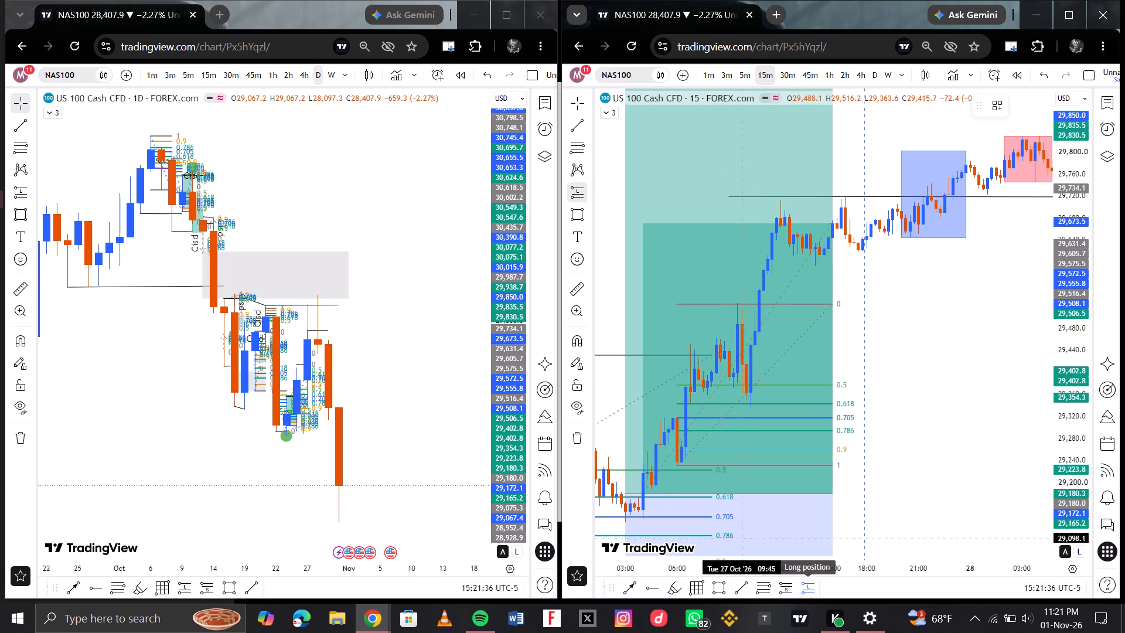
click(751, 402)
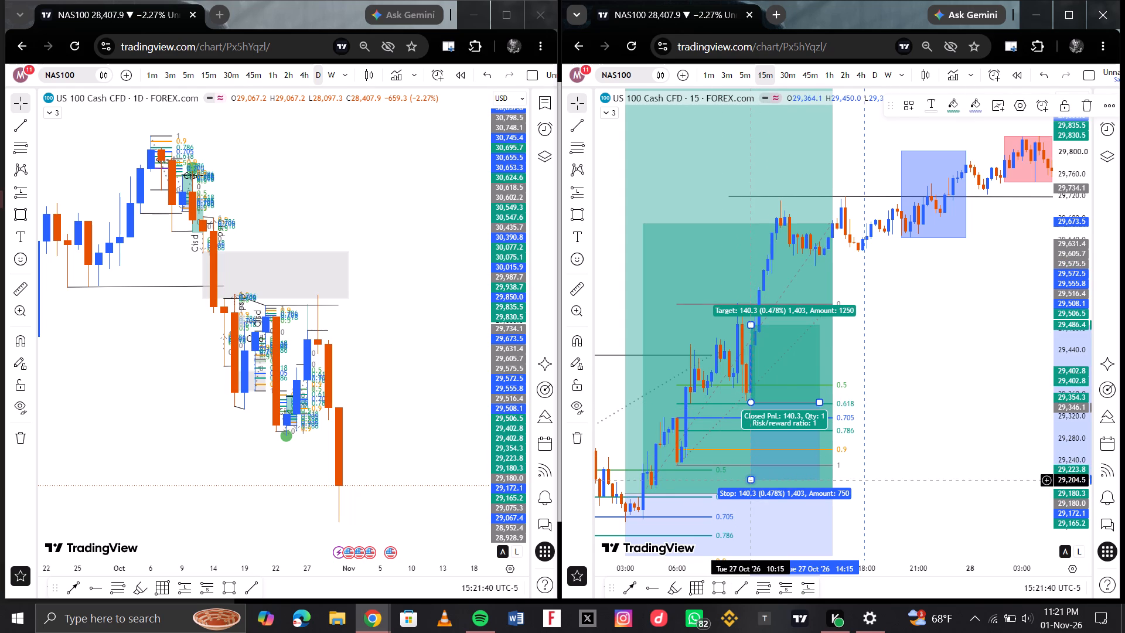
drag(751, 480, 754, 450)
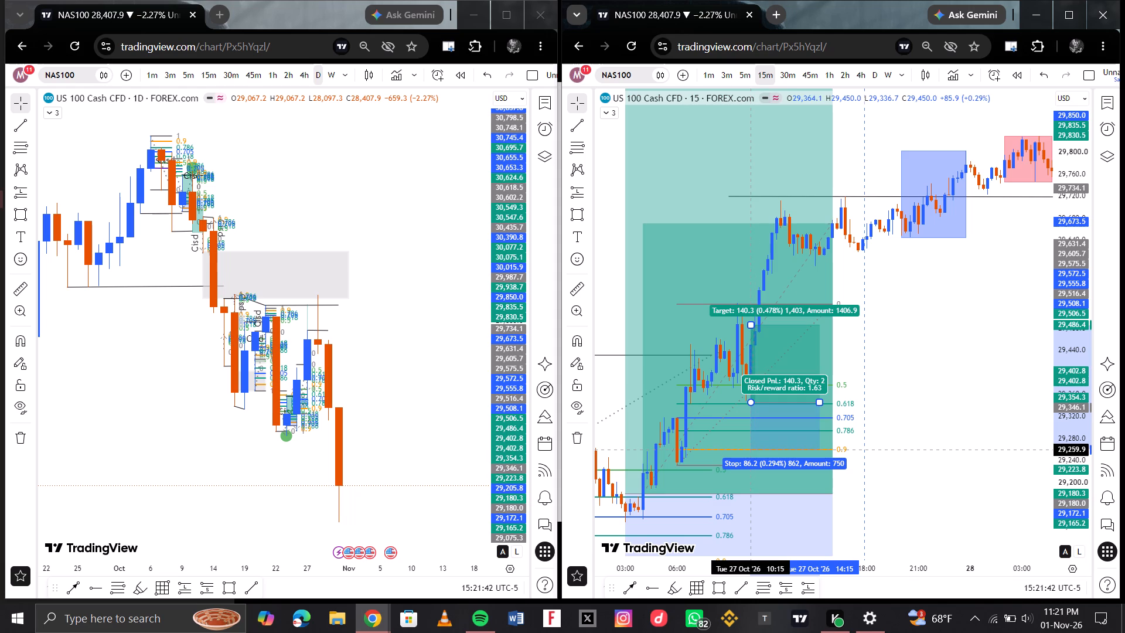
scroll(763, 339, down, 2)
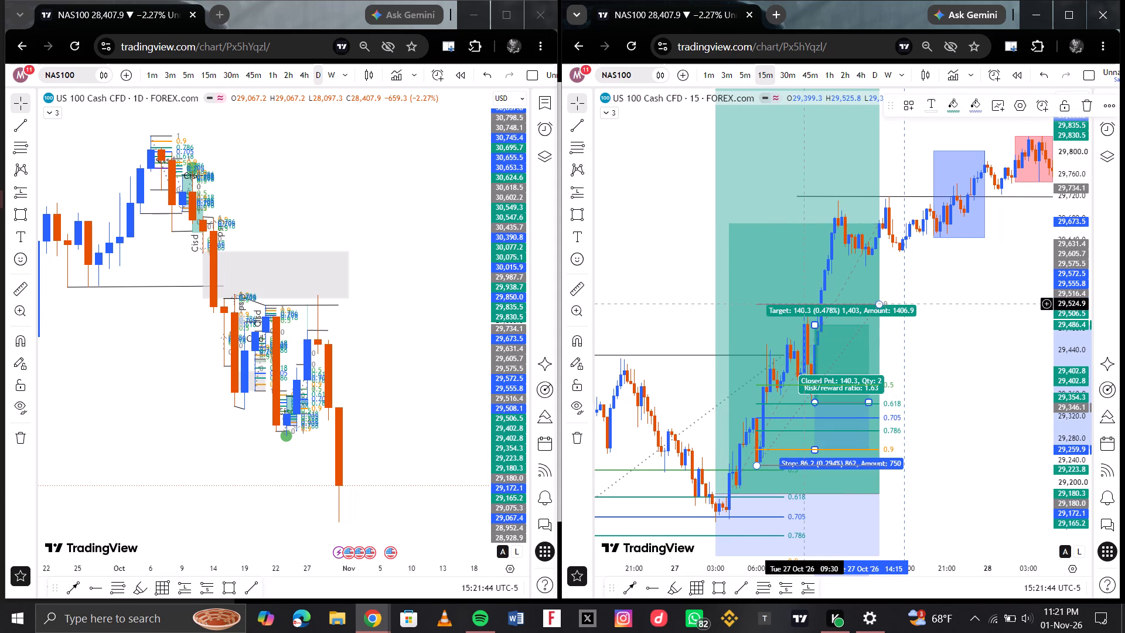
drag(812, 325, 813, 100)
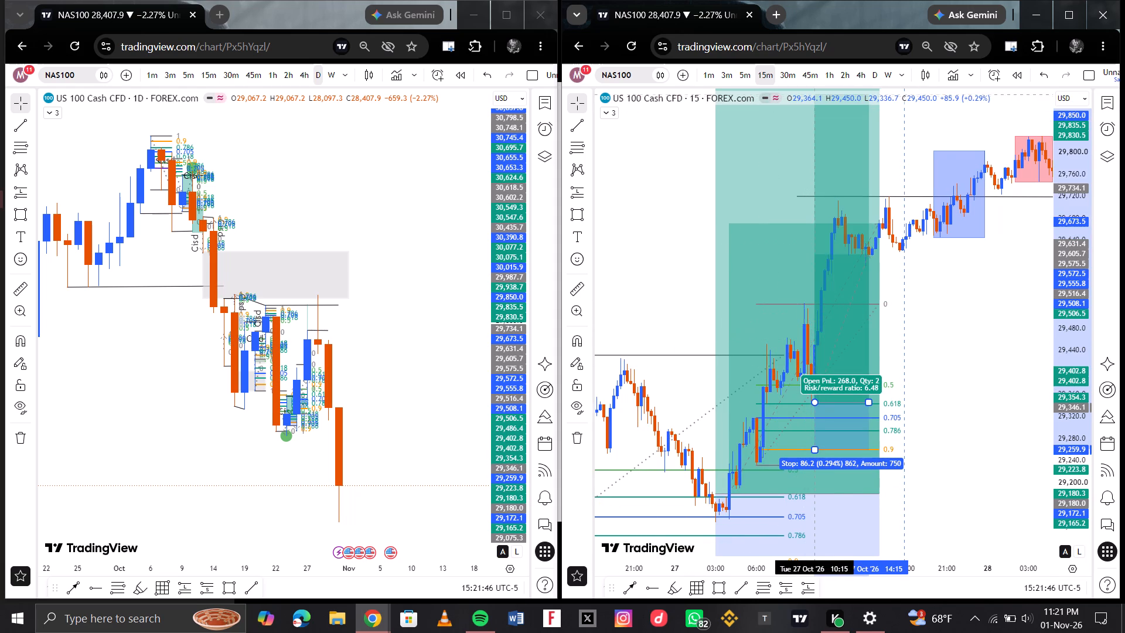
scroll(798, 193, down, 4)
scroll(861, 171, left, 2)
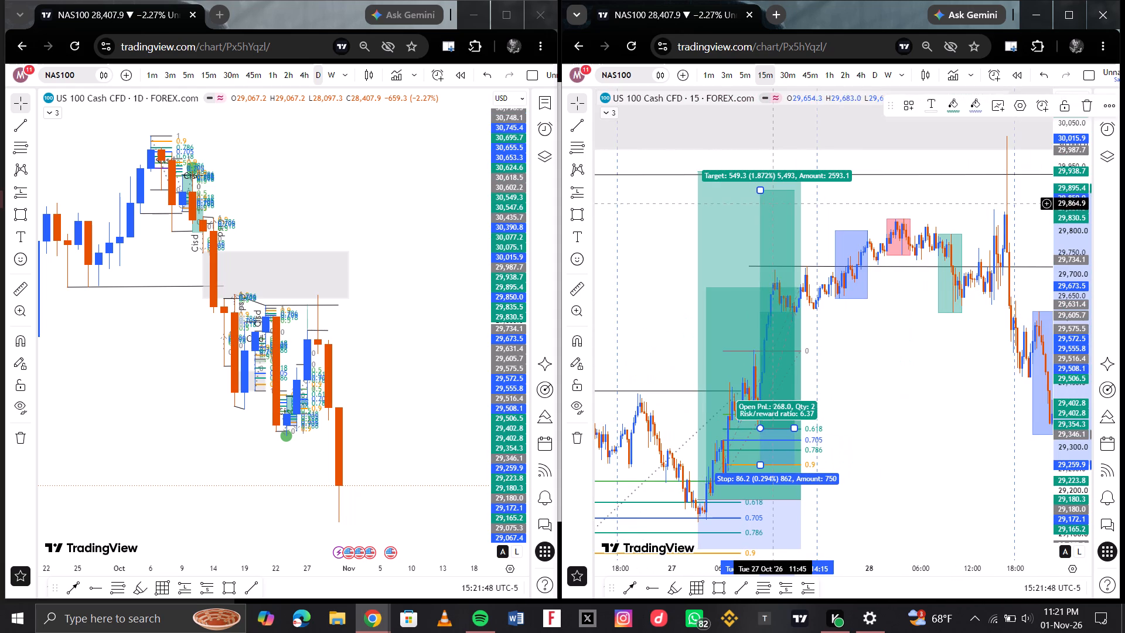
drag(760, 189, 763, 169)
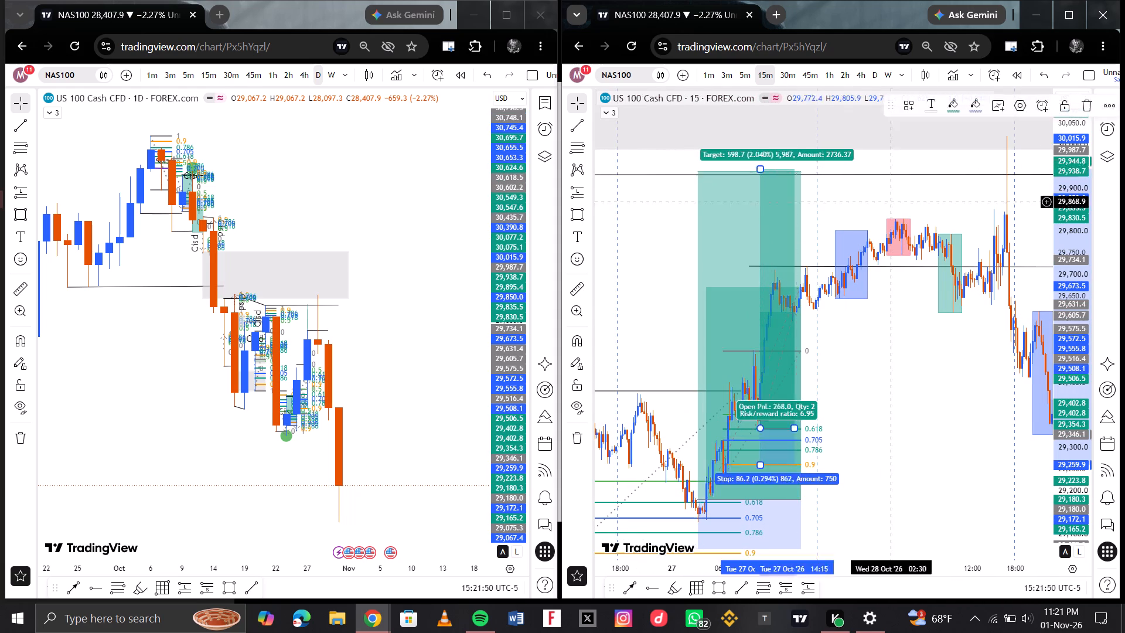
Draw a near-horizontal line along the blue zone's low from 29,642.8 at 20:30 on 27 October to about 29,644.9 at 12:45 on 28 October.
scroll(932, 209, left, 2)
scroll(791, 226, up, 1)
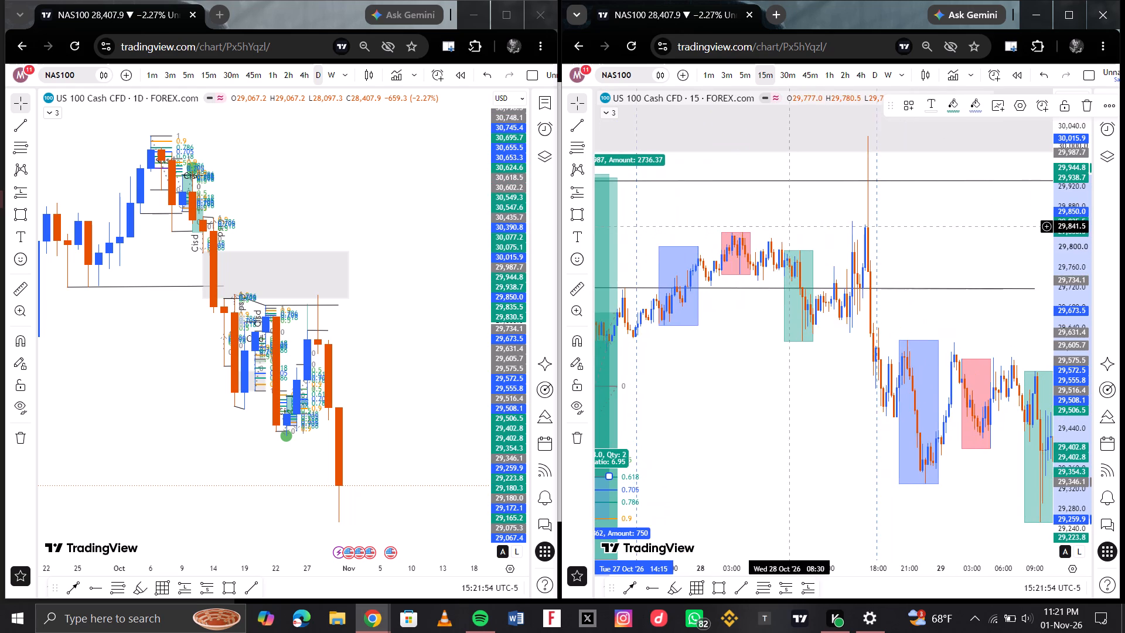
scroll(744, 242, right, 2)
scroll(772, 220, up, 3)
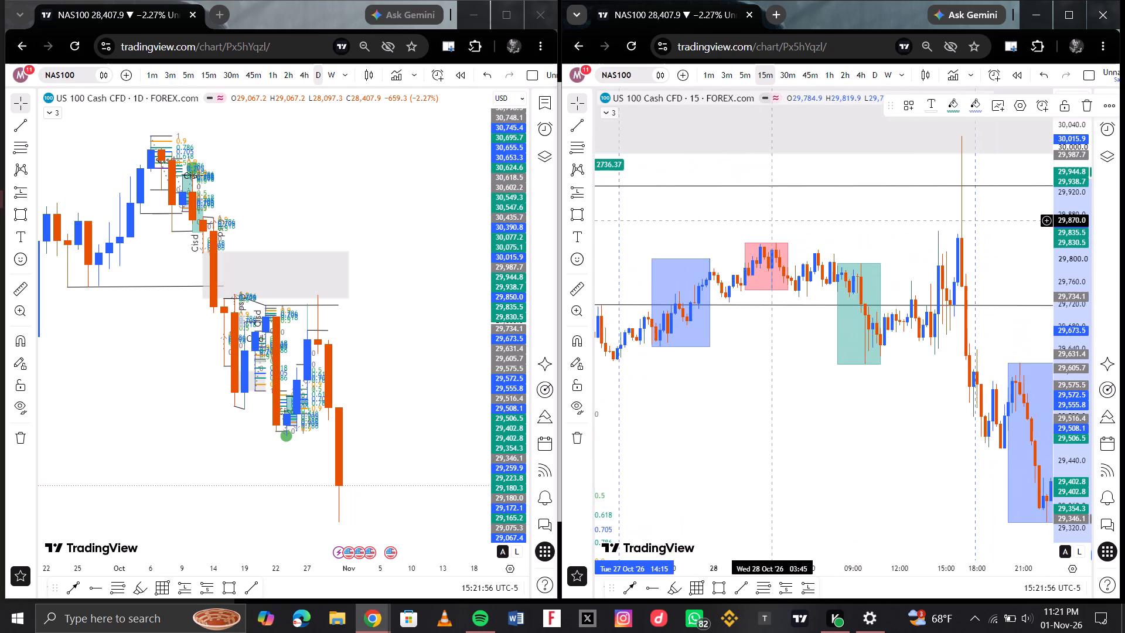
scroll(722, 251, right, 2)
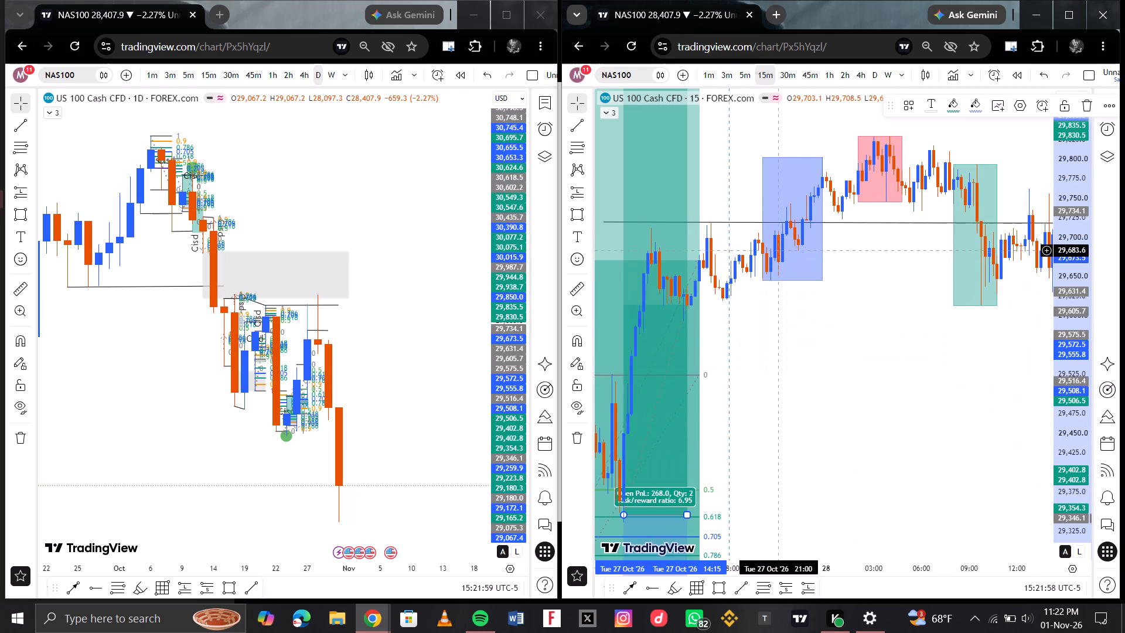
scroll(915, 227, left, 1)
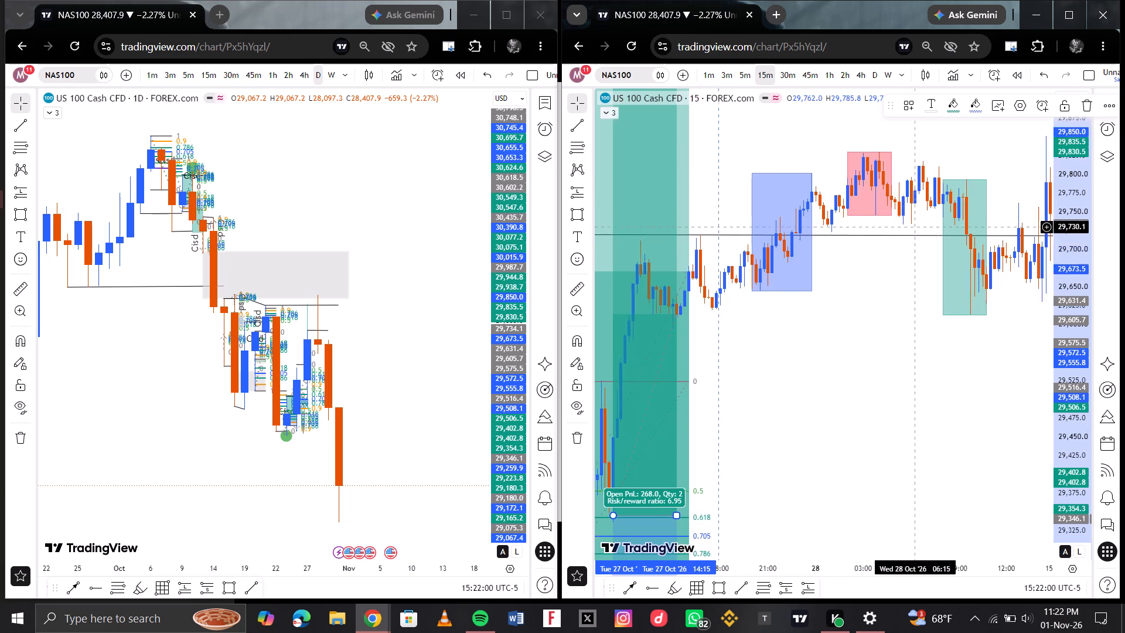
scroll(915, 227, left, 1)
click(743, 586)
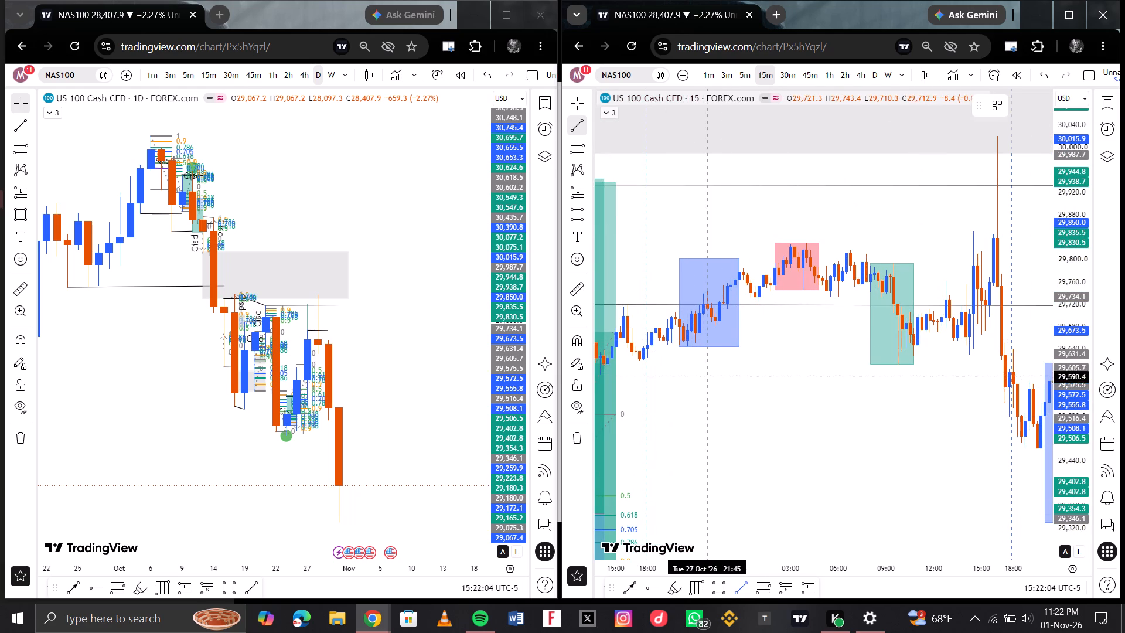
drag(686, 348, 852, 359)
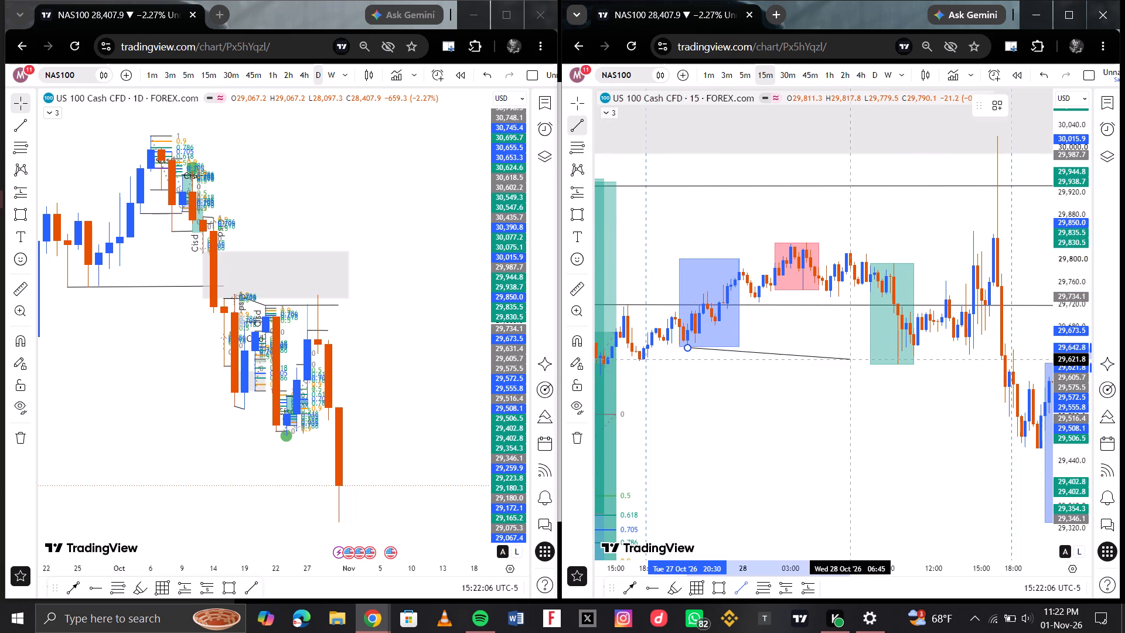
drag(852, 359, 946, 346)
click(946, 346)
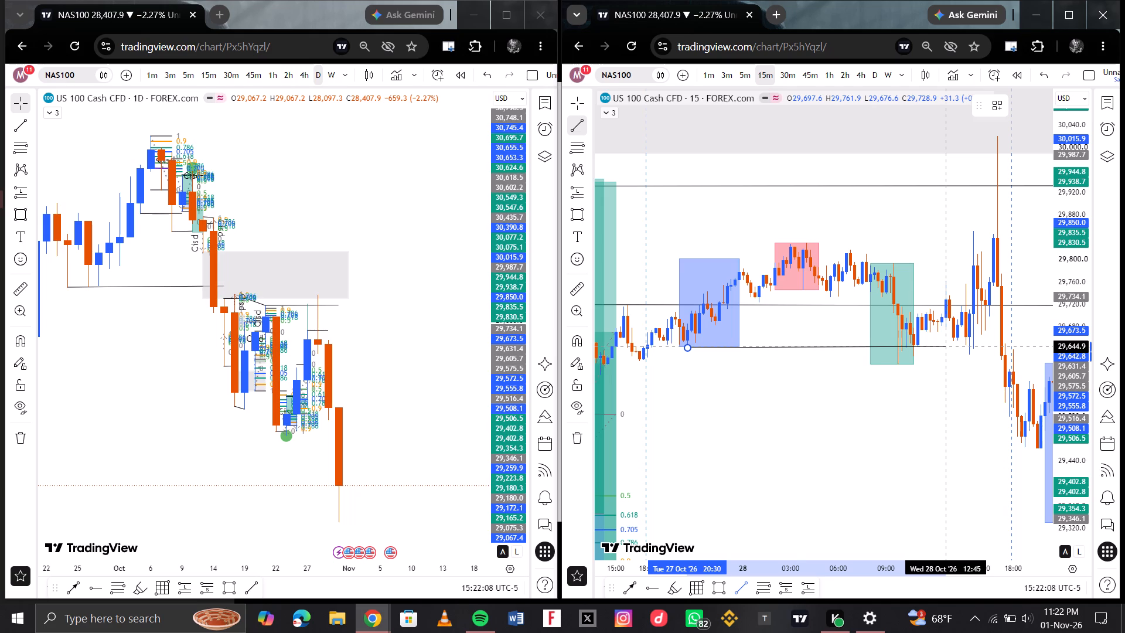
Draw a Fibonacci retracement from the 29,614.5 low at 09:45 on 28 October up to about 29,792.5 at 14:45.
drag(830, 395, 824, 274)
scroll(824, 274, up, 2)
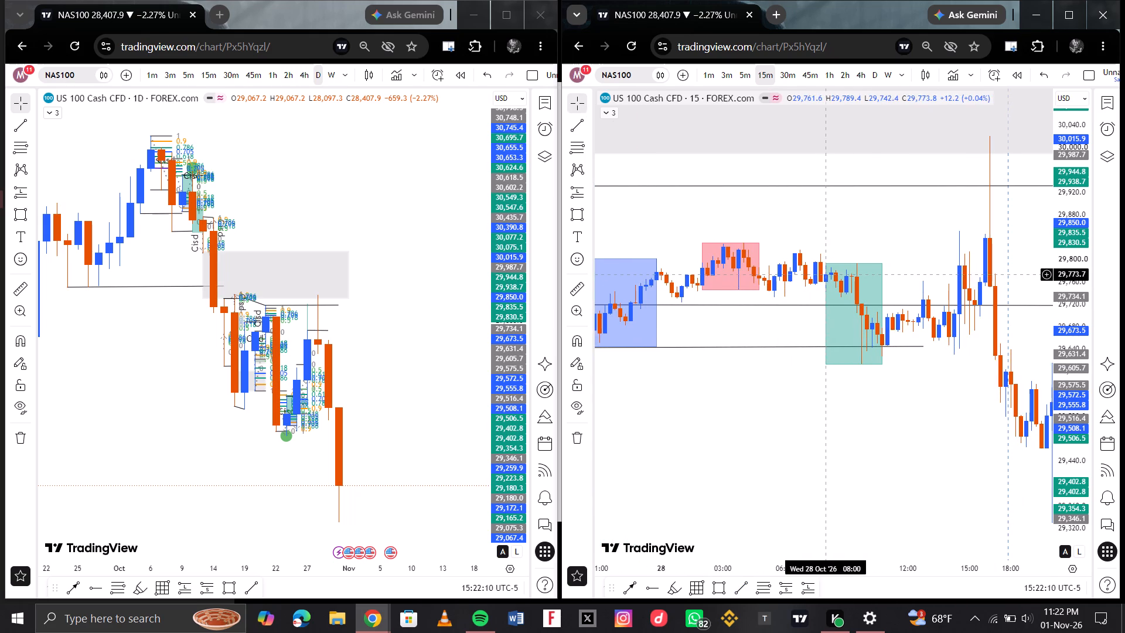
scroll(911, 344, left, 2)
scroll(881, 425, down, 1)
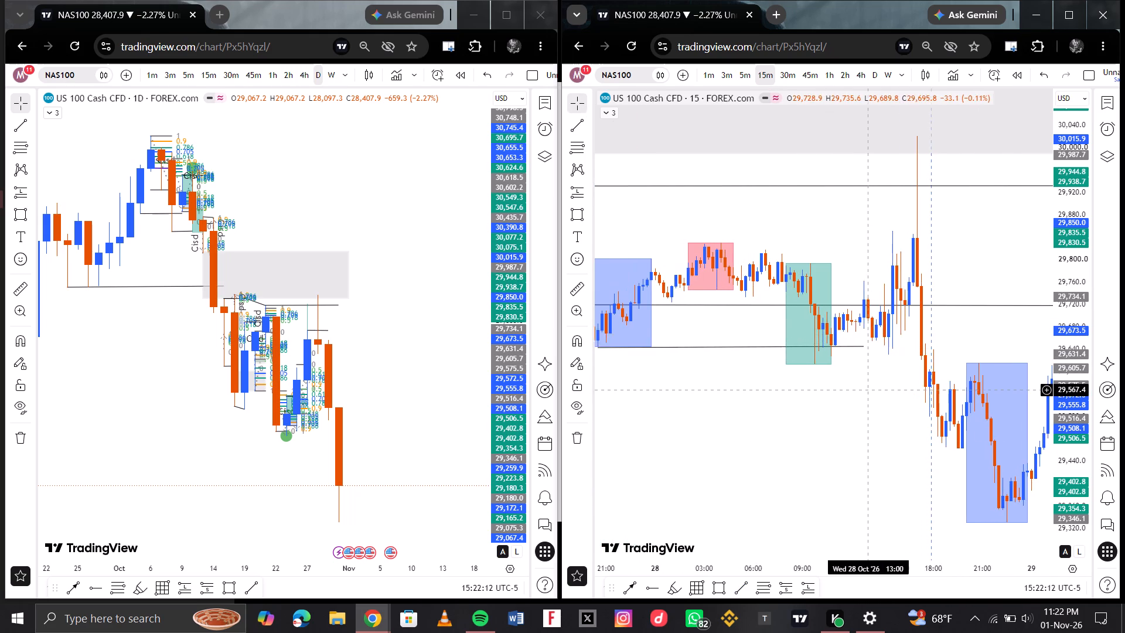
scroll(869, 390, down, 1)
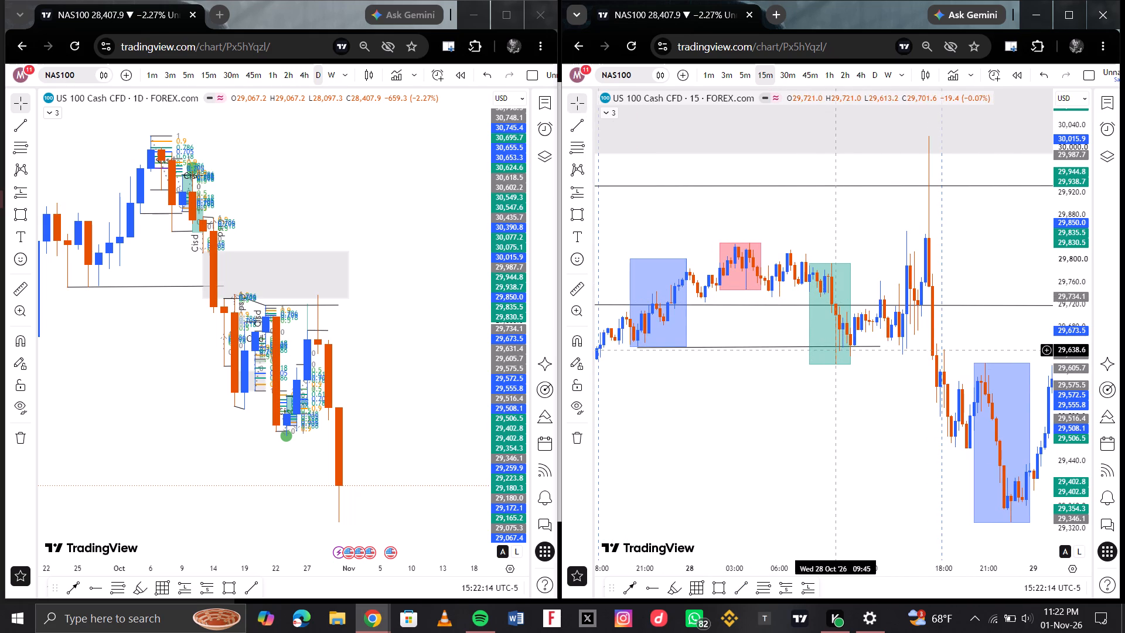
scroll(868, 247, up, 4)
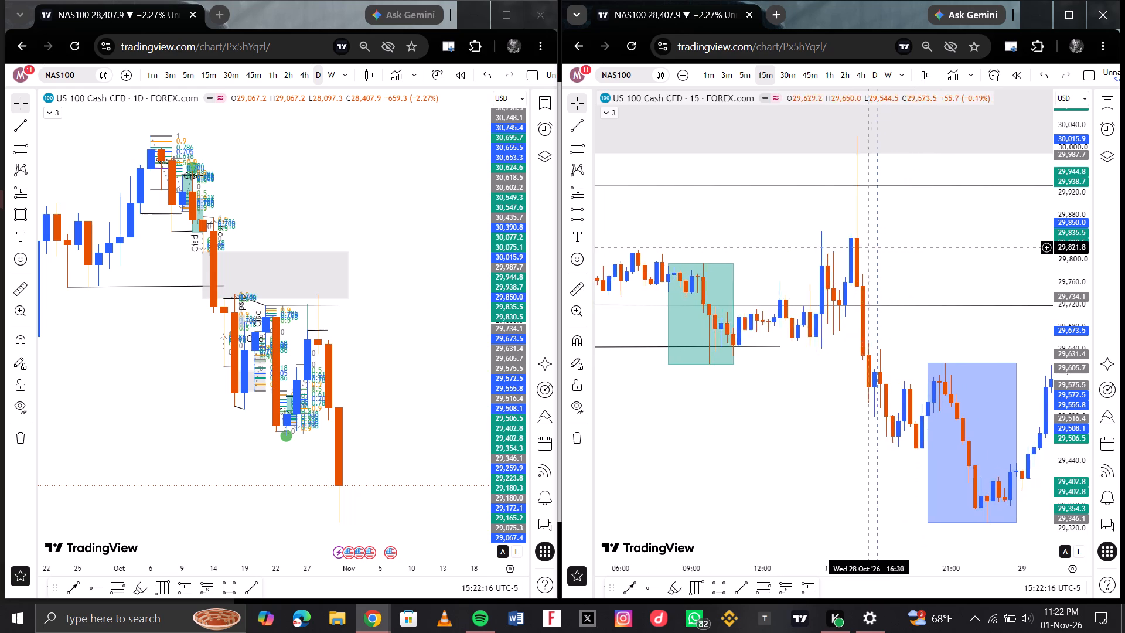
scroll(743, 262, right, 1)
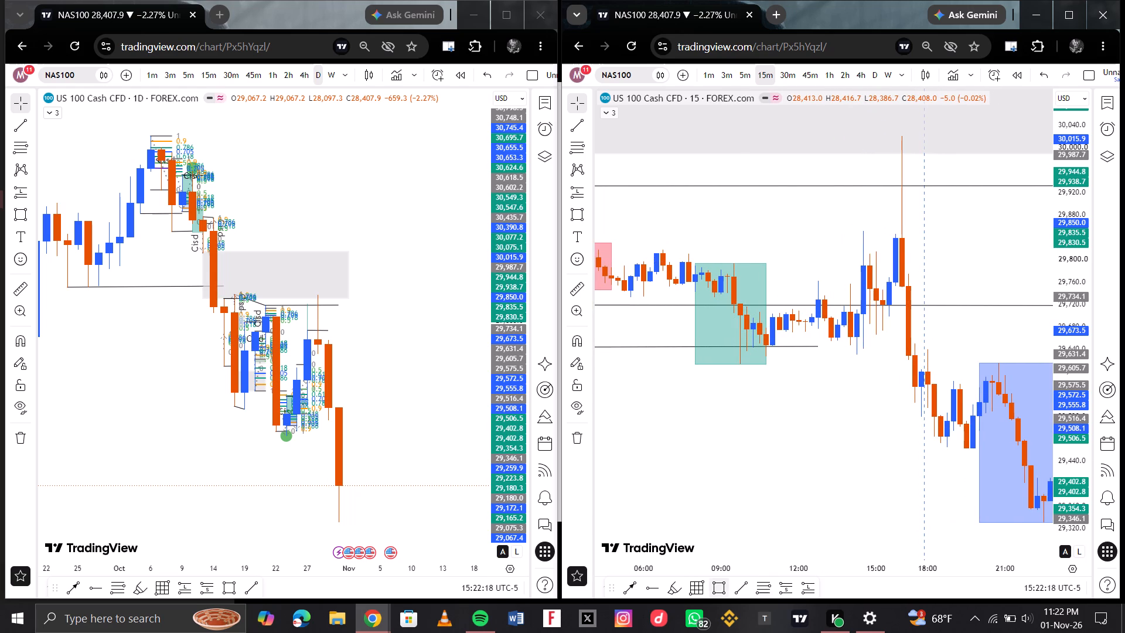
click(769, 592)
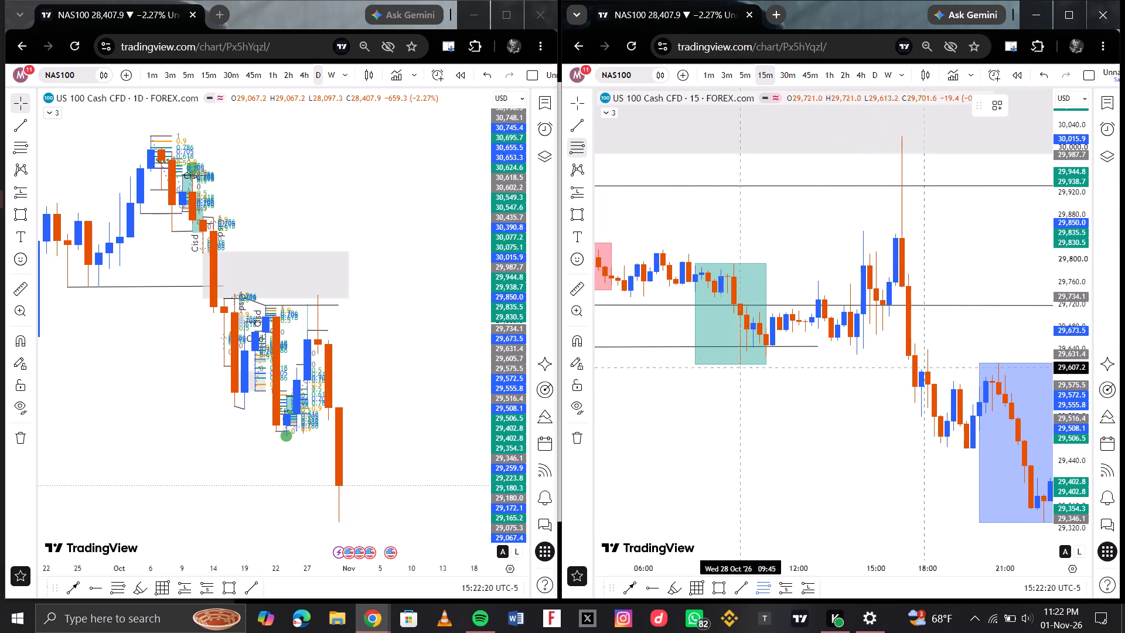
drag(741, 363, 882, 326)
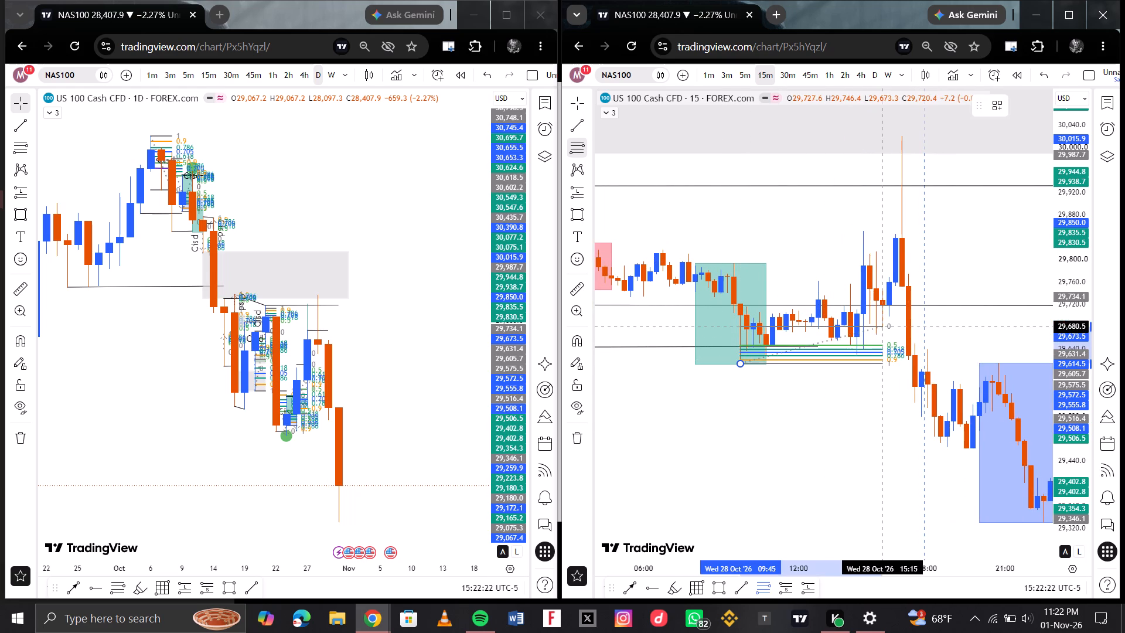
drag(882, 326, 868, 264)
click(868, 264)
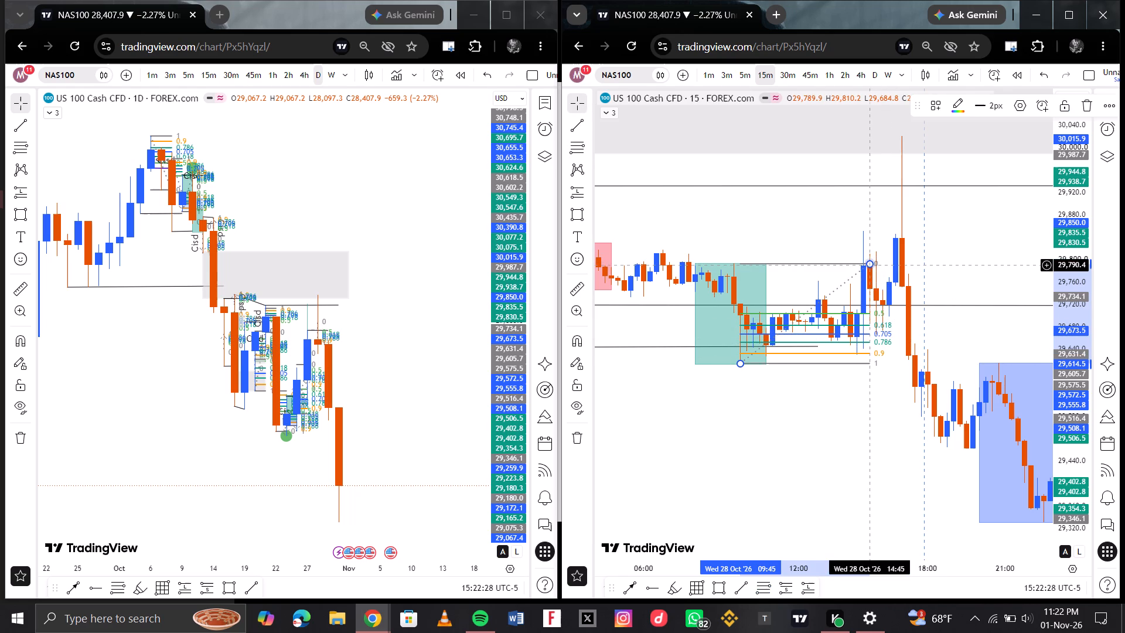
Adjust the new retracement to run from 29,612.0 at 09:15 to about 29,793 at 13:00 on 28 October.
scroll(881, 320, up, 3)
scroll(787, 327, right, 2)
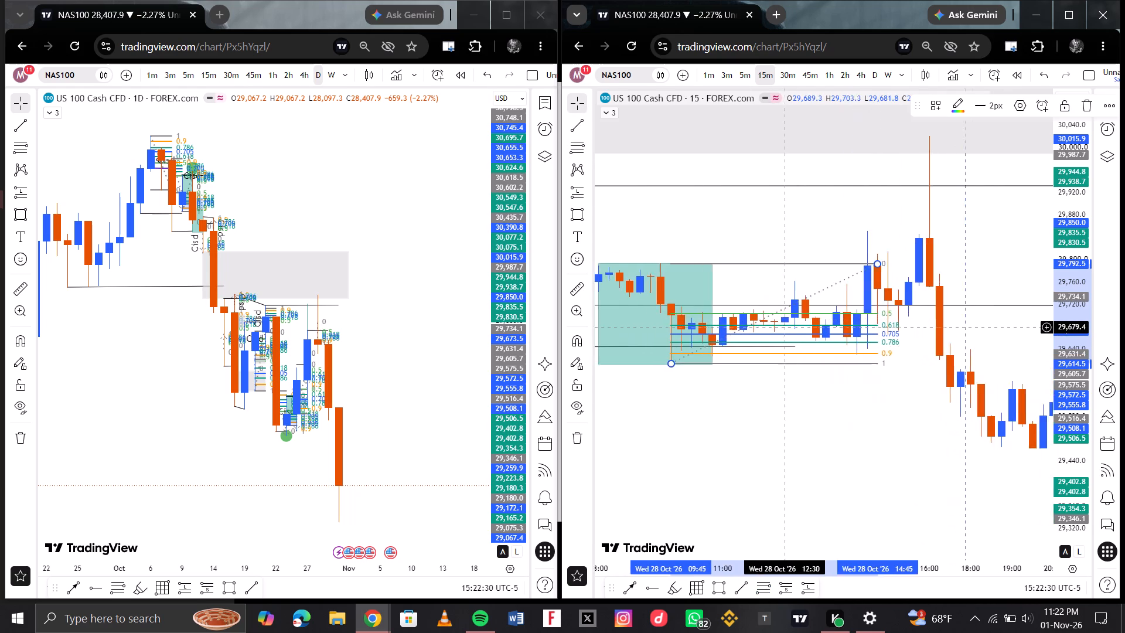
scroll(787, 327, right, 2)
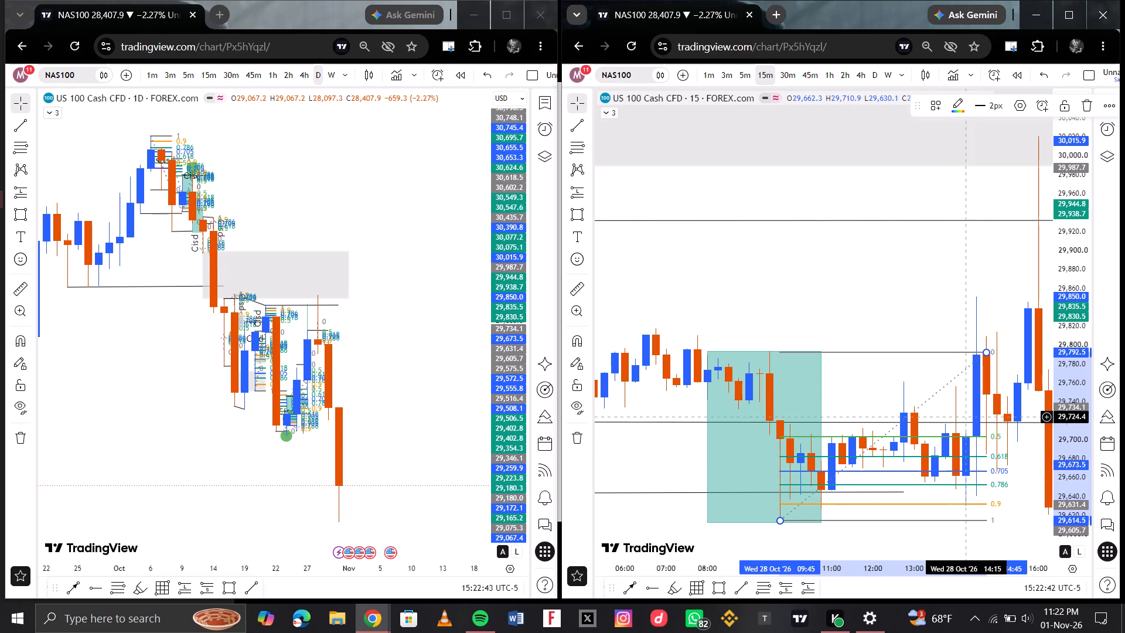
drag(984, 352, 958, 352)
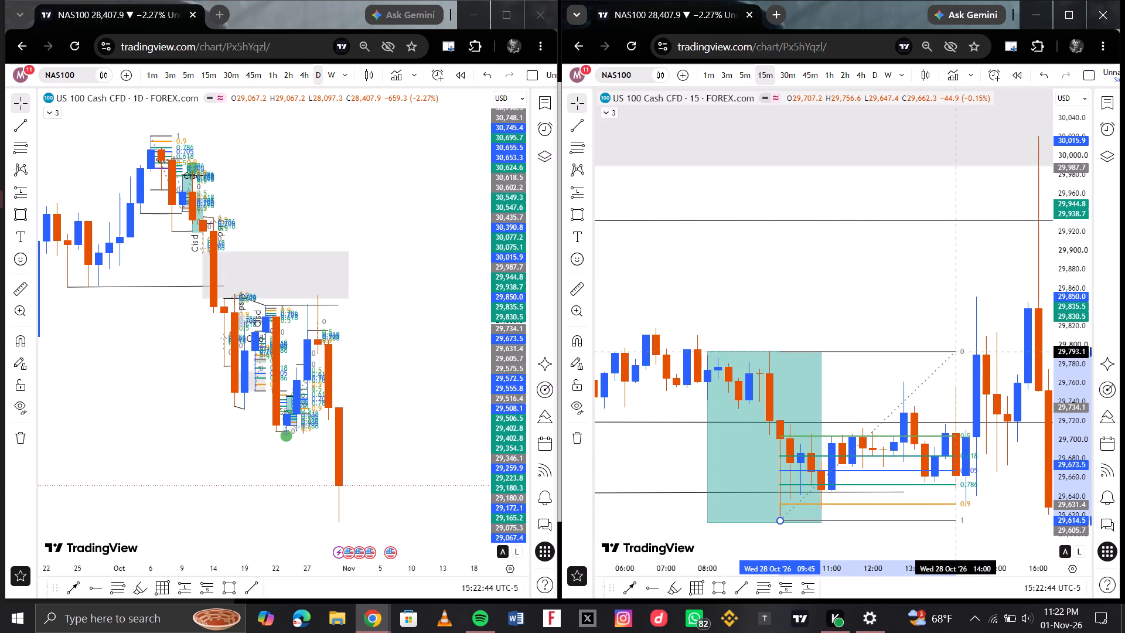
drag(958, 352, 930, 354)
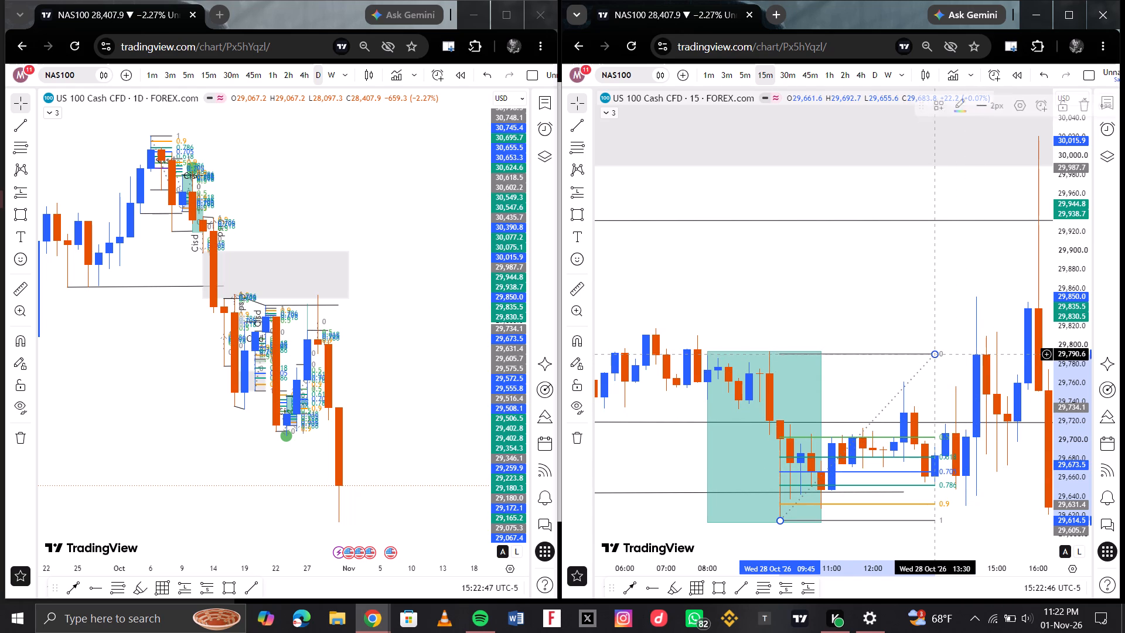
drag(787, 353, 768, 347)
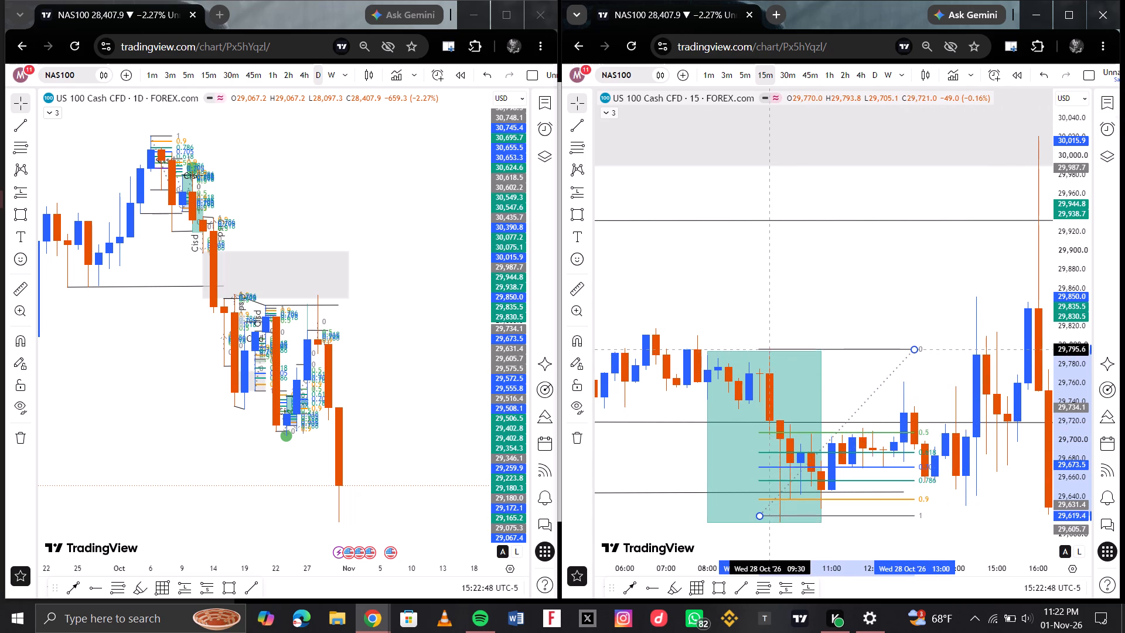
drag(768, 347, 773, 356)
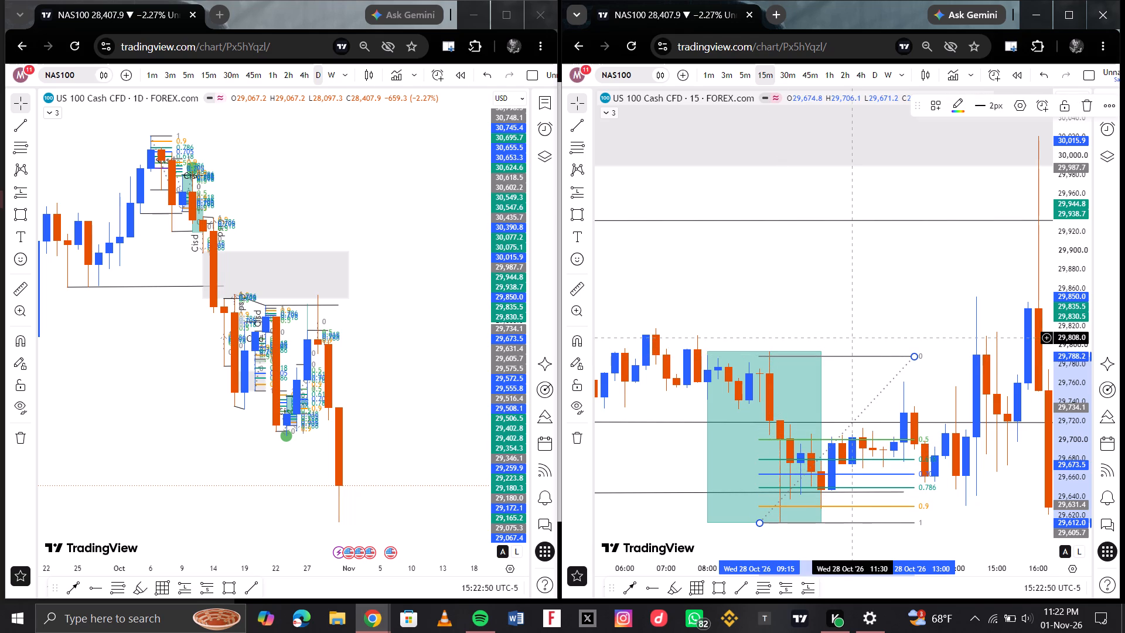
click(915, 356)
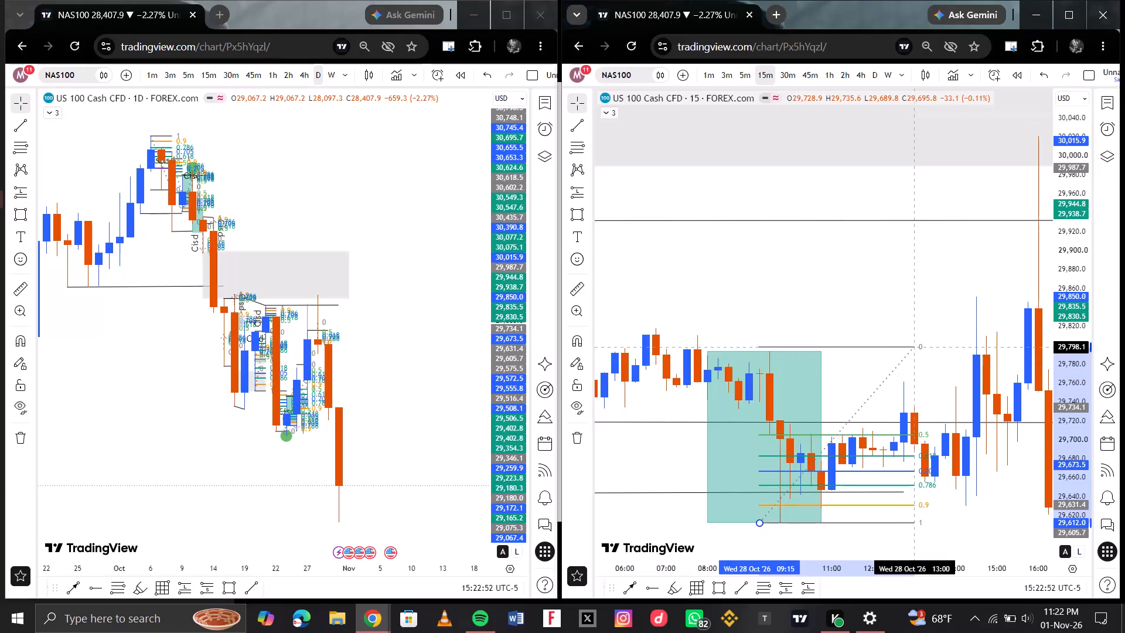
click(842, 299)
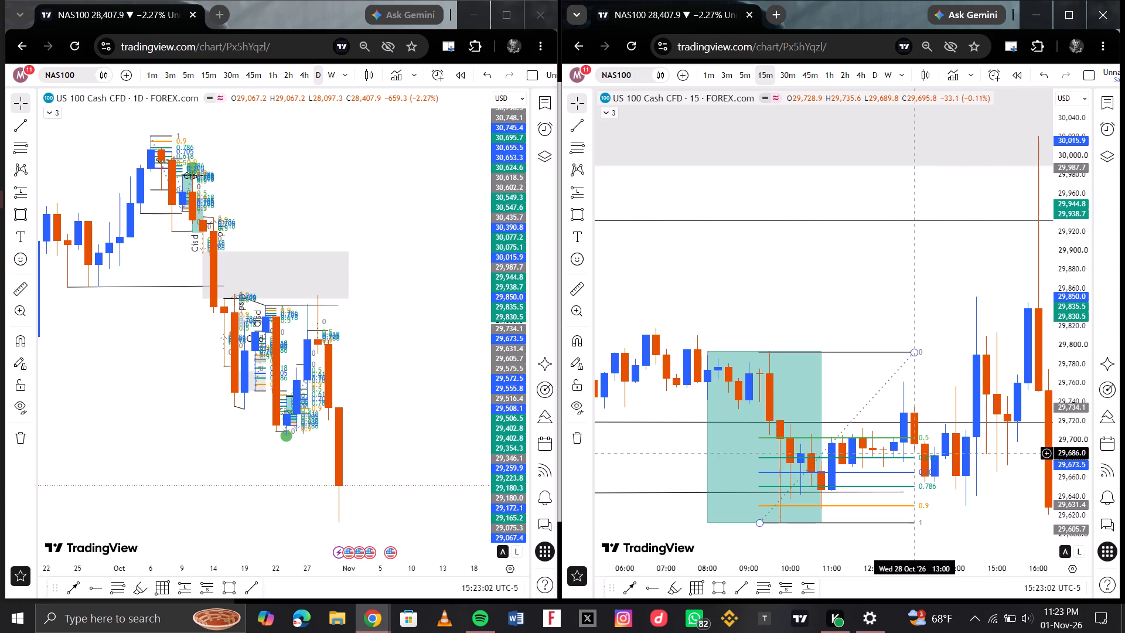
Place a long position at 10:30 on 28 October with entry 29,667.4, stop 29,624.0 and target 29,934.9.
scroll(943, 418, left, 1)
scroll(861, 404, right, 1)
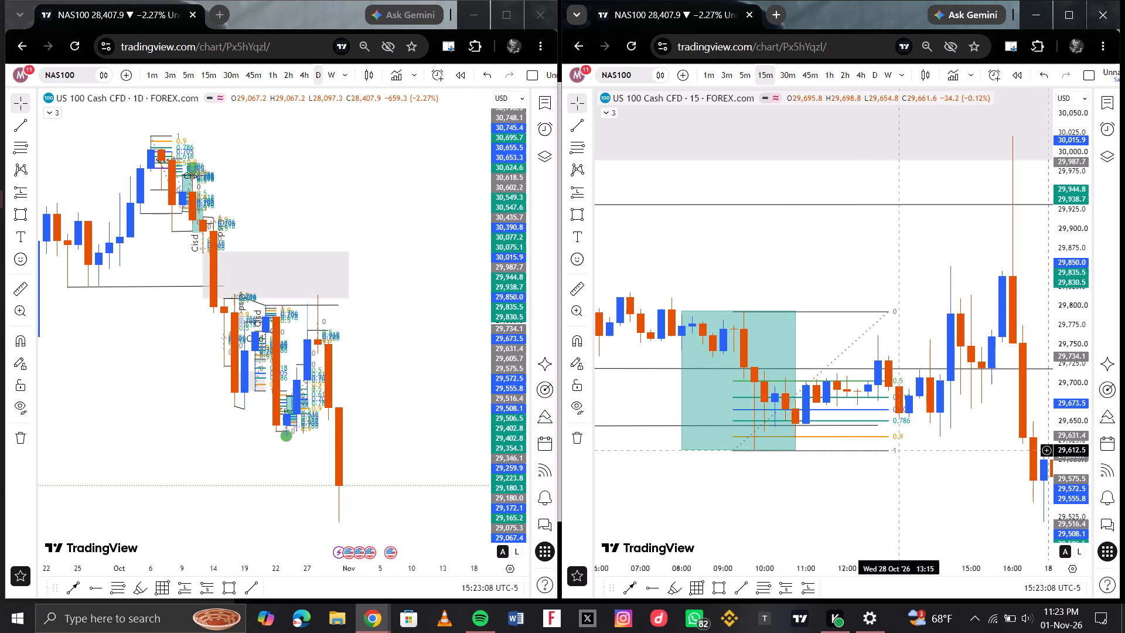
scroll(905, 397, up, 1)
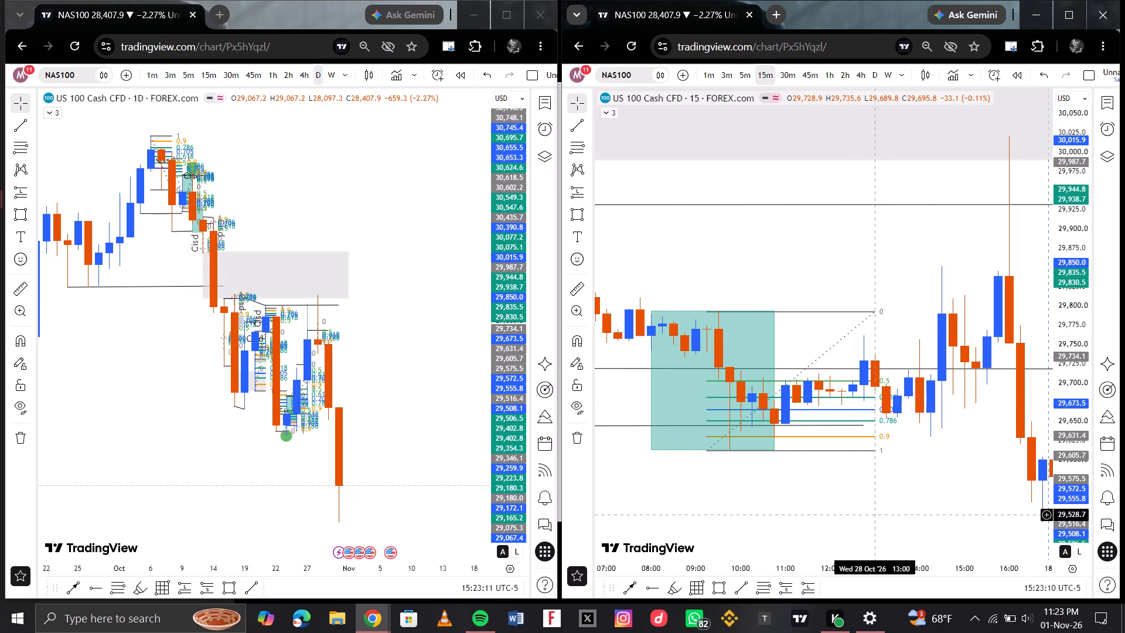
click(798, 588)
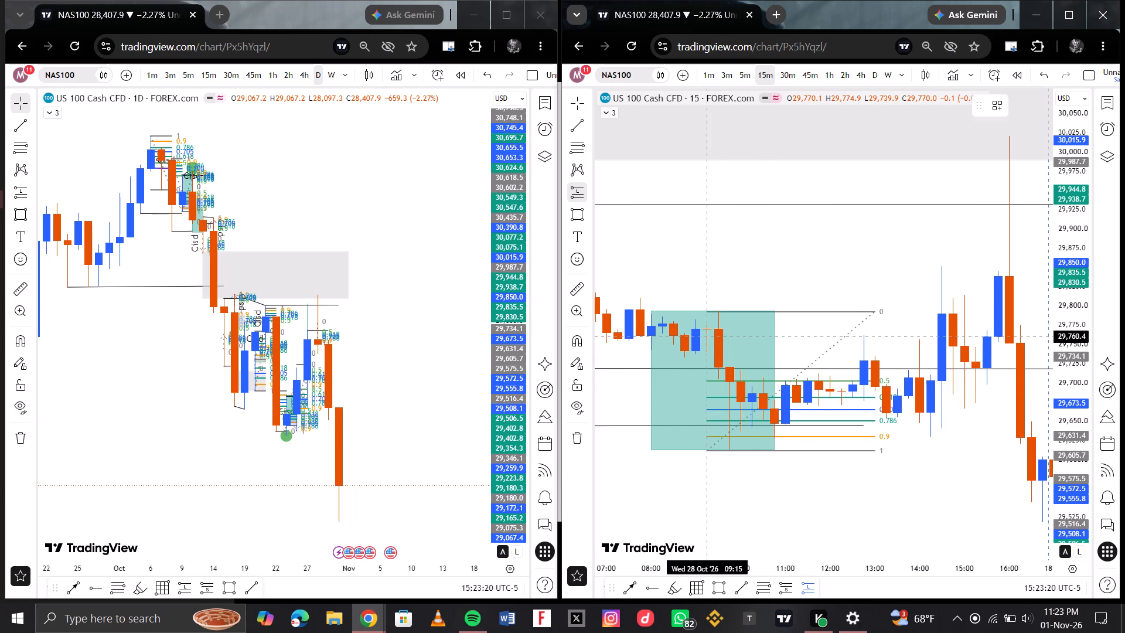
scroll(726, 390, down, 3)
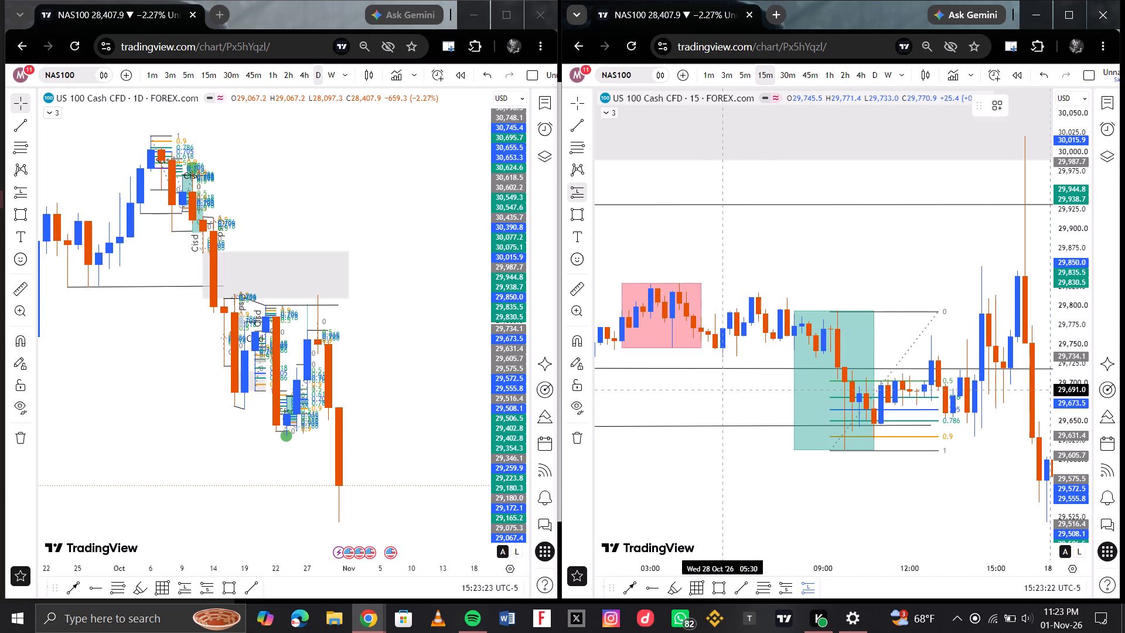
scroll(726, 390, down, 2)
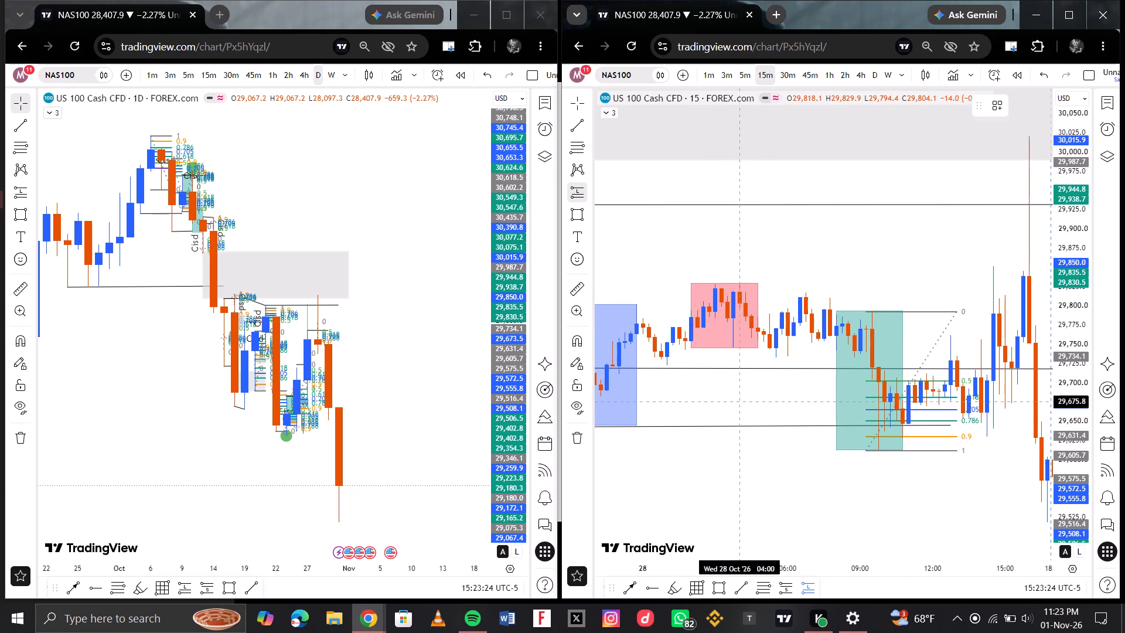
scroll(834, 305, up, 3)
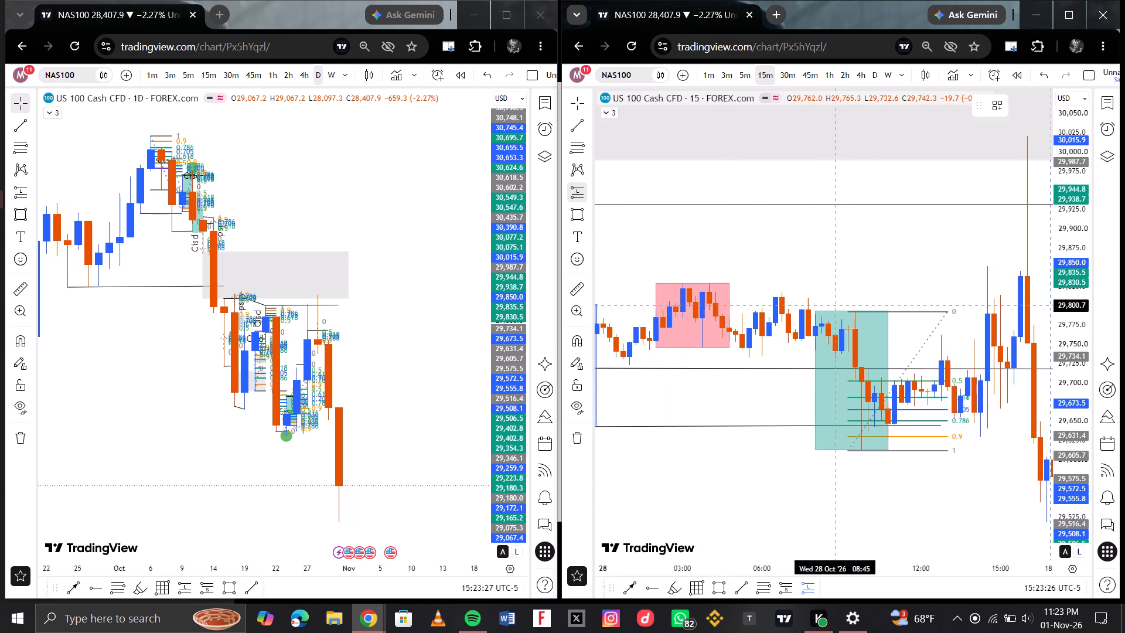
scroll(834, 305, up, 2)
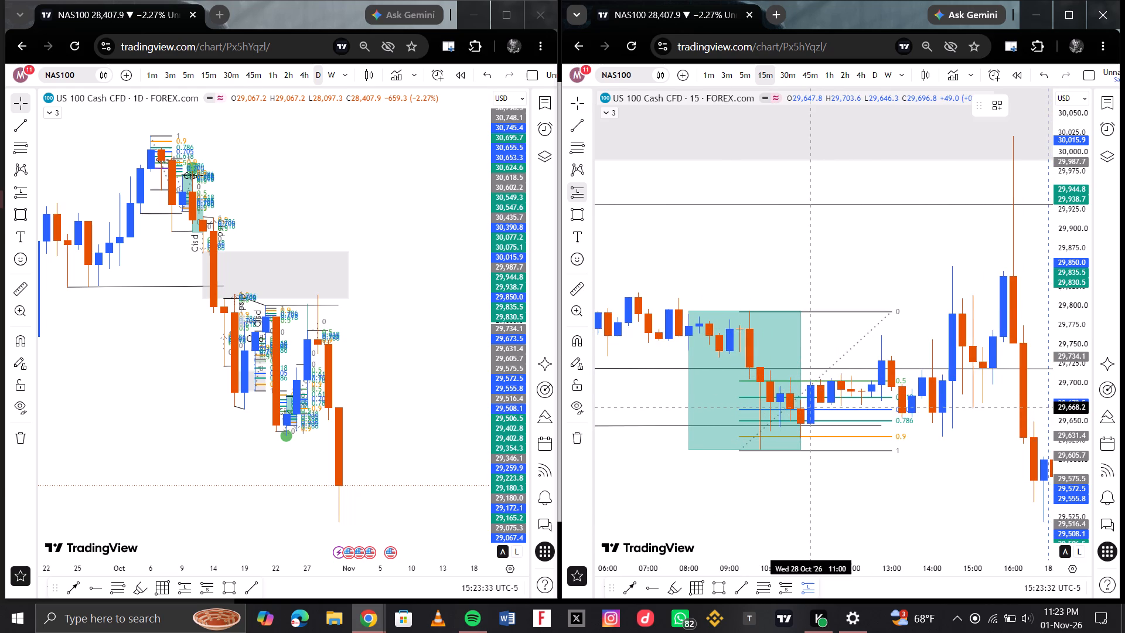
click(785, 408)
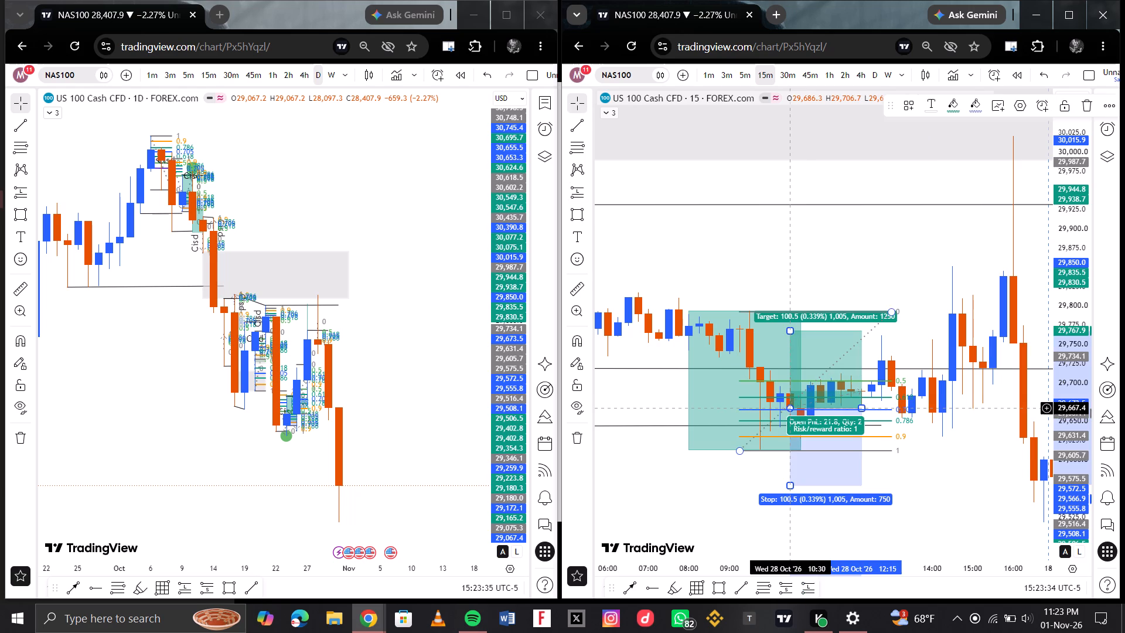
drag(788, 489, 787, 441)
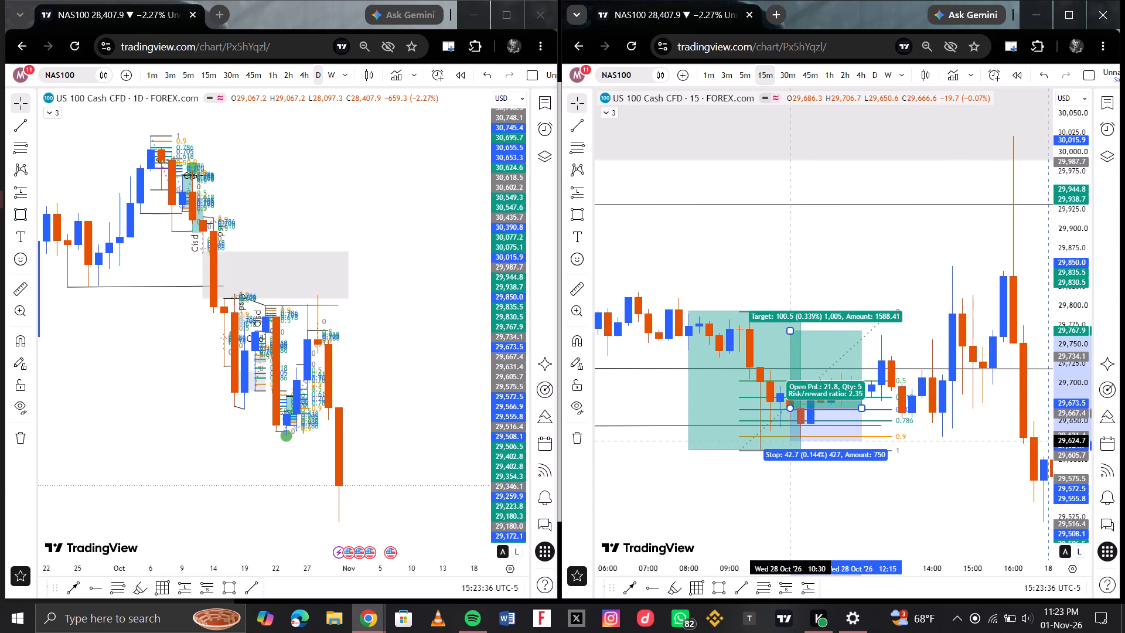
drag(787, 441, 787, 445)
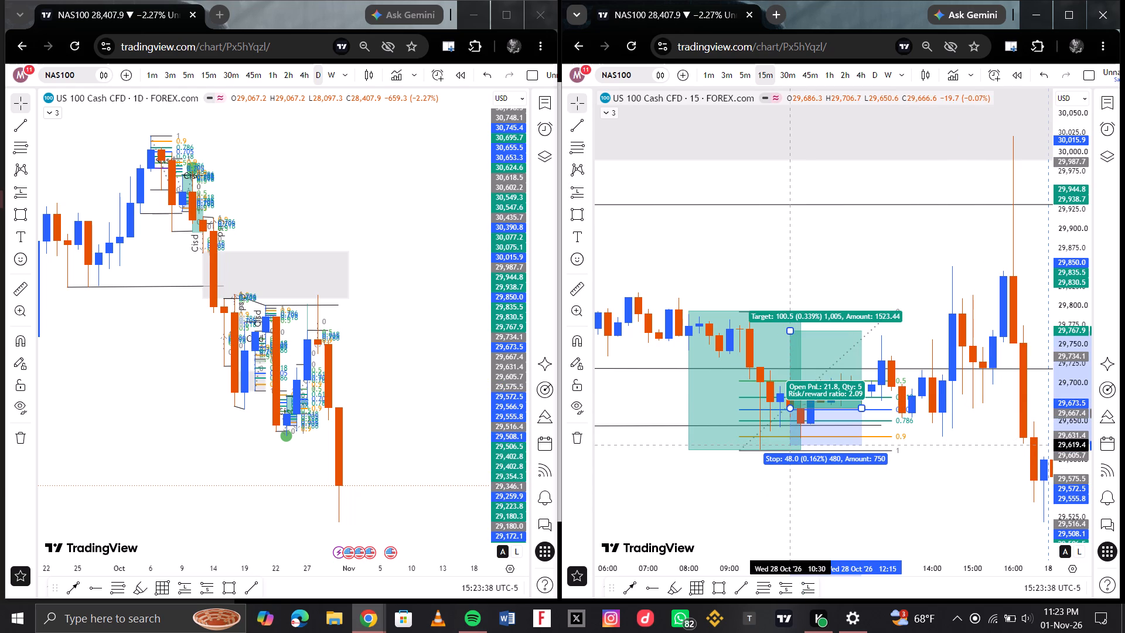
drag(787, 445, 787, 441)
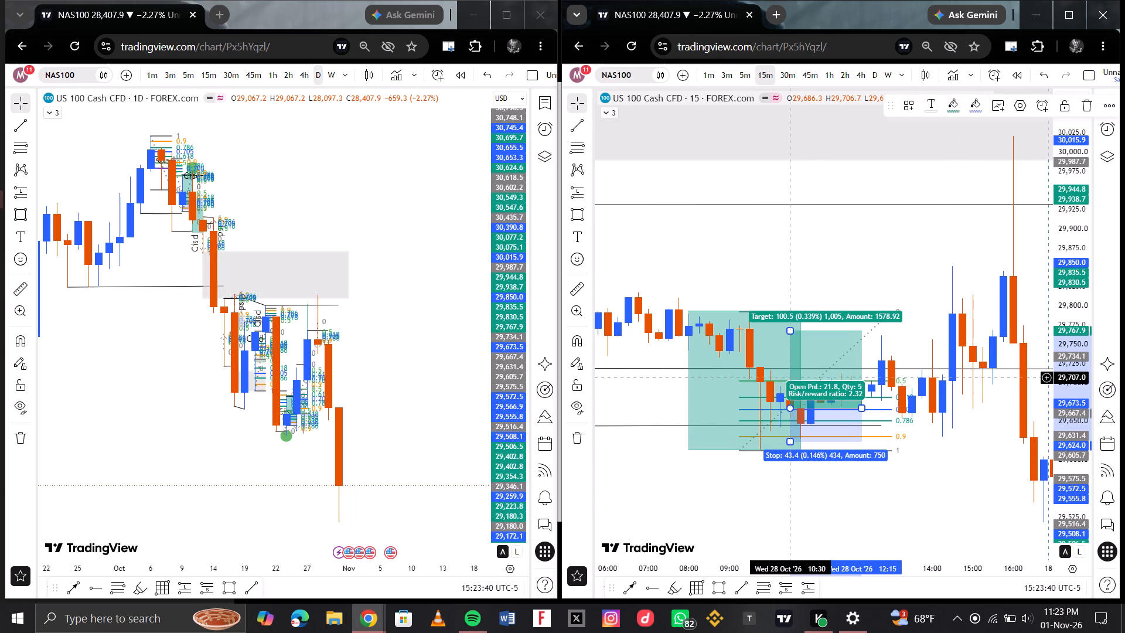
drag(790, 327, 796, 231)
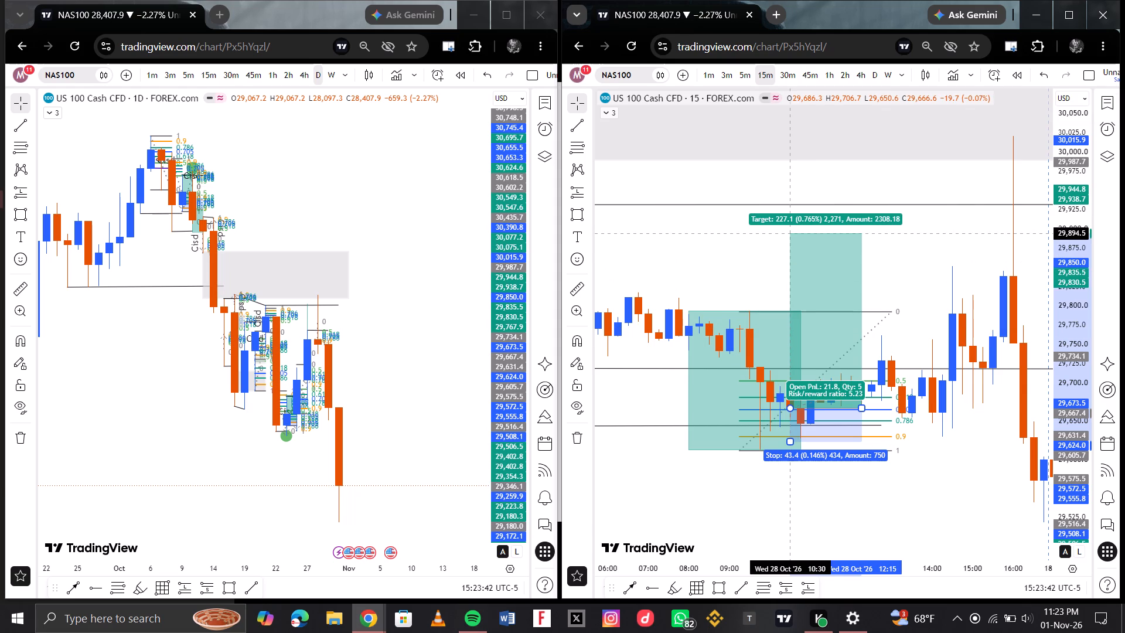
drag(796, 231, 796, 202)
Examine the price action around the new long position and onward through 28 October into 29 October.
scroll(888, 378, left, 2)
scroll(840, 356, left, 1)
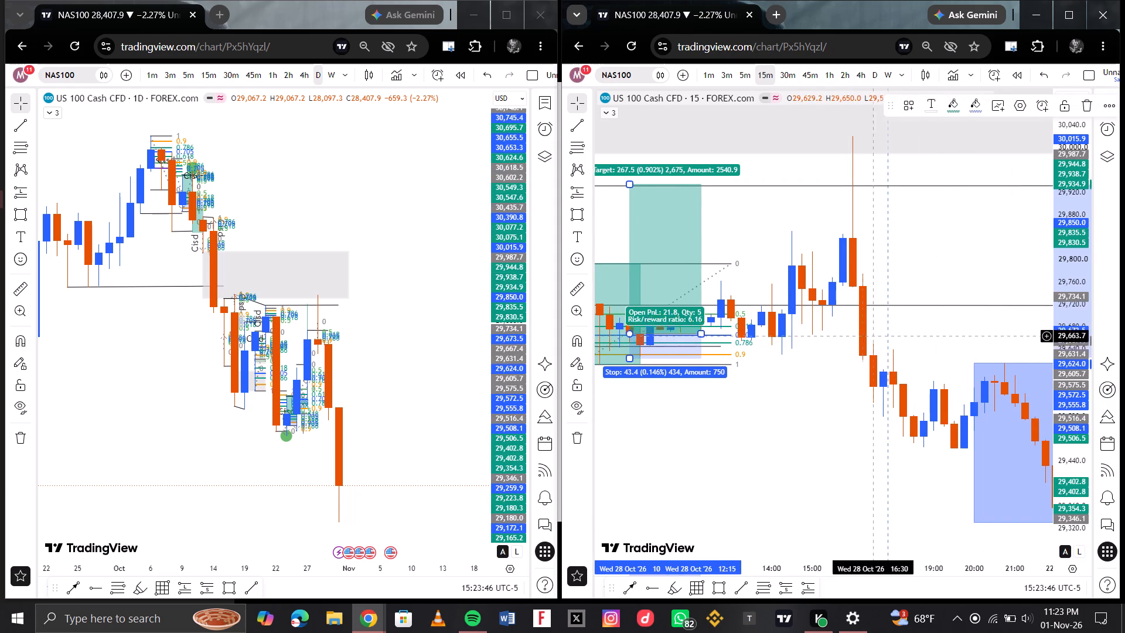
scroll(879, 337, left, 1)
scroll(772, 375, down, 4)
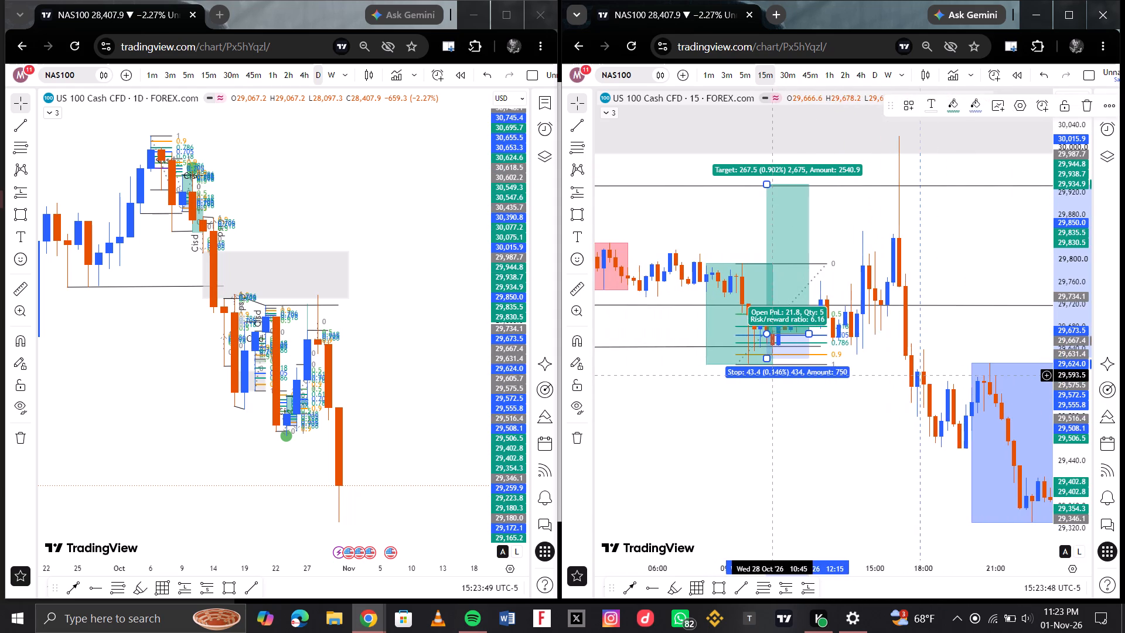
scroll(824, 342, left, 1)
scroll(816, 340, down, 2)
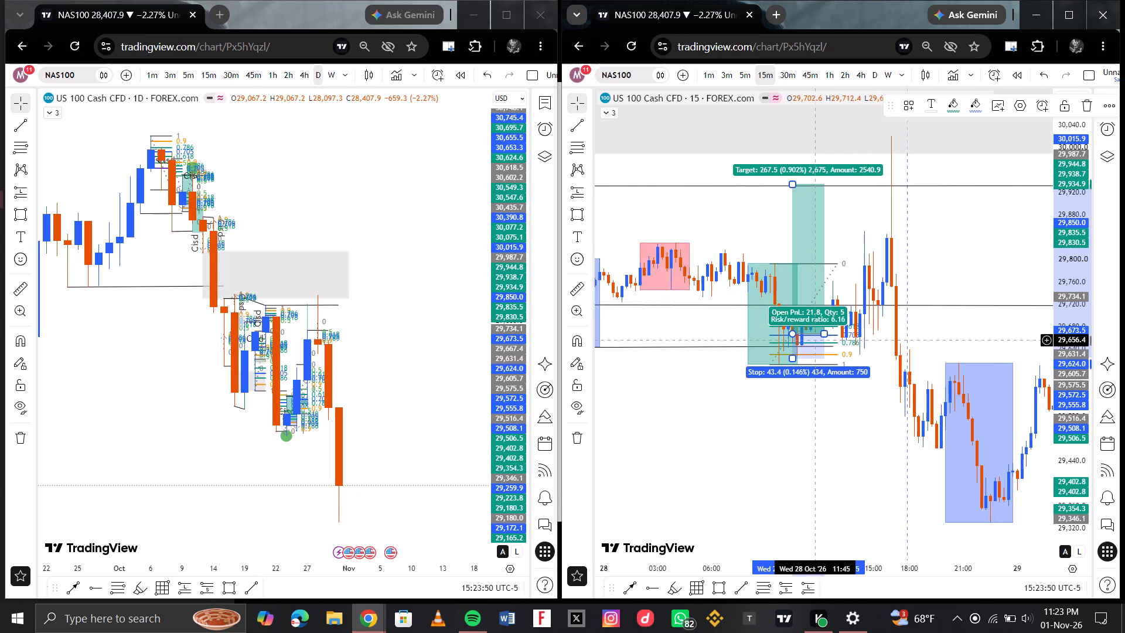
scroll(816, 340, down, 4)
scroll(831, 259, up, 2)
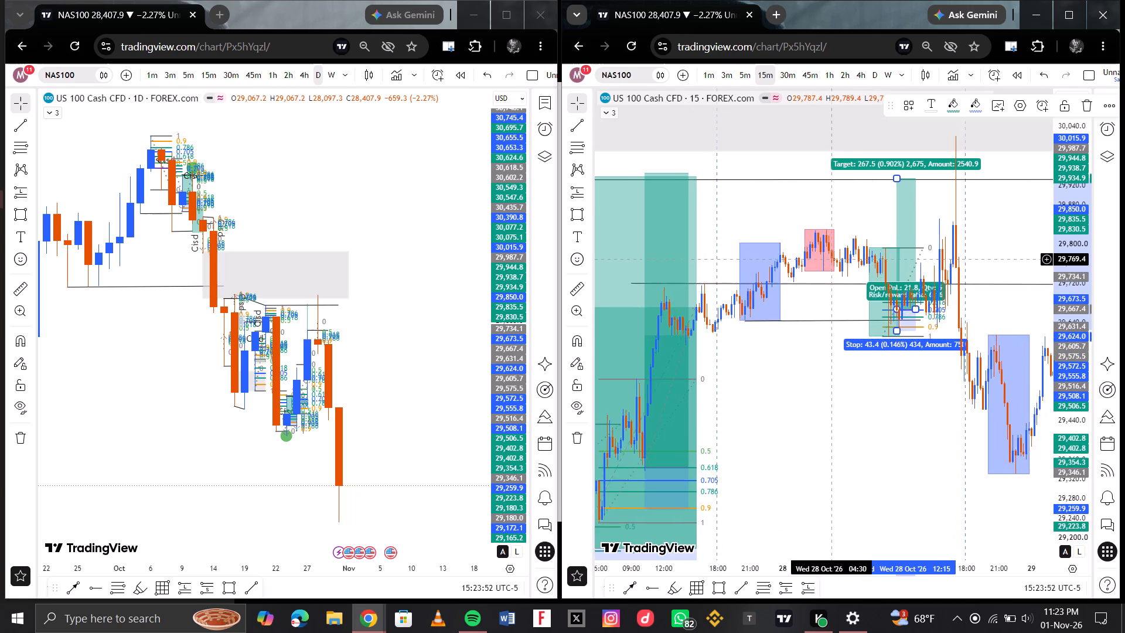
scroll(831, 259, up, 1)
scroll(938, 278, left, 1)
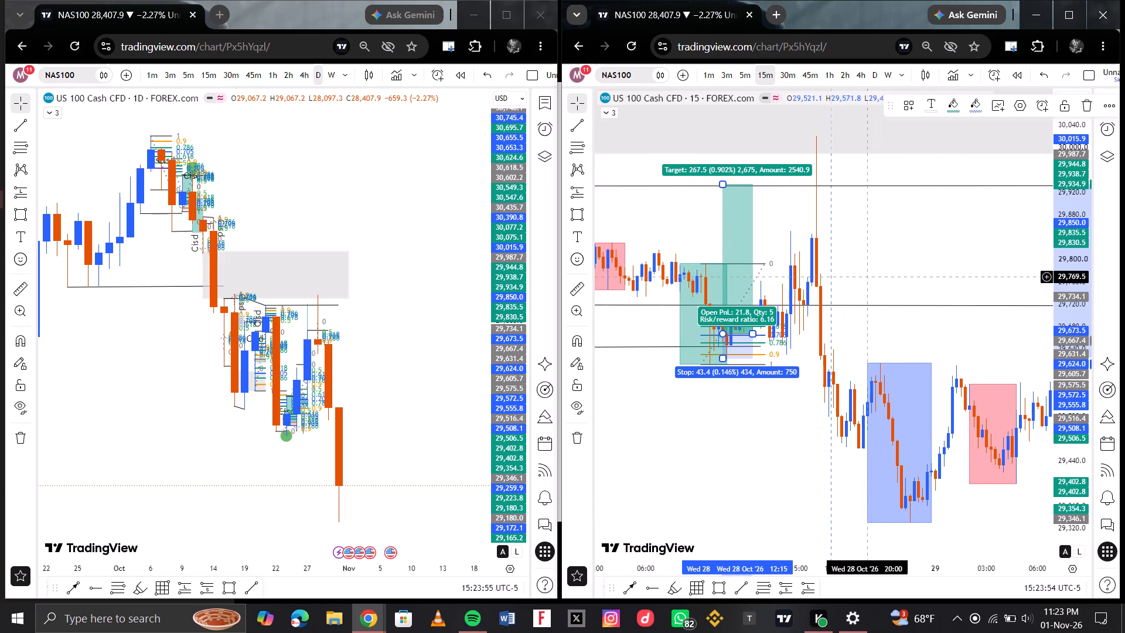
scroll(857, 319, left, 1)
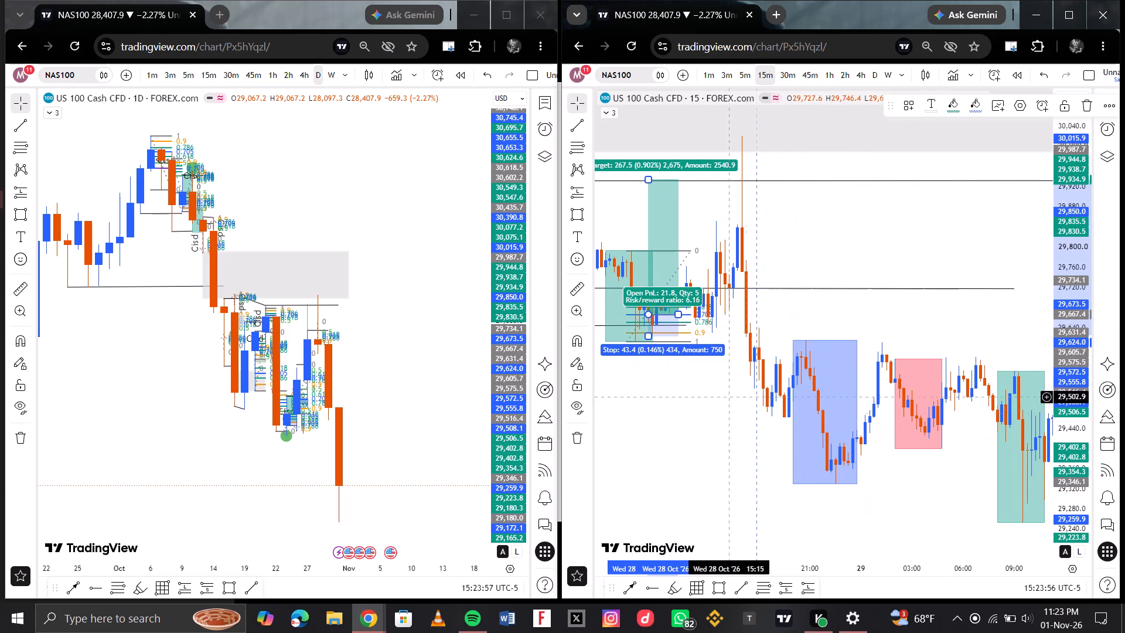
click(724, 413)
scroll(745, 274, up, 1)
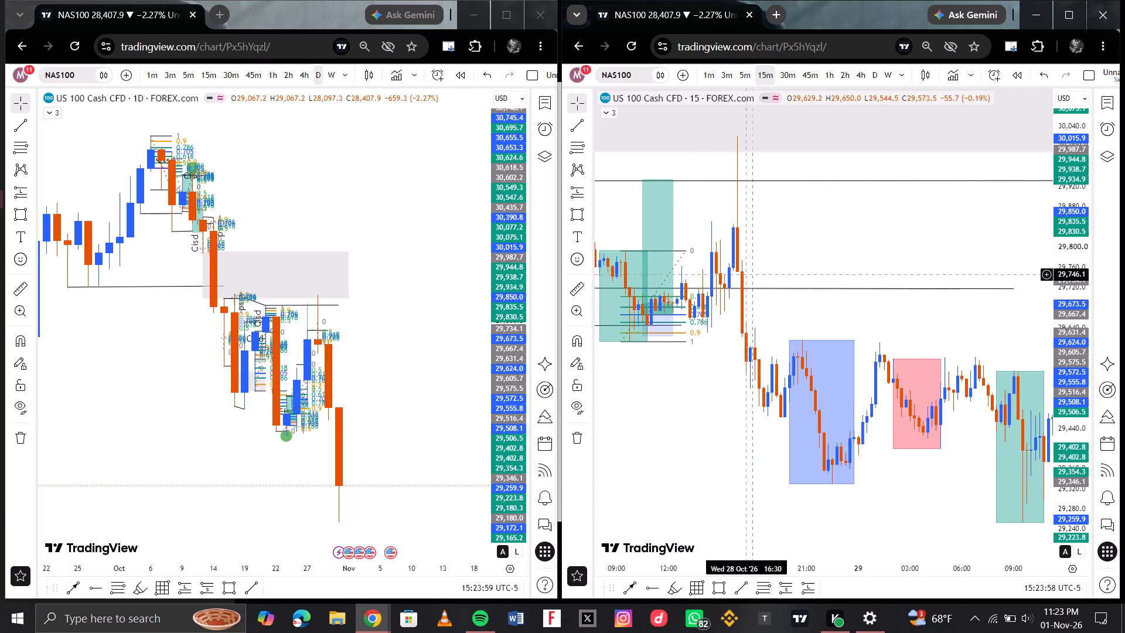
Draw a trend line at about 29,720 ending at 16:15 on 28 October and apply the CISD template to it.
scroll(745, 274, up, 1)
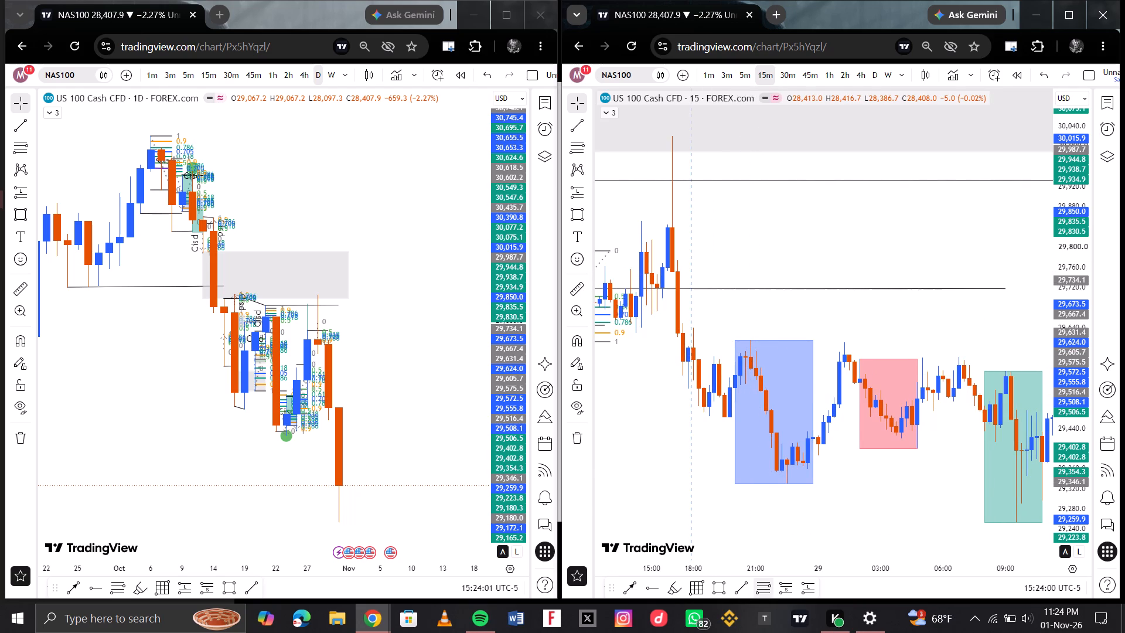
click(739, 593)
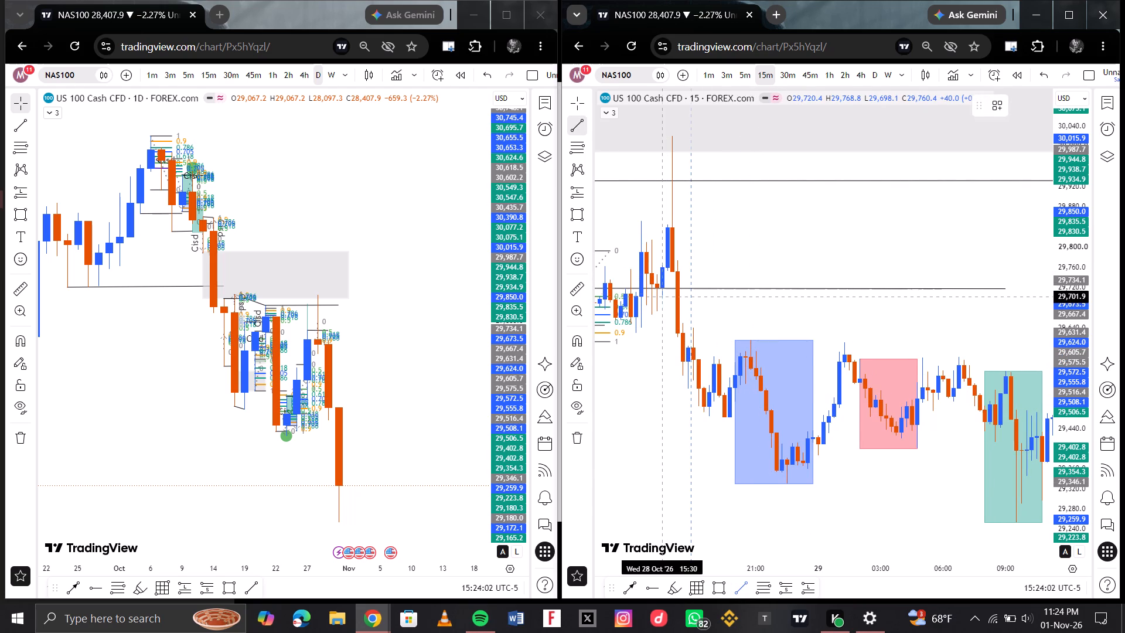
drag(659, 288, 669, 288)
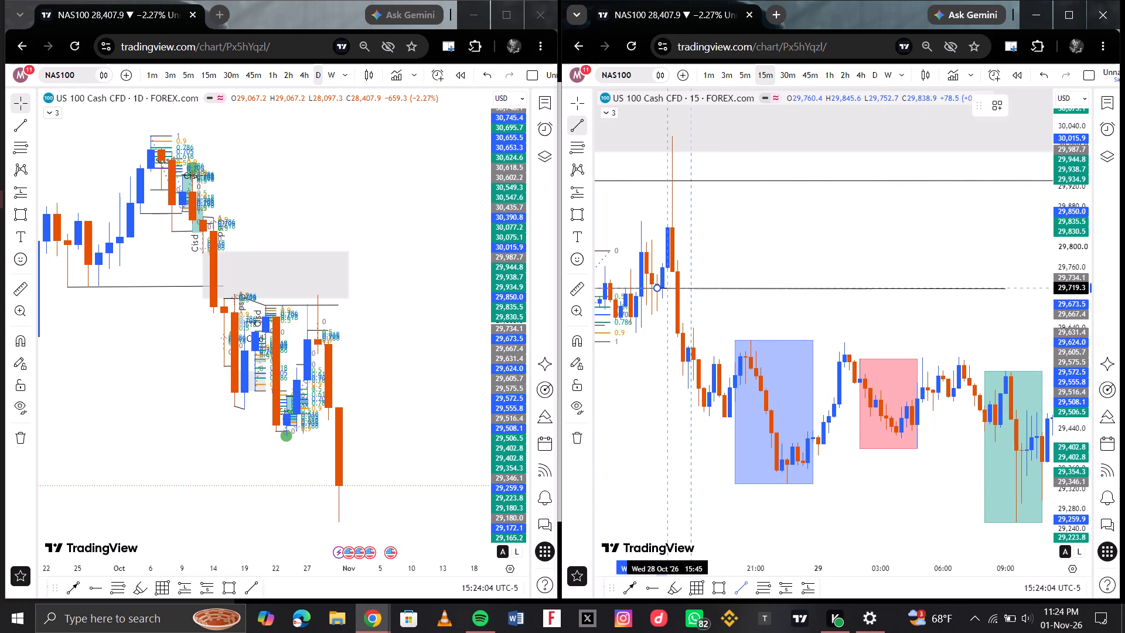
drag(669, 288, 677, 287)
click(677, 287)
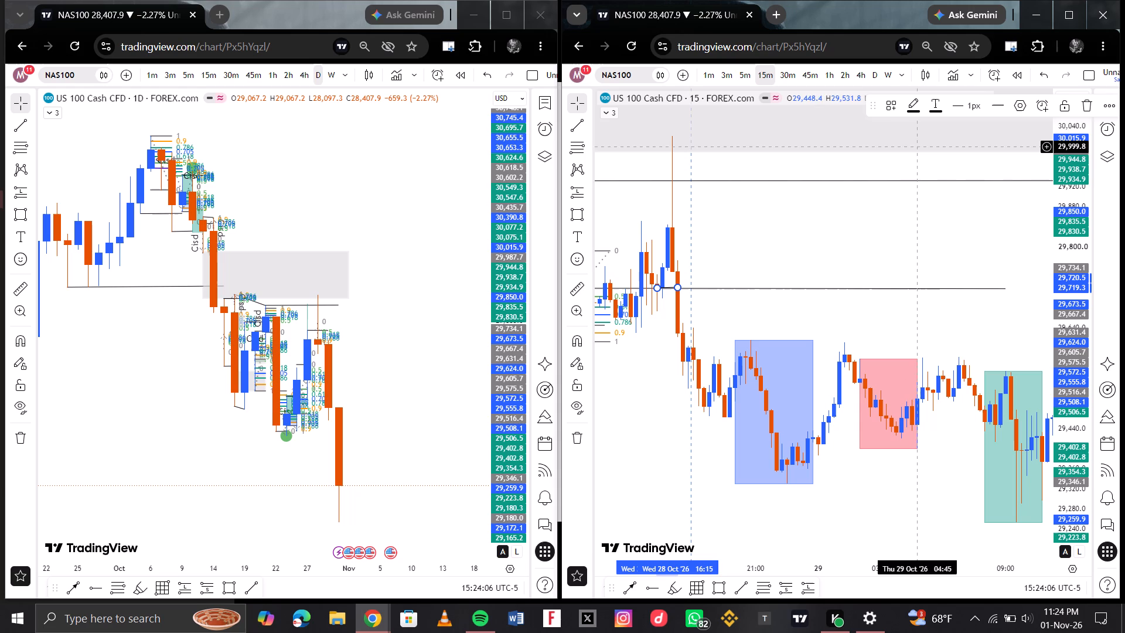
click(888, 105)
click(902, 182)
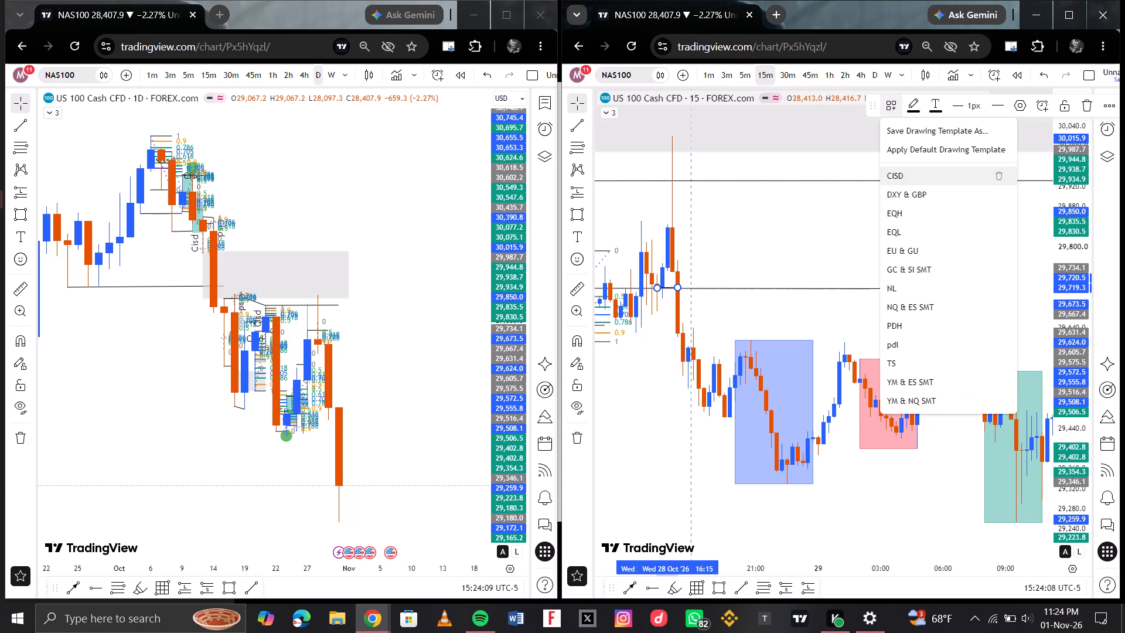
click(773, 241)
Examine the price action from 28 to 30 October on the 30-minute chart.
scroll(749, 234, up, 1)
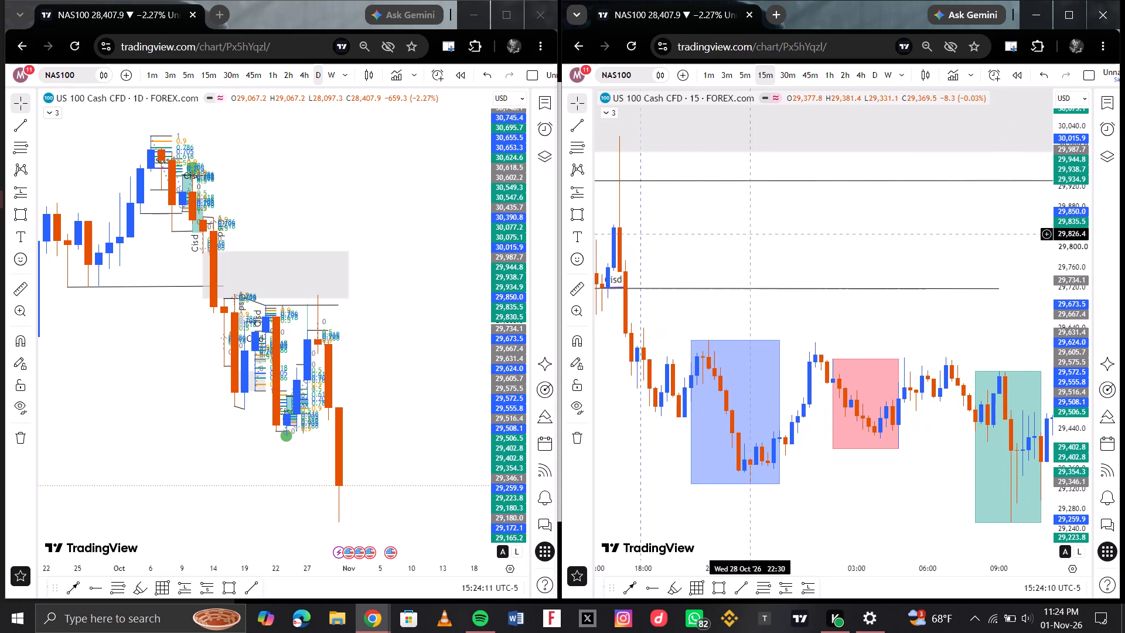
scroll(758, 351, down, 3)
click(790, 65)
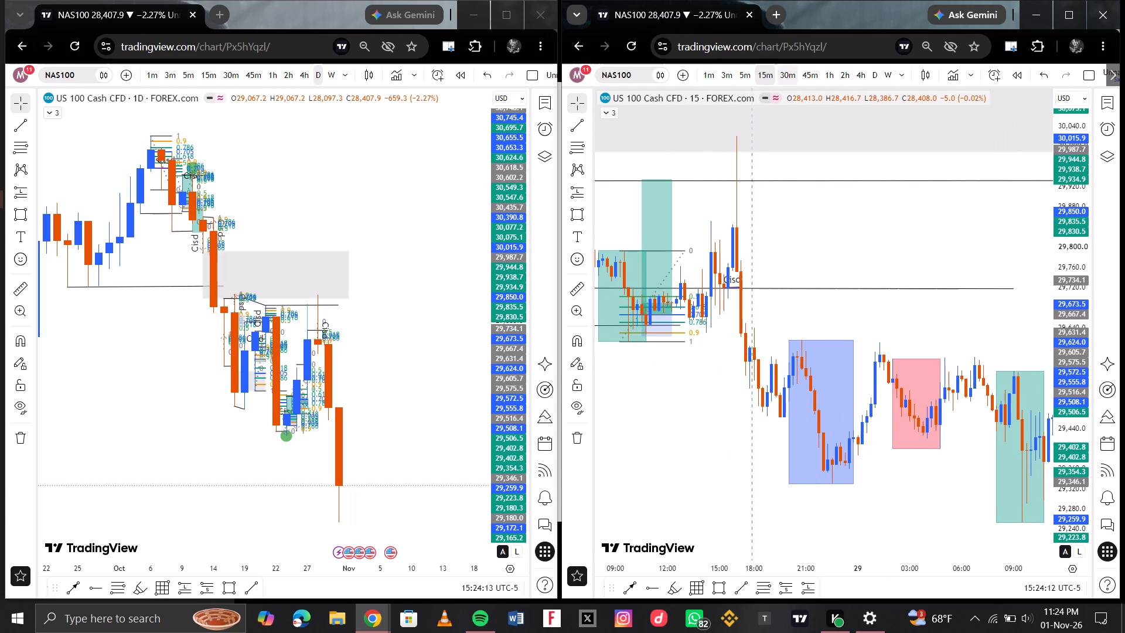
scroll(902, 346, left, 5)
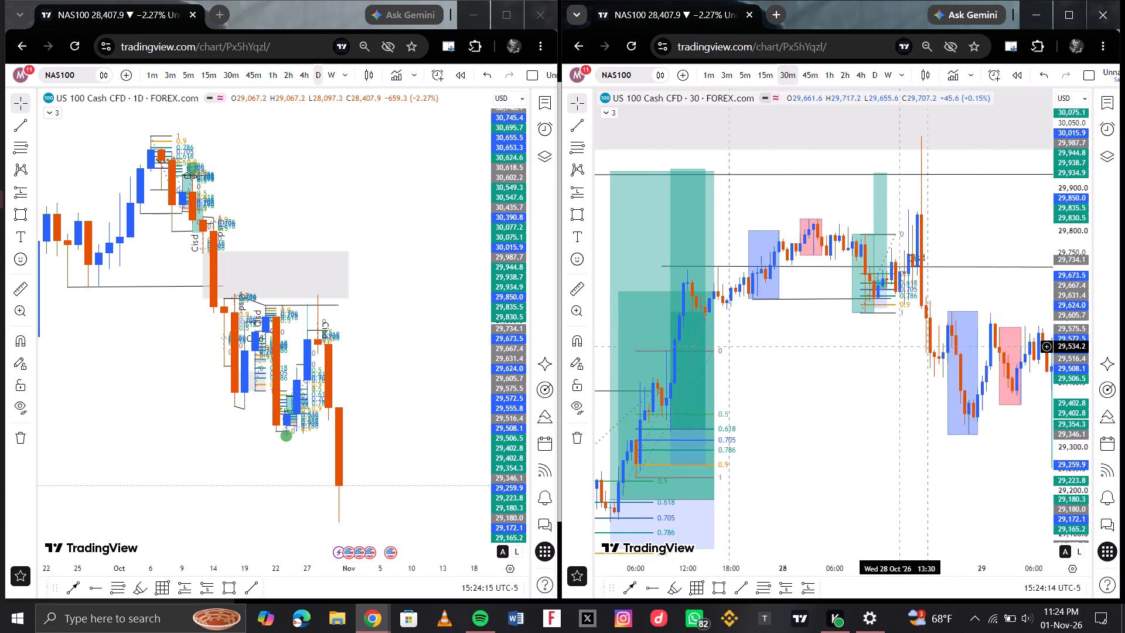
scroll(902, 346, left, 1)
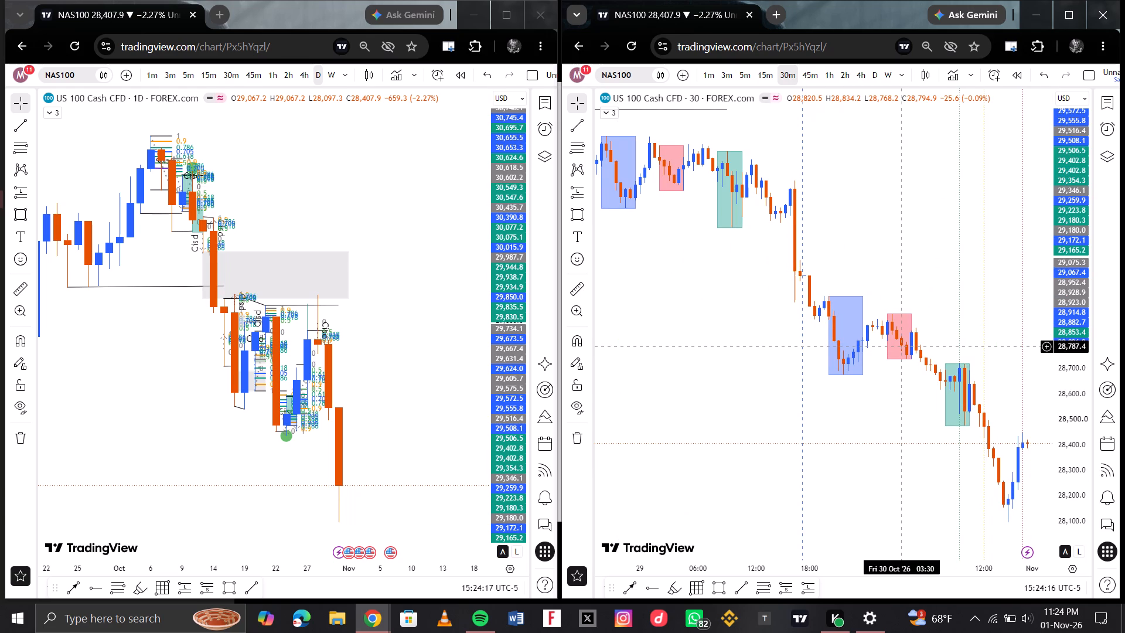
scroll(868, 288, right, 2)
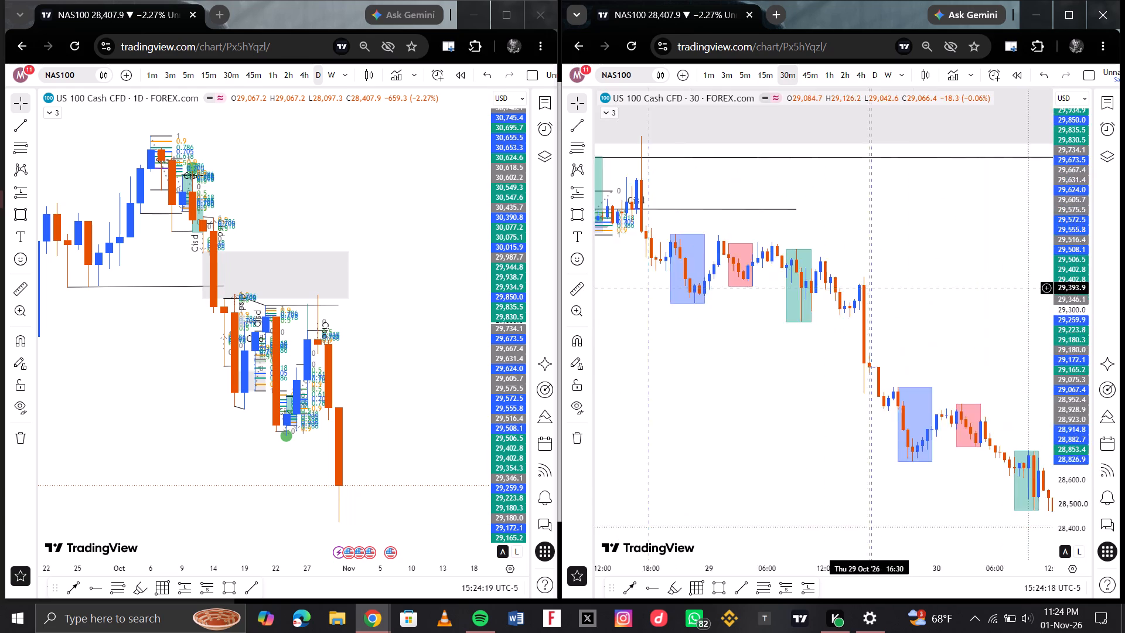
scroll(868, 288, right, 2)
scroll(857, 244, up, 2)
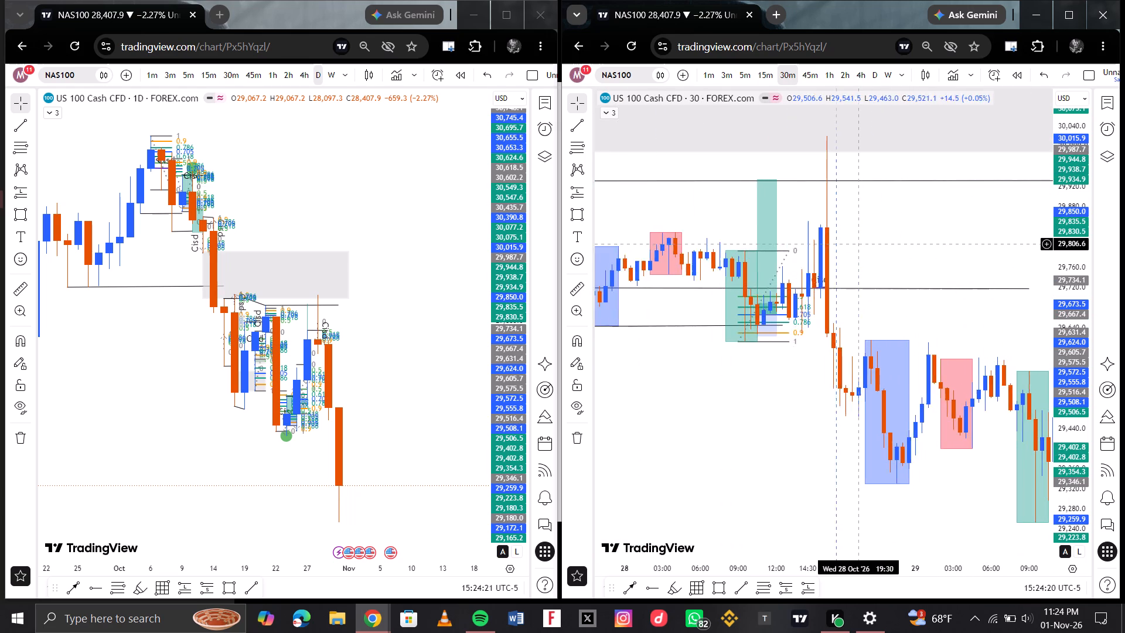
scroll(857, 244, up, 2)
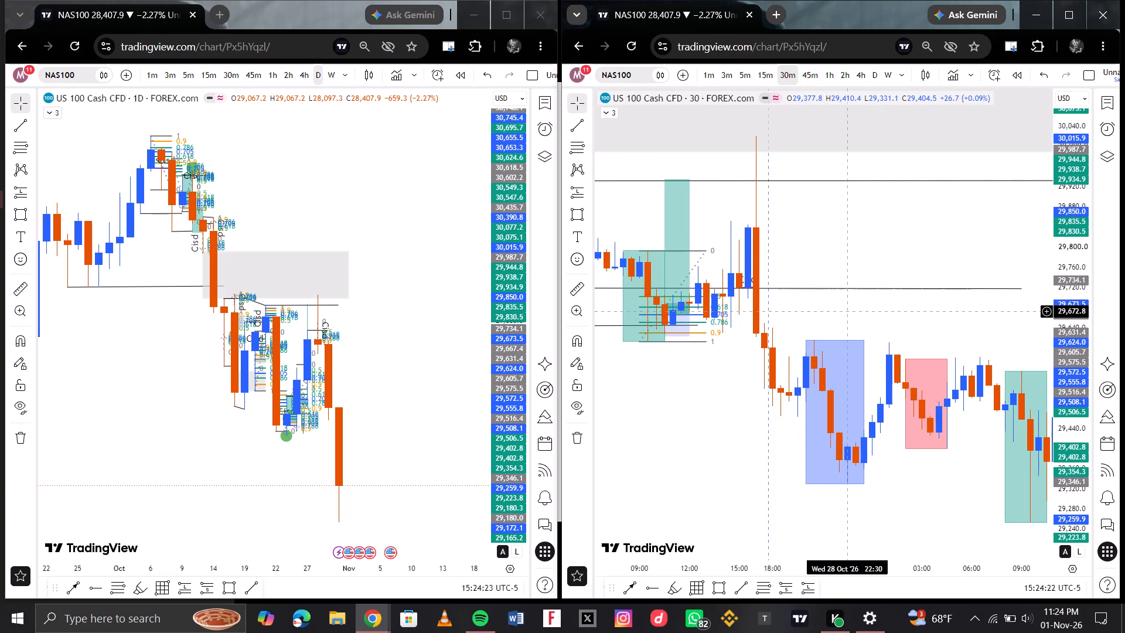
scroll(846, 312, left, 2)
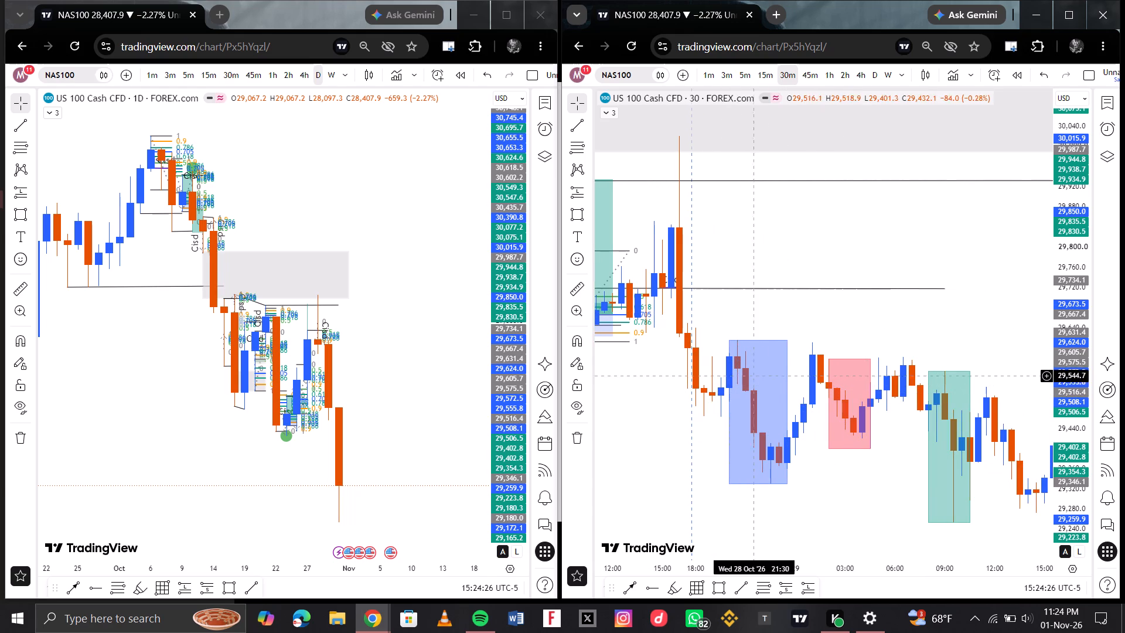
scroll(766, 396, down, 2)
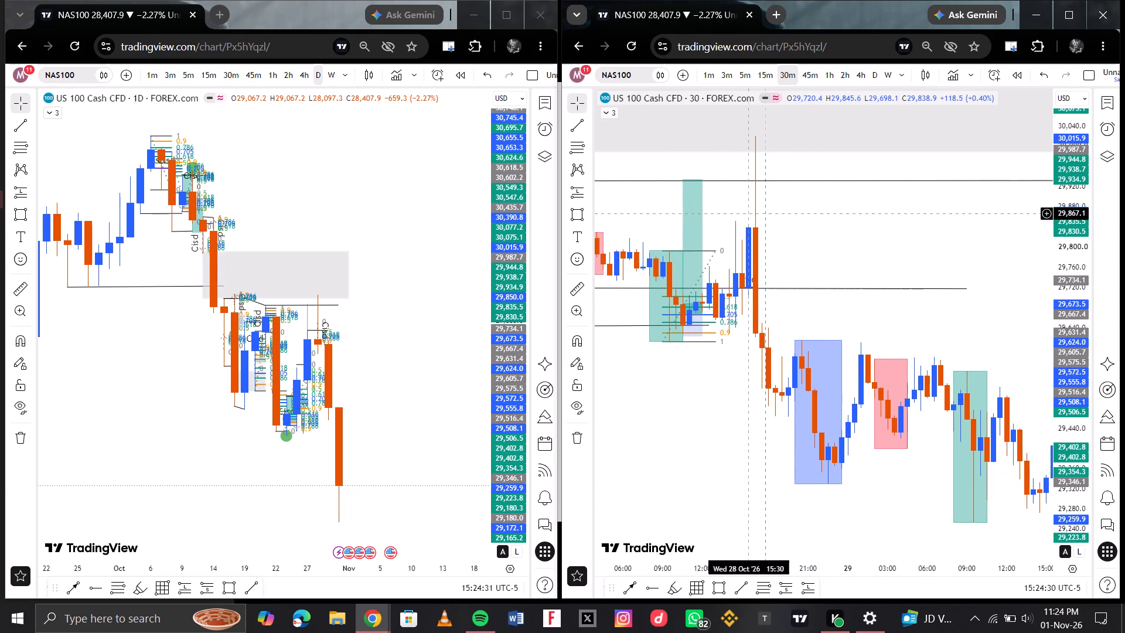
Examine the decline from 28 October into 30 October on the 1-hour chart.
click(826, 74)
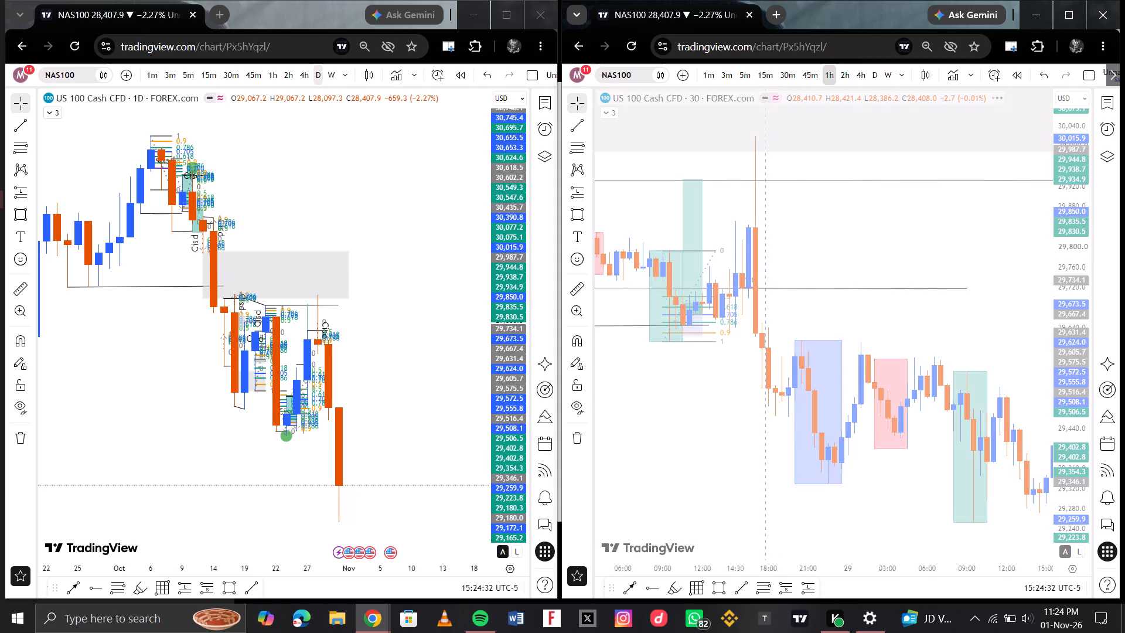
scroll(877, 301, left, 5)
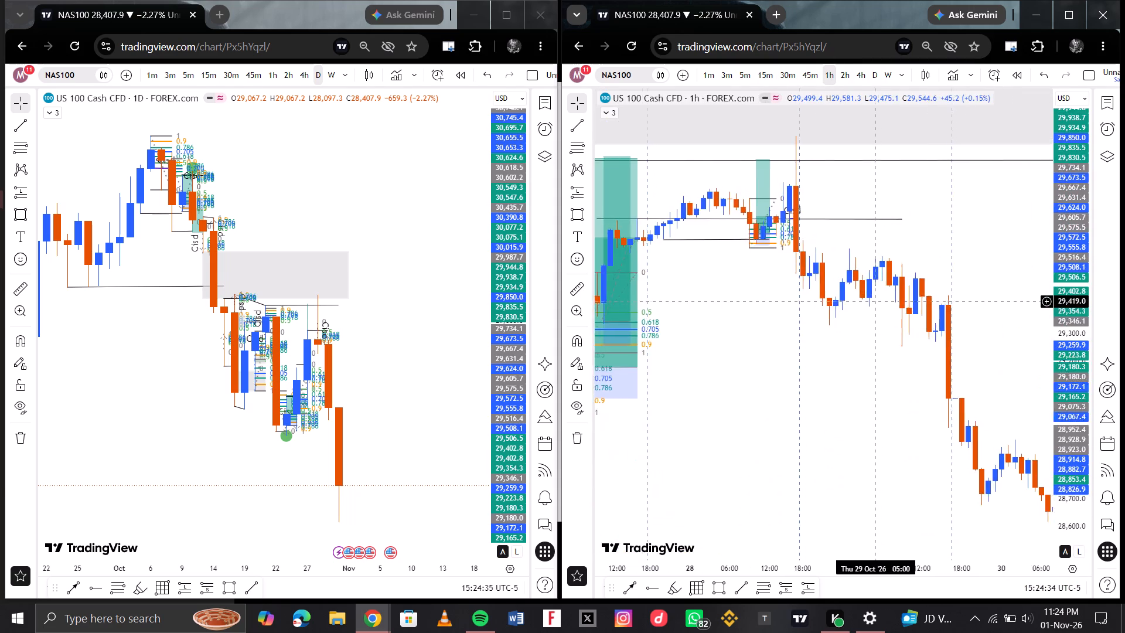
scroll(877, 301, left, 1)
scroll(795, 281, right, 1)
scroll(817, 229, up, 2)
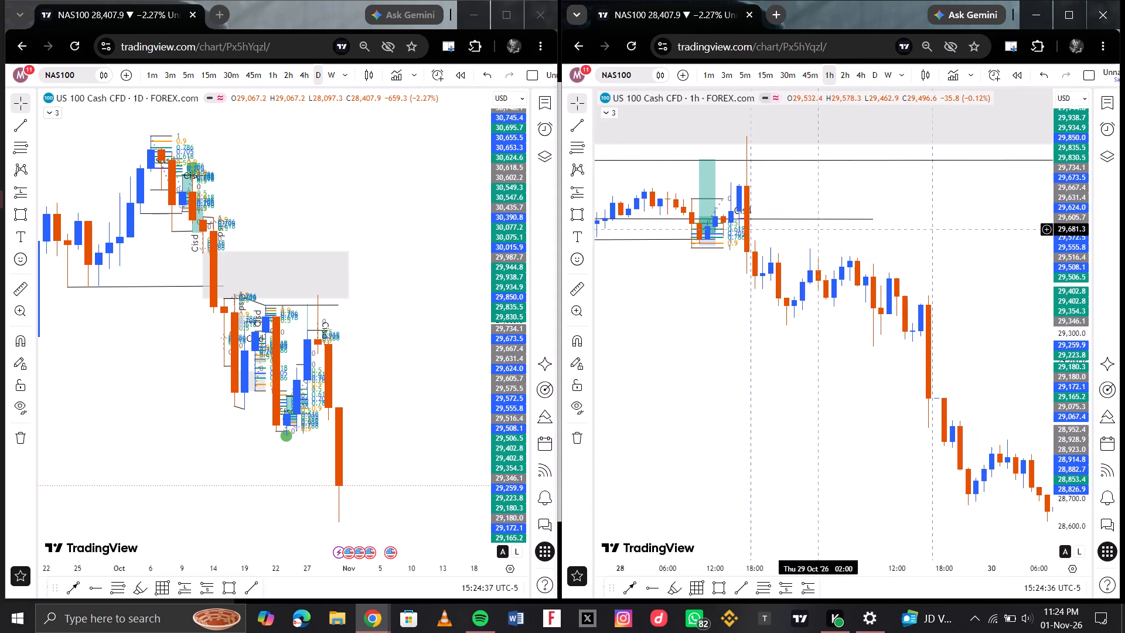
scroll(817, 229, up, 2)
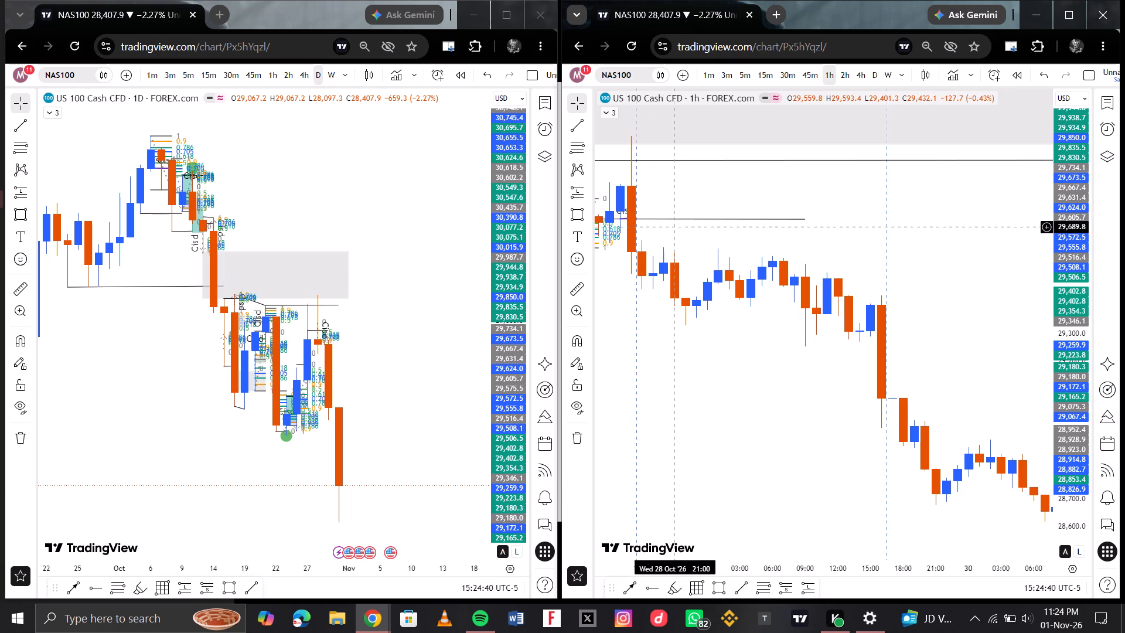
scroll(676, 321, down, 1)
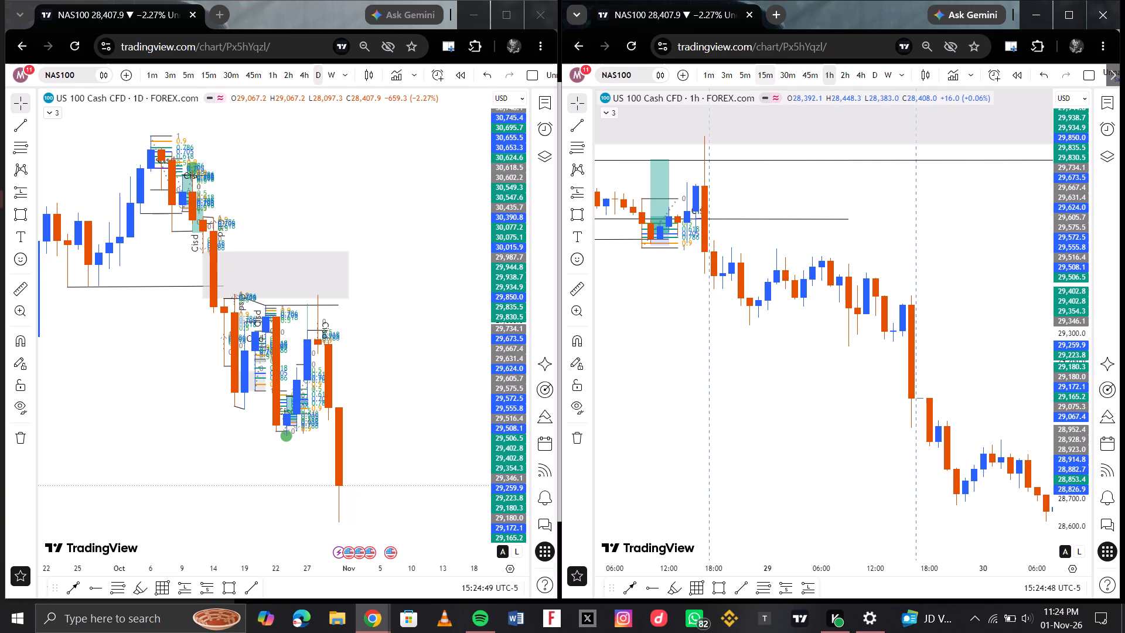
Set the chart back to the 30-minute timeframe, showing 28 and 29 October.
click(790, 69)
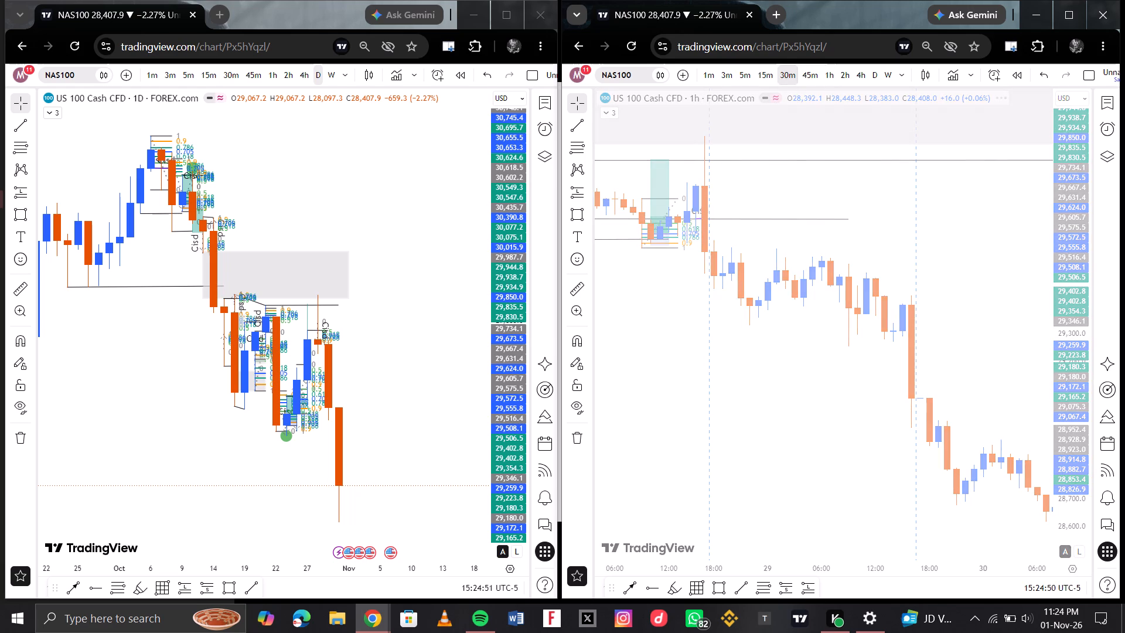
scroll(874, 345, down, 7)
scroll(773, 305, right, 1)
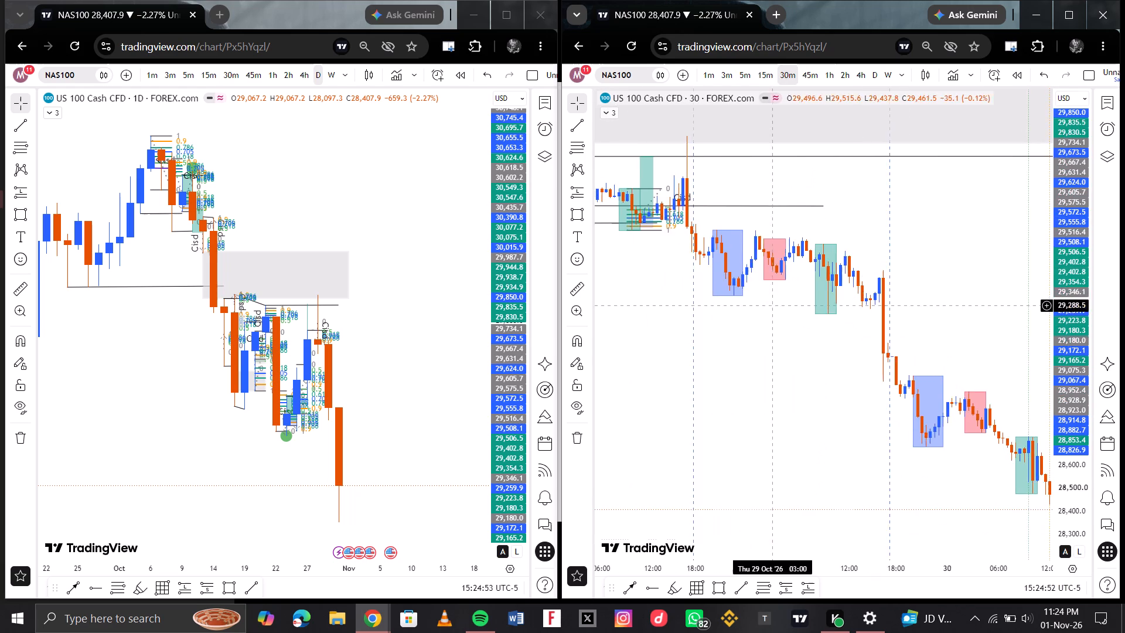
scroll(773, 305, right, 1)
scroll(801, 255, up, 3)
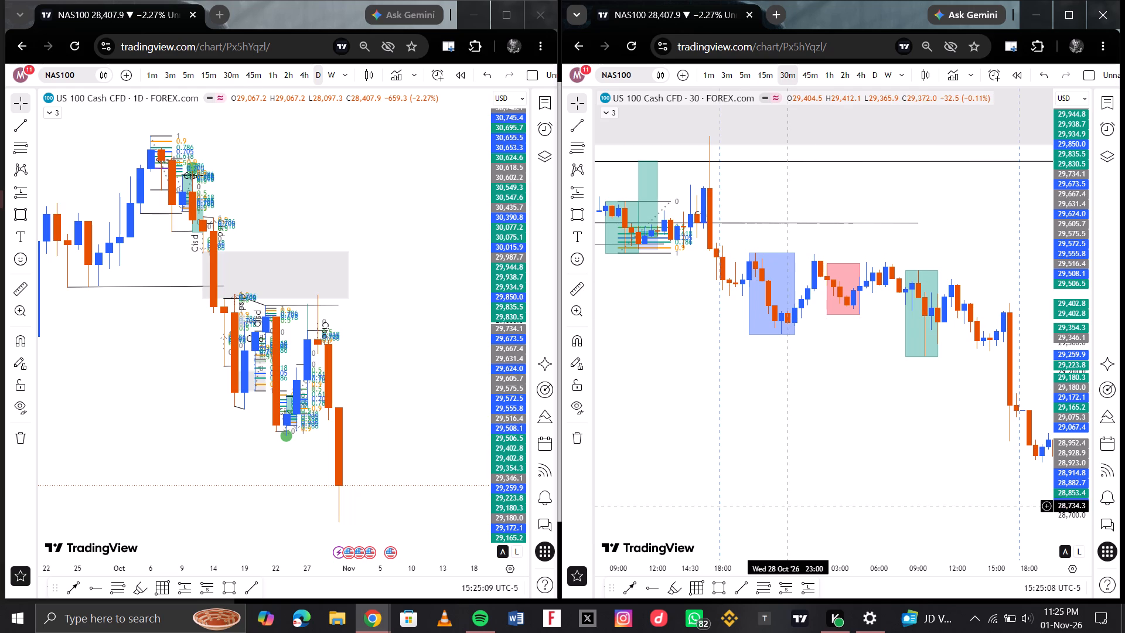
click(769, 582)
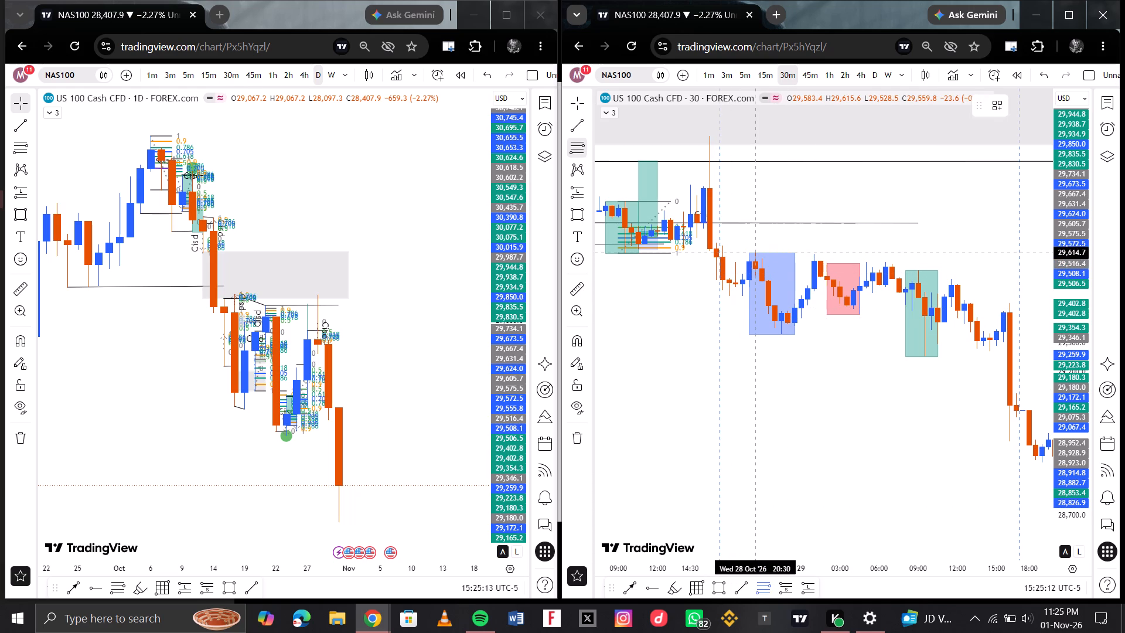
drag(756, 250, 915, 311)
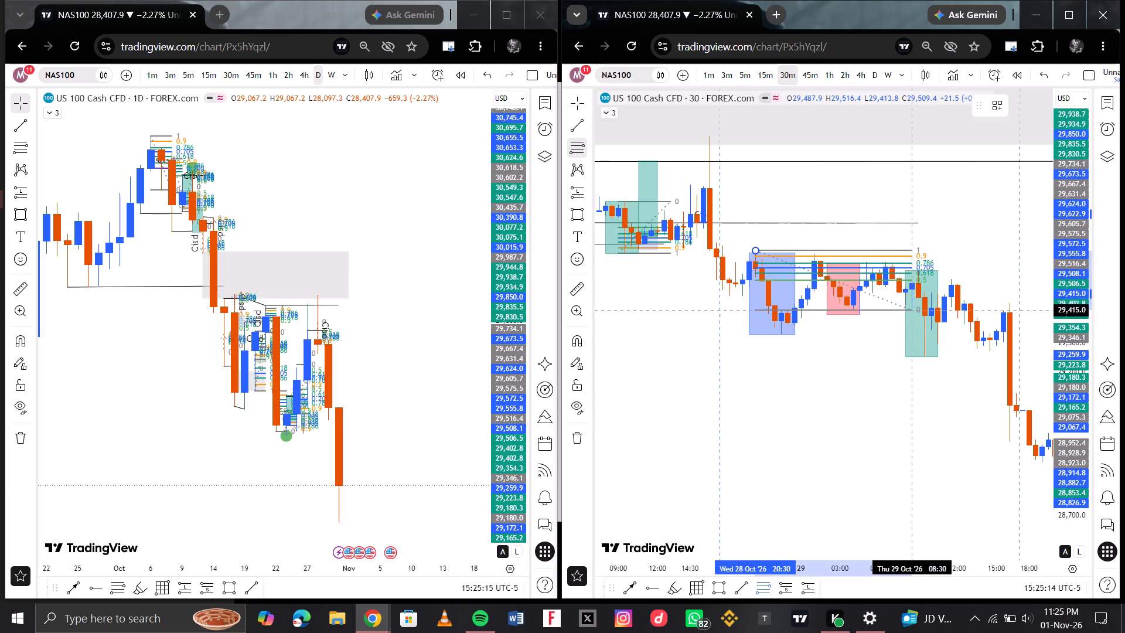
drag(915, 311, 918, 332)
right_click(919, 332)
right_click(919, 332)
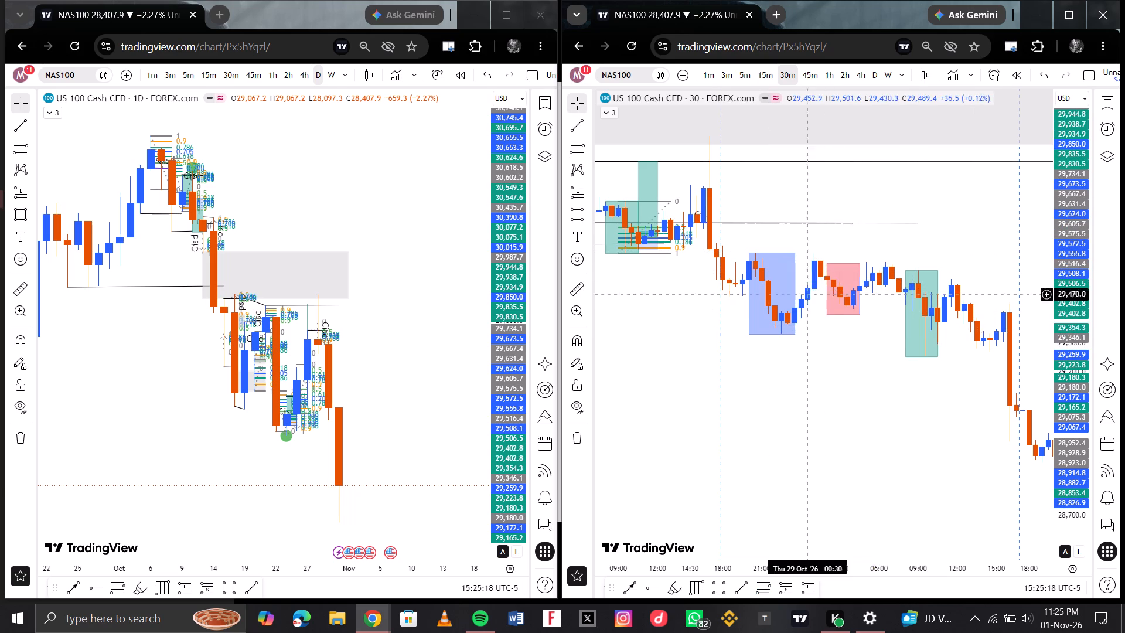
Draw a Fibonacci retracement from about 29,611 at 20:30 on 28 October down to about 29,340 at 13:30 on 29 October.
scroll(823, 270, left, 1)
click(772, 367)
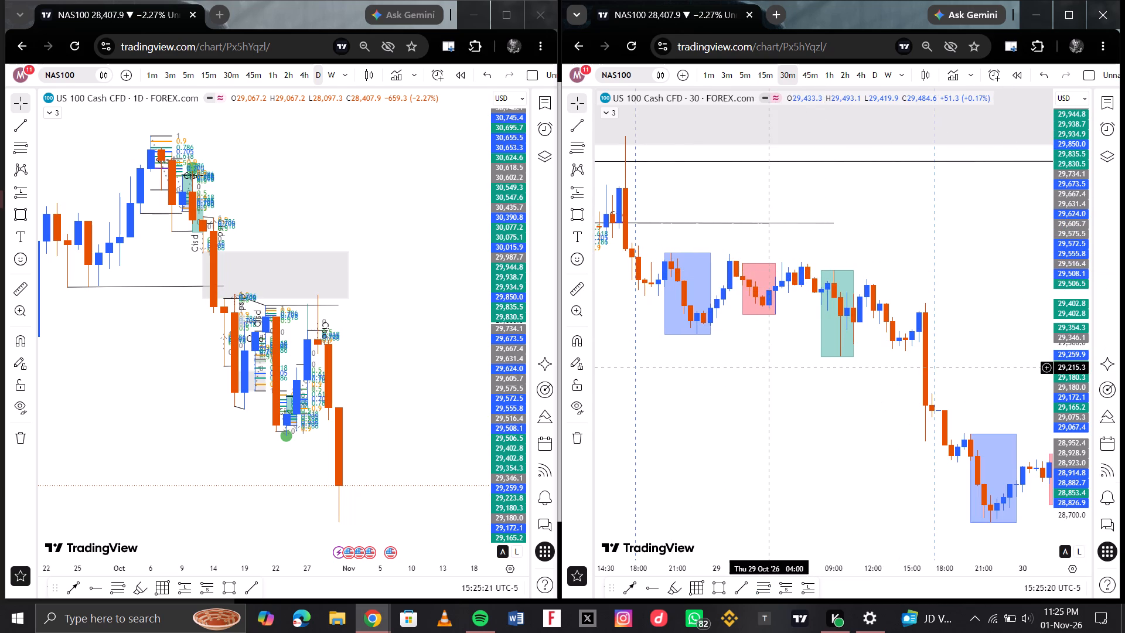
scroll(848, 338, down, 2)
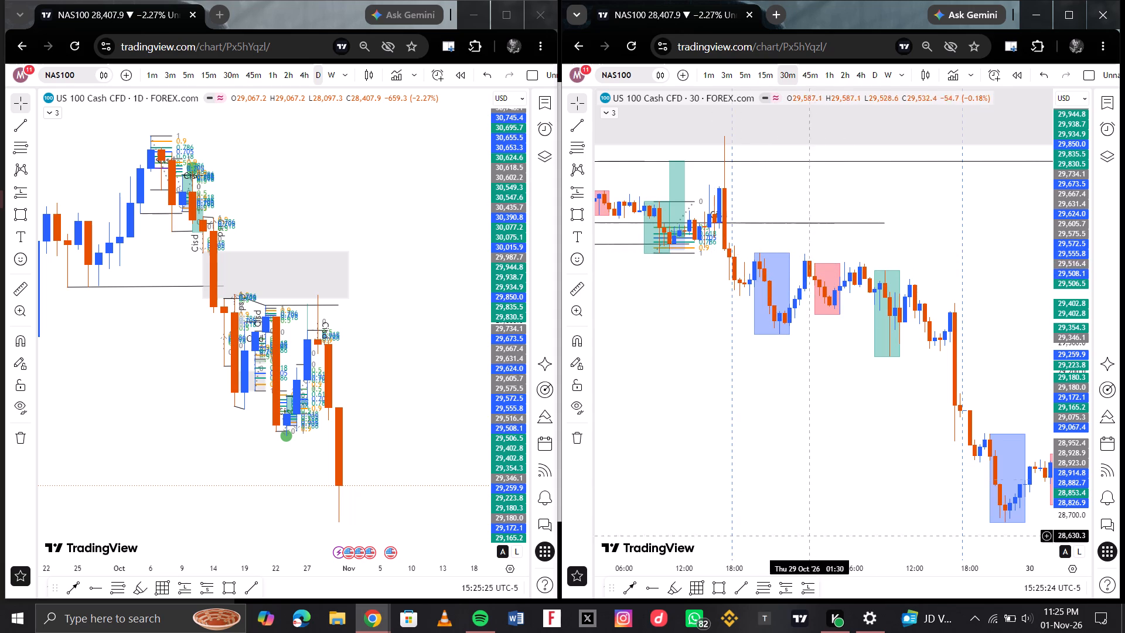
click(767, 586)
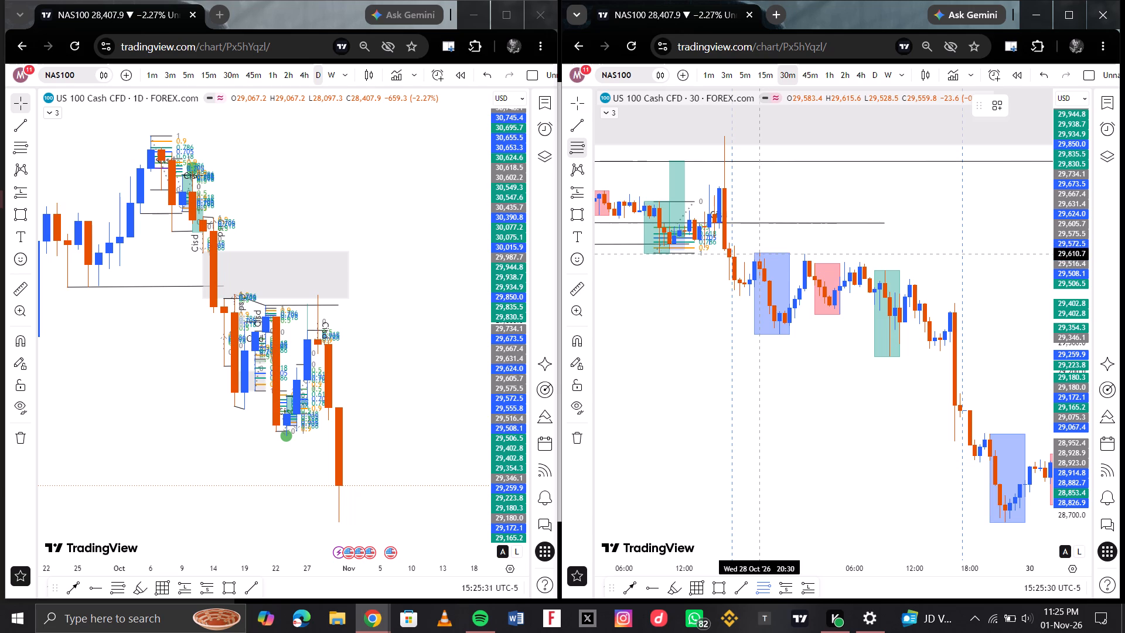
drag(758, 254, 932, 333)
click(932, 333)
drag(837, 383, 834, 315)
Move the retracement's lower end back to 05:00 on 29 October, level with the low of the blue session box.
scroll(834, 315, up, 1)
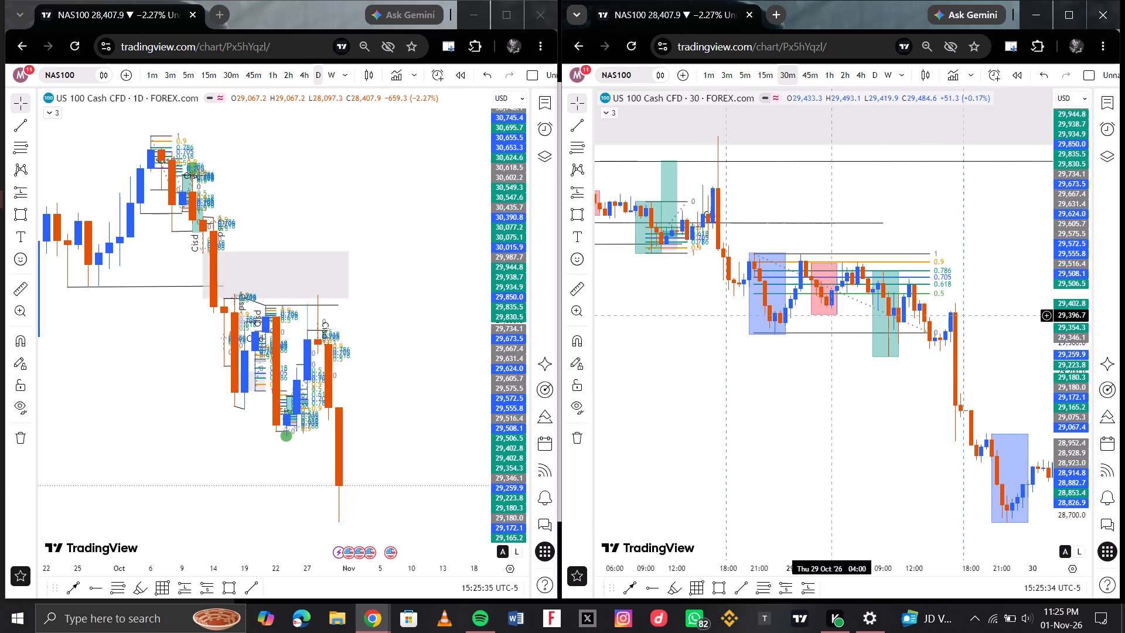
scroll(834, 315, up, 1)
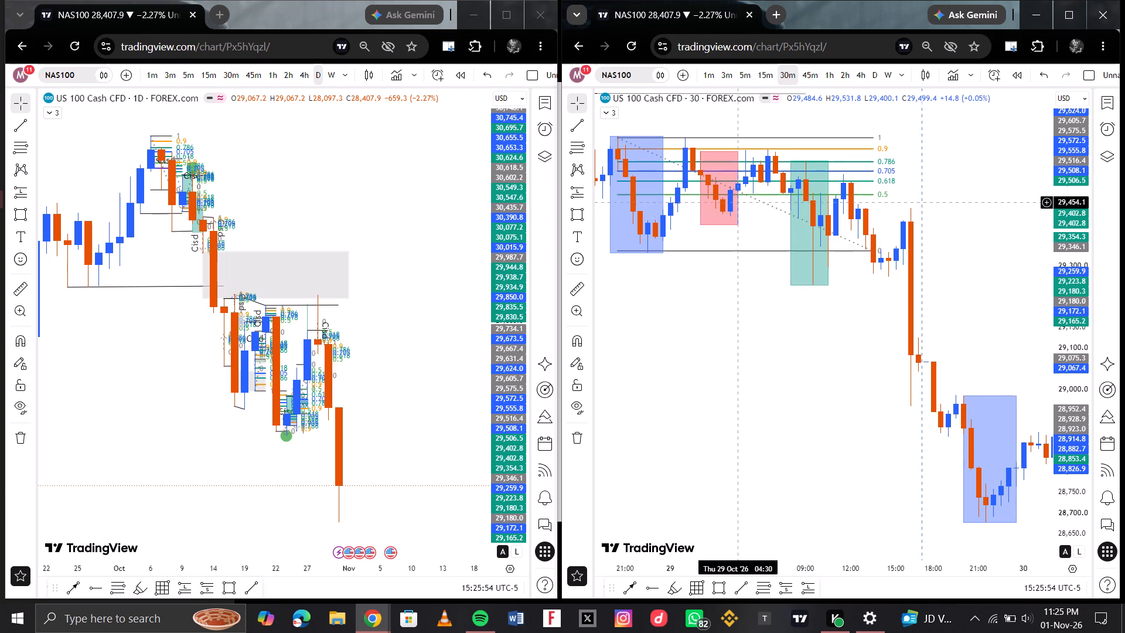
scroll(781, 218, down, 2)
scroll(871, 191, left, 2)
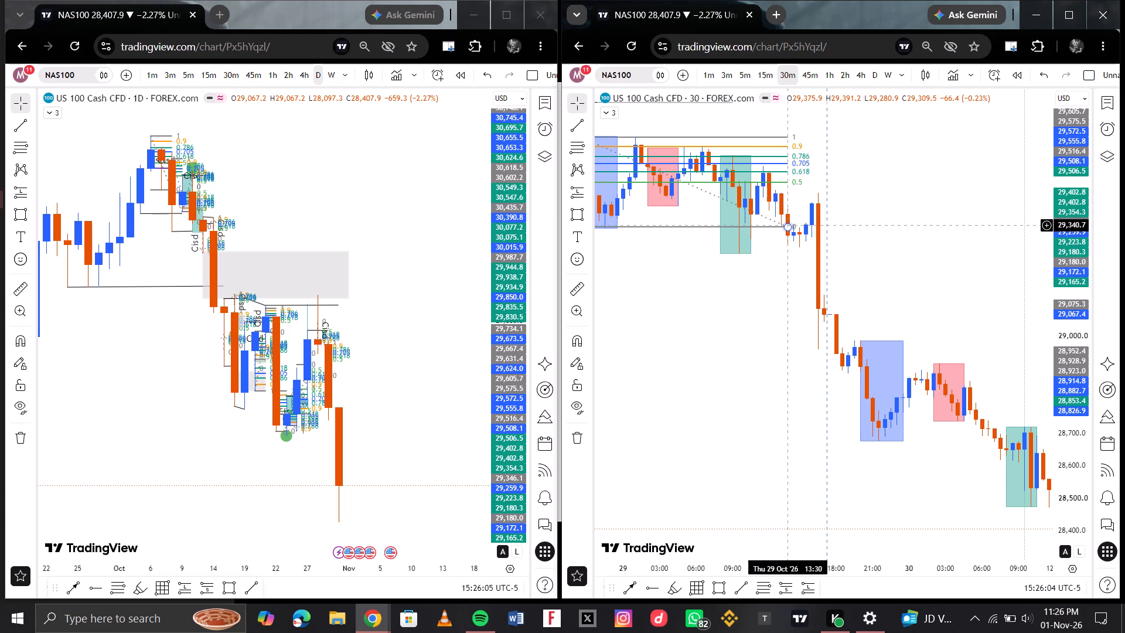
drag(786, 225, 687, 223)
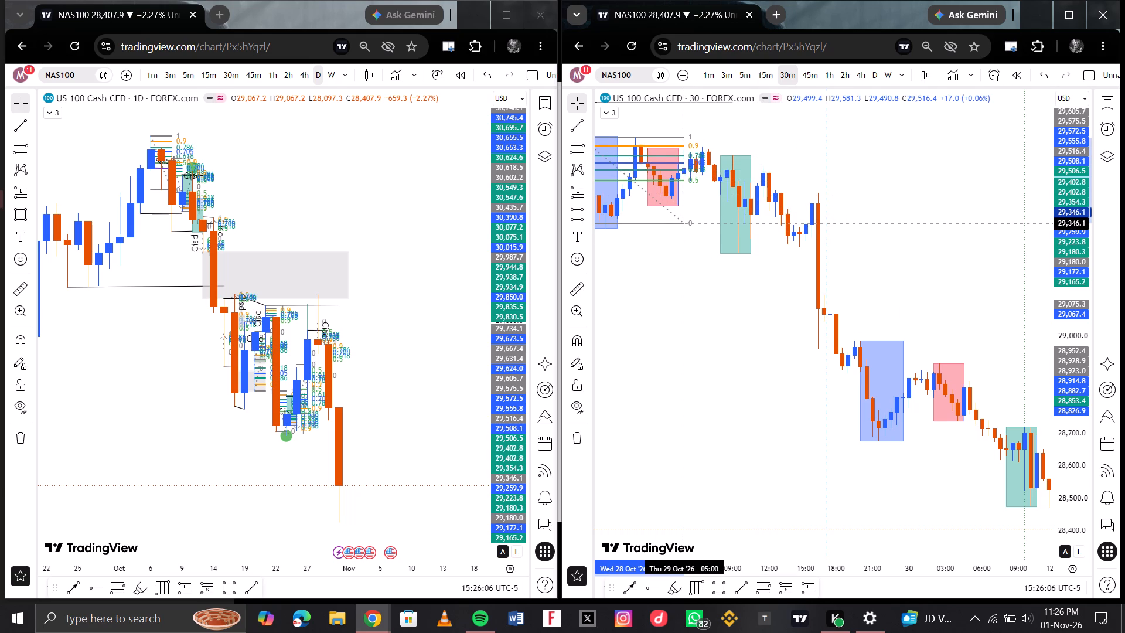
drag(687, 223, 687, 230)
click(687, 230)
click(733, 270)
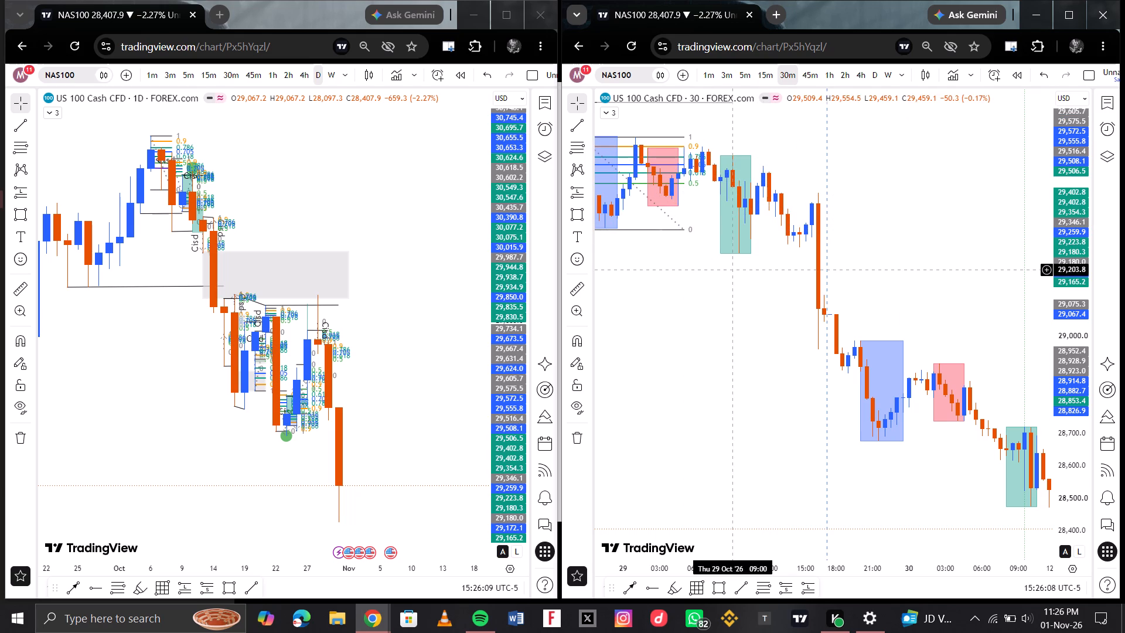
Draw a Fibonacci retracement from about 29,559 at 09:00 on 29 October down to about 29,260 at 15:00.
click(761, 591)
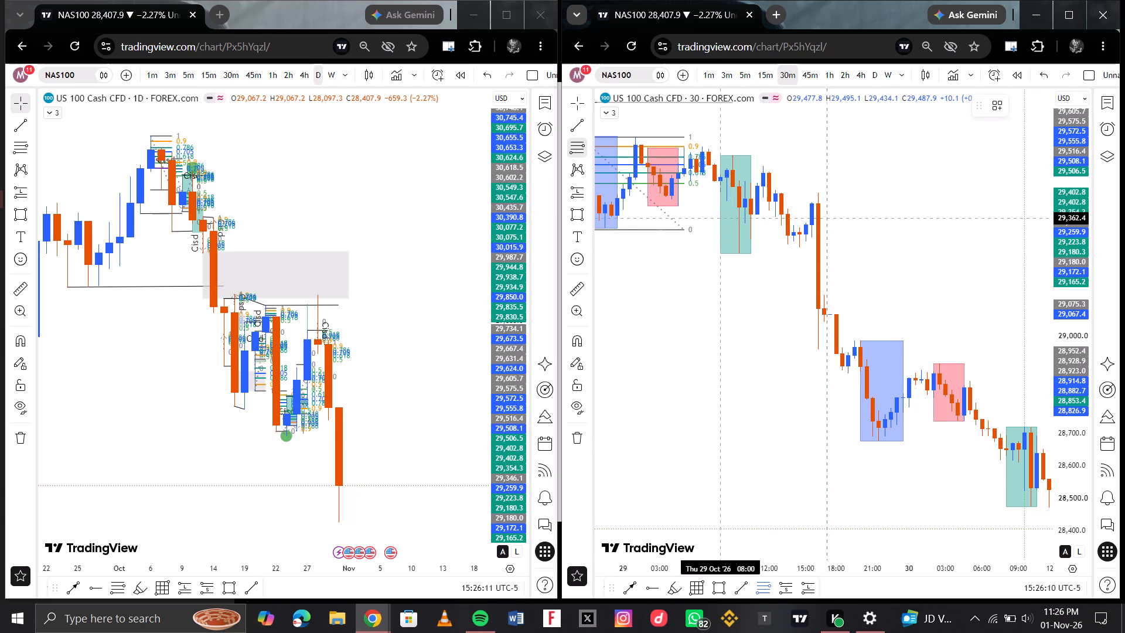
drag(733, 154, 778, 175)
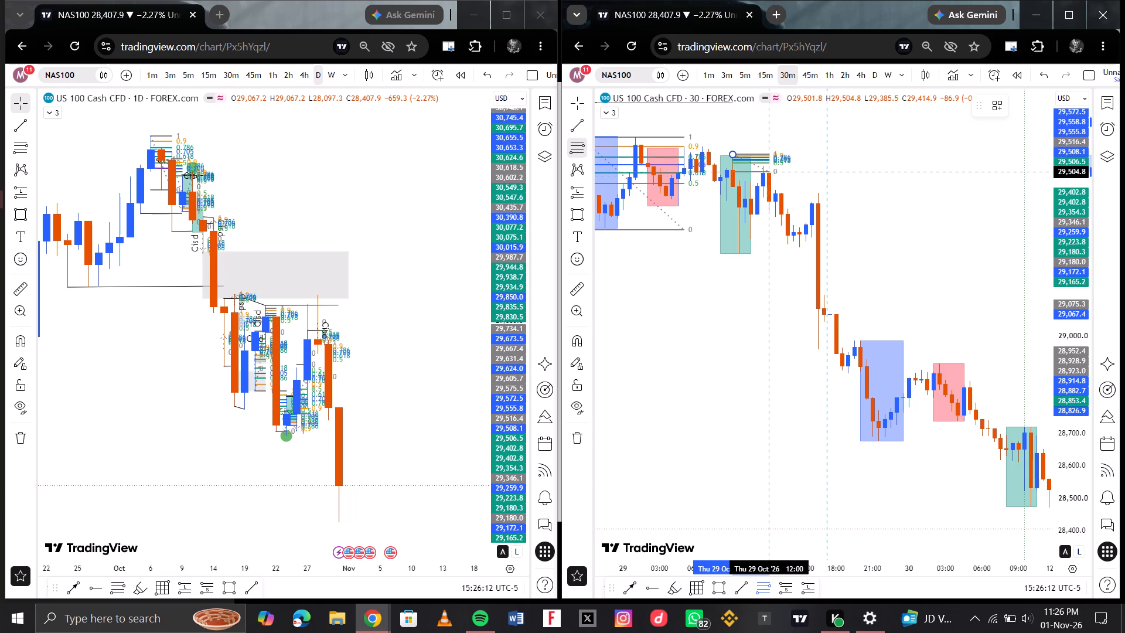
drag(778, 175, 807, 256)
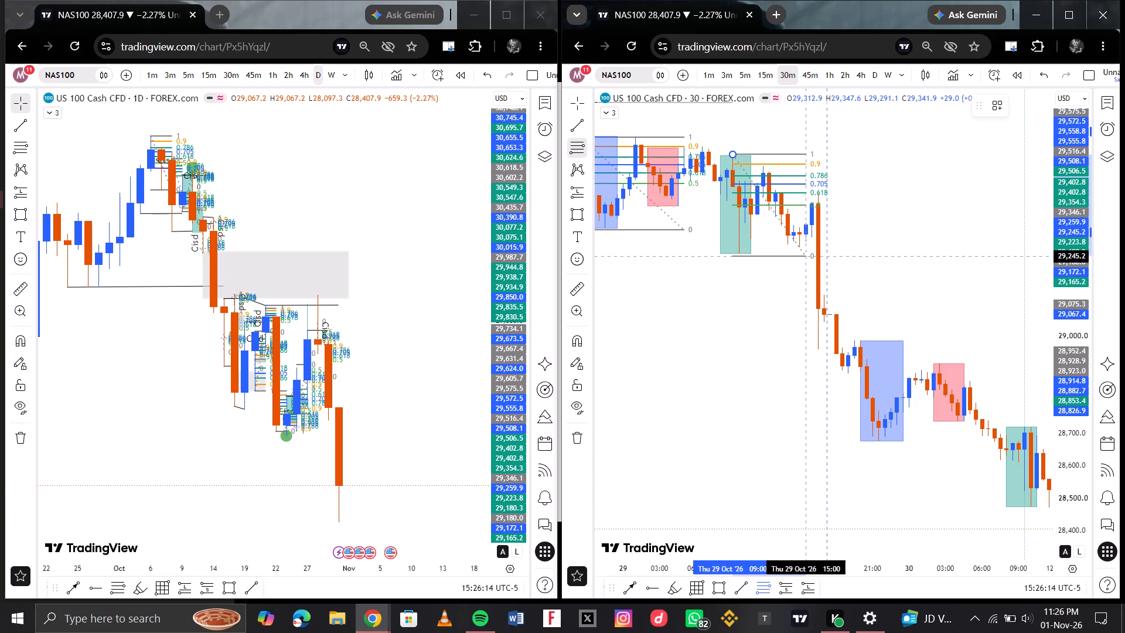
drag(807, 256, 807, 251)
click(807, 251)
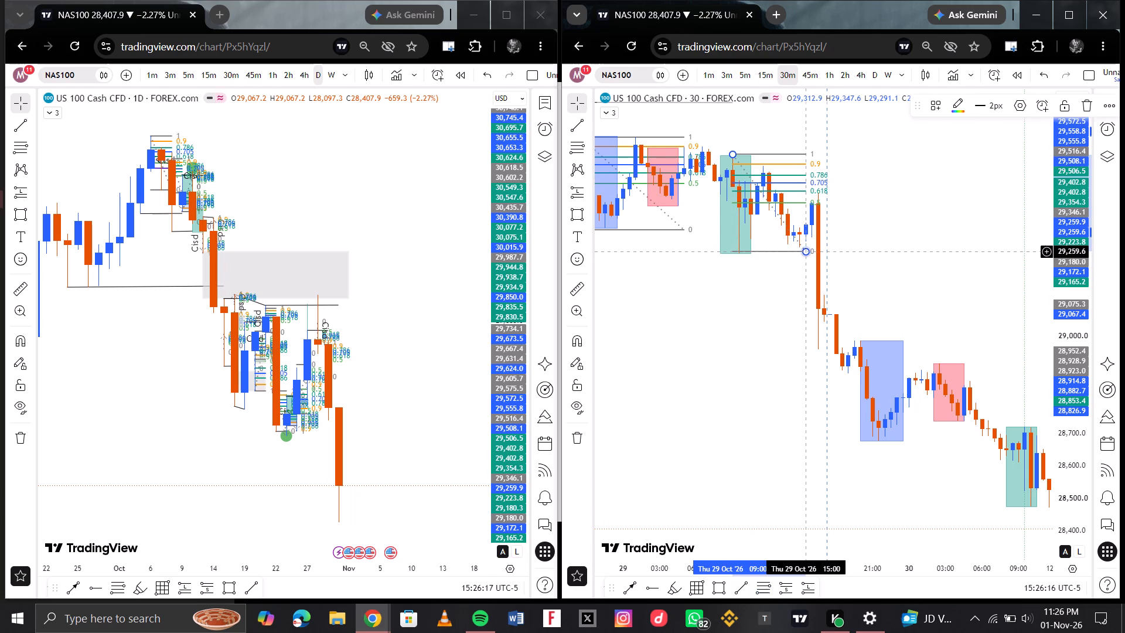
click(799, 273)
Adjust the new retracement's ends to about 29,554 and 29,255, level with the high and low of the 29 October green session box.
scroll(763, 167, up, 2)
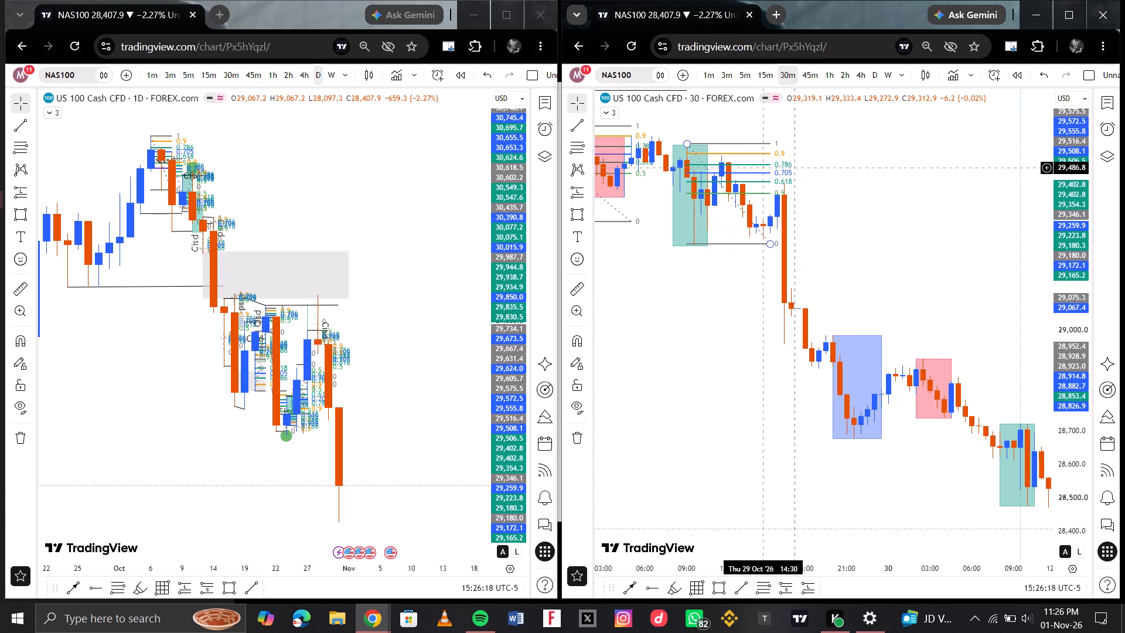
scroll(763, 167, right, 2)
scroll(780, 147, up, 3)
scroll(742, 155, right, 2)
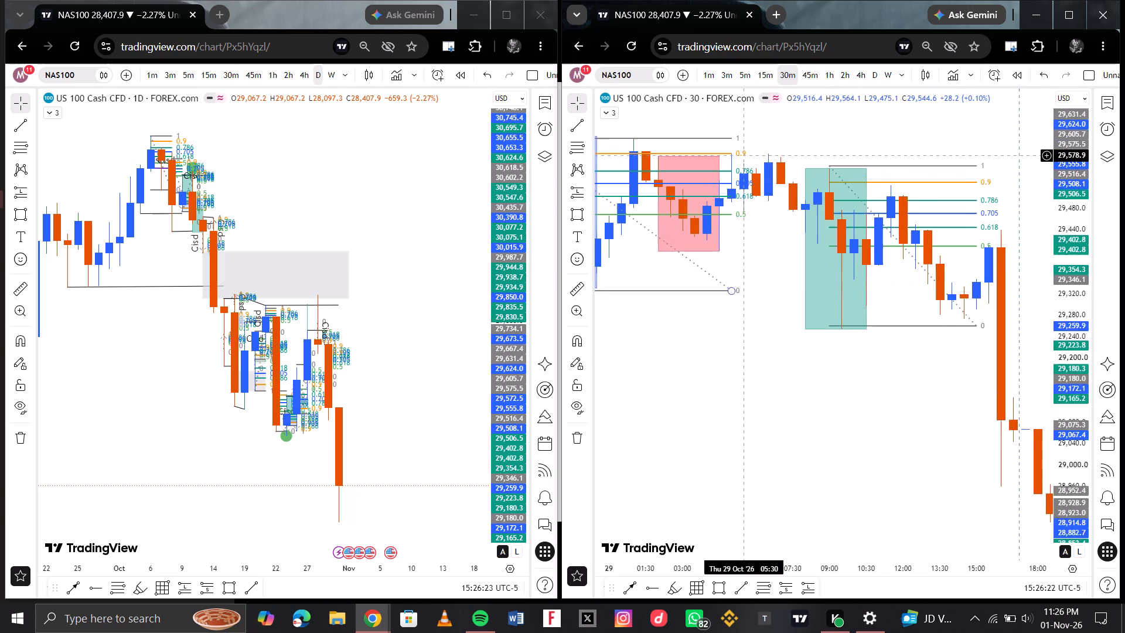
click(850, 167)
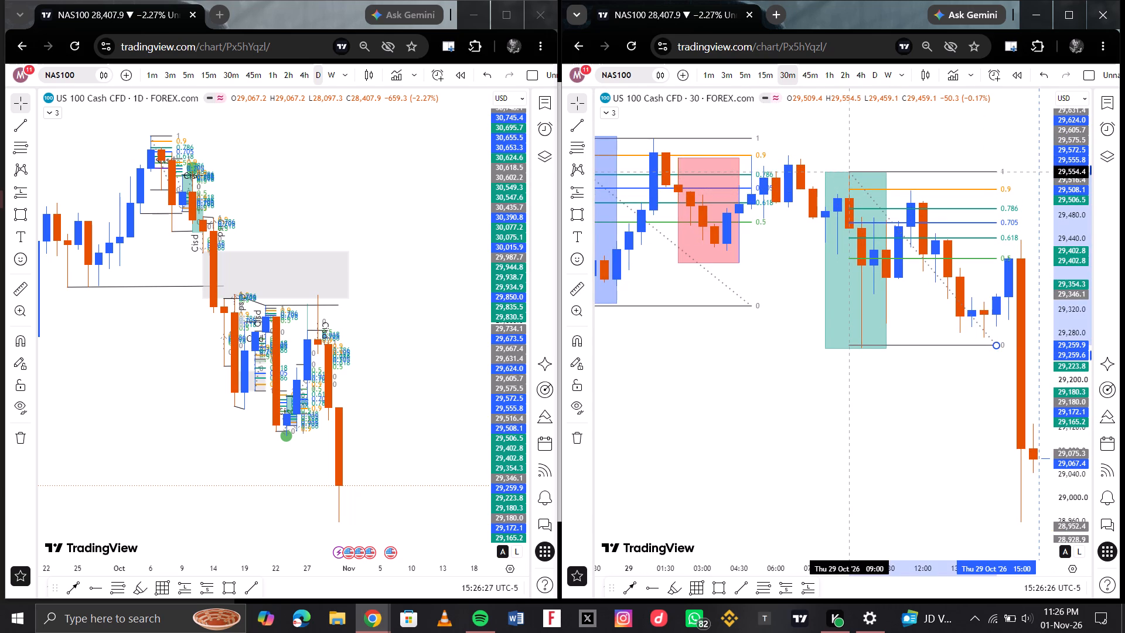
click(857, 246)
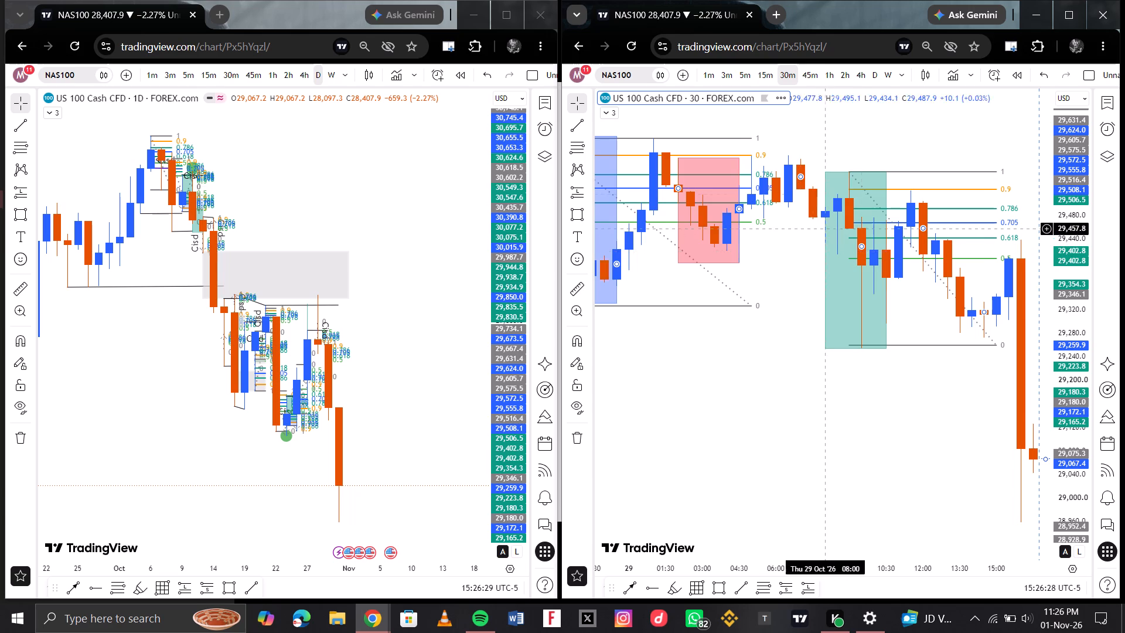
scroll(865, 185, up, 2)
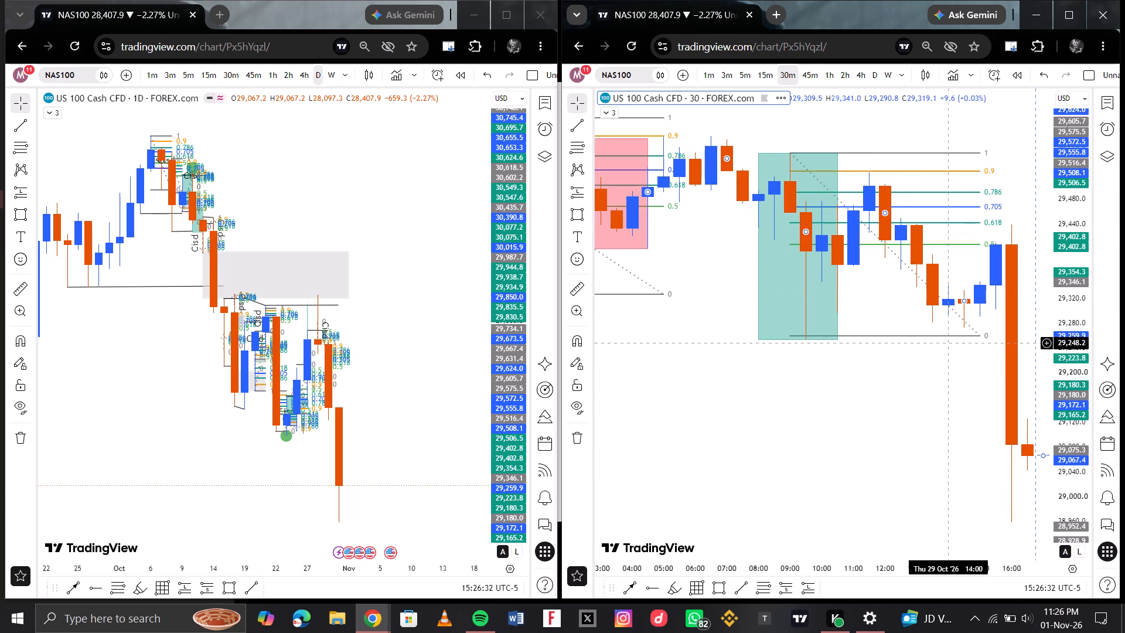
click(981, 338)
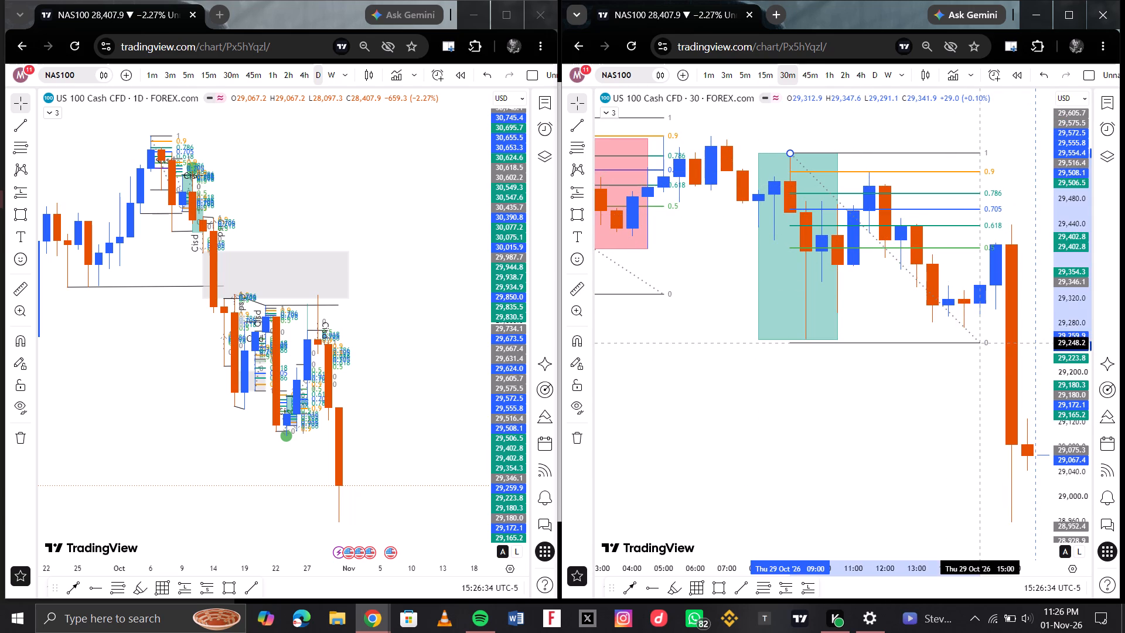
click(926, 376)
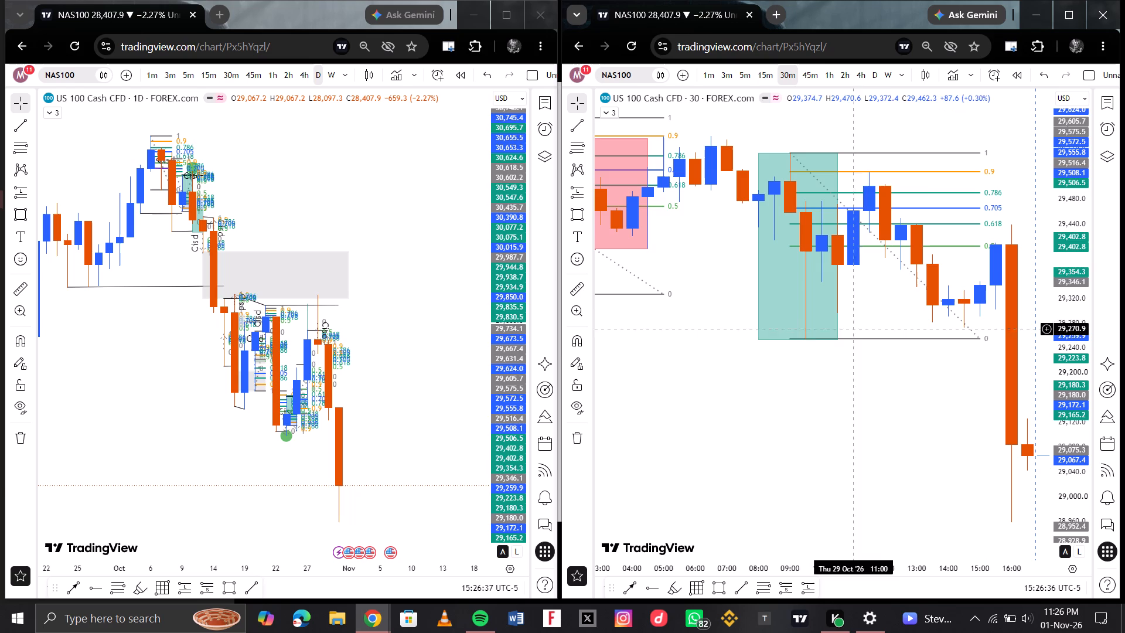
click(788, 153)
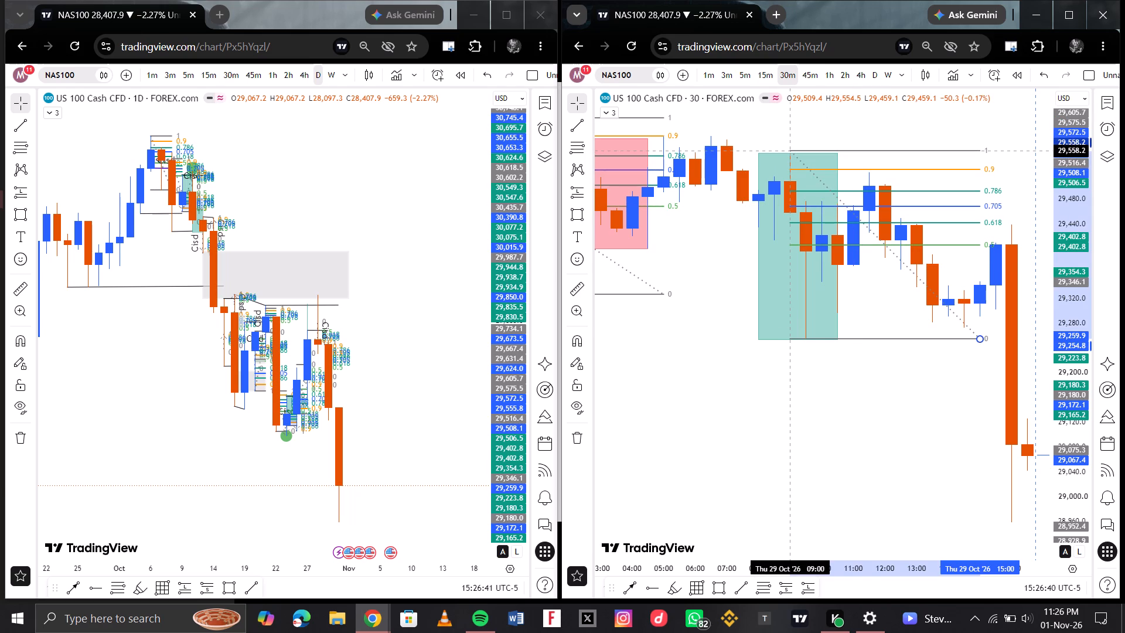
click(746, 169)
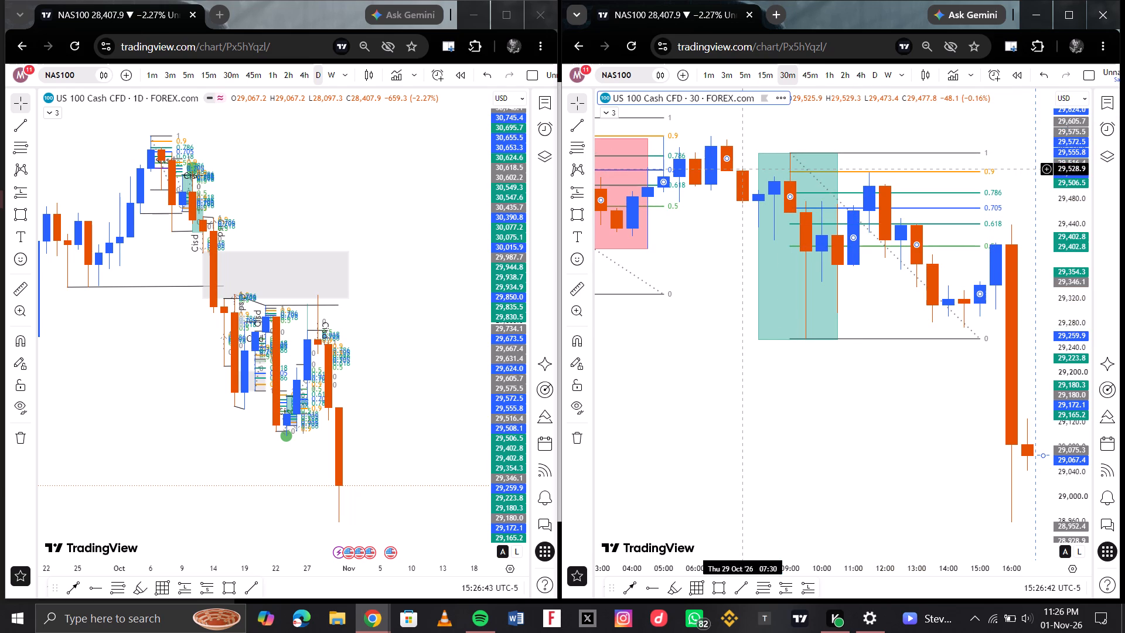
Place a short position at 11:30 on 29 October with entry 29,440.1 at the 0.618 level, stop 29,530.8 and target 29,235.9.
scroll(884, 210, up, 1)
scroll(904, 299, down, 2)
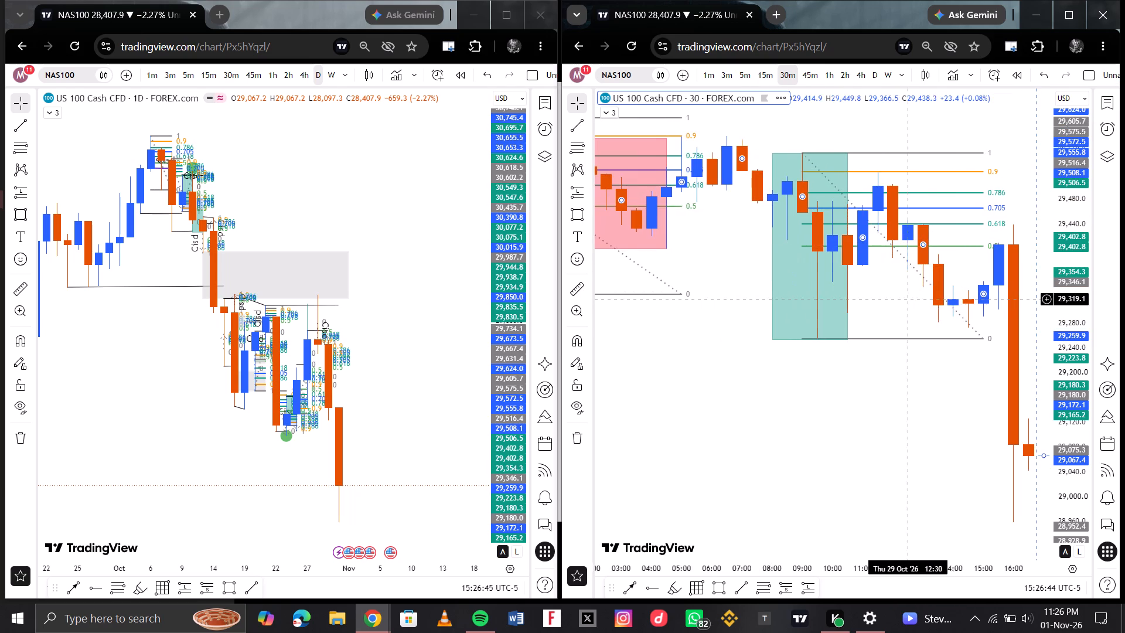
scroll(931, 300, left, 1)
scroll(837, 302, right, 1)
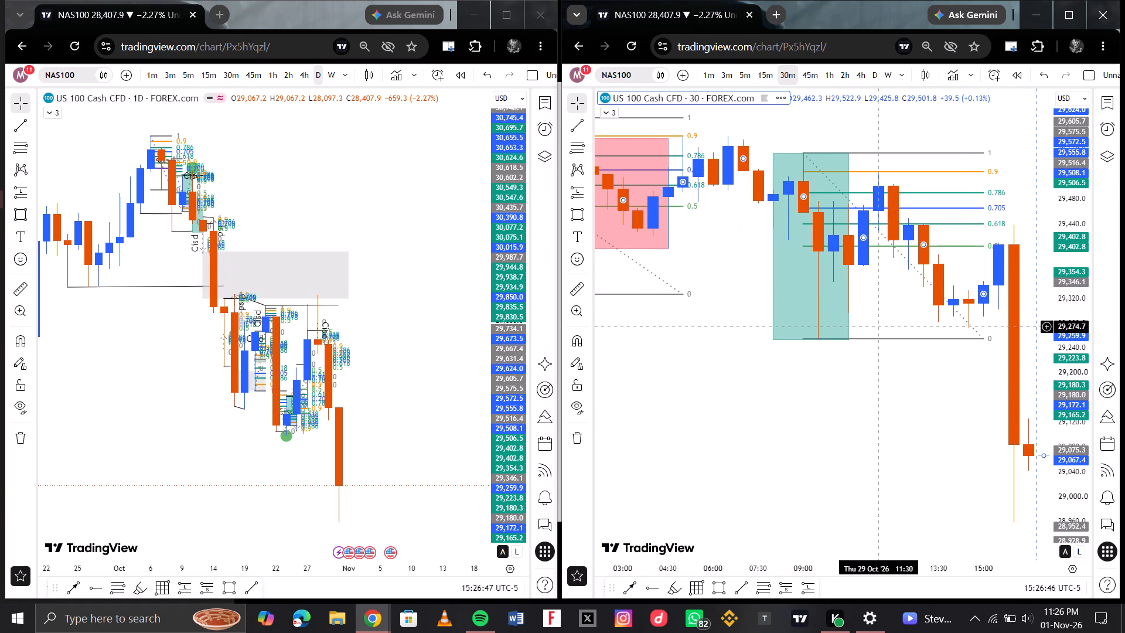
click(793, 593)
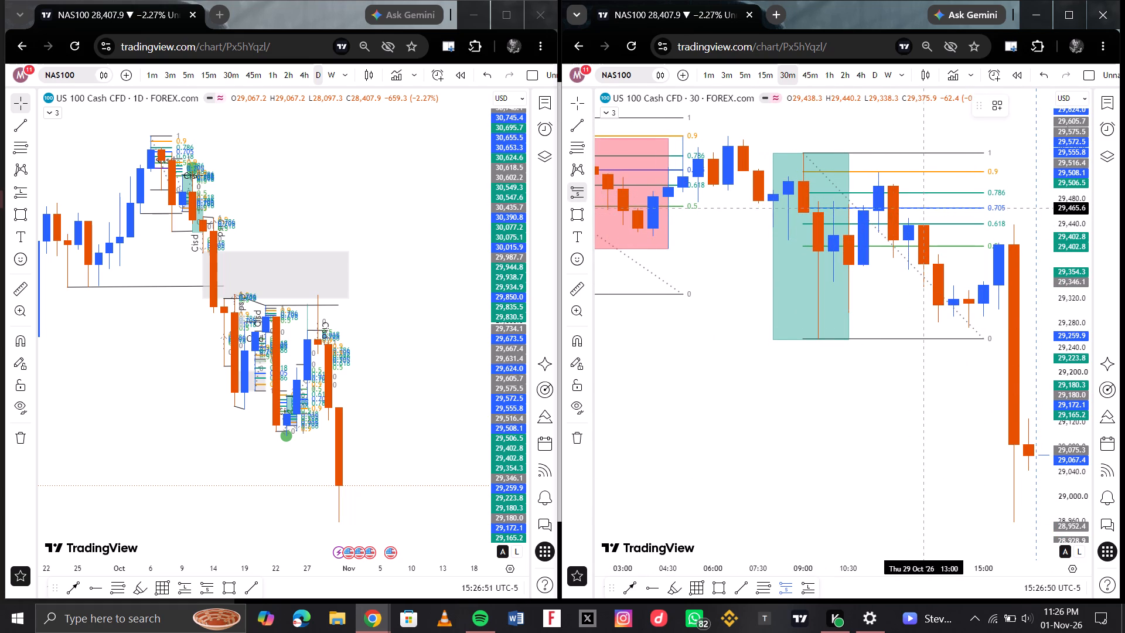
click(877, 224)
drag(877, 146, 879, 168)
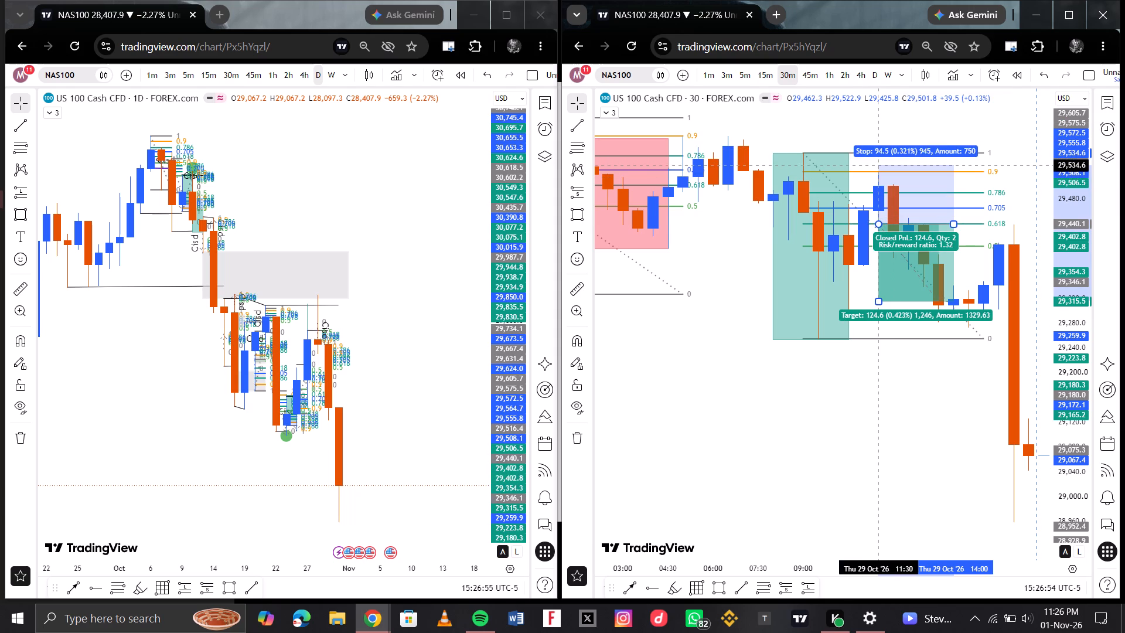
drag(879, 168, 879, 171)
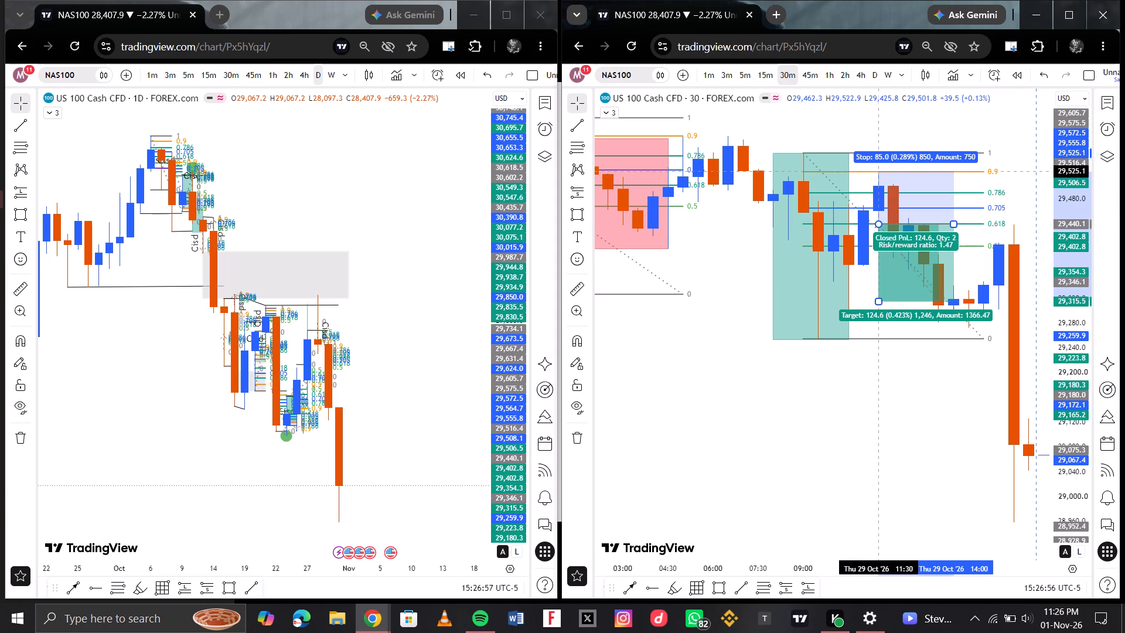
drag(879, 171, 879, 171)
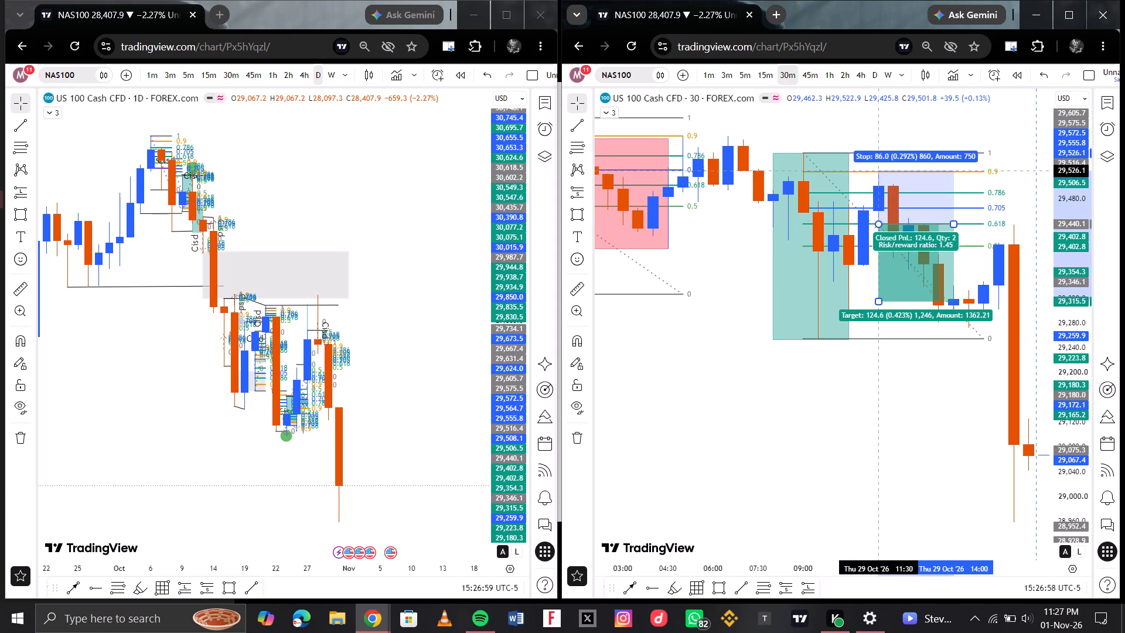
drag(879, 171, 879, 168)
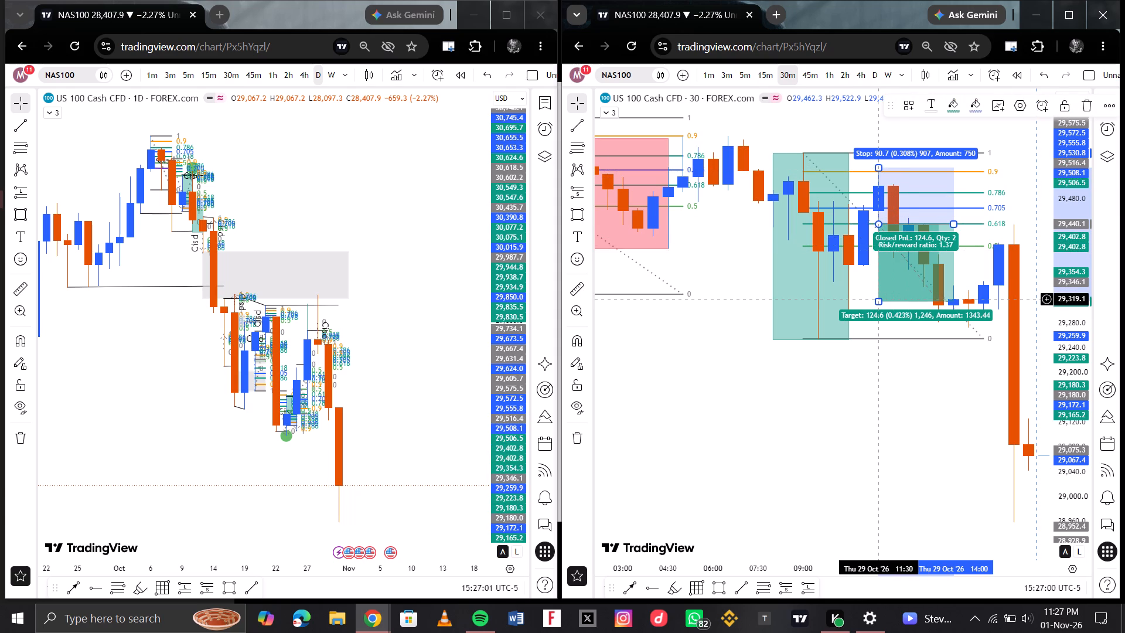
drag(878, 299, 878, 350)
On the 1-hour timeframe, extend the short position's target down to 29,009.9.
scroll(871, 310, down, 1)
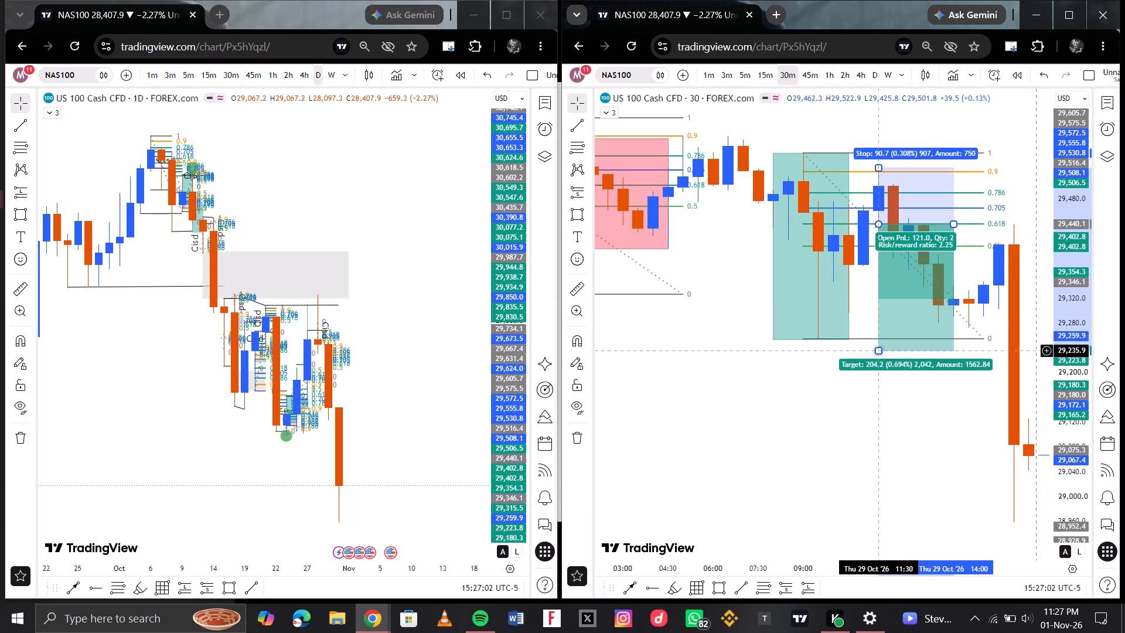
scroll(878, 350, down, 7)
scroll(870, 278, down, 2)
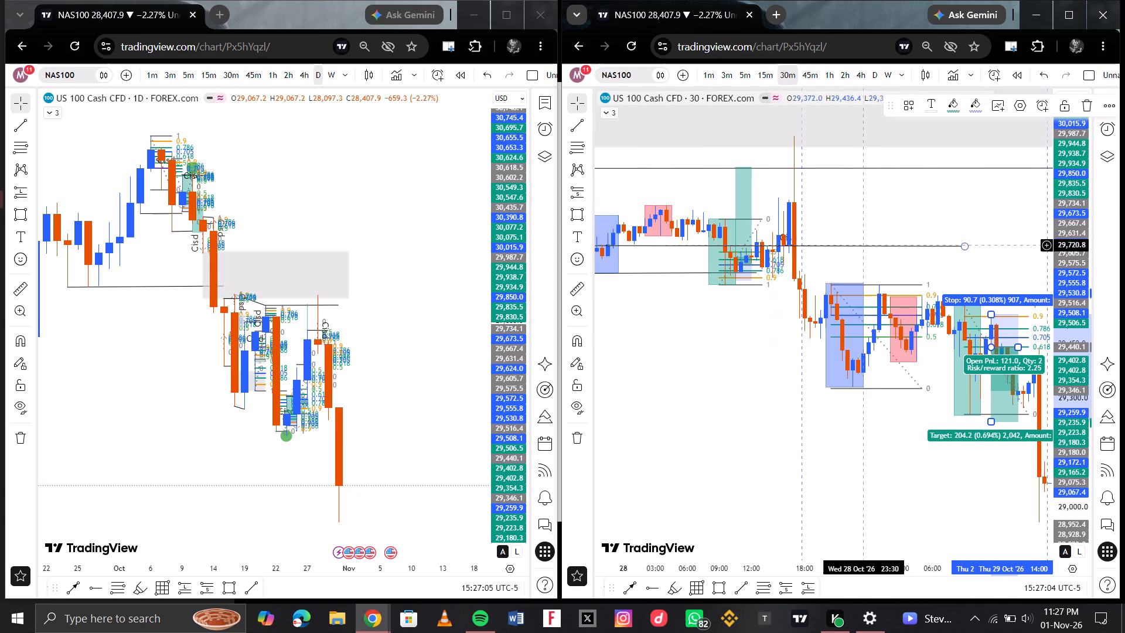
click(827, 79)
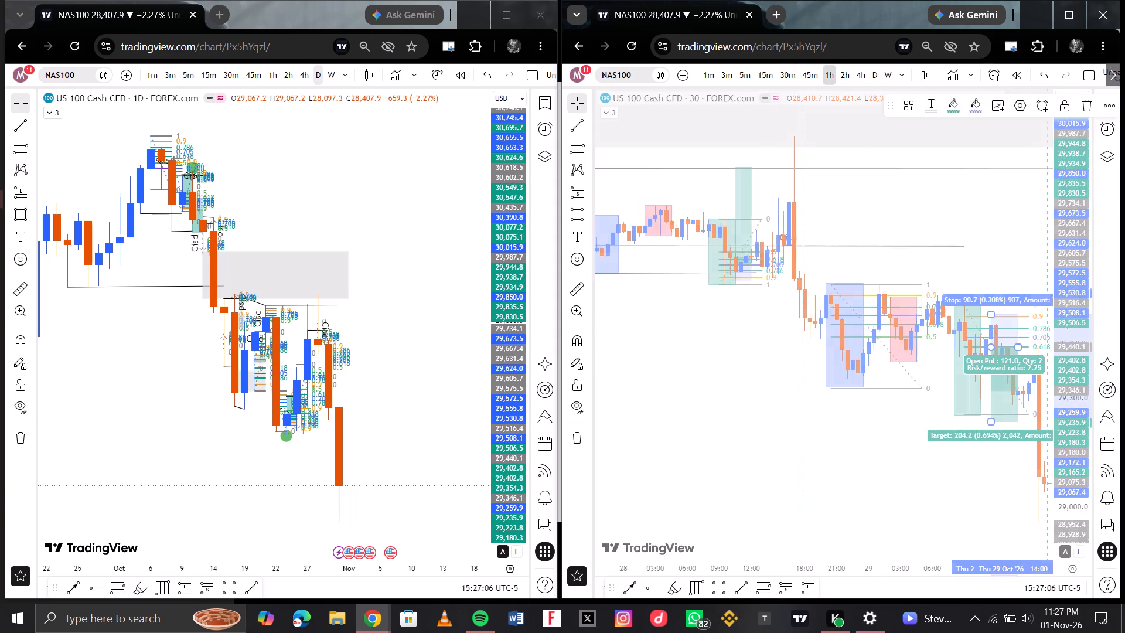
scroll(931, 421, left, 5)
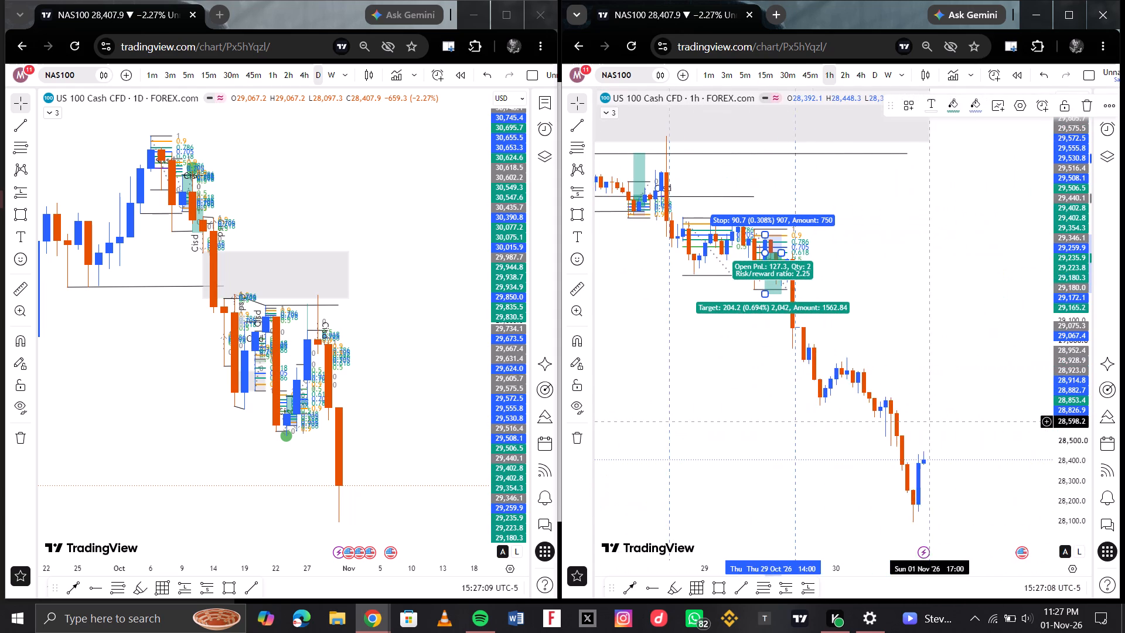
scroll(869, 367, right, 3)
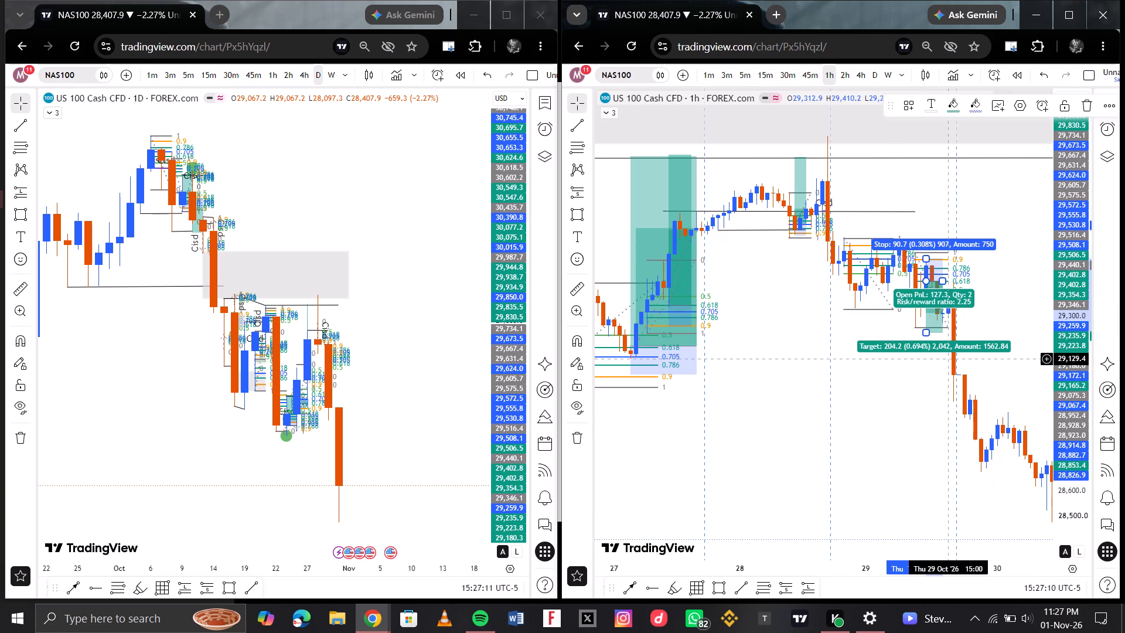
drag(927, 335, 931, 373)
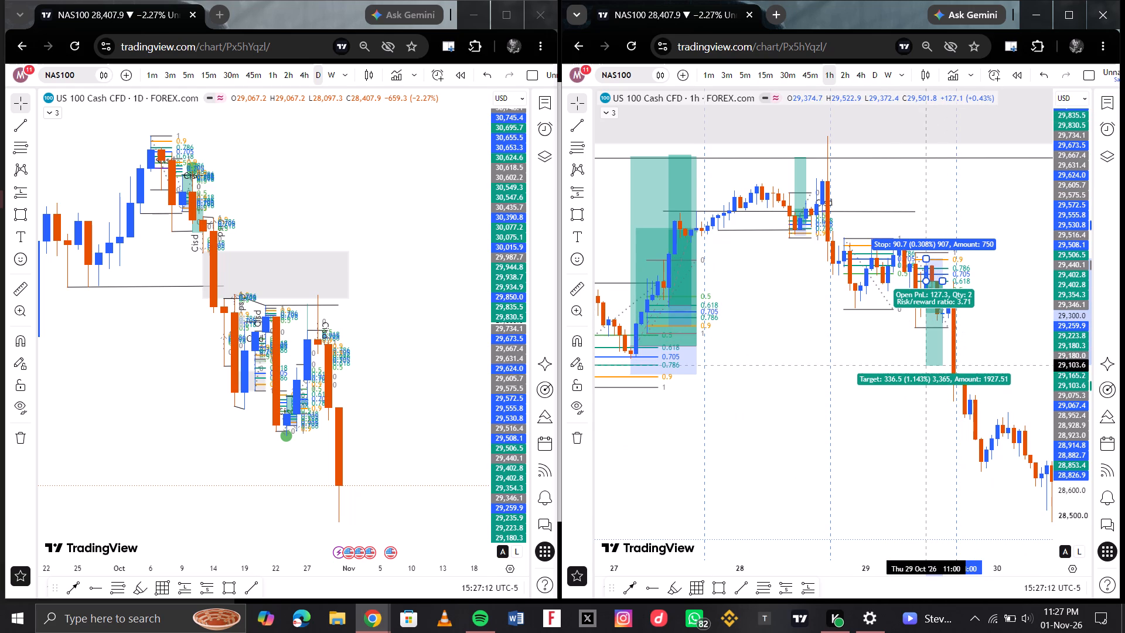
drag(931, 373, 932, 389)
Examine the decline around and after the short position, from 29 to 30 October, on the 1-hour chart.
scroll(882, 377, down, 4)
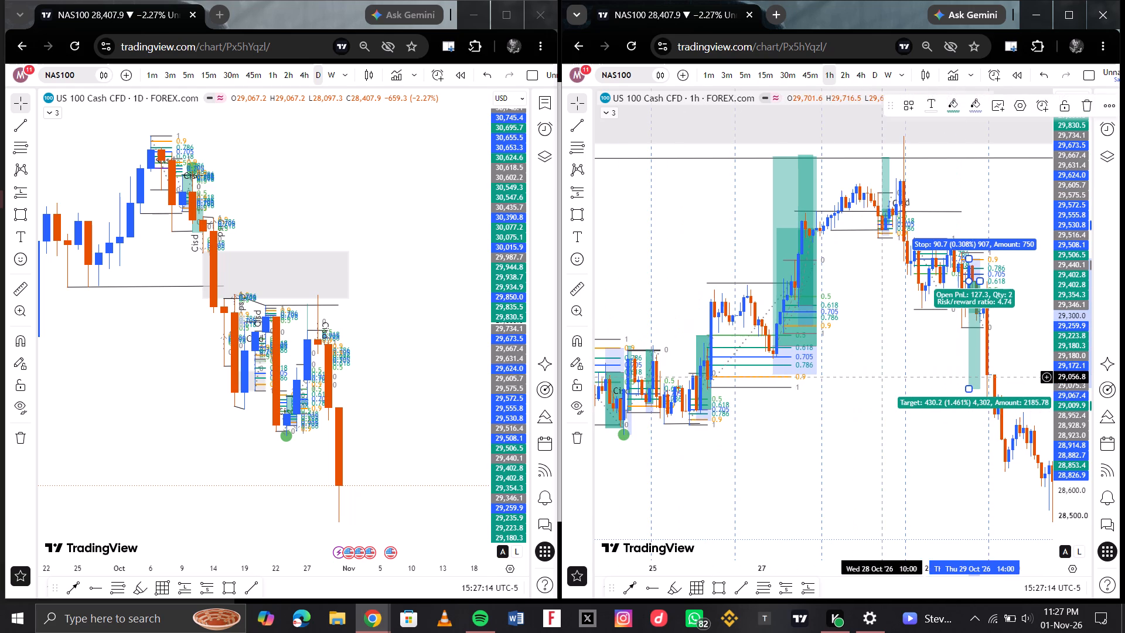
scroll(923, 326, up, 2)
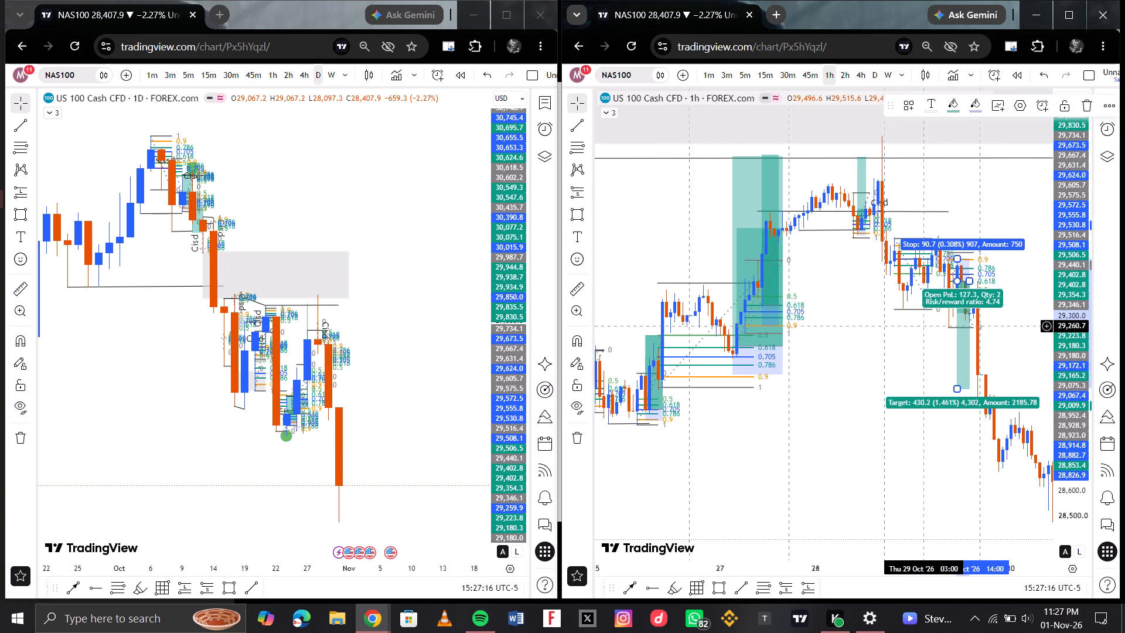
scroll(923, 326, up, 3)
scroll(989, 328, left, 1)
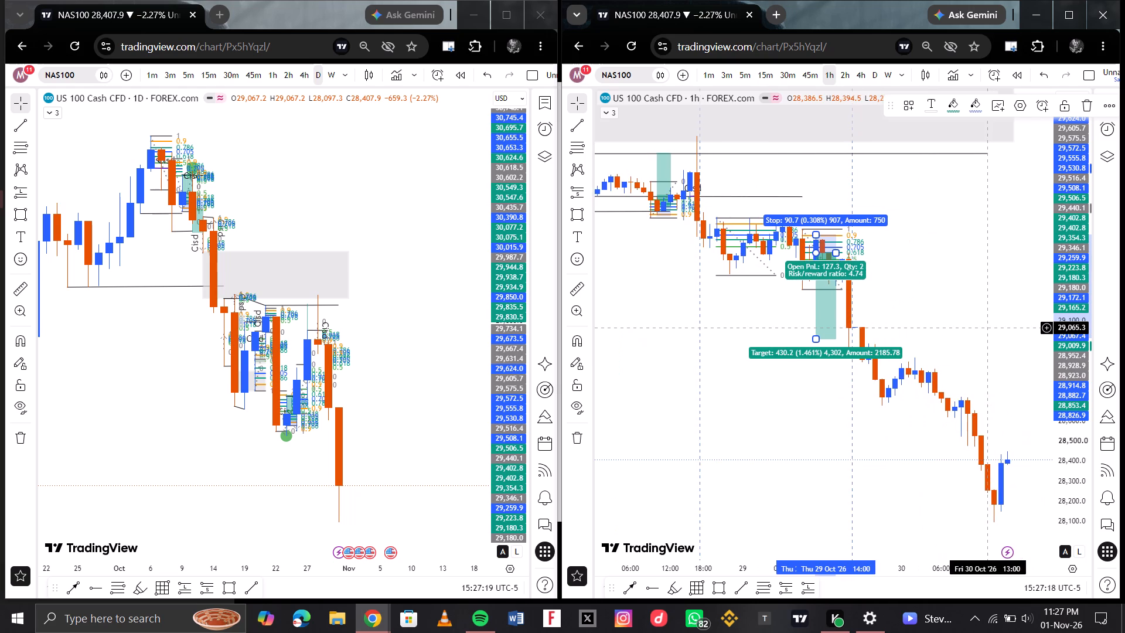
scroll(962, 322, left, 1)
scroll(892, 277, up, 1)
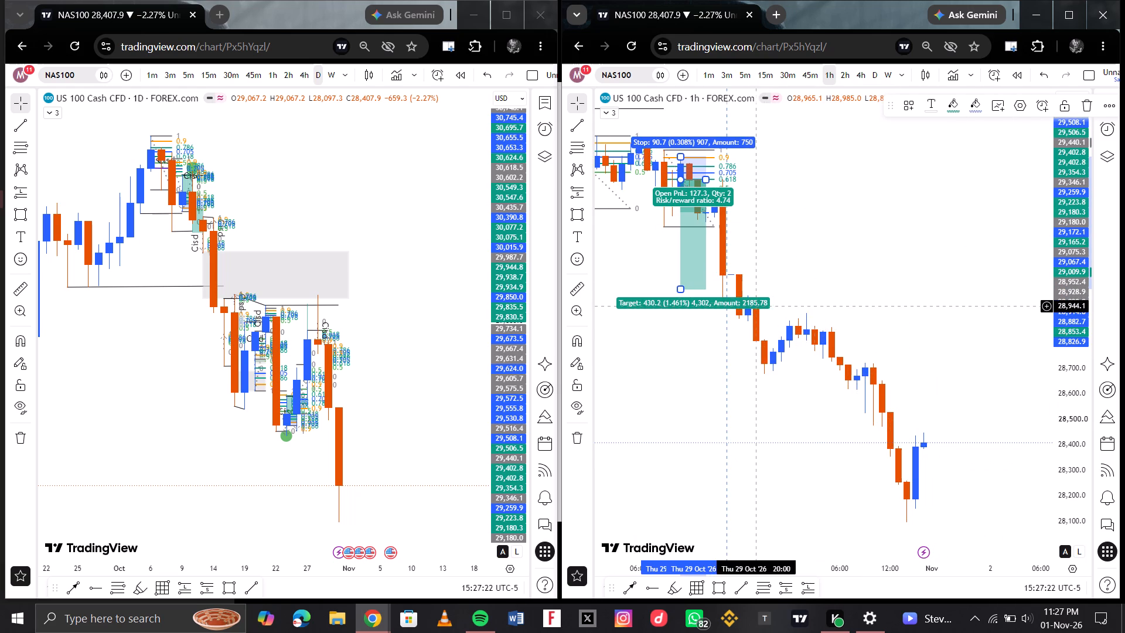
click(833, 295)
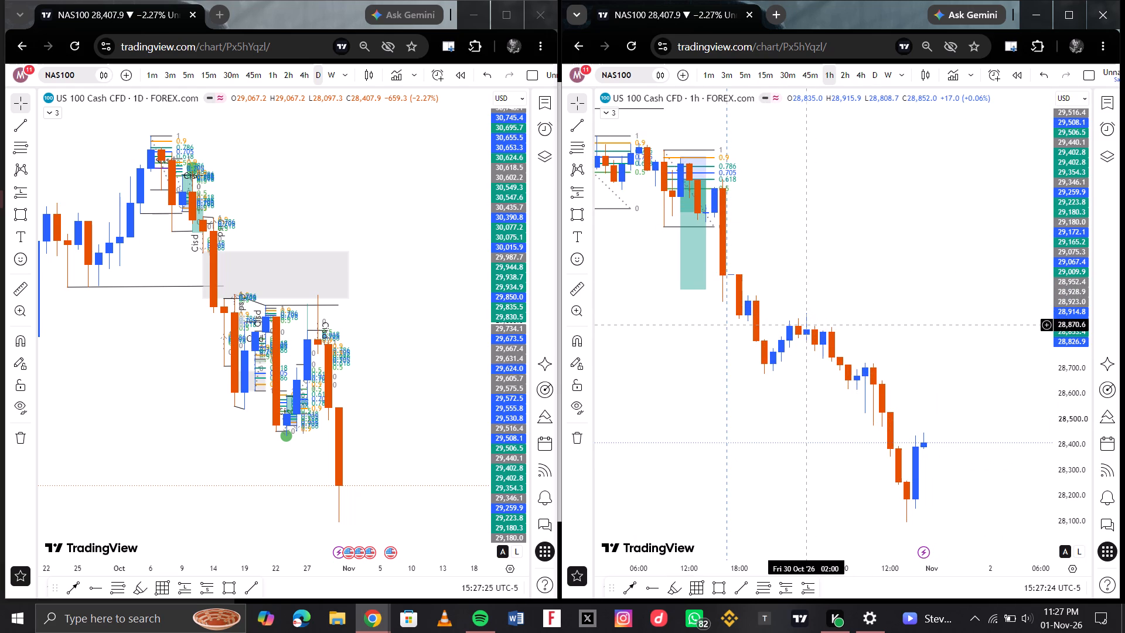
Set the chart to the 15-minute timeframe, showing the sessions from 29 to 30 October.
click(768, 70)
scroll(823, 374, down, 2)
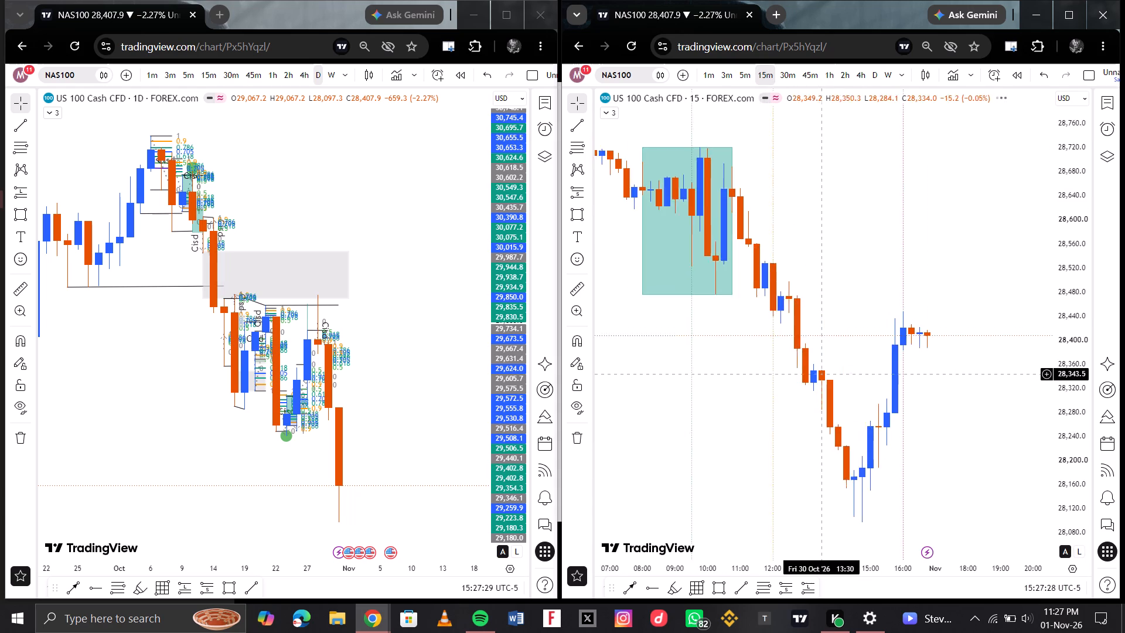
scroll(823, 374, down, 6)
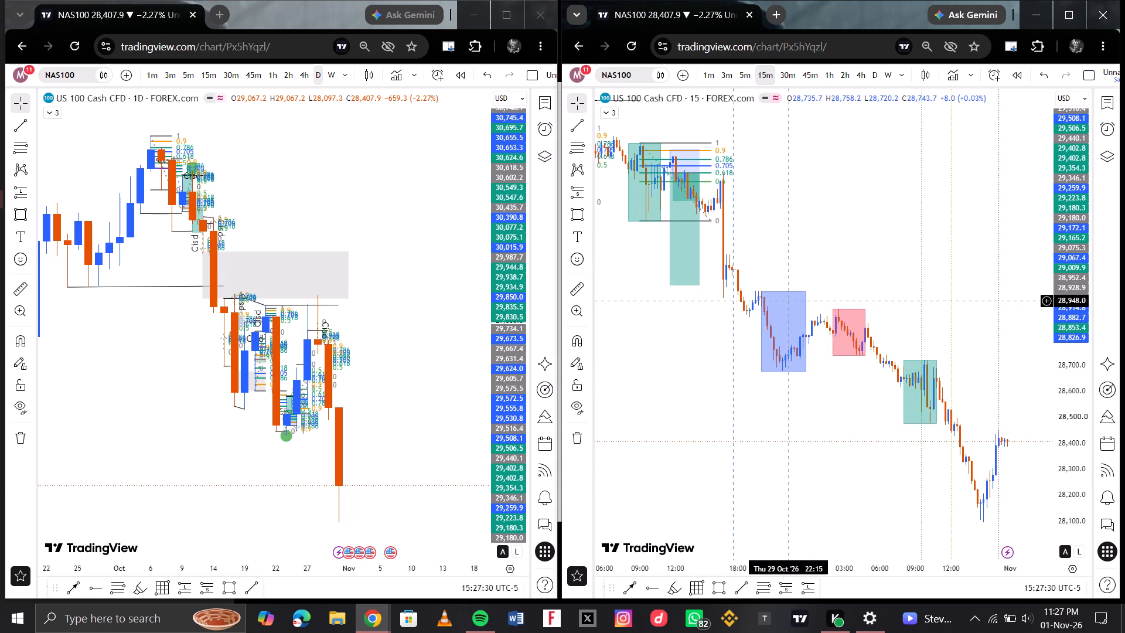
scroll(782, 287, up, 2)
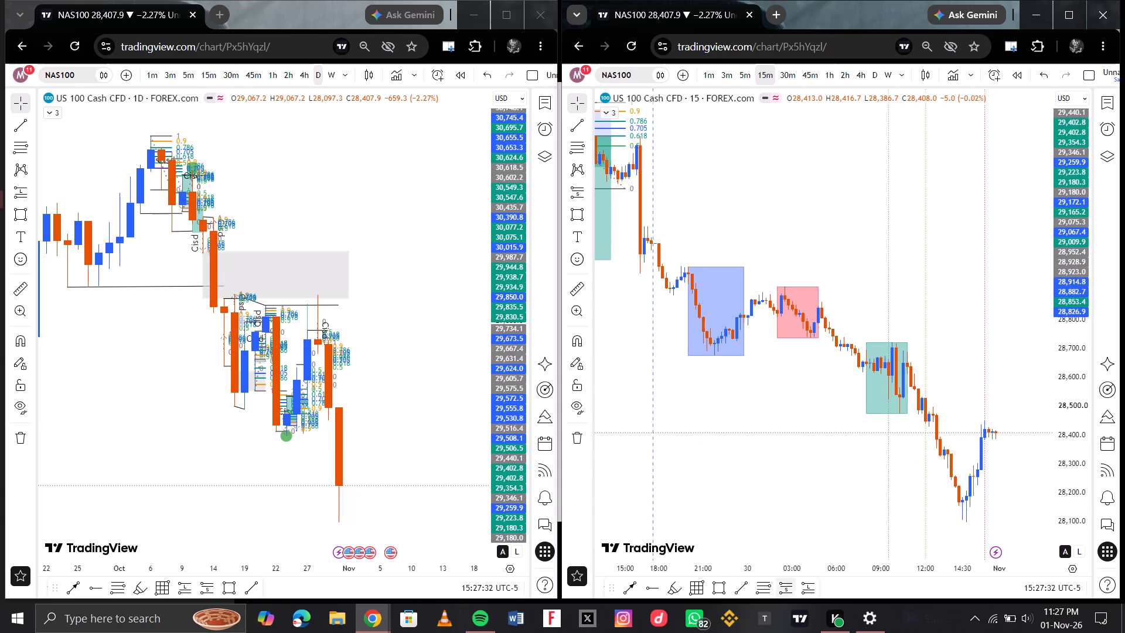
Draw a Fibonacci retracement from about 28,995 at 19:45 on 29 October down to the blue session zone's low, ending around 07:45 on 30 October.
click(765, 595)
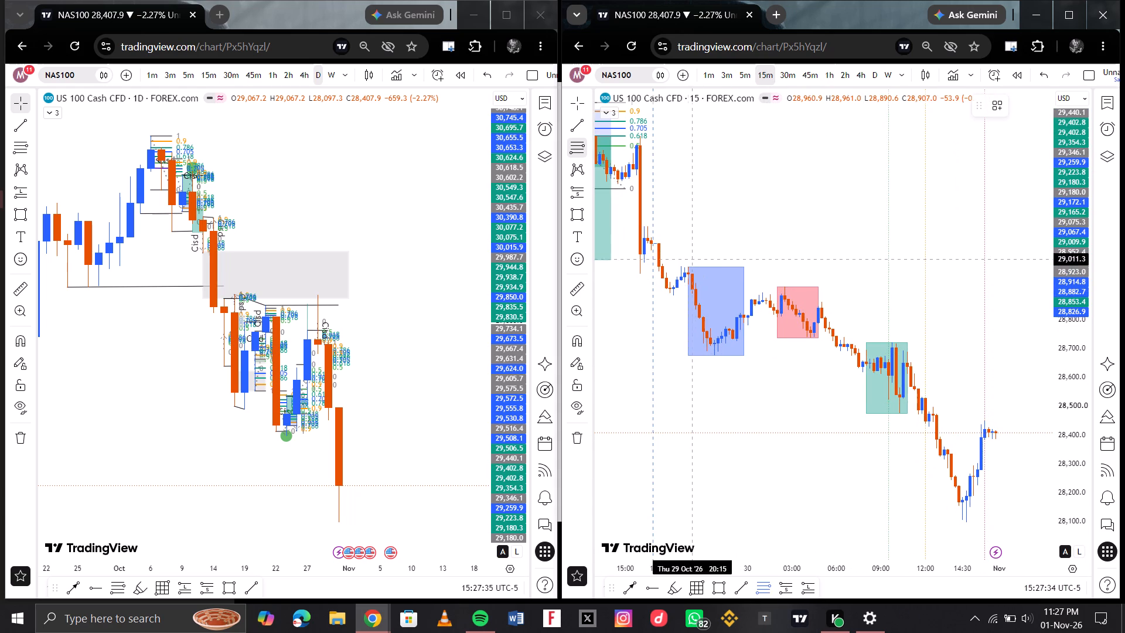
drag(687, 264, 861, 363)
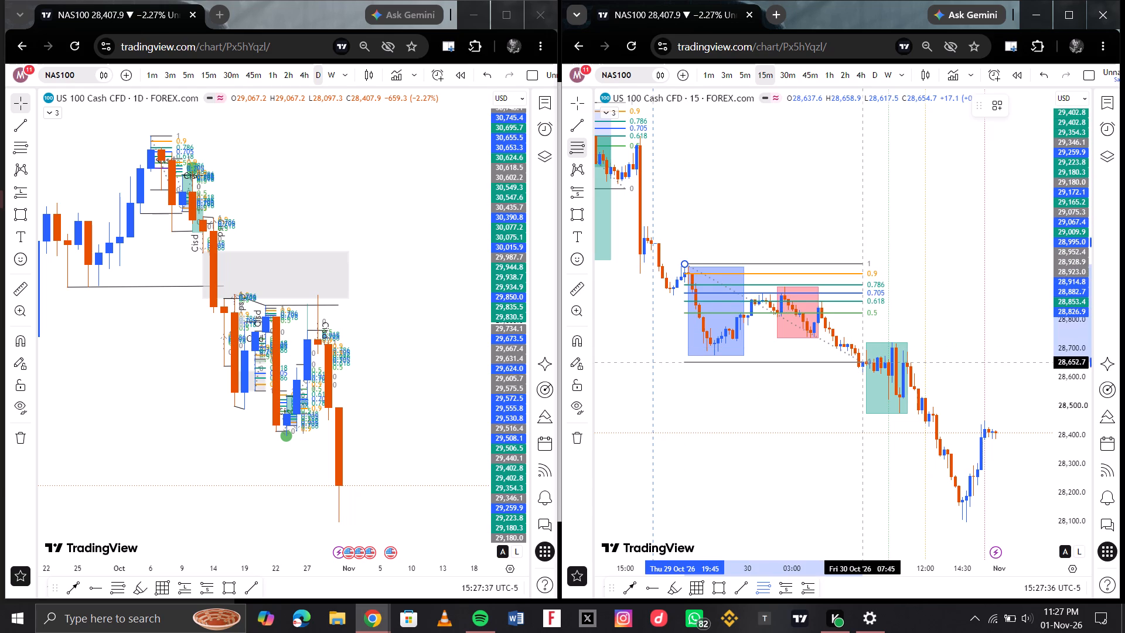
drag(861, 363, 861, 356)
click(861, 356)
Place a short position at 02:30 on 30 October with entry 28,875.6 near the 0.618 level, stop 28,959.9 and target 28,669.8.
drag(809, 388, 801, 366)
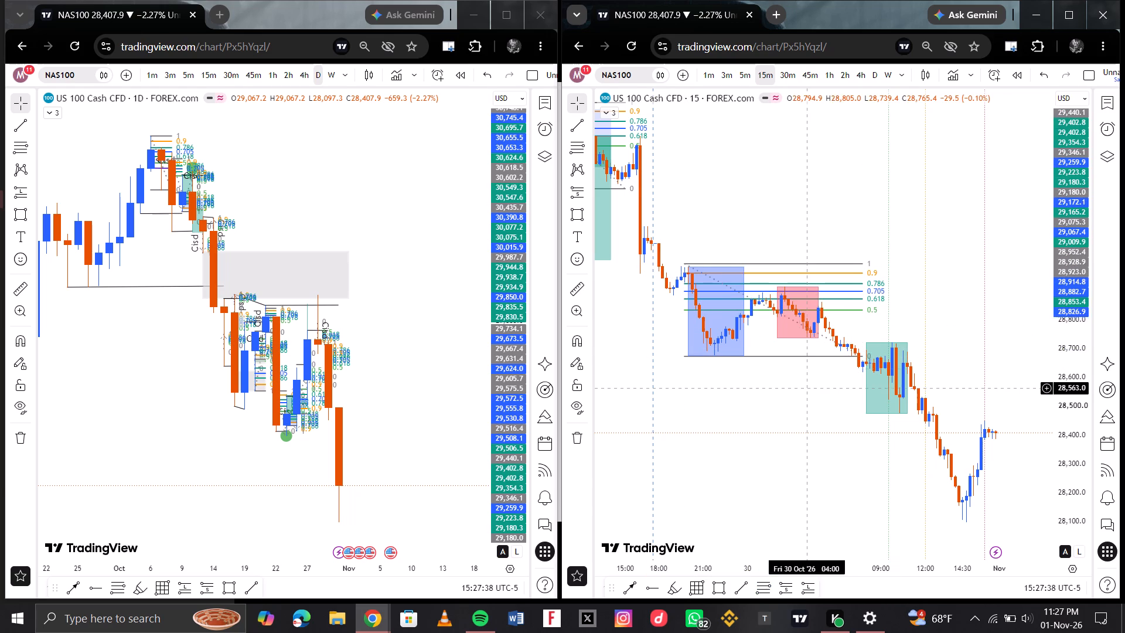
drag(801, 366, 793, 317)
scroll(793, 317, up, 2)
scroll(717, 322, right, 2)
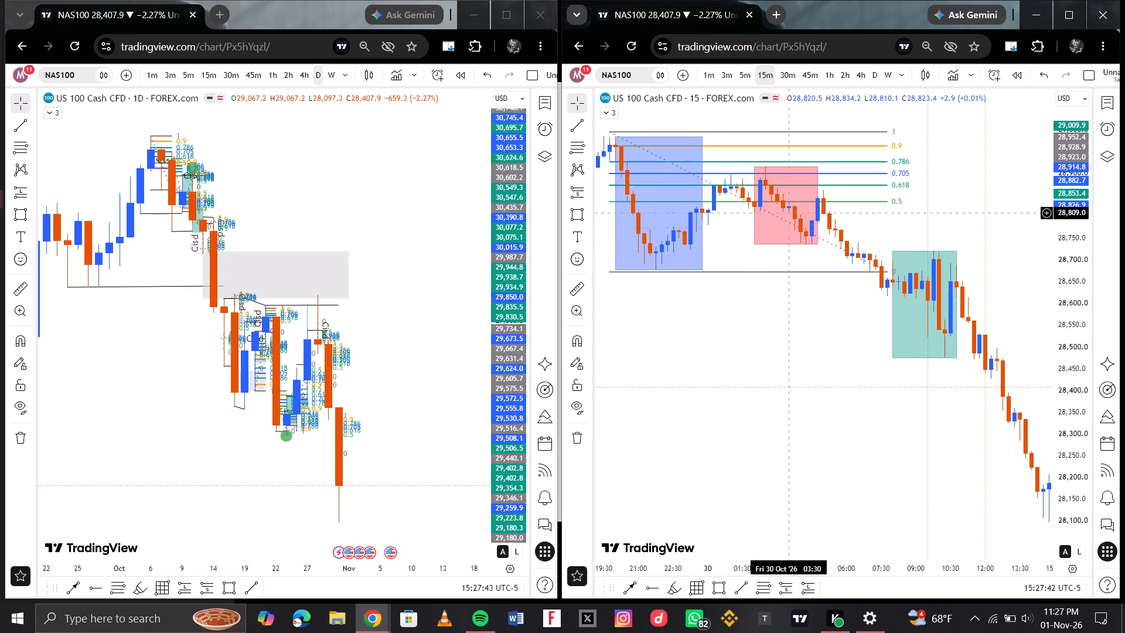
click(787, 590)
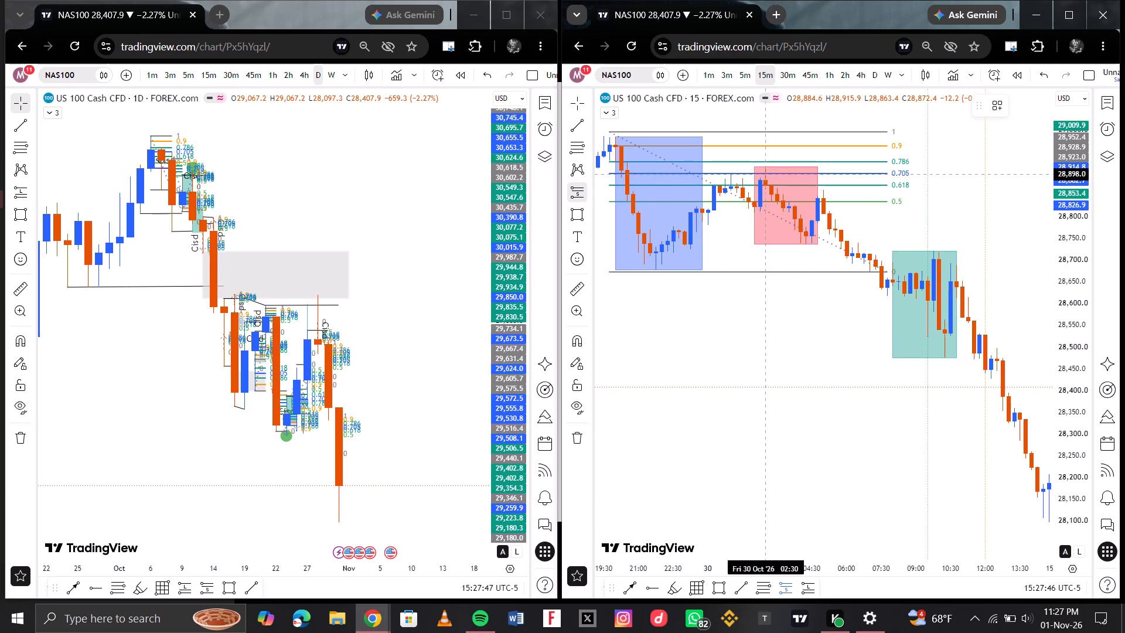
scroll(755, 213, down, 1)
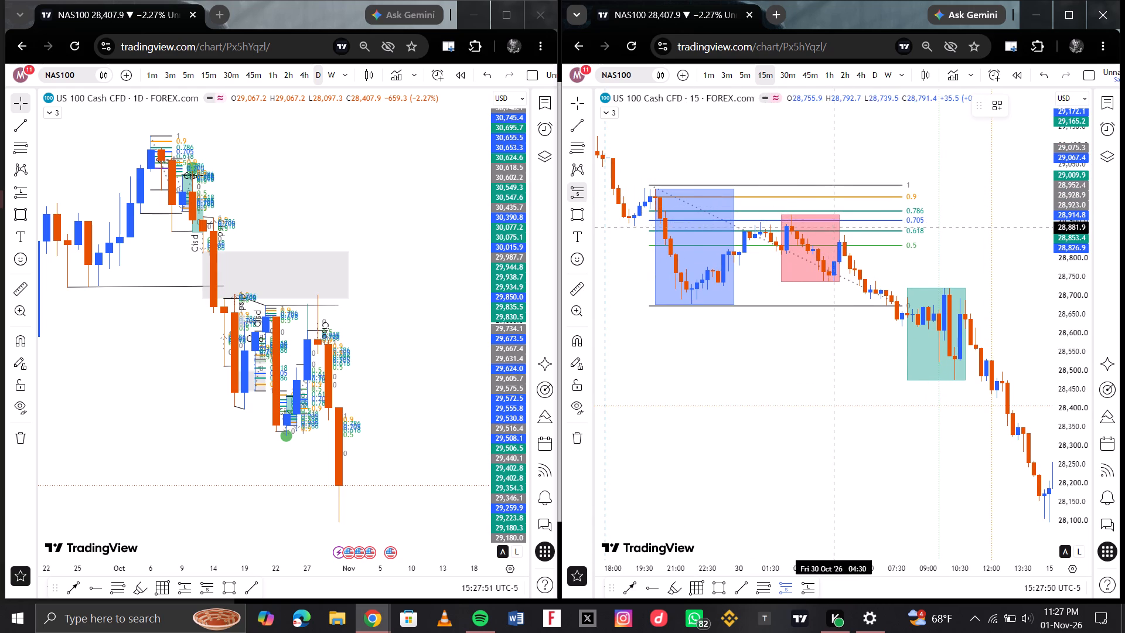
click(791, 230)
drag(793, 152, 799, 198)
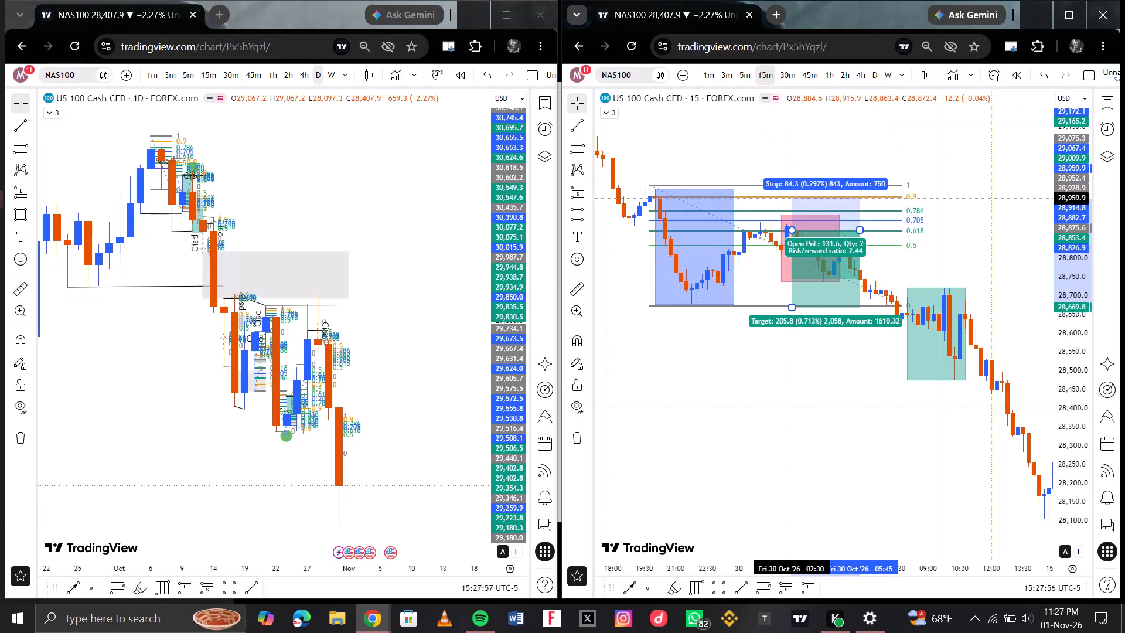
On the 1-hour timeframe, extend the 30 October short position's target down to 28,658.0.
scroll(810, 237, down, 5)
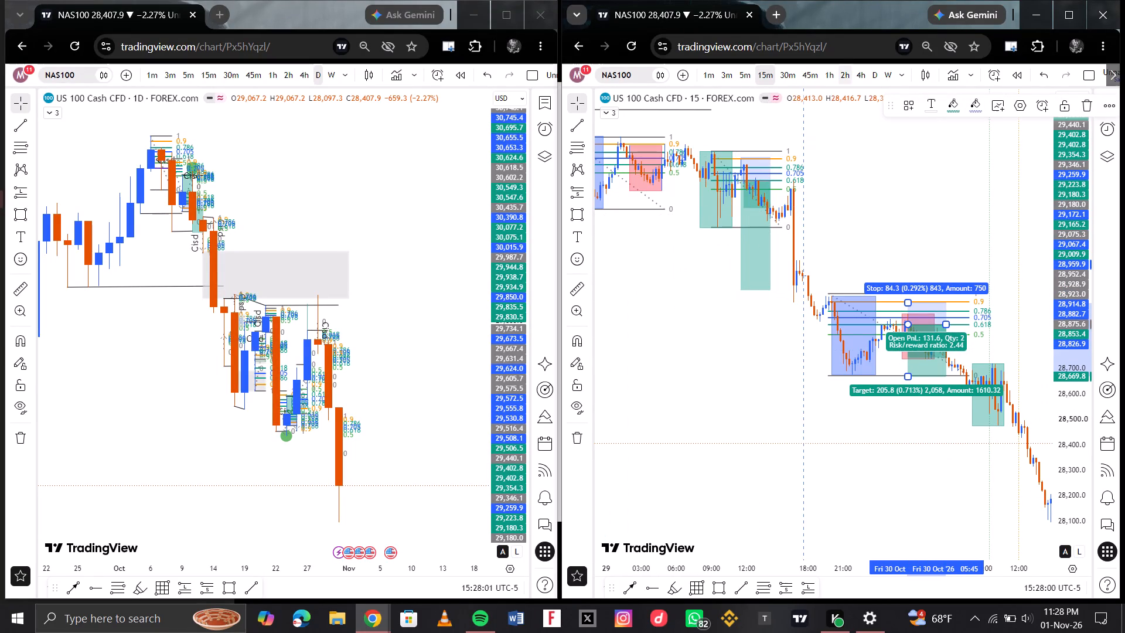
click(823, 77)
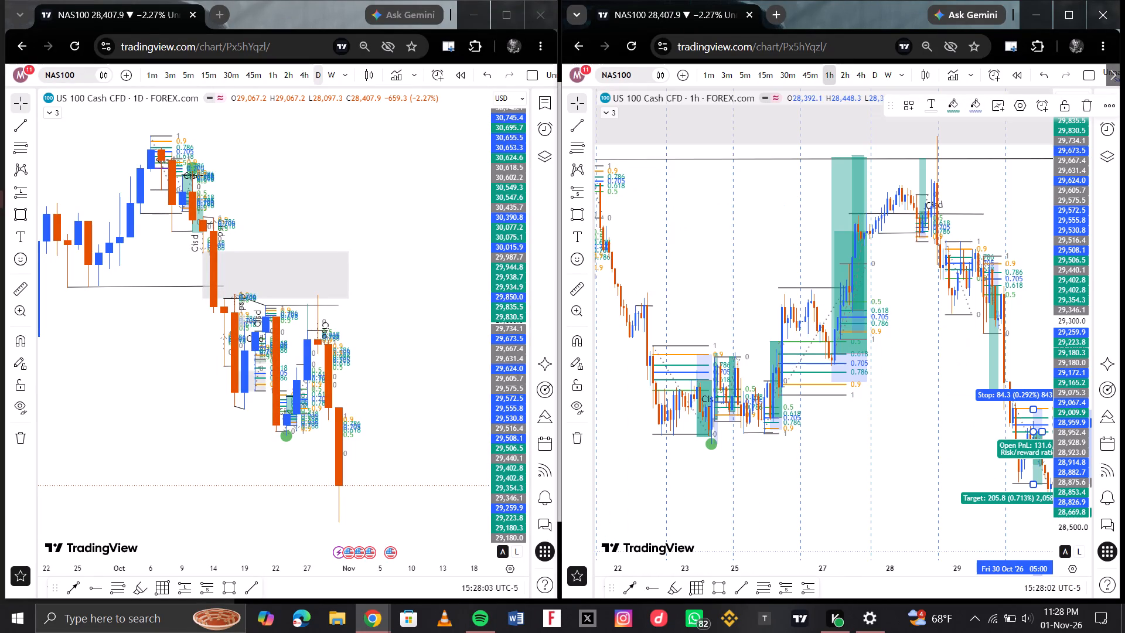
scroll(978, 258, up, 4)
scroll(1011, 280, left, 3)
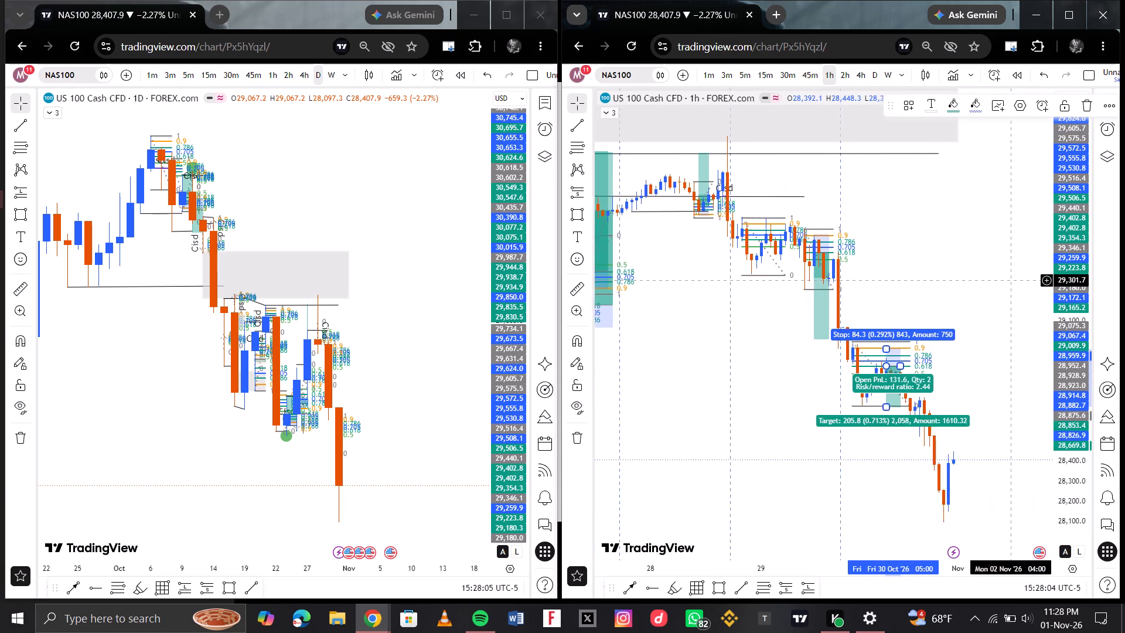
scroll(911, 331, down, 5)
scroll(900, 411, down, 2)
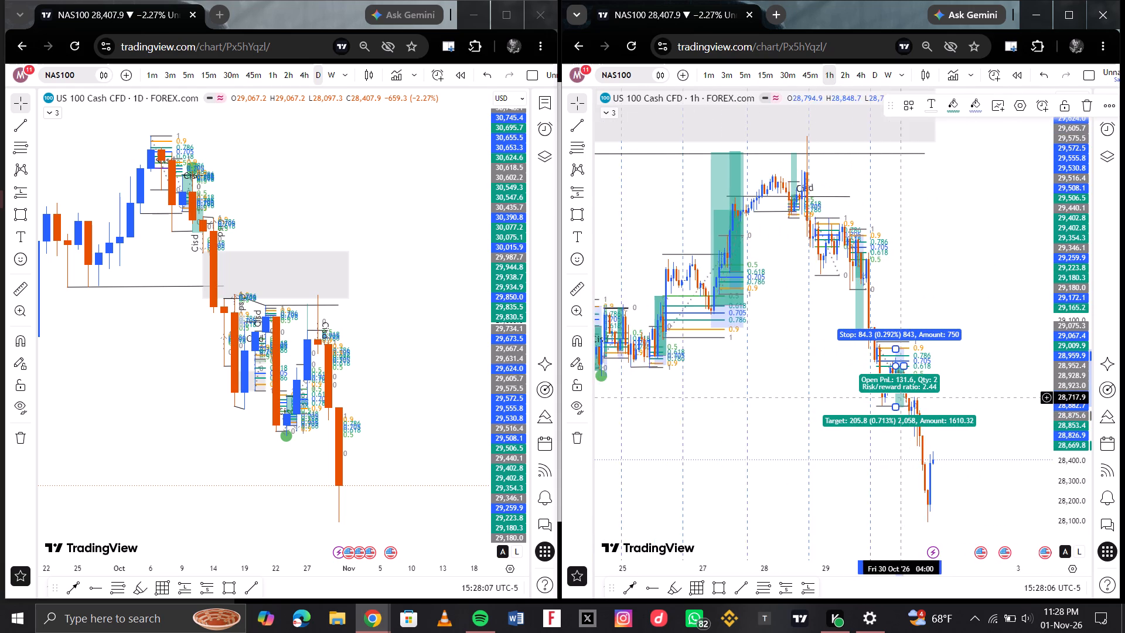
scroll(887, 454, down, 7)
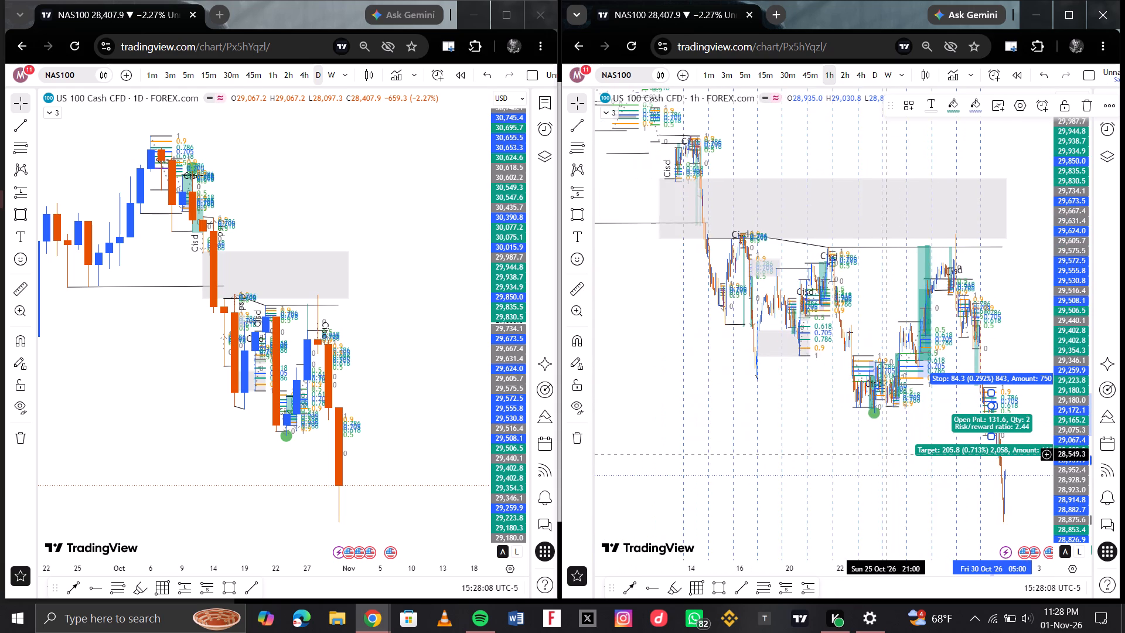
scroll(907, 354, up, 15)
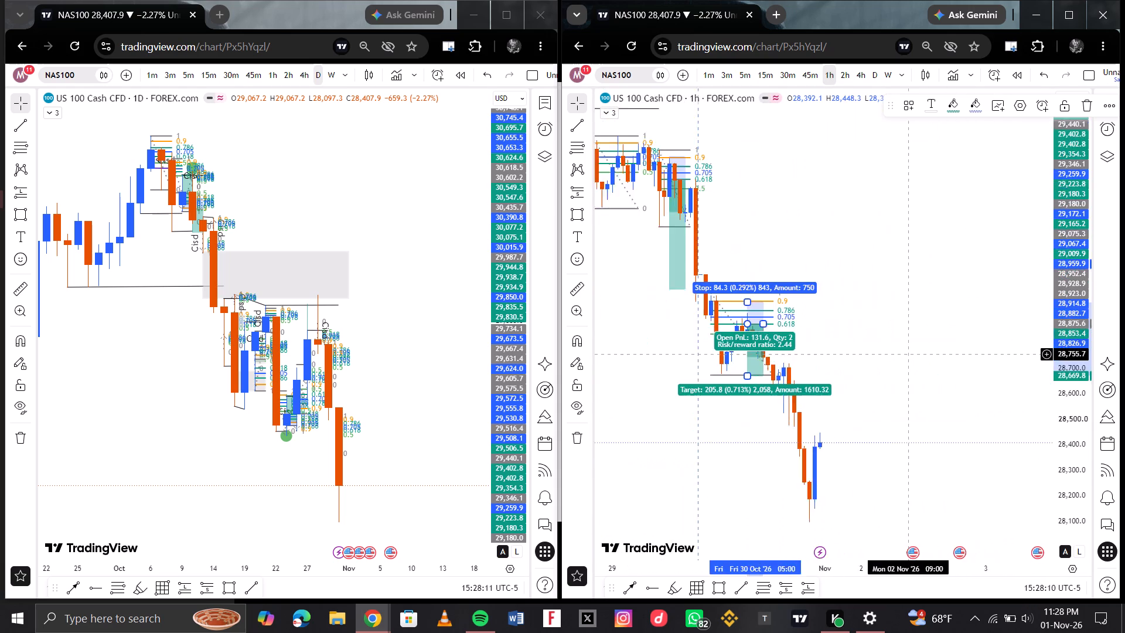
scroll(907, 354, up, 1)
scroll(907, 354, right, 2)
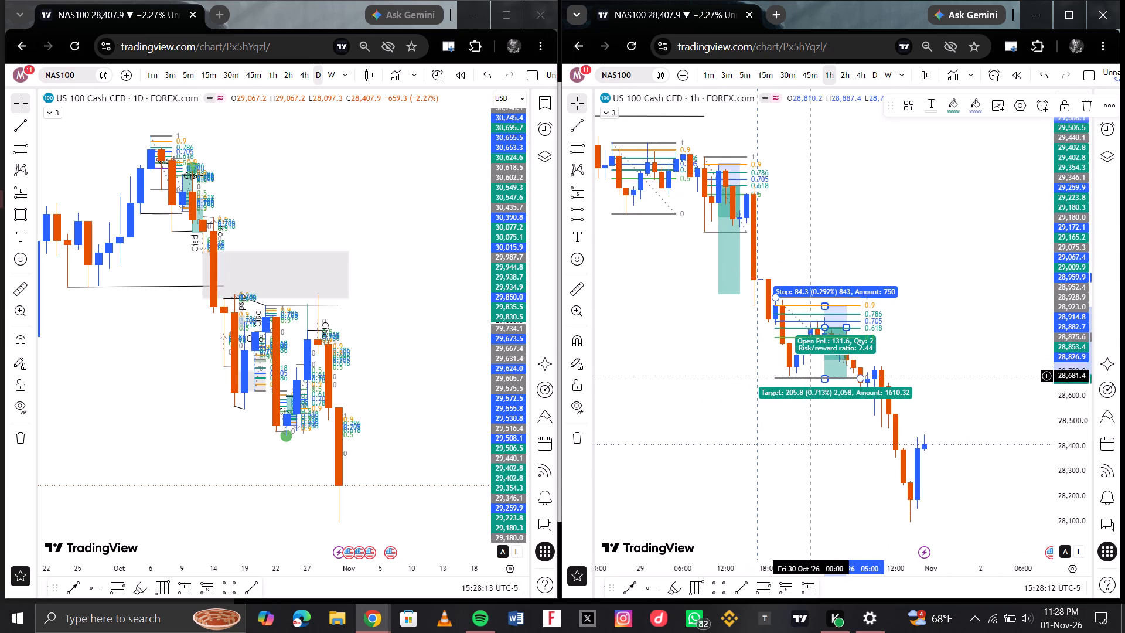
click(874, 456)
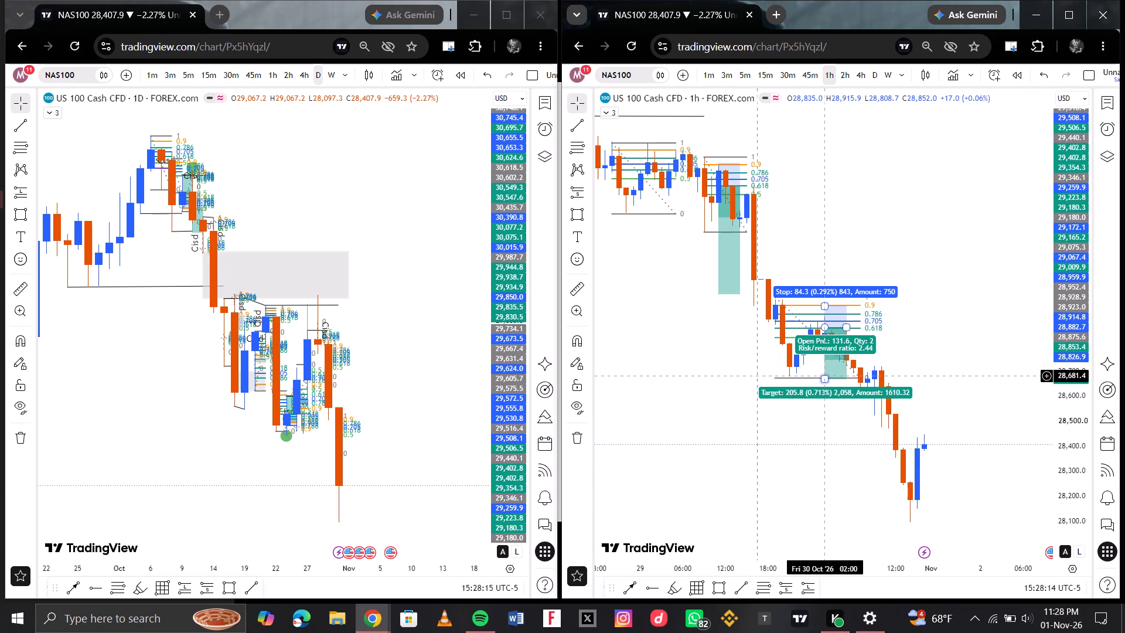
drag(826, 376, 826, 382)
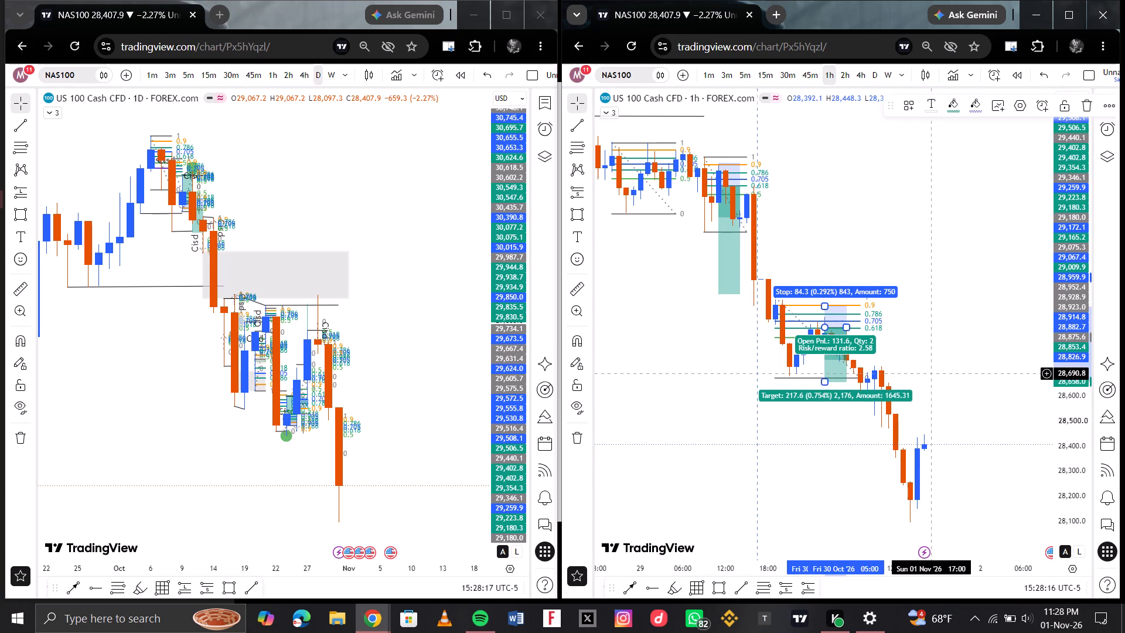
click(928, 373)
Return the chart to the 15-minute timeframe, showing the 30 October sessions and the price action after the short position.
scroll(884, 316, up, 1)
click(765, 74)
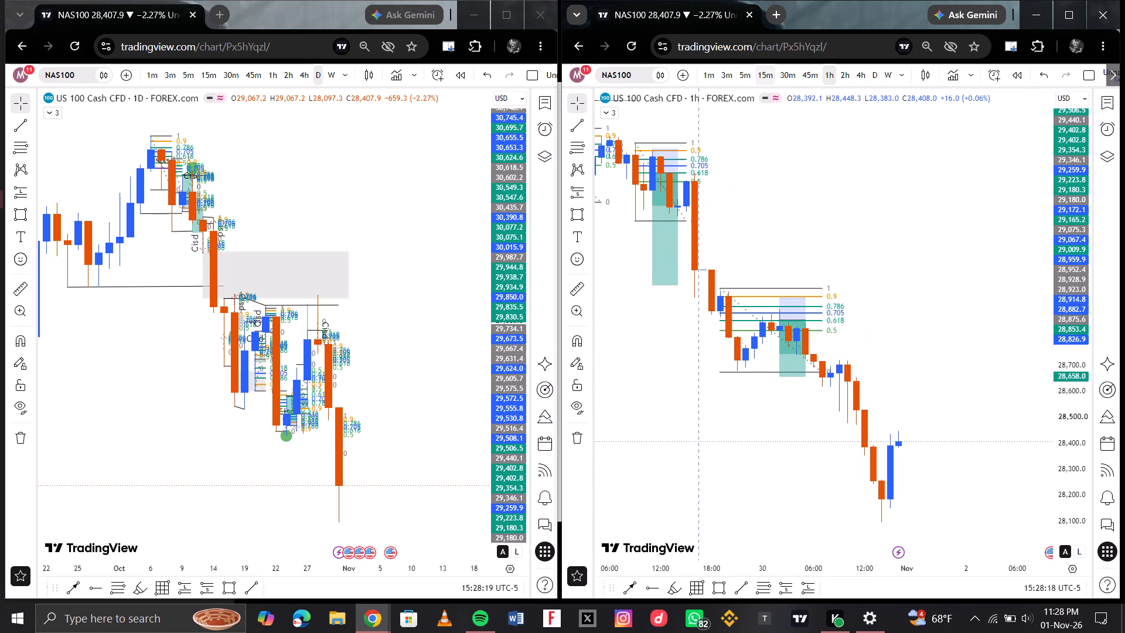
scroll(804, 273, down, 2)
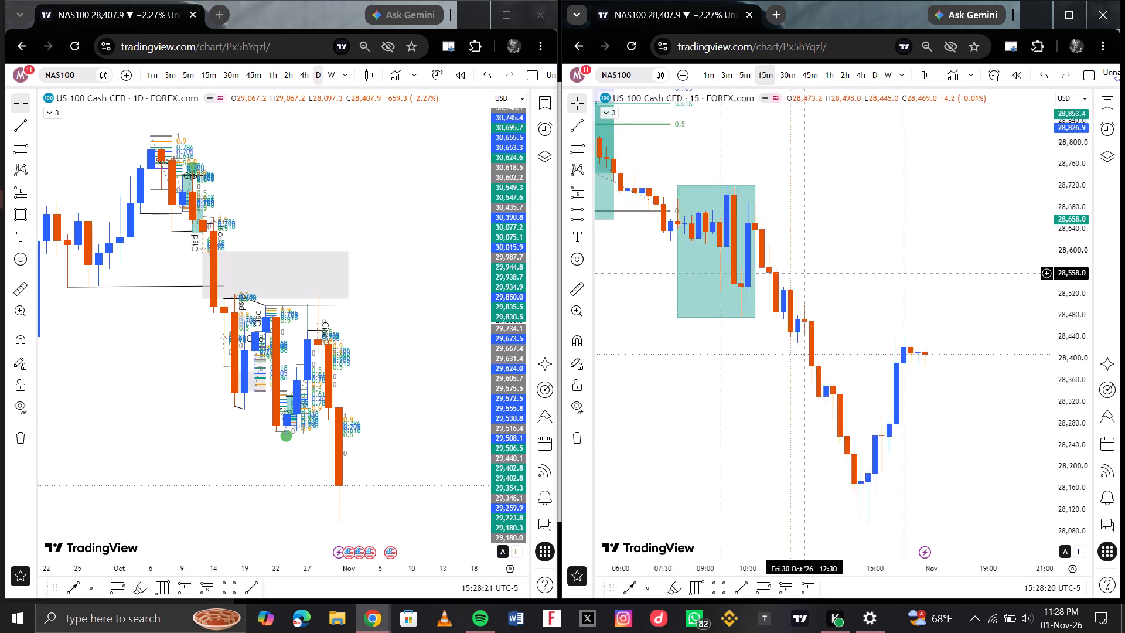
scroll(804, 273, down, 2)
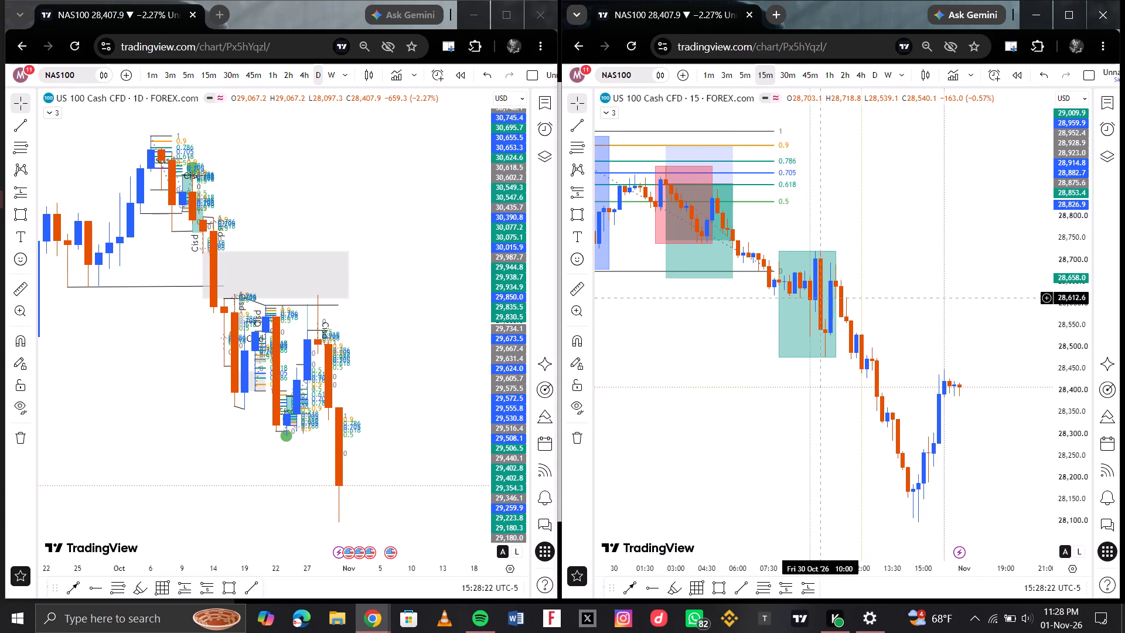
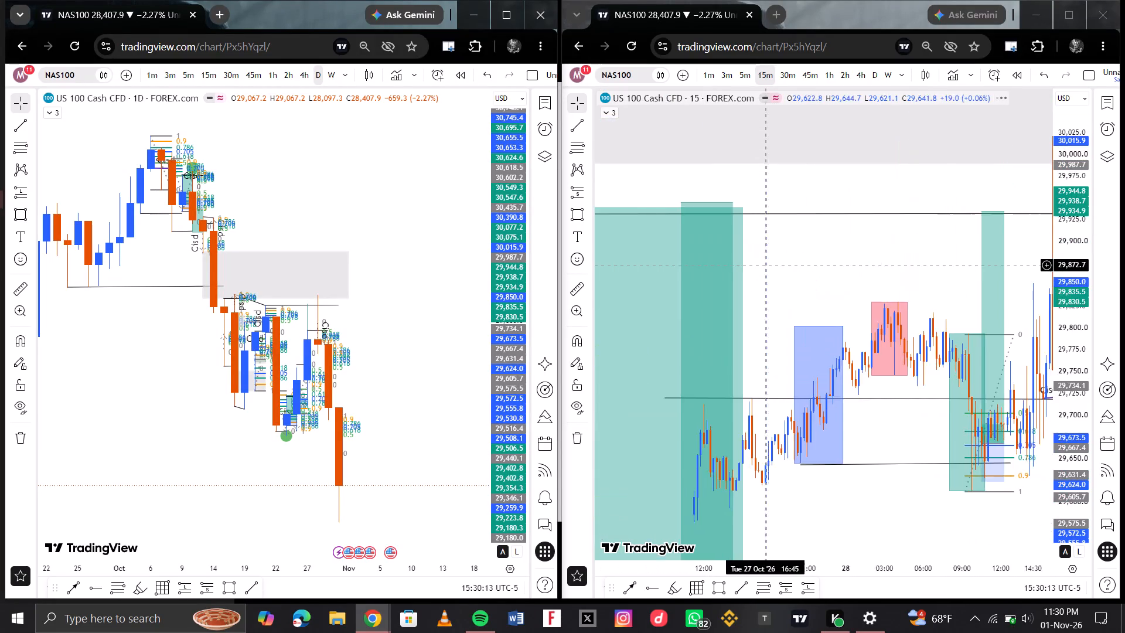
Examine the earlier price action and marked retracement zones on the 15-minute NAS100 chart, going back from 27–28 October to 21–22 October.
scroll(766, 265, right, 3)
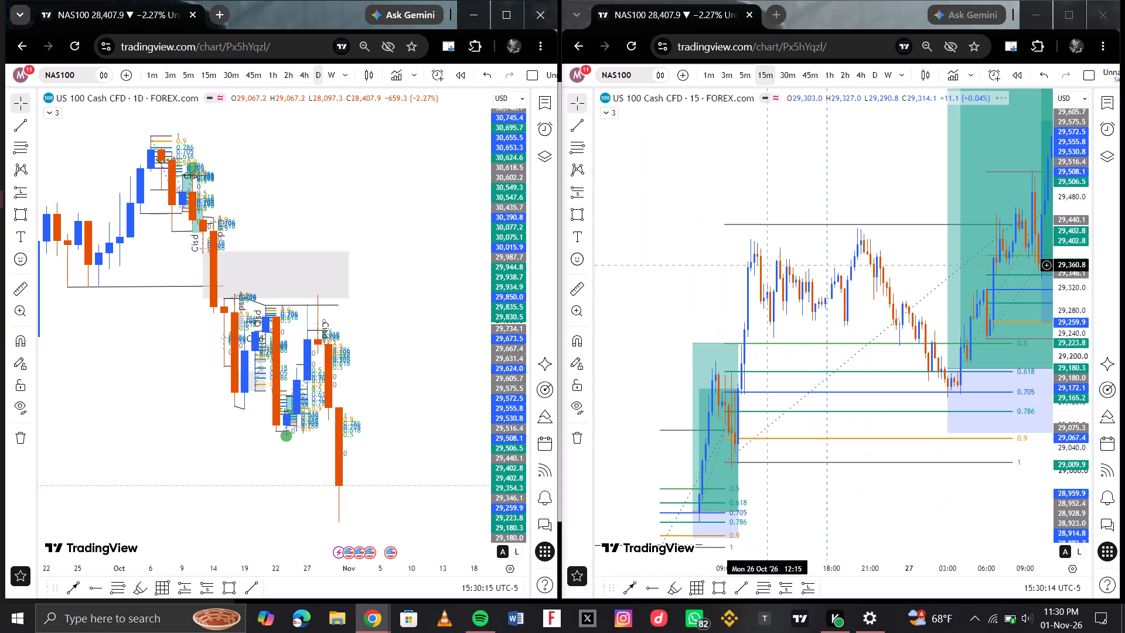
scroll(720, 256, right, 4)
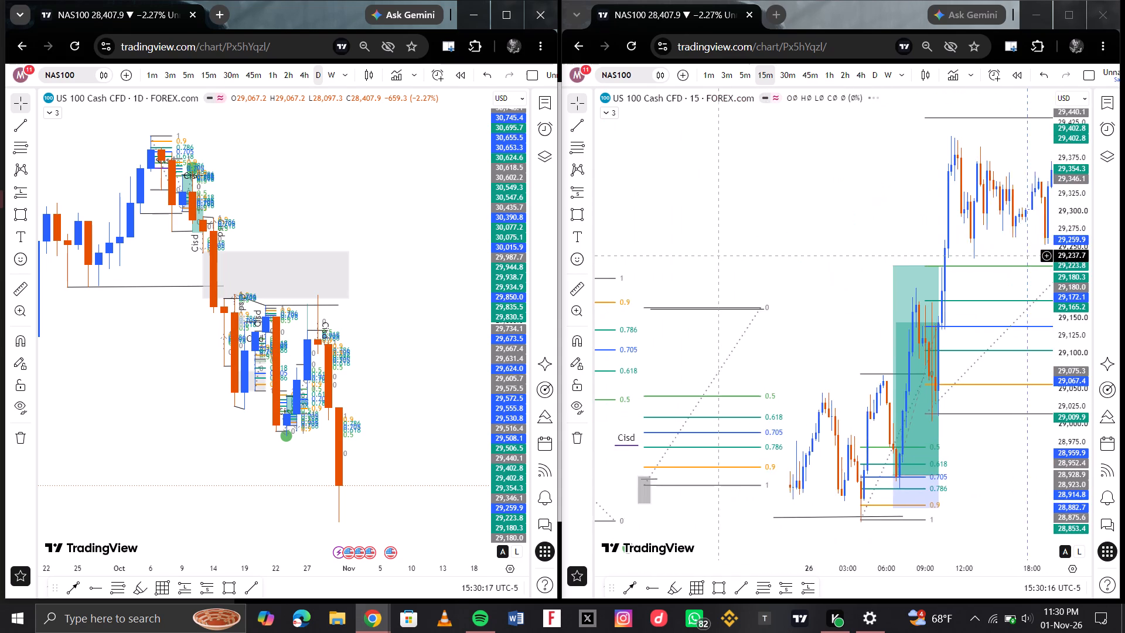
scroll(720, 256, right, 3)
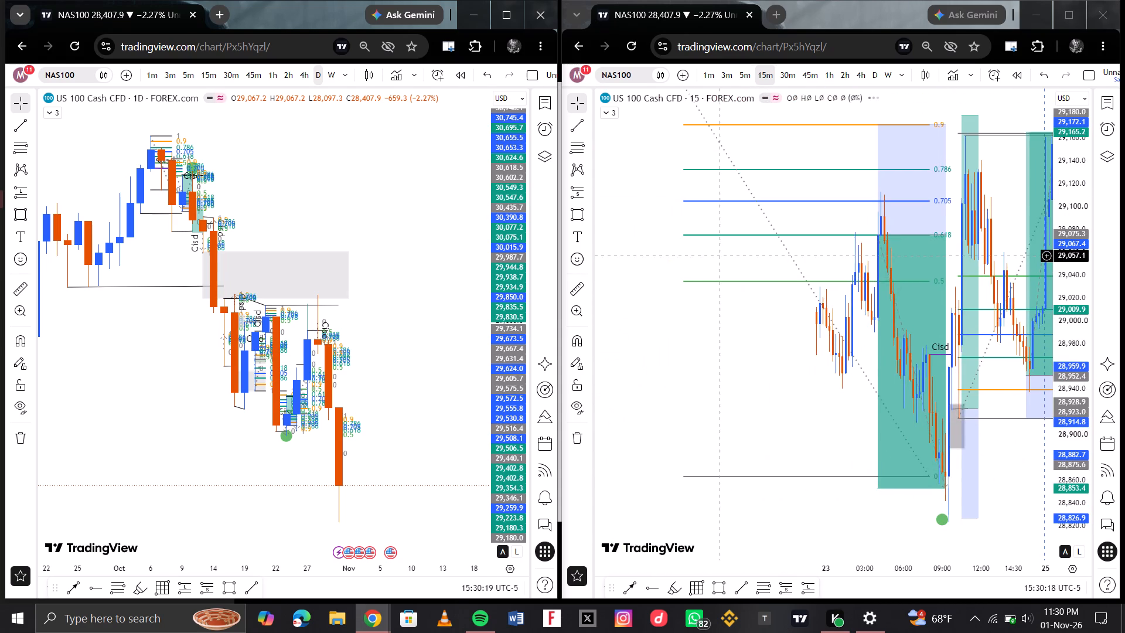
scroll(800, 327, down, 1)
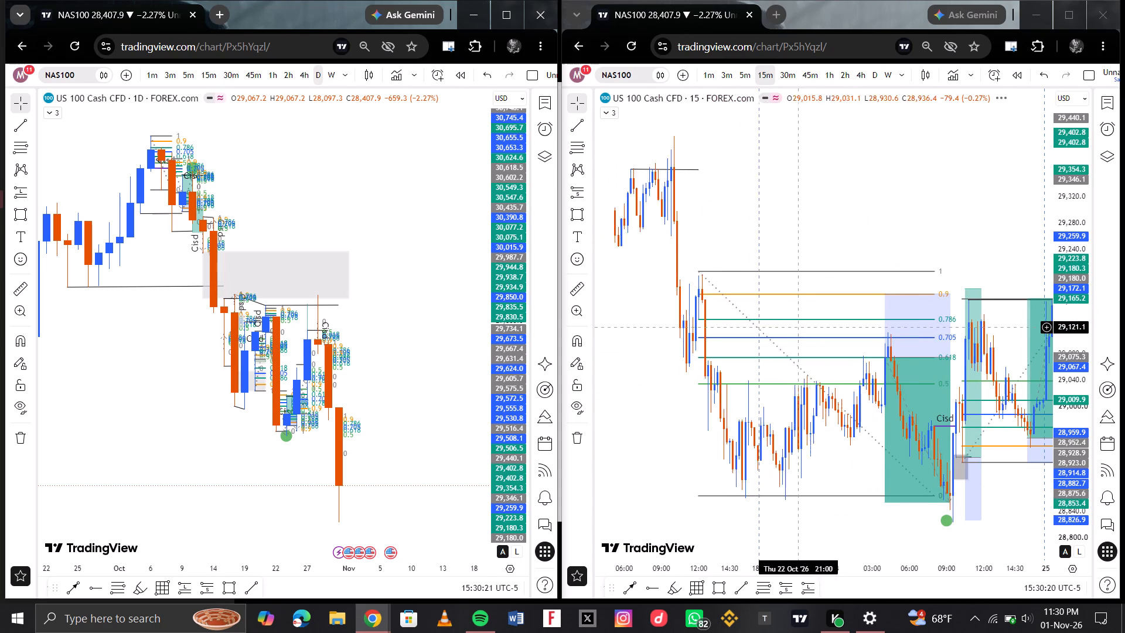
scroll(800, 327, down, 1)
scroll(776, 307, right, 1)
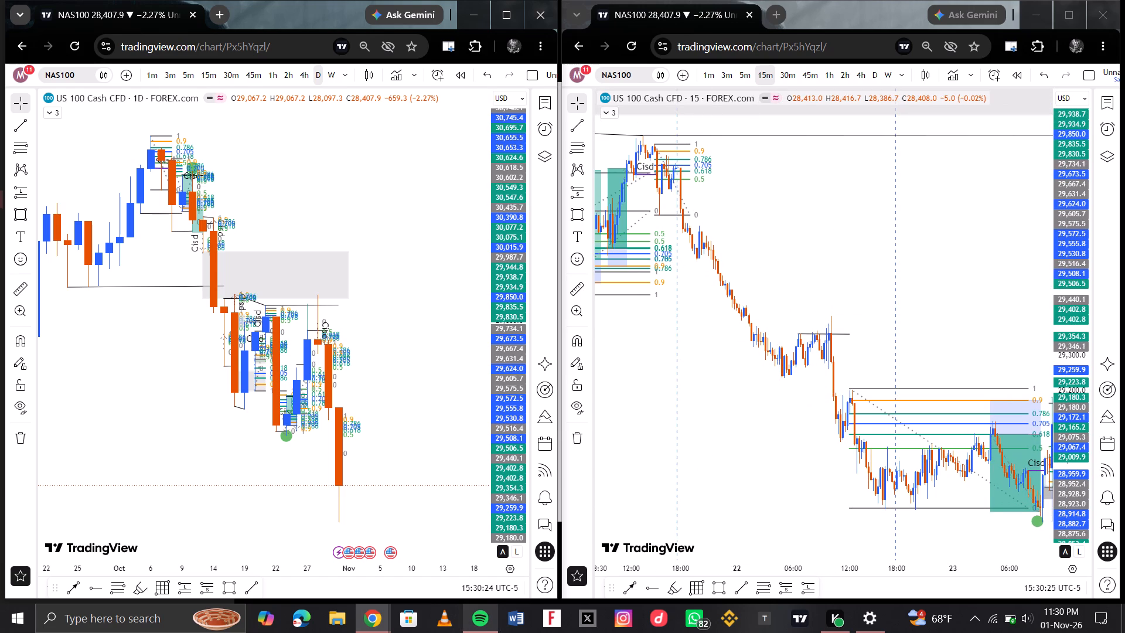
Switch to Spotify, try to pause the current song, and close the player window.
click(486, 618)
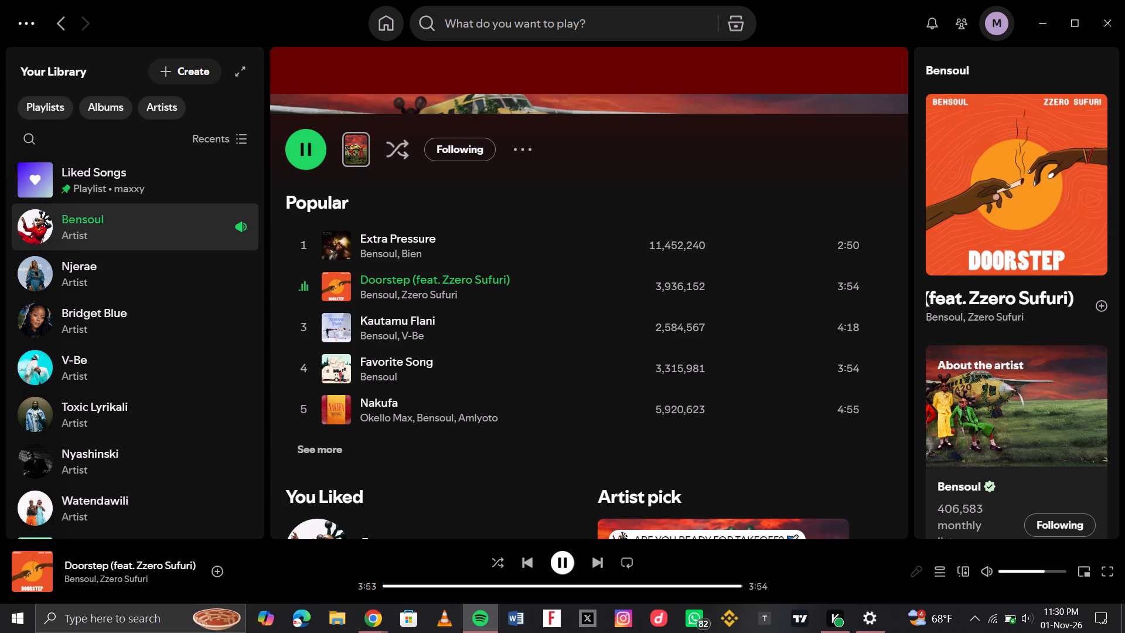
click(565, 561)
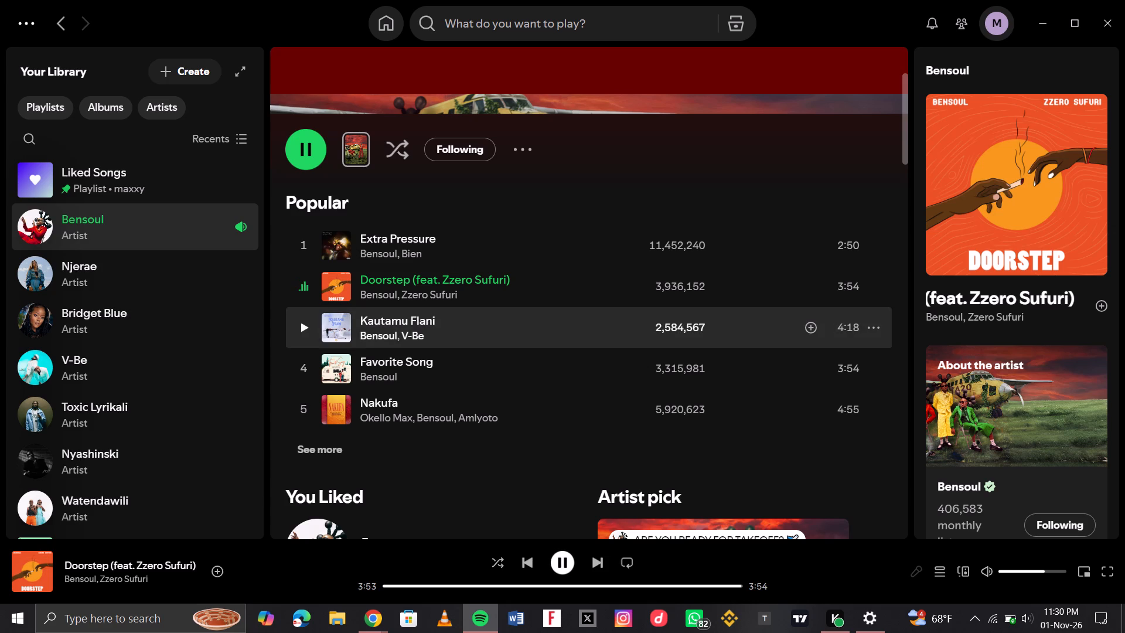
click(1111, 21)
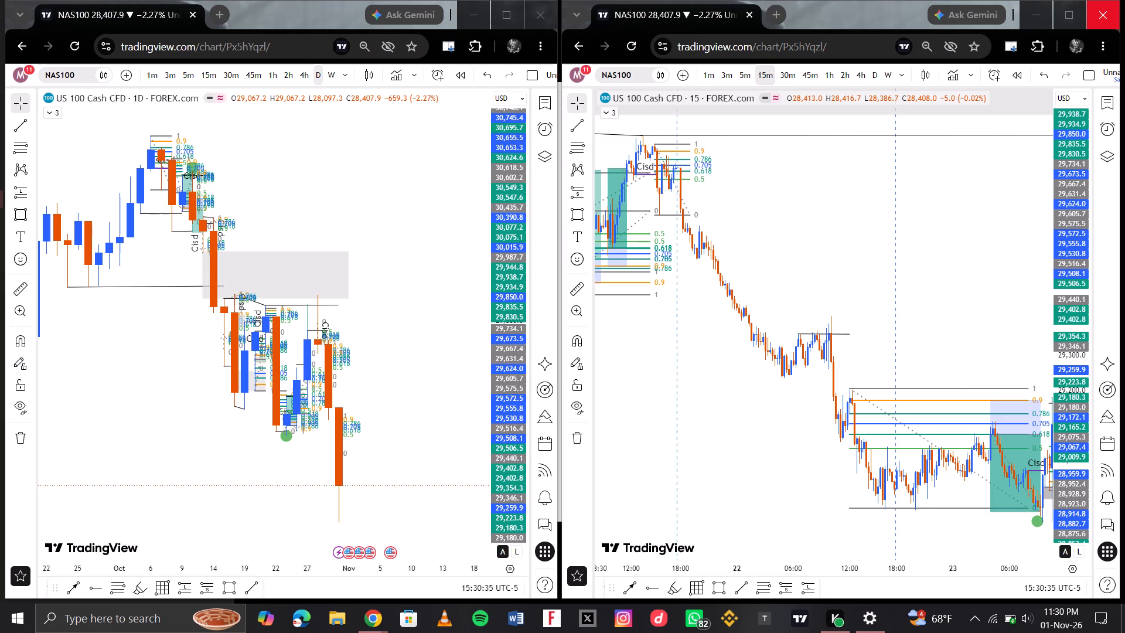
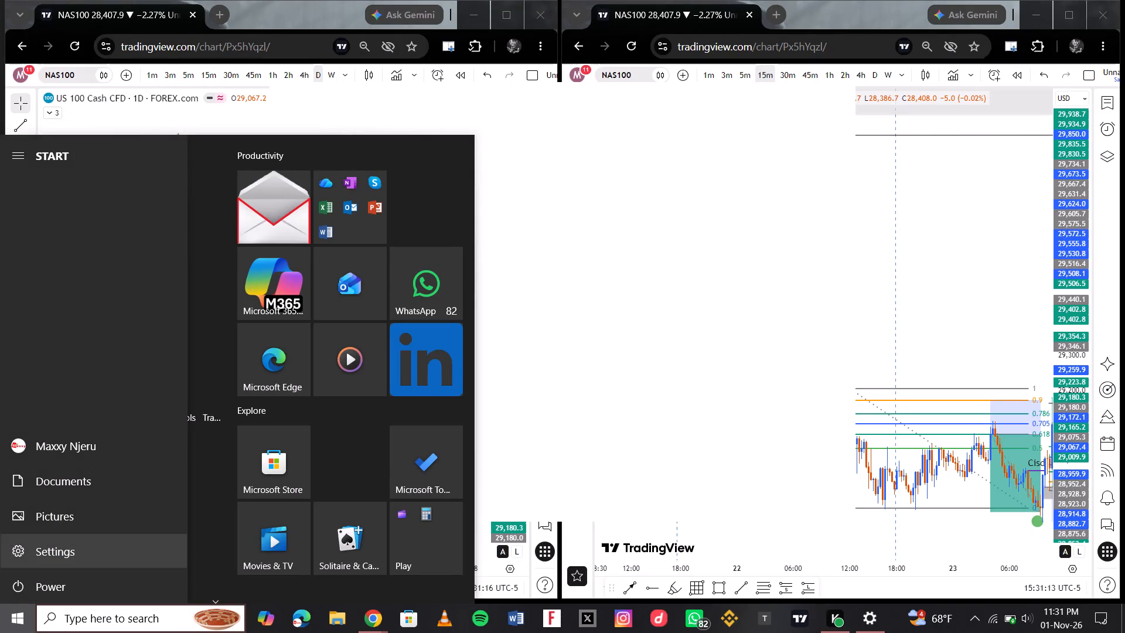
Shut down the computer.
click(21, 586)
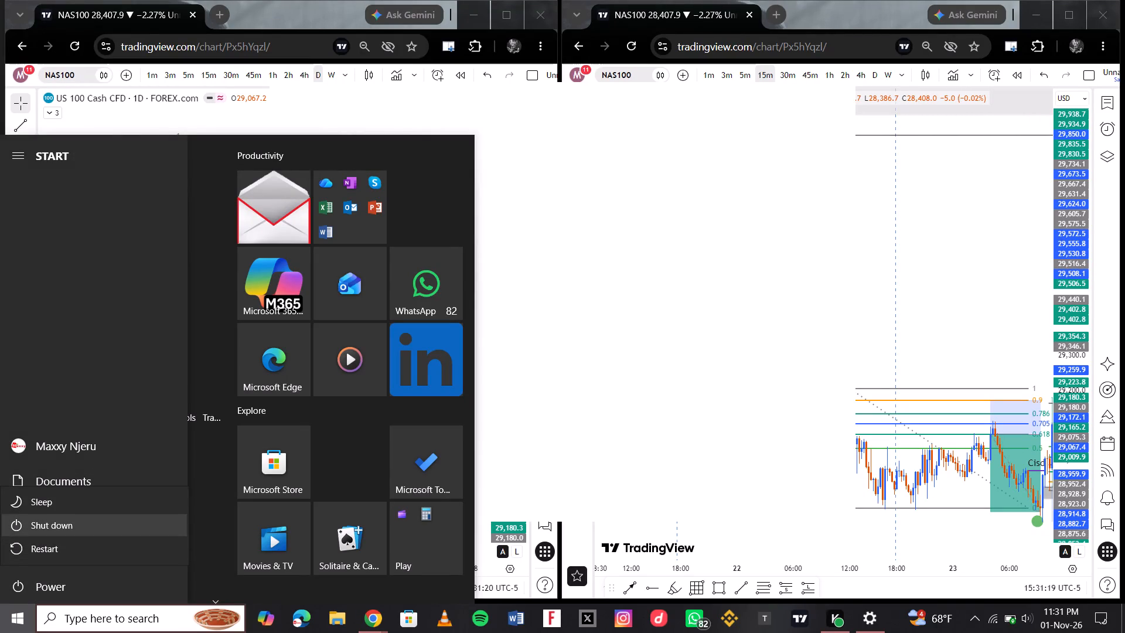
click(66, 524)
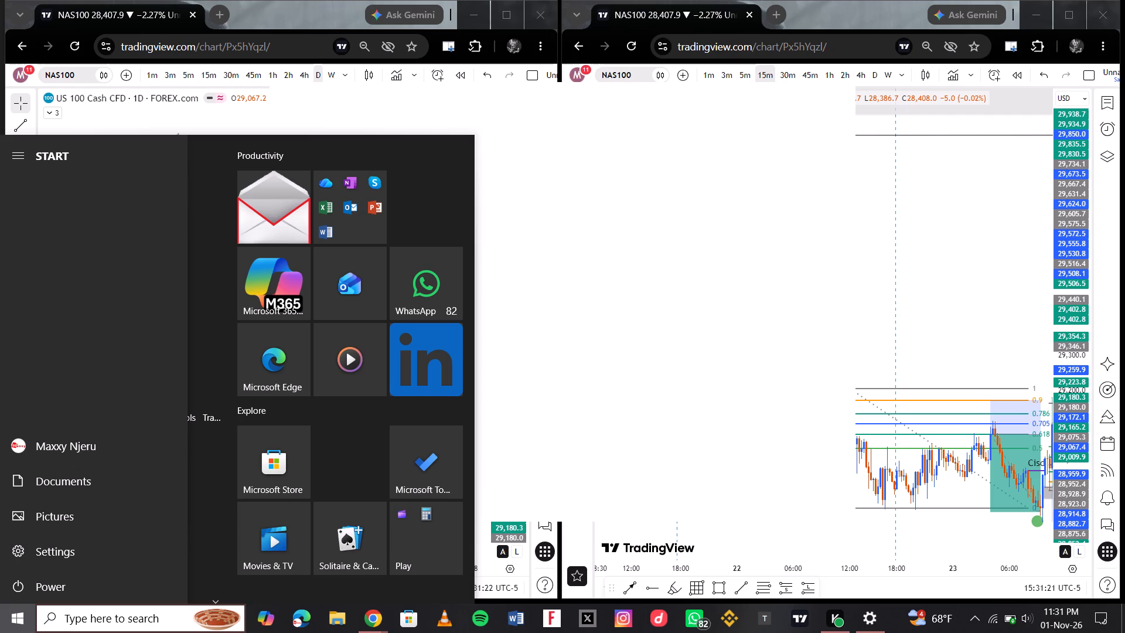